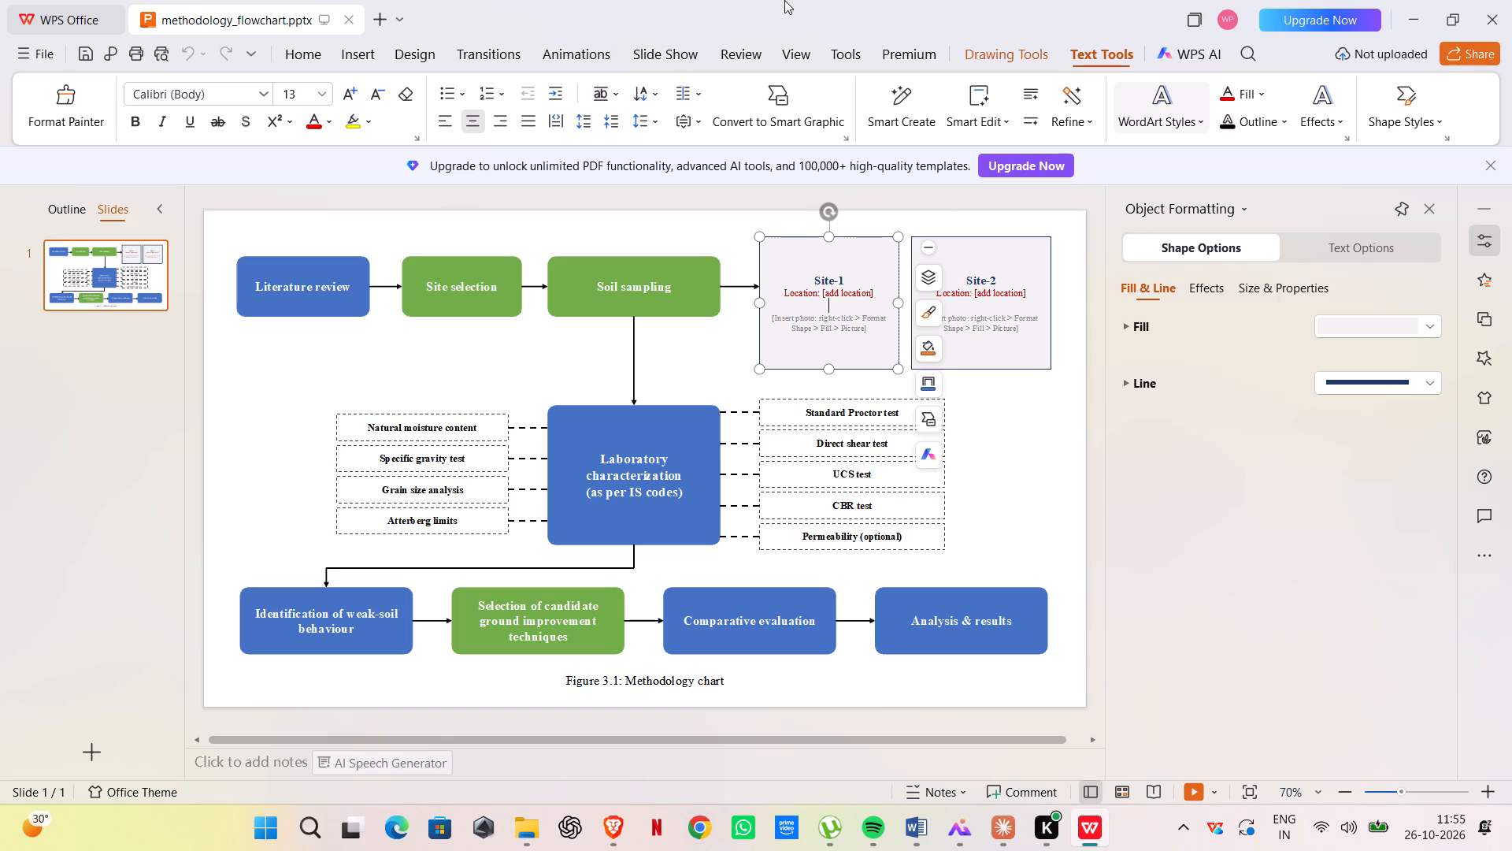
pyautogui.moveTo(810, 277); pyautogui.dragTo(832, 309)
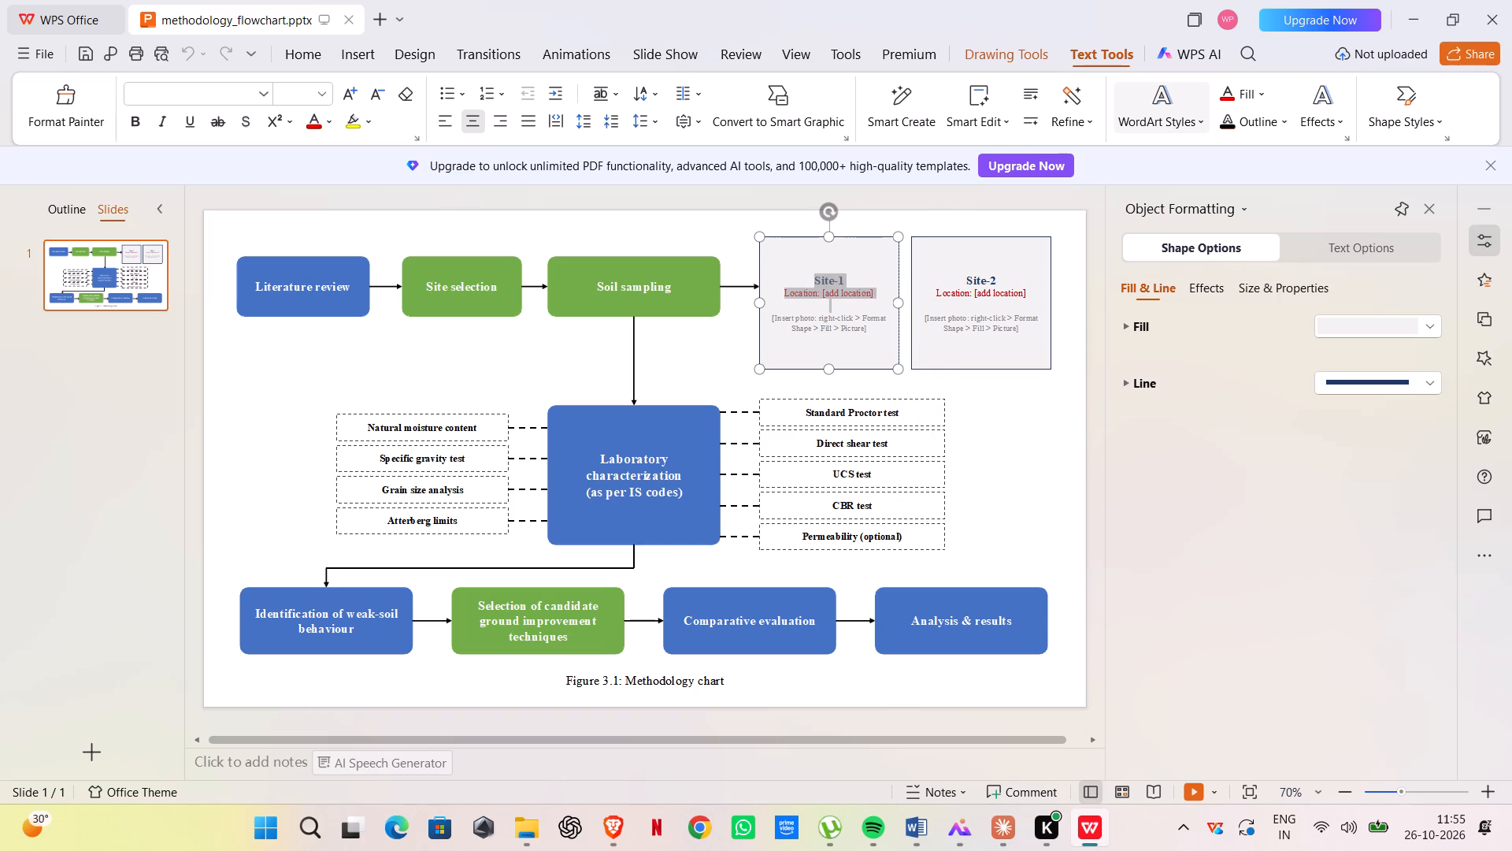
pyautogui.moveTo(832, 309); pyautogui.dragTo(873, 343)
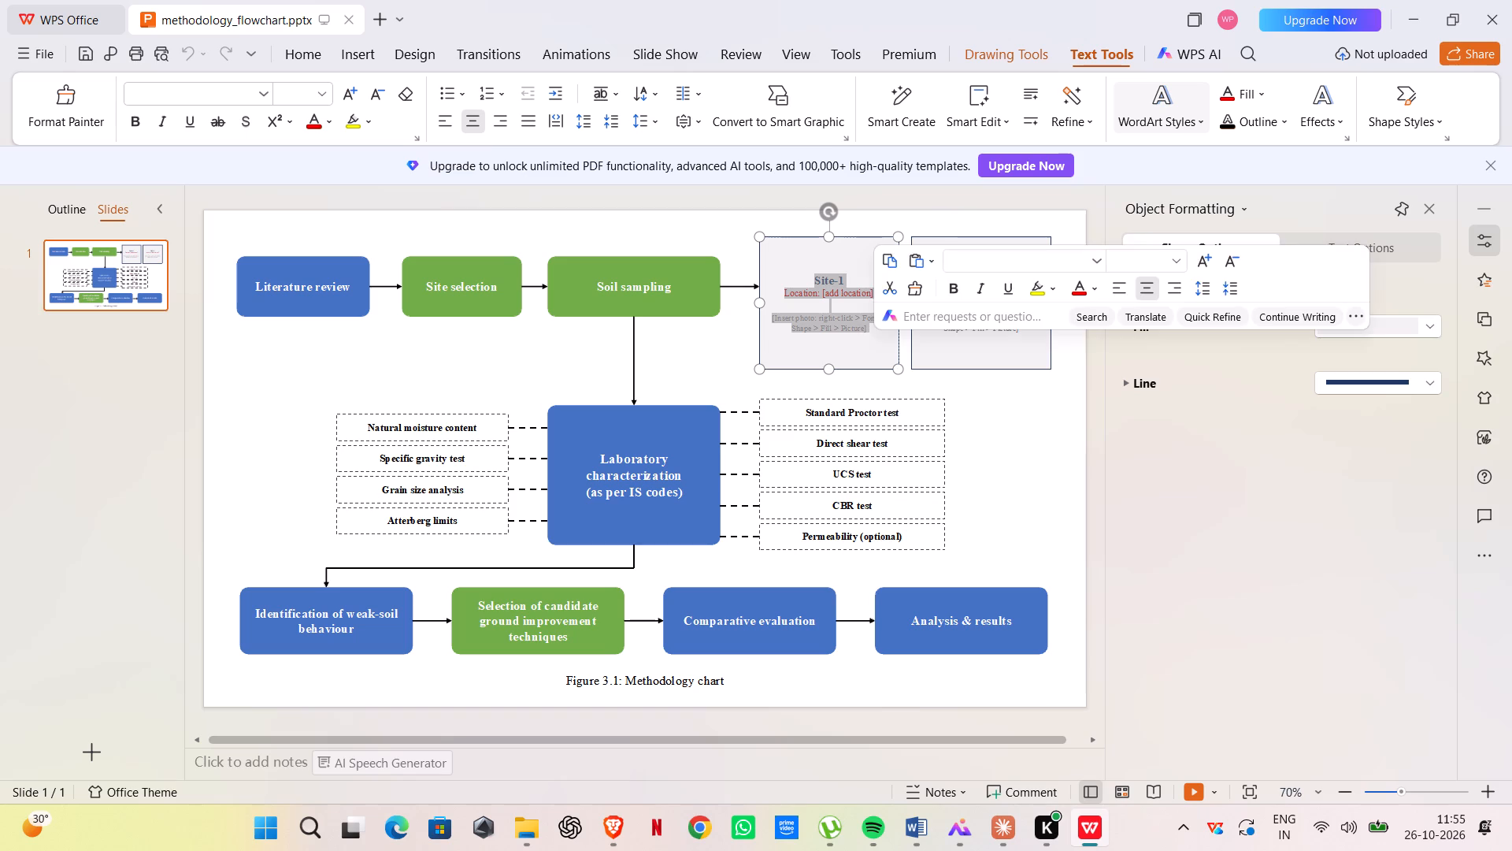
pyautogui.press('BackSpace')
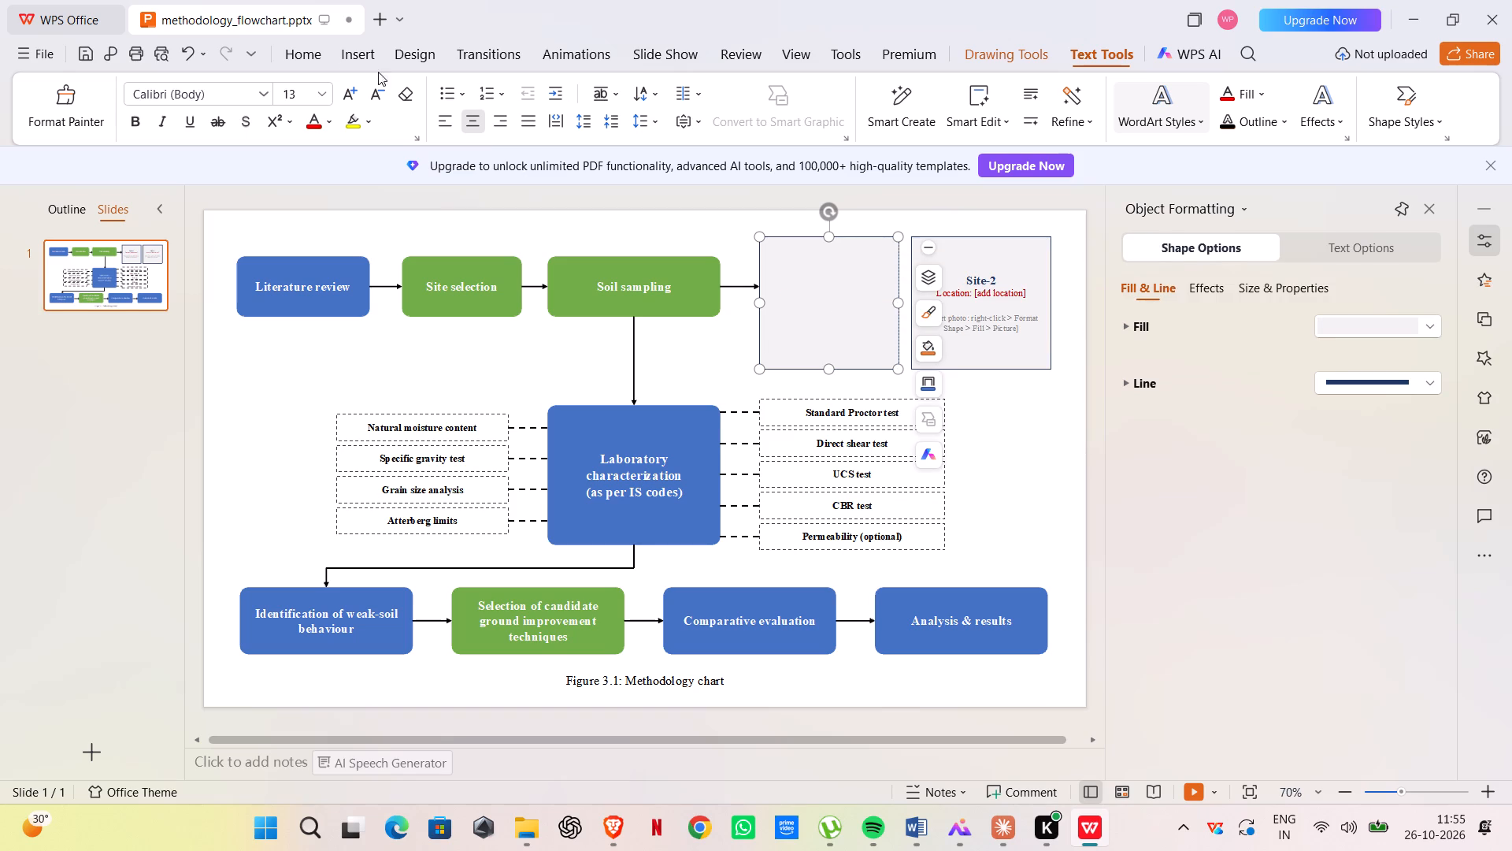
# Start inserting a picture from this device and look through Desktop's mtech project report and MTECH folders for a Site-1 photo.
pyautogui.click(364, 61)
pyautogui.click(302, 121)
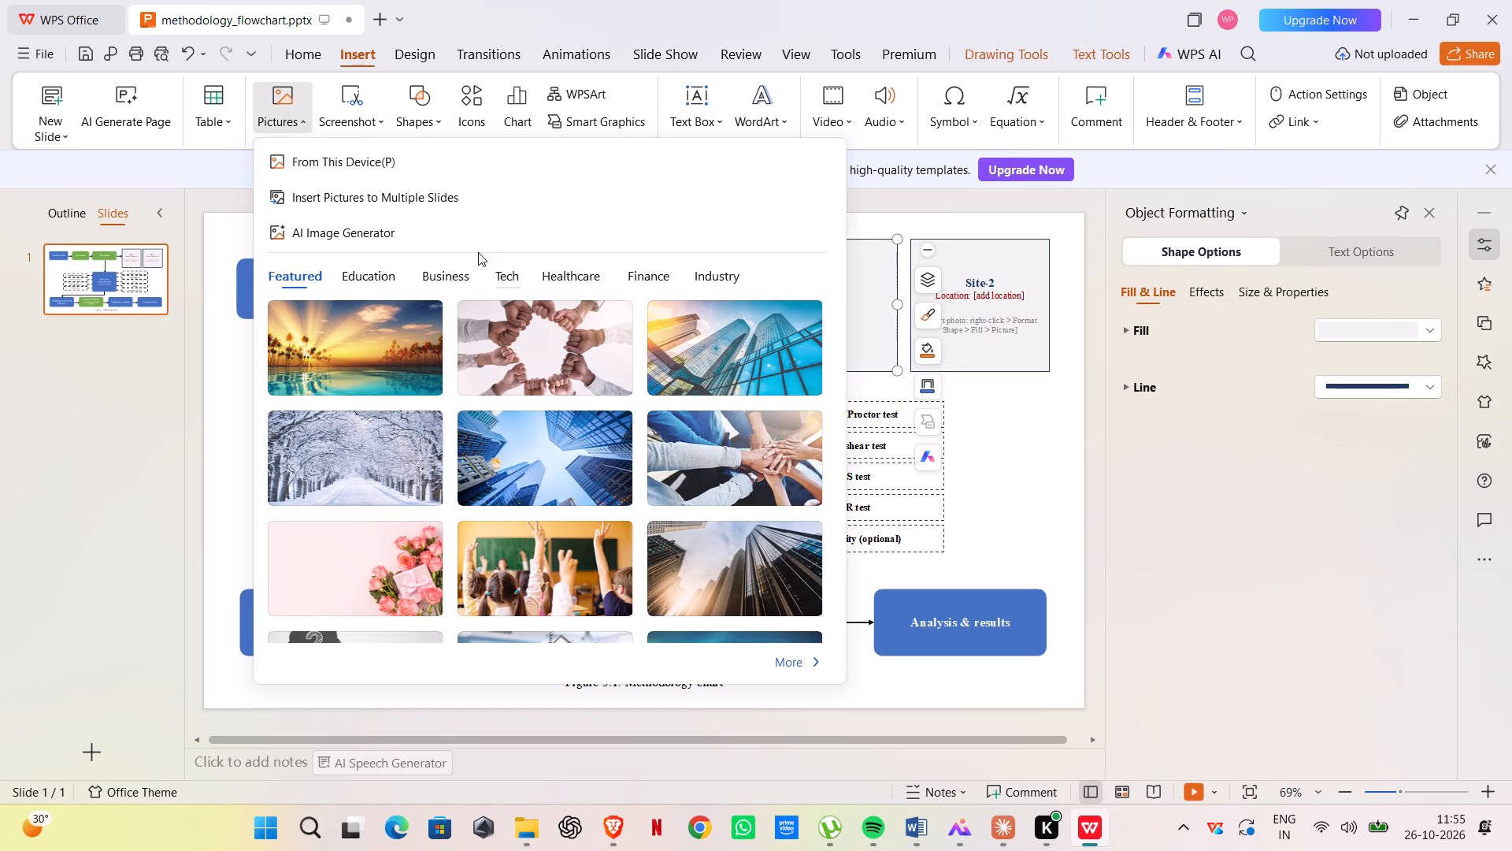
pyautogui.click(306, 170)
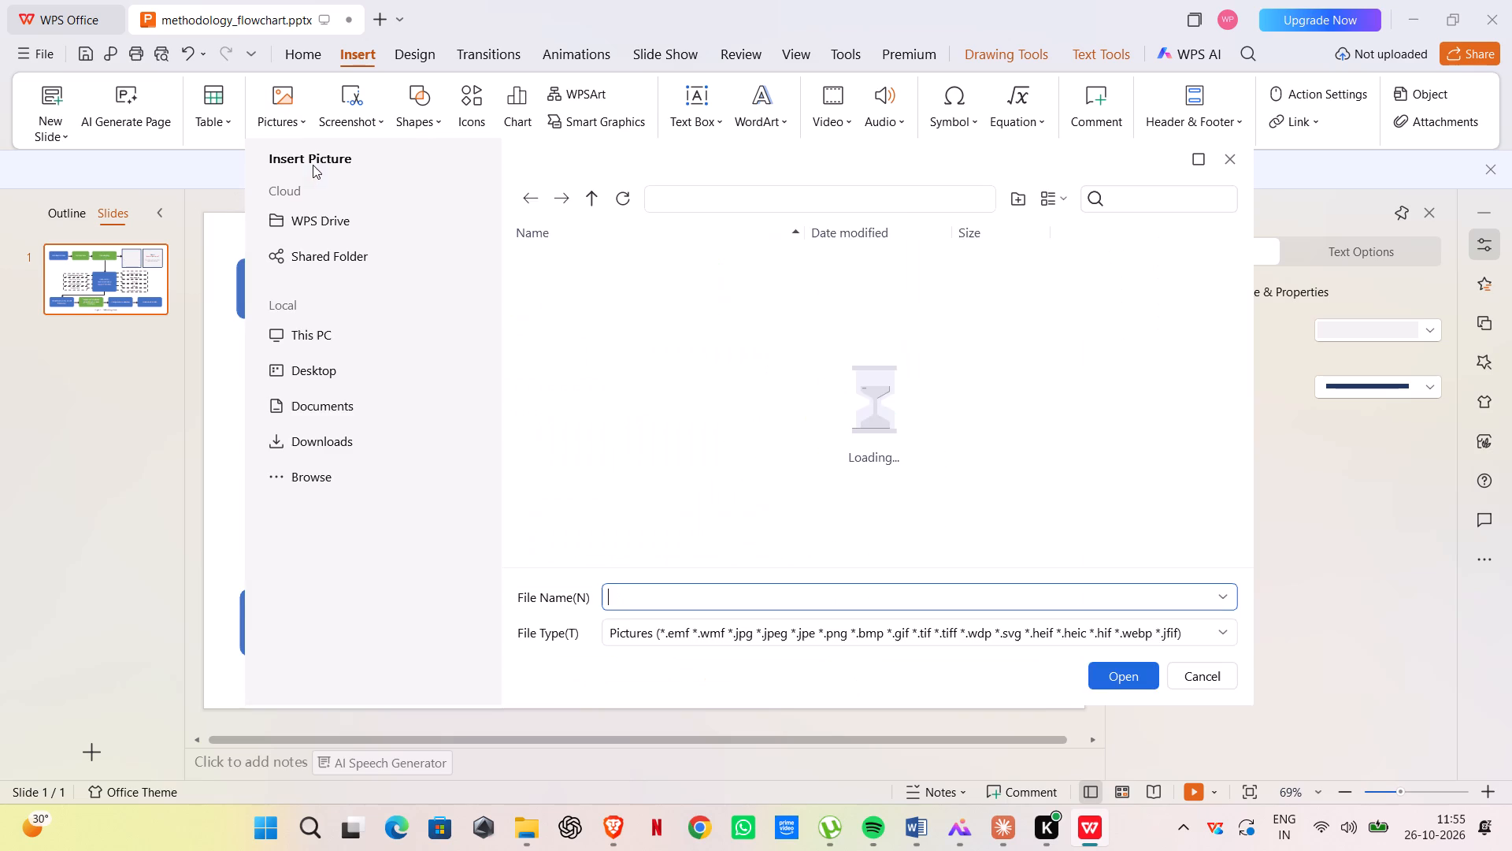
pyautogui.click(346, 362)
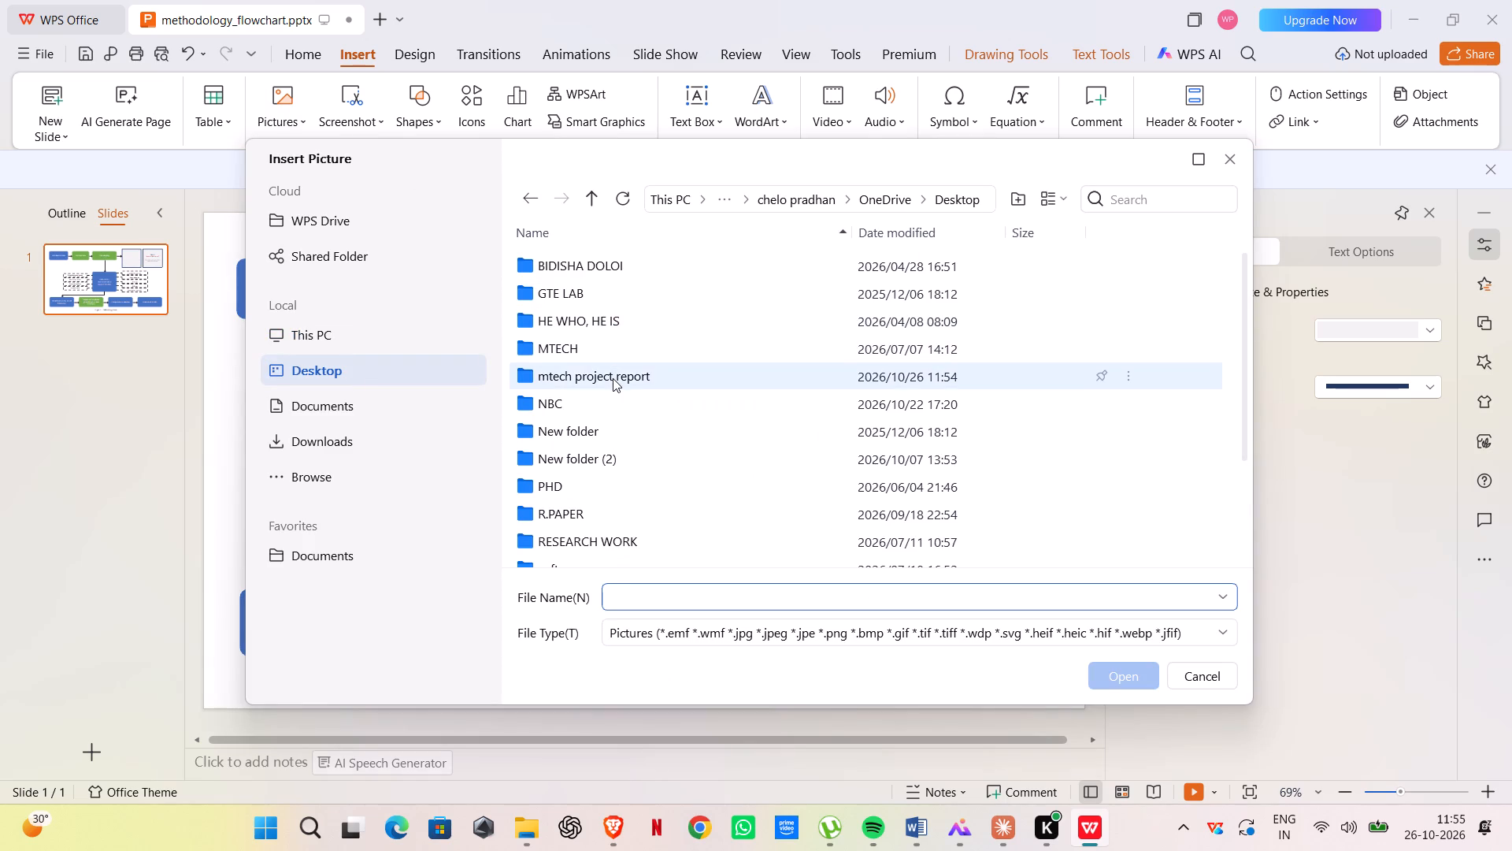
pyautogui.doubleClick(613, 378)
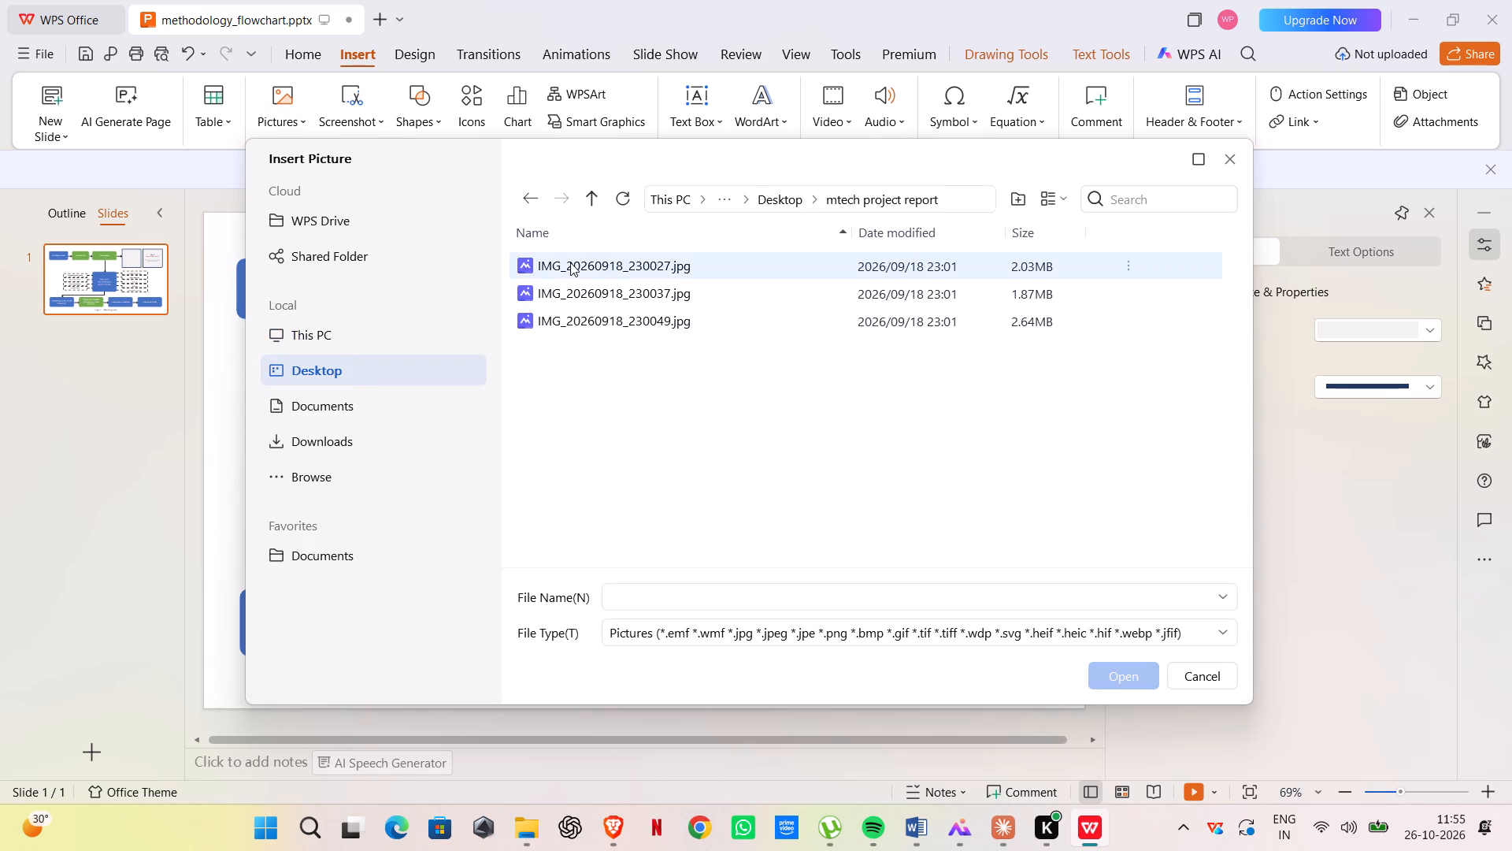
pyautogui.rightClick(570, 262)
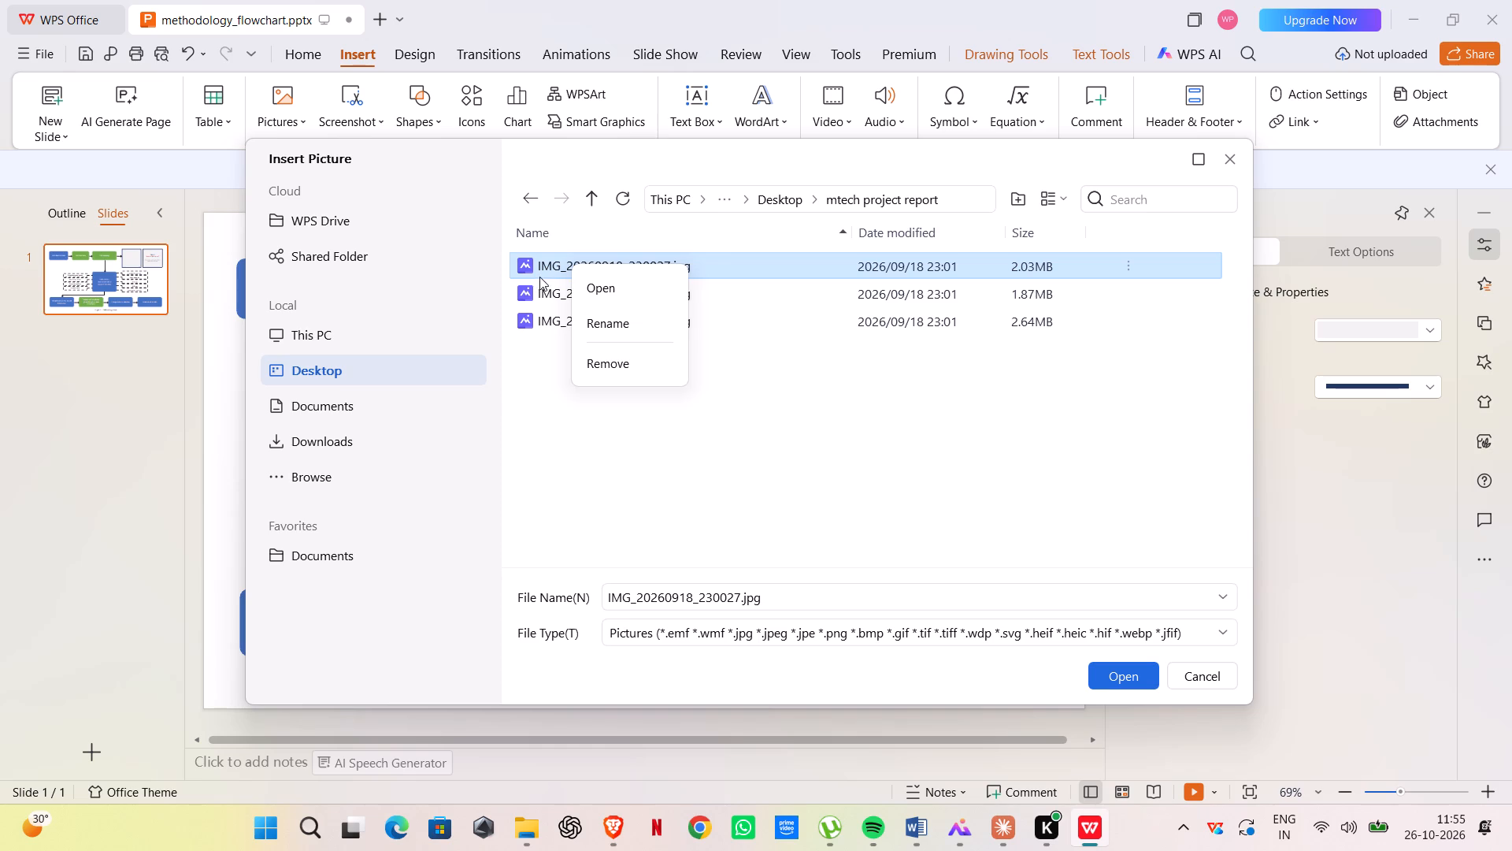
pyautogui.click(541, 273)
pyautogui.click(541, 273)
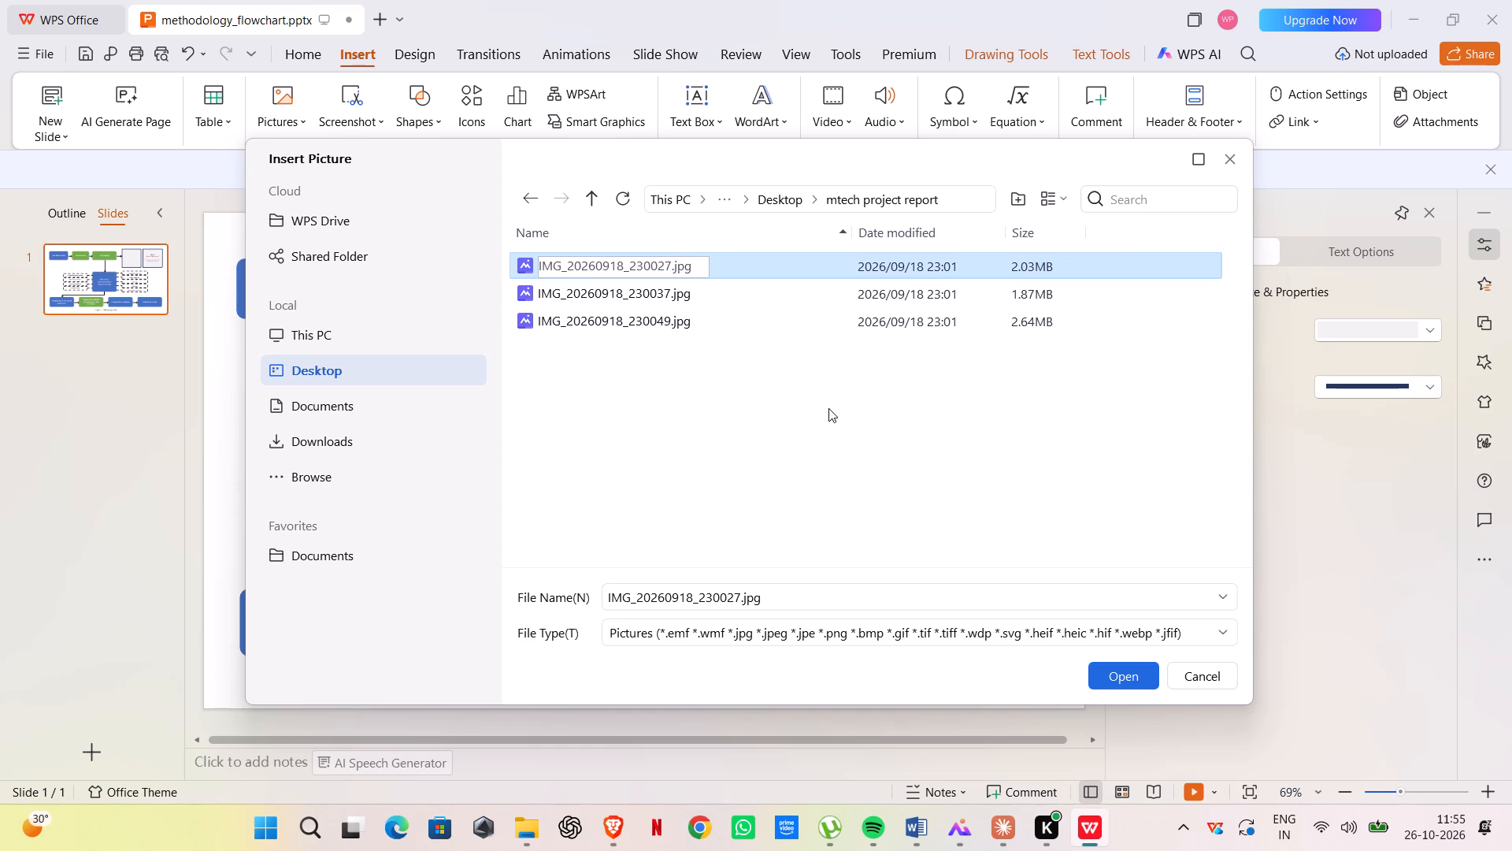
pyautogui.click(828, 408)
pyautogui.click(519, 199)
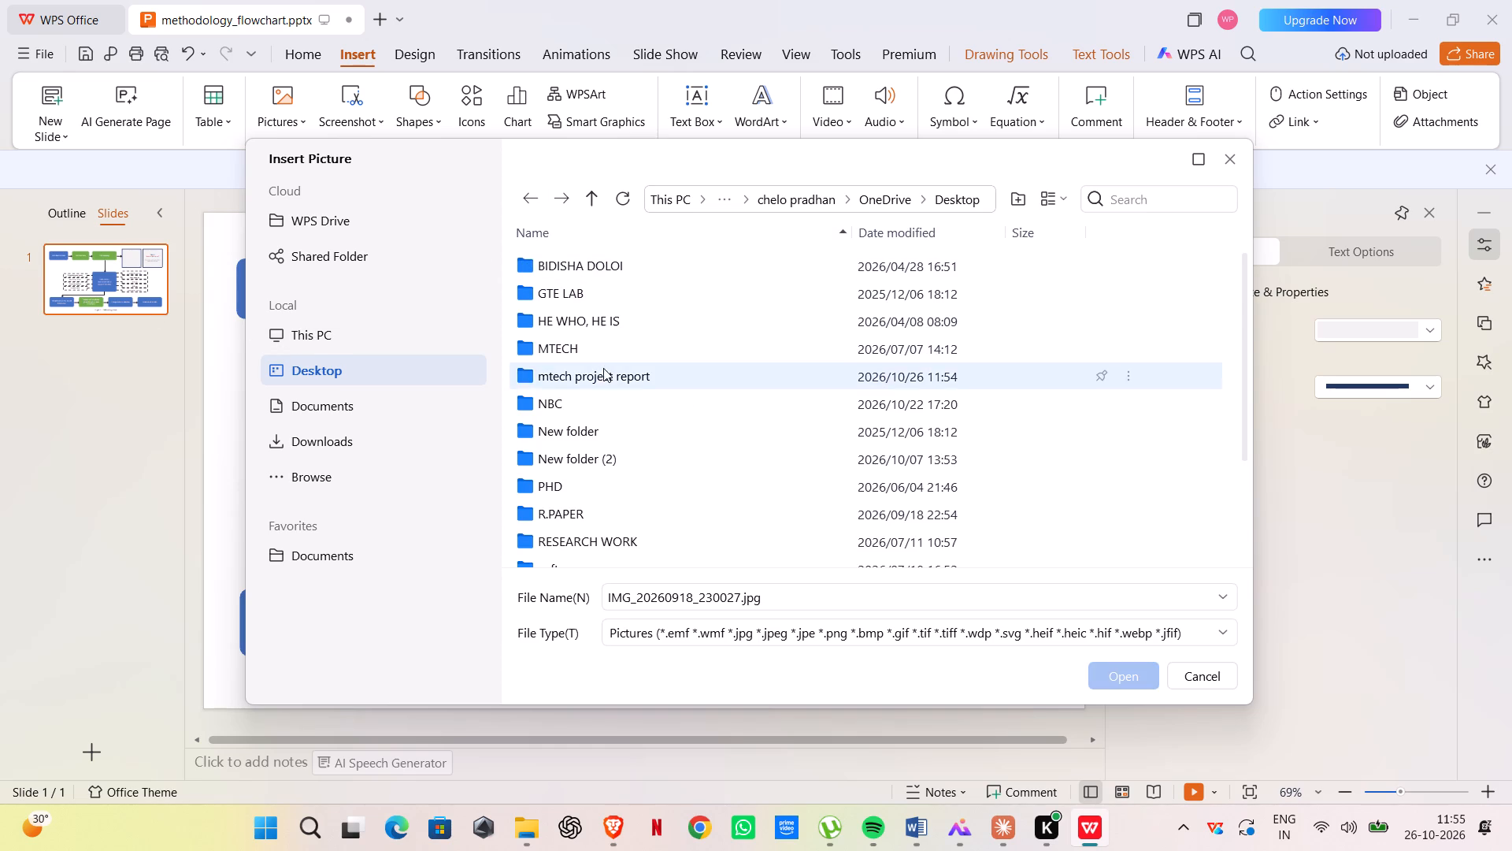
pyautogui.doubleClick(609, 371)
pyautogui.click(526, 191)
pyautogui.doubleClick(635, 351)
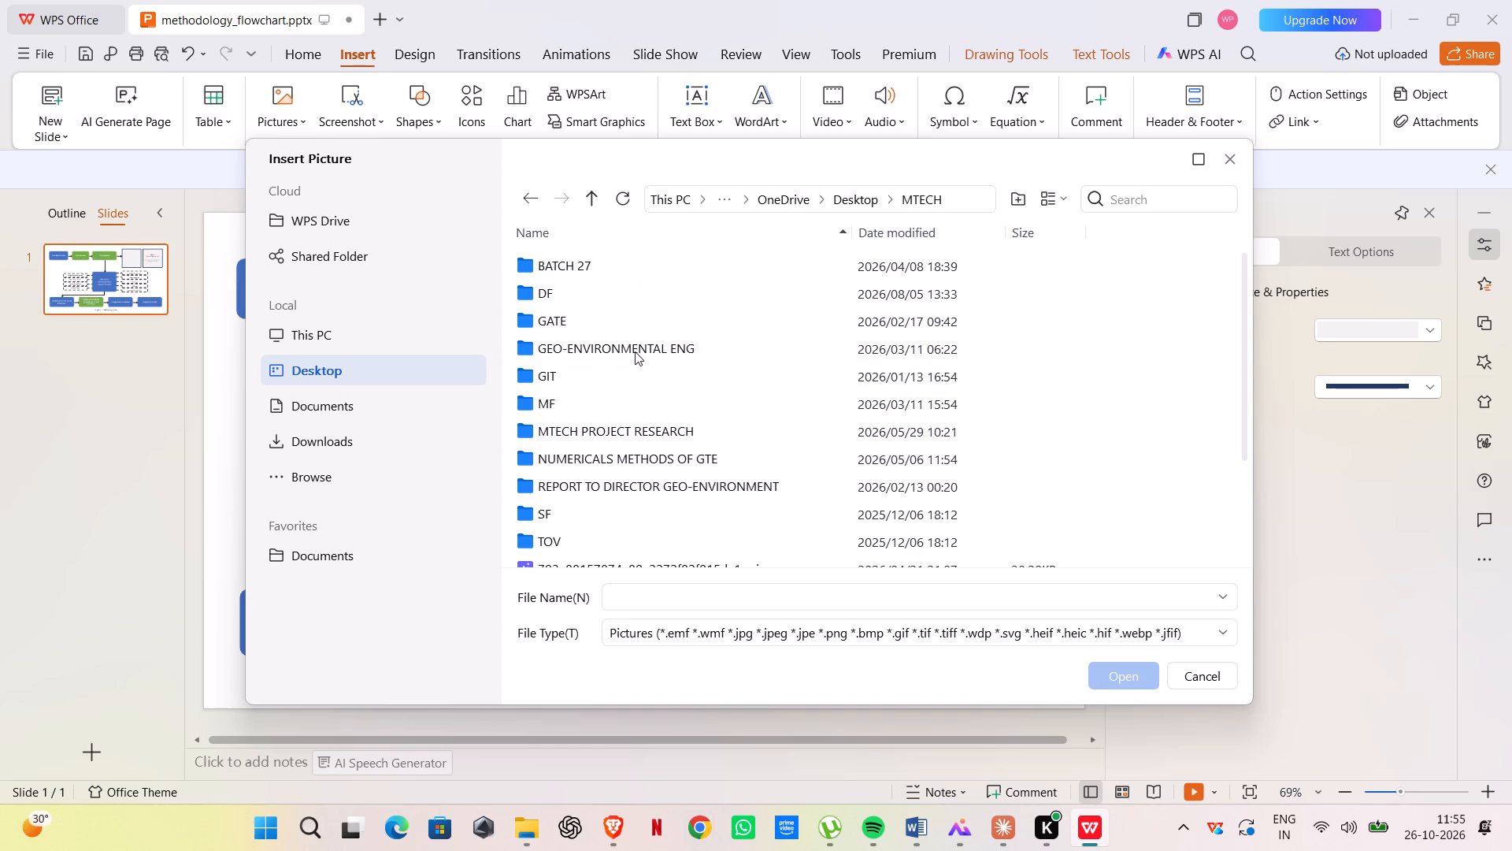
pyautogui.click(539, 202)
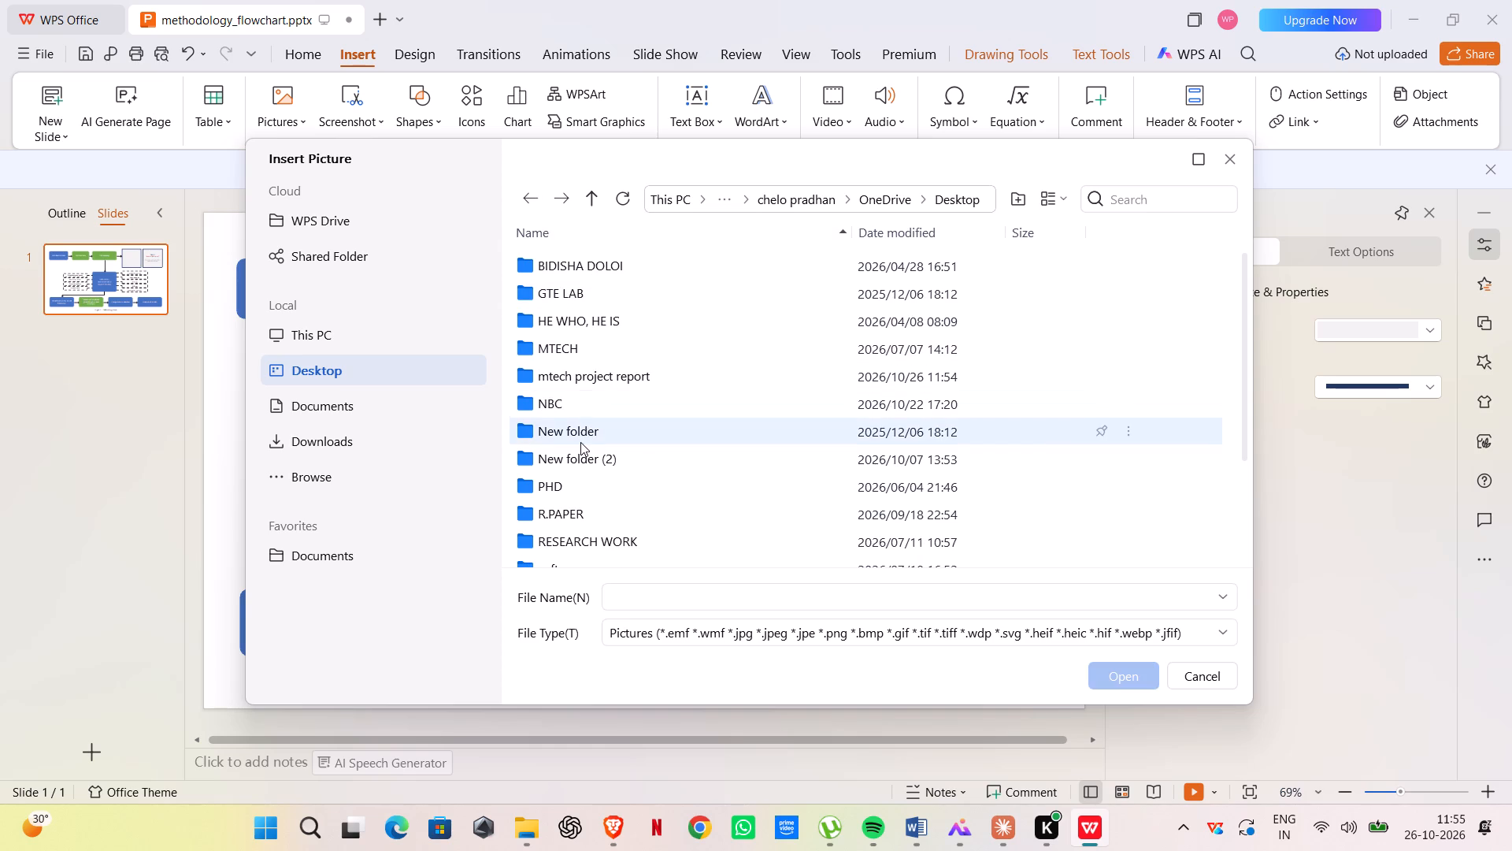
# Insert the picture FB_IMG_1788485790910.jpg from the BLAZE folder inside Desktop's R.PAPER folder onto the slide.
pyautogui.scroll(-1, 583, 469)
pyautogui.doubleClick(586, 486)
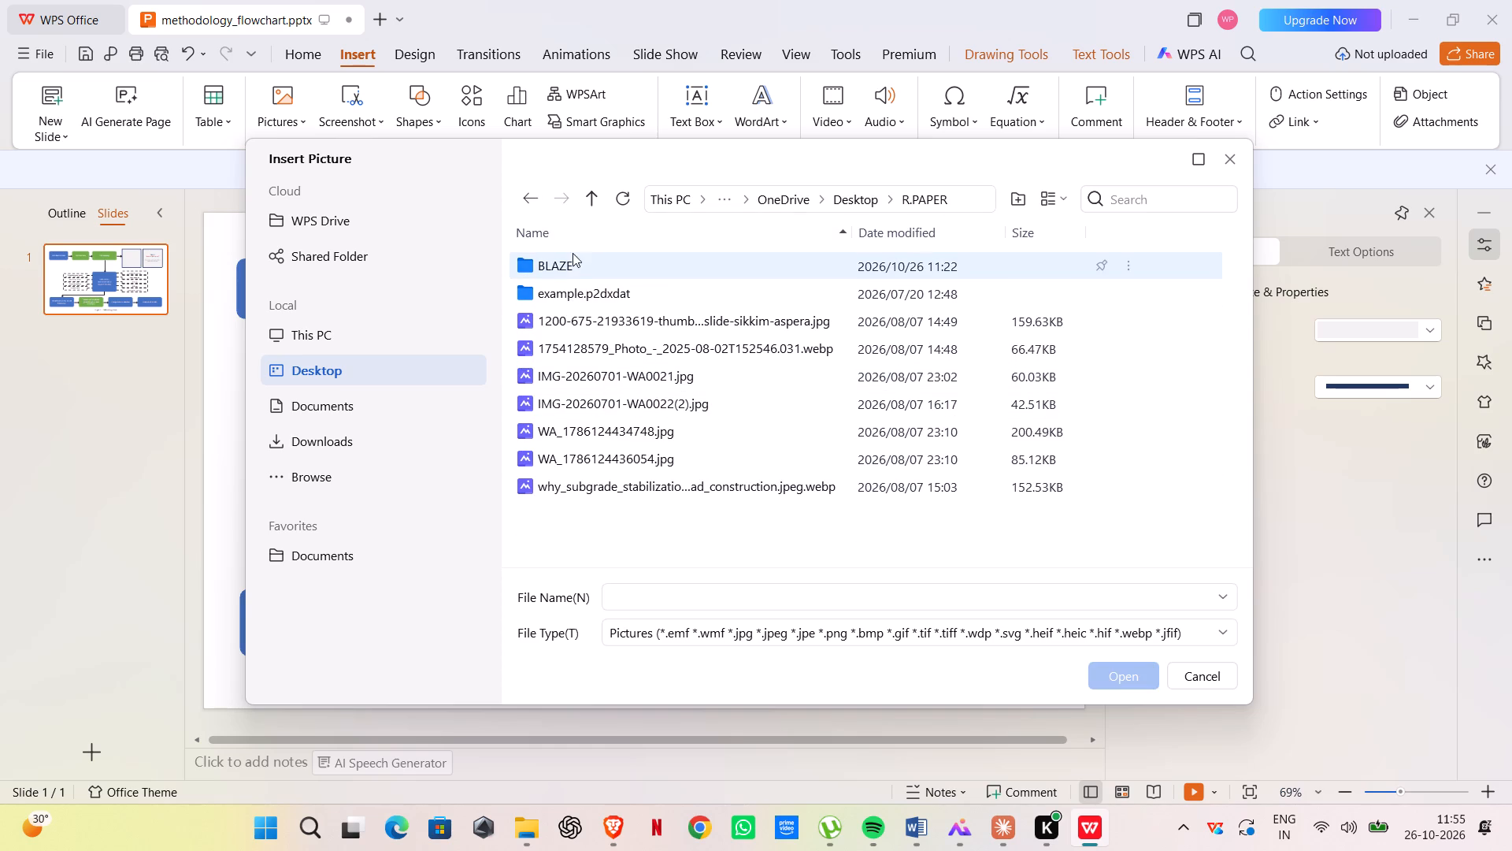
pyautogui.doubleClick(571, 266)
pyautogui.doubleClick(578, 313)
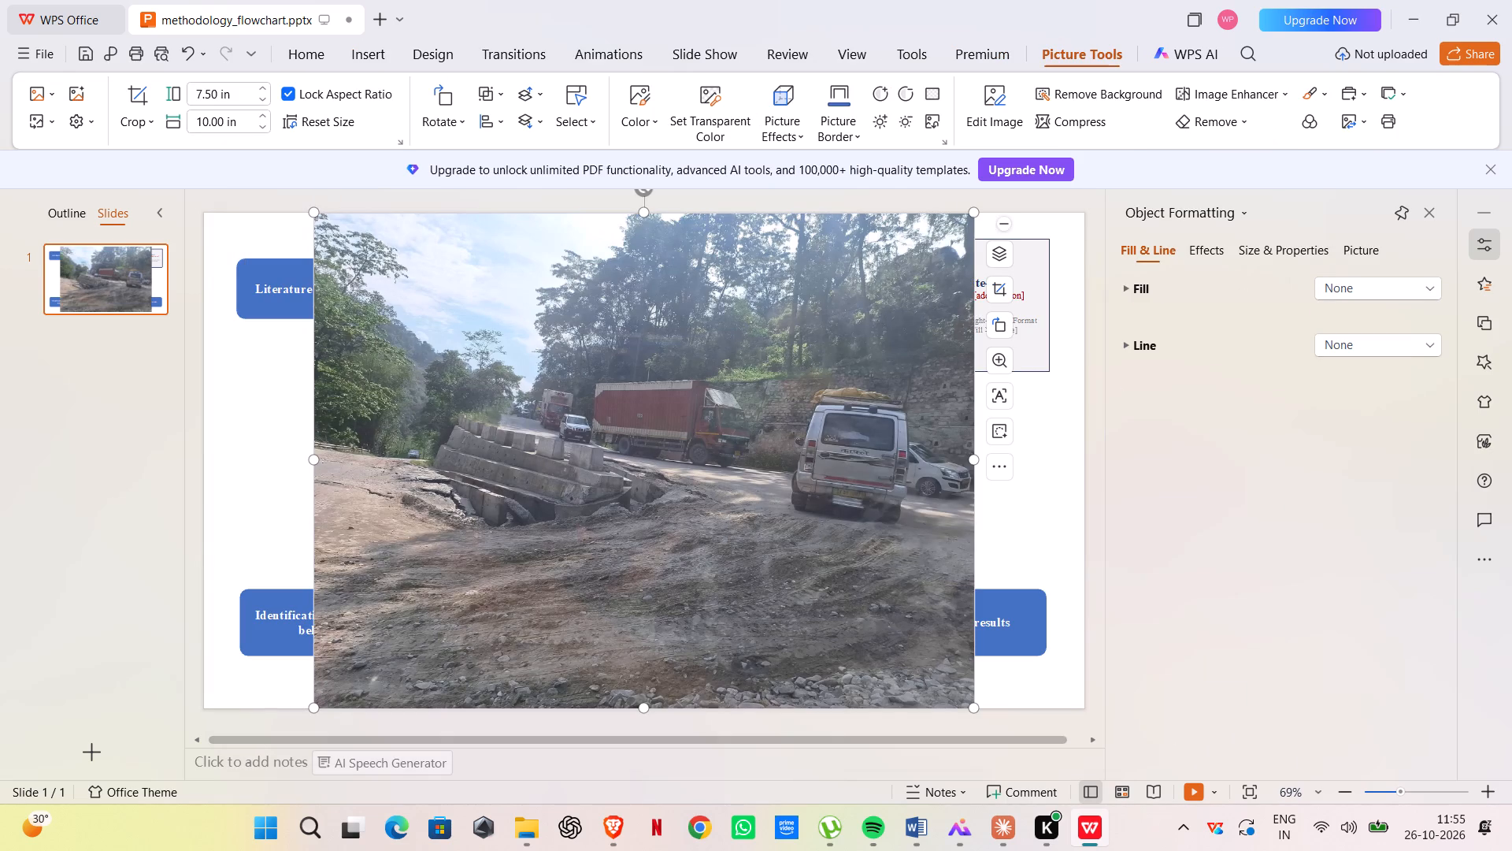
# Shrink the inserted road photo to about 1.68 in by 2.24 in and place it over the empty Site-1 box.
pyautogui.moveTo(973, 710); pyautogui.dragTo(569, 370)
pyautogui.moveTo(476, 324); pyautogui.dragTo(491, 326)
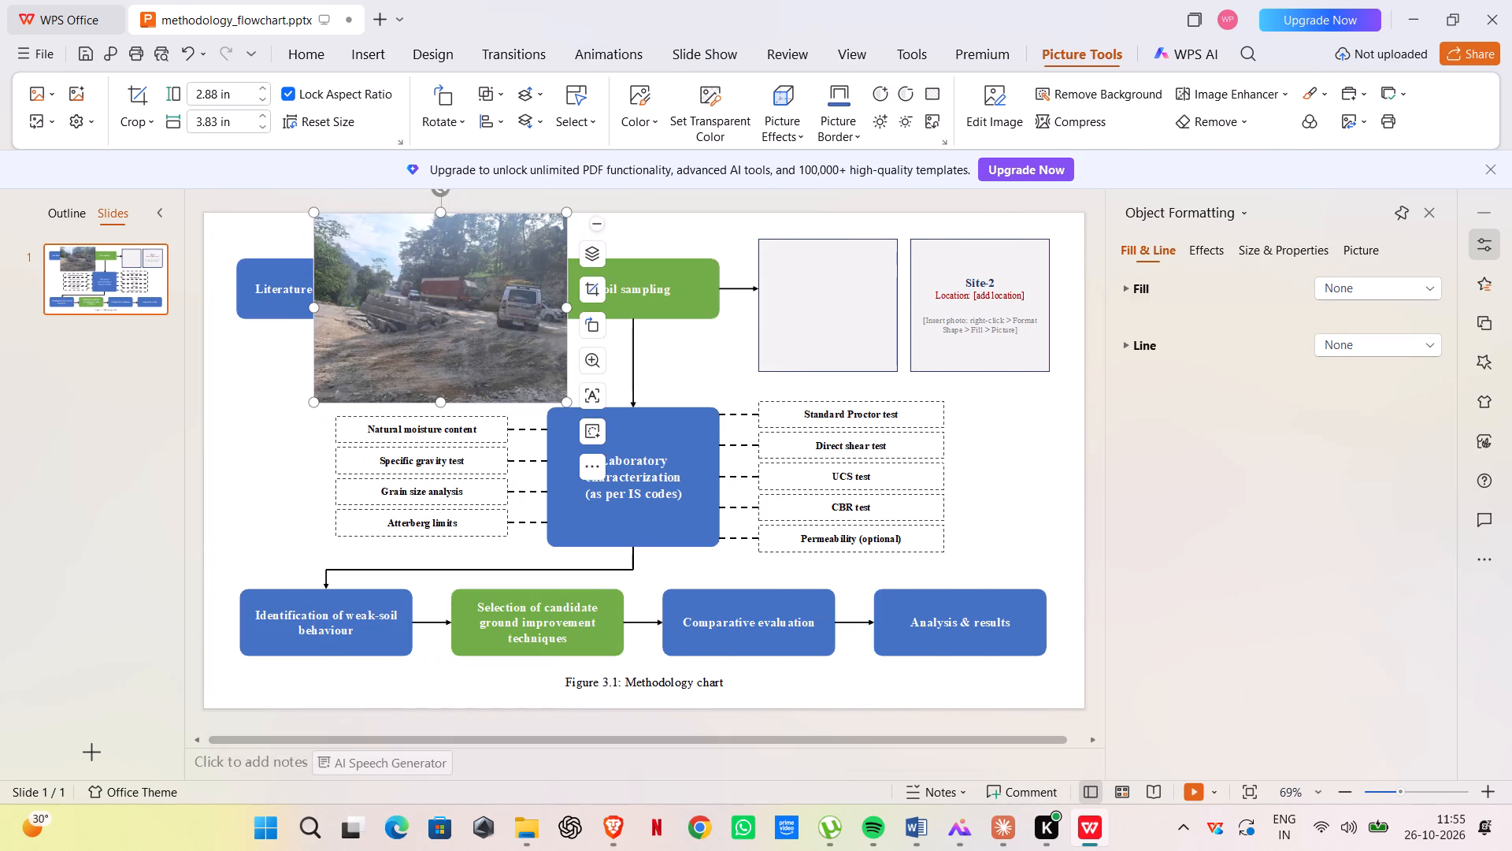
pyautogui.moveTo(491, 326); pyautogui.dragTo(825, 321)
pyautogui.moveTo(917, 399); pyautogui.dragTo(806, 322)
pyautogui.moveTo(721, 278); pyautogui.dragTo(805, 311)
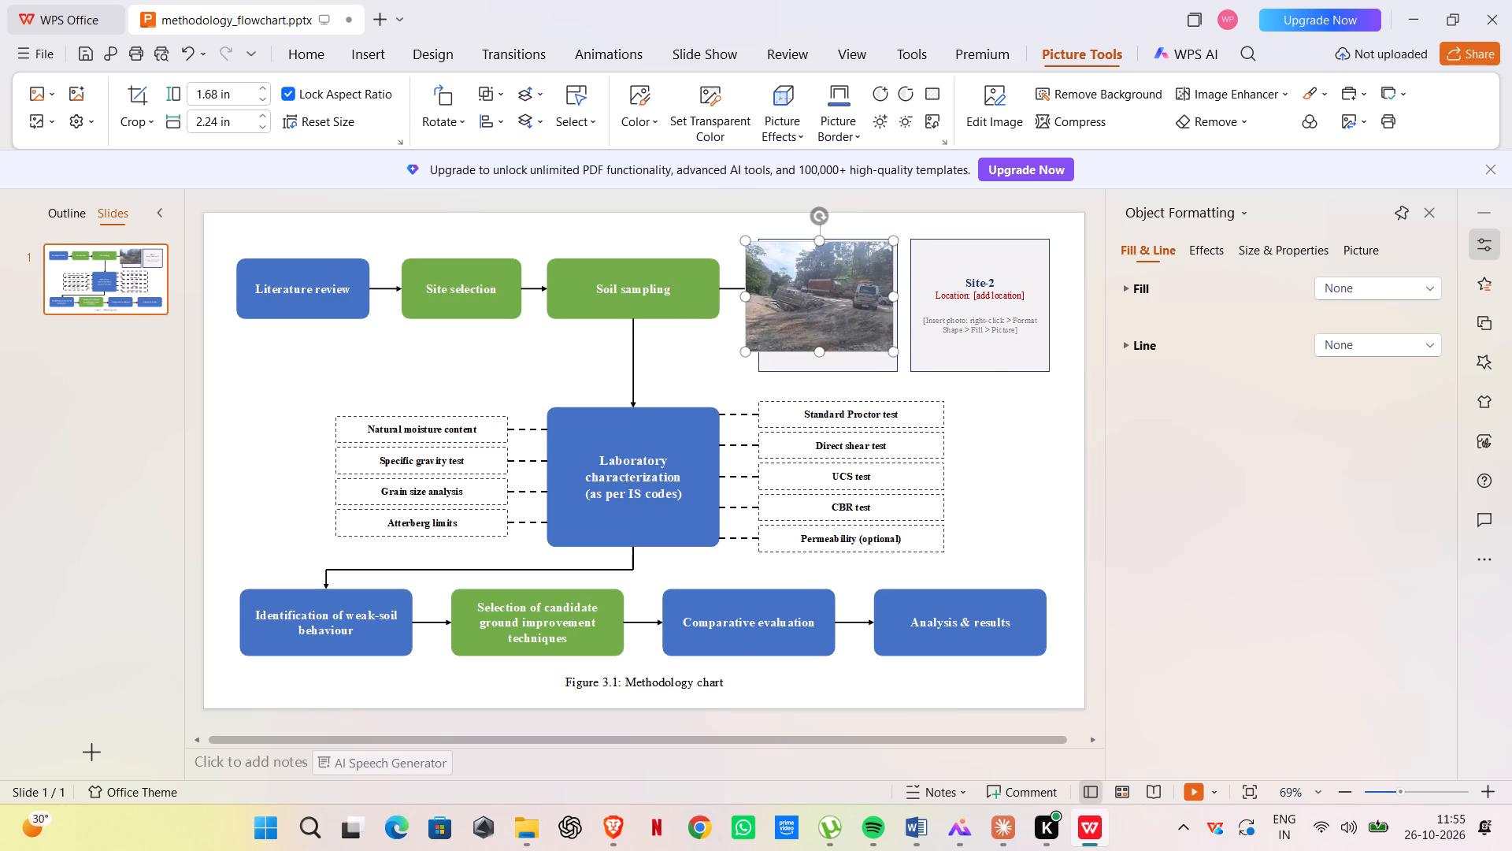
# Adjust the road photo's edges to fit the Site-1 box, about 2.00 in high and 2.10 in wide.
pyautogui.moveTo(746, 295); pyautogui.dragTo(759, 295)
pyautogui.click(824, 242)
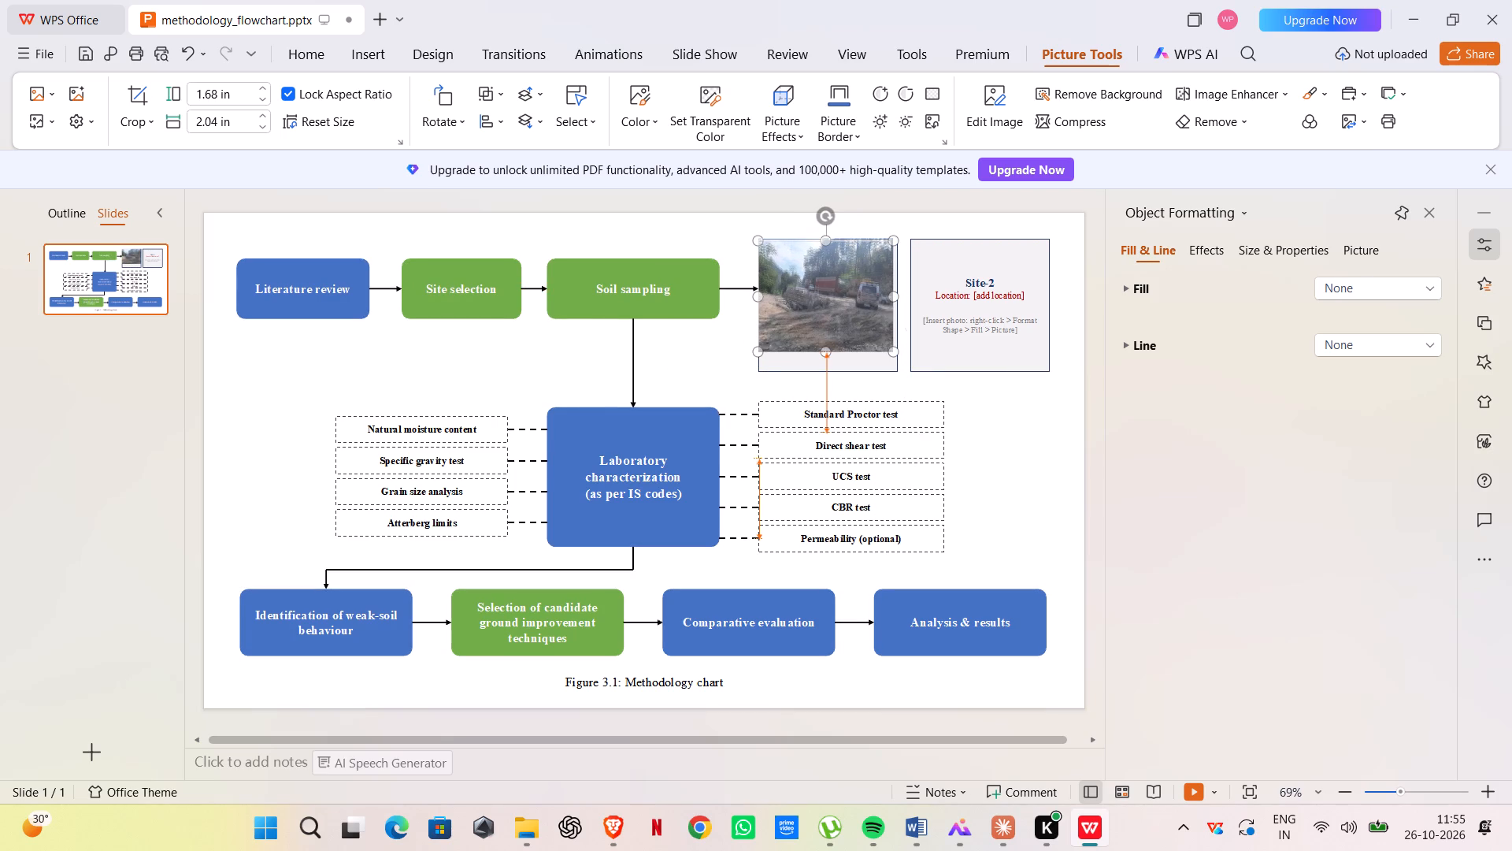
pyautogui.moveTo(825, 351); pyautogui.dragTo(826, 362)
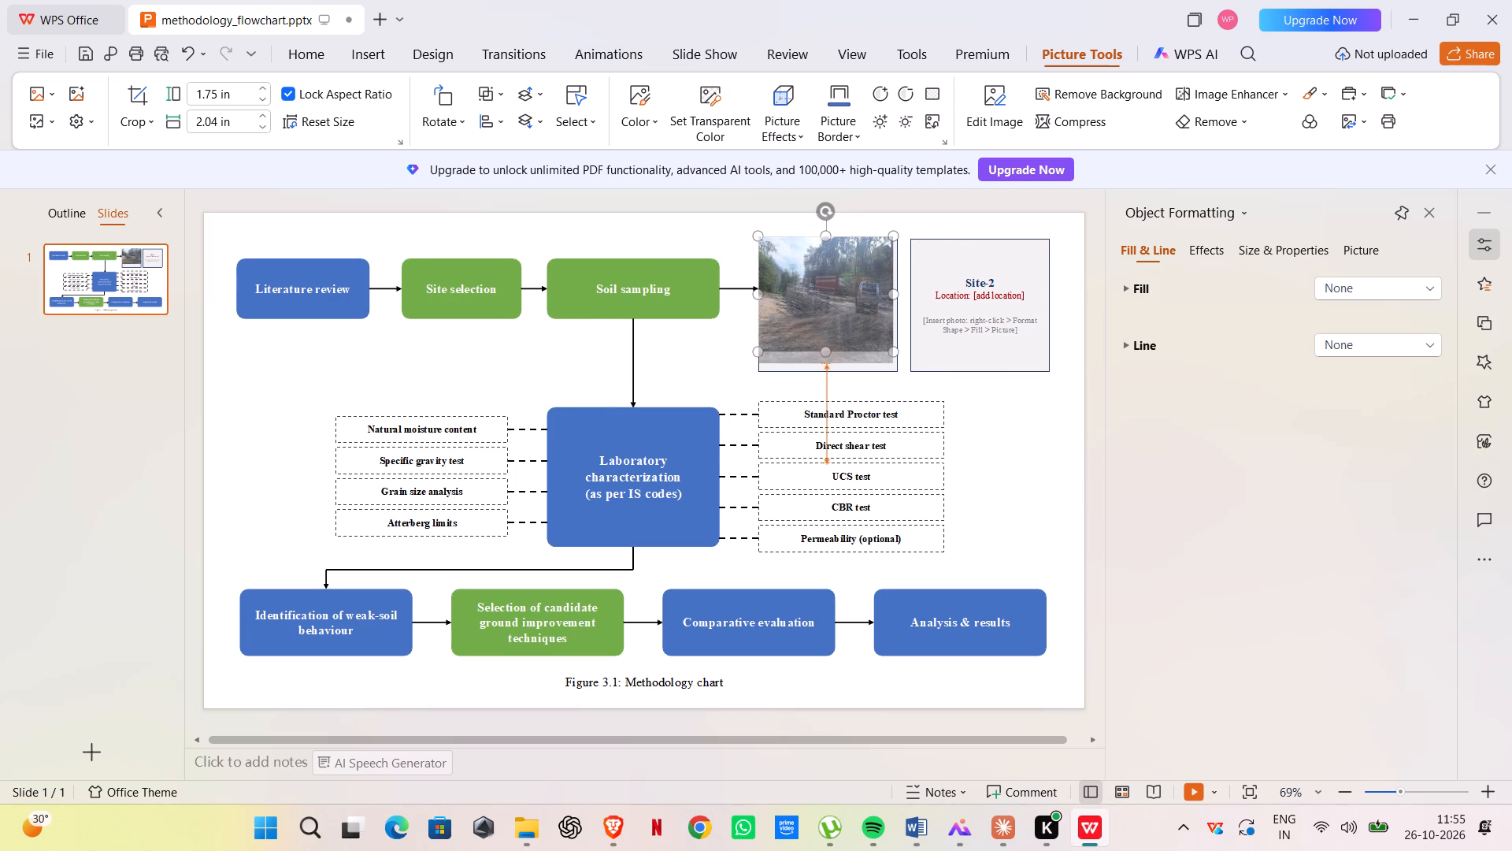
pyautogui.moveTo(826, 362); pyautogui.dragTo(826, 376)
pyautogui.click(891, 307)
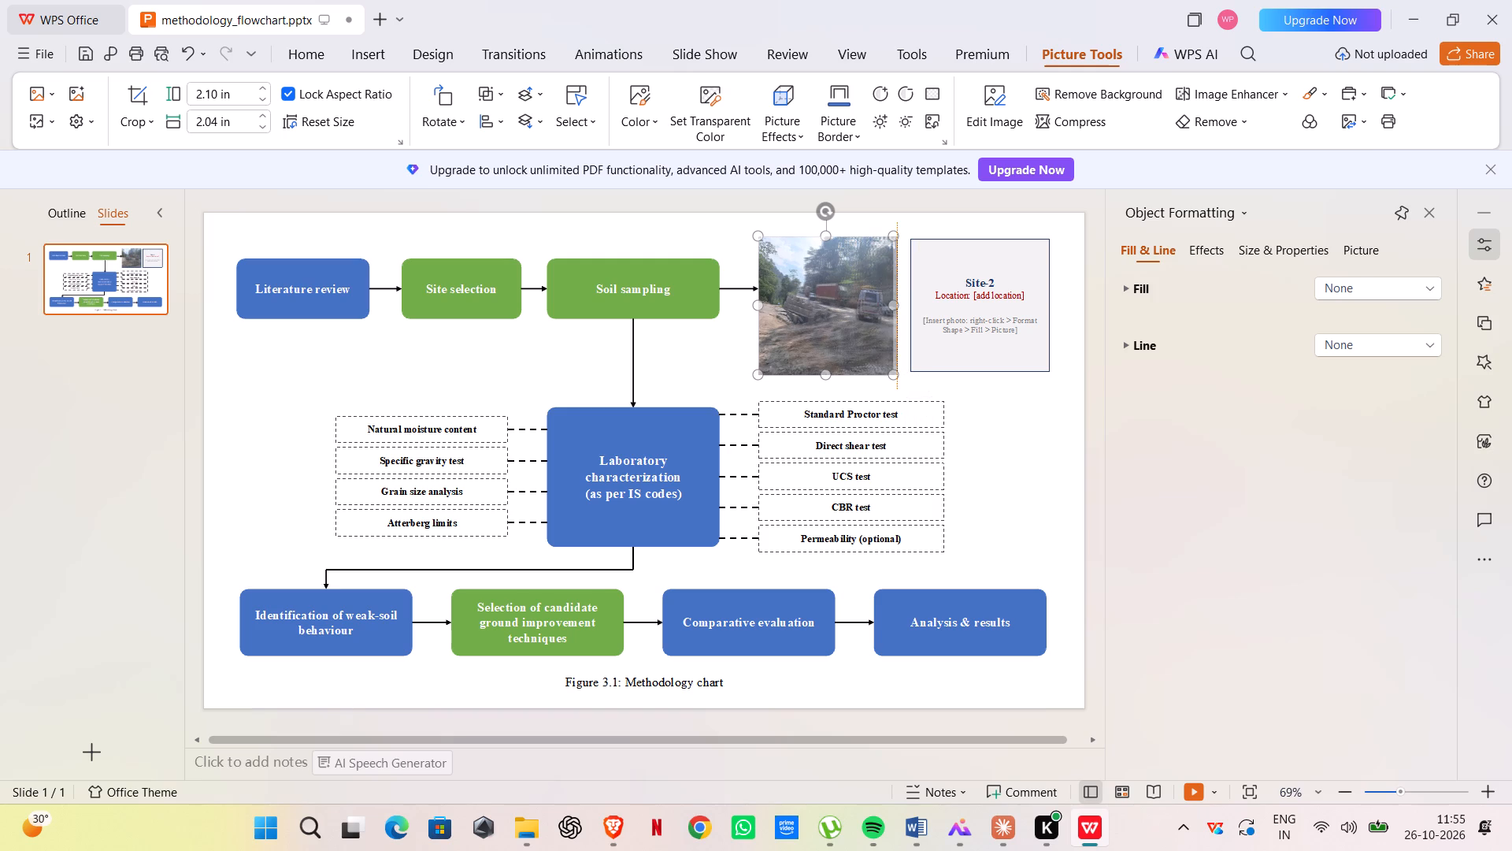
pyautogui.click(1008, 406)
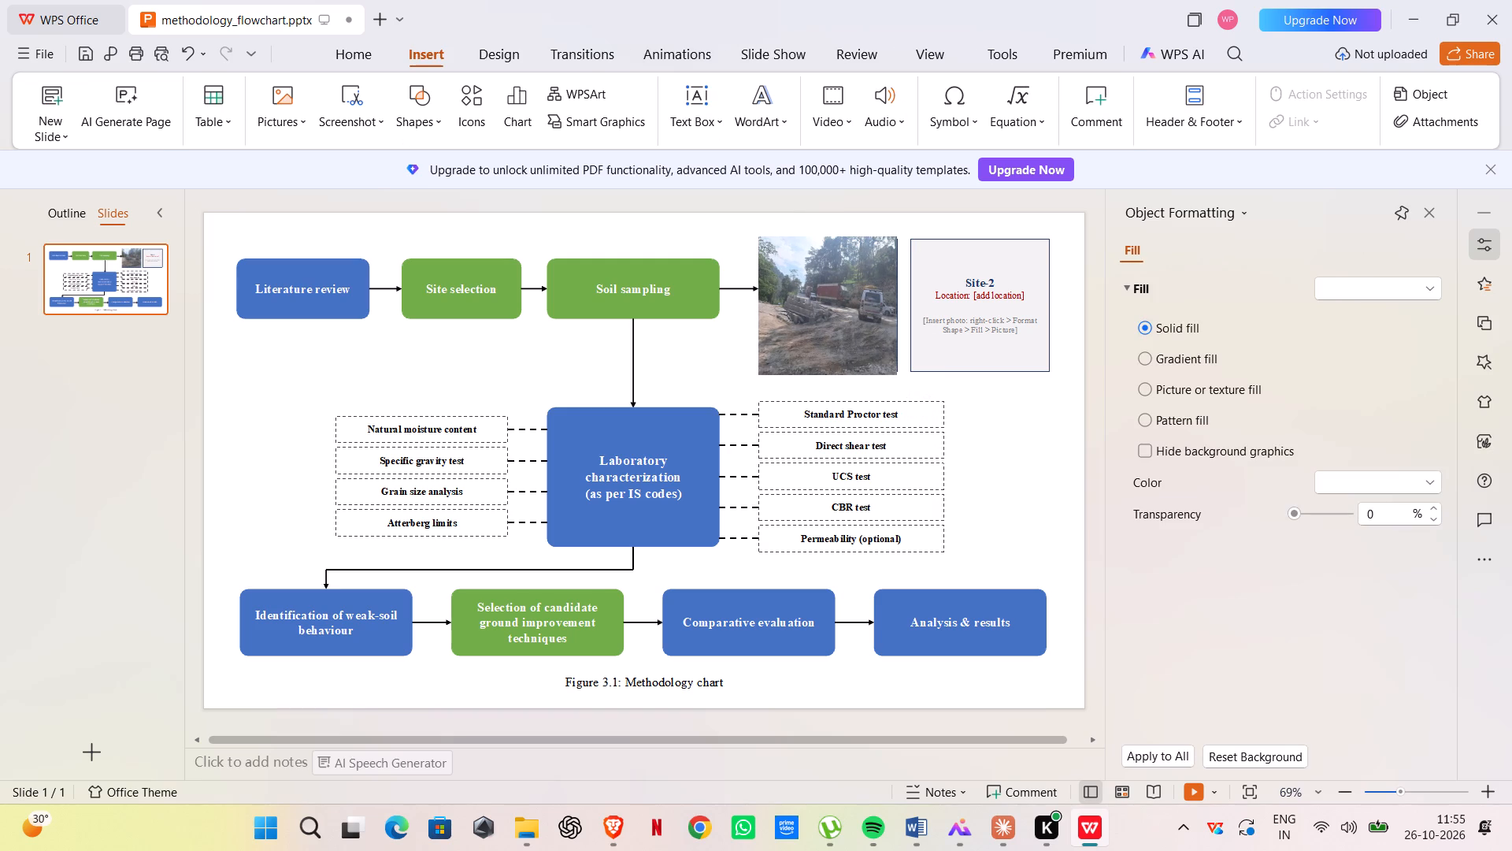
pyautogui.click(838, 278)
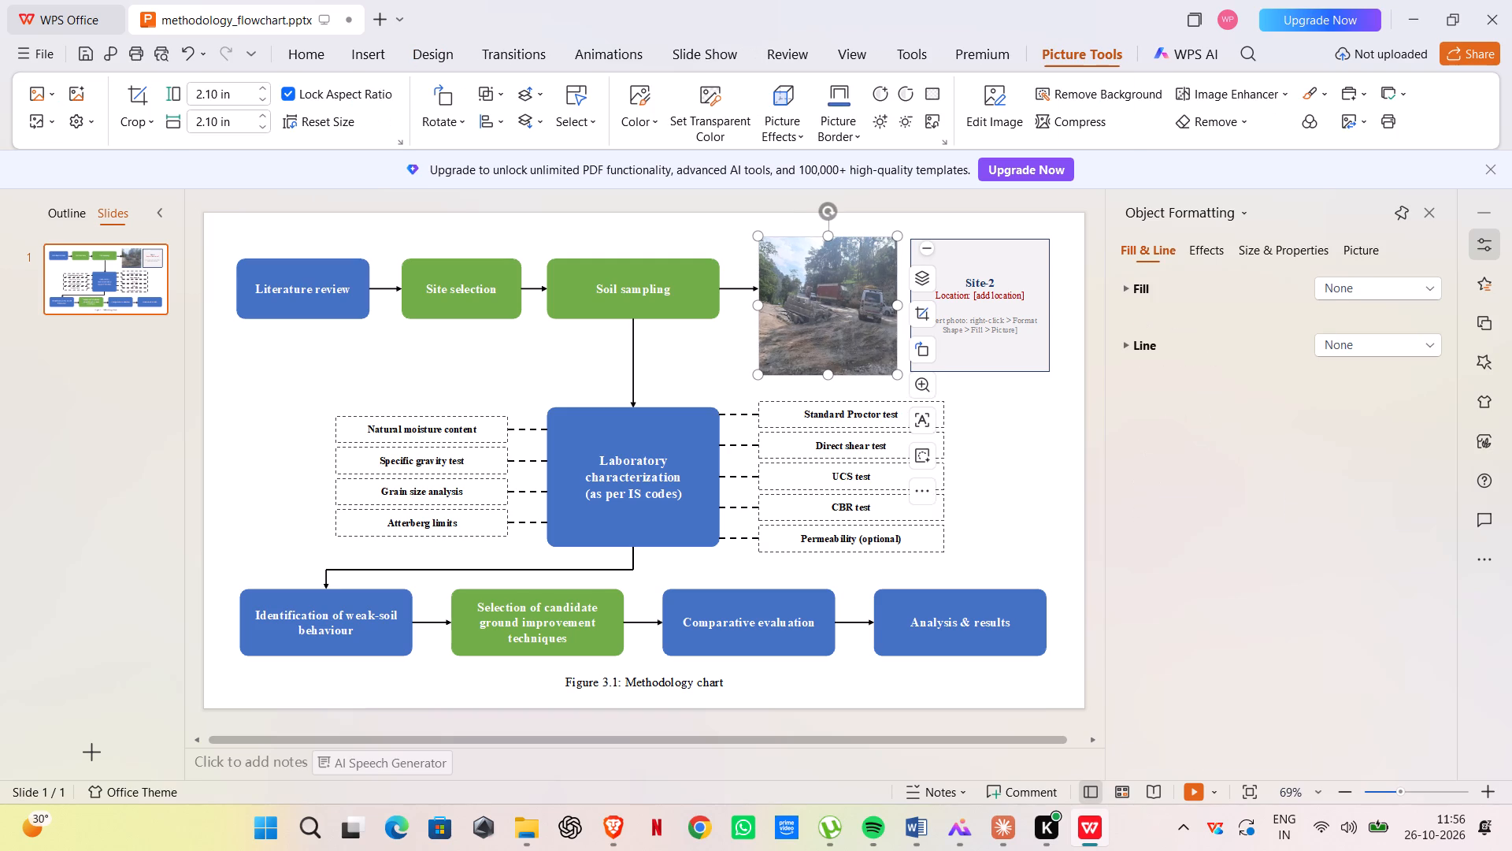
pyautogui.click(828, 233)
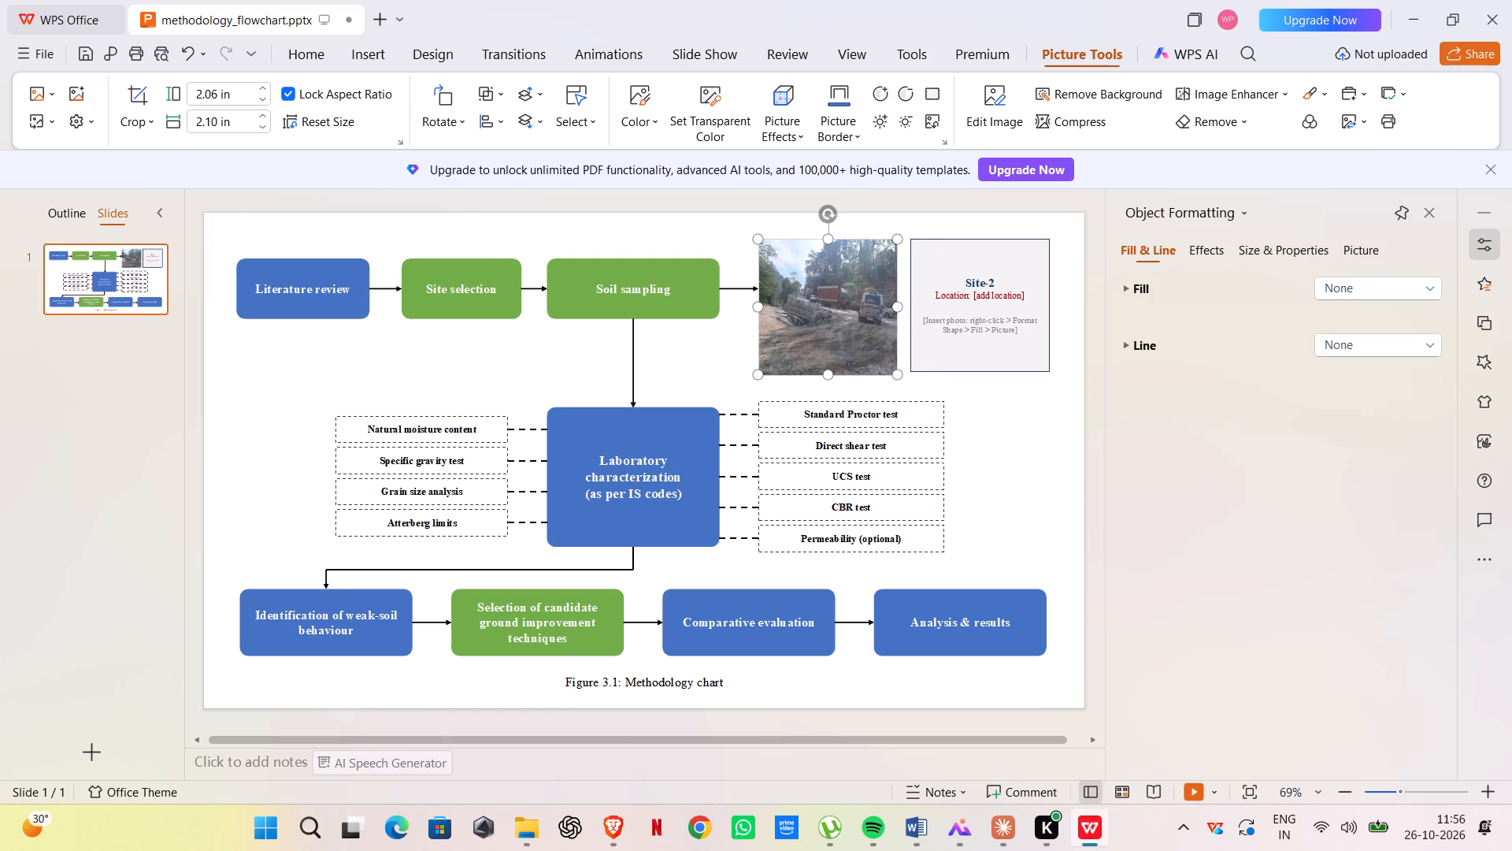
pyautogui.click(830, 377)
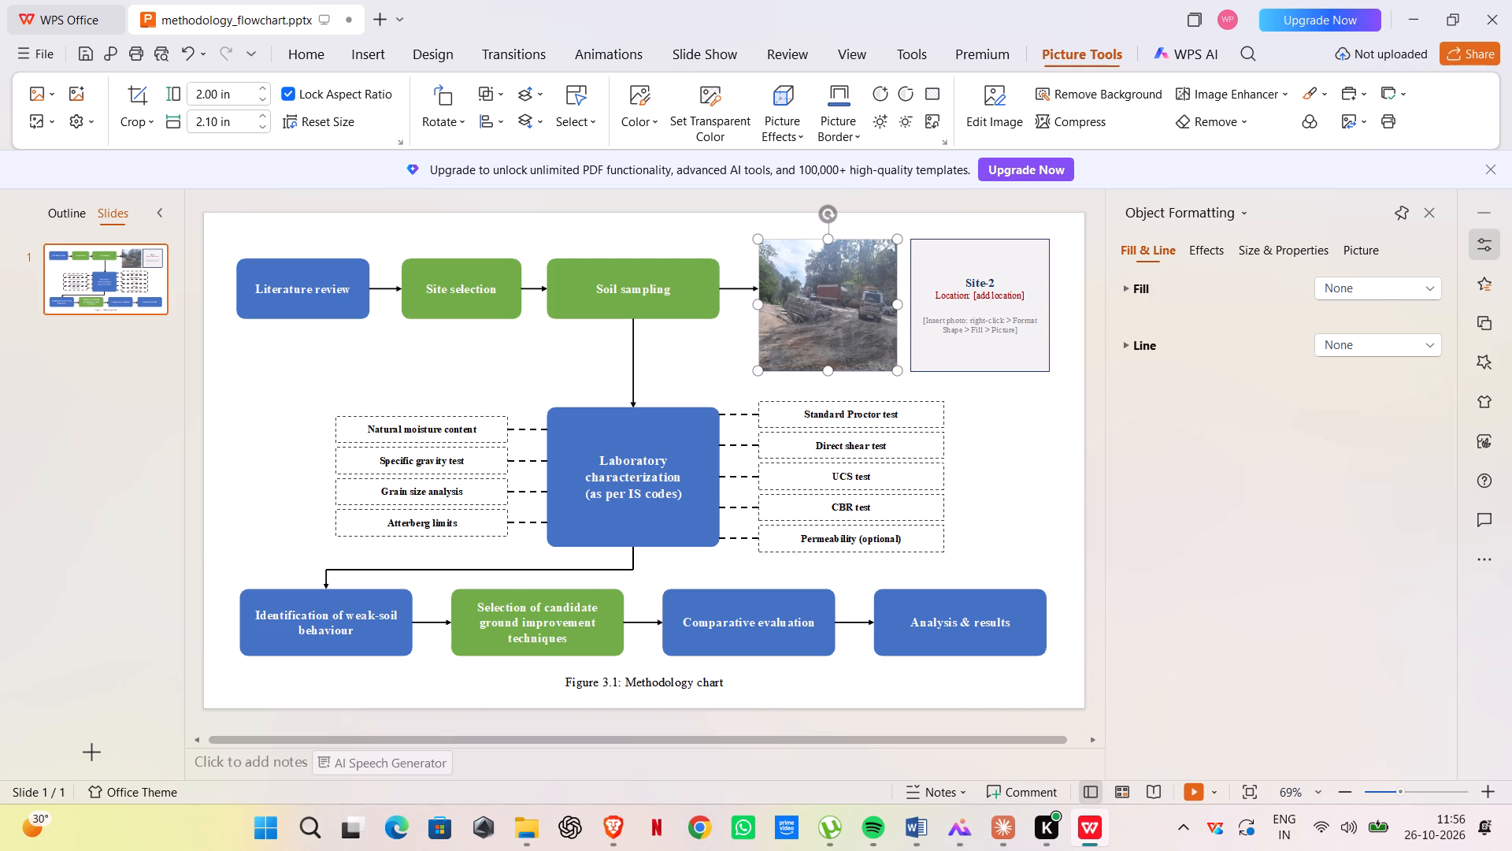
pyautogui.click(759, 306)
pyautogui.click(1043, 486)
pyautogui.click(781, 240)
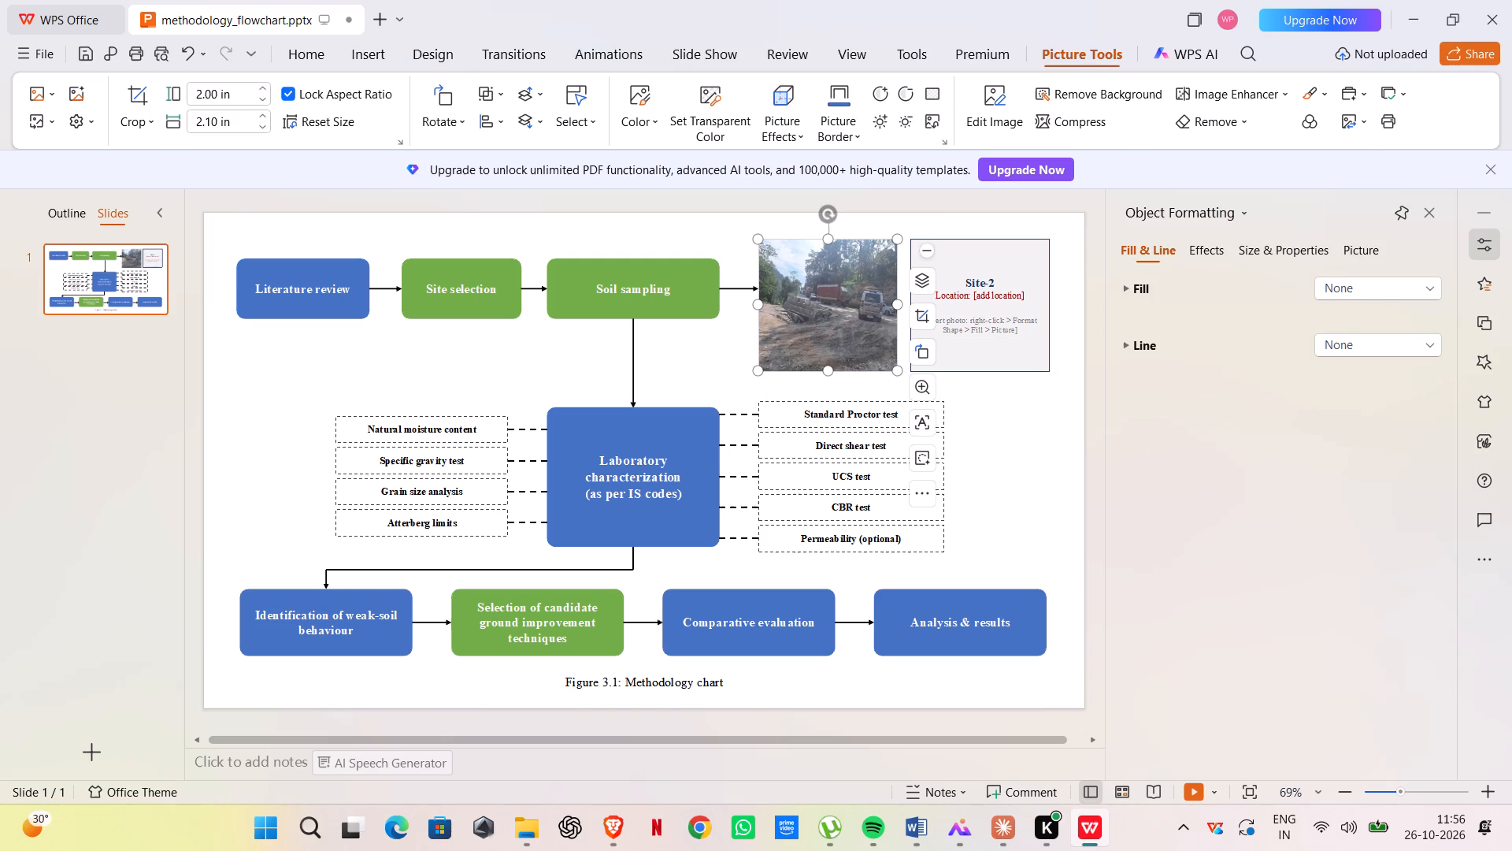
pyautogui.click(828, 239)
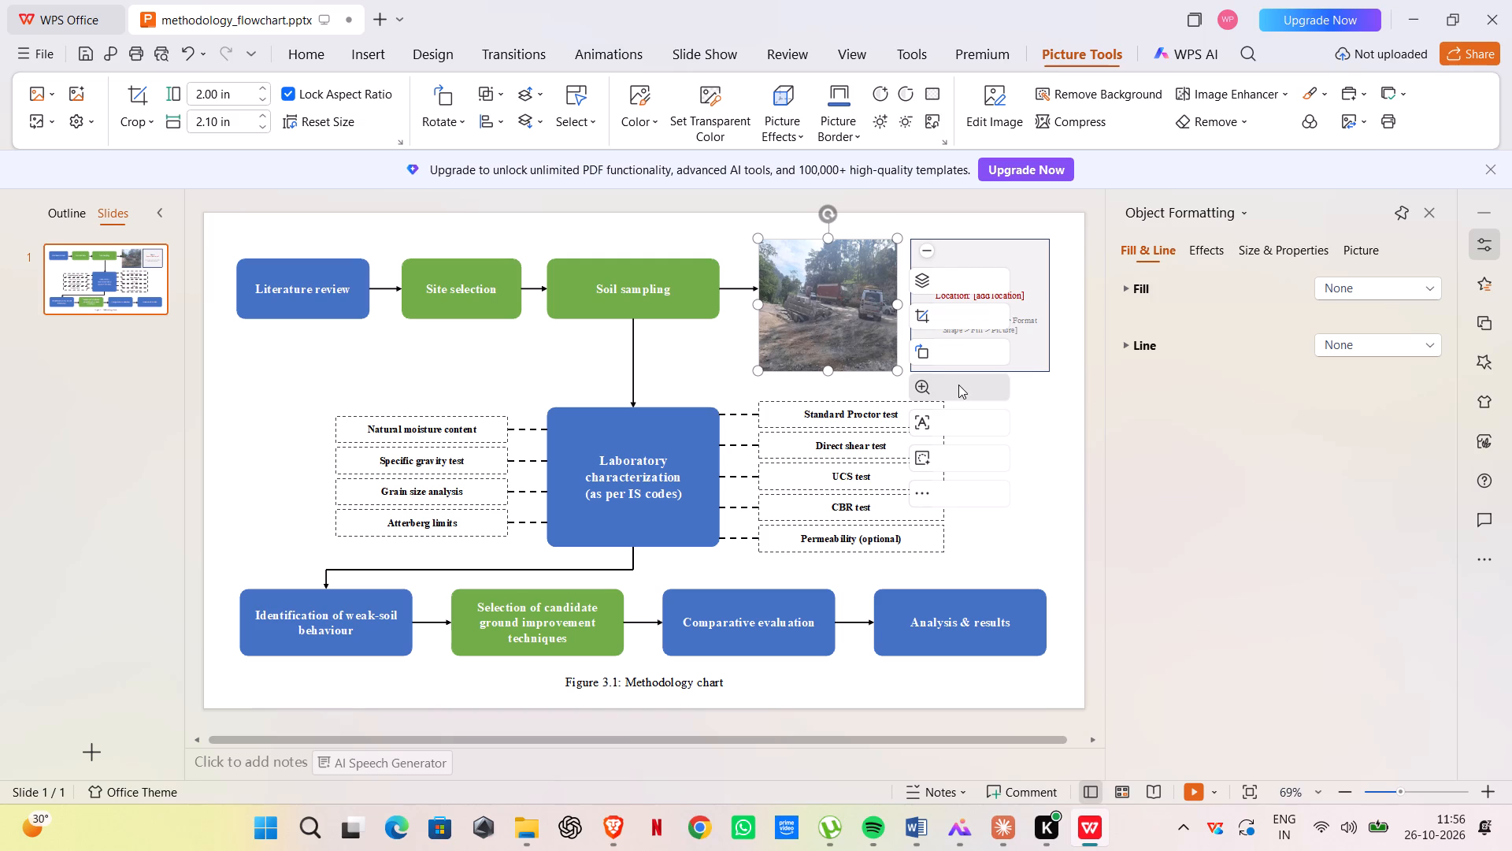
pyautogui.click(1034, 455)
# Delete all the placeholder text inside the Site-2 box.
pyautogui.click(958, 310)
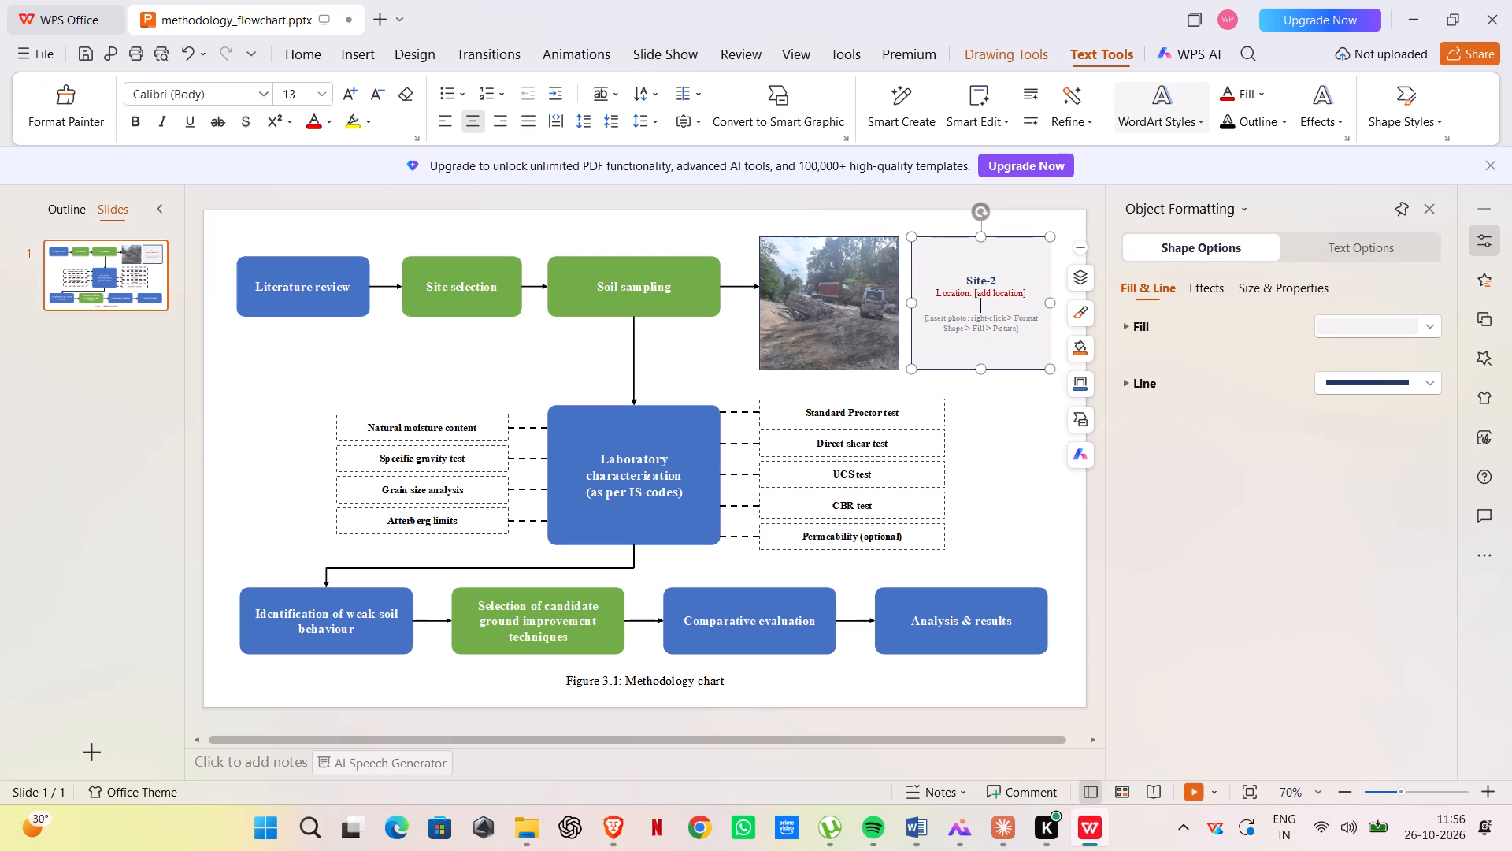
pyautogui.moveTo(1023, 326); pyautogui.dragTo(931, 280)
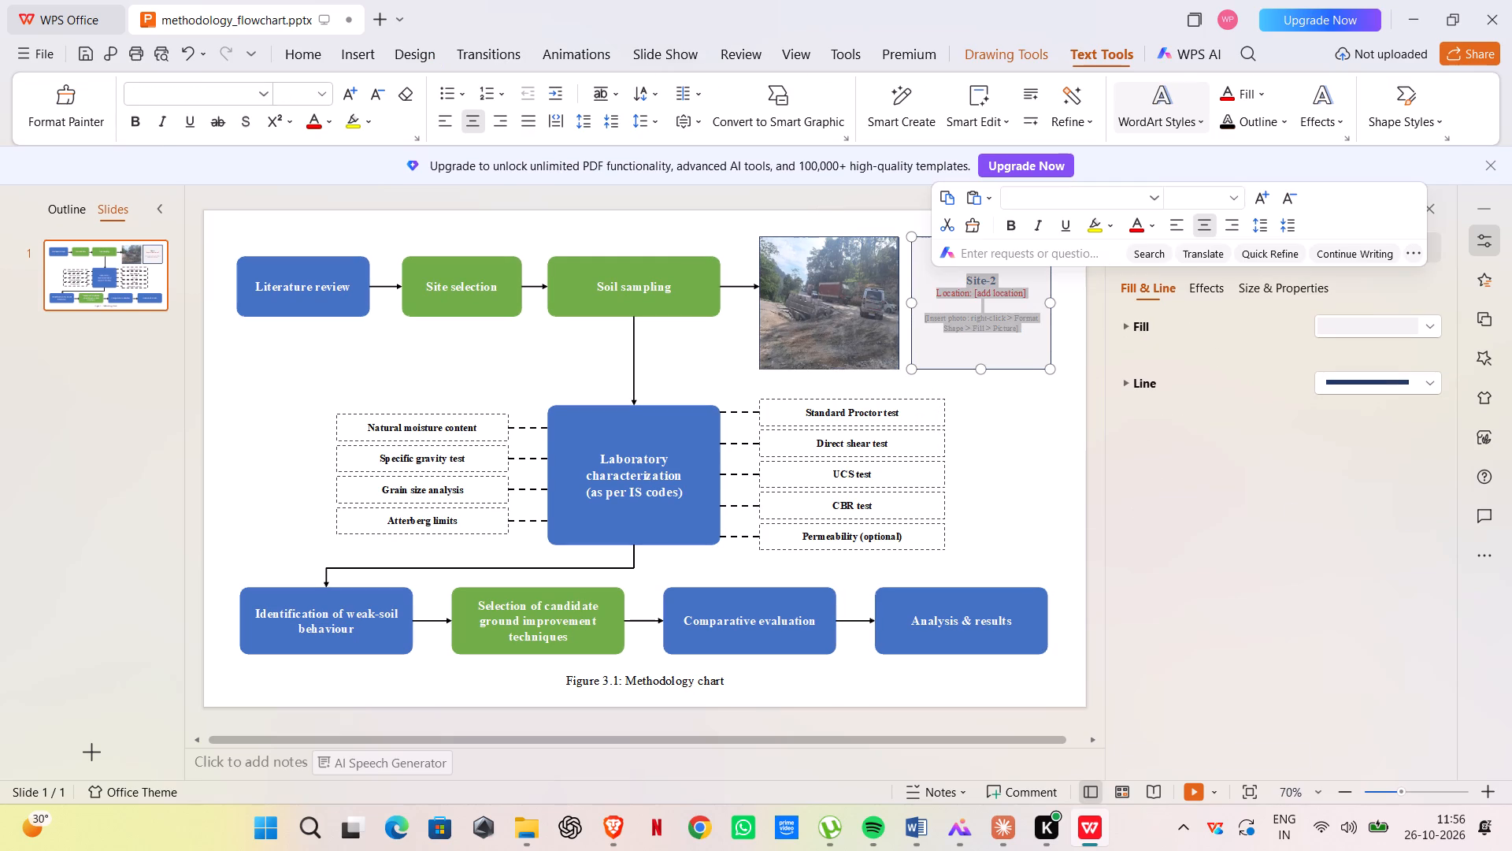
pyautogui.press('BackSpace')
# Insert the picture FB_IMG_1788485784723.jpg from the BLAZE folder onto the slide for Site-2.
pyautogui.click(357, 55)
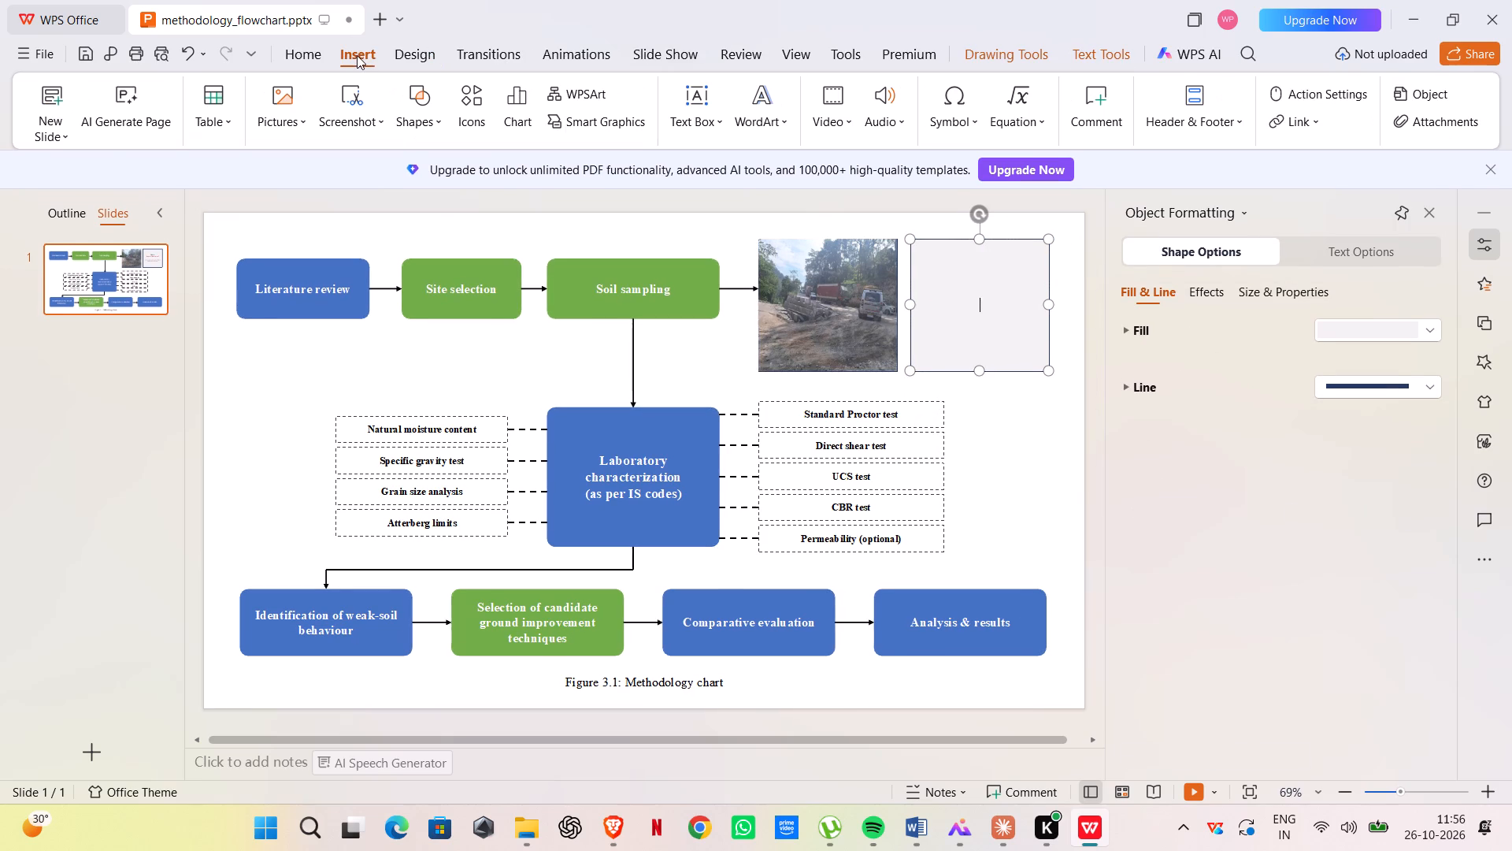
pyautogui.click(309, 102)
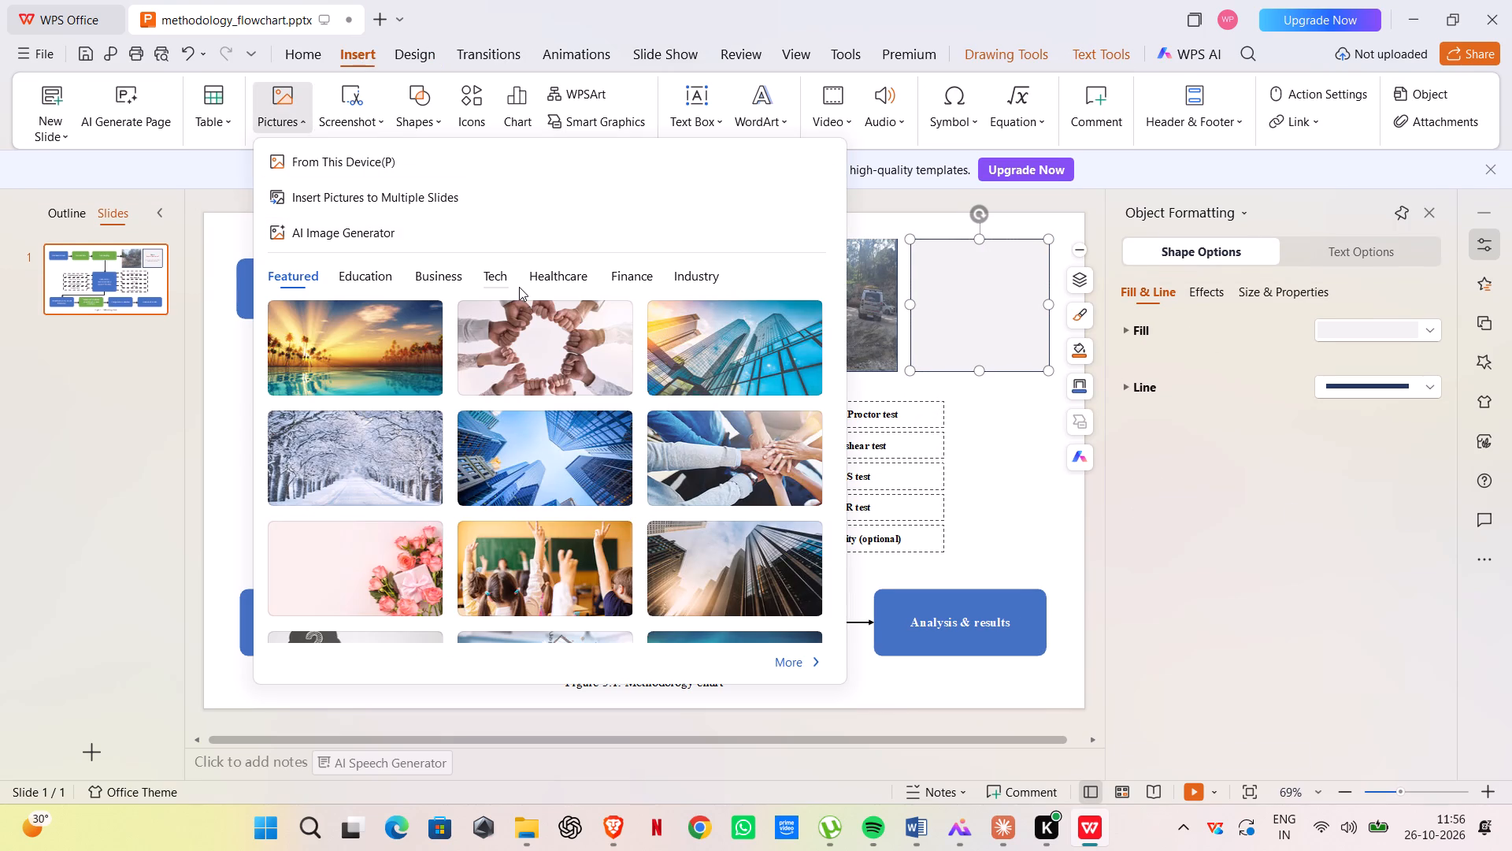
pyautogui.click(350, 174)
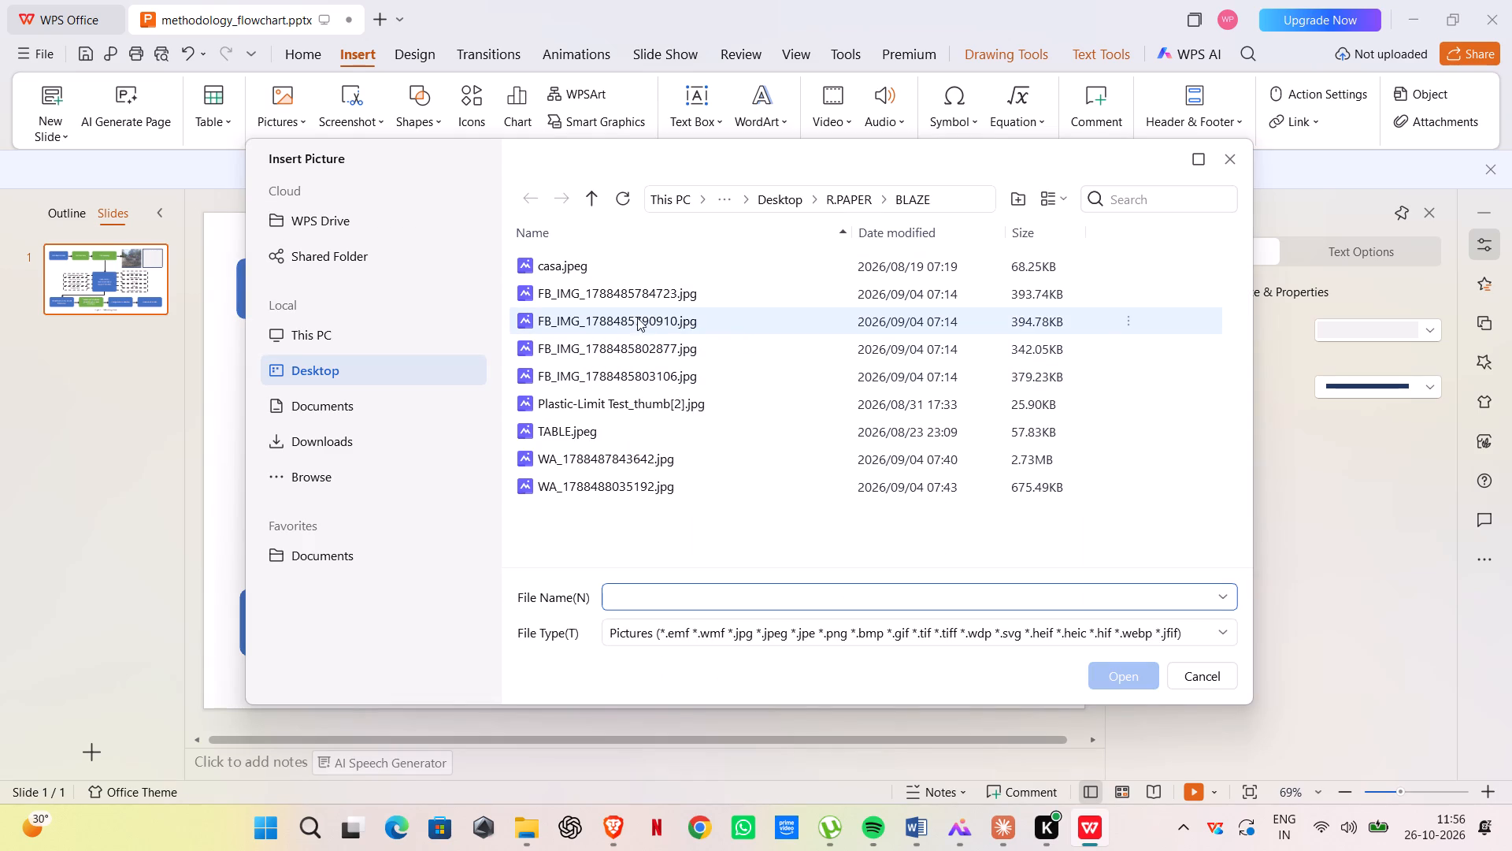
pyautogui.doubleClick(650, 297)
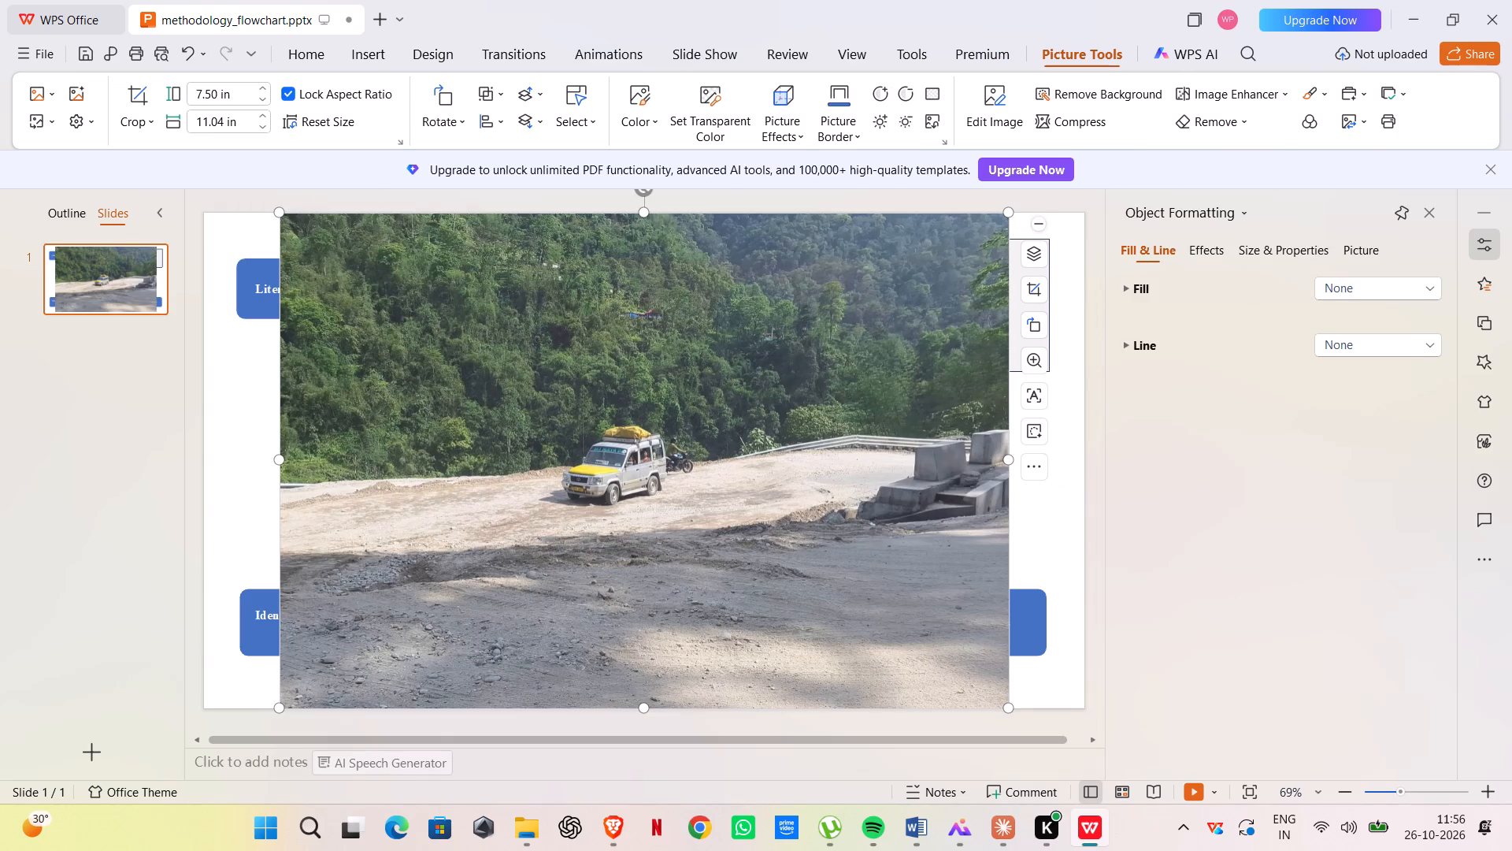
# Shrink the inserted road photo to about 2.95 in high and 3.12 in wide and move it over the empty Site-2 box.
pyautogui.moveTo(277, 210); pyautogui.dragTo(987, 481)
pyautogui.moveTo(843, 550); pyautogui.dragTo(875, 497)
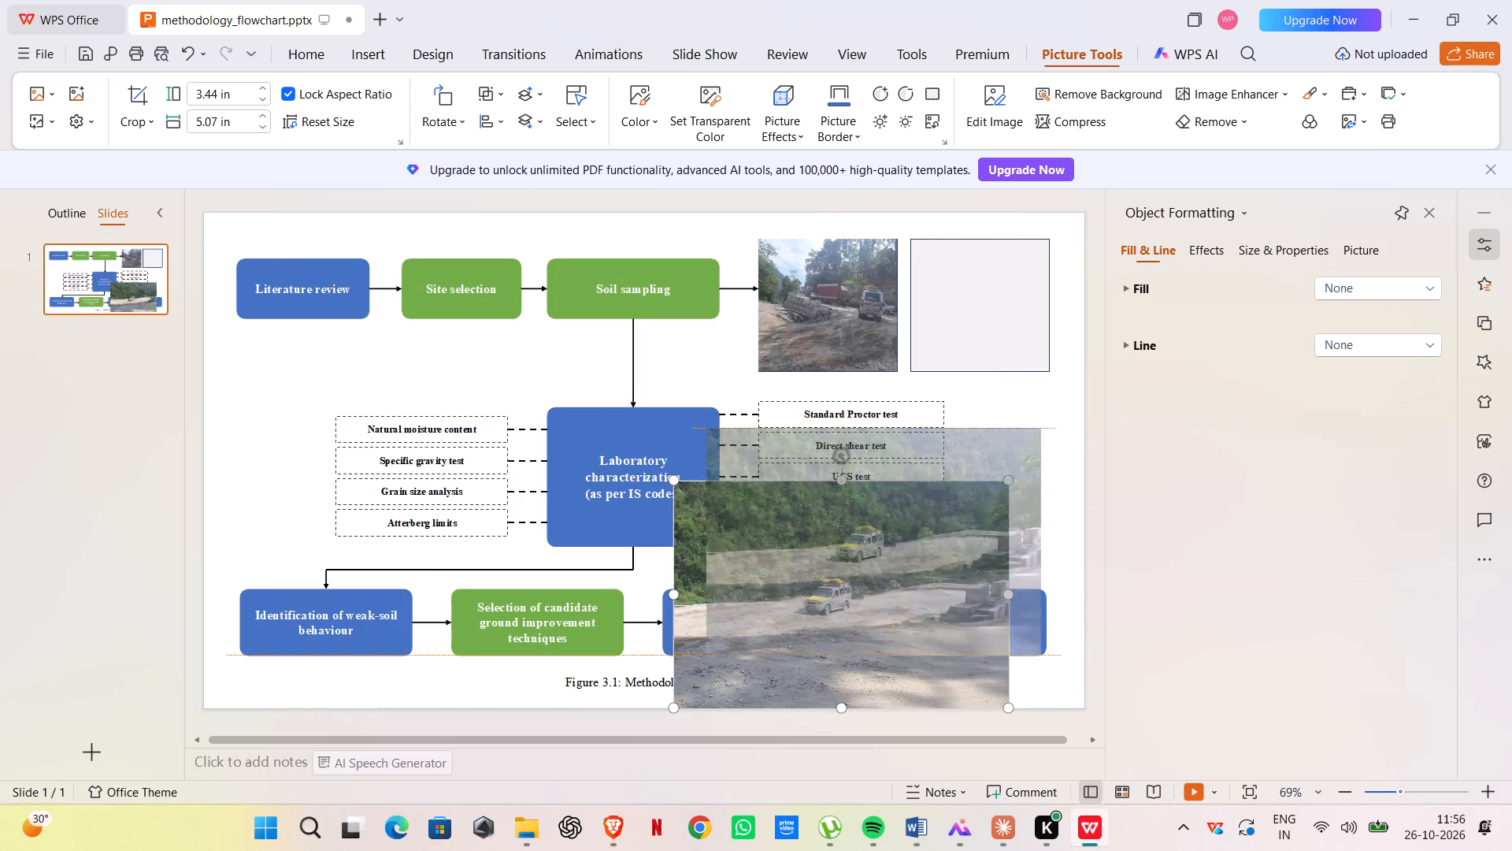
pyautogui.moveTo(875, 497); pyautogui.dragTo(919, 340)
pyautogui.moveTo(746, 382); pyautogui.dragTo(818, 378)
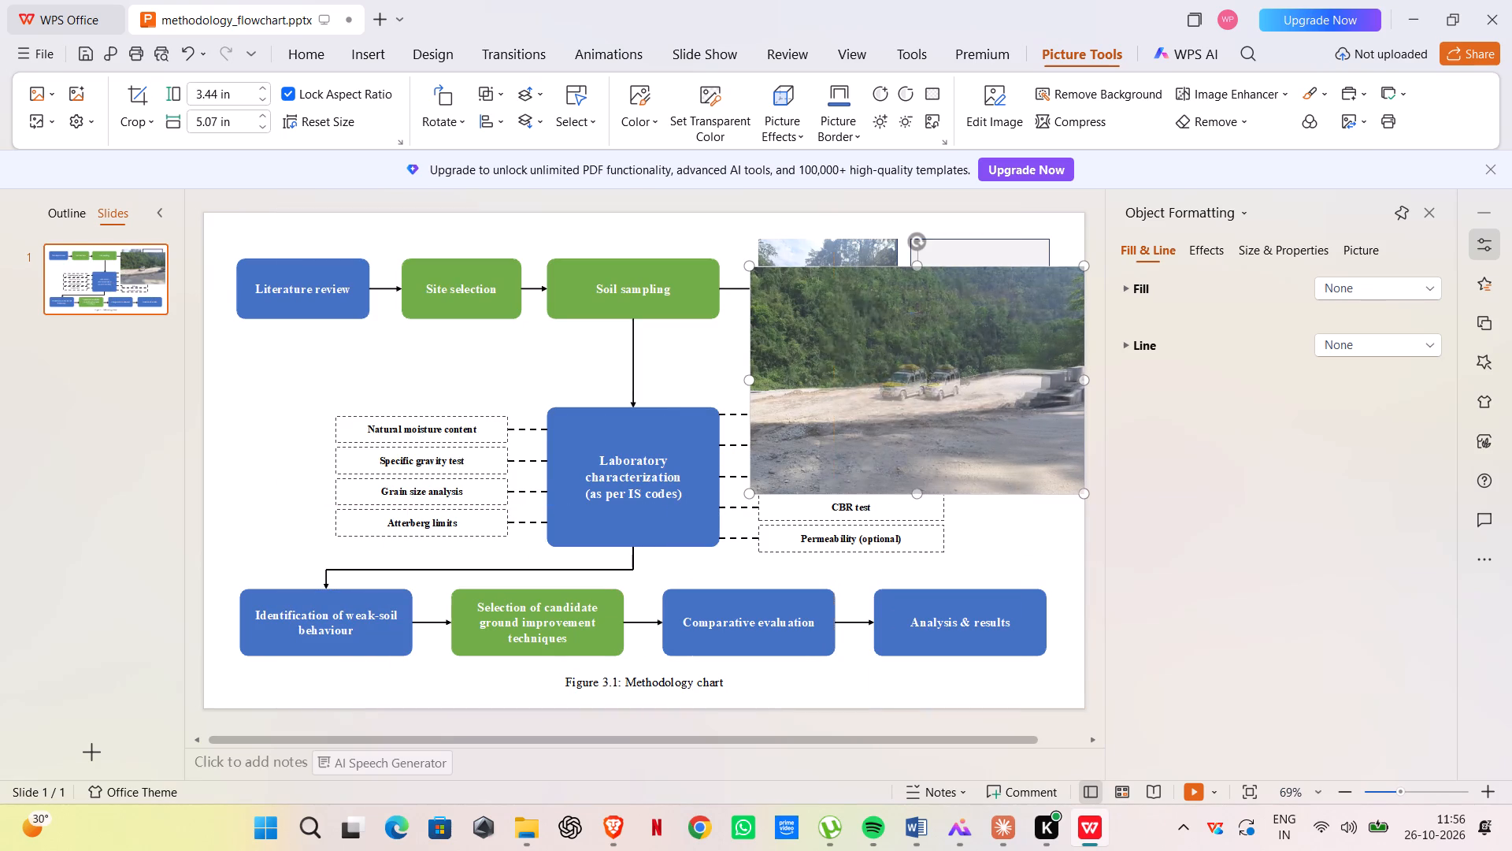
pyautogui.moveTo(818, 378); pyautogui.dragTo(886, 378)
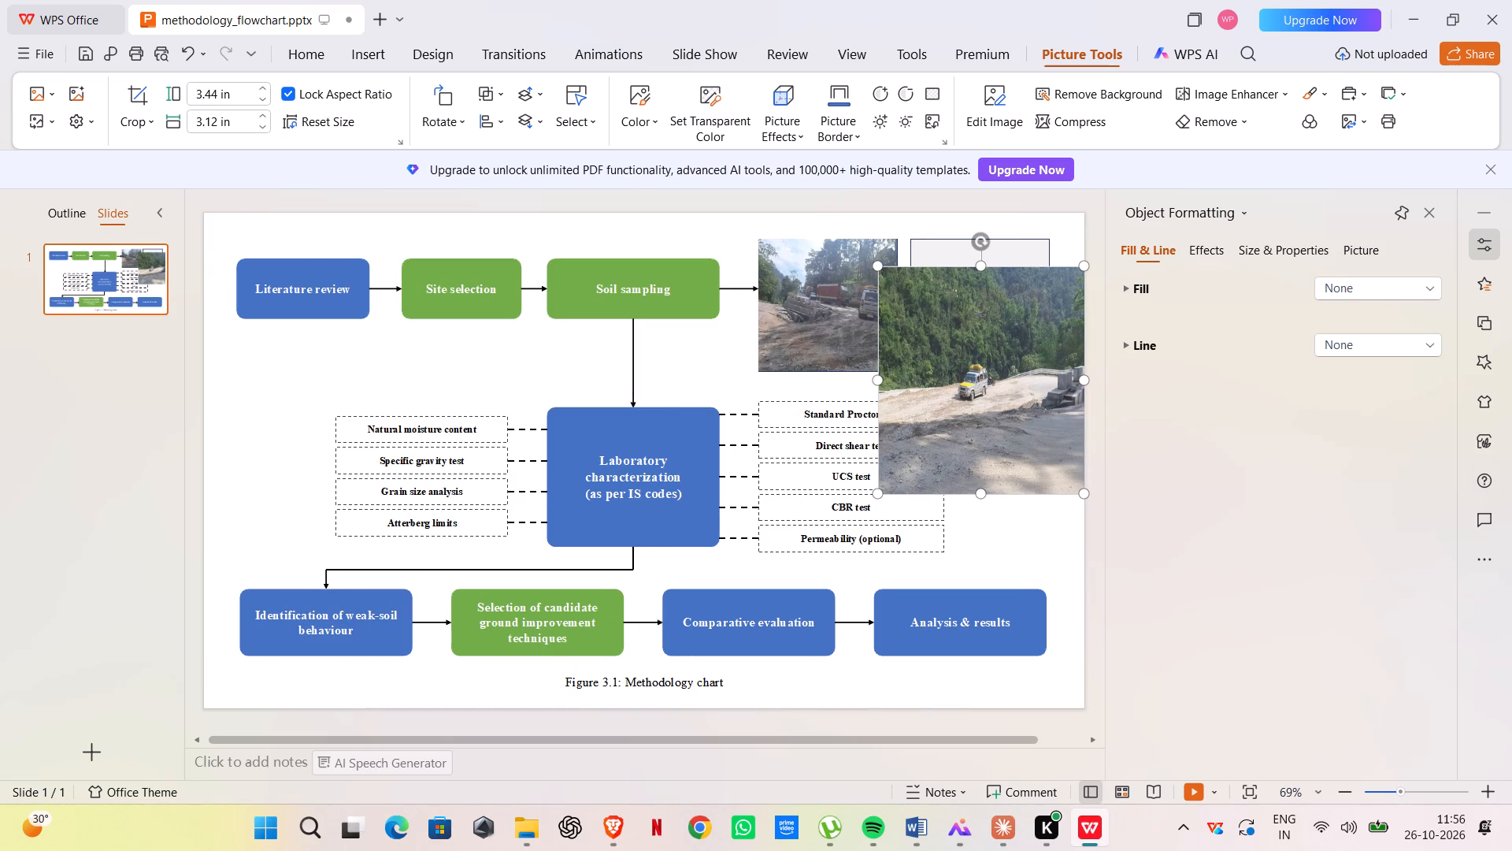
pyautogui.moveTo(984, 269); pyautogui.dragTo(984, 306)
pyautogui.moveTo(951, 340); pyautogui.dragTo(976, 284)
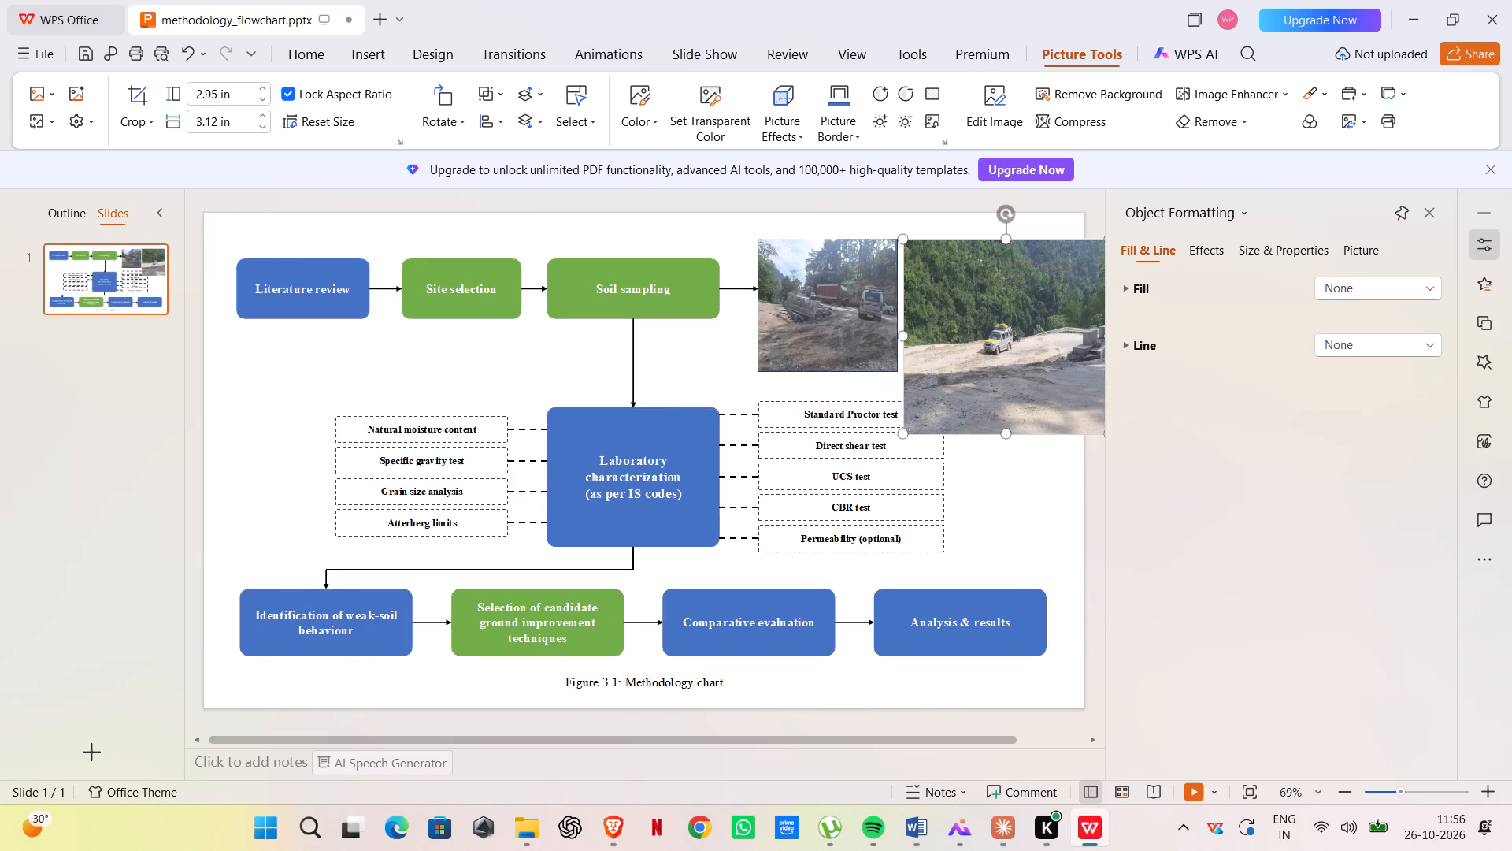
# Resize and align the Site-2 photo to fit its box, about 2.00 in high and 2.09 in wide.
pyautogui.moveTo(902, 335); pyautogui.dragTo(920, 333)
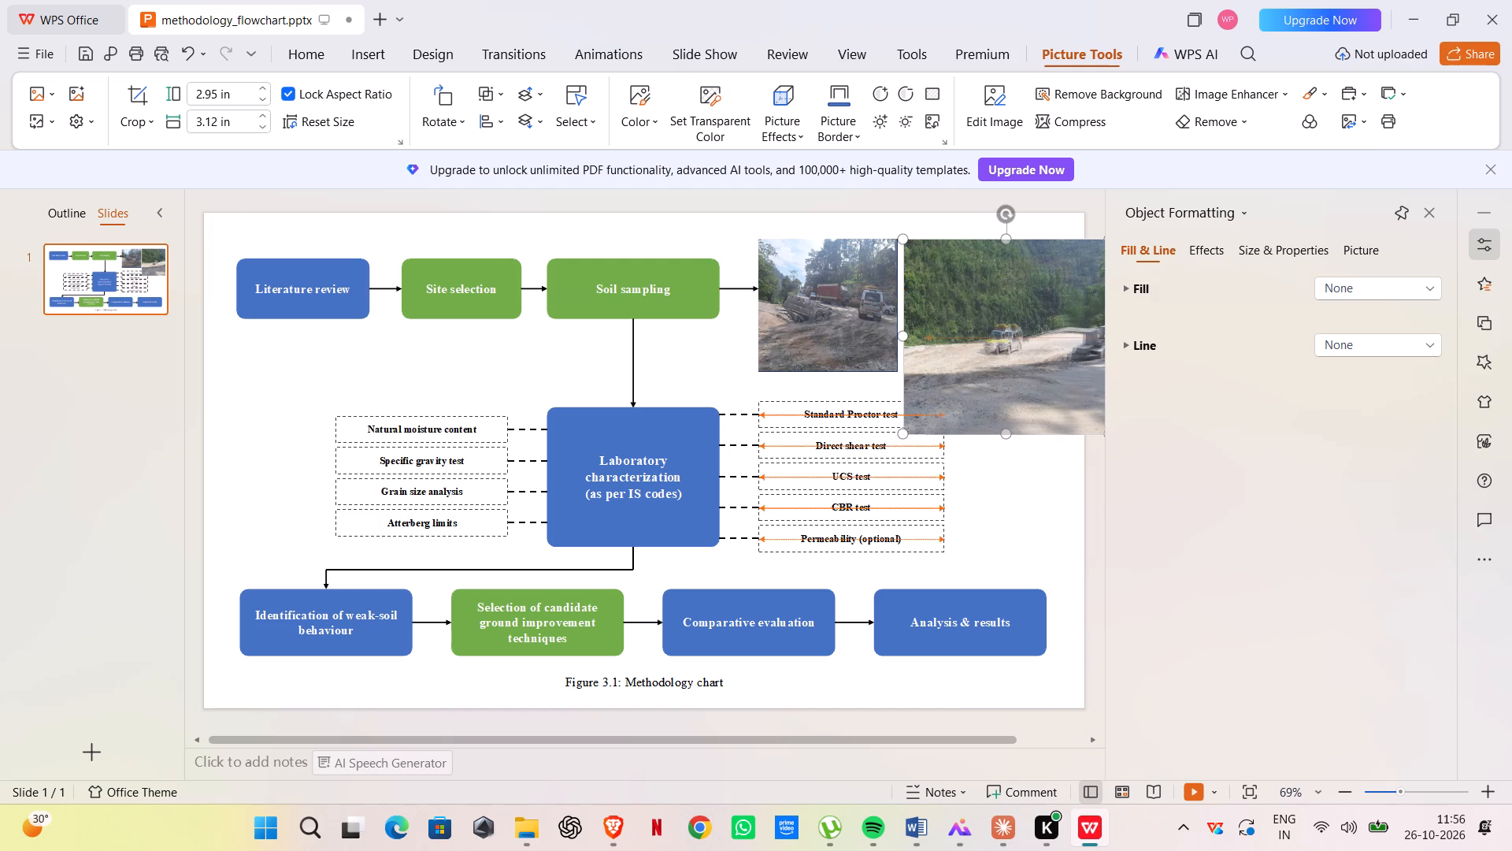
pyautogui.moveTo(920, 333); pyautogui.dragTo(917, 333)
pyautogui.moveTo(1008, 432); pyautogui.dragTo(1002, 391)
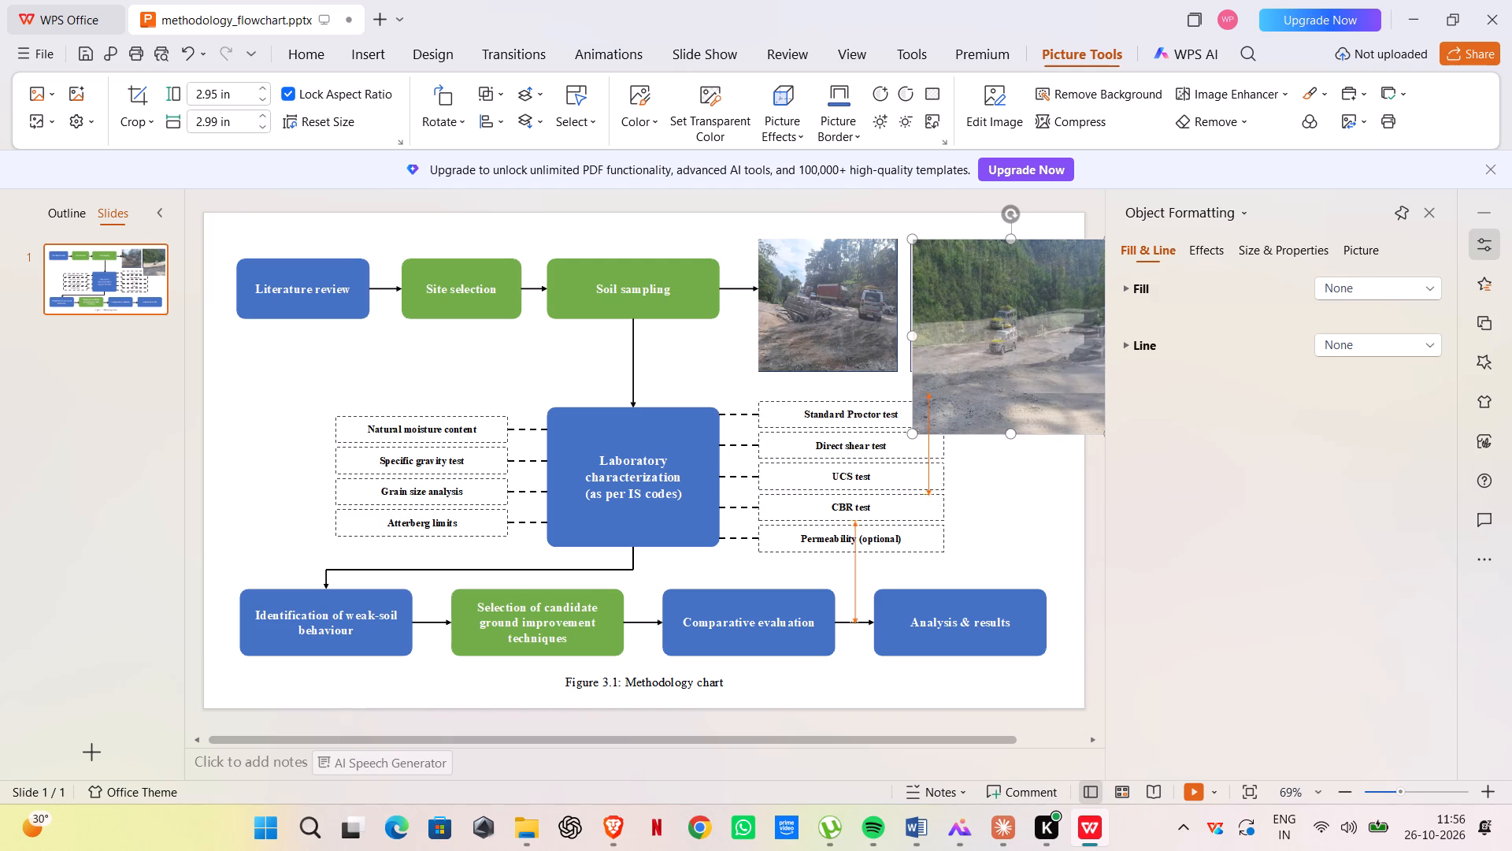
pyautogui.moveTo(1002, 391); pyautogui.dragTo(1002, 369)
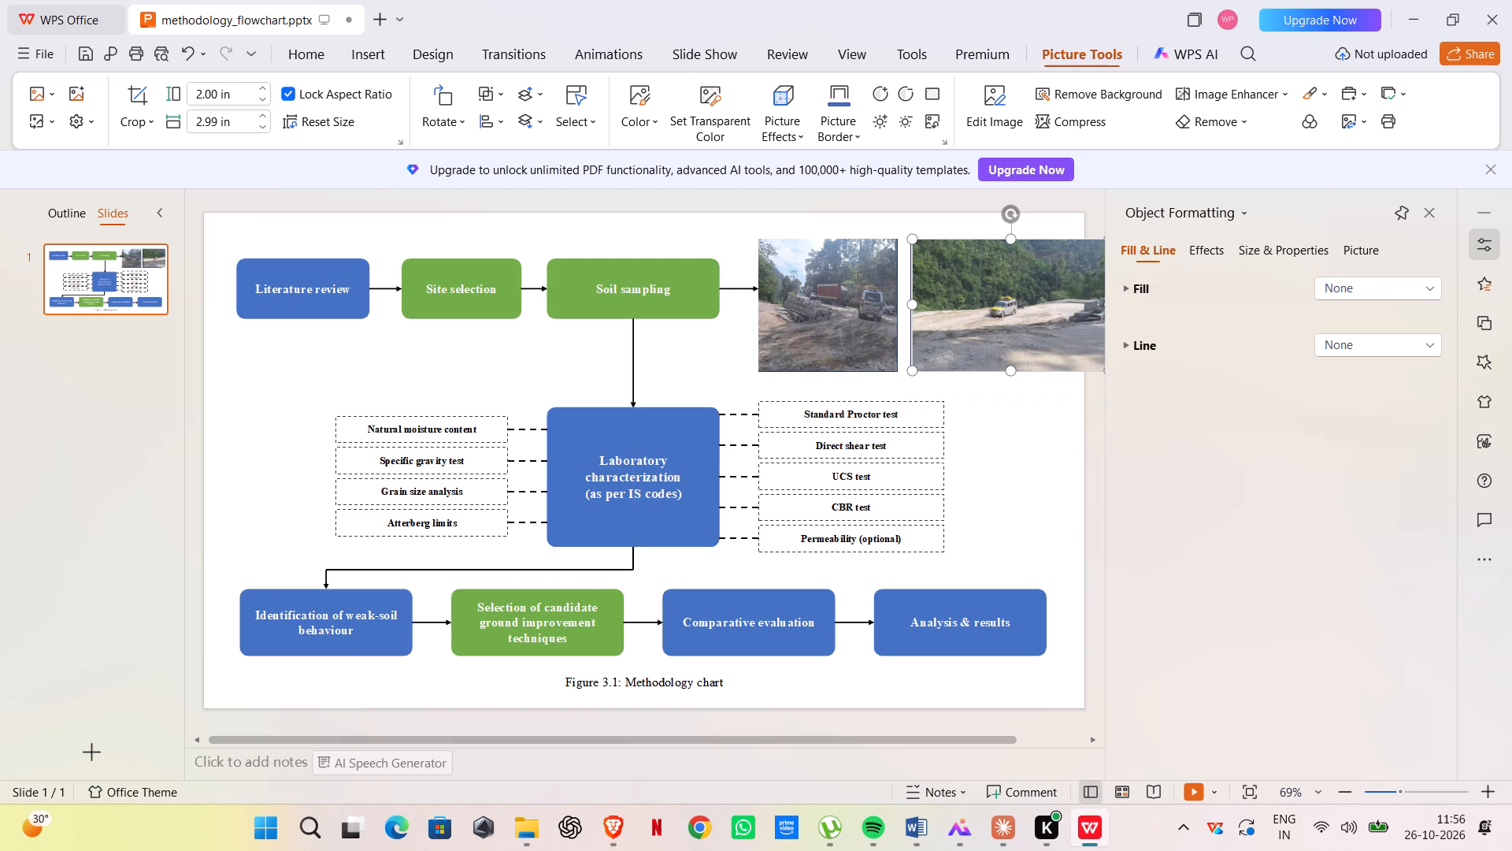
pyautogui.click(912, 304)
pyautogui.click(1083, 284)
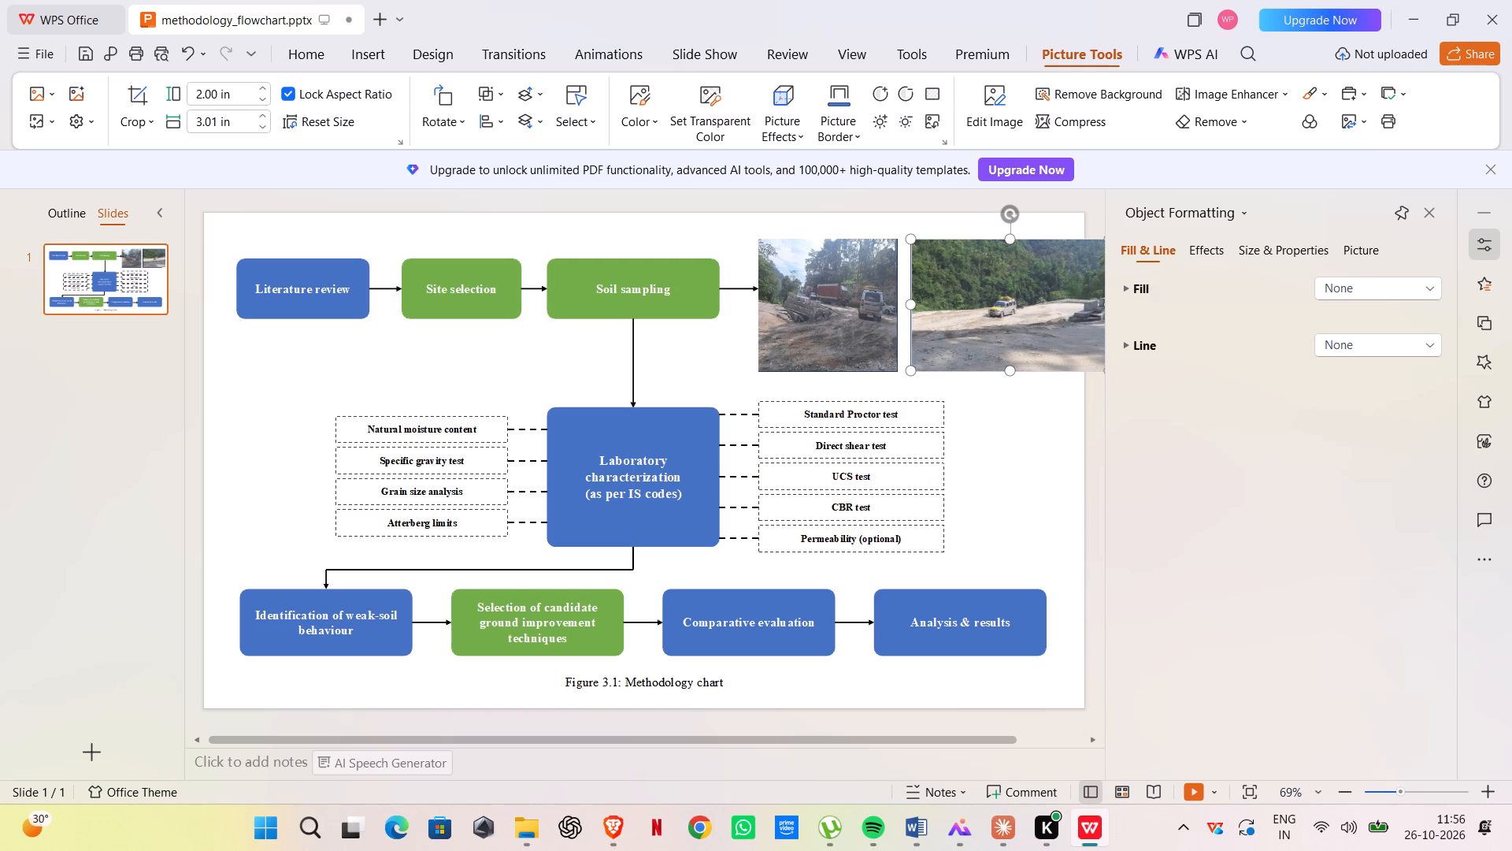
pyautogui.moveTo(1078, 288); pyautogui.dragTo(1039, 284)
pyautogui.click(1049, 285)
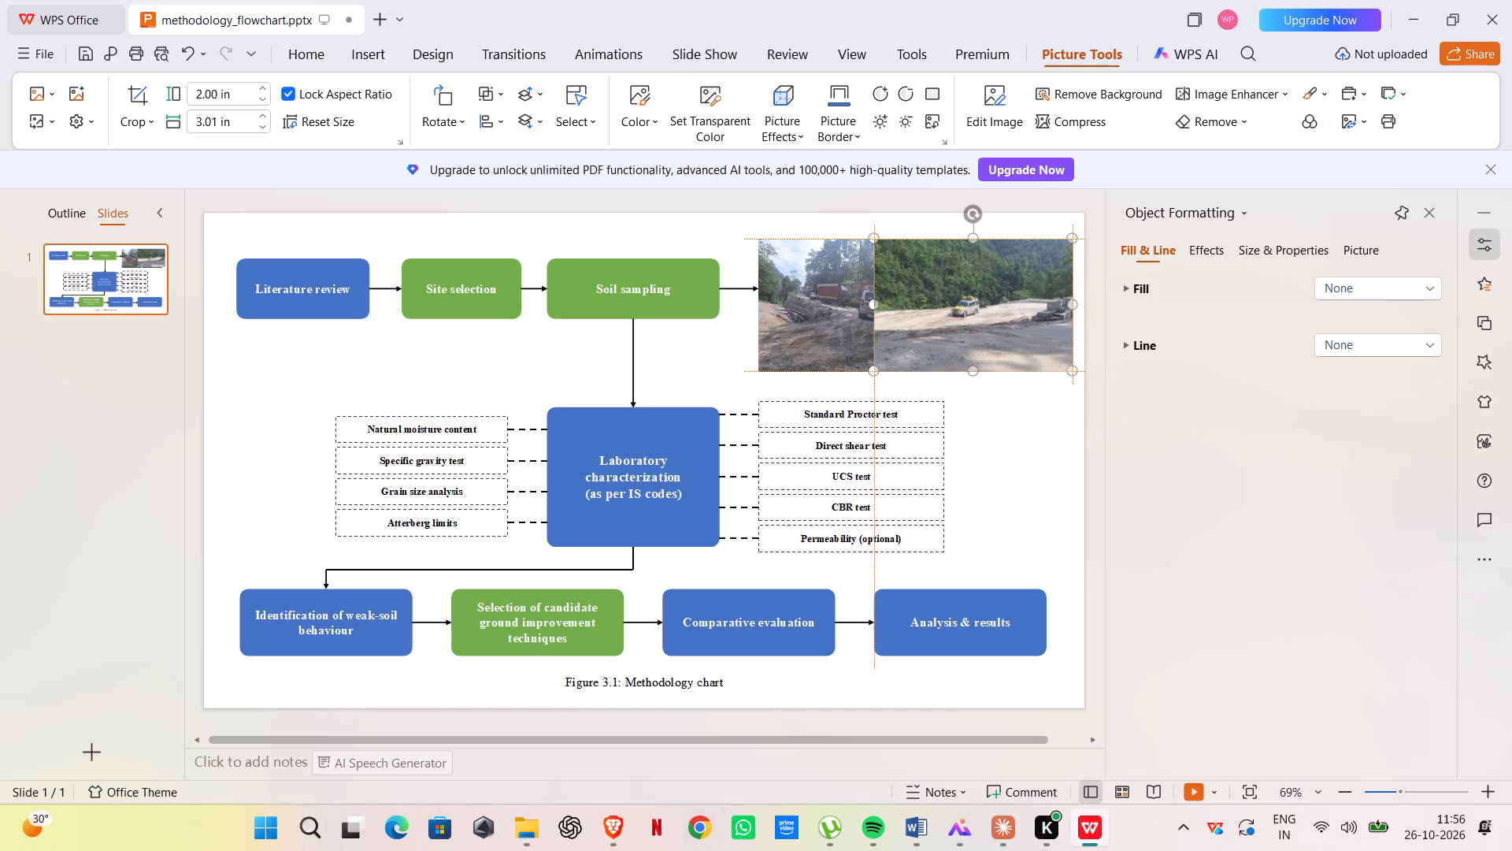
pyautogui.moveTo(1032, 288); pyautogui.dragTo(1018, 288)
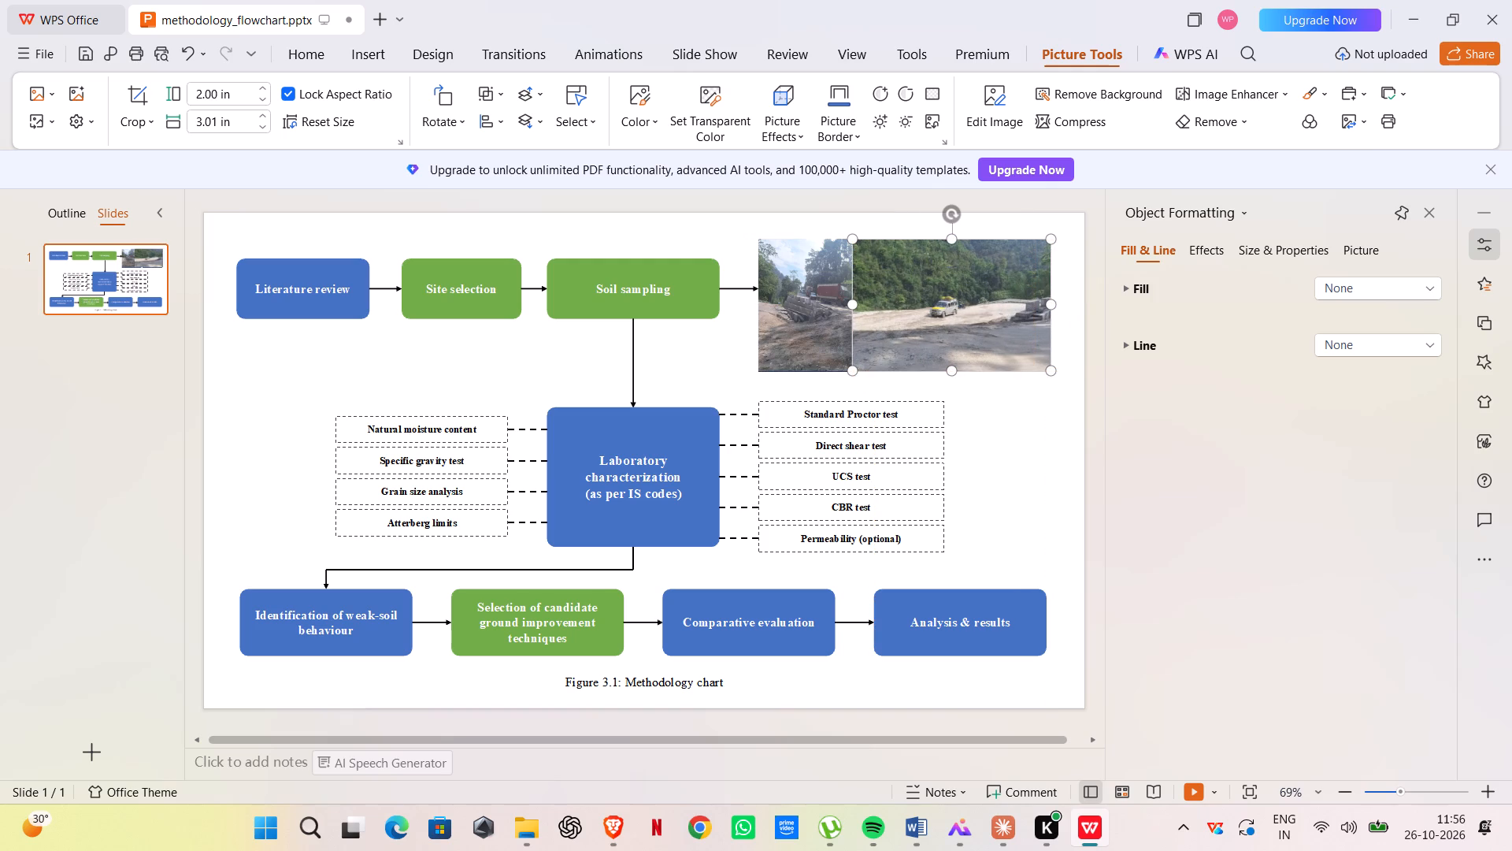
pyautogui.moveTo(1021, 287); pyautogui.dragTo(1000, 287)
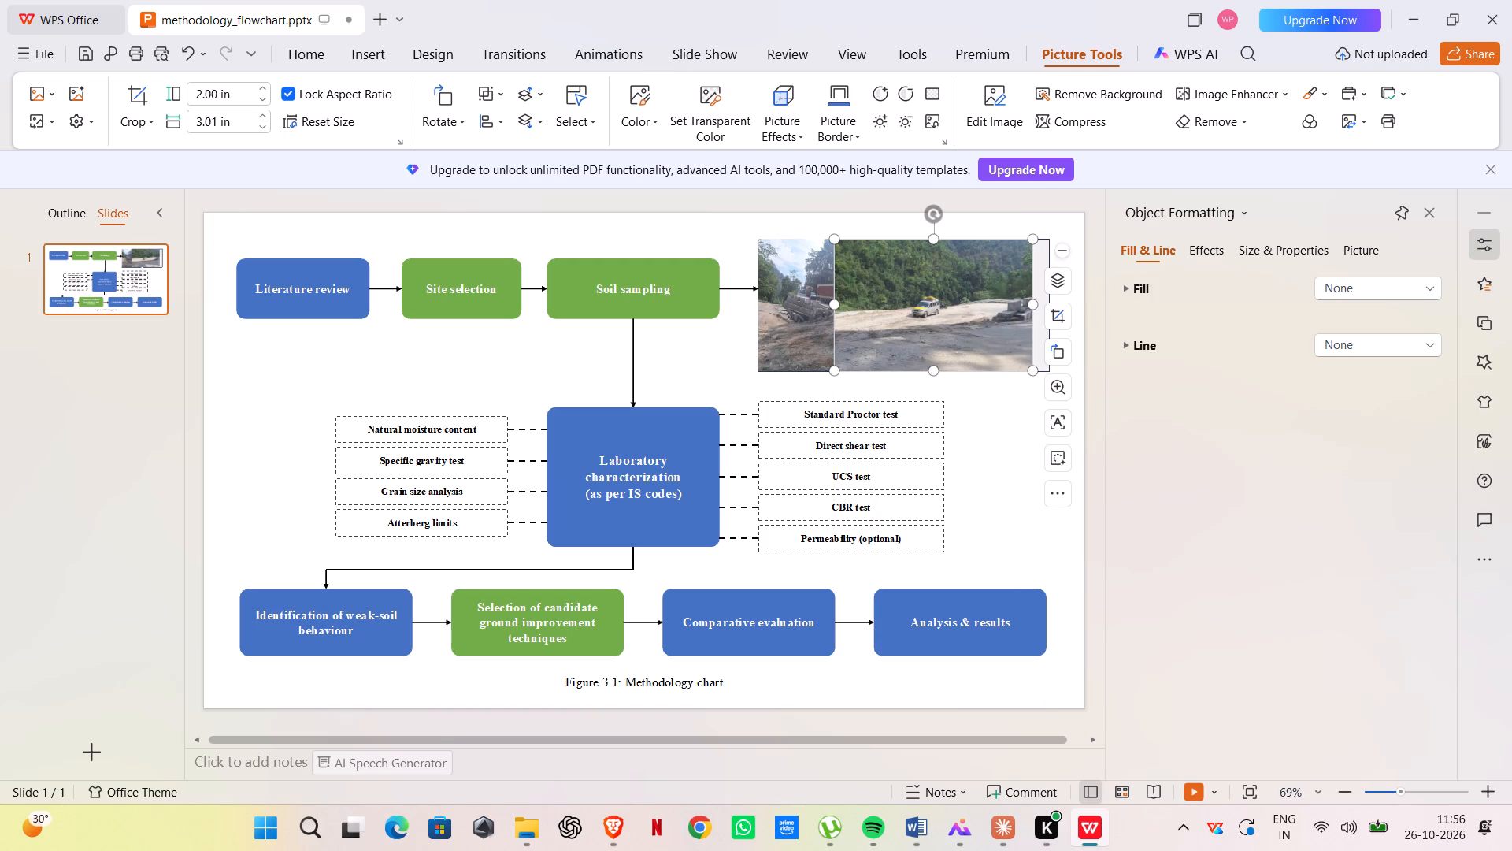
pyautogui.moveTo(1034, 303); pyautogui.dragTo(1048, 303)
pyautogui.moveTo(834, 303); pyautogui.dragTo(915, 299)
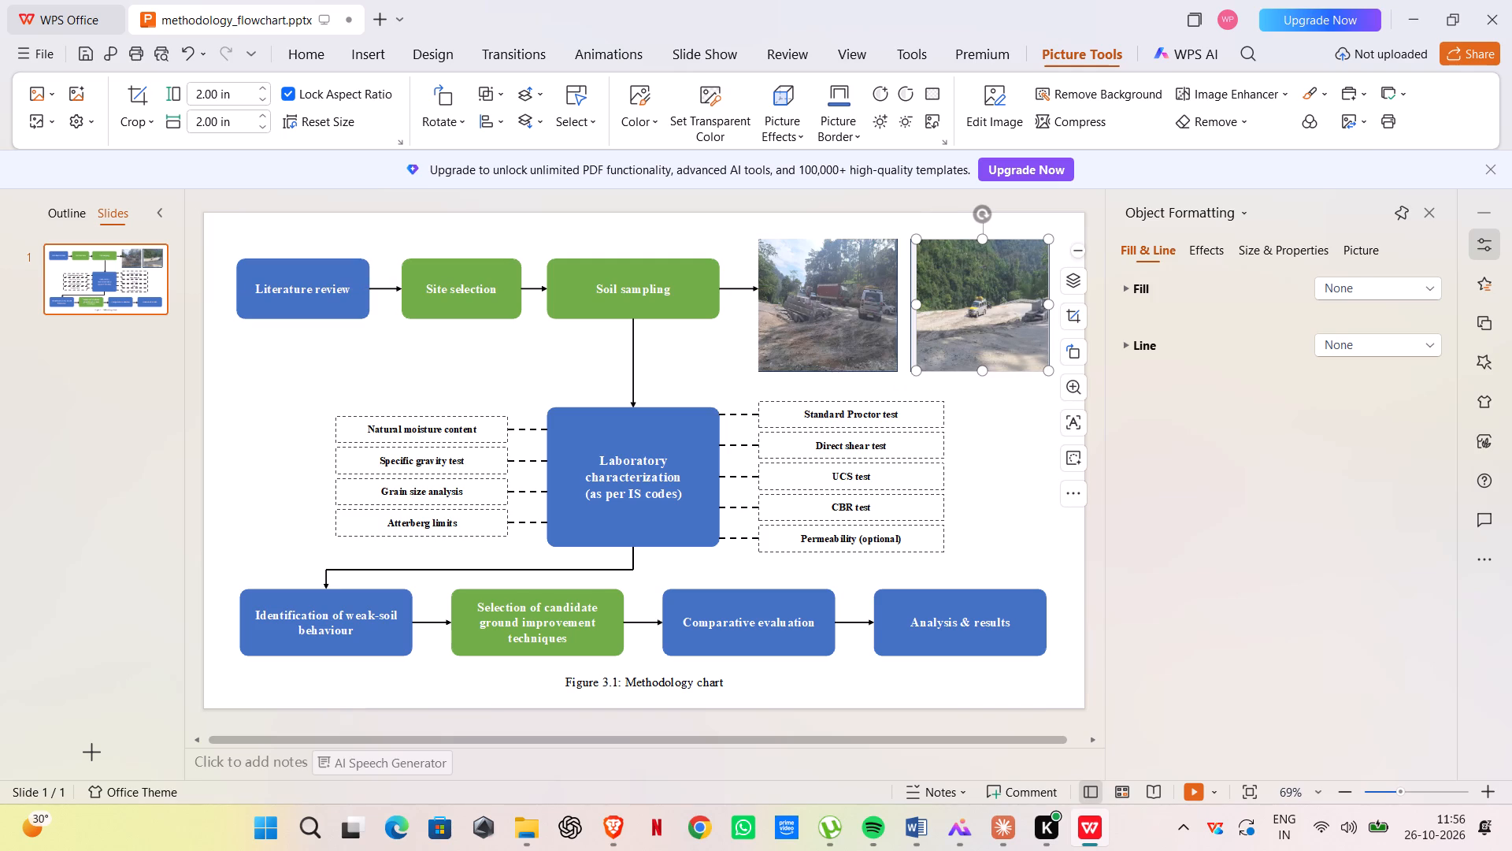
pyautogui.click(917, 306)
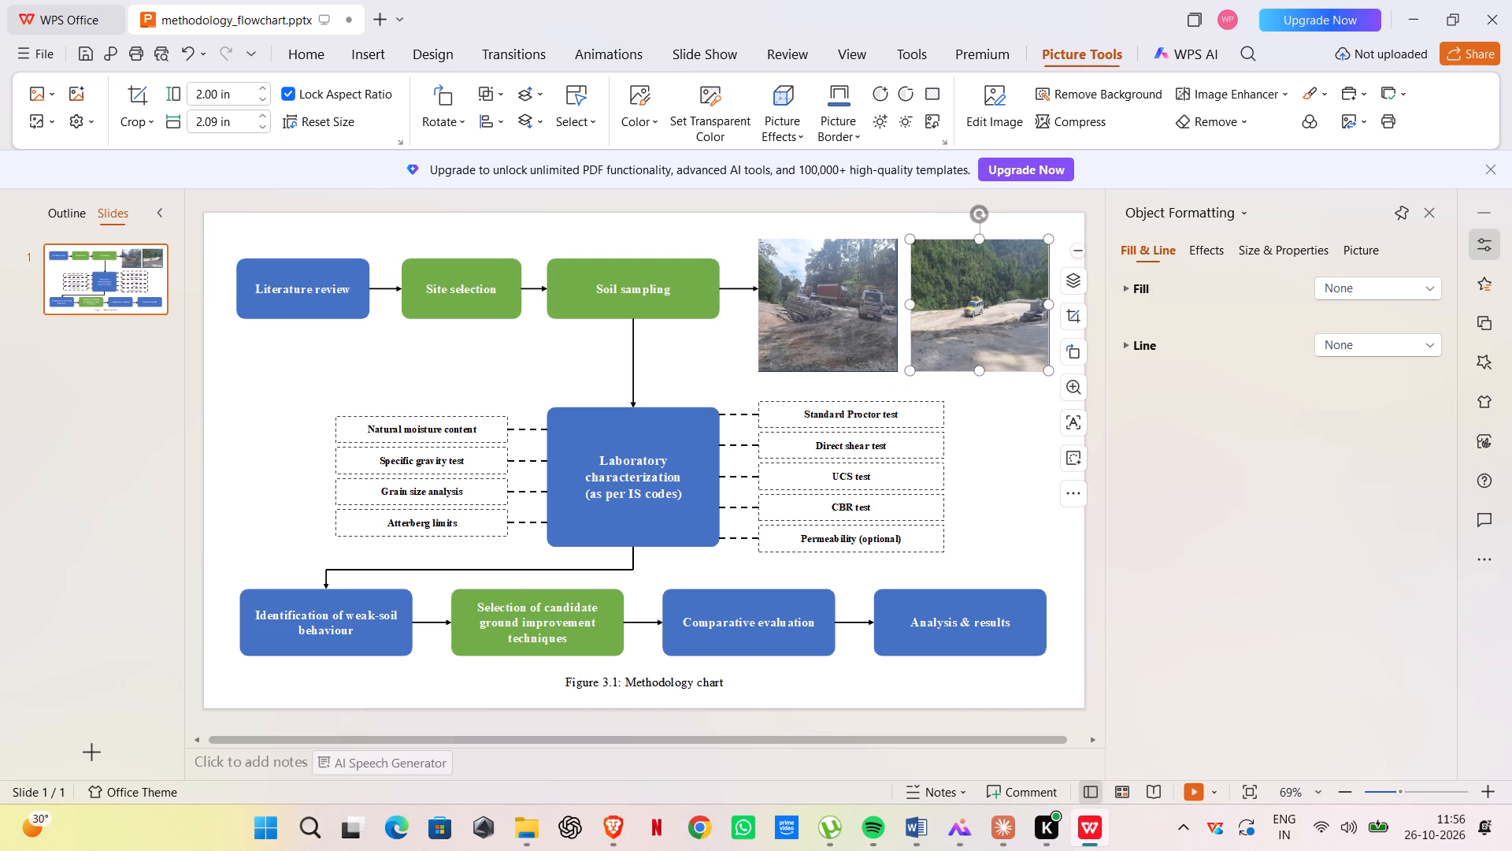
# Fine-tune the Site-2 photo's edges to cover the box outline, about 2.03 in high and 2.13 in wide.
pyautogui.click(996, 411)
pyautogui.click(1029, 348)
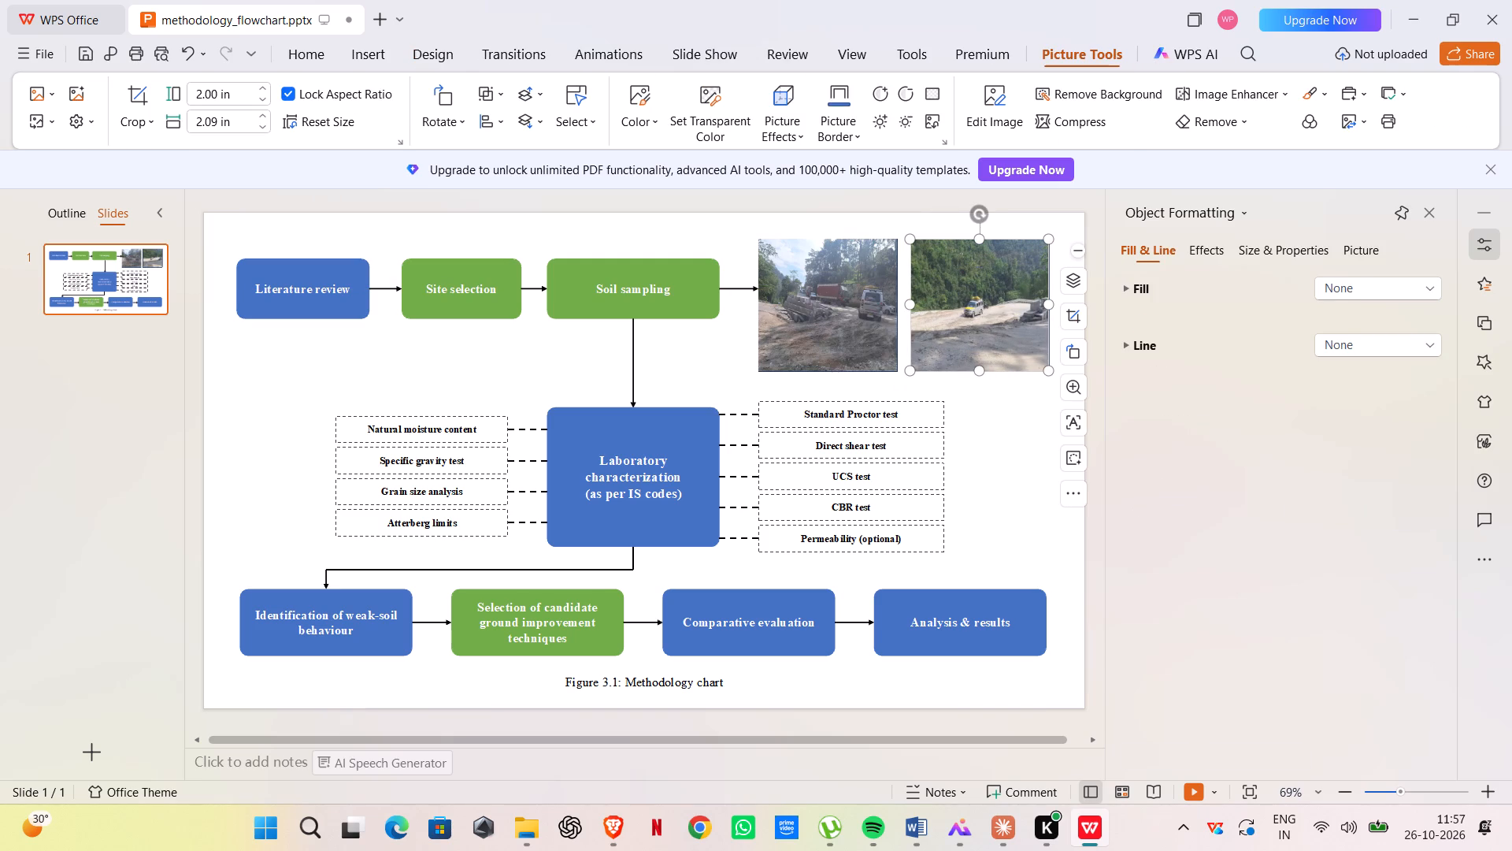
pyautogui.click(1047, 304)
pyautogui.click(1050, 418)
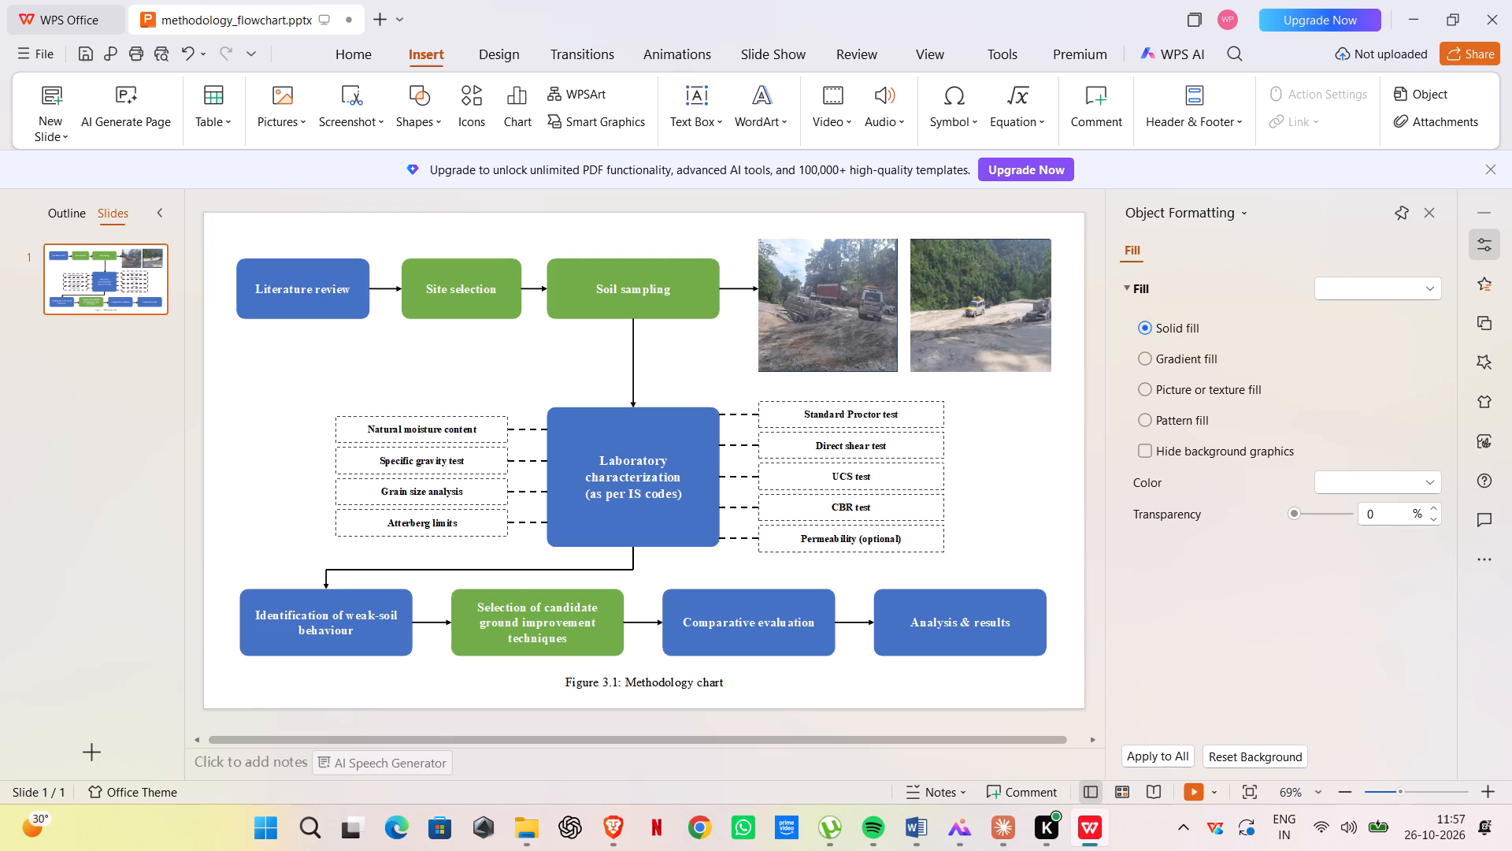
pyautogui.click(995, 274)
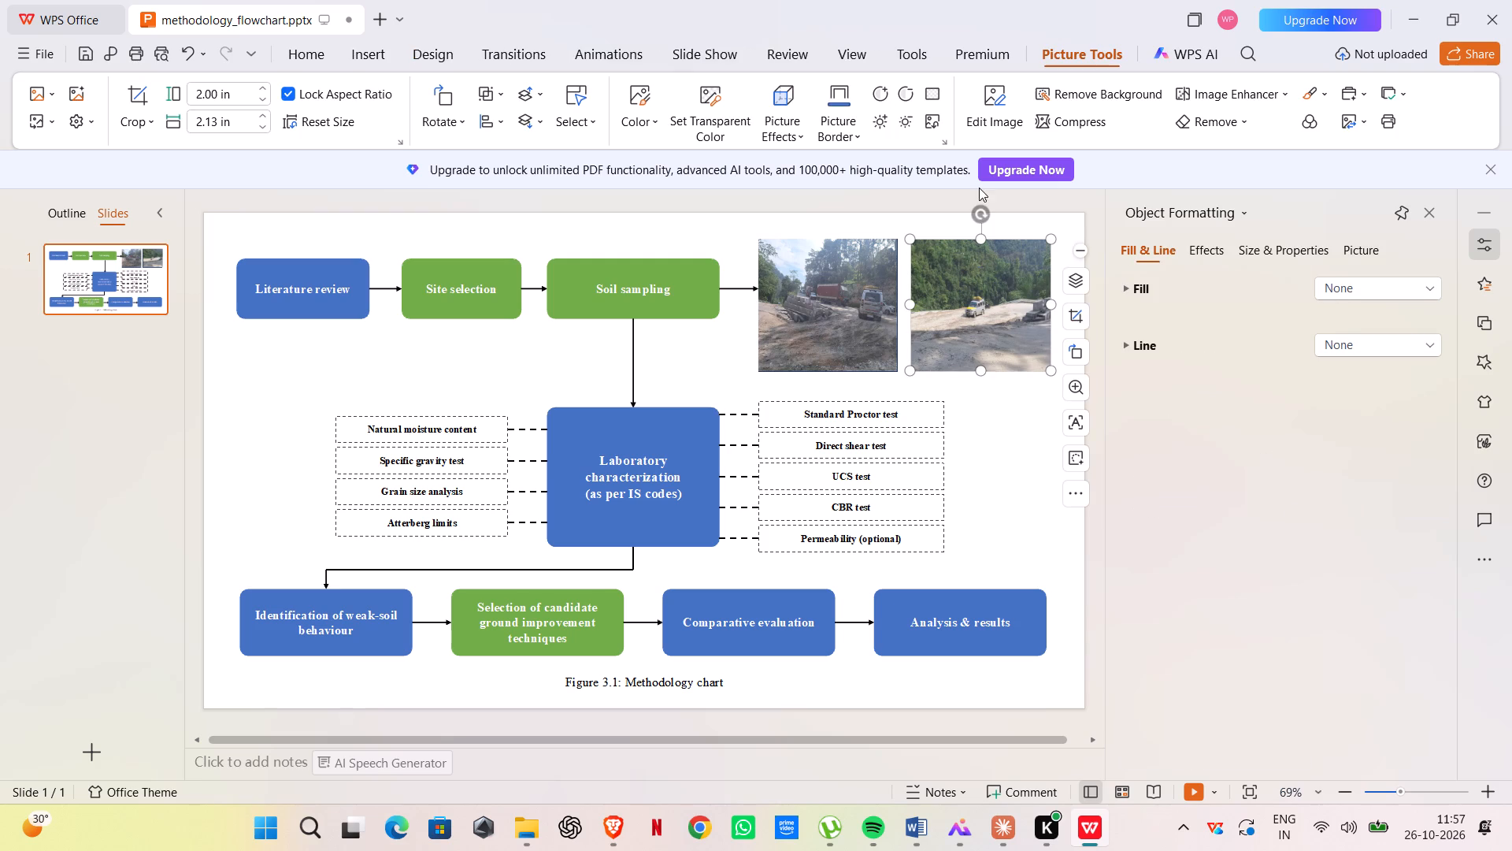
pyautogui.click(979, 240)
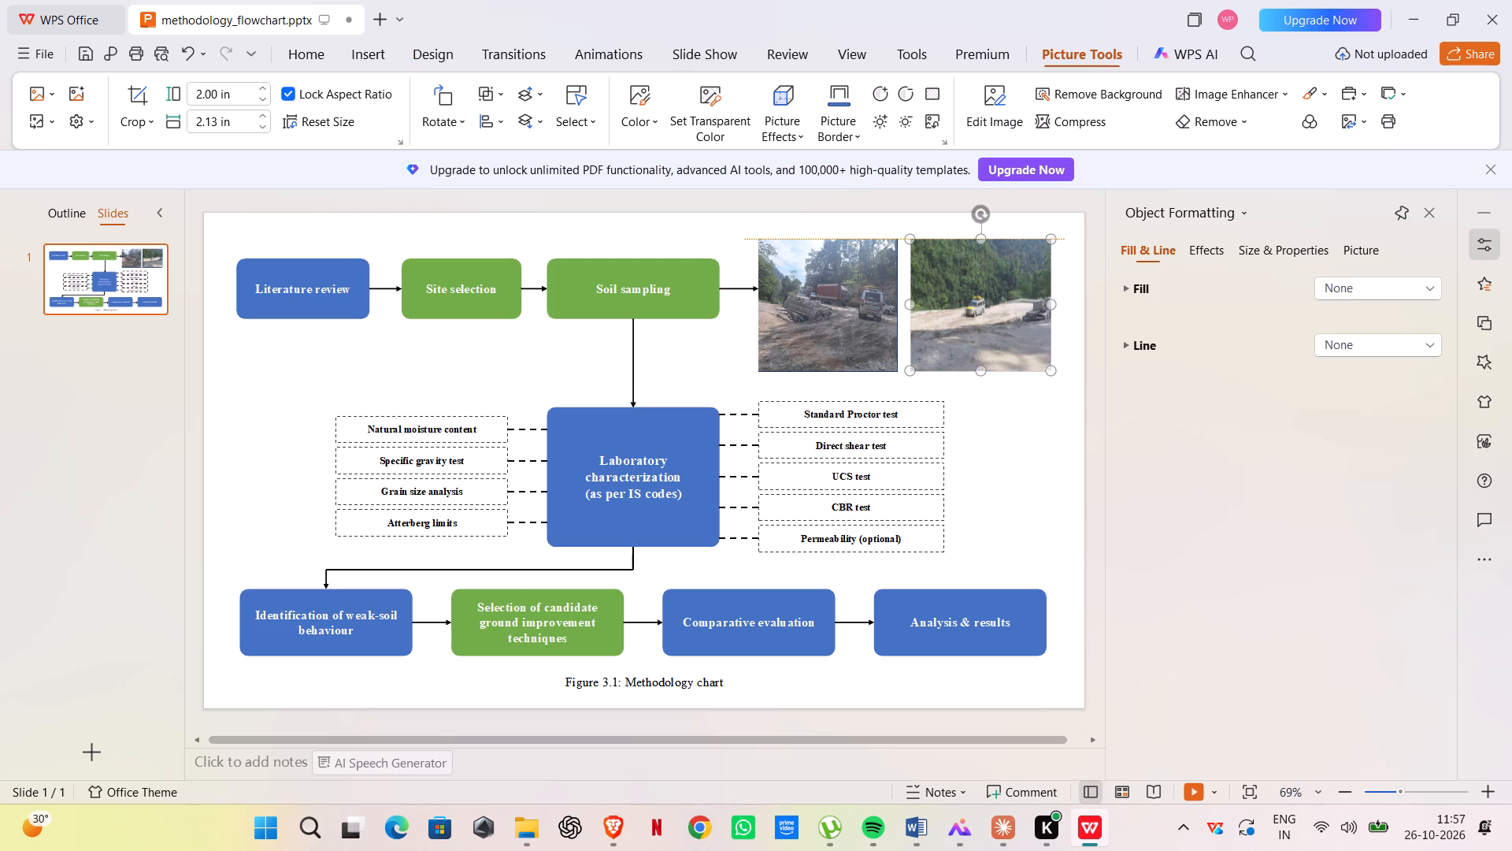
pyautogui.click(1019, 427)
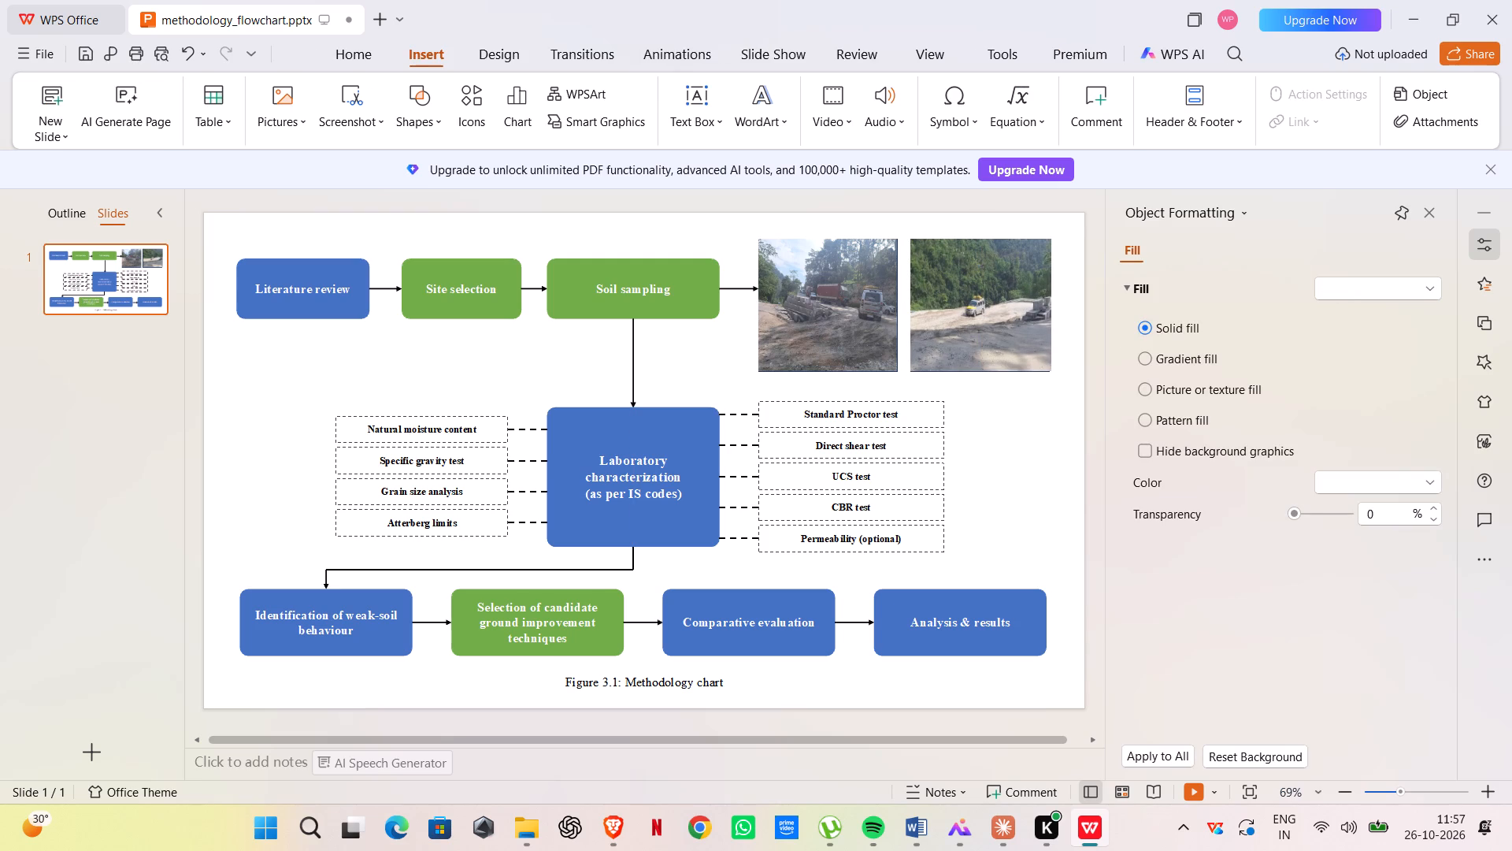
pyautogui.click(873, 362)
pyautogui.click(1017, 406)
pyautogui.click(1007, 362)
pyautogui.click(983, 370)
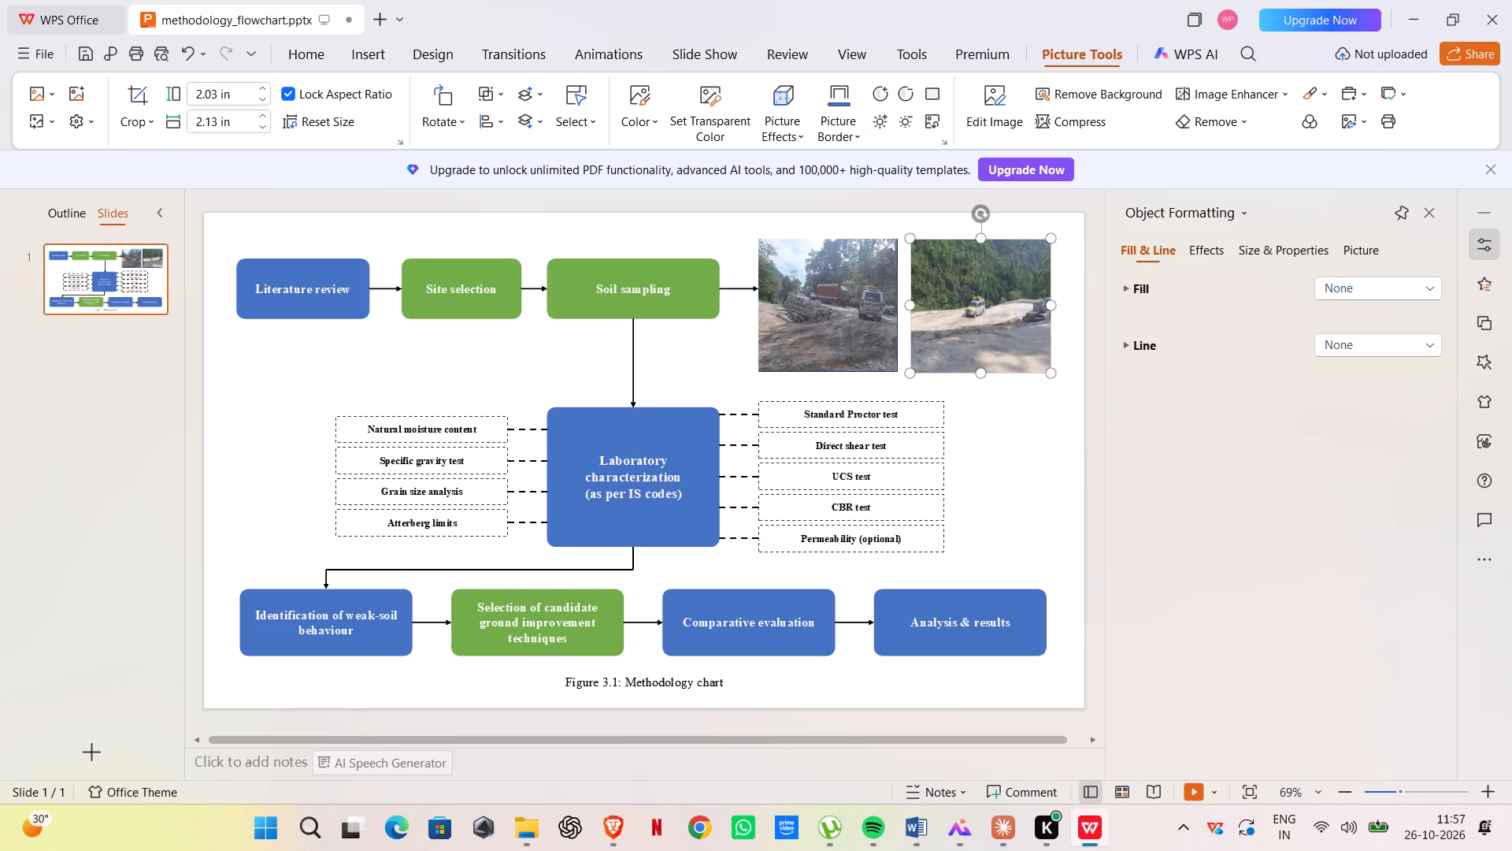
pyautogui.click(1030, 407)
# Extend the Site-1 photo to about 2.03 in high and widen it slightly to cover its box outline.
pyautogui.click(853, 360)
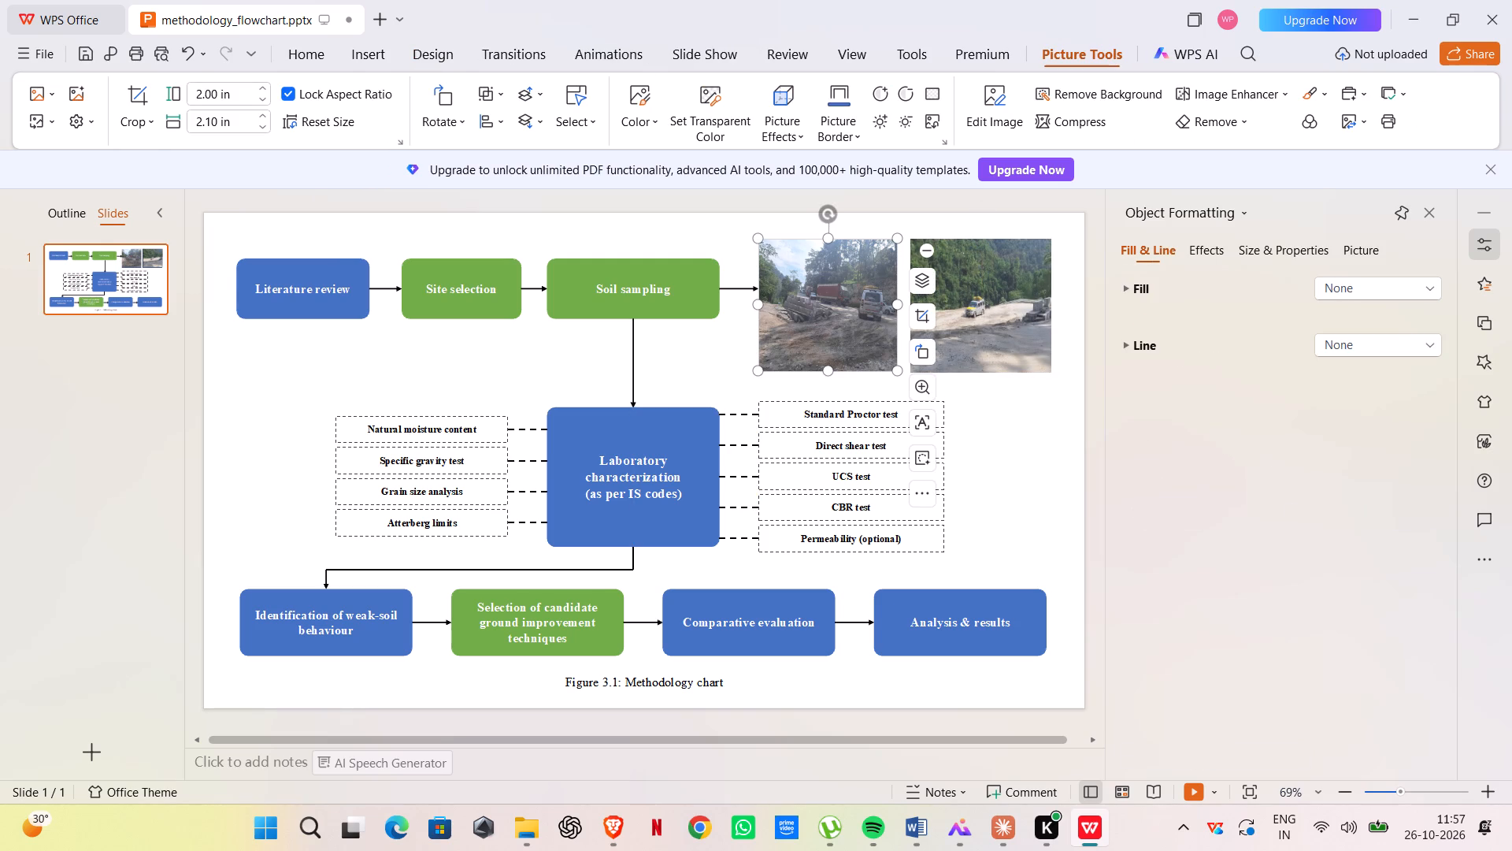
pyautogui.click(830, 373)
pyautogui.click(1029, 425)
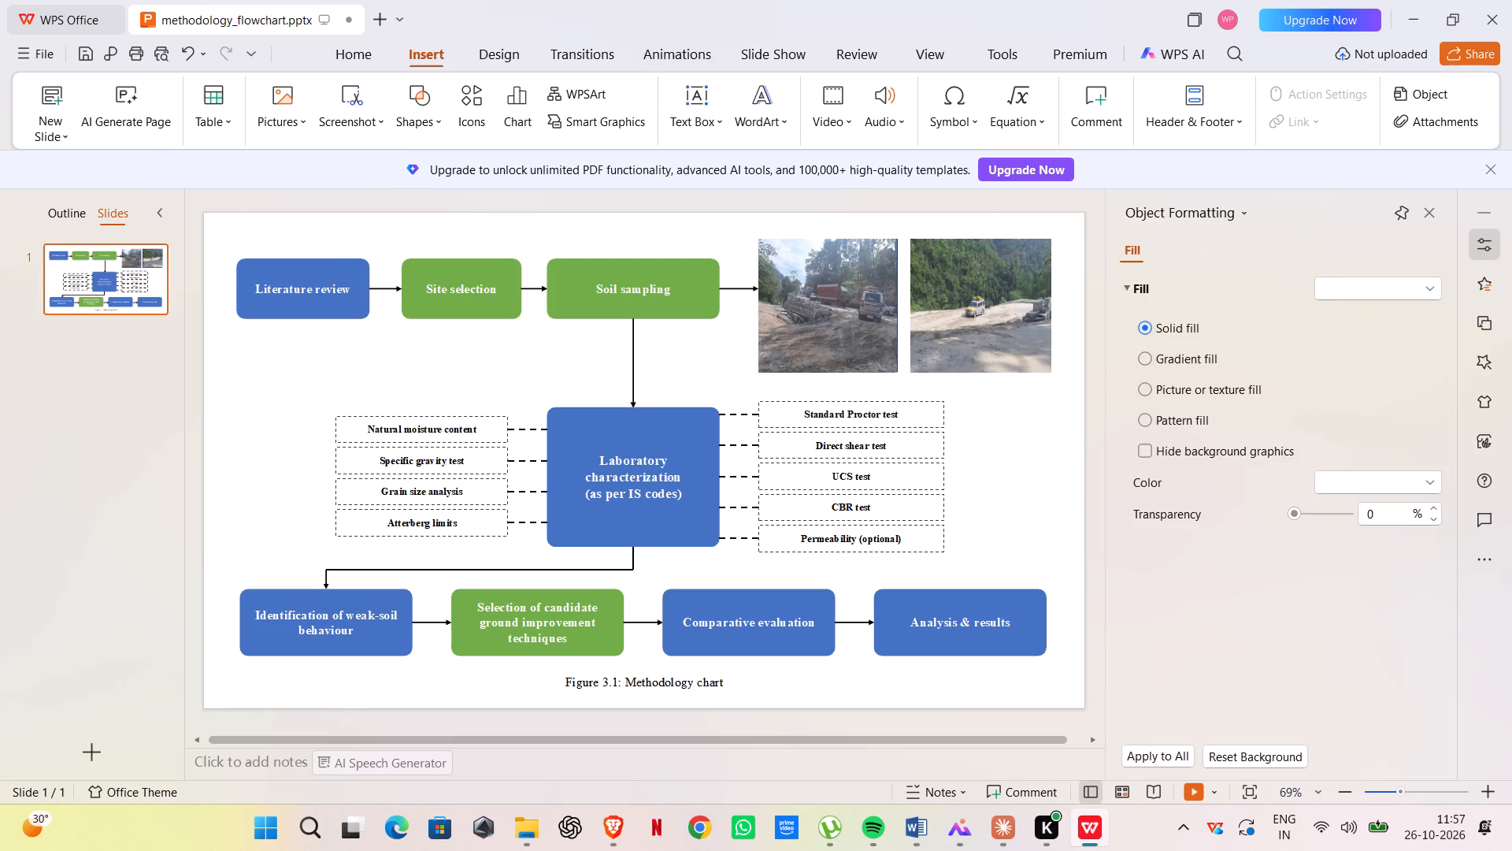
pyautogui.click(888, 327)
pyautogui.click(900, 304)
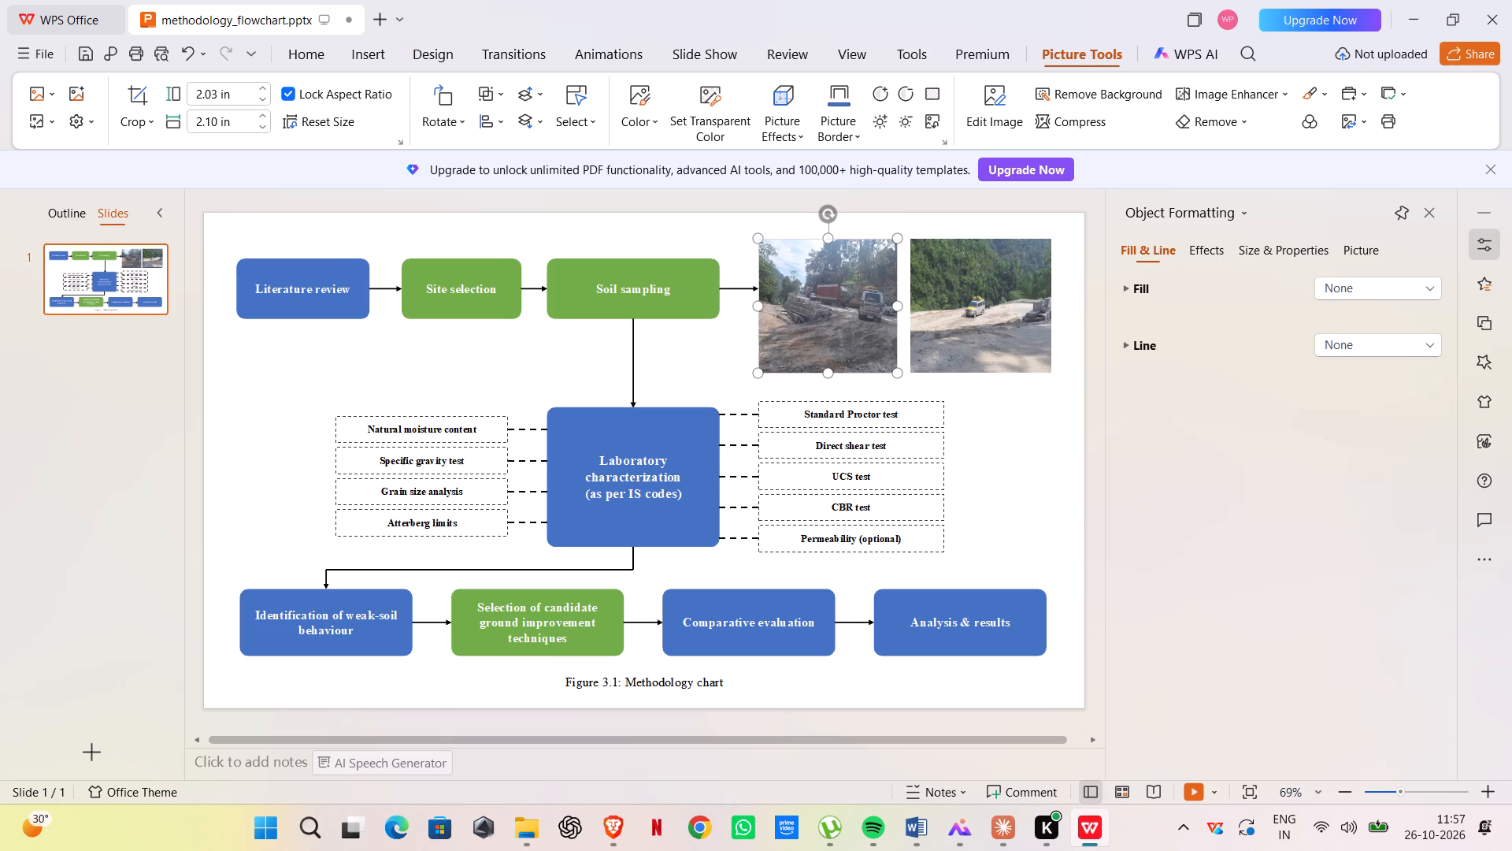
pyautogui.click(988, 430)
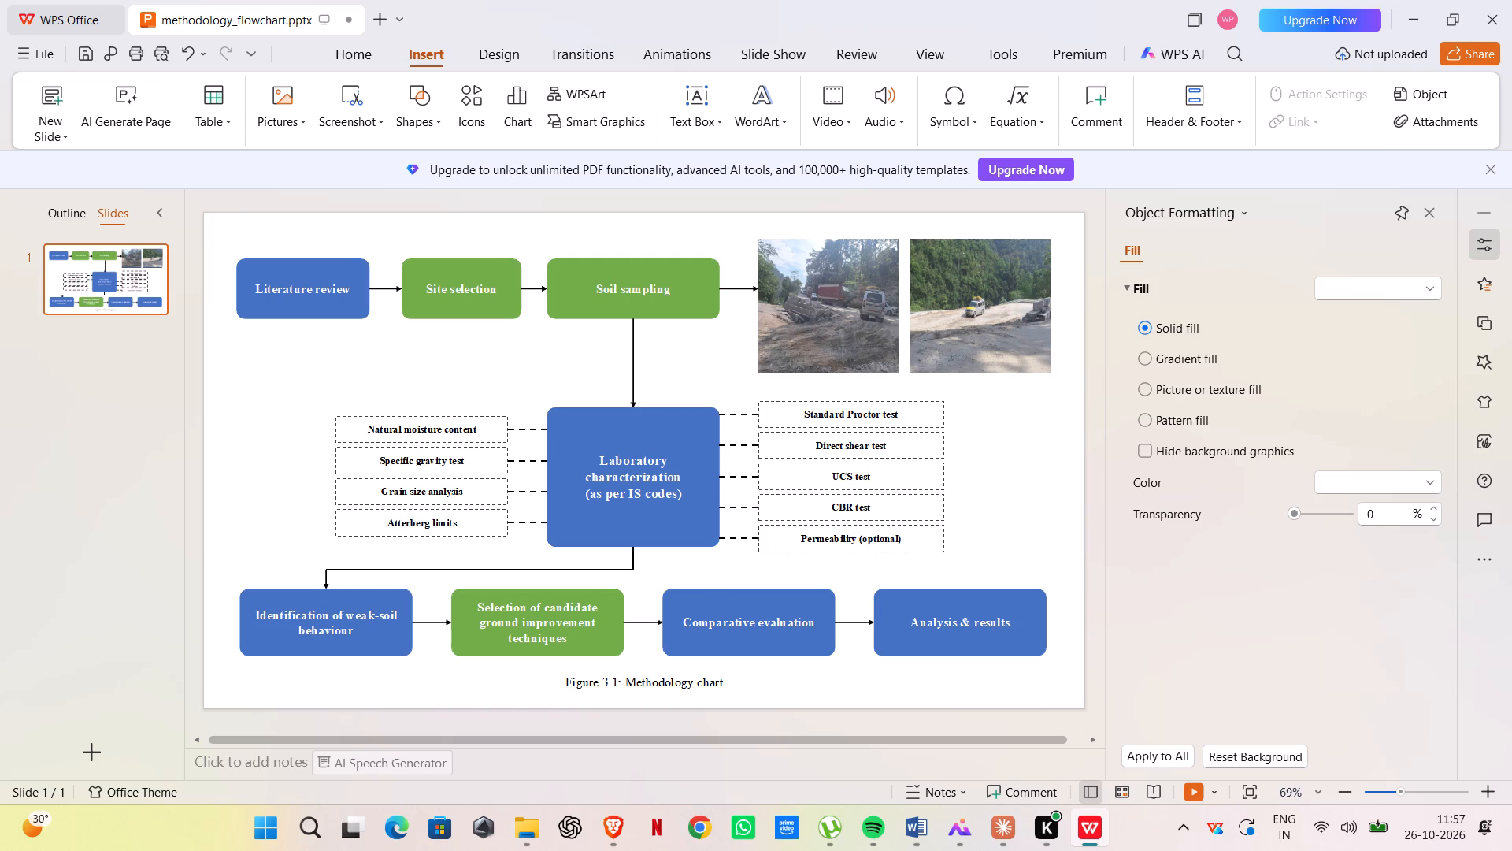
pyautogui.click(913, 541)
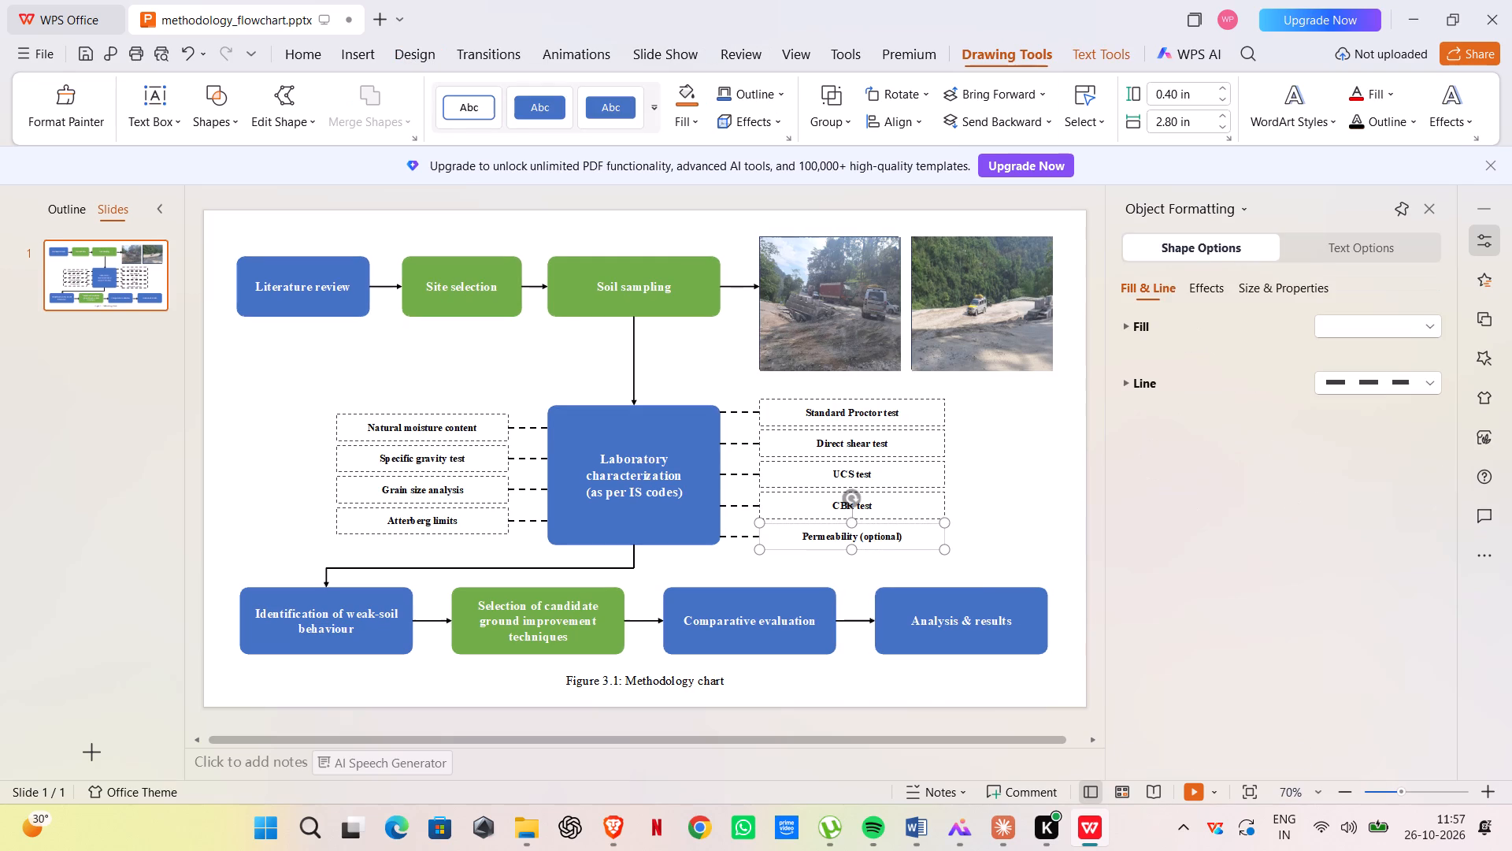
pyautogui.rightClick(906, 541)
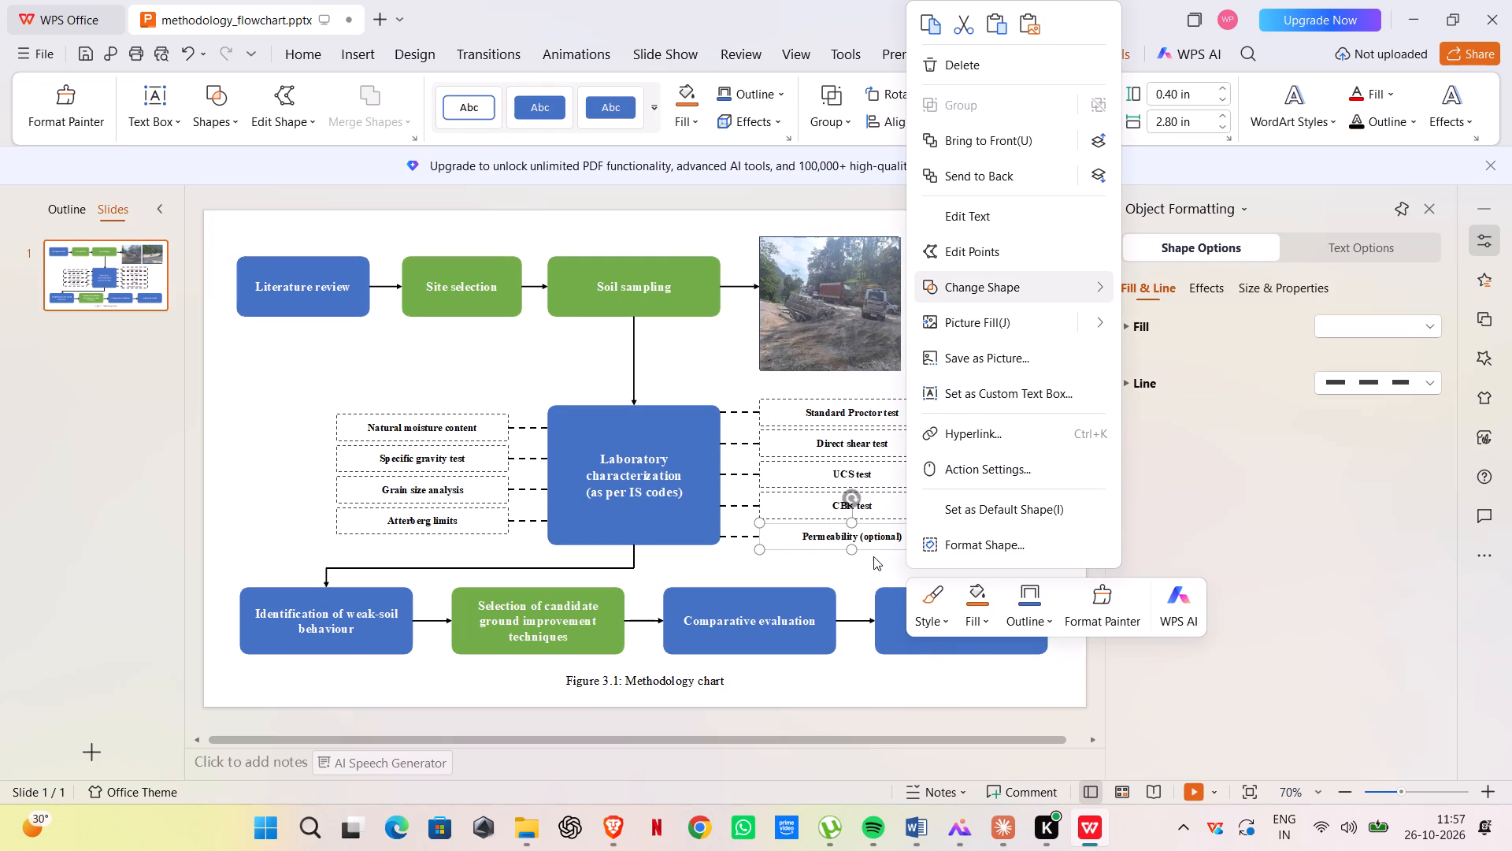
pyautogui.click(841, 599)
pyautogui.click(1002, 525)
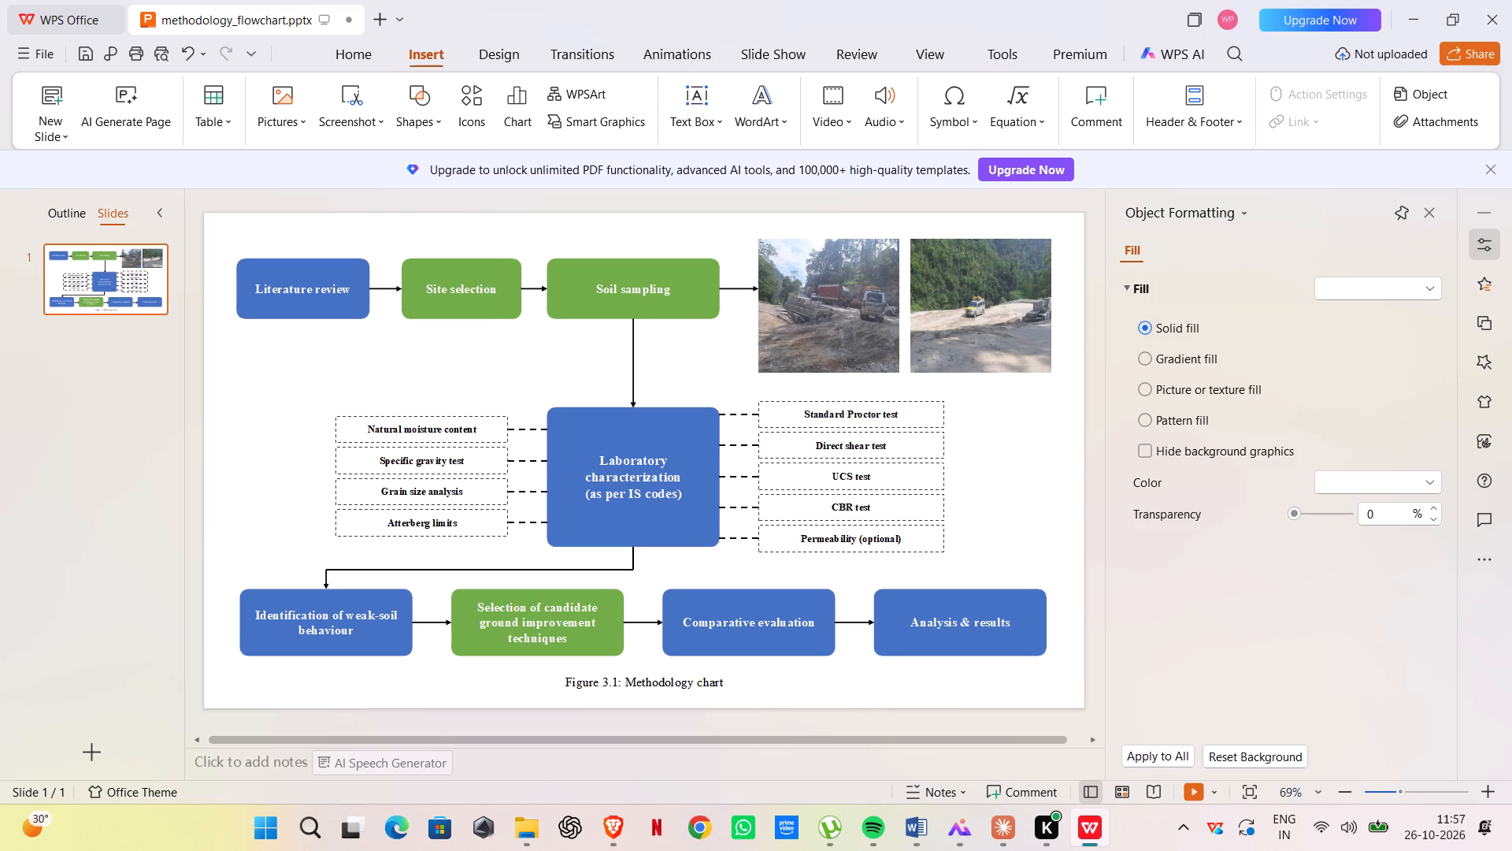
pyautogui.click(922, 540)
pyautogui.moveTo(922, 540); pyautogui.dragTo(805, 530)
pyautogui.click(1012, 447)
# Save the methodology flowchart presentation.
pyautogui.hotkey('ctrl', 's')
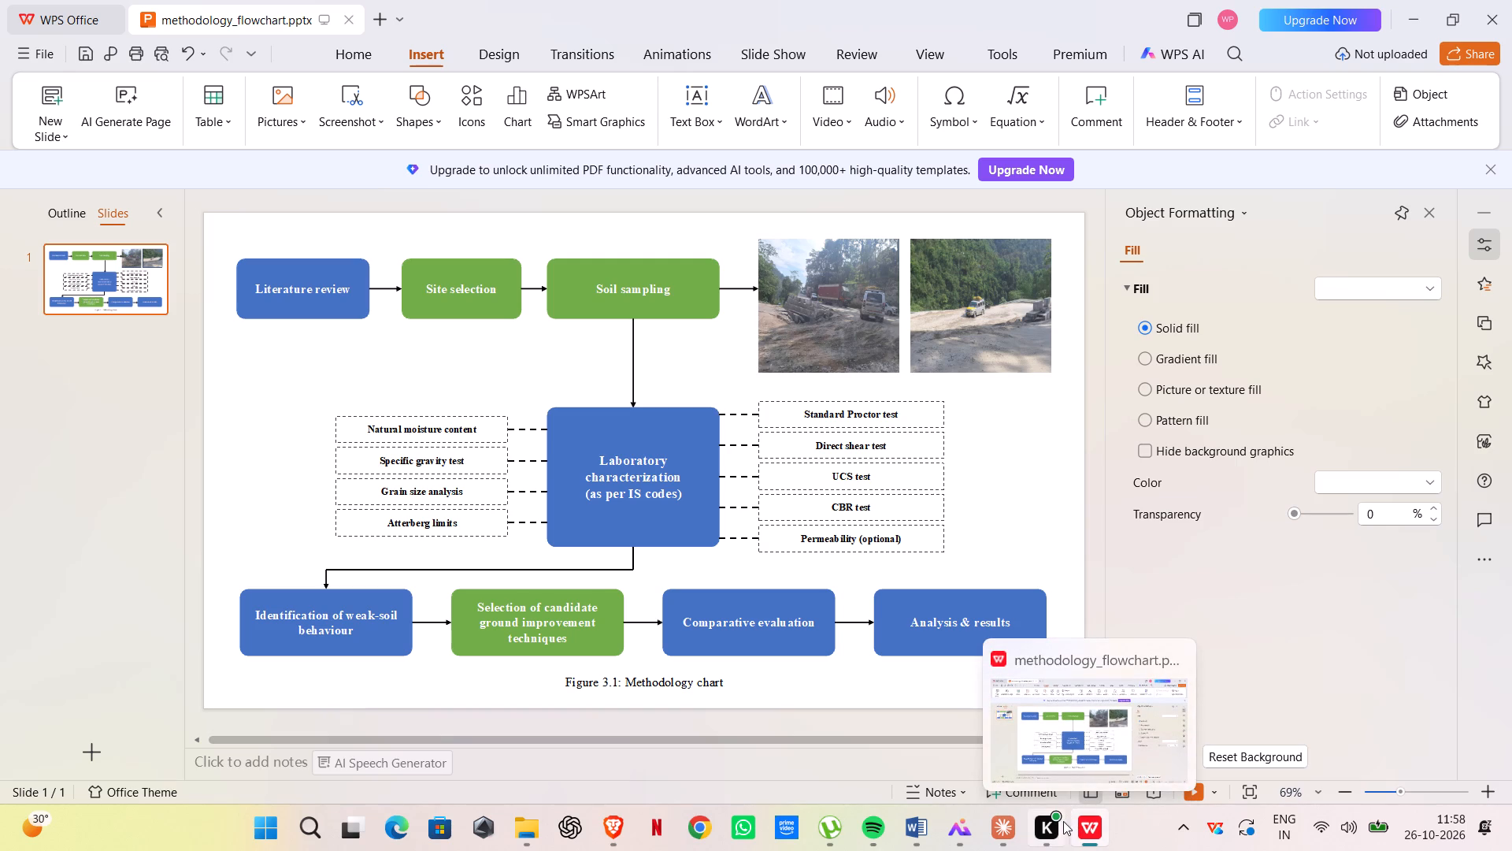
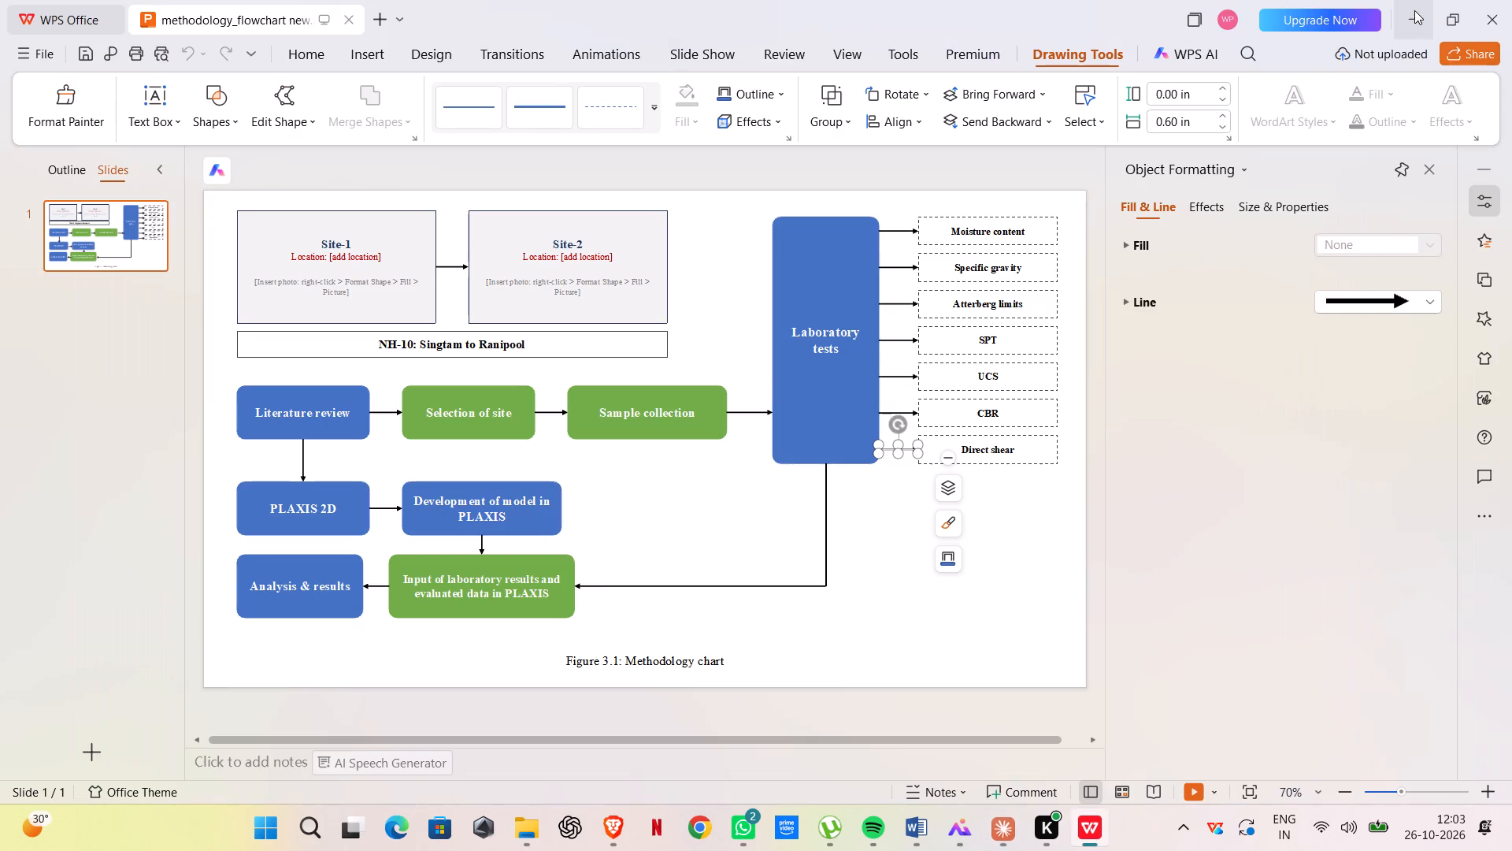
pyautogui.click(1492, 10)
pyautogui.doubleClick(611, 503)
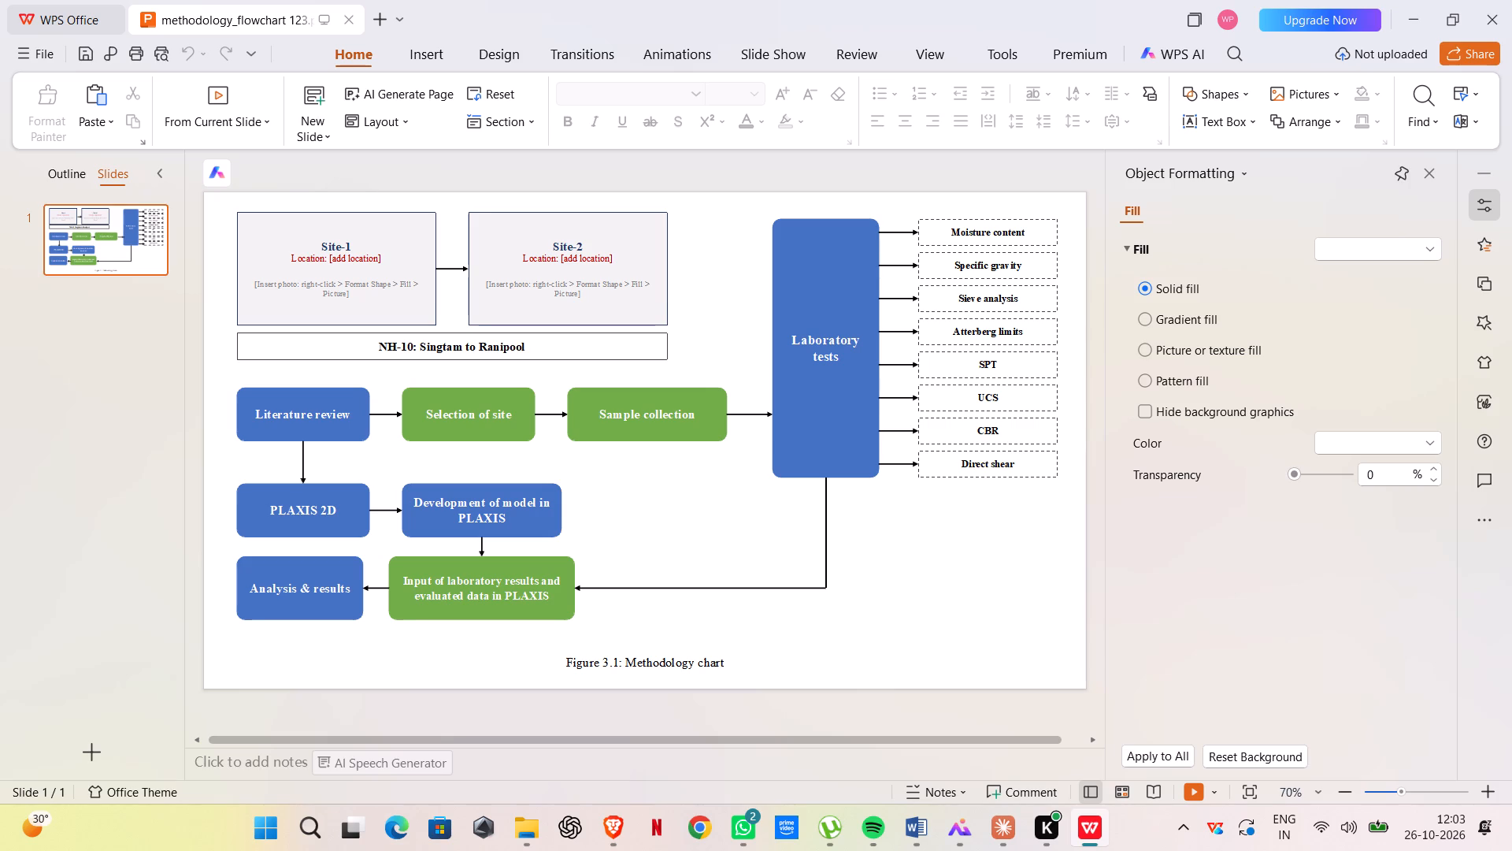
# Delete all the placeholder text inside the Site-1 box.
pyautogui.click(391, 286)
pyautogui.moveTo(380, 296); pyautogui.dragTo(321, 232)
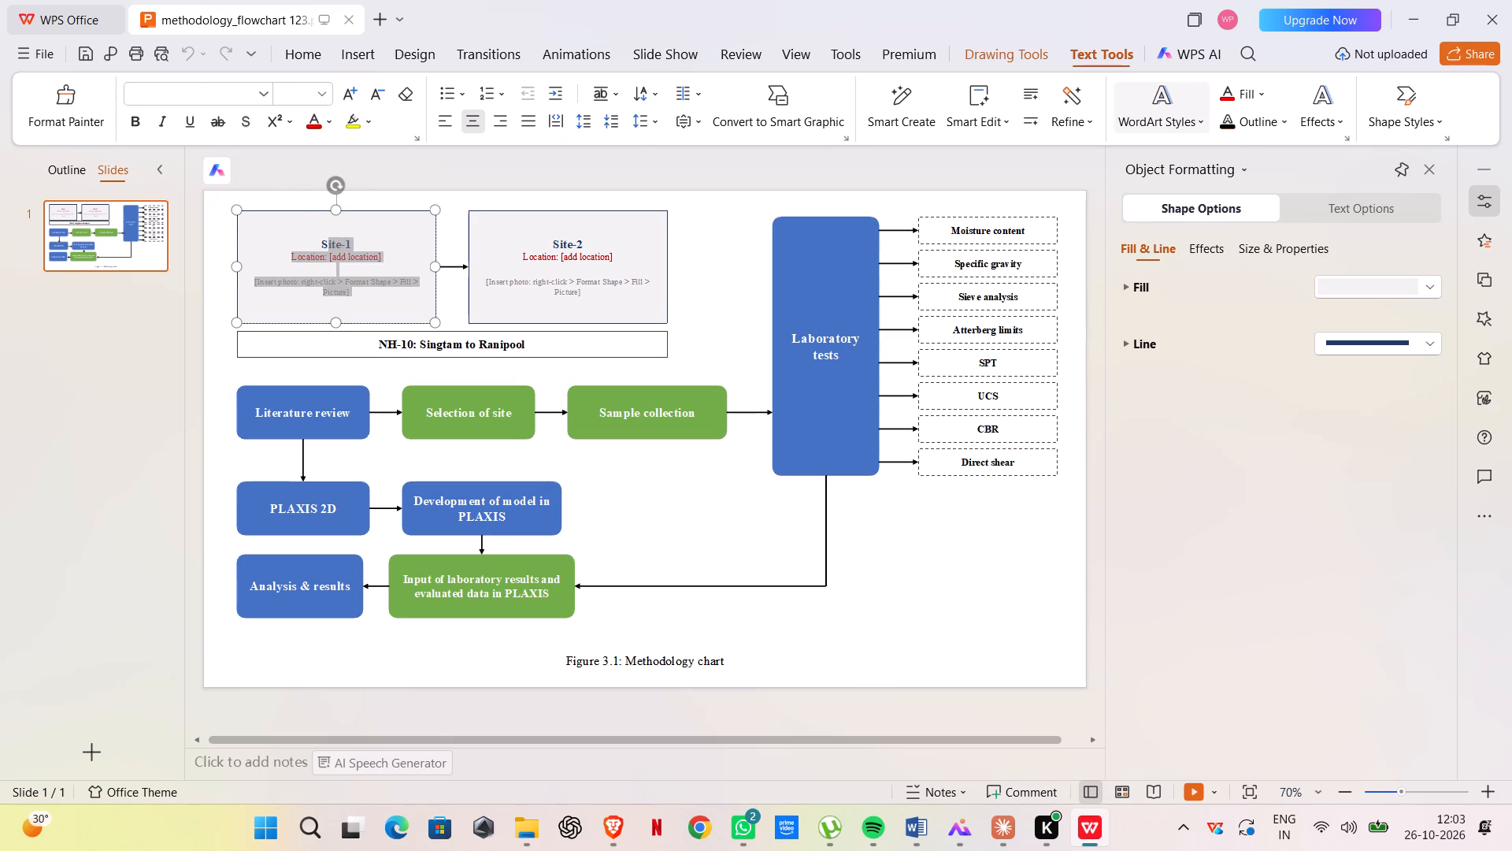
pyautogui.moveTo(321, 232); pyautogui.dragTo(295, 226)
pyautogui.press('BackSpace')
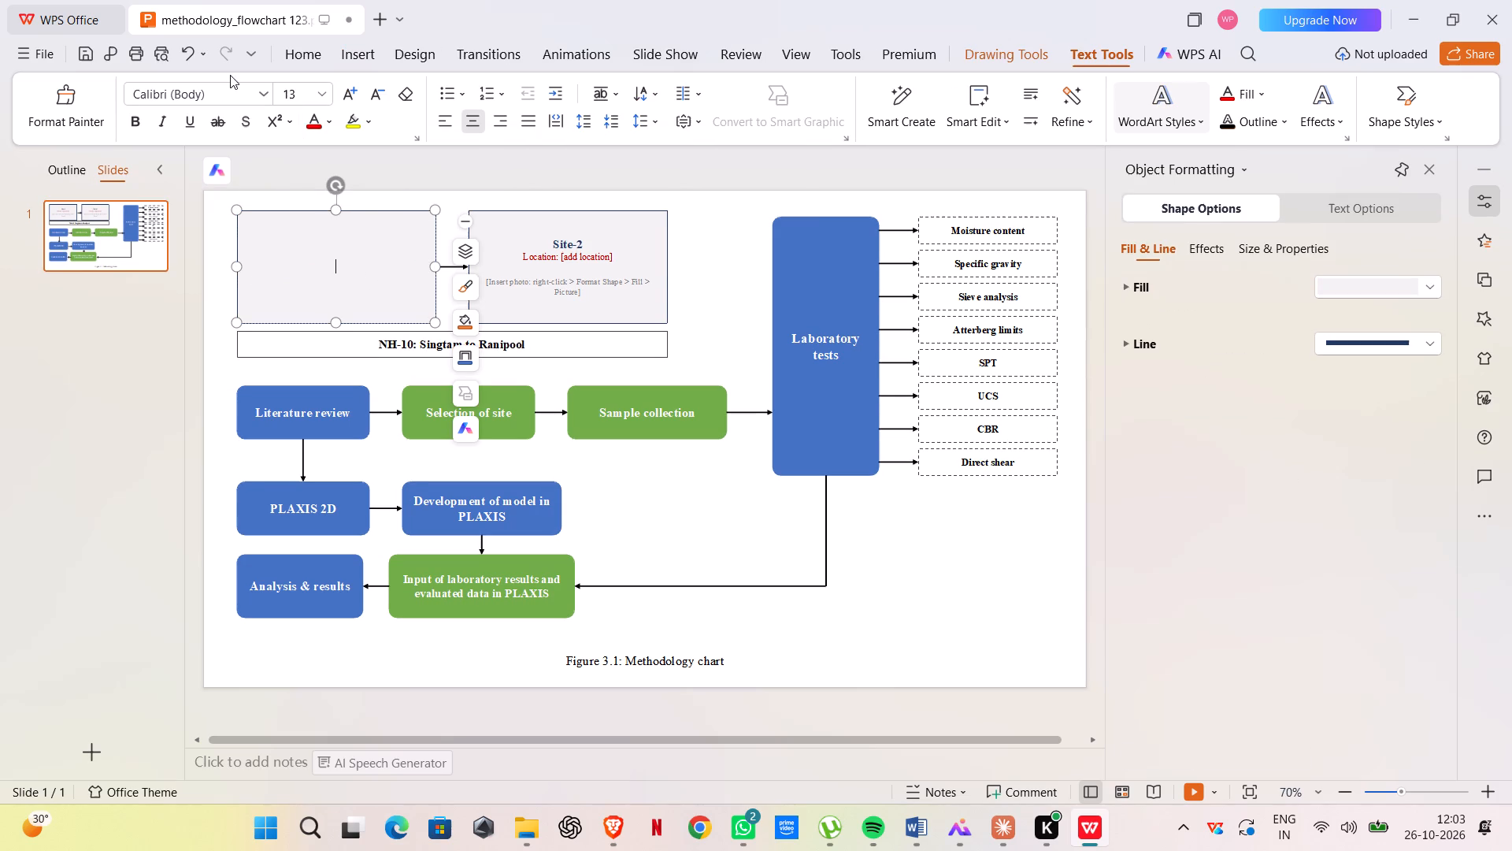
# Insert the picture FB_IMG_1788485784723.jpg from the BLAZE folder inside R.PAPER on the Desktop.
pyautogui.click(365, 43)
pyautogui.click(288, 96)
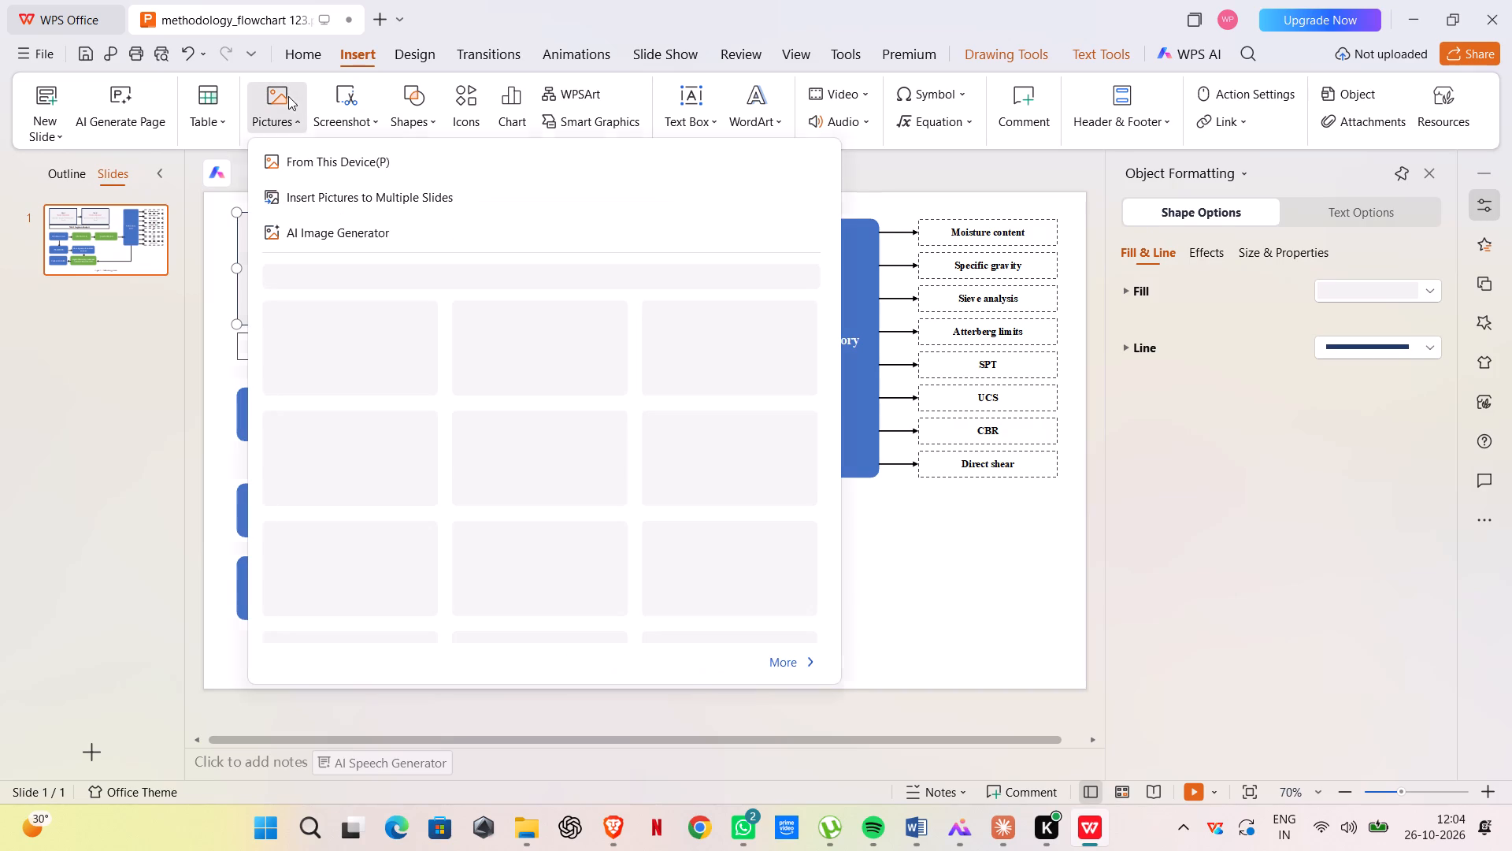
pyautogui.click(332, 163)
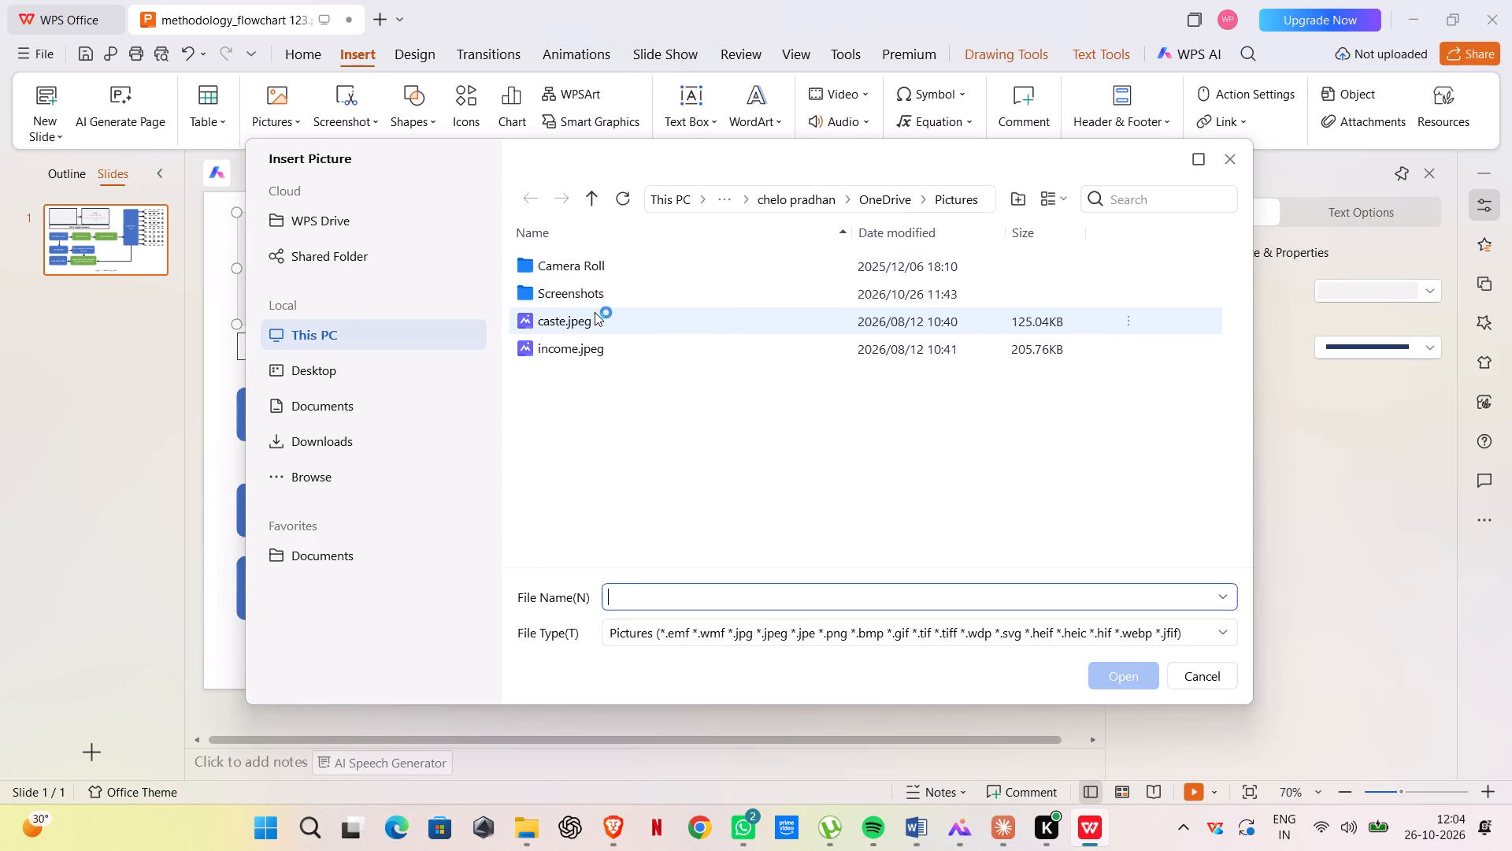
pyautogui.click(336, 370)
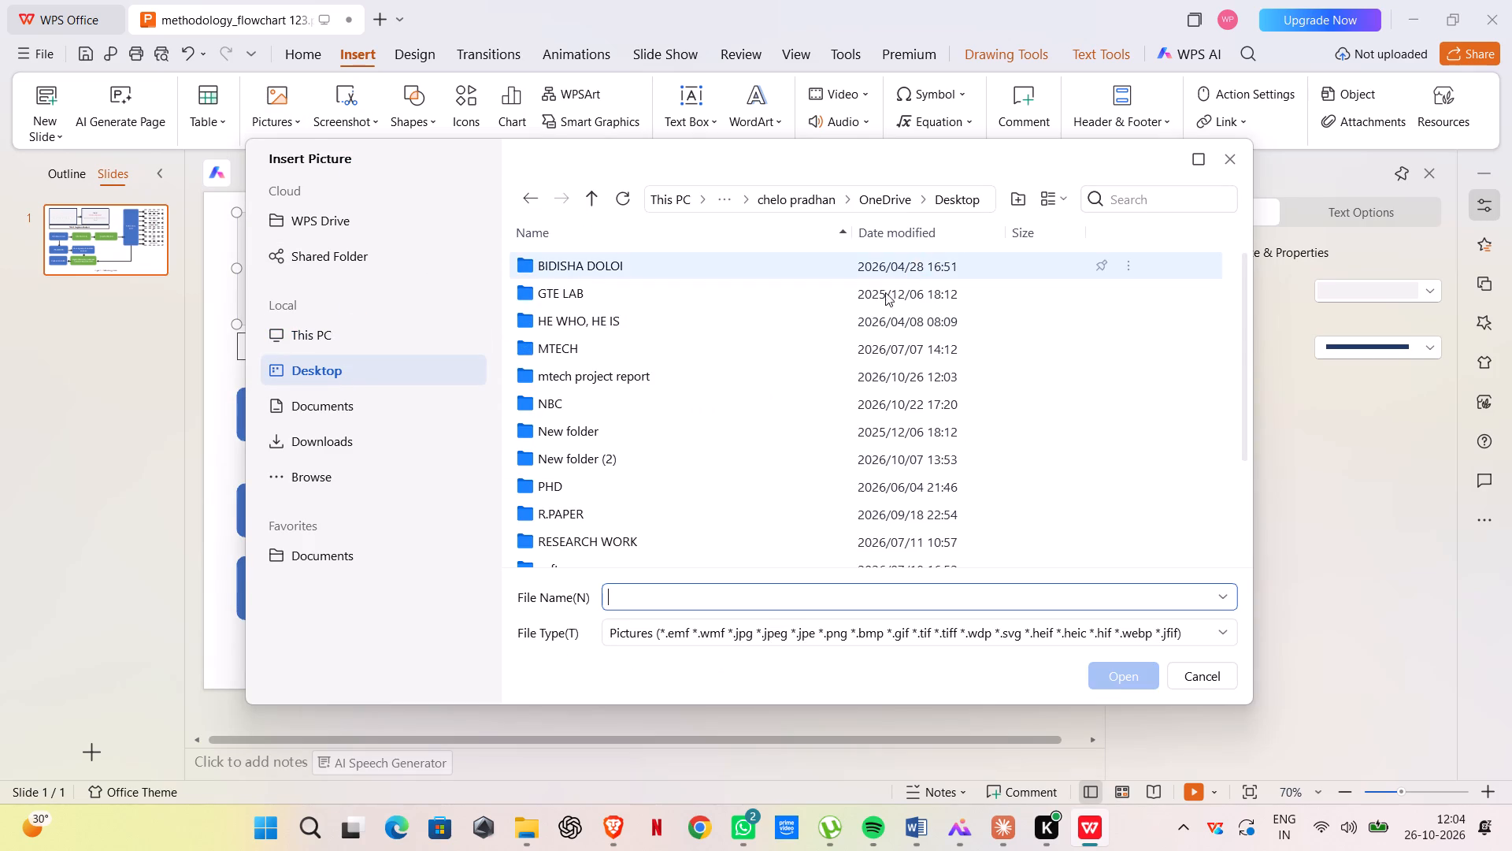
pyautogui.click(806, 353)
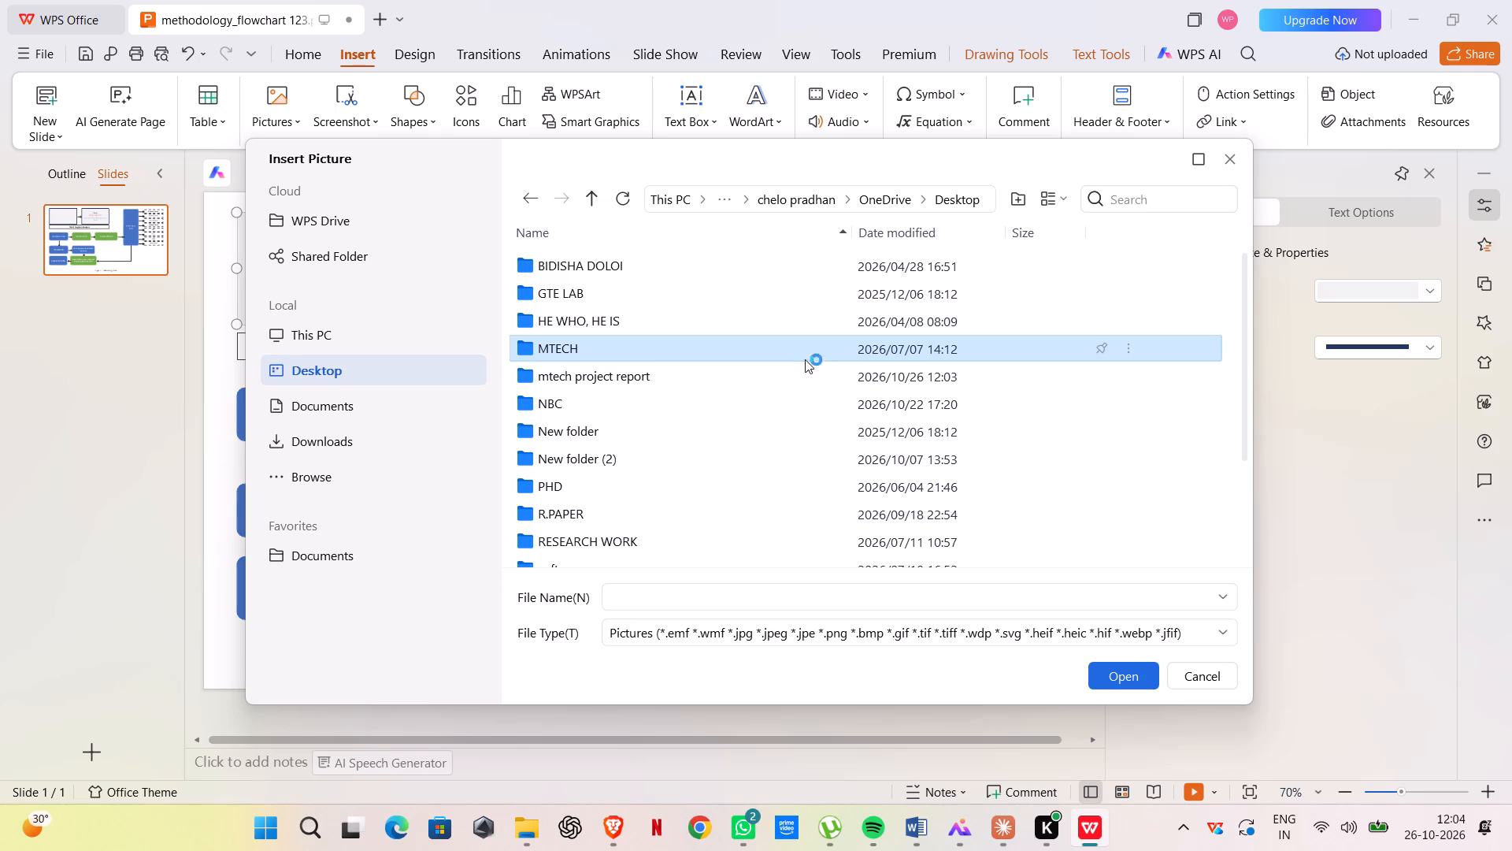
pyautogui.doubleClick(797, 373)
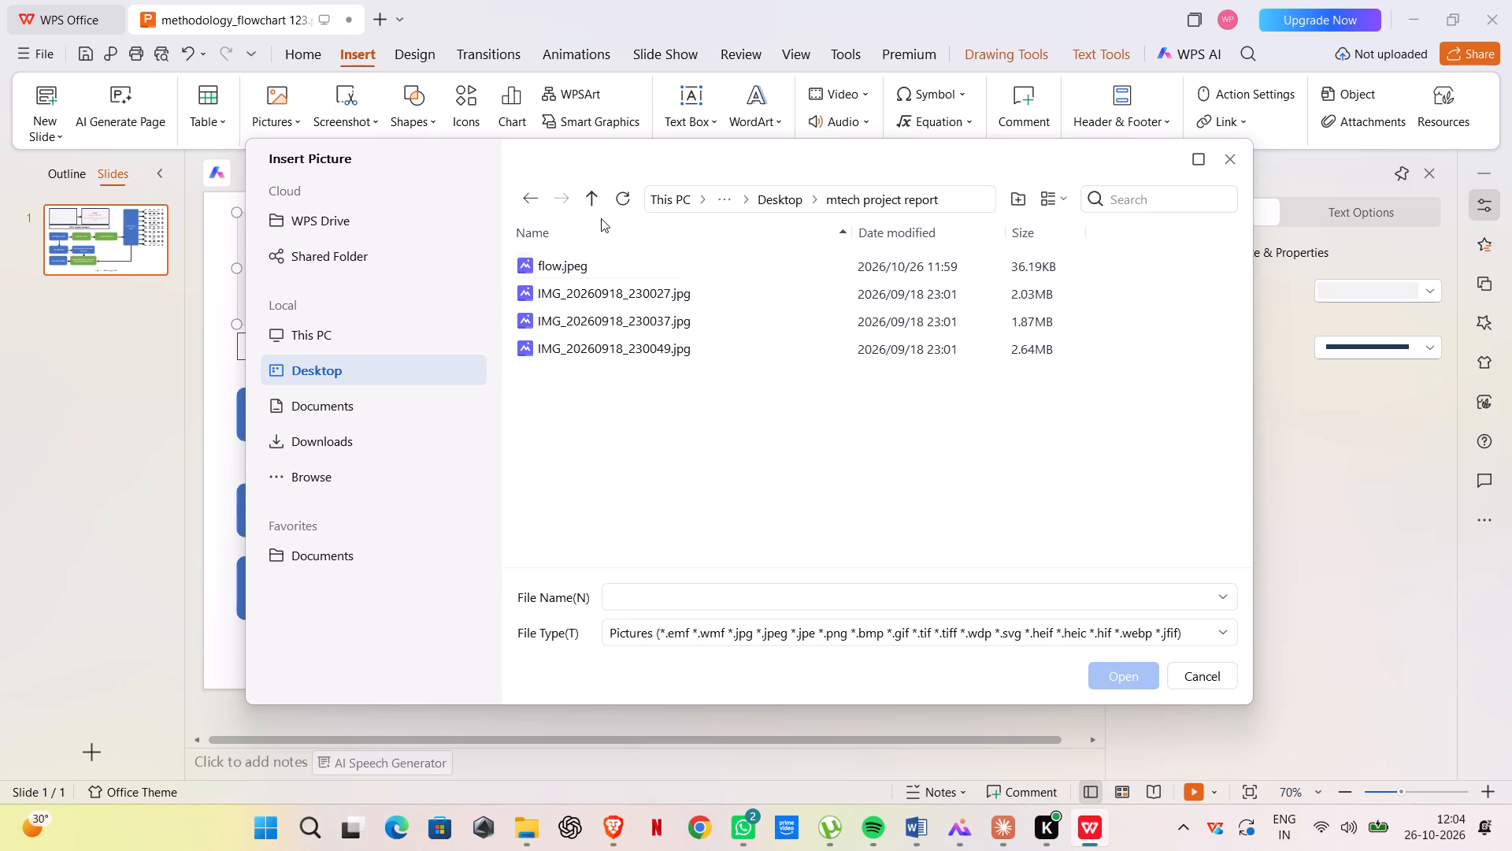
pyautogui.click(528, 198)
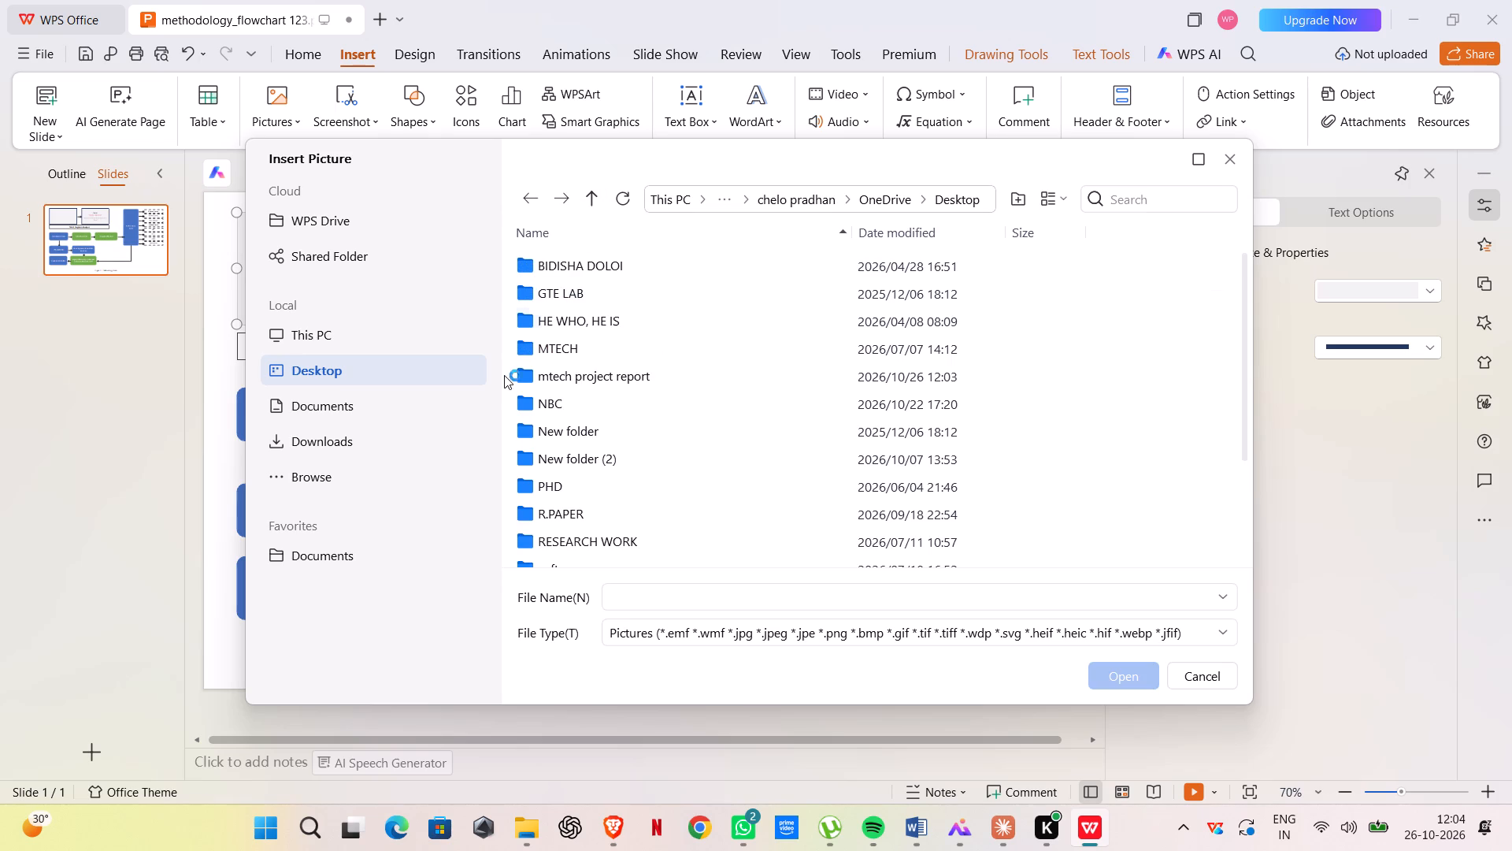
pyautogui.scroll(-1, 567, 437)
pyautogui.doubleClick(577, 490)
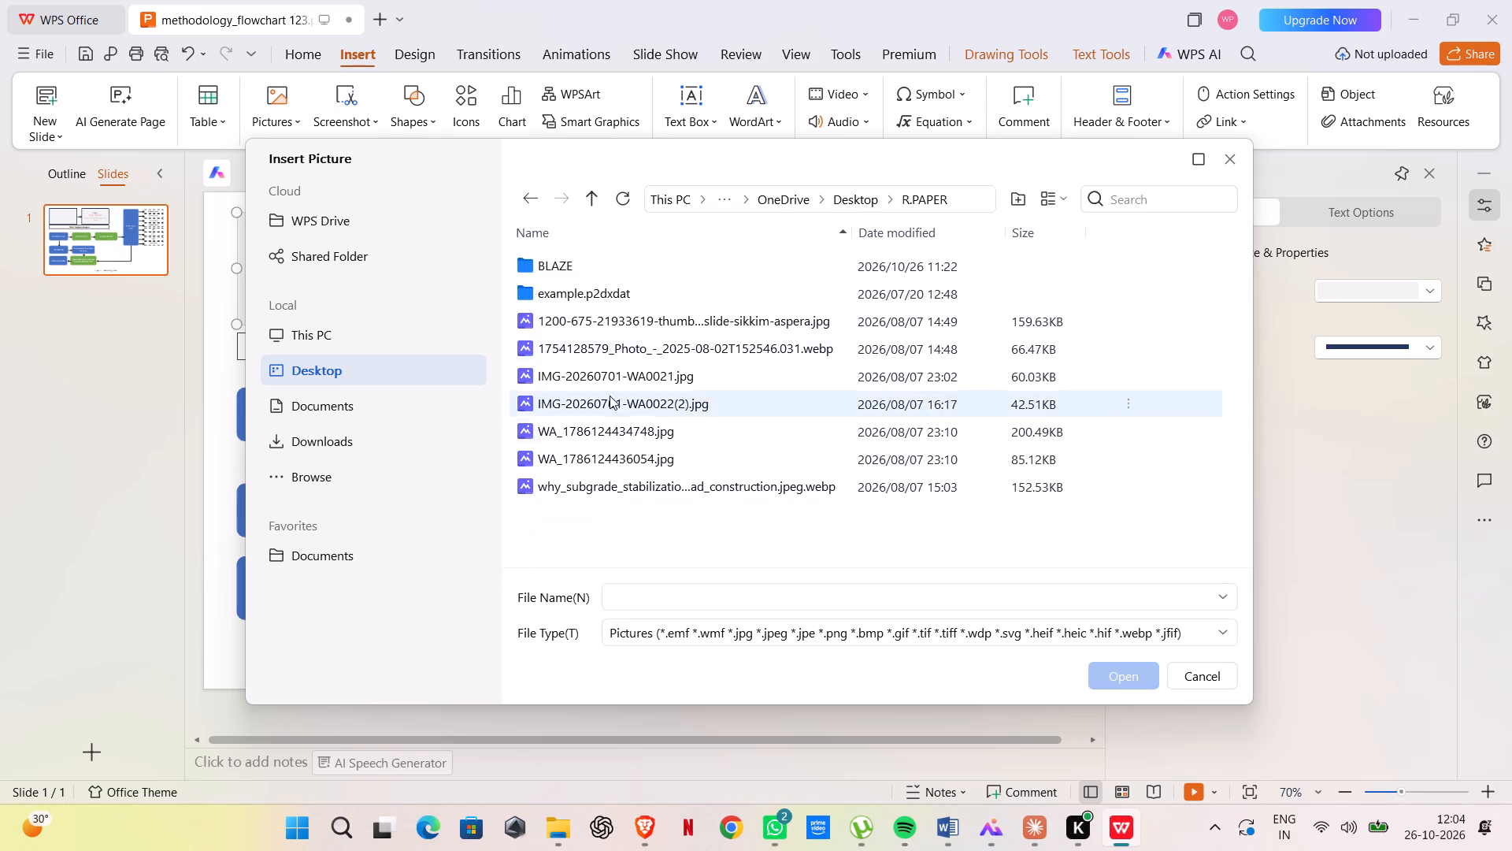
pyautogui.doubleClick(650, 260)
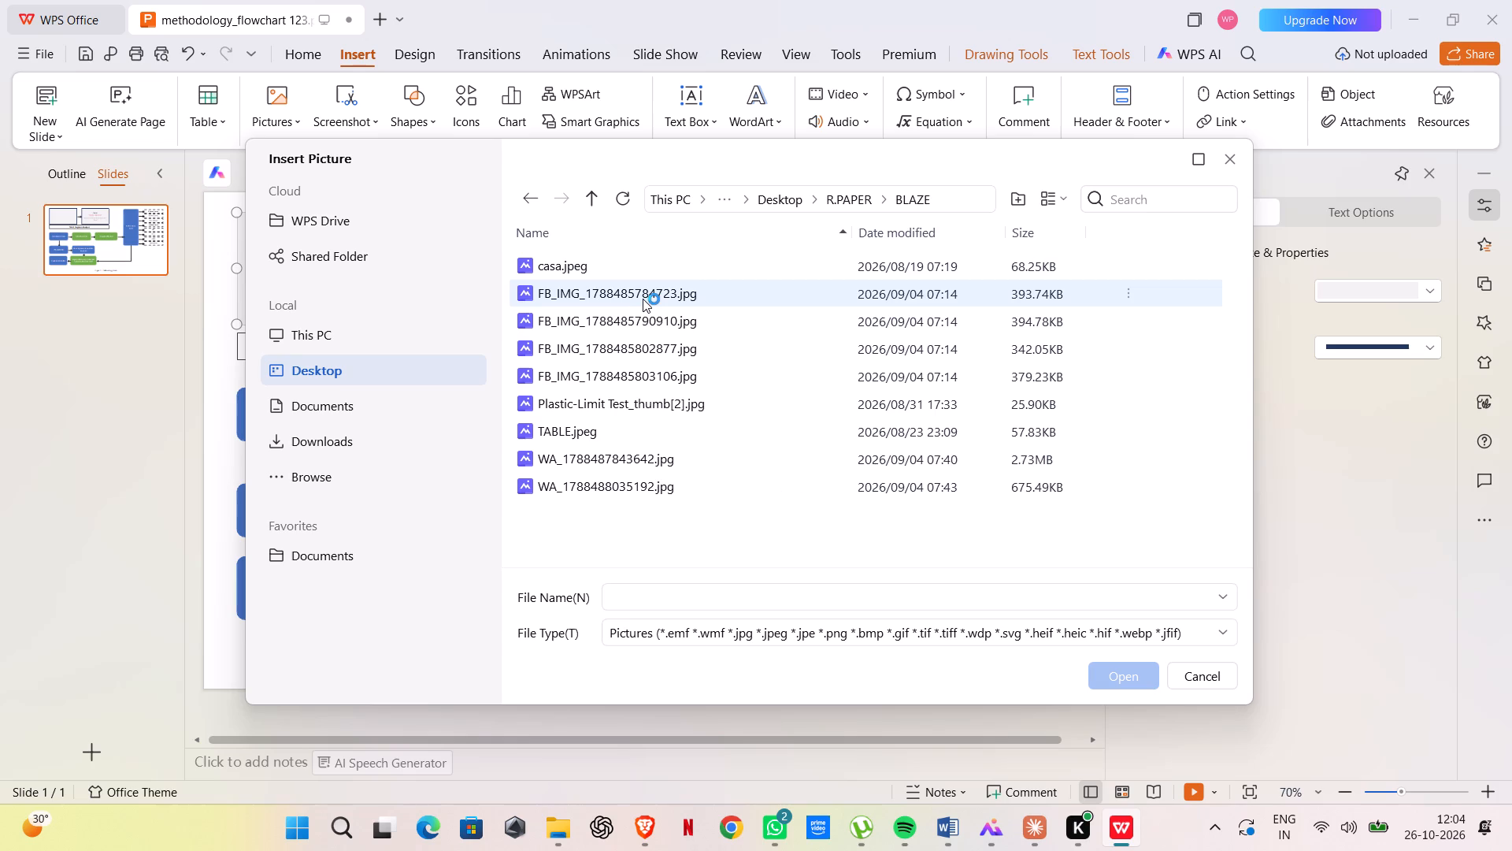
pyautogui.click(660, 297)
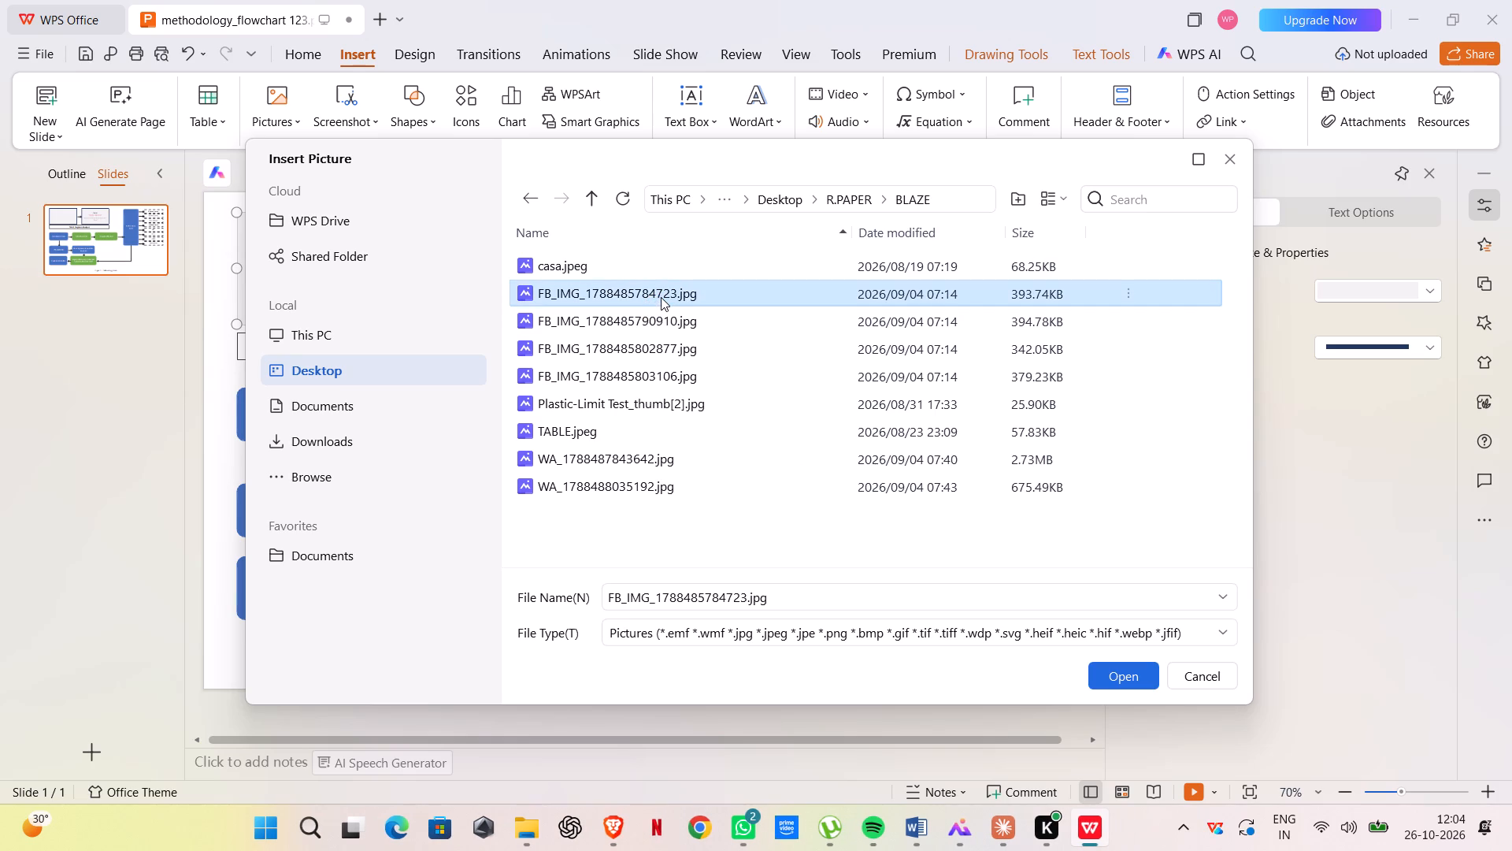
pyautogui.click(1131, 674)
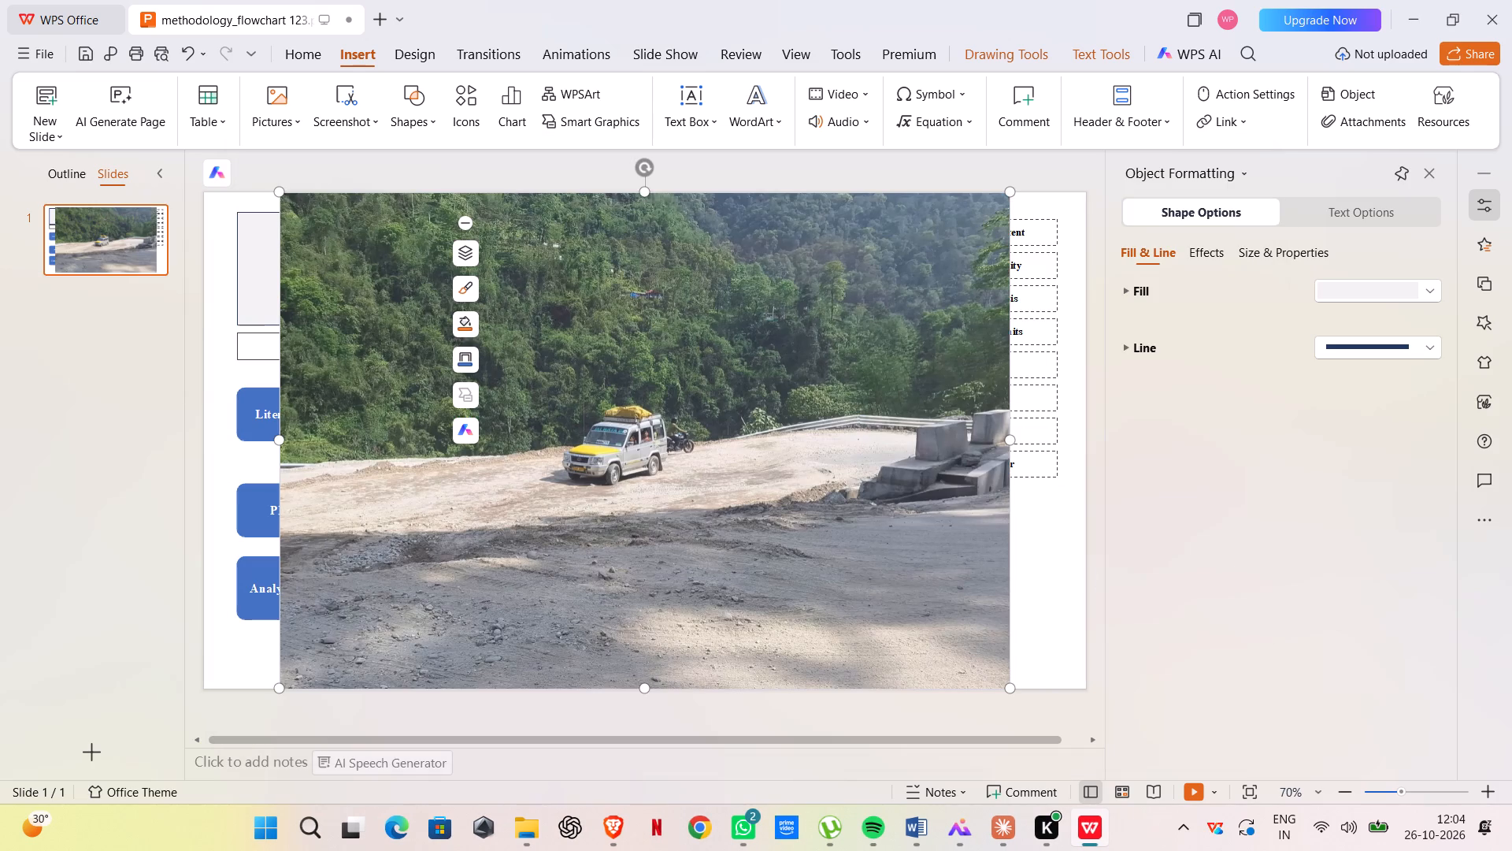
# Scale the road photo down to about 1.90 by 2.80 in and align it with the upper-left corner of the empty Site-1 box.
pyautogui.moveTo(1011, 686); pyautogui.dragTo(526, 389)
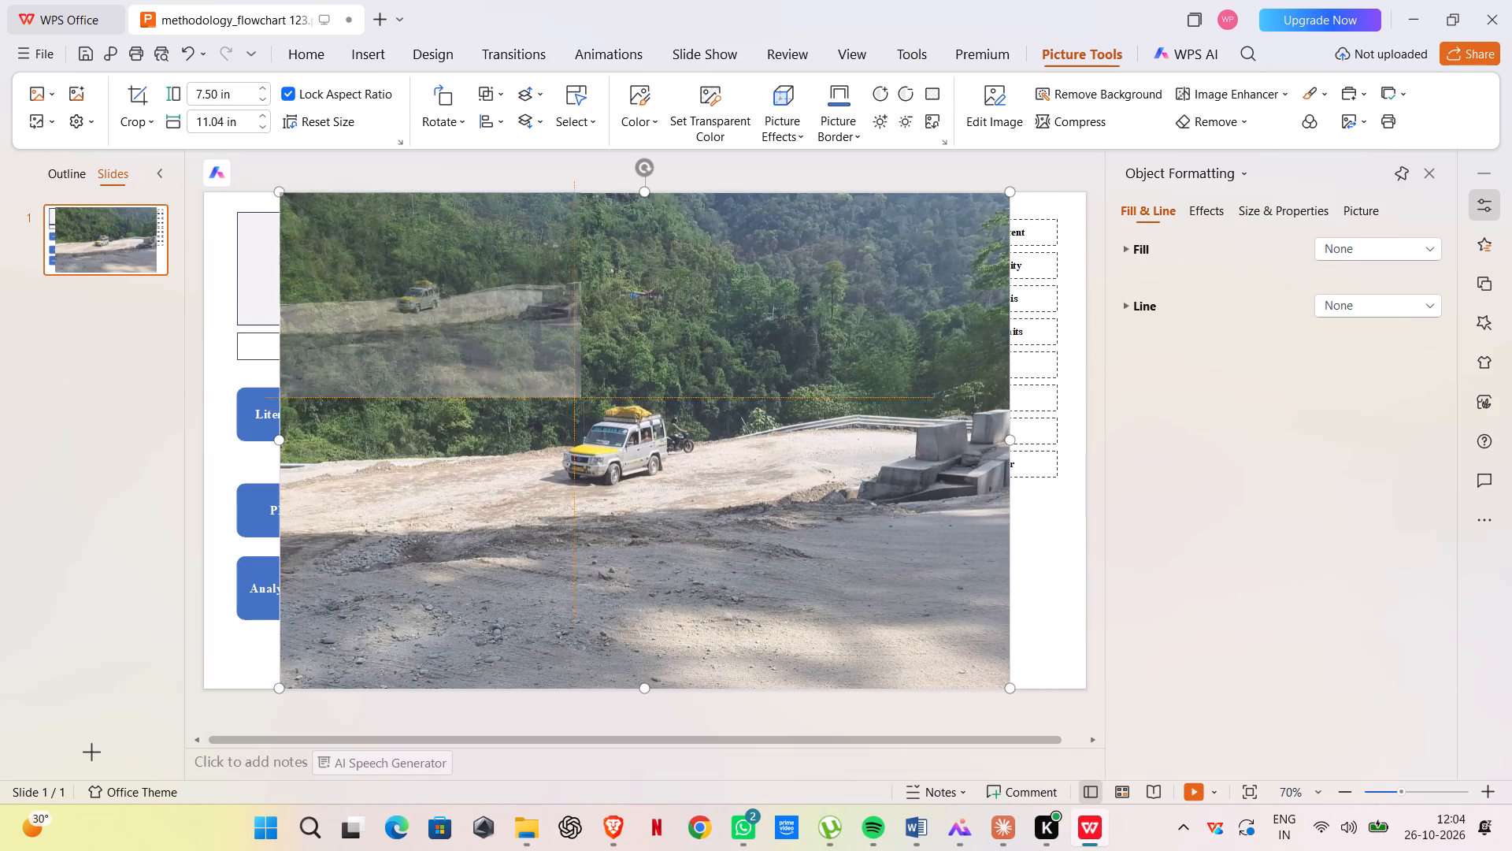
pyautogui.moveTo(526, 389); pyautogui.dragTo(512, 384)
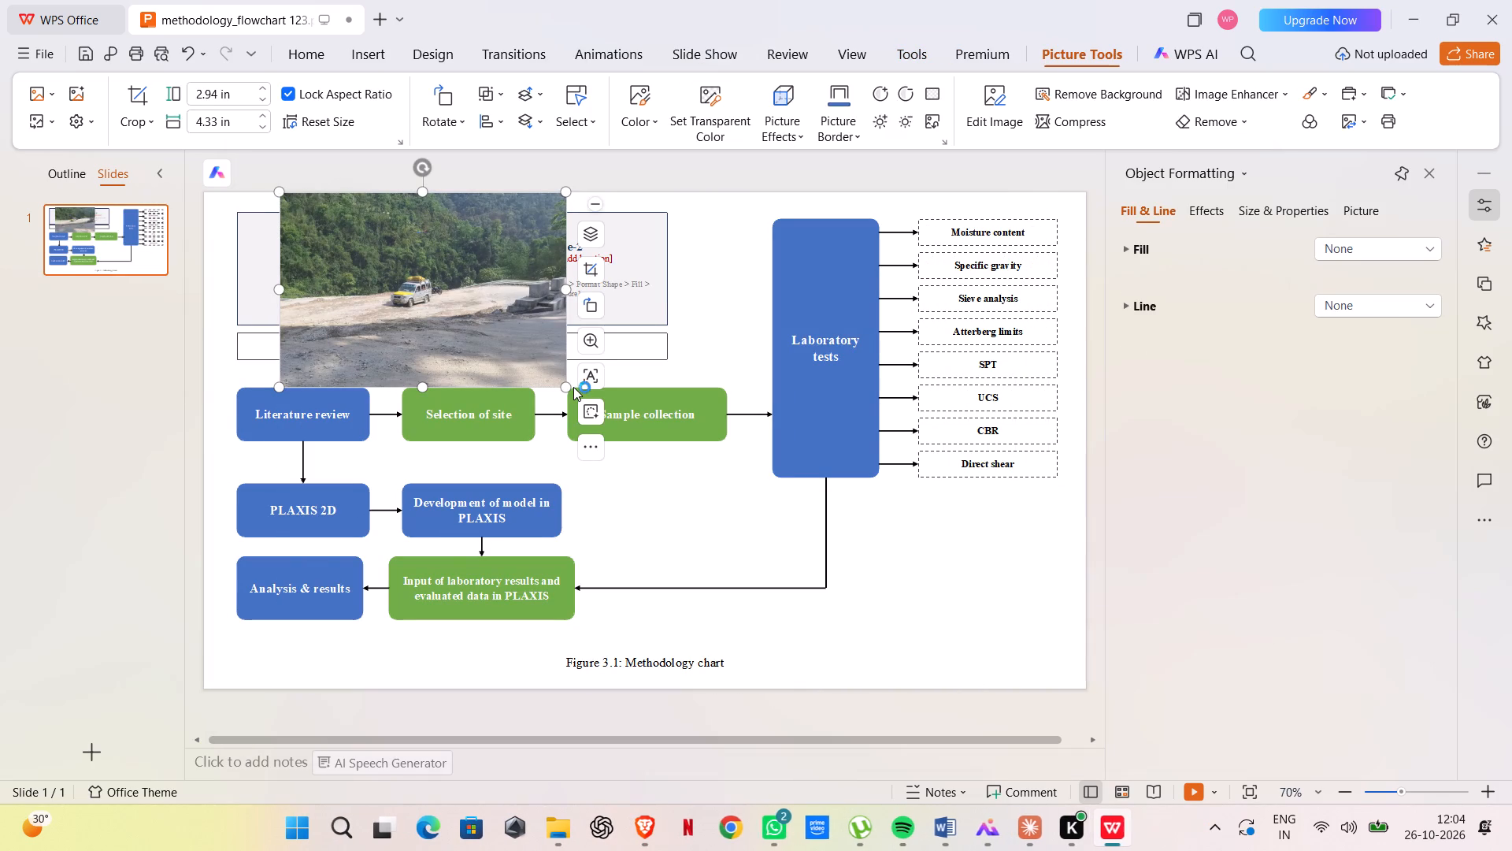
pyautogui.moveTo(573, 387); pyautogui.dragTo(495, 317)
pyautogui.moveTo(566, 389); pyautogui.dragTo(480, 351)
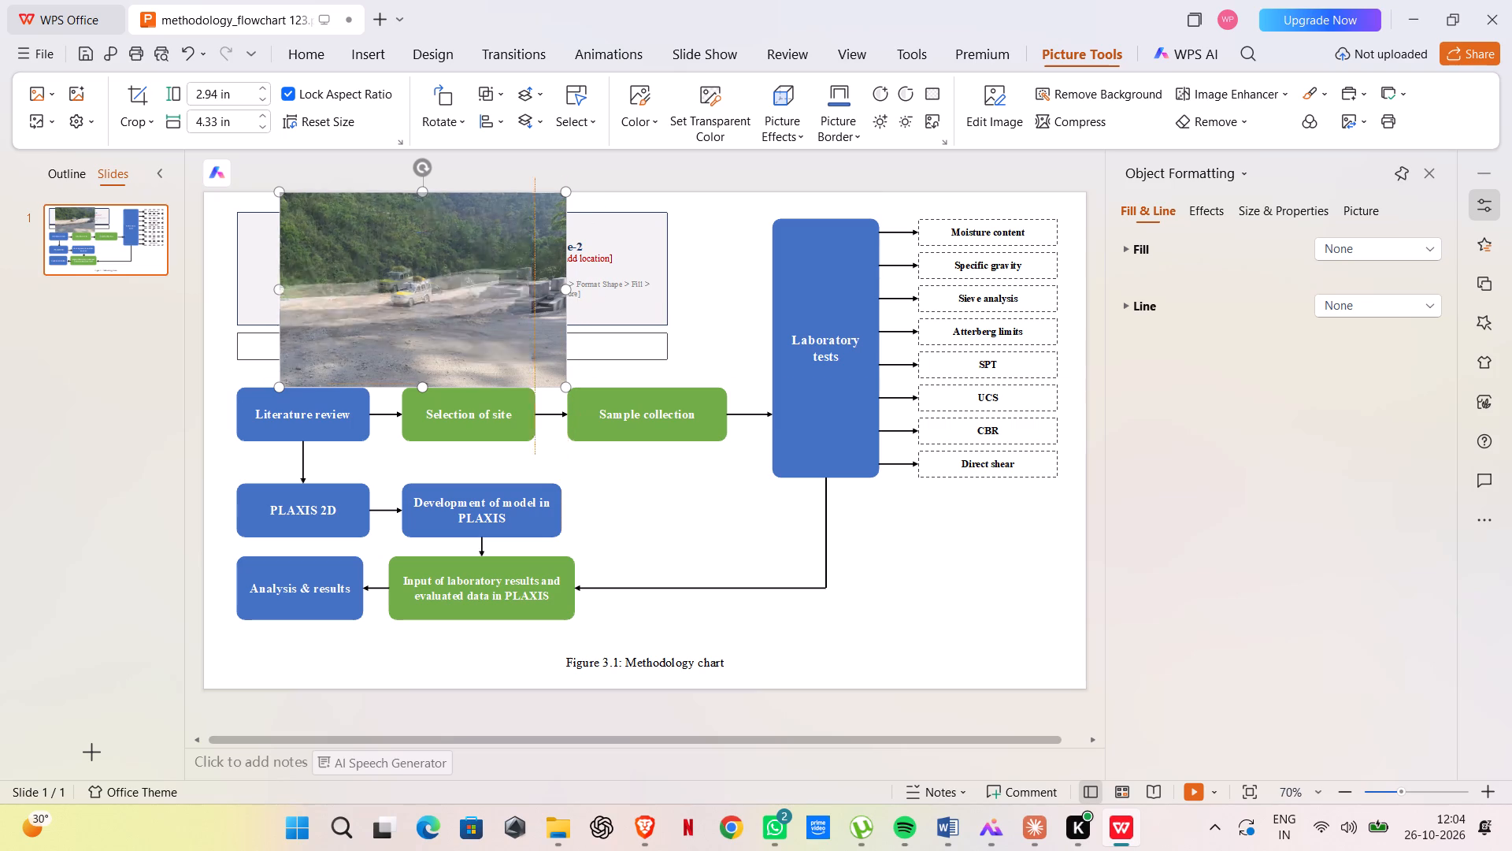
pyautogui.moveTo(480, 351); pyautogui.dragTo(411, 320)
pyautogui.moveTo(398, 283); pyautogui.dragTo(358, 299)
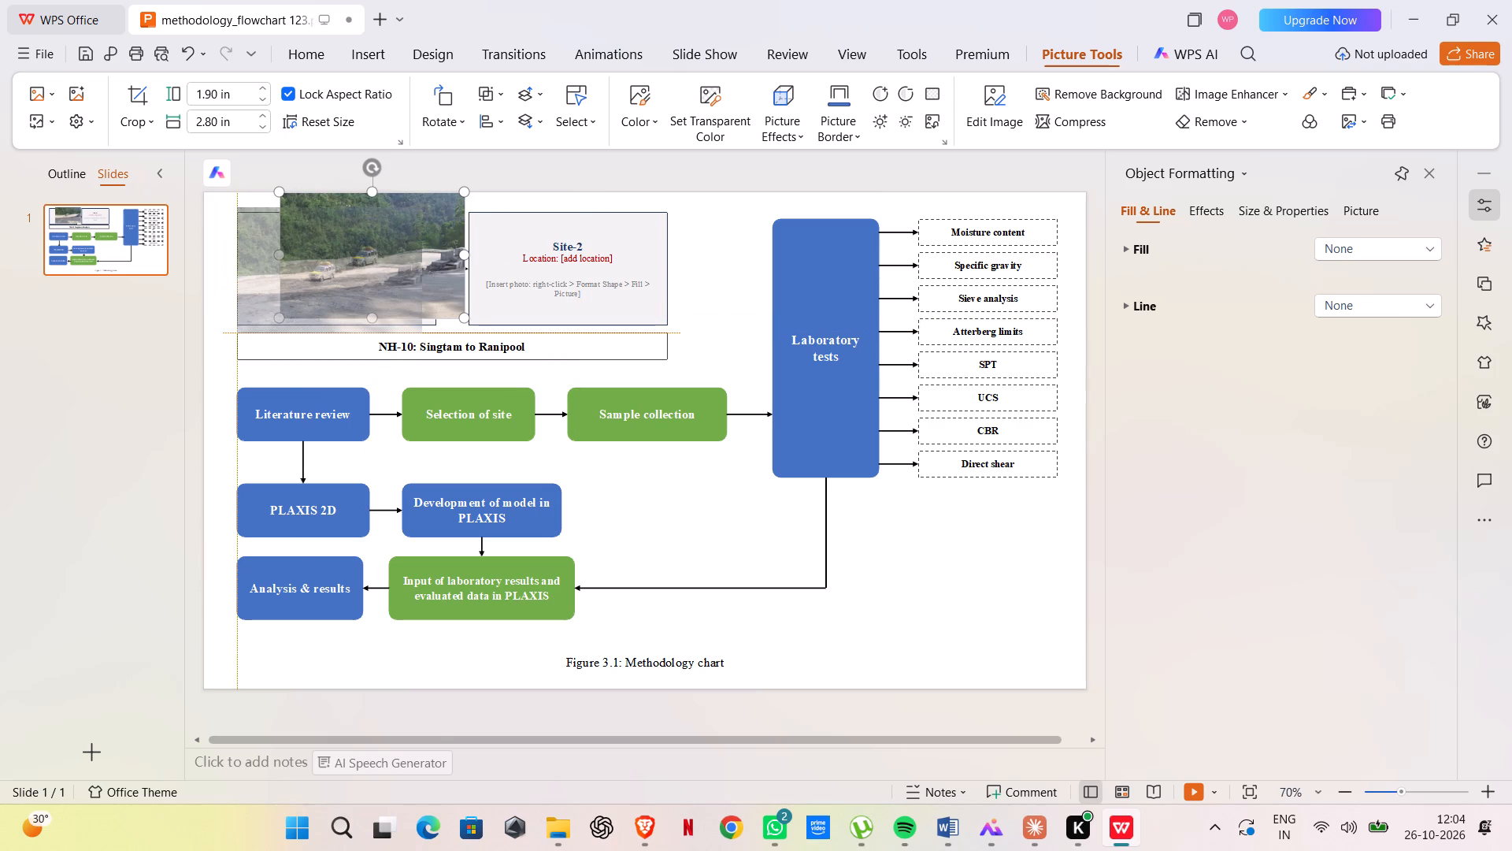
pyautogui.moveTo(358, 299); pyautogui.dragTo(359, 303)
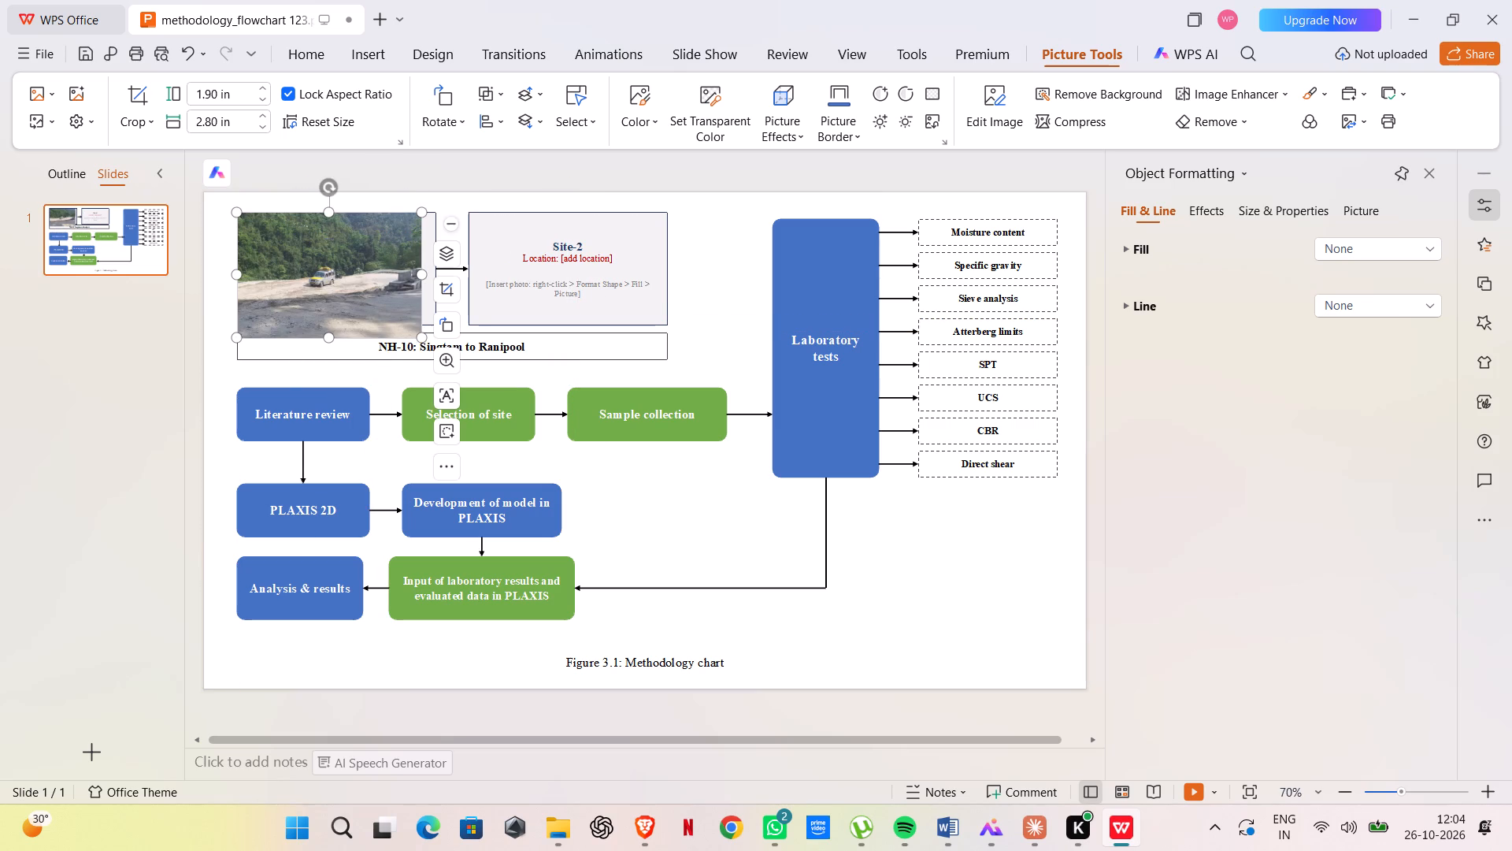
# Stretch the road photo to about 1.70 in high and 3.01 in wide so it fills the Site-1 box.
pyautogui.moveTo(330, 336); pyautogui.dragTo(330, 322)
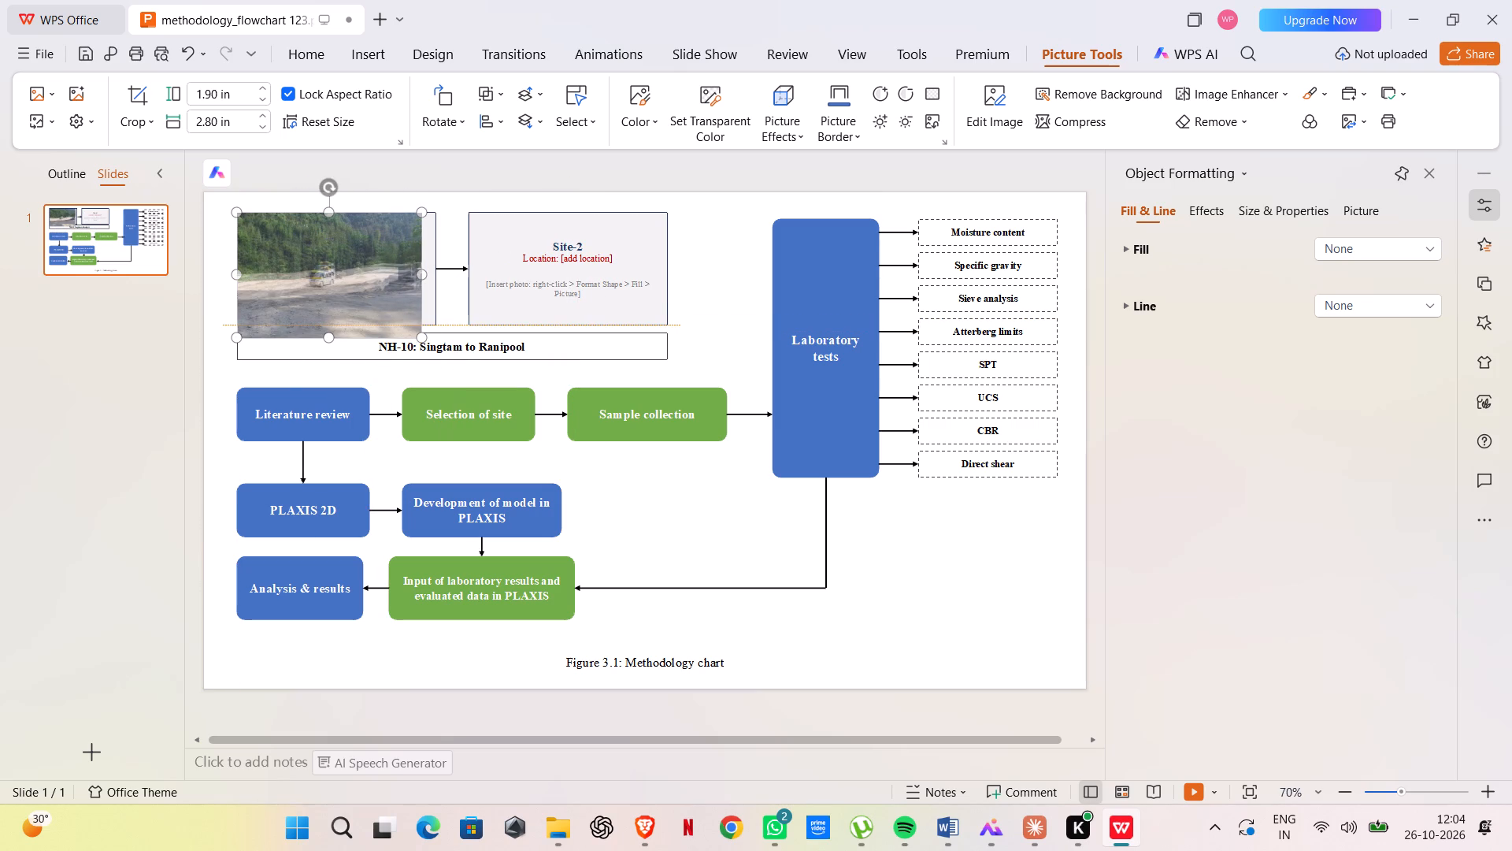
pyautogui.moveTo(330, 322); pyautogui.dragTo(331, 319)
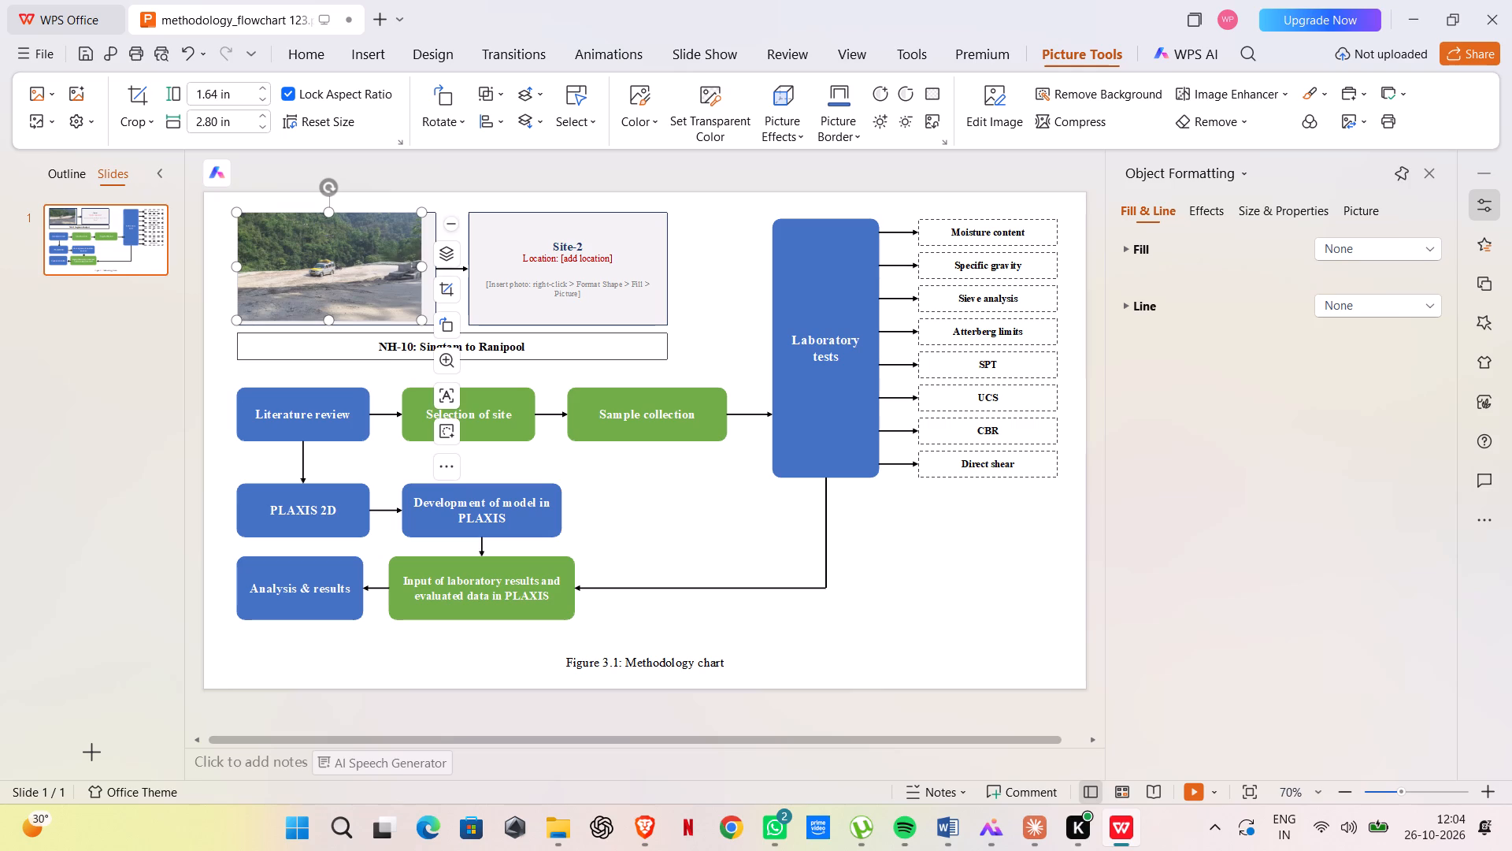
pyautogui.click(328, 319)
pyautogui.moveTo(421, 270); pyautogui.dragTo(432, 270)
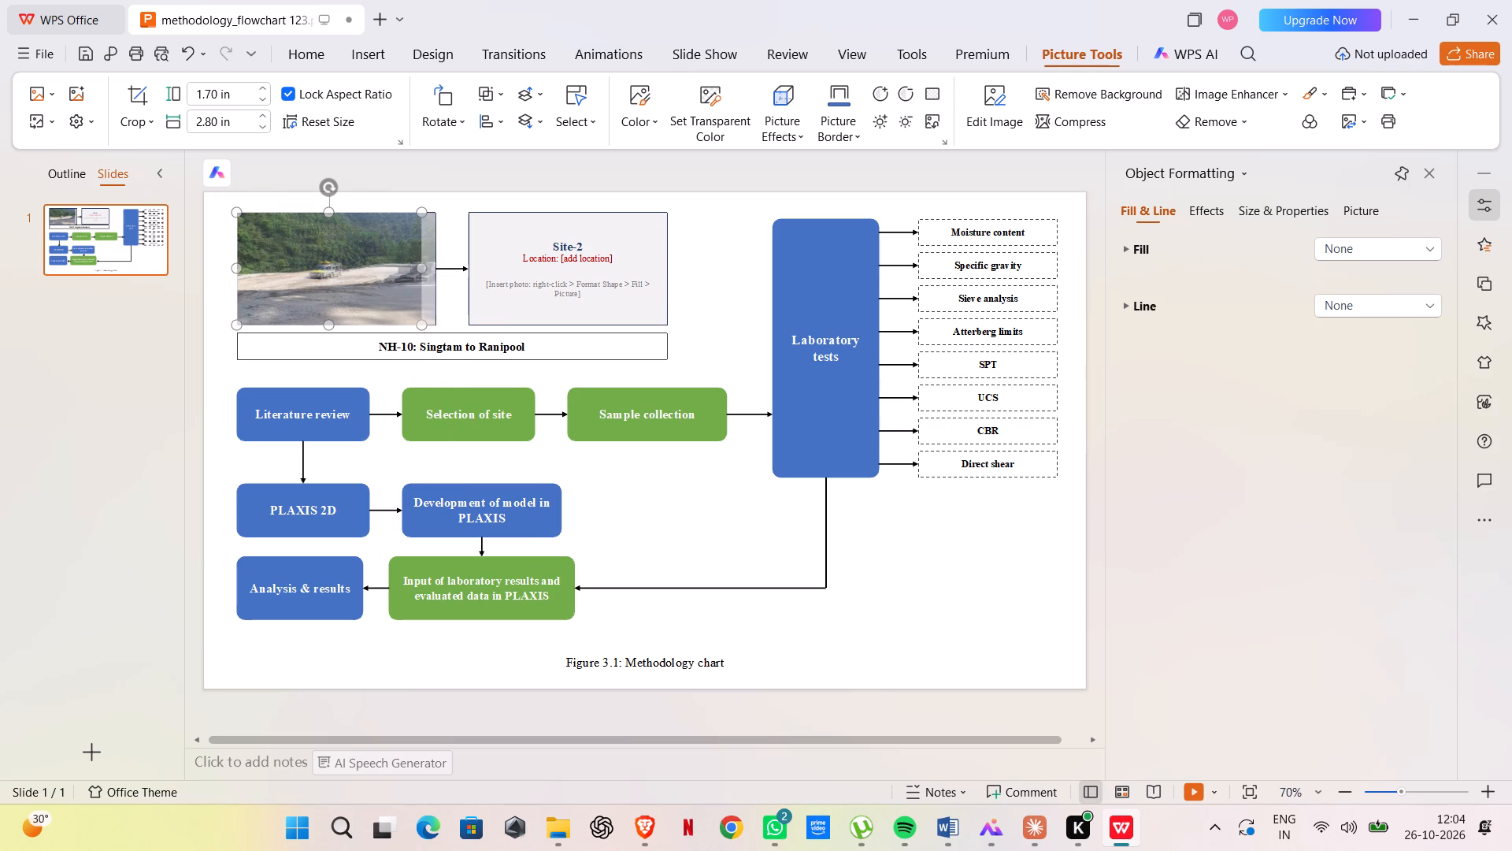
pyautogui.moveTo(432, 270); pyautogui.dragTo(435, 270)
pyautogui.click(692, 274)
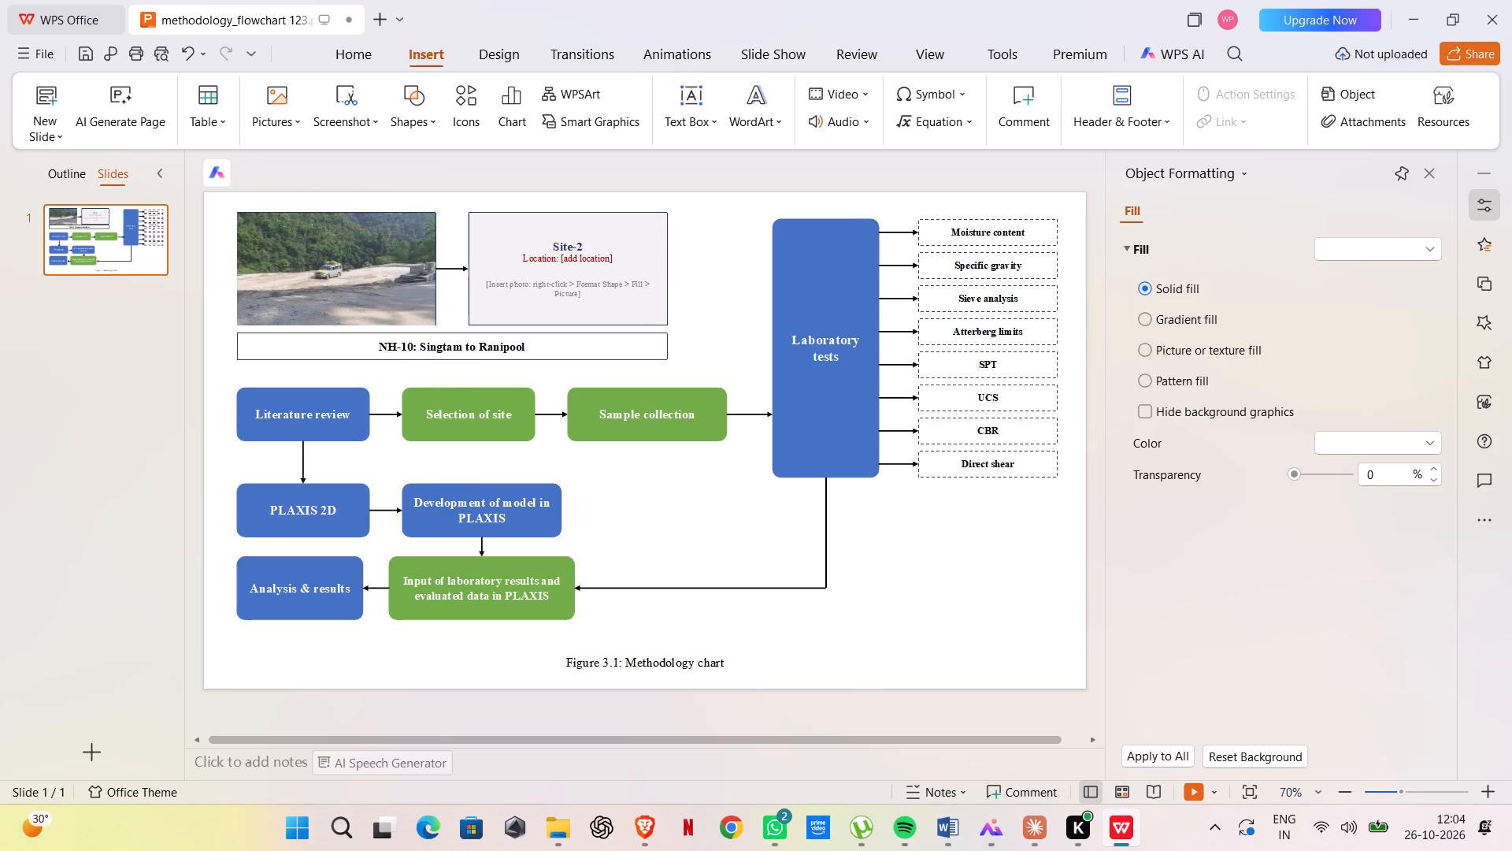
pyautogui.click(443, 258)
pyautogui.click(416, 271)
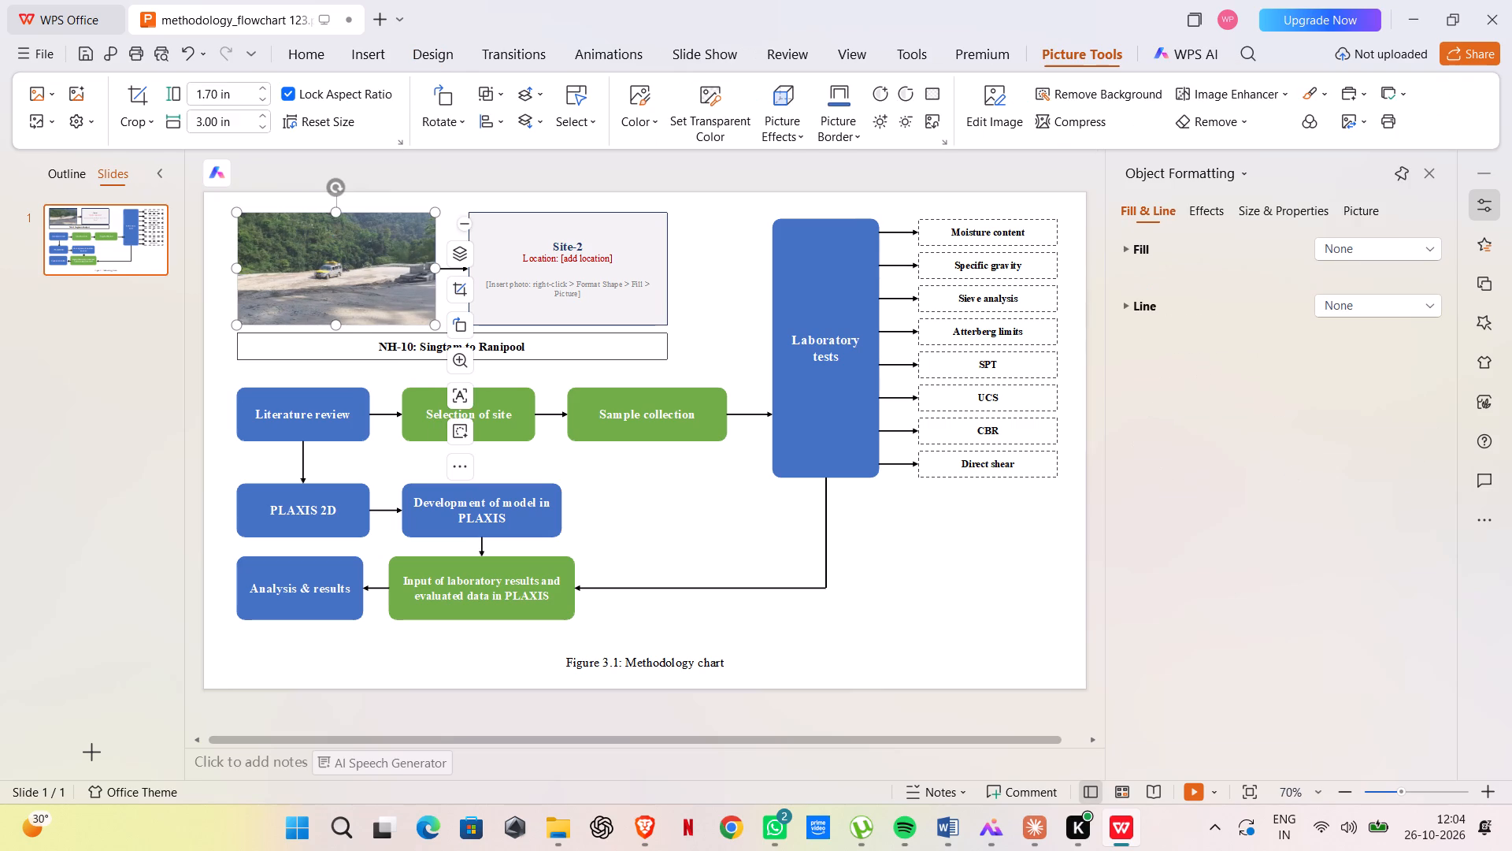
pyautogui.click(435, 267)
pyautogui.click(339, 212)
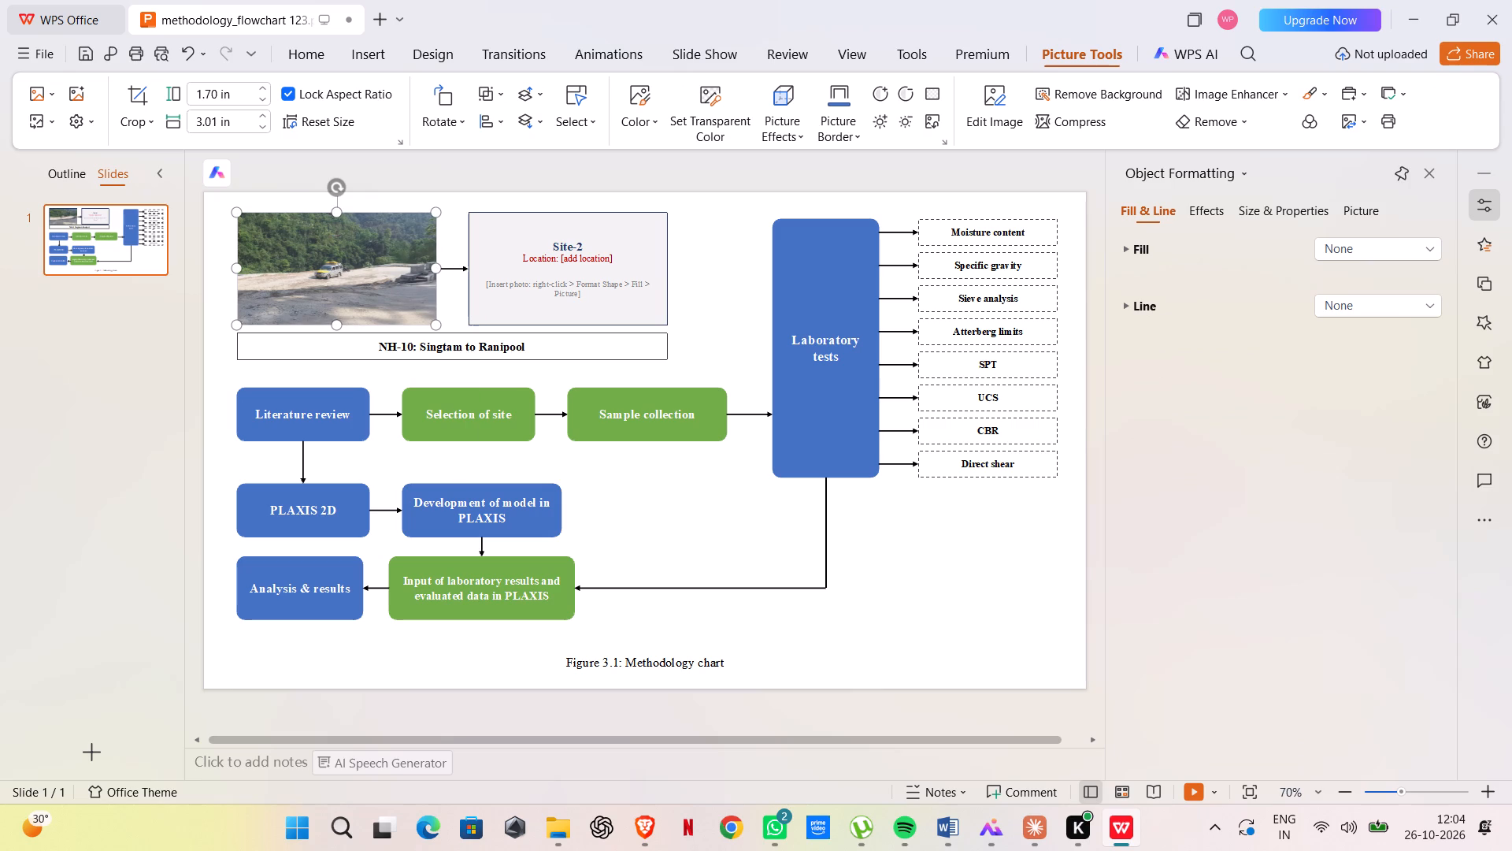
# Delete all the placeholder text inside the Site-2 box.
pyautogui.click(643, 210)
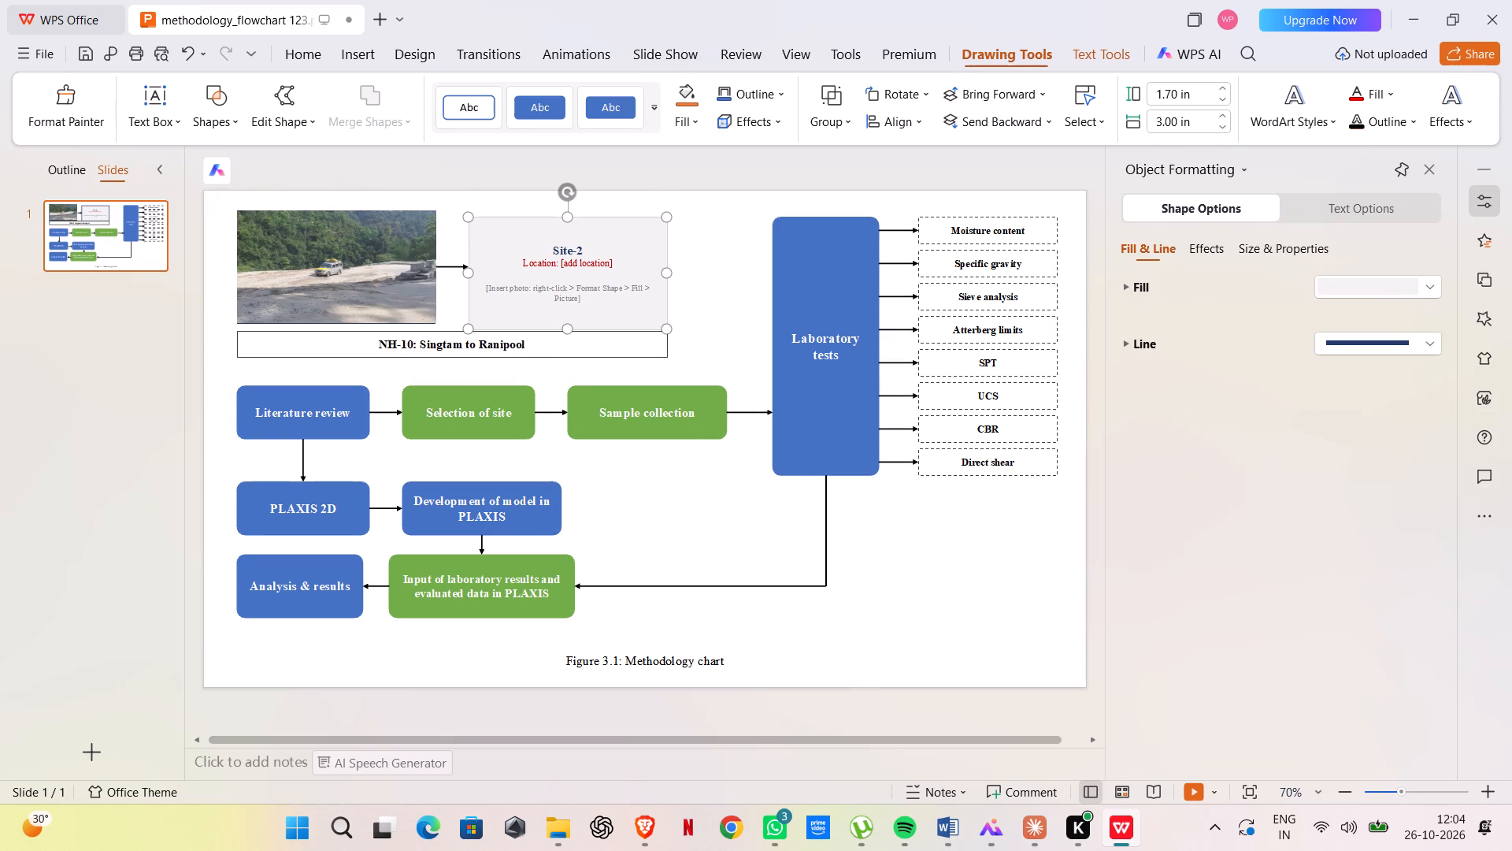
pyautogui.moveTo(548, 251); pyautogui.dragTo(586, 305)
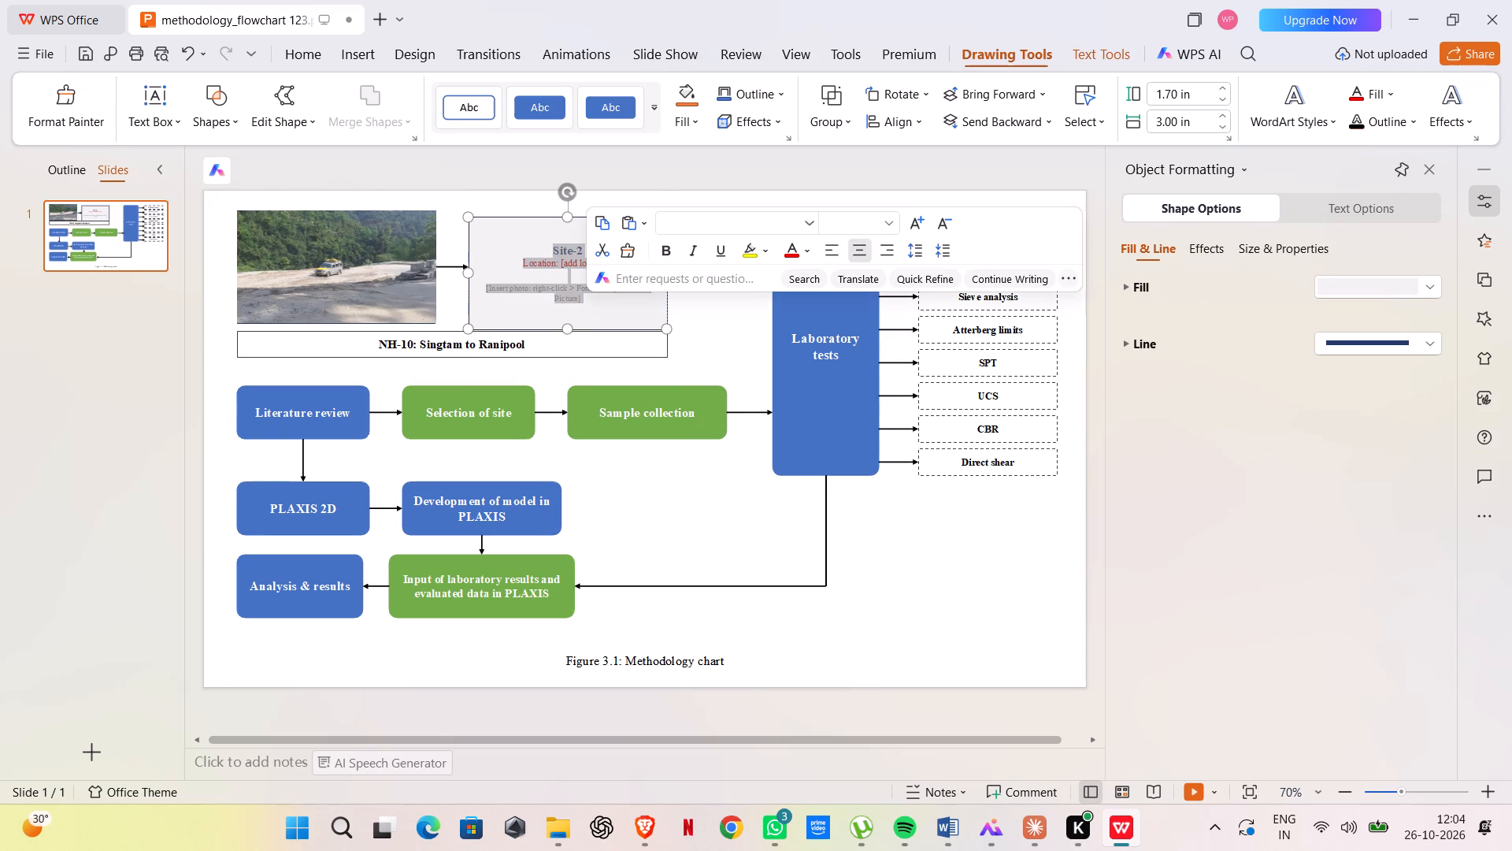
pyautogui.press('BackSpace')
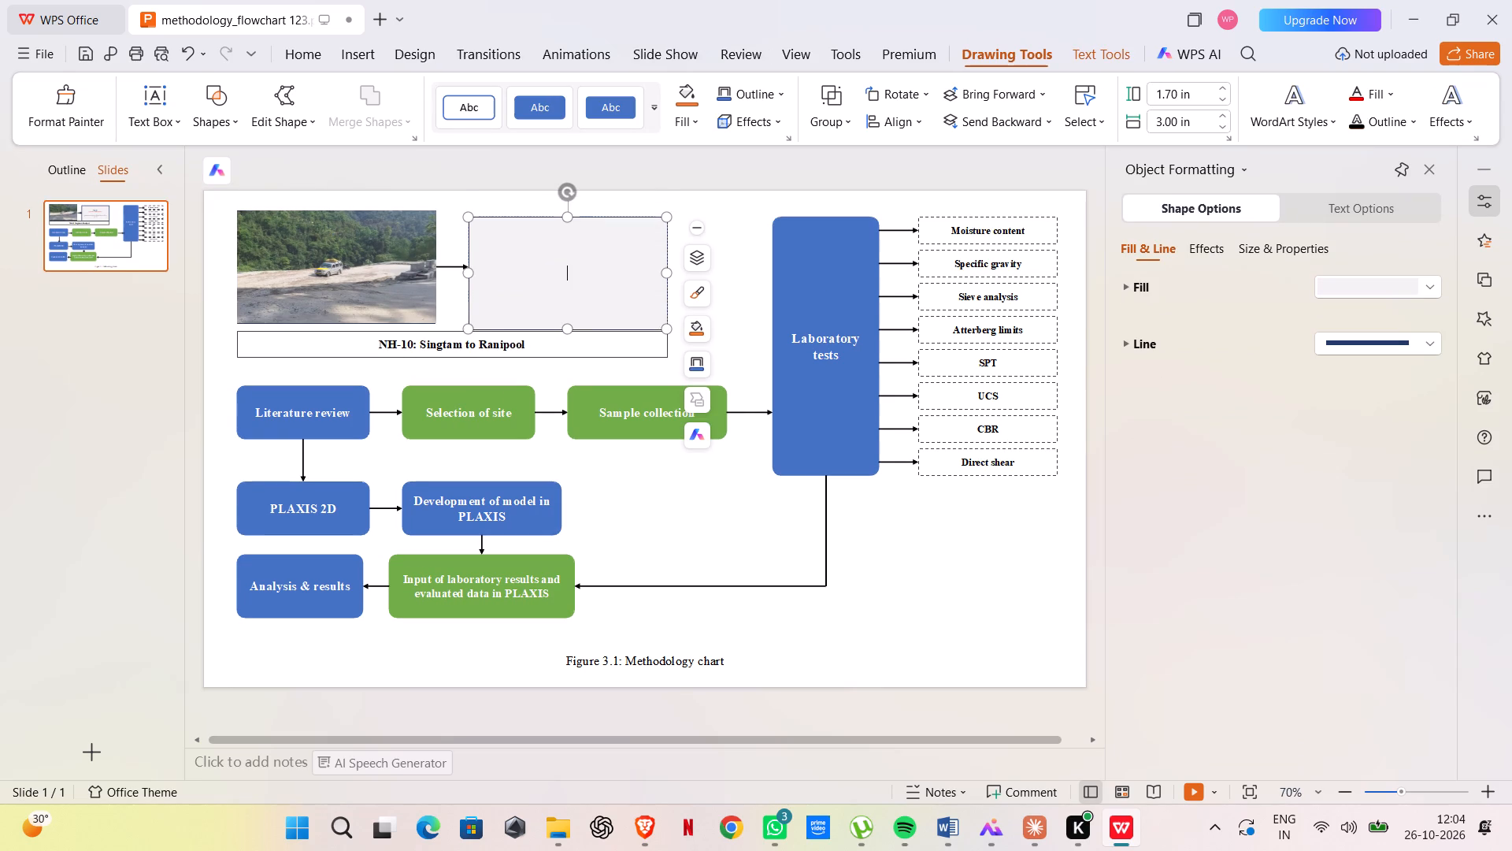
pyautogui.click(885, 545)
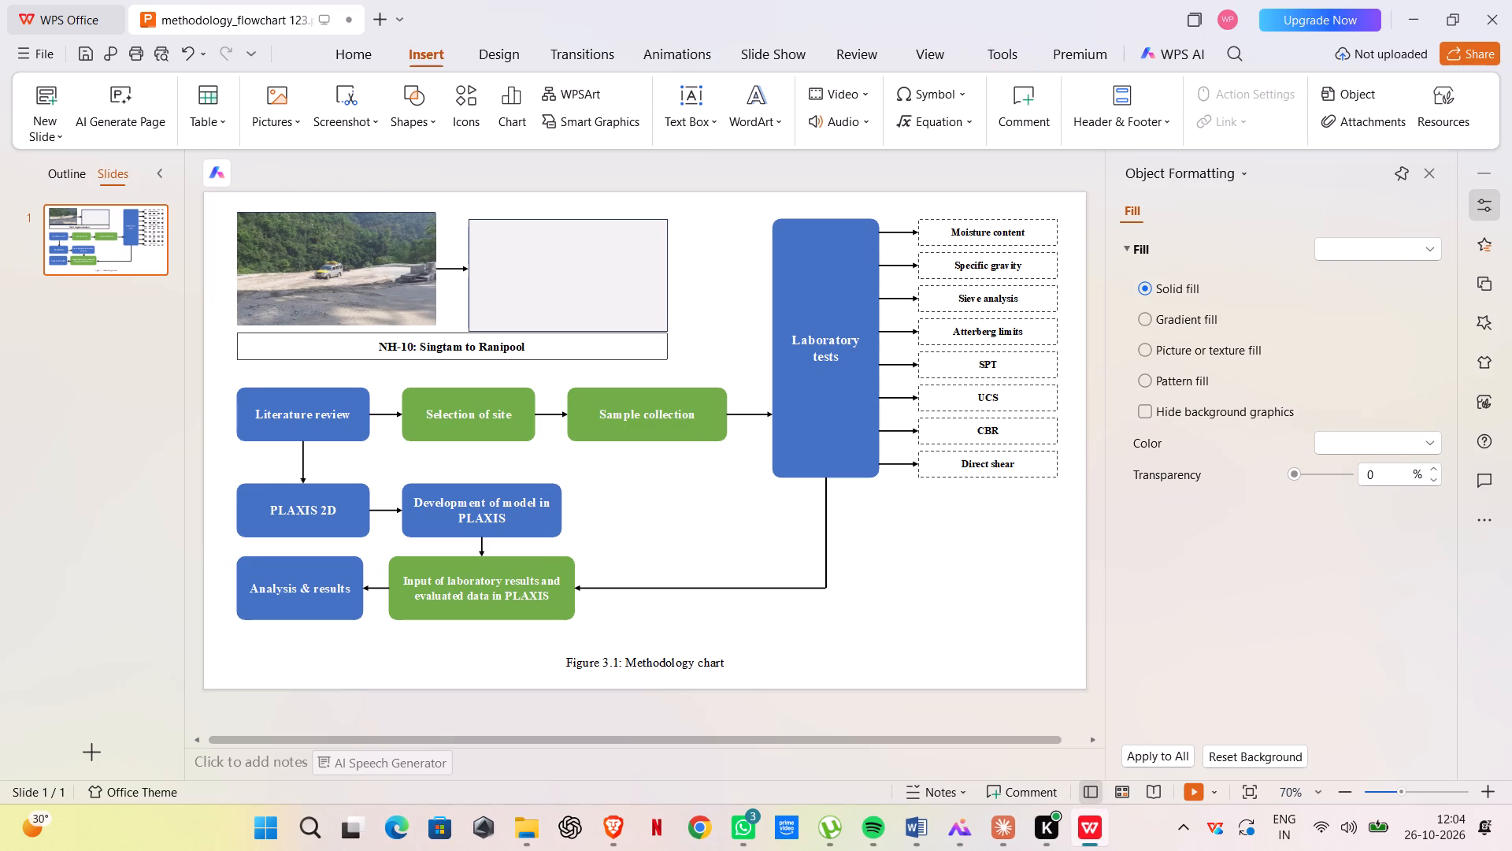
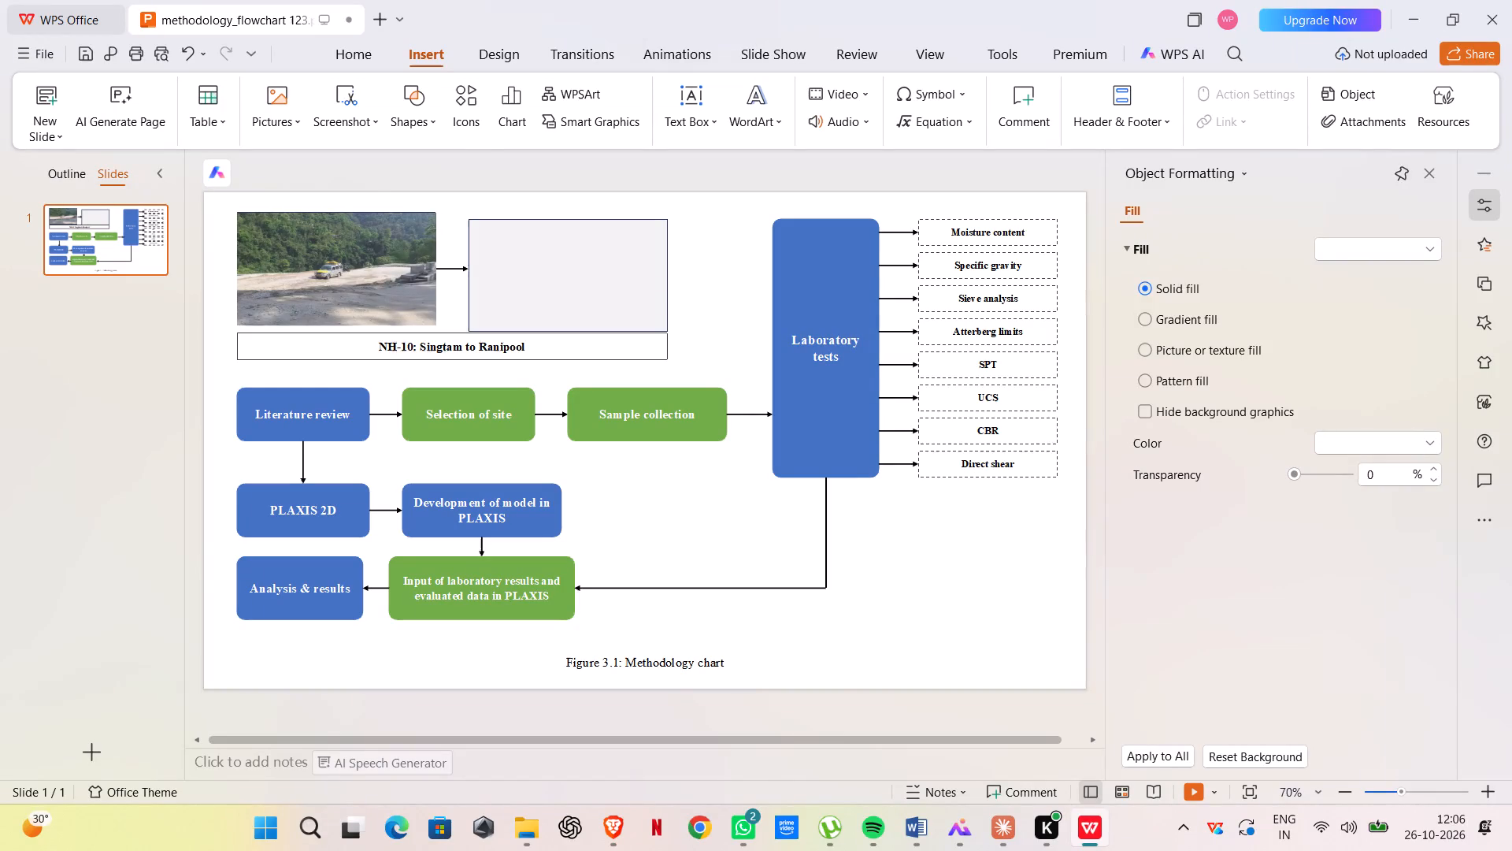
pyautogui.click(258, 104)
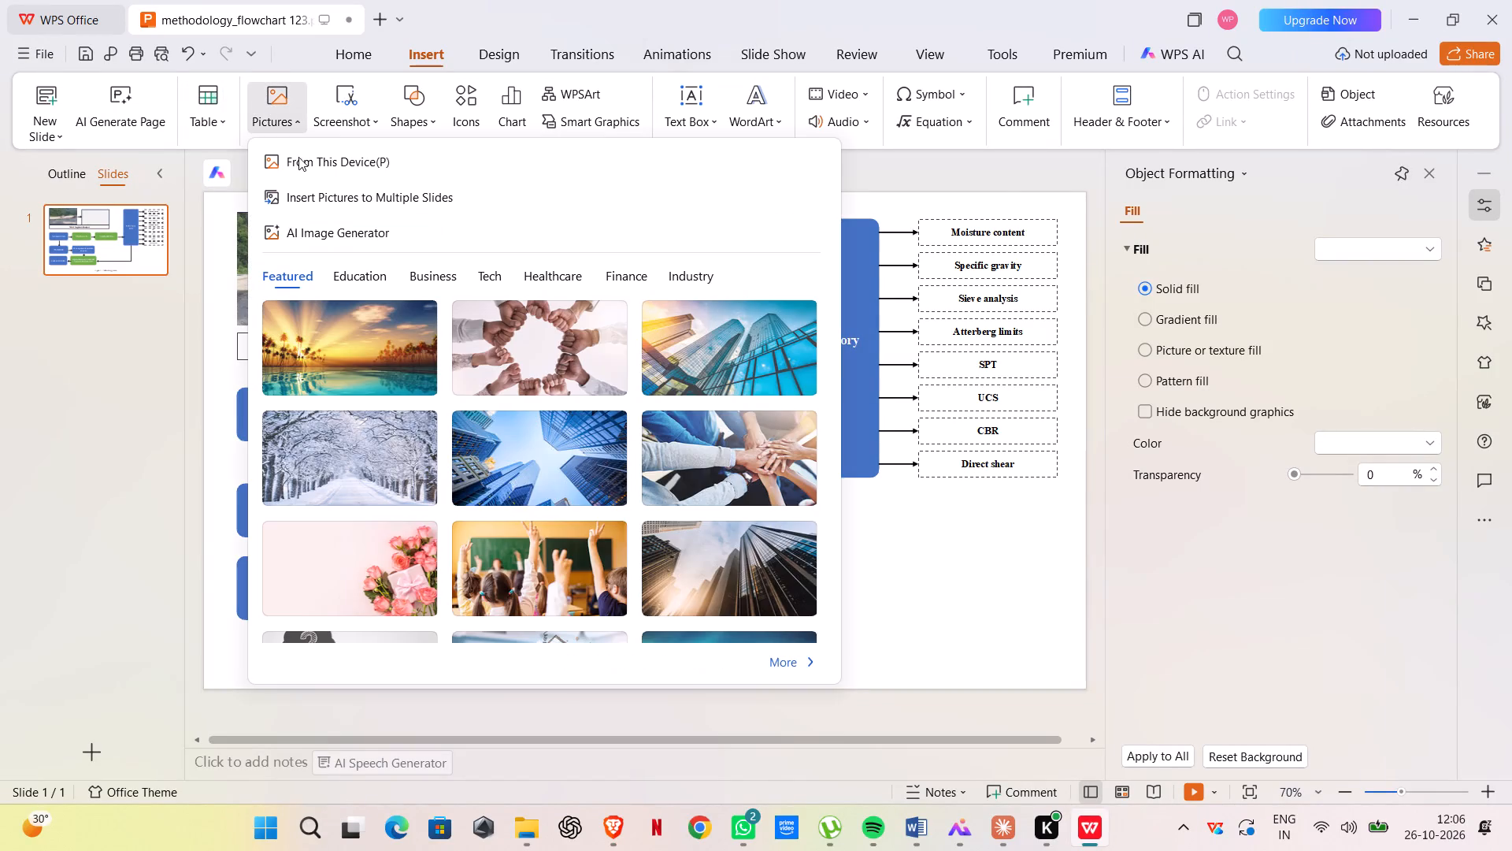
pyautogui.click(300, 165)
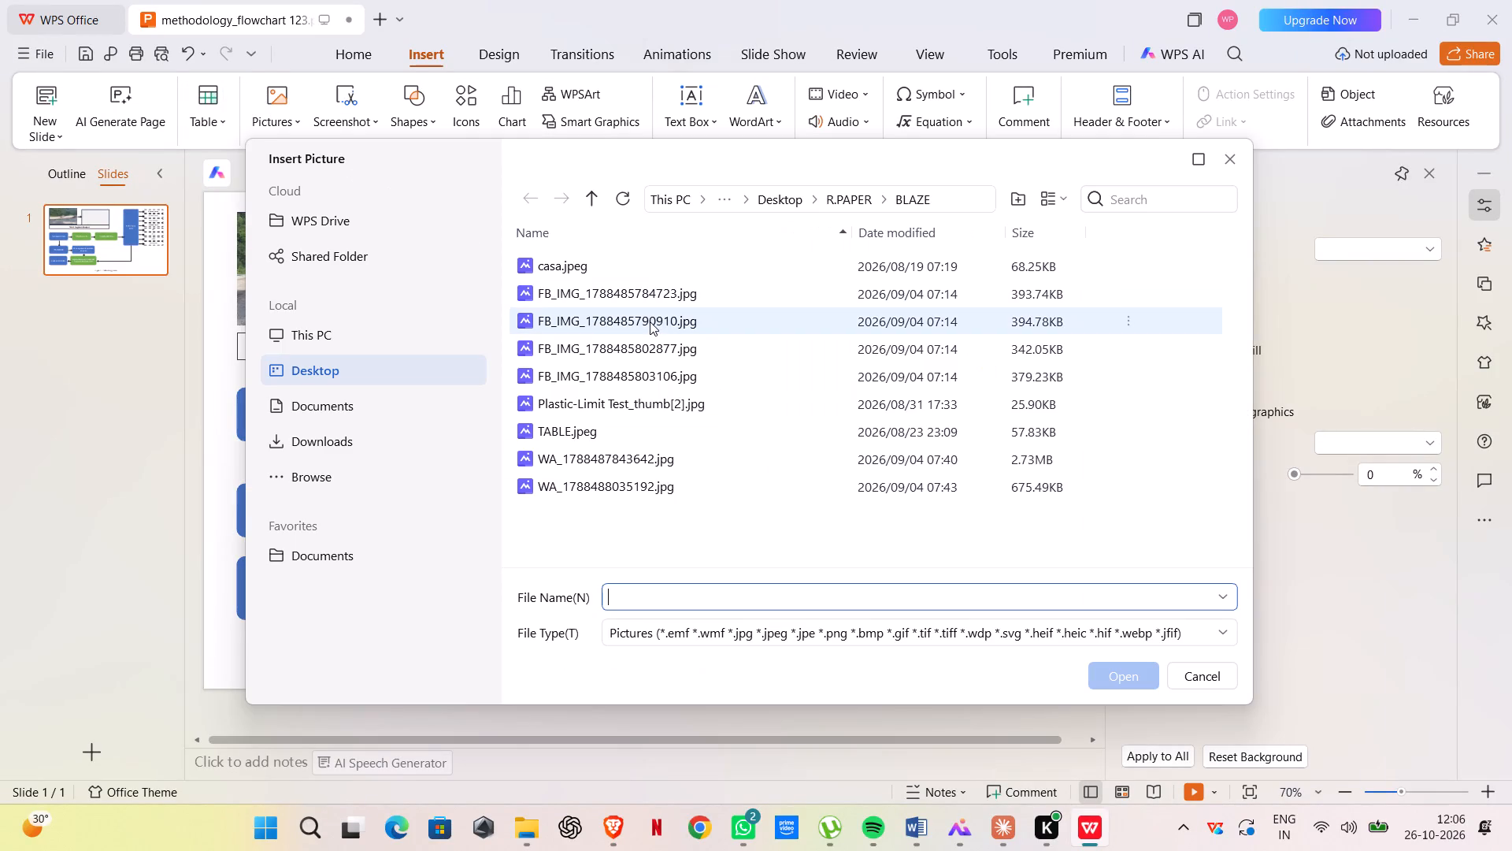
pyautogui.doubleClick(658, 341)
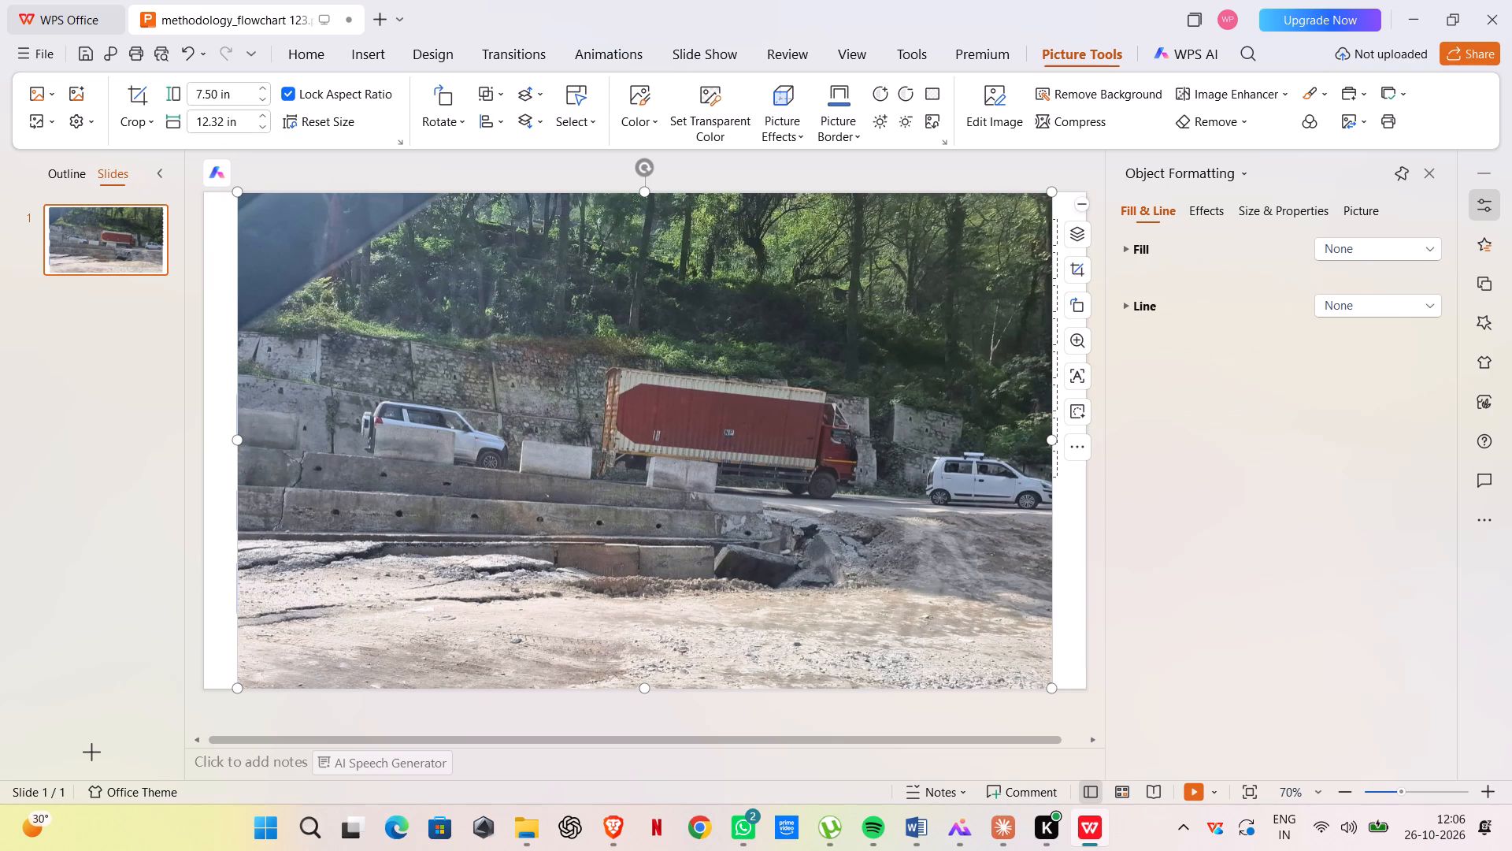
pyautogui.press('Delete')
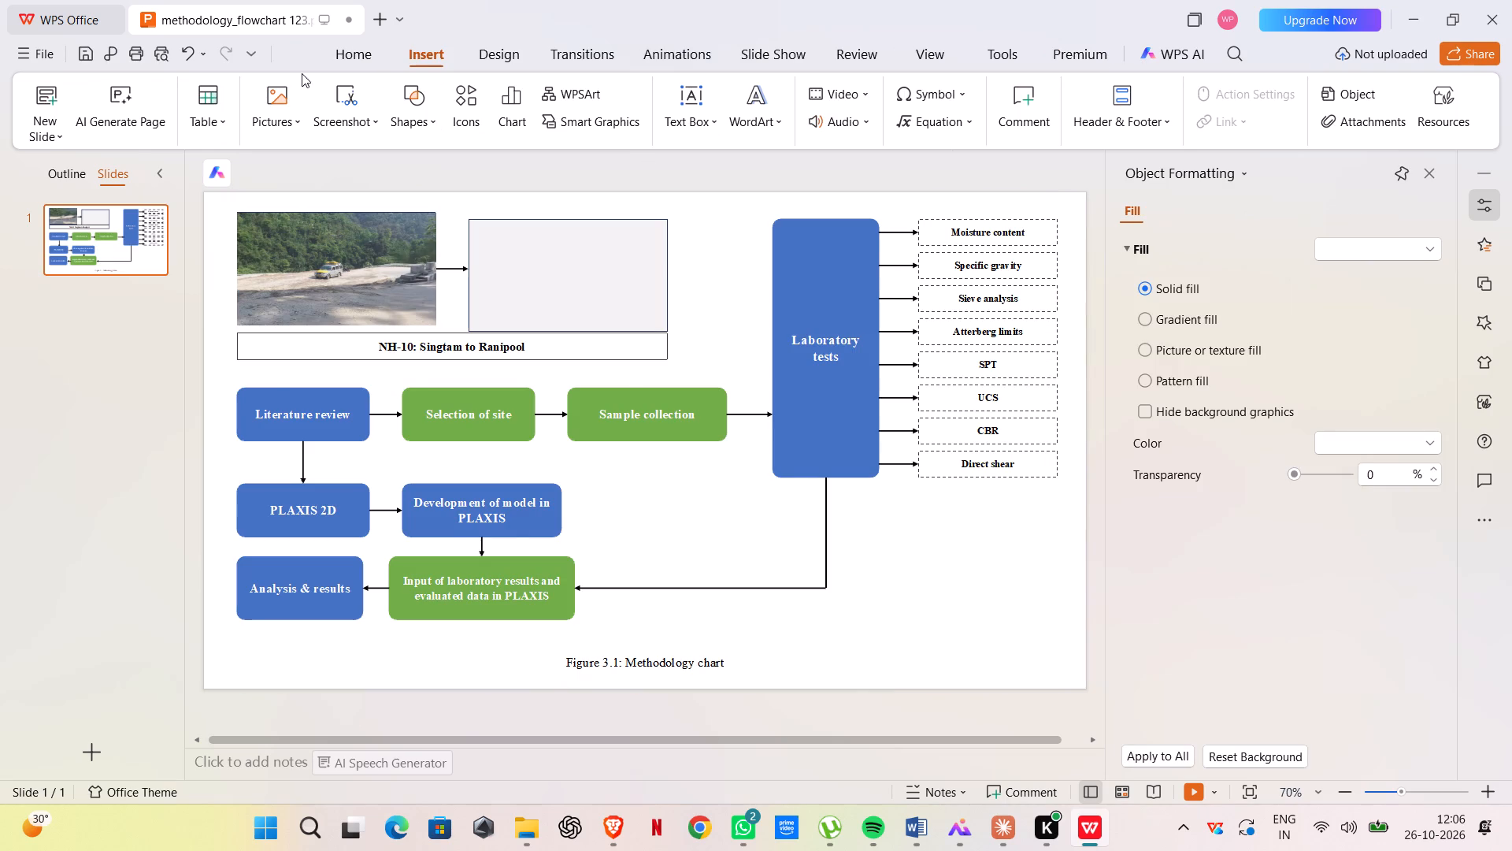
# Insert the picture FB_IMG_1788485790910.jpg from the BLAZE folder inside R.PAPER on the Desktop.
pyautogui.click(287, 93)
pyautogui.click(358, 170)
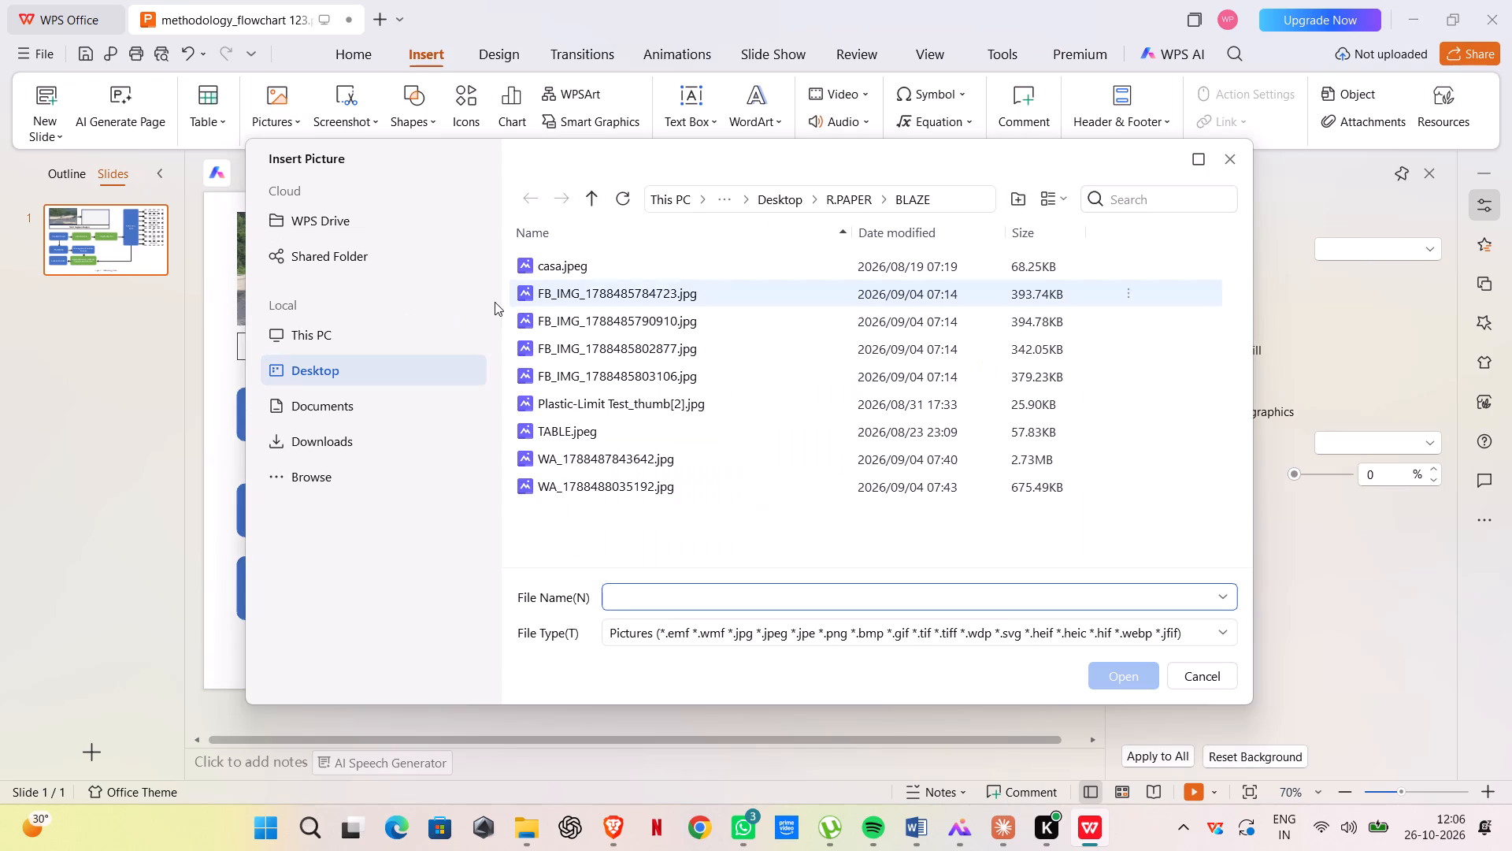
pyautogui.doubleClick(636, 329)
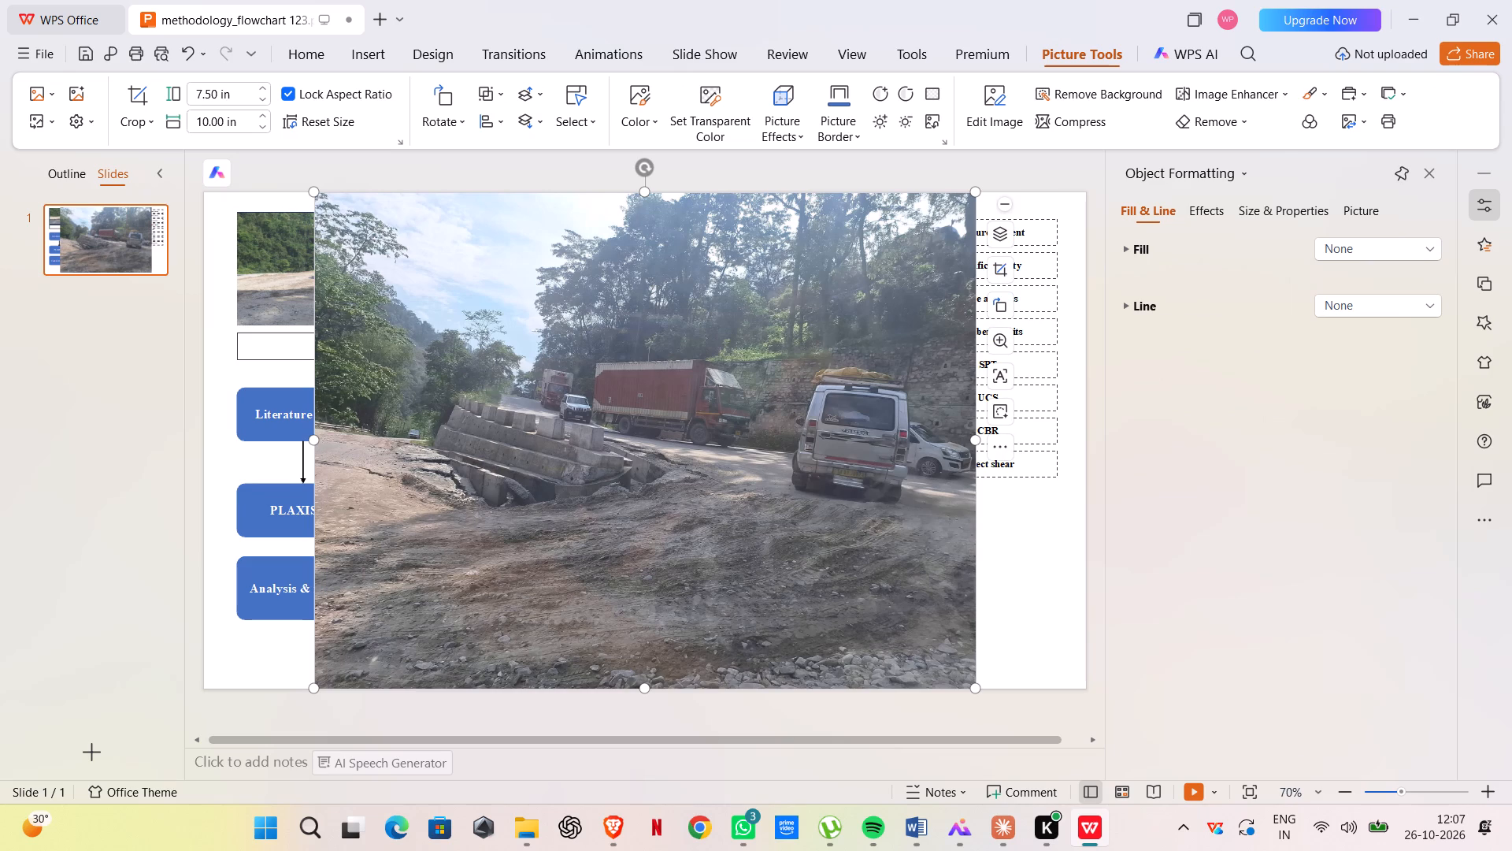
# Scale the new road photo down to about 1.63 by 2.18 in and align it with the upper-left corner of the empty Site-2 box.
pyautogui.moveTo(977, 688); pyautogui.dragTo(550, 293)
pyautogui.moveTo(442, 266); pyautogui.dragTo(584, 298)
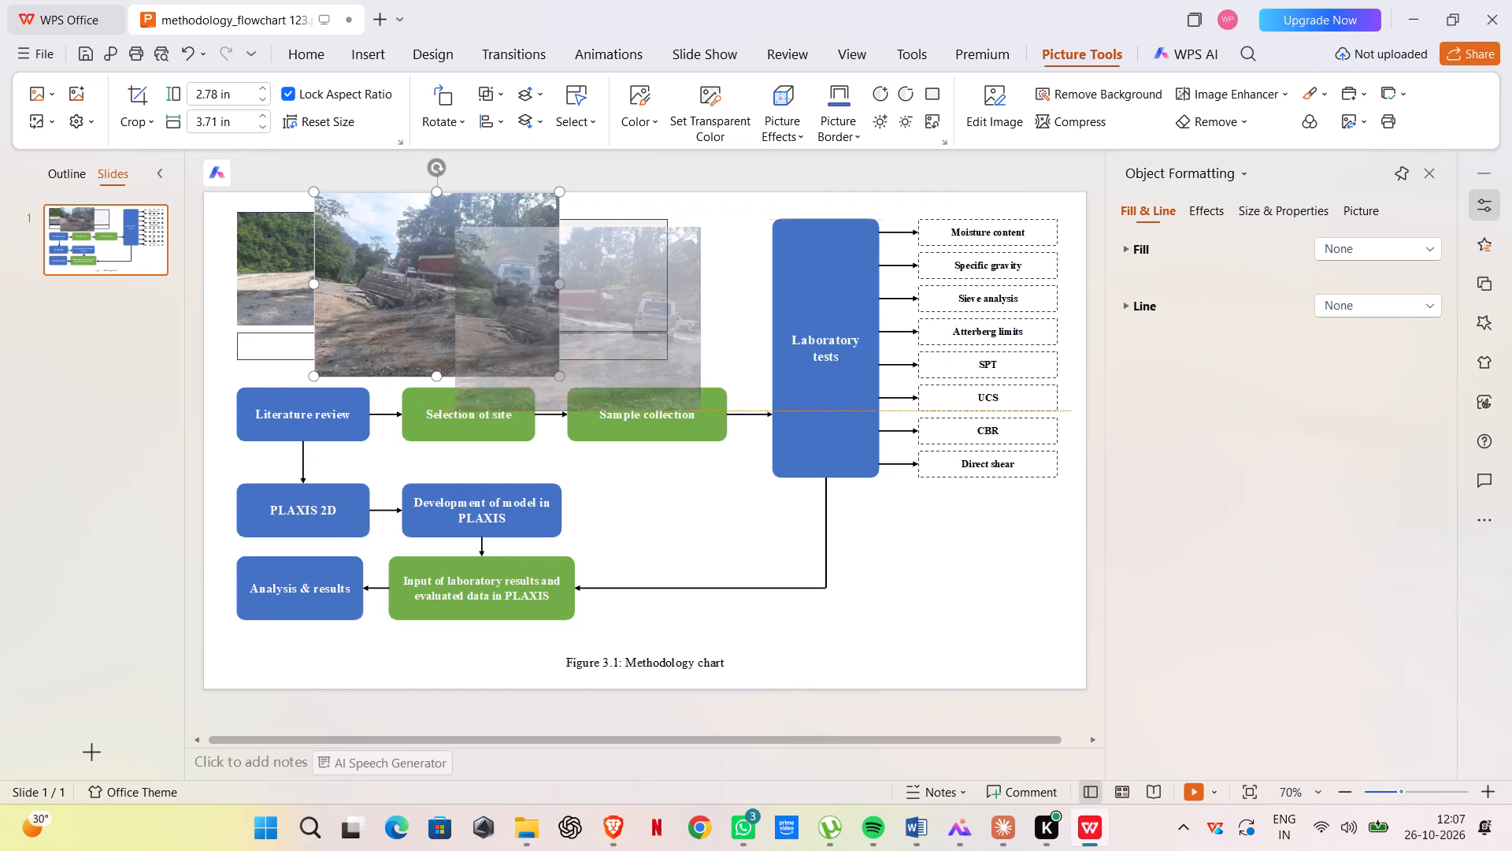
pyautogui.moveTo(584, 298); pyautogui.dragTo(588, 287)
pyautogui.moveTo(463, 214); pyautogui.dragTo(480, 231)
pyautogui.moveTo(513, 241); pyautogui.dragTo(498, 230)
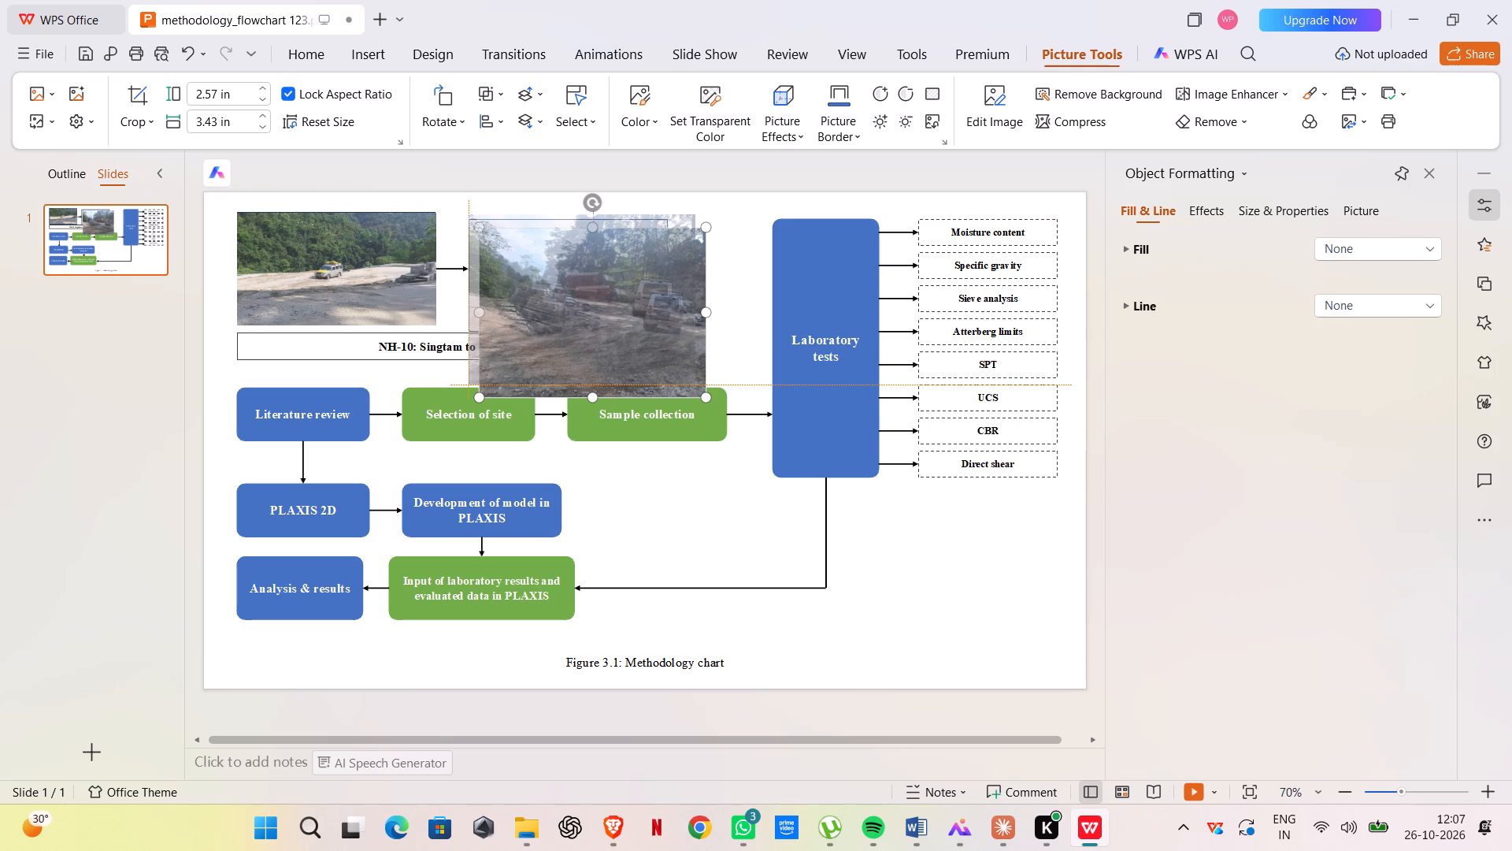
pyautogui.moveTo(498, 230); pyautogui.dragTo(498, 231)
pyautogui.moveTo(692, 383); pyautogui.dragTo(647, 330)
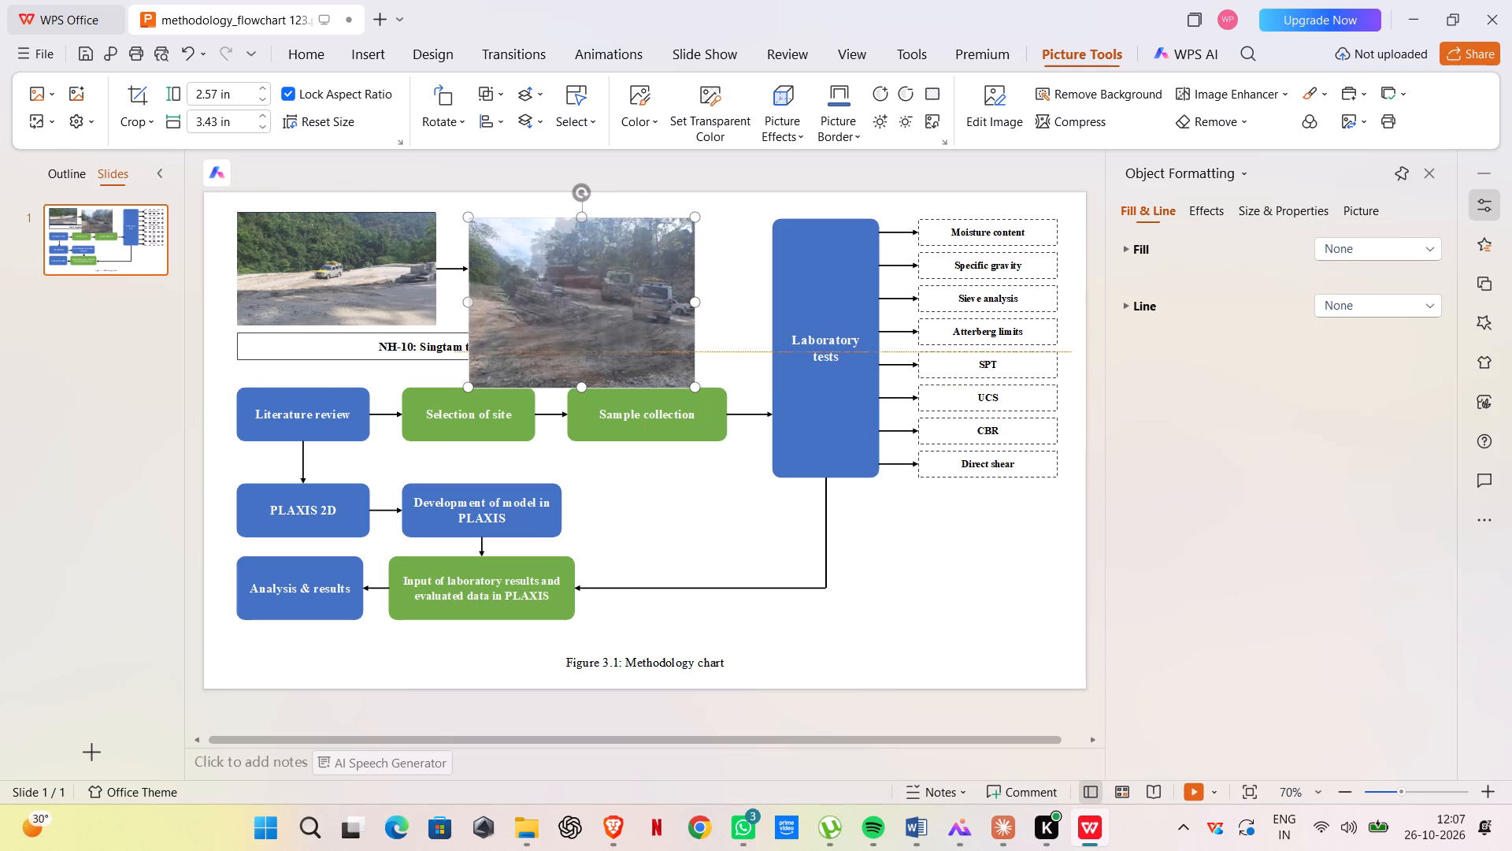
pyautogui.moveTo(647, 330); pyautogui.dragTo(610, 292)
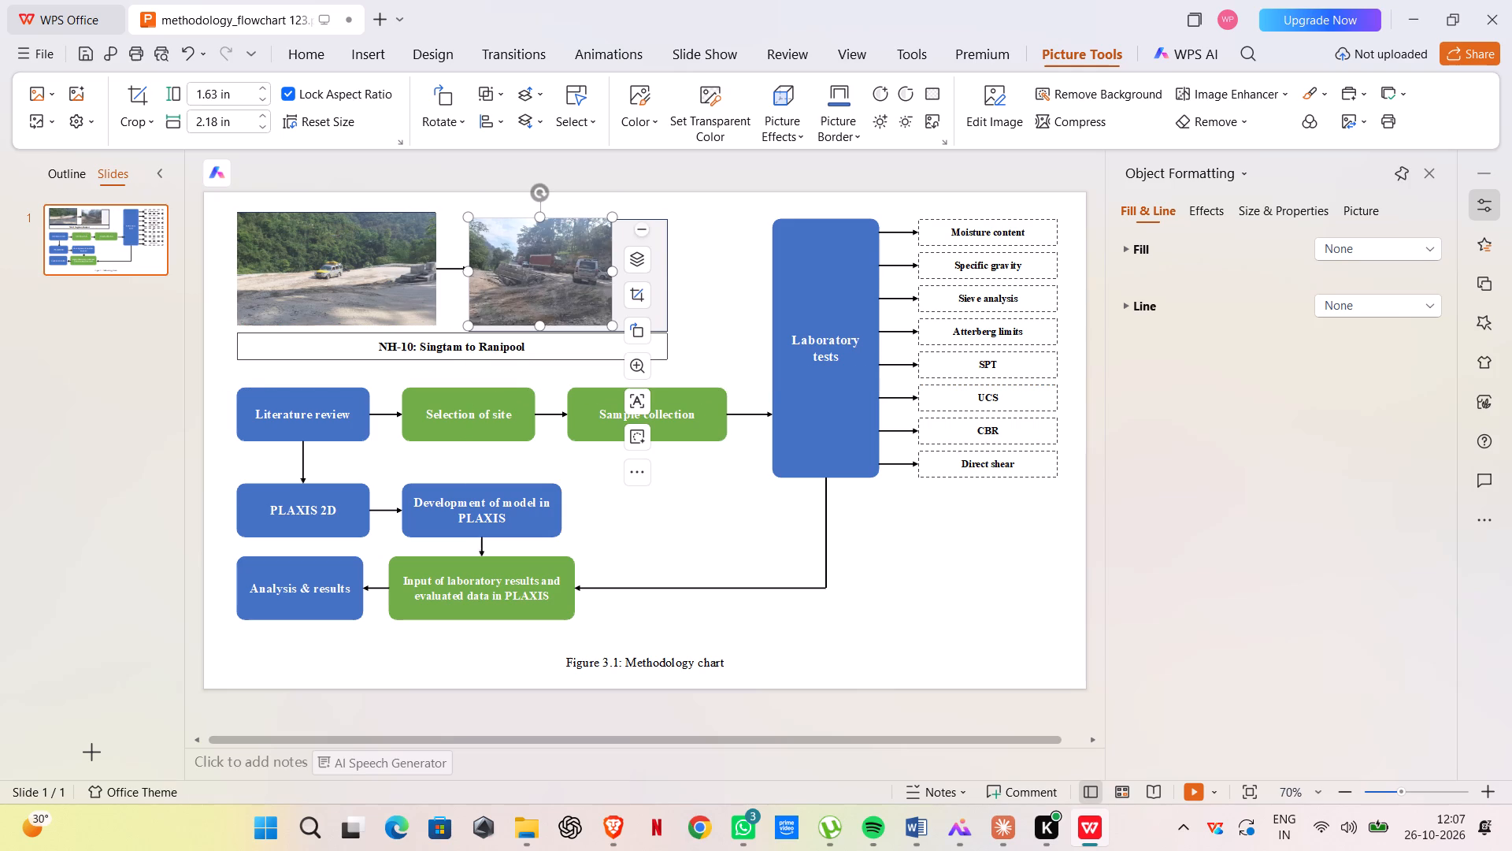
# Stretch the second road photo to about 3.02 in wide and down to the NH-10 caption box so it covers the Site-2 box.
pyautogui.moveTo(612, 272); pyautogui.dragTo(668, 265)
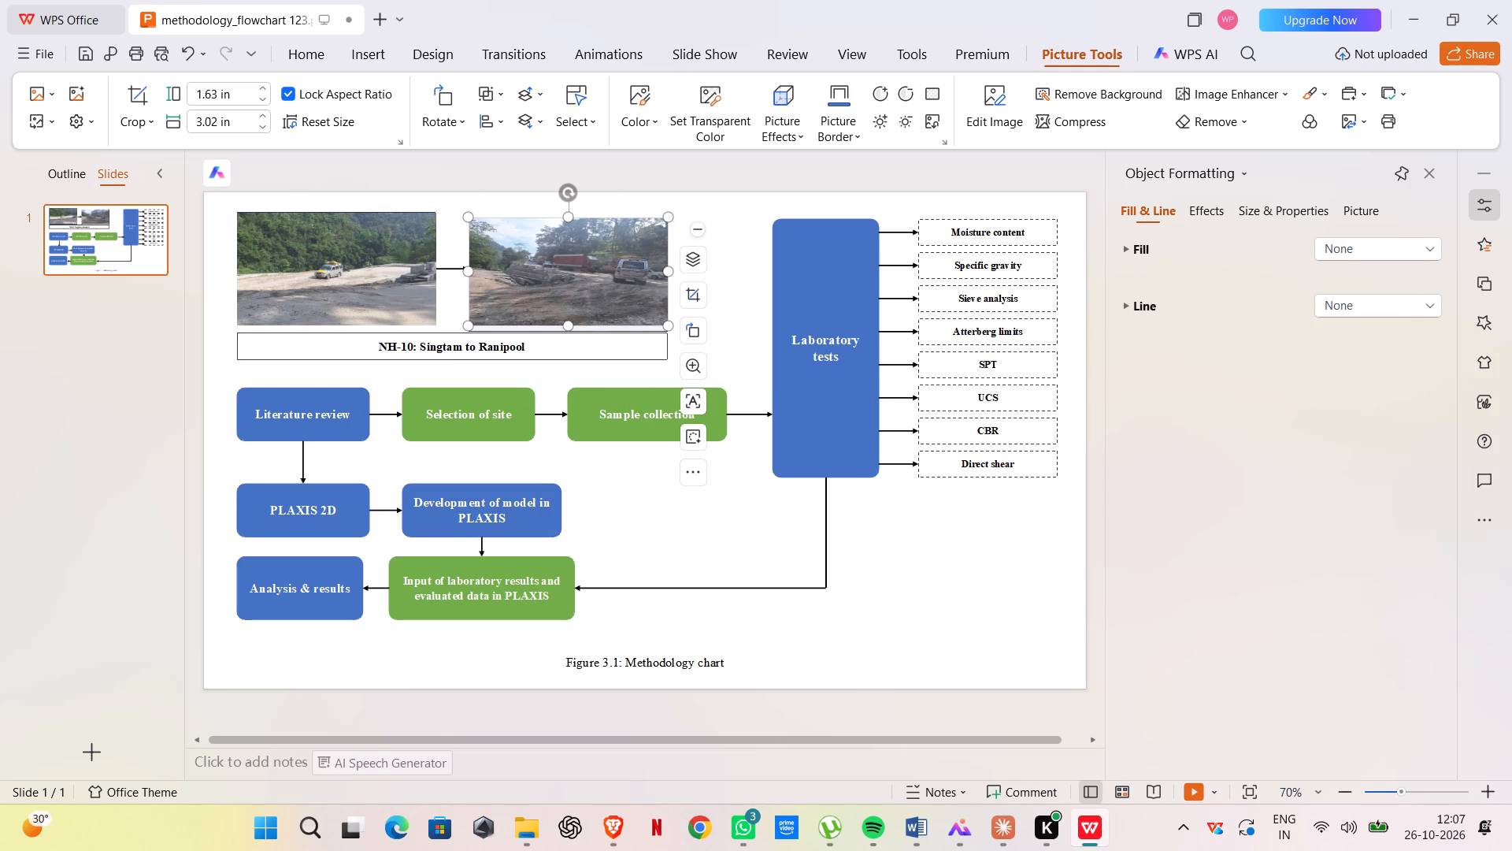
pyautogui.click(604, 357)
pyautogui.click(528, 322)
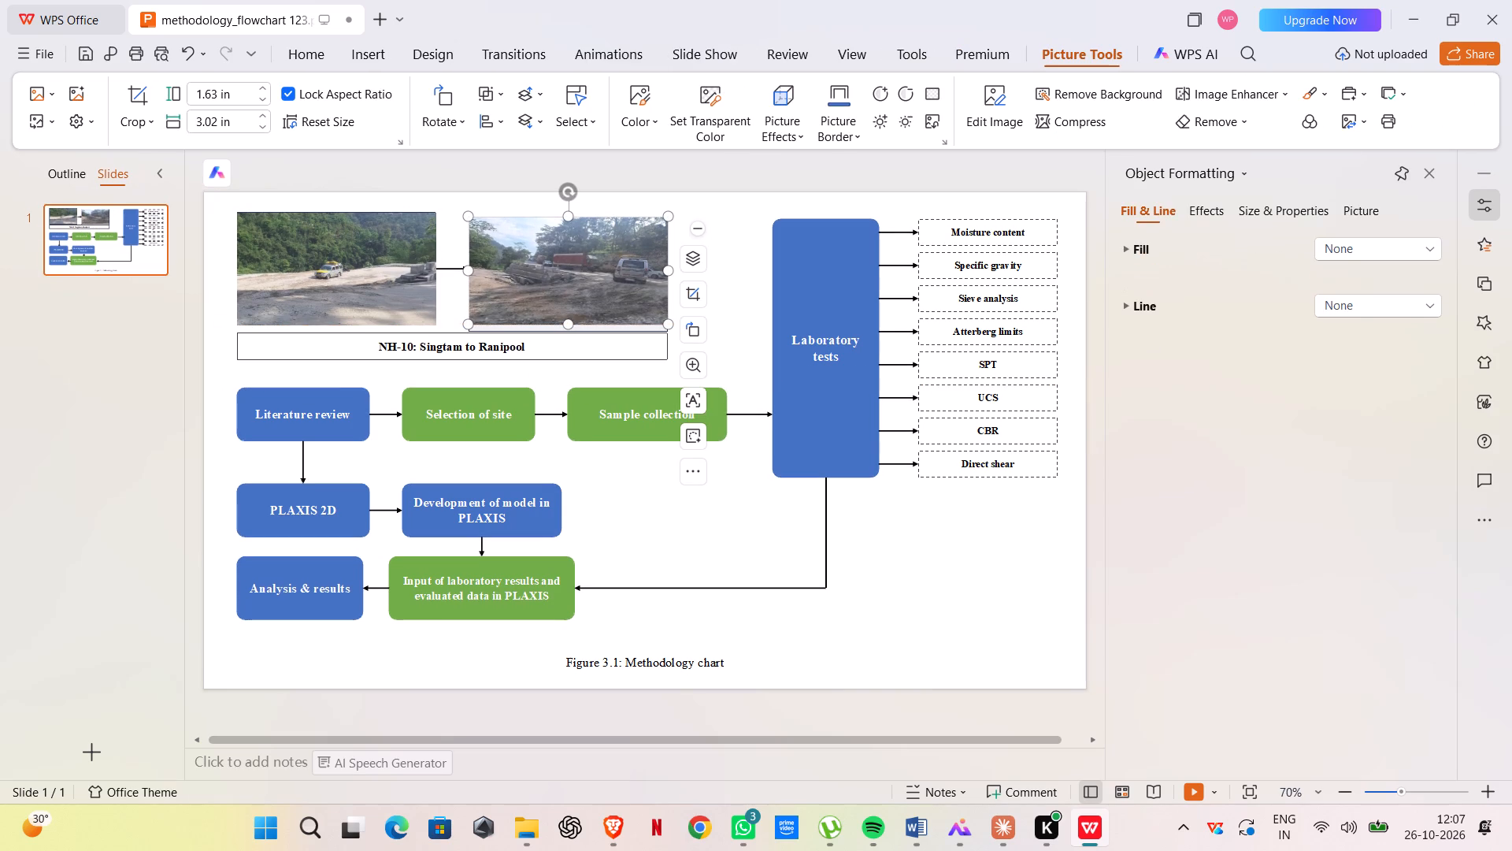
pyautogui.click(572, 324)
pyautogui.click(561, 362)
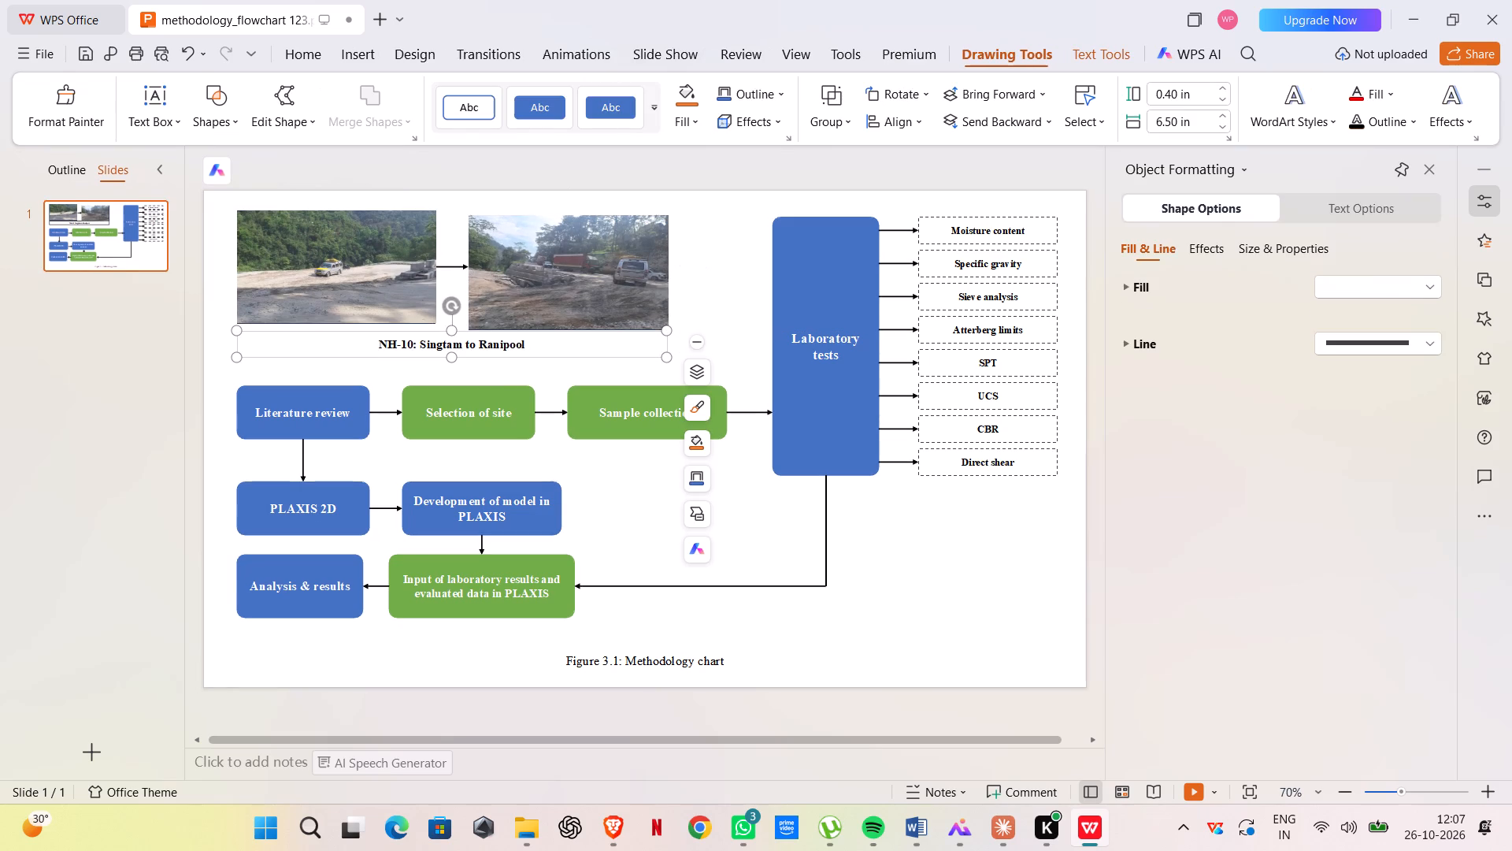
pyautogui.click(512, 292)
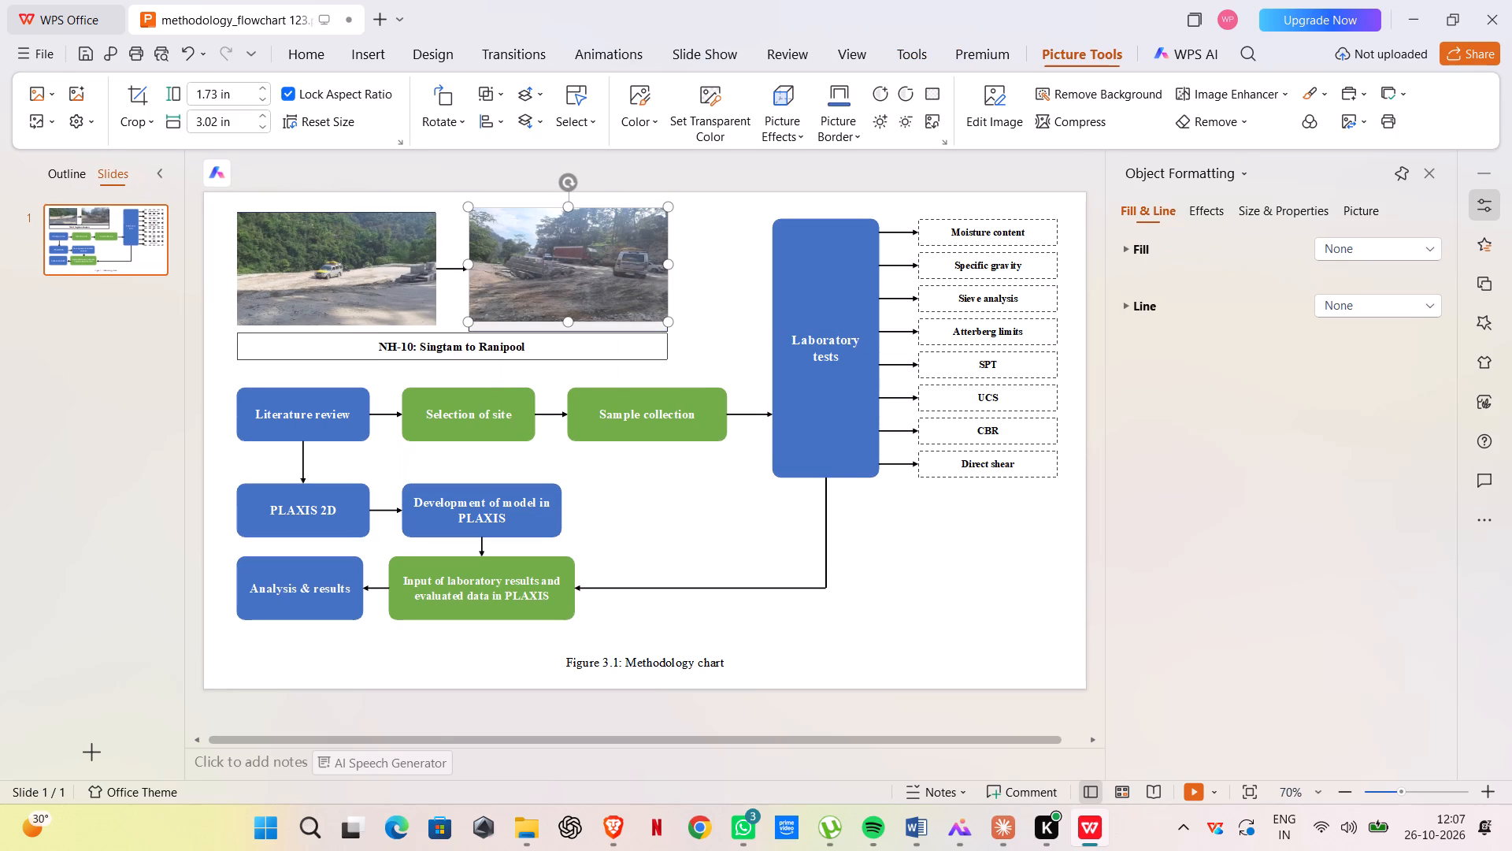
pyautogui.click(547, 330)
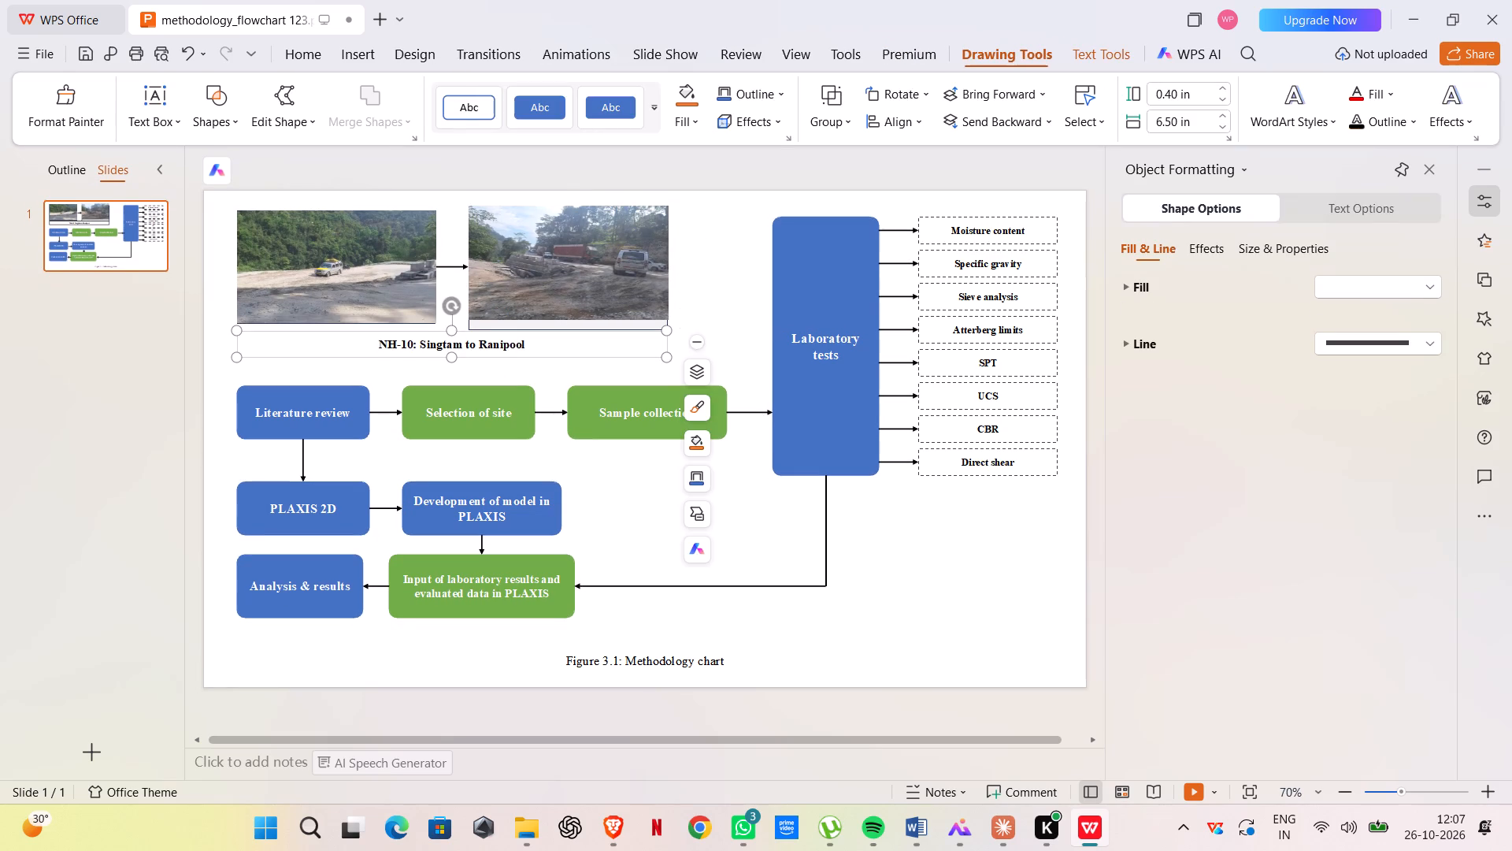
pyautogui.click(553, 375)
pyautogui.click(391, 295)
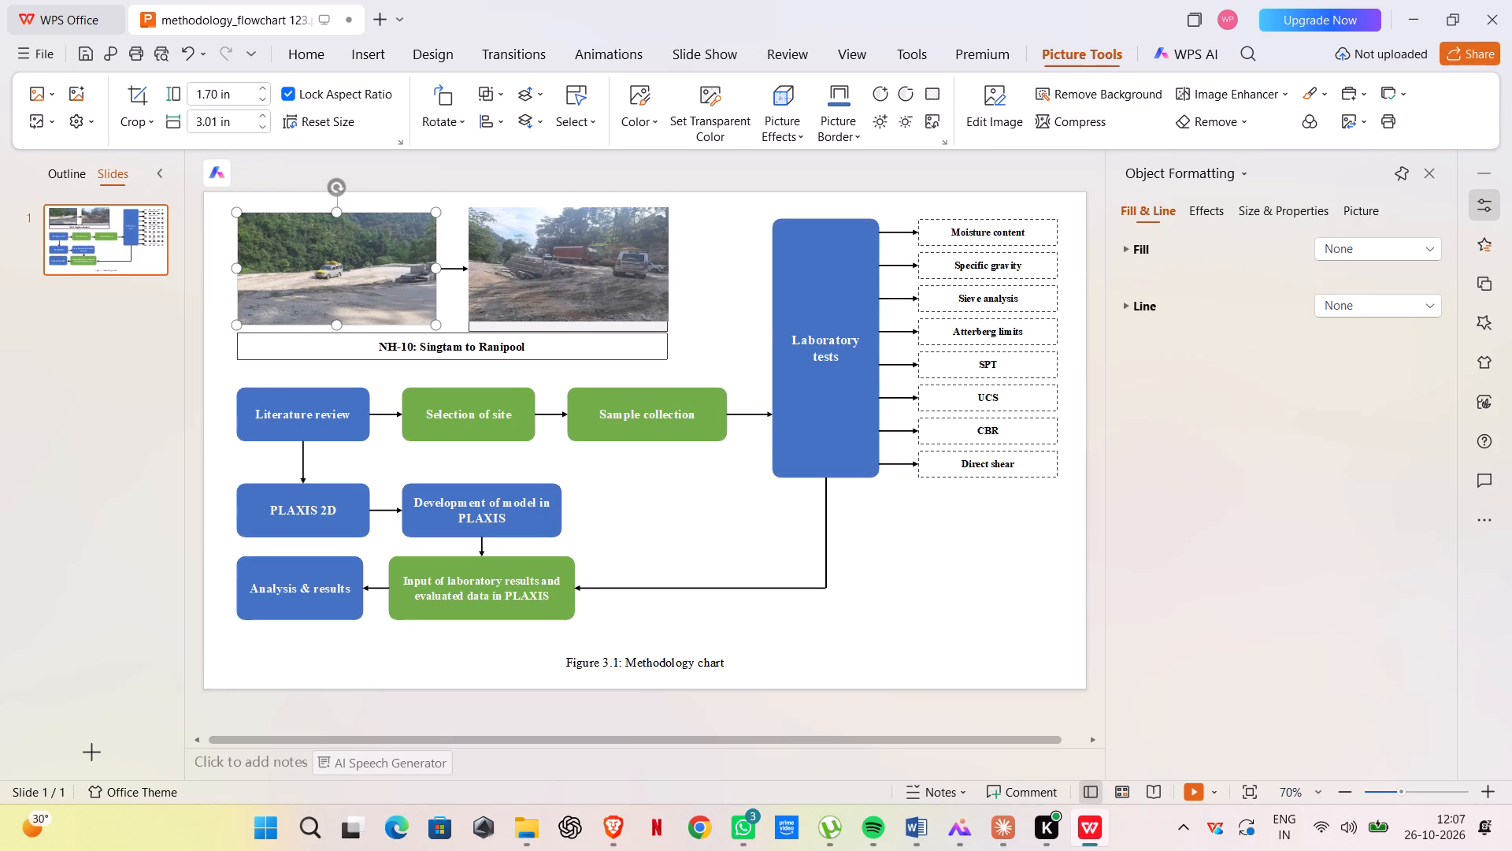
pyautogui.click(526, 318)
pyautogui.moveTo(567, 322); pyautogui.dragTo(568, 329)
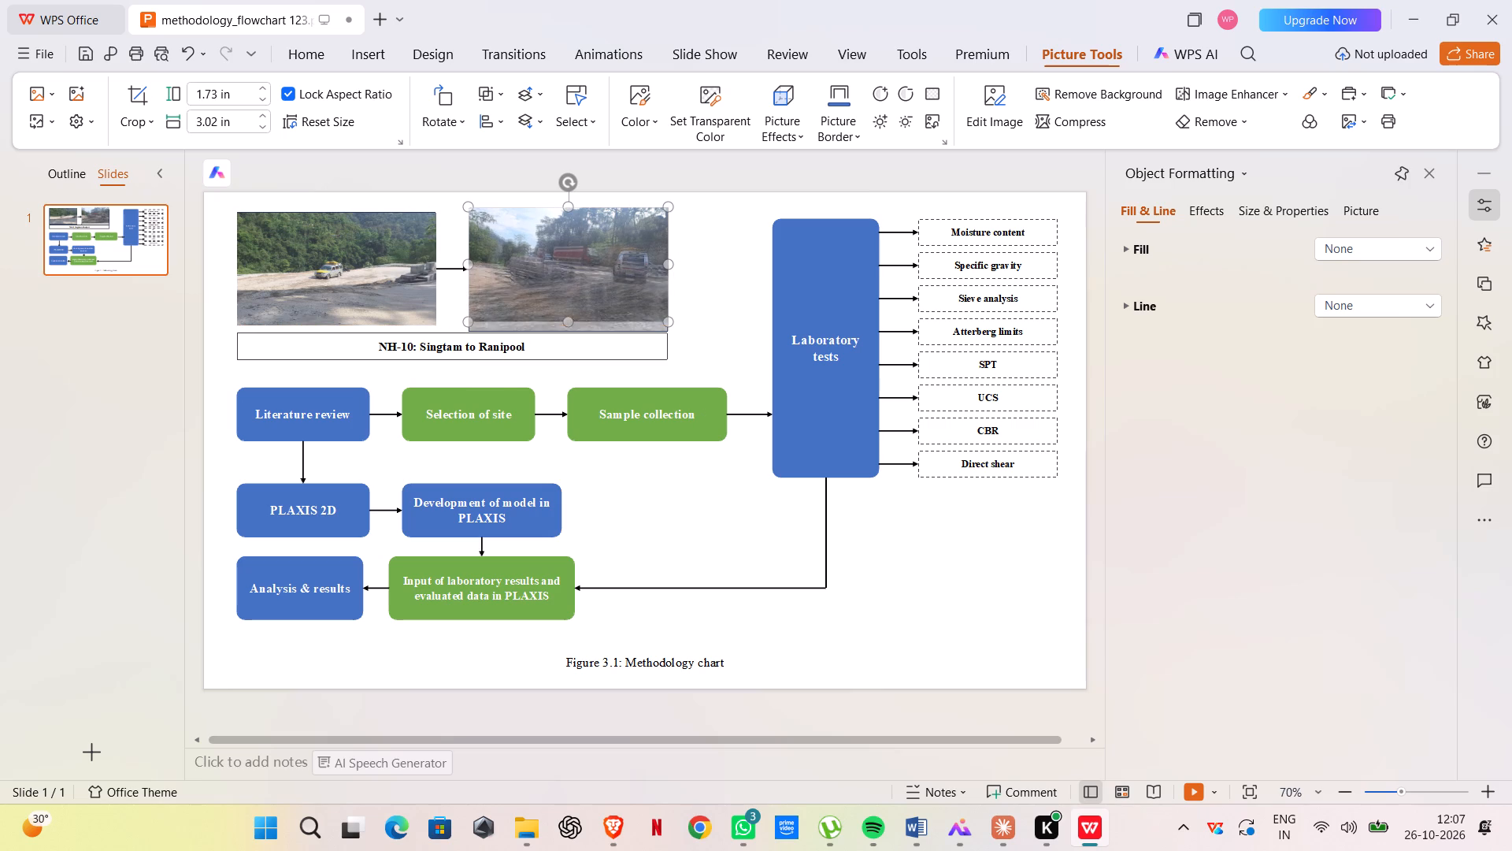
pyautogui.moveTo(568, 329); pyautogui.dragTo(568, 329)
pyautogui.click(558, 374)
# Extend the lower edge of the Site-1 road photo down to the top of the NH-10: Singtam to Ranipool caption box.
pyautogui.click(353, 310)
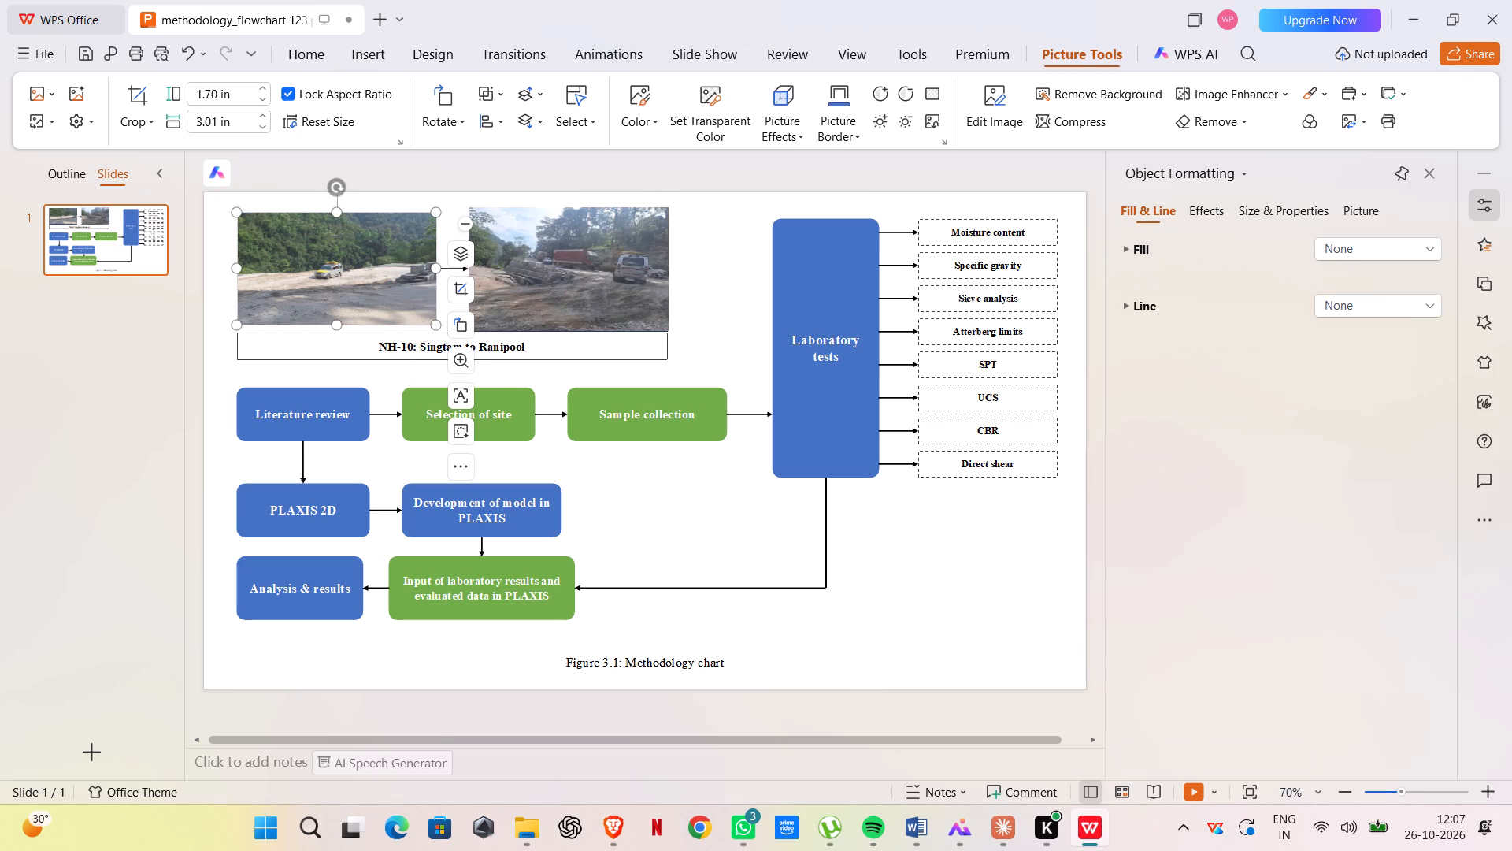
pyautogui.click(337, 324)
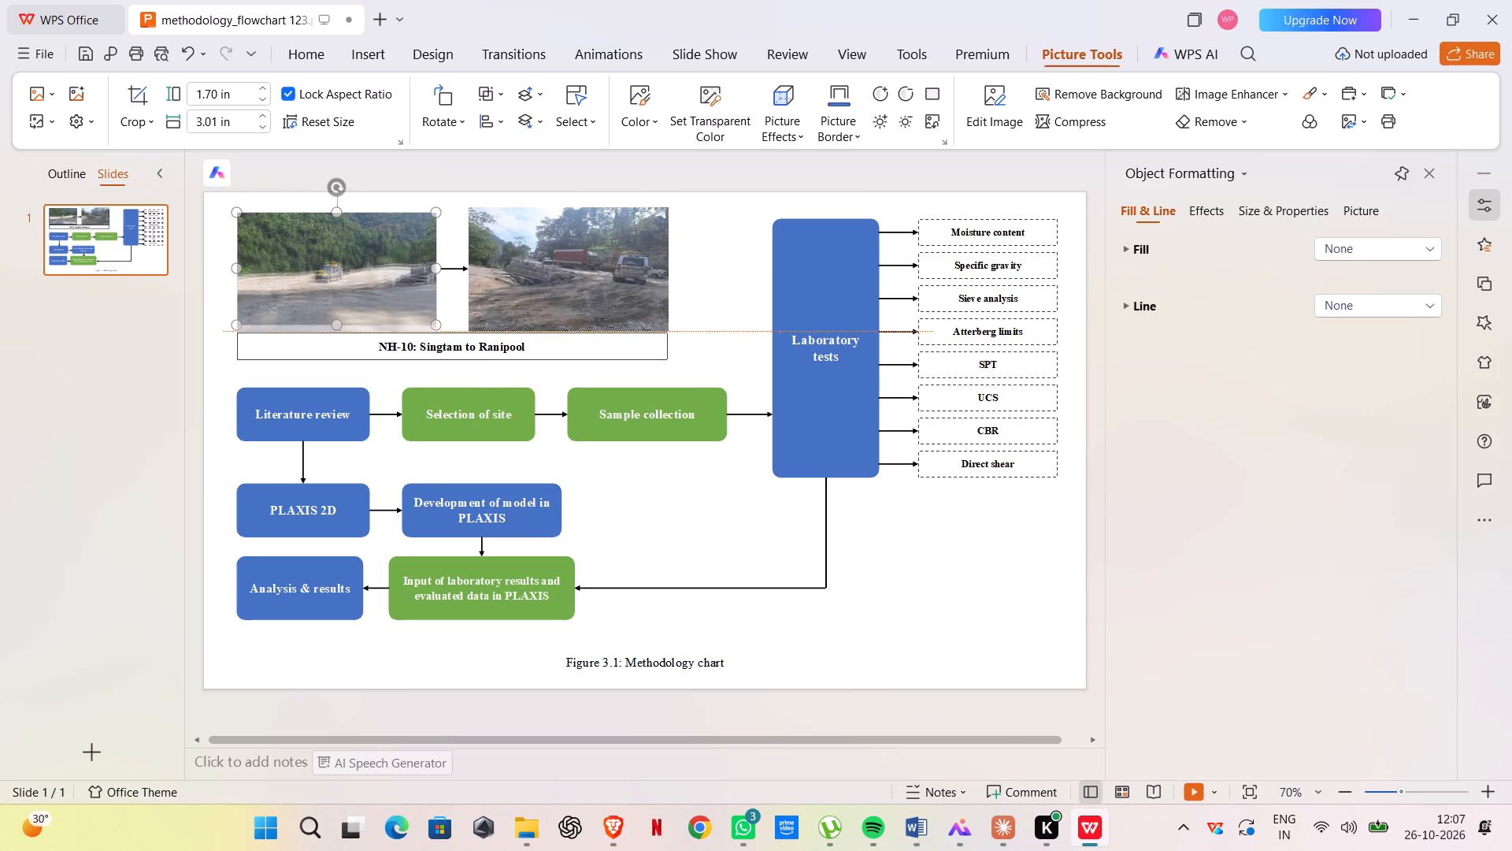
pyautogui.click(731, 328)
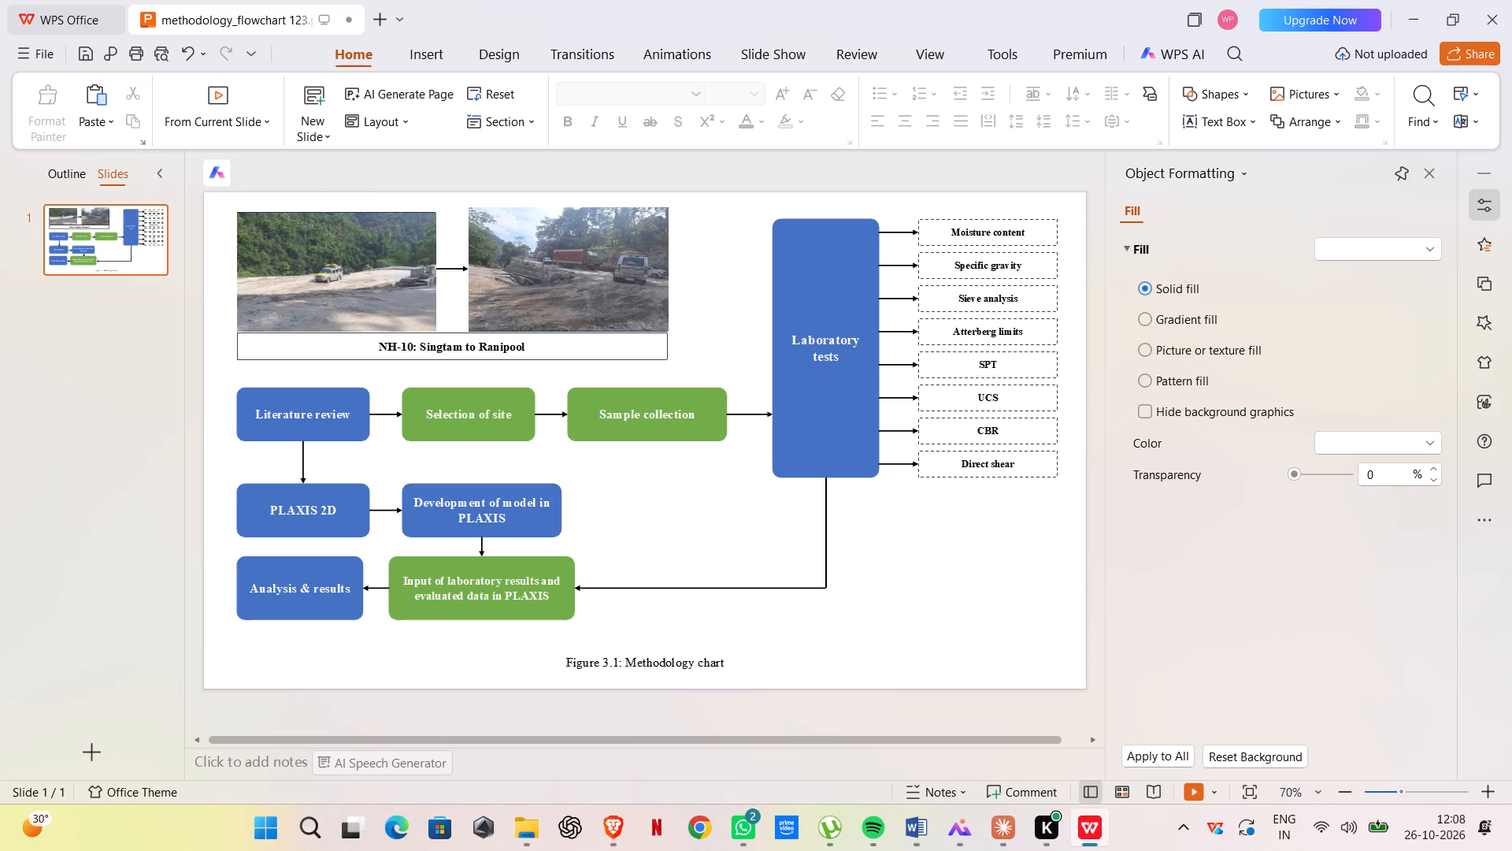
# Compare the methodology chart in the Word report with the revised flowchart on the slide.
pyautogui.scroll(-1, 876, 512)
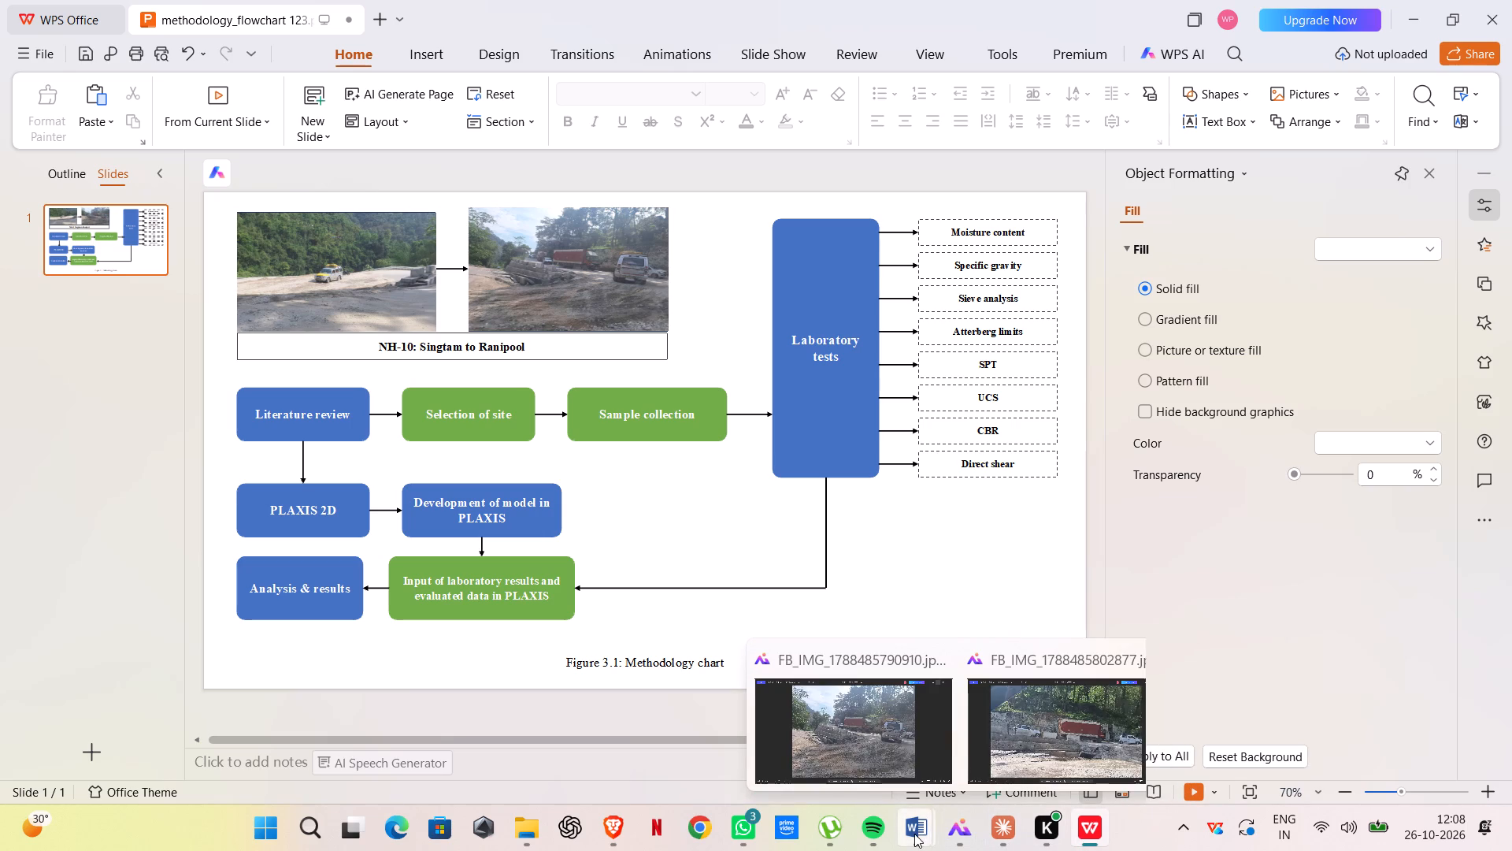
pyautogui.click(965, 740)
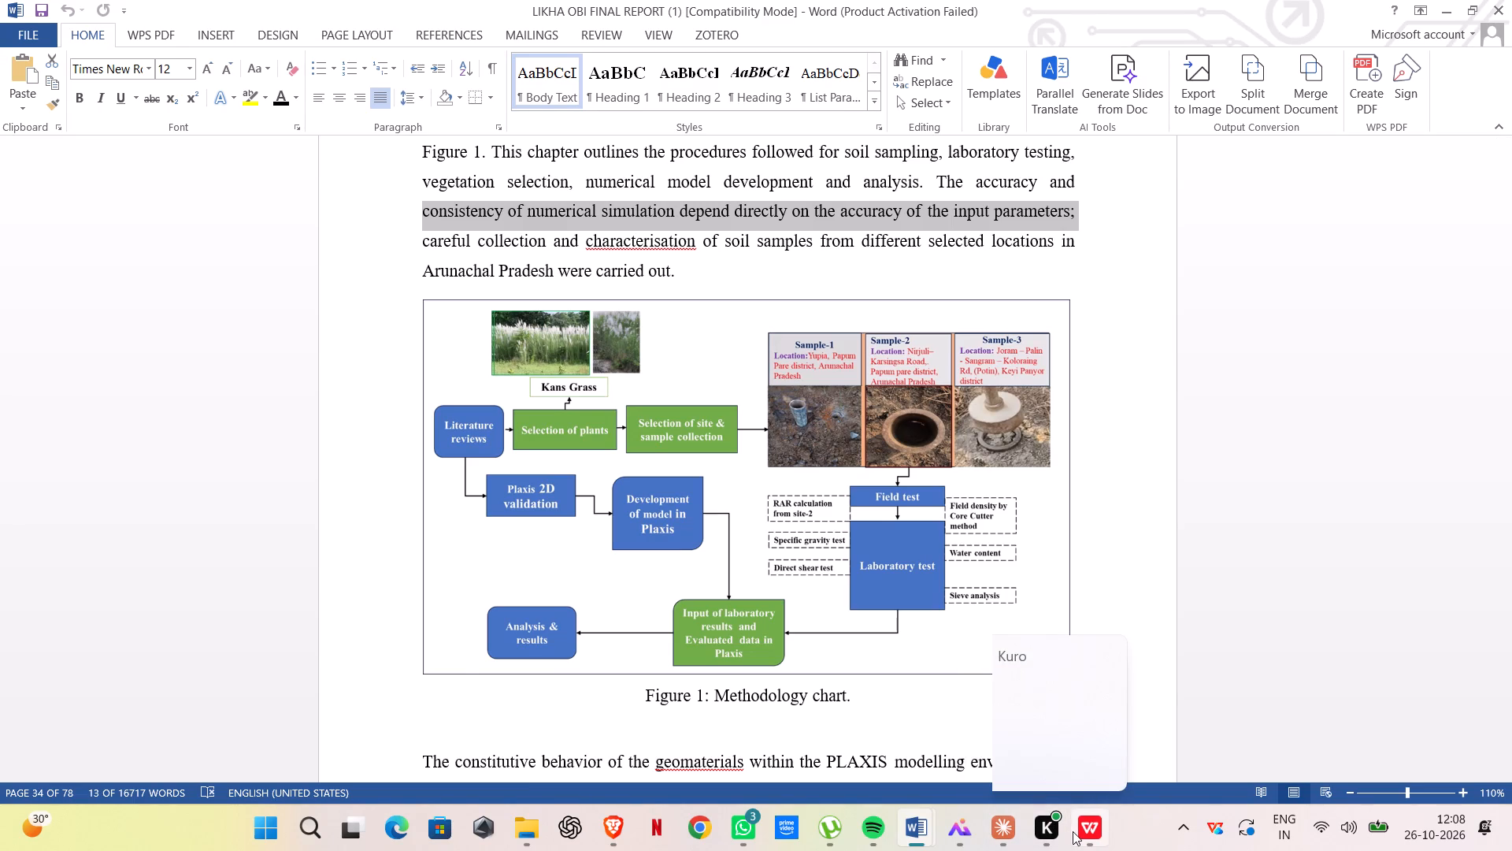
pyautogui.click(1091, 763)
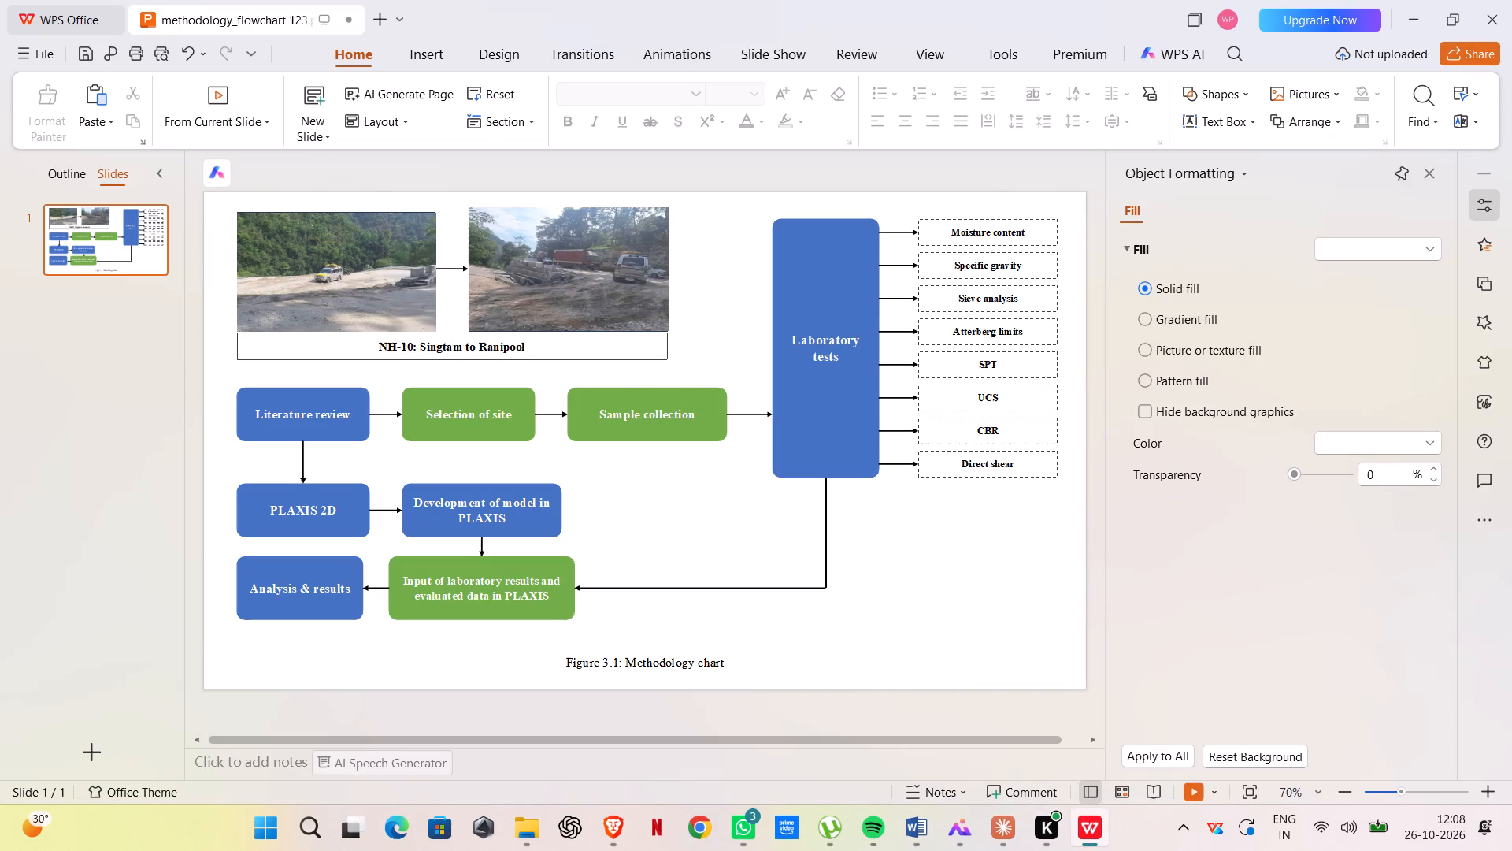
pyautogui.click(977, 232)
pyautogui.click(988, 542)
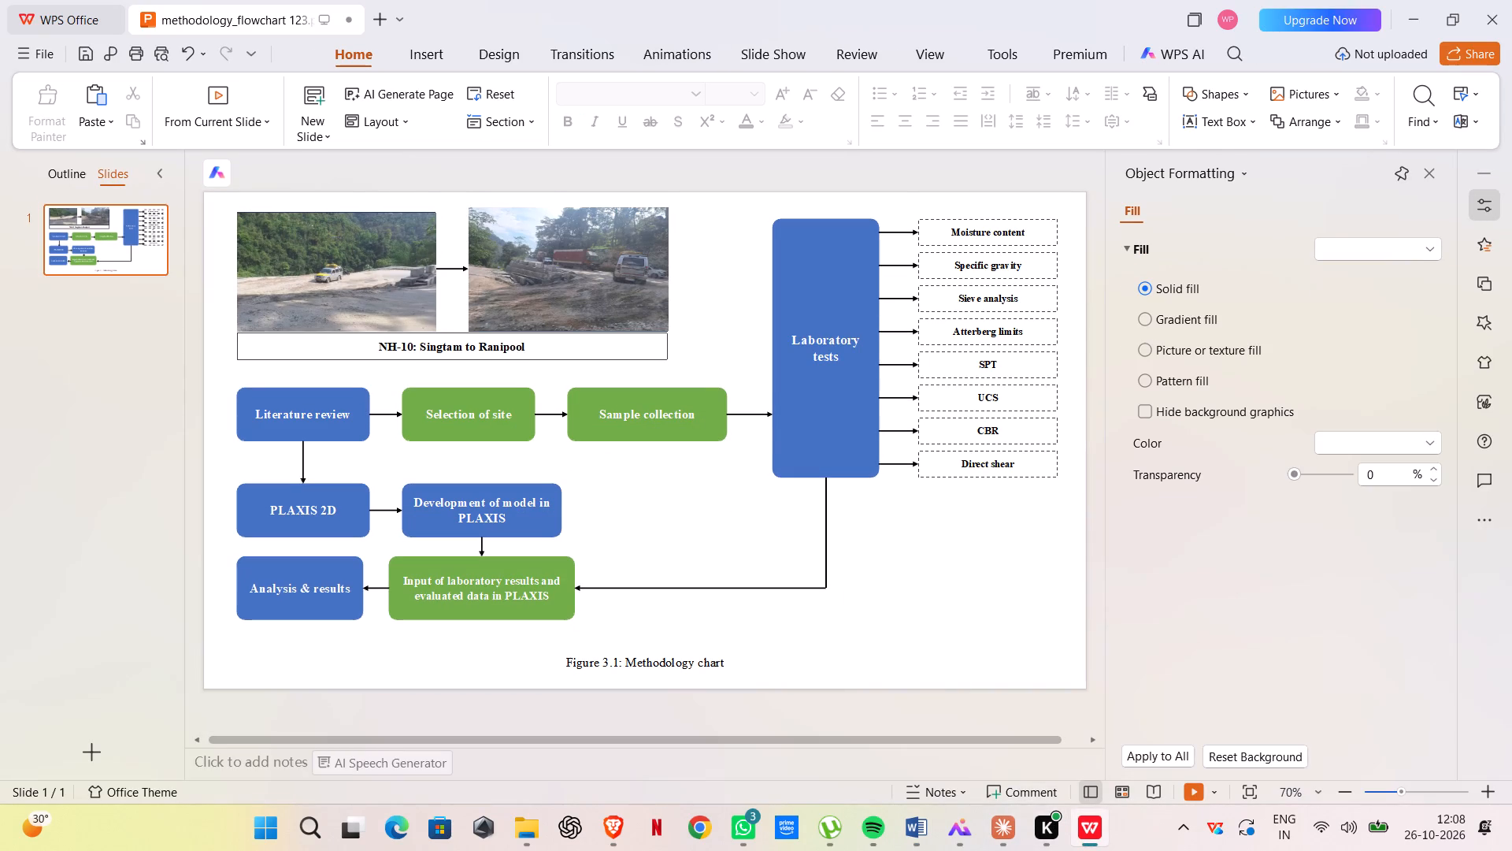
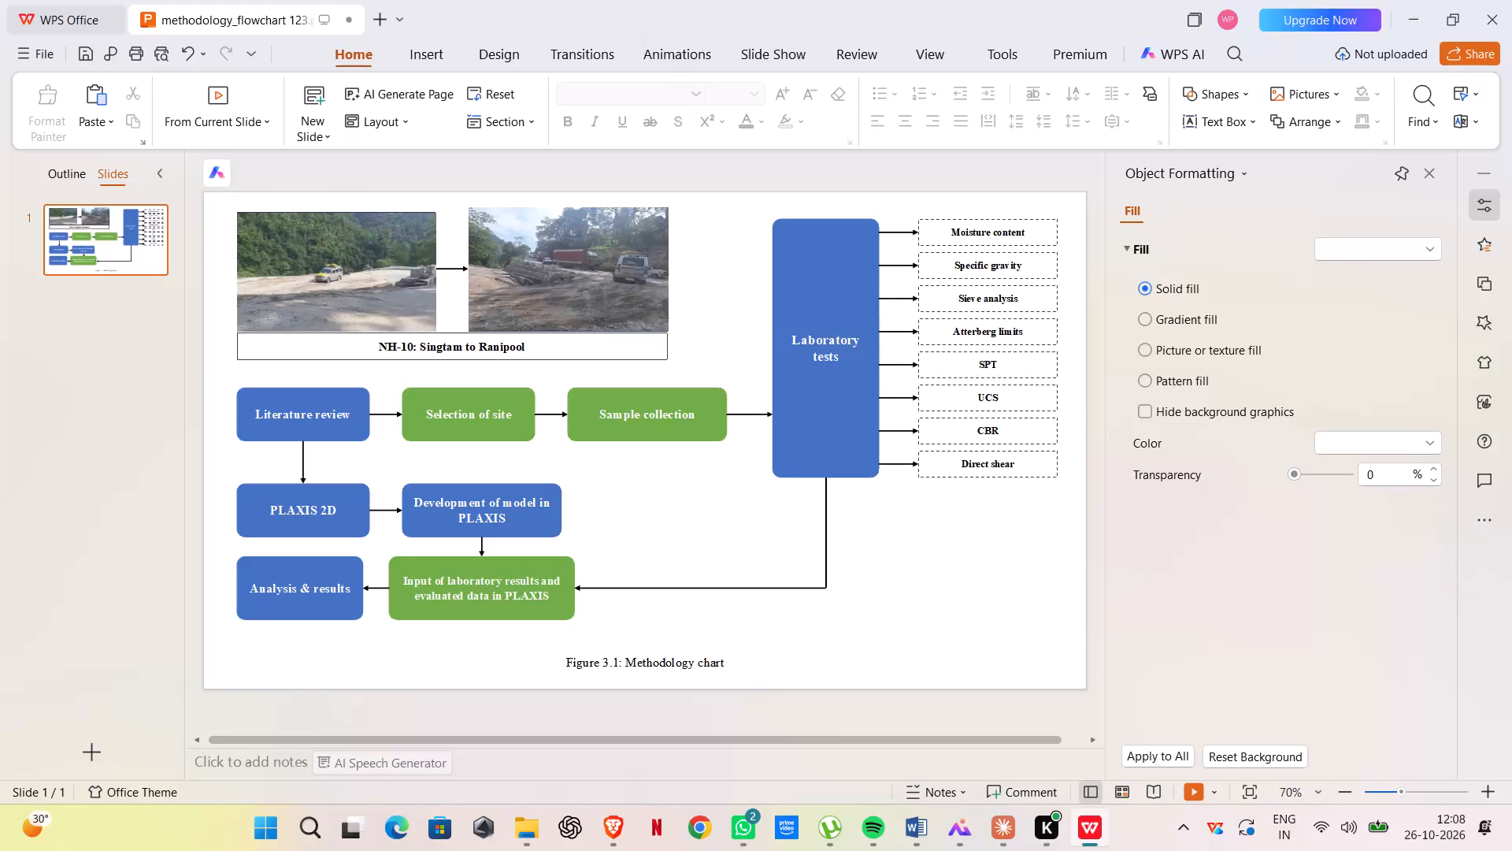
# Save the presentation containing the revised methodology flowchart.
pyautogui.rightClick(833, 410)
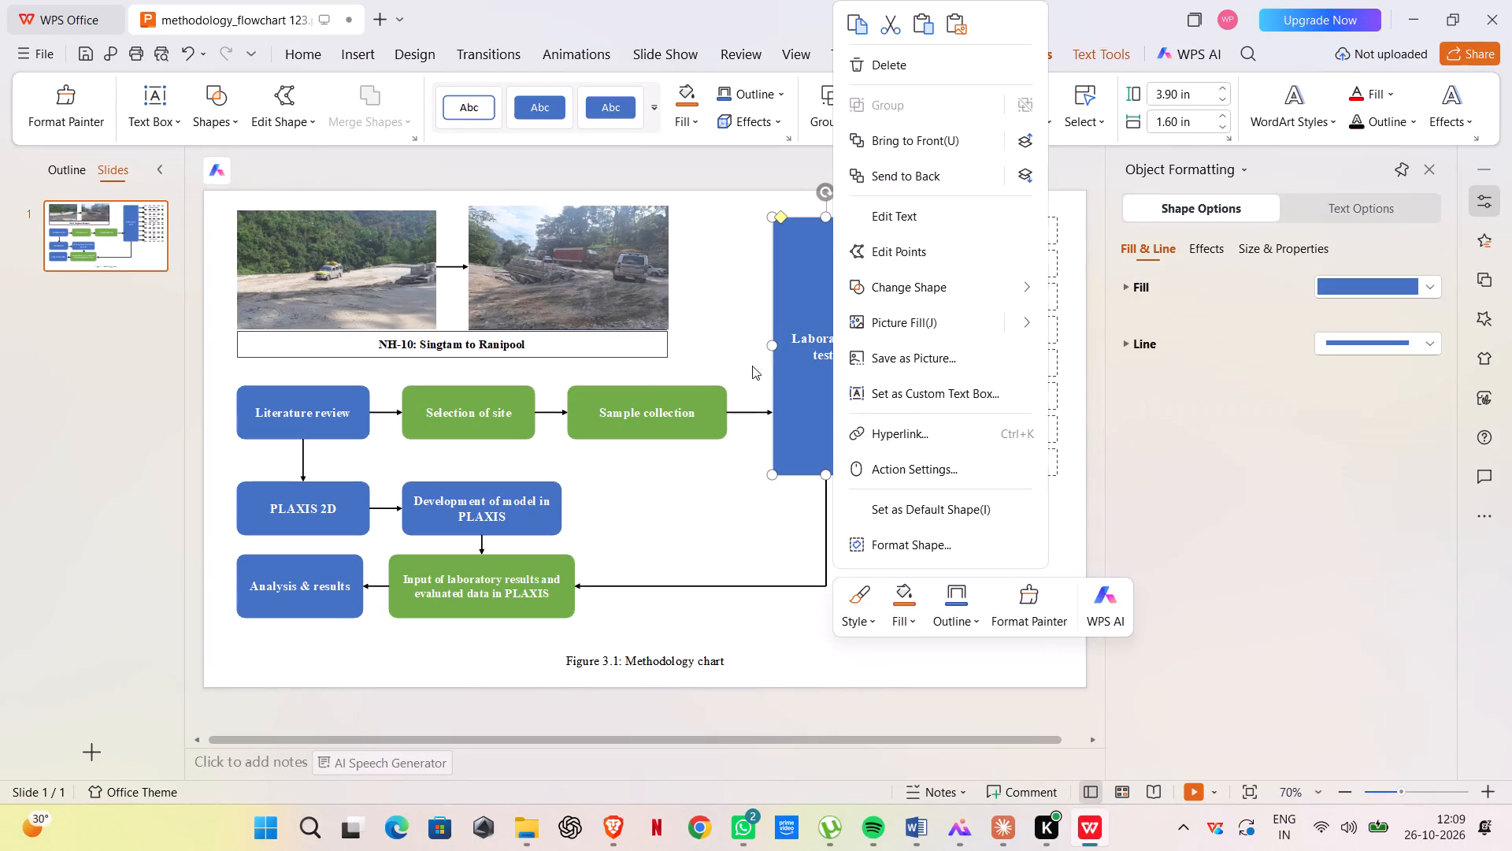
pyautogui.click(744, 313)
pyautogui.hotkey('ctrl', 's')
pyautogui.hotkey('ctrl', 's')
pyautogui.hotkey('ctrl', 's')
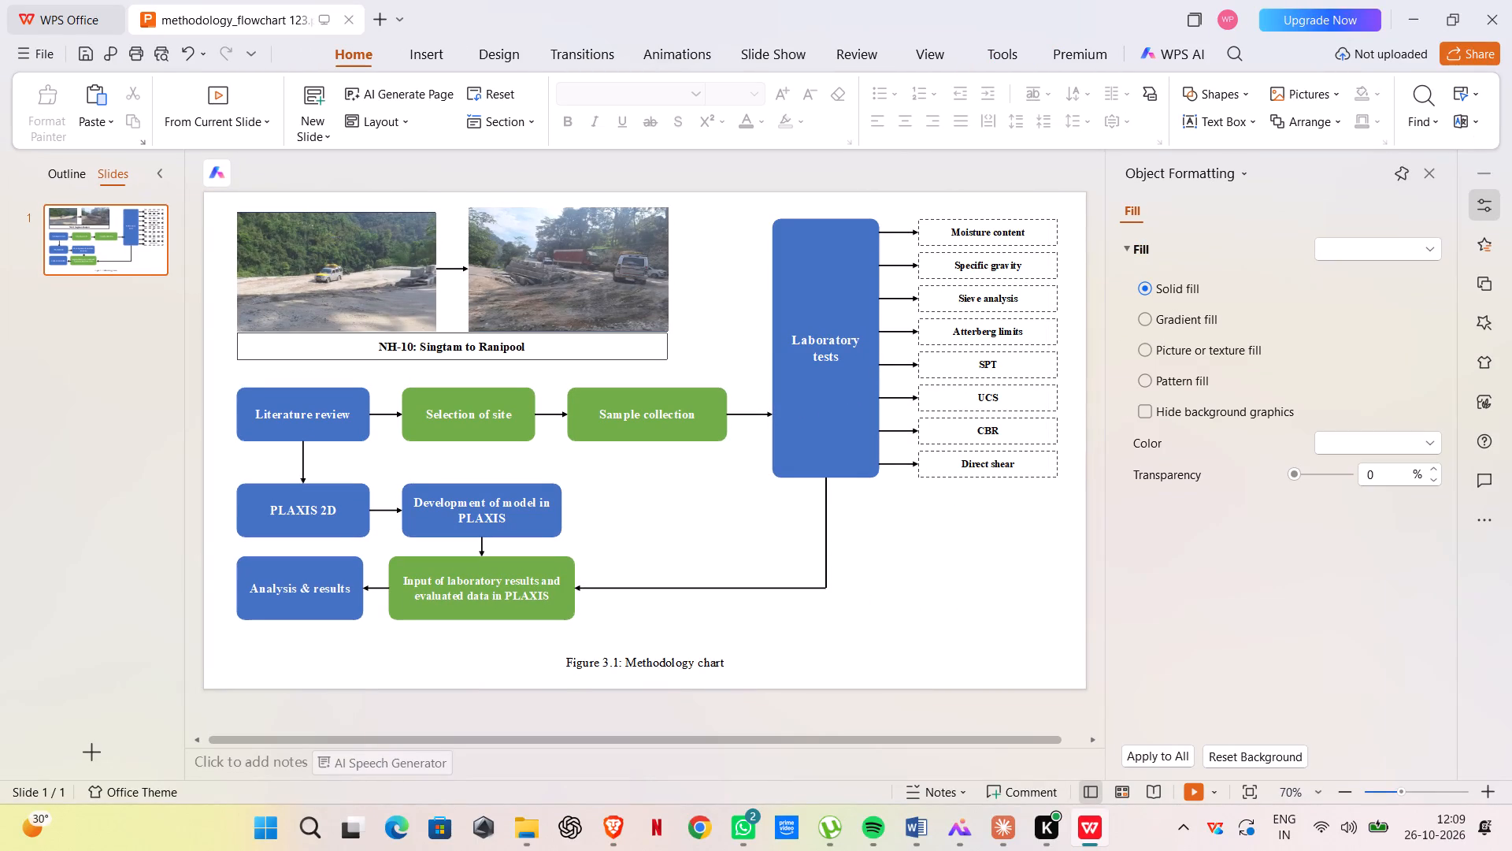
pyautogui.click(1241, 518)
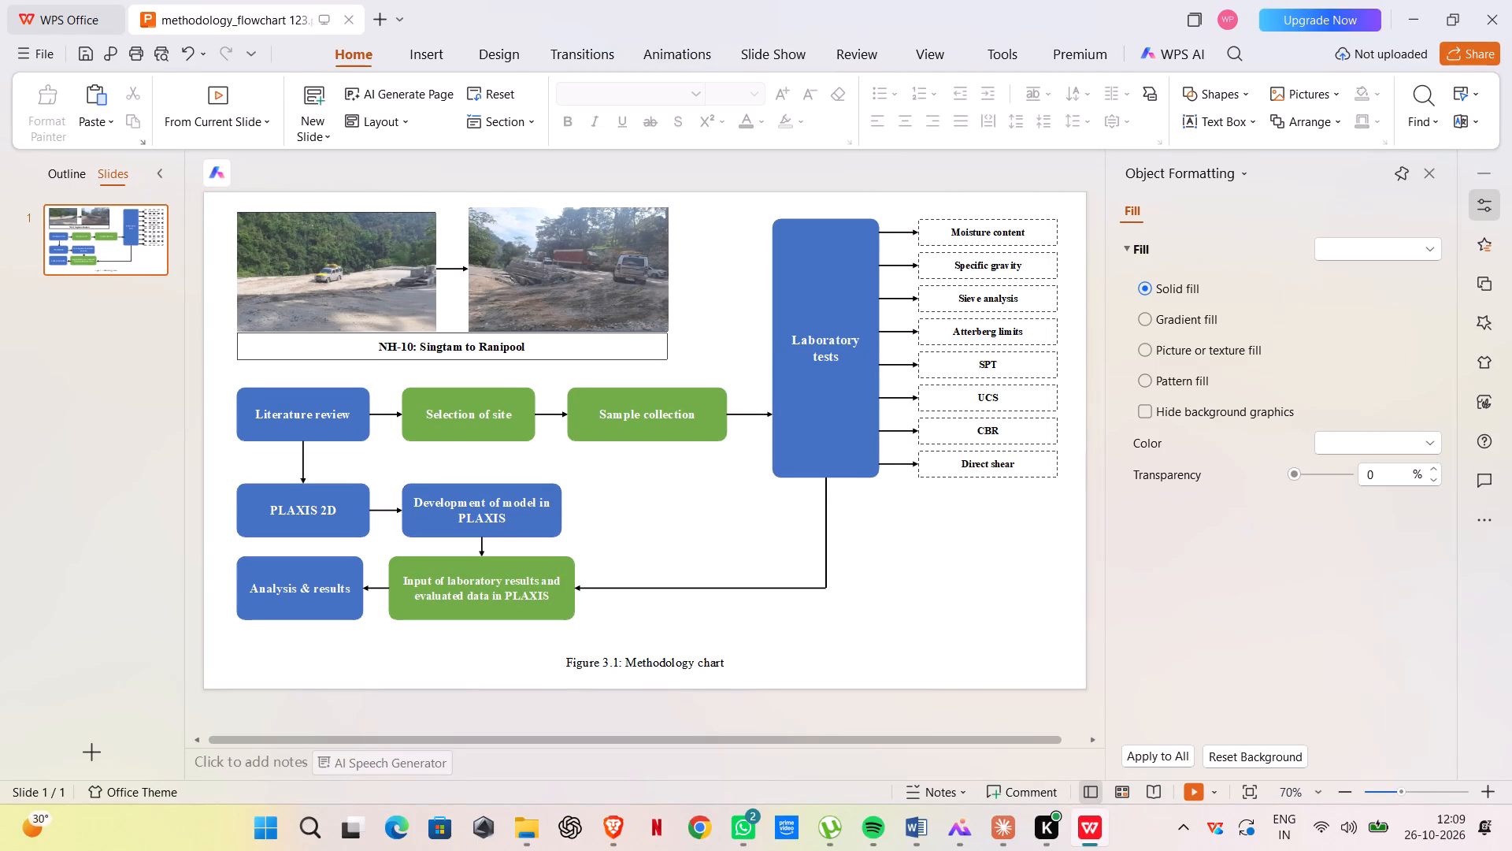
pyautogui.click(937, 529)
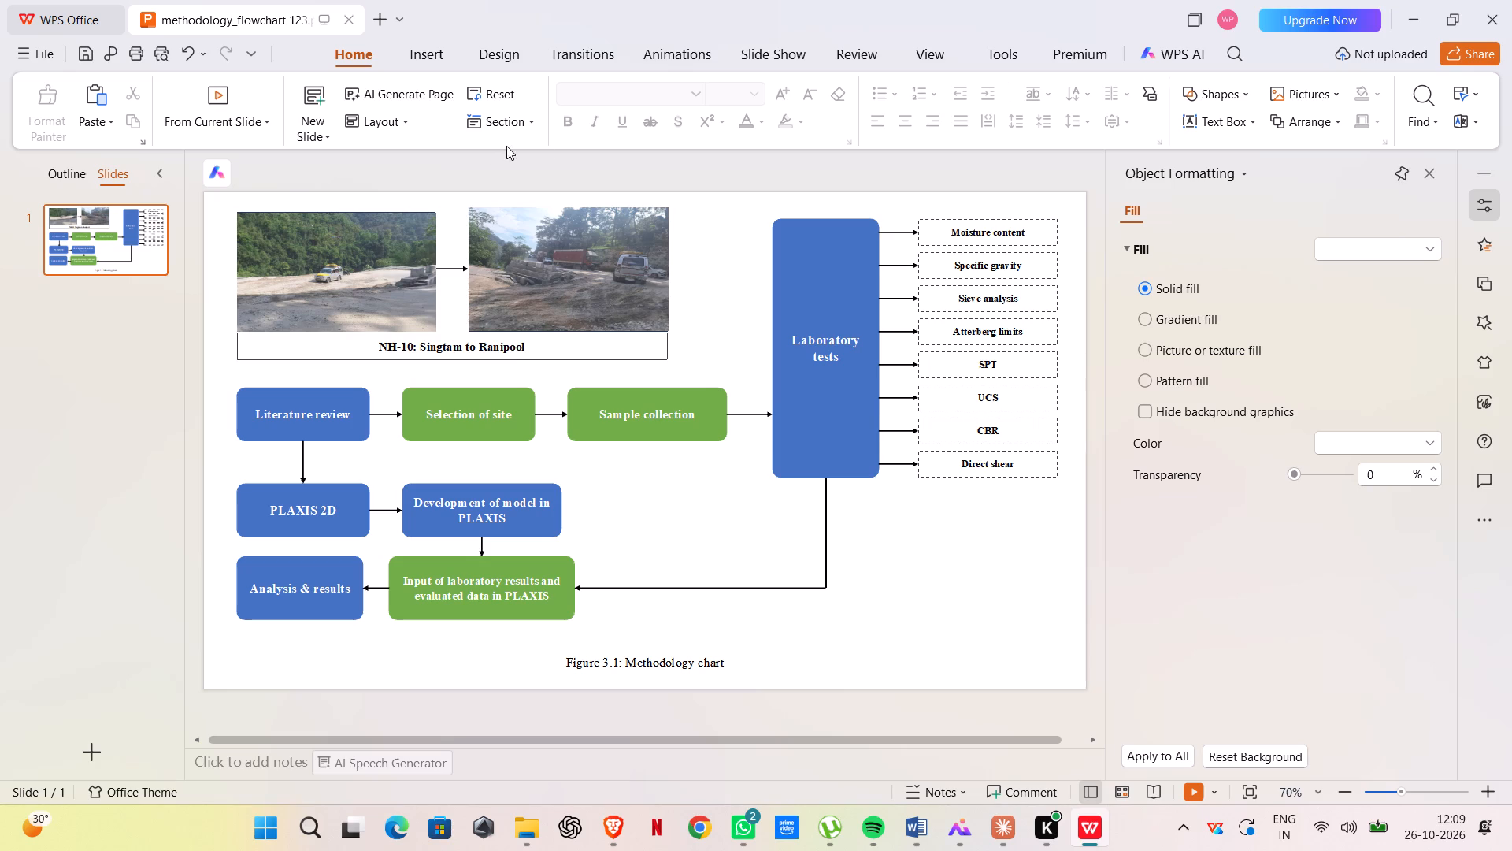
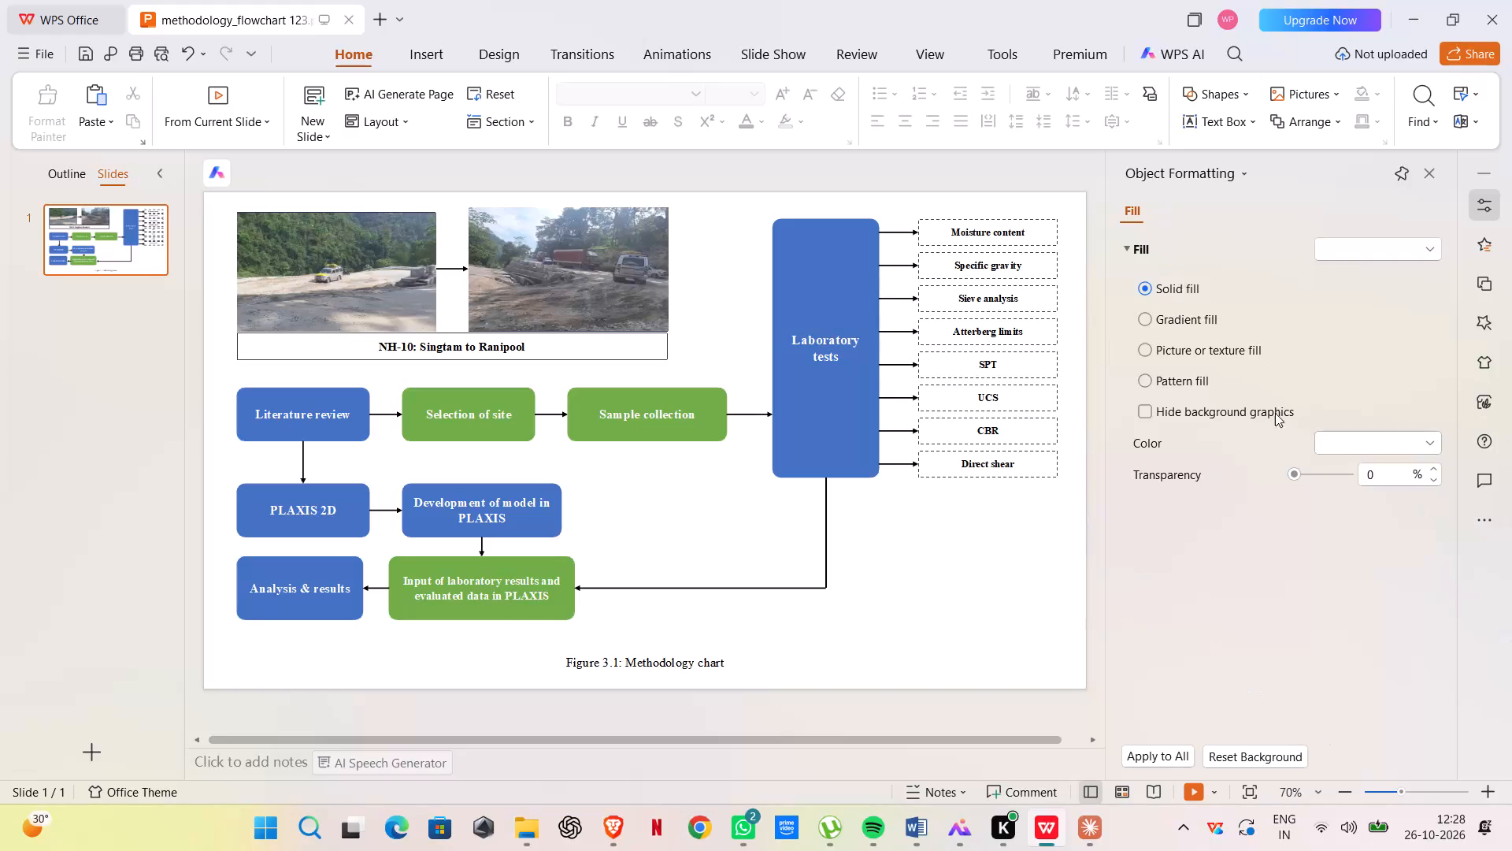
# Export all flowchart shapes and photos, without the figure caption, as Picture1.png into the "mtech project report" folder on the Desktop.
pyautogui.moveTo(715, 288); pyautogui.dragTo(584, 223)
pyautogui.moveTo(228, 206); pyautogui.dragTo(1097, 655)
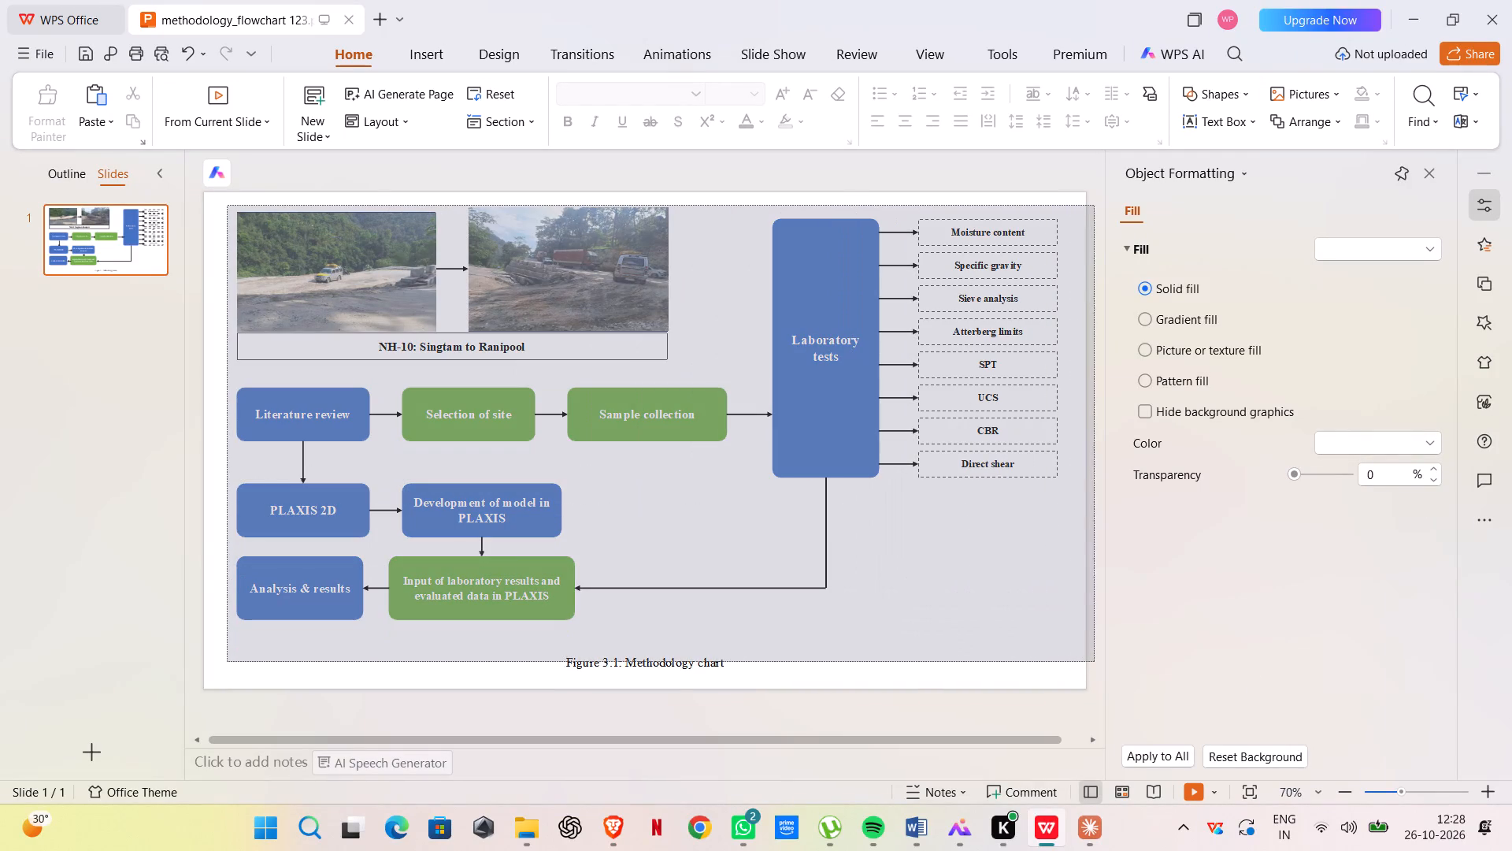
pyautogui.moveTo(1097, 655); pyautogui.dragTo(1100, 670)
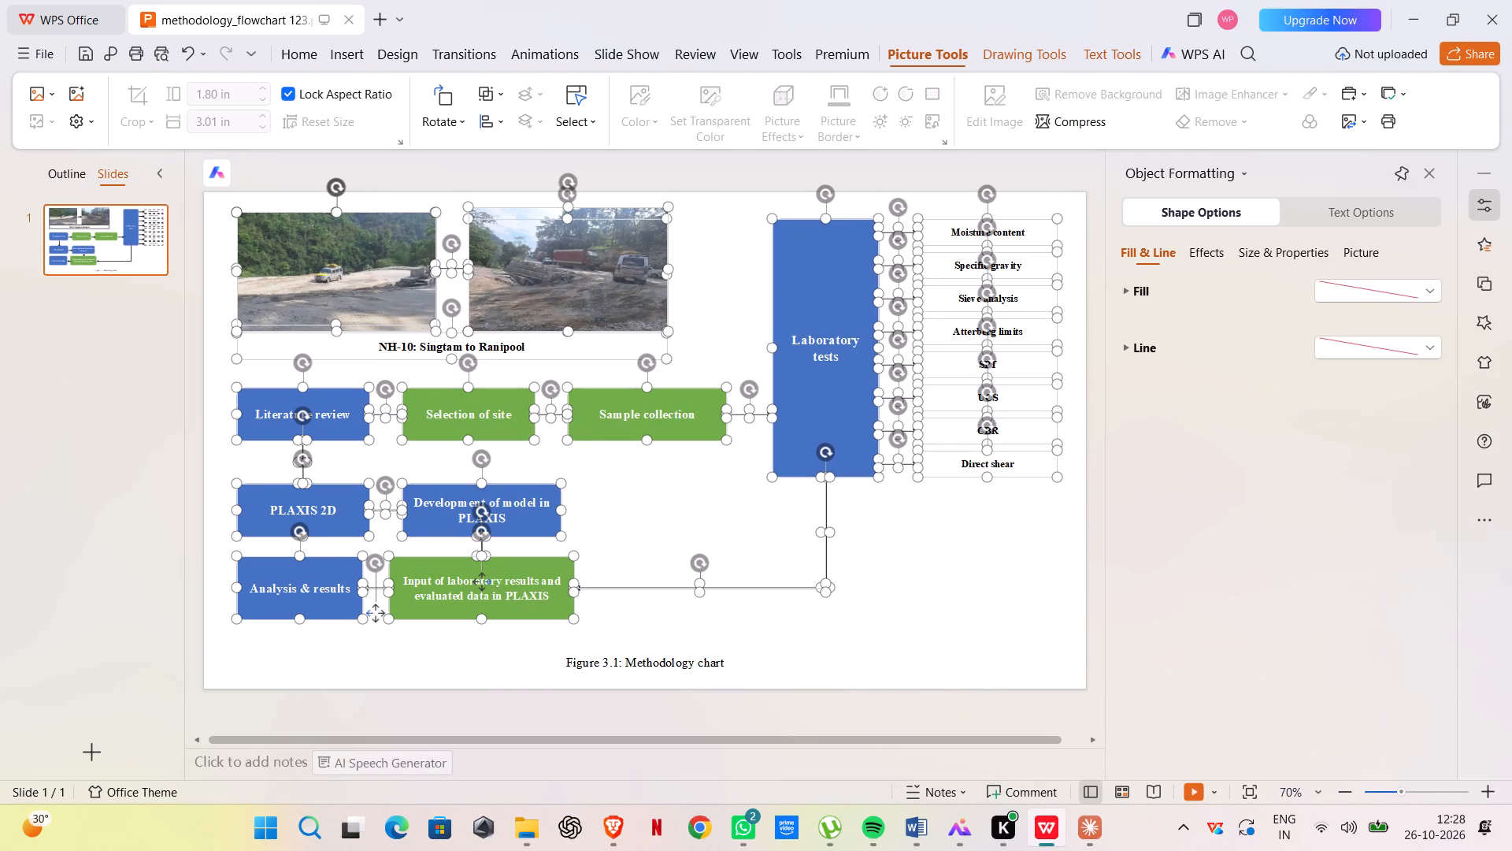
pyautogui.moveTo(292, 281); pyautogui.dragTo(290, 114)
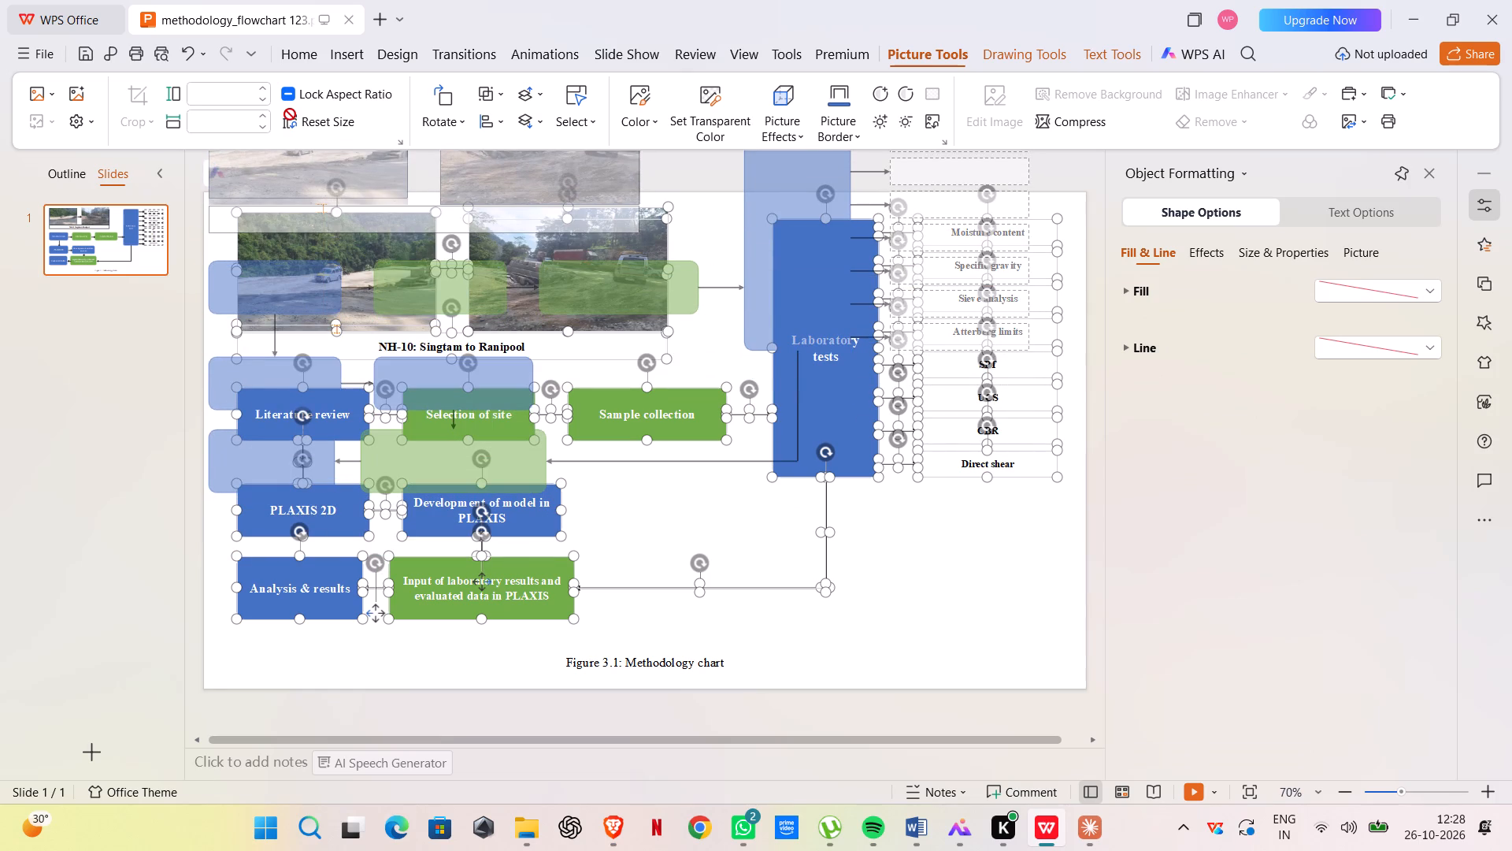
pyautogui.moveTo(290, 114); pyautogui.dragTo(289, 114)
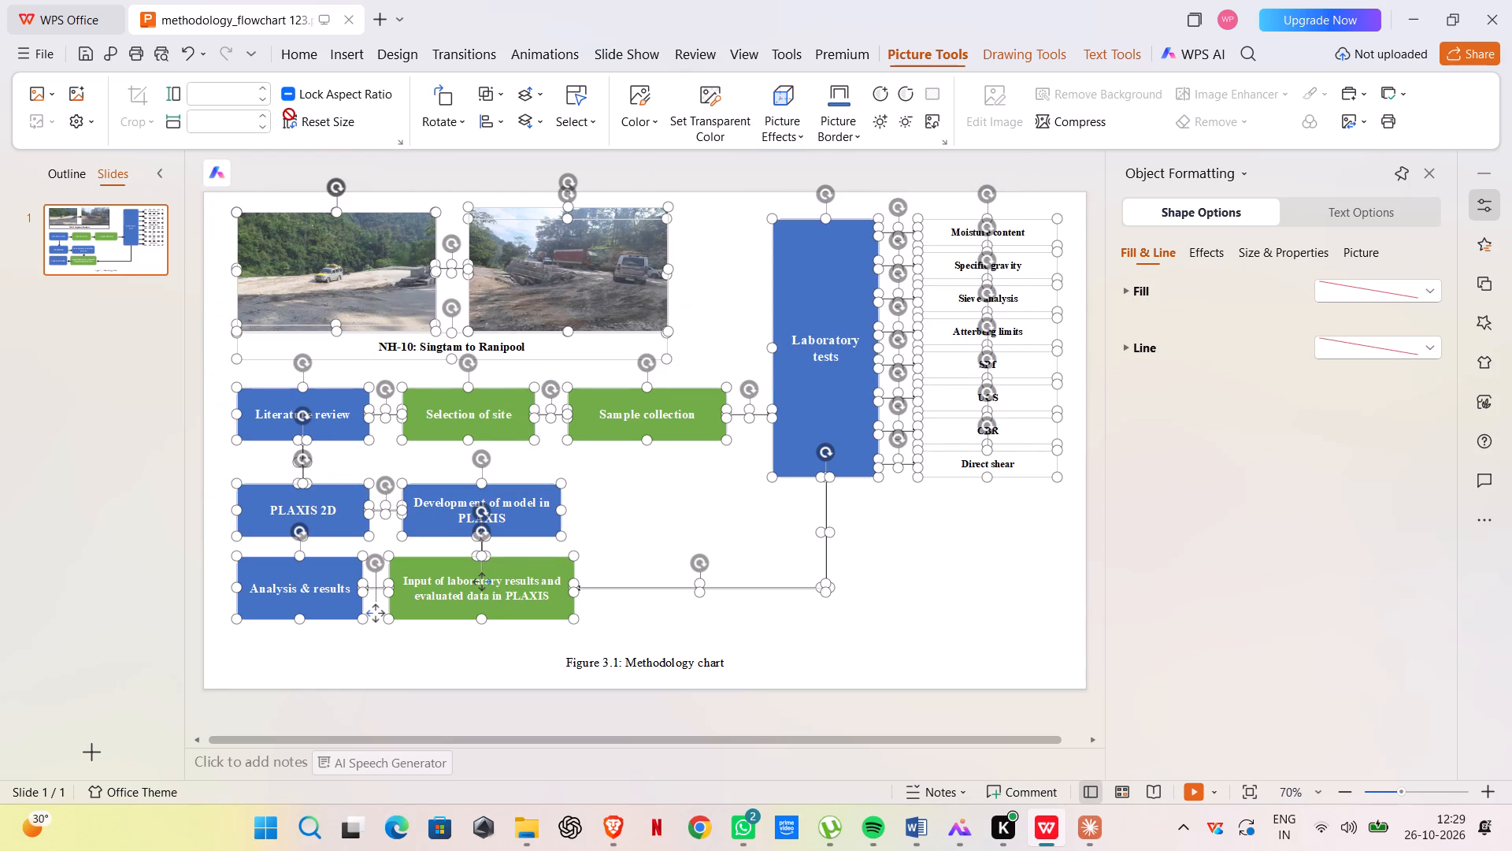
pyautogui.moveTo(289, 114); pyautogui.dragTo(291, 114)
pyautogui.moveTo(291, 114); pyautogui.dragTo(294, 114)
pyautogui.moveTo(294, 114); pyautogui.dragTo(295, 114)
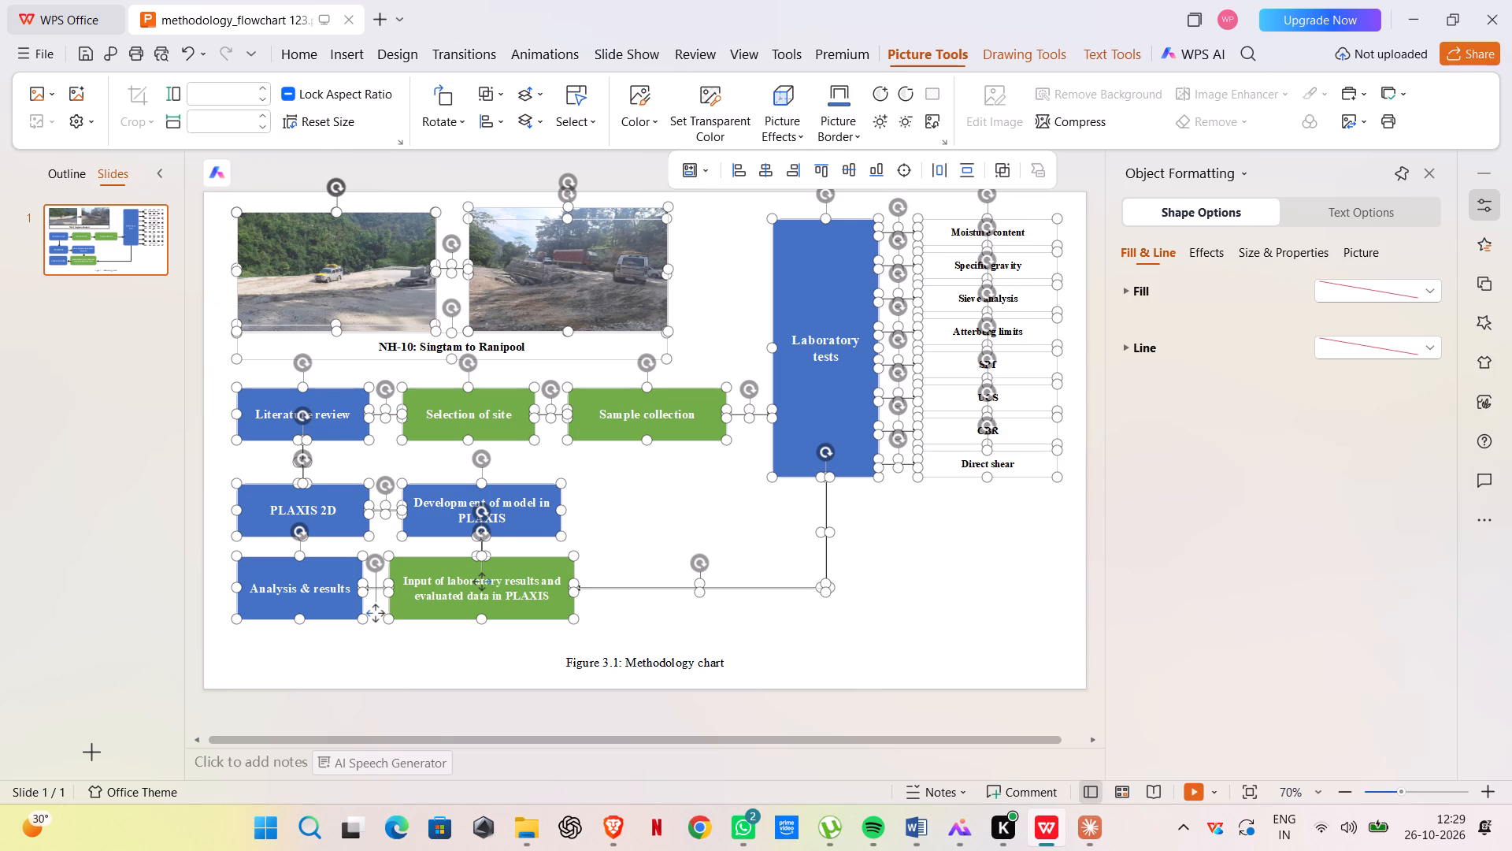
pyautogui.rightClick(307, 243)
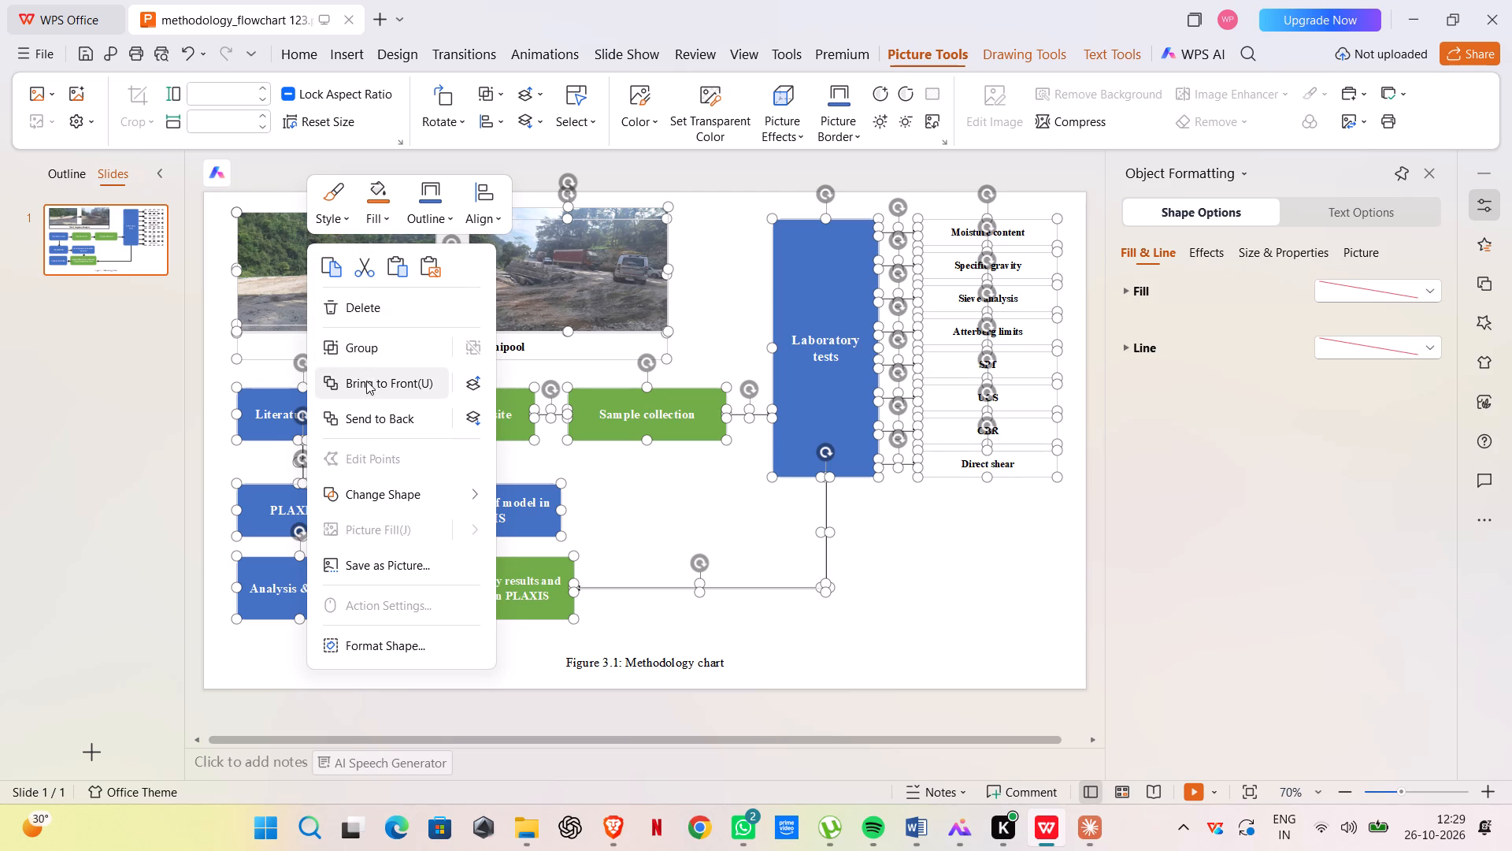
pyautogui.click(411, 565)
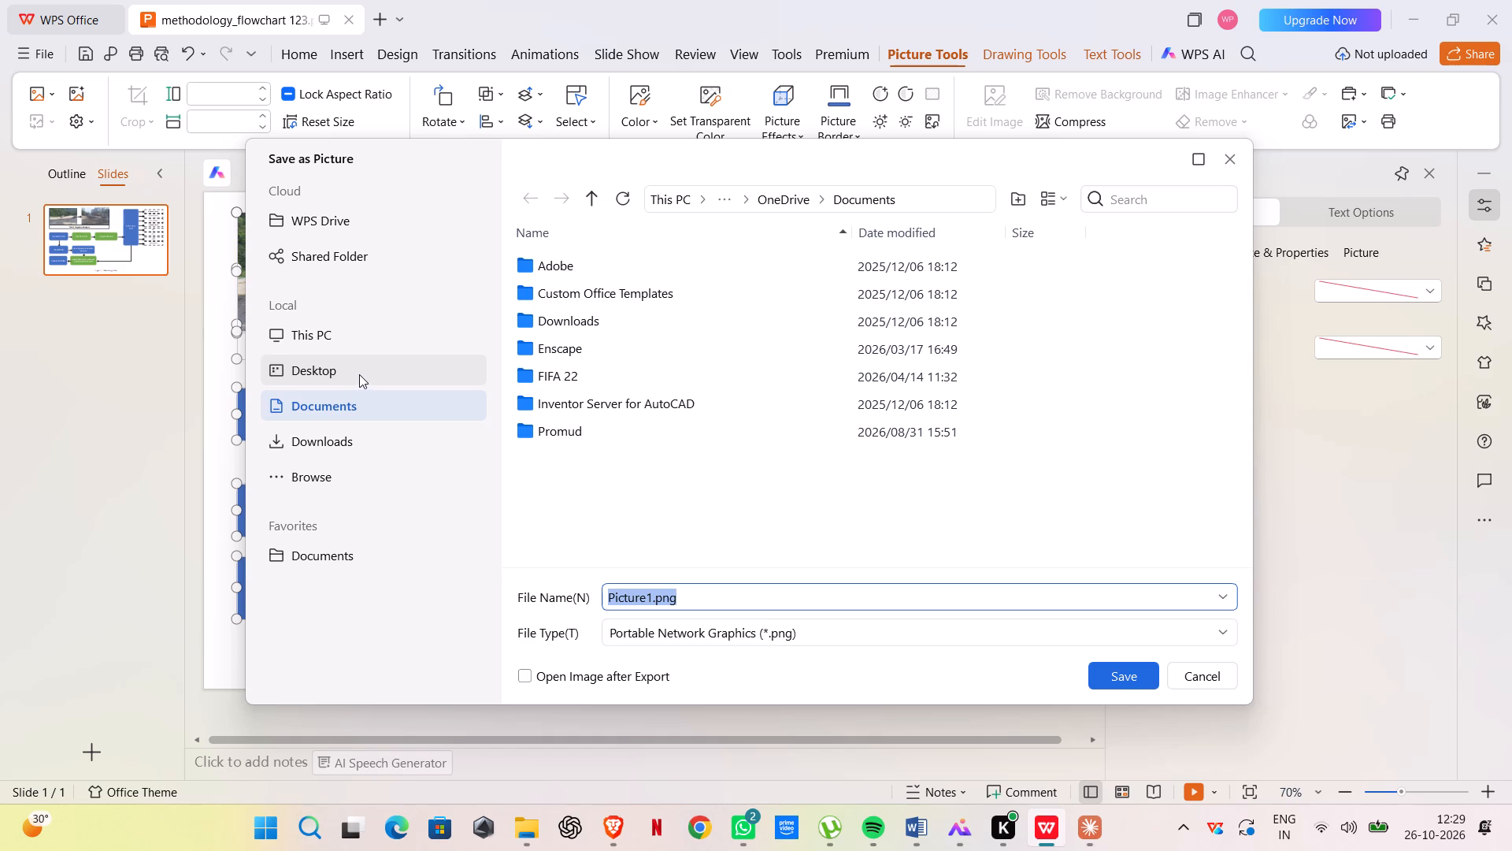
pyautogui.click(380, 341)
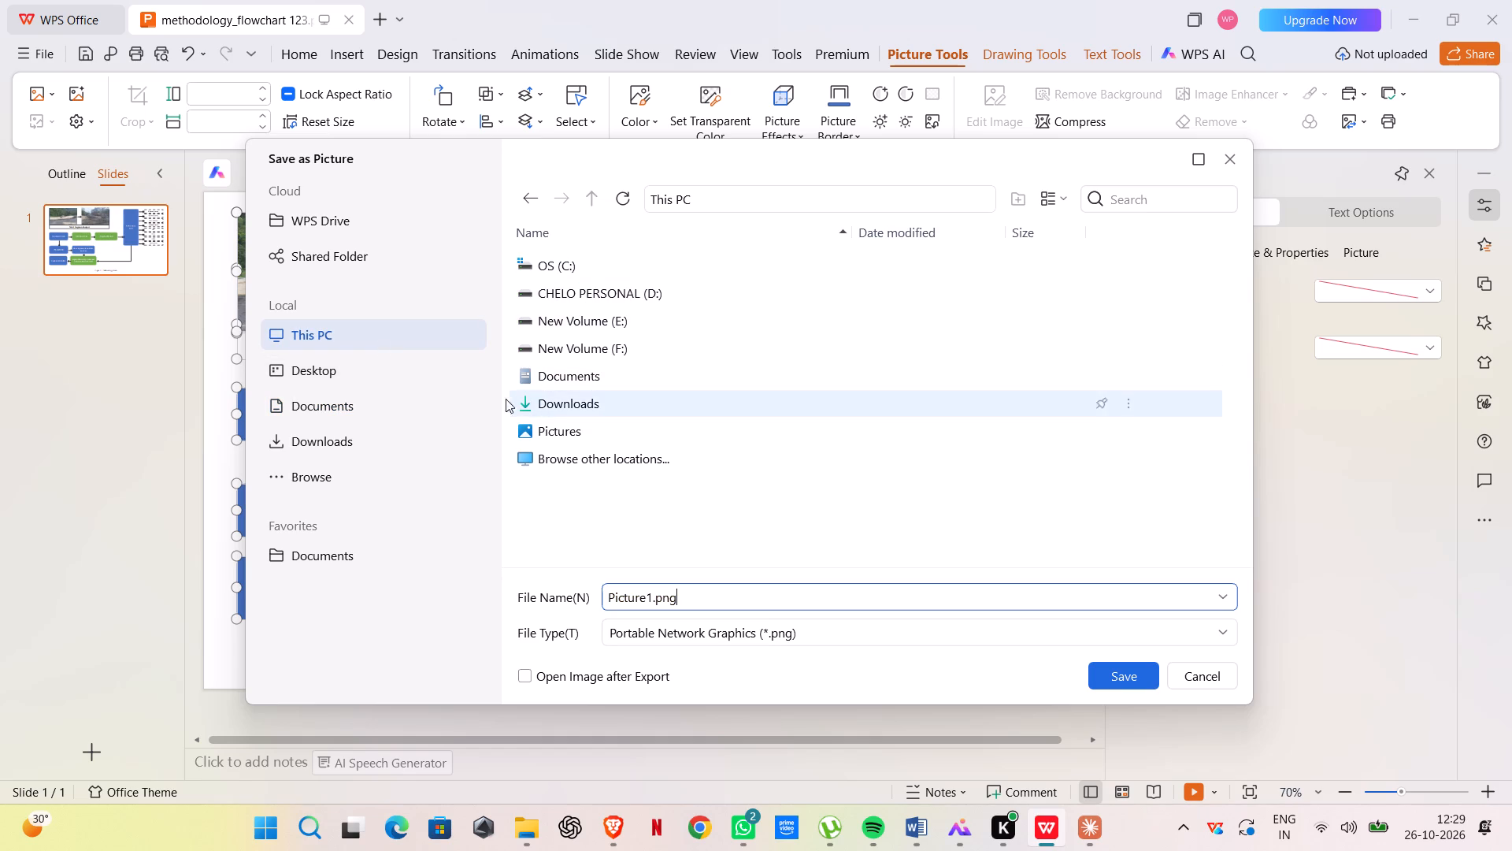
pyautogui.scroll(4, 362, 246)
pyautogui.click(352, 375)
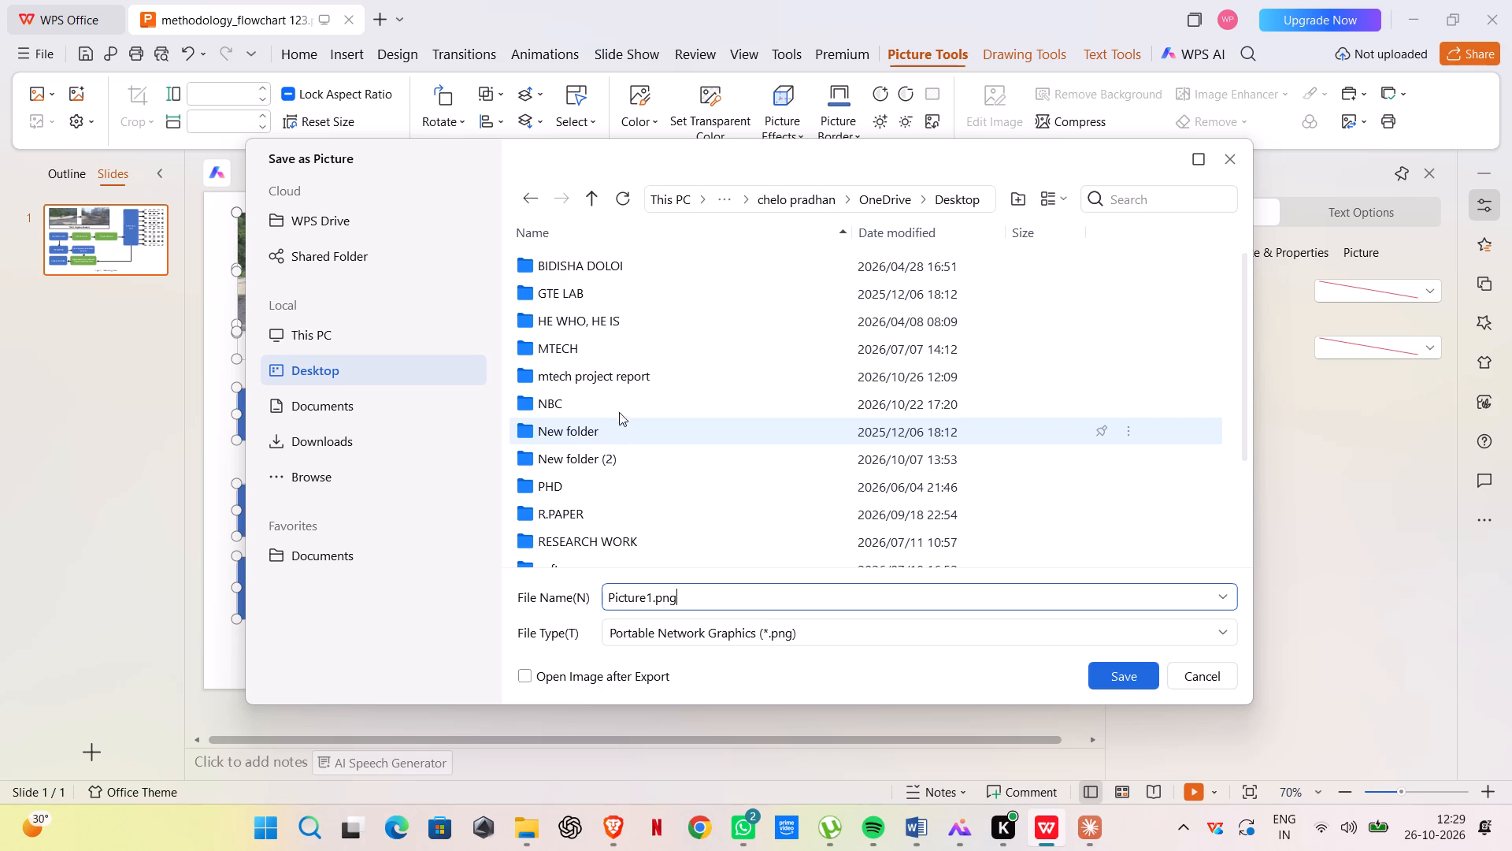
pyautogui.doubleClick(623, 379)
pyautogui.click(524, 195)
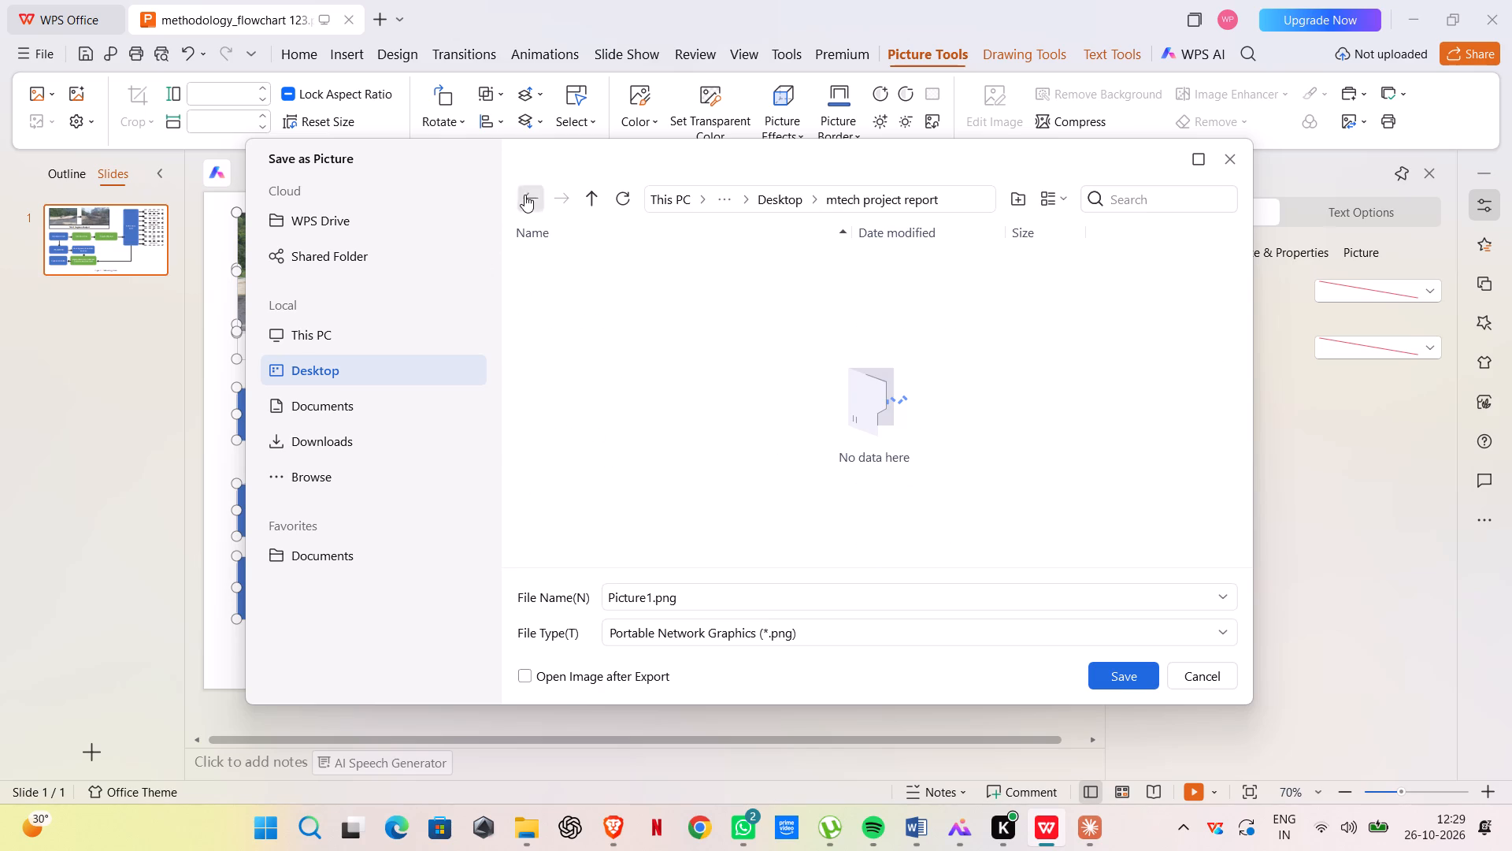
pyautogui.doubleClick(580, 370)
pyautogui.click(1142, 673)
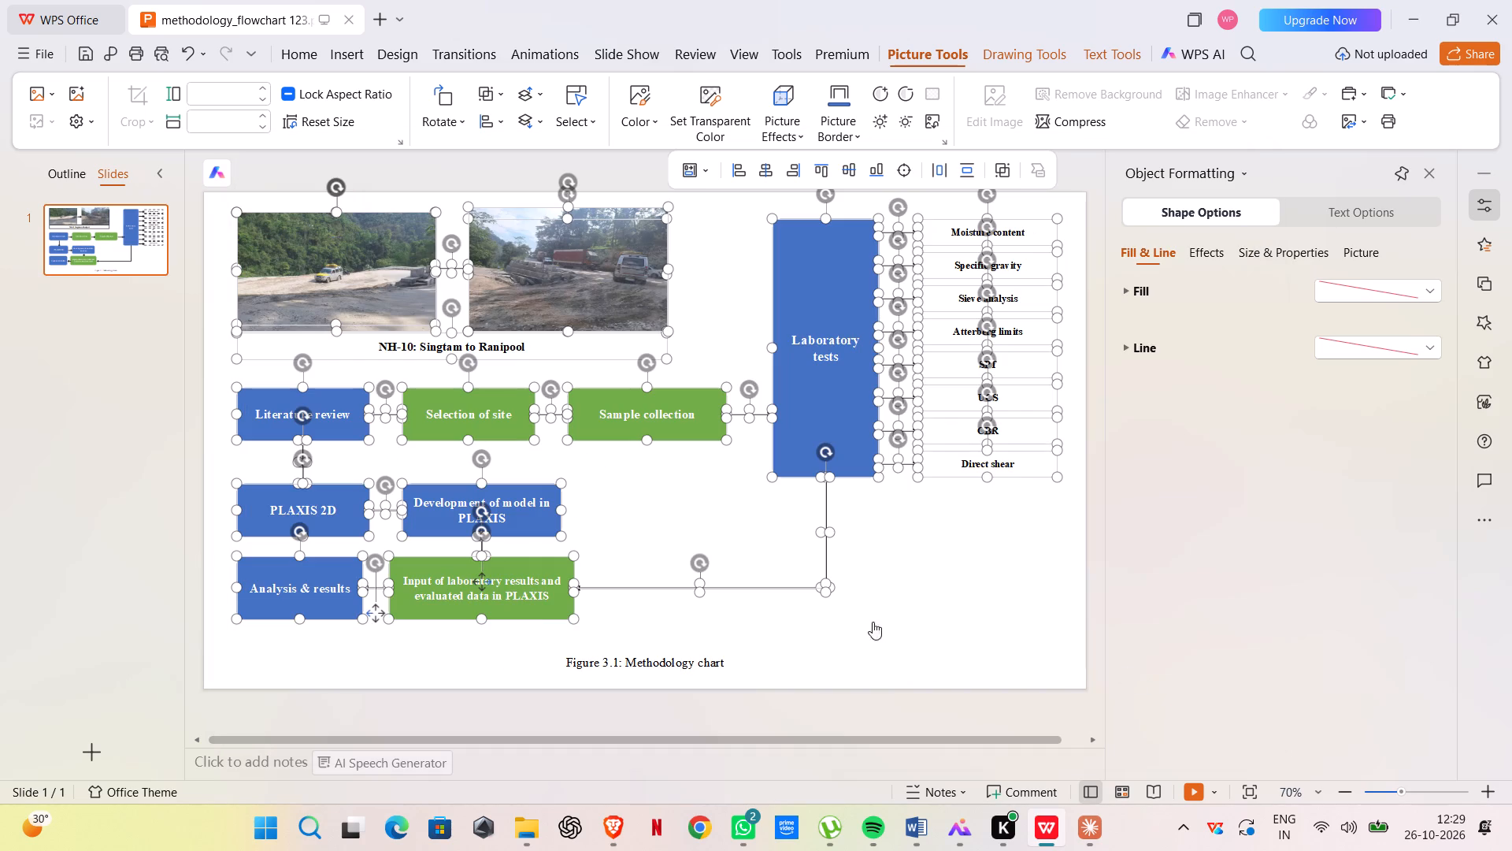
pyautogui.click(1178, 708)
pyautogui.click(1033, 615)
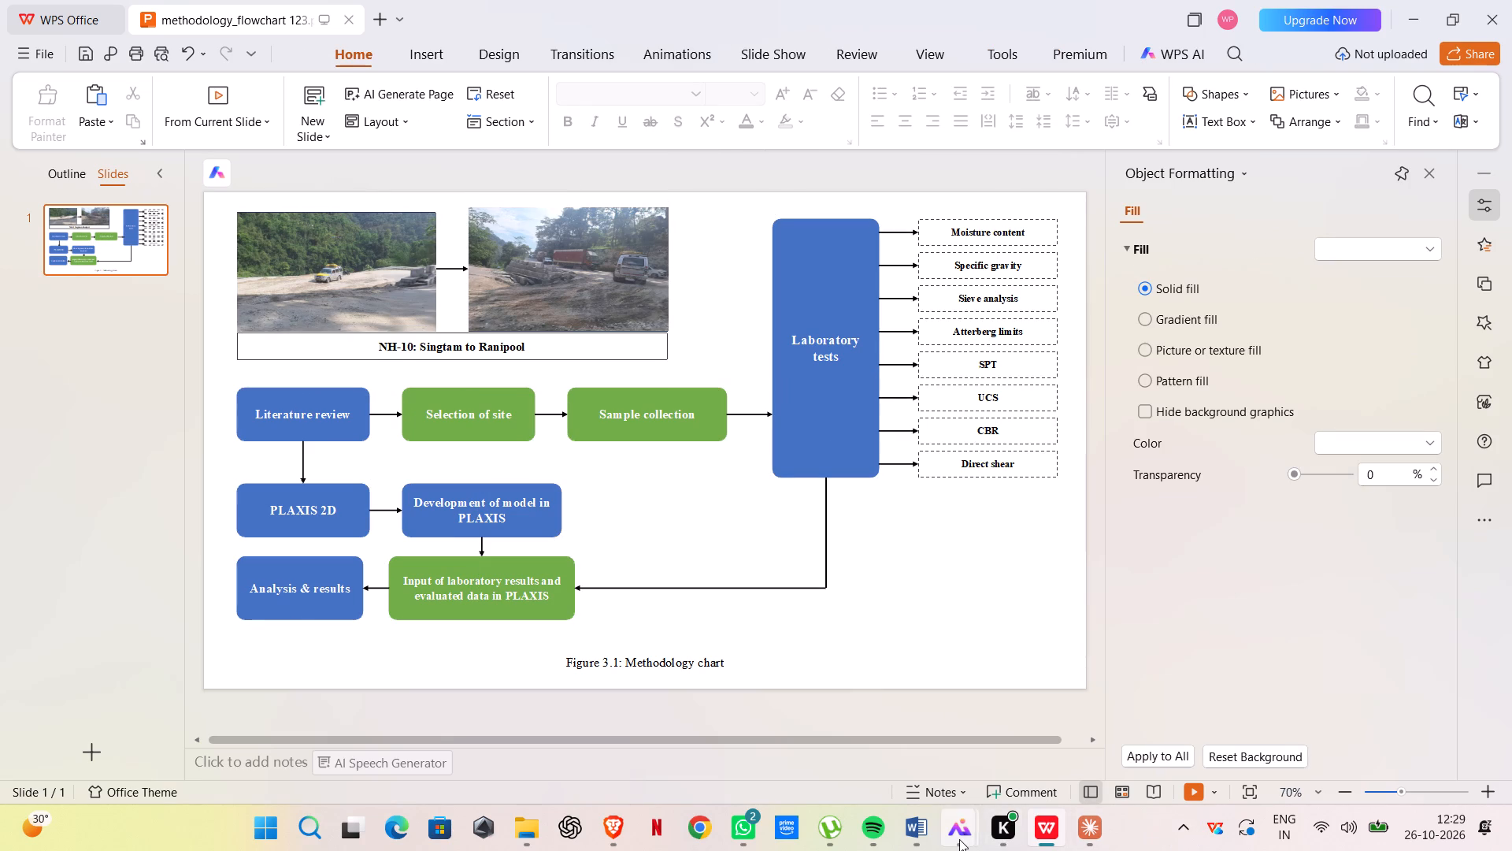
# Switch to Document1 in Word and insert Picture1 from the "mtech project report" folder below the Chapter 3 introduction paragraphs.
pyautogui.click(925, 840)
pyautogui.click(1062, 745)
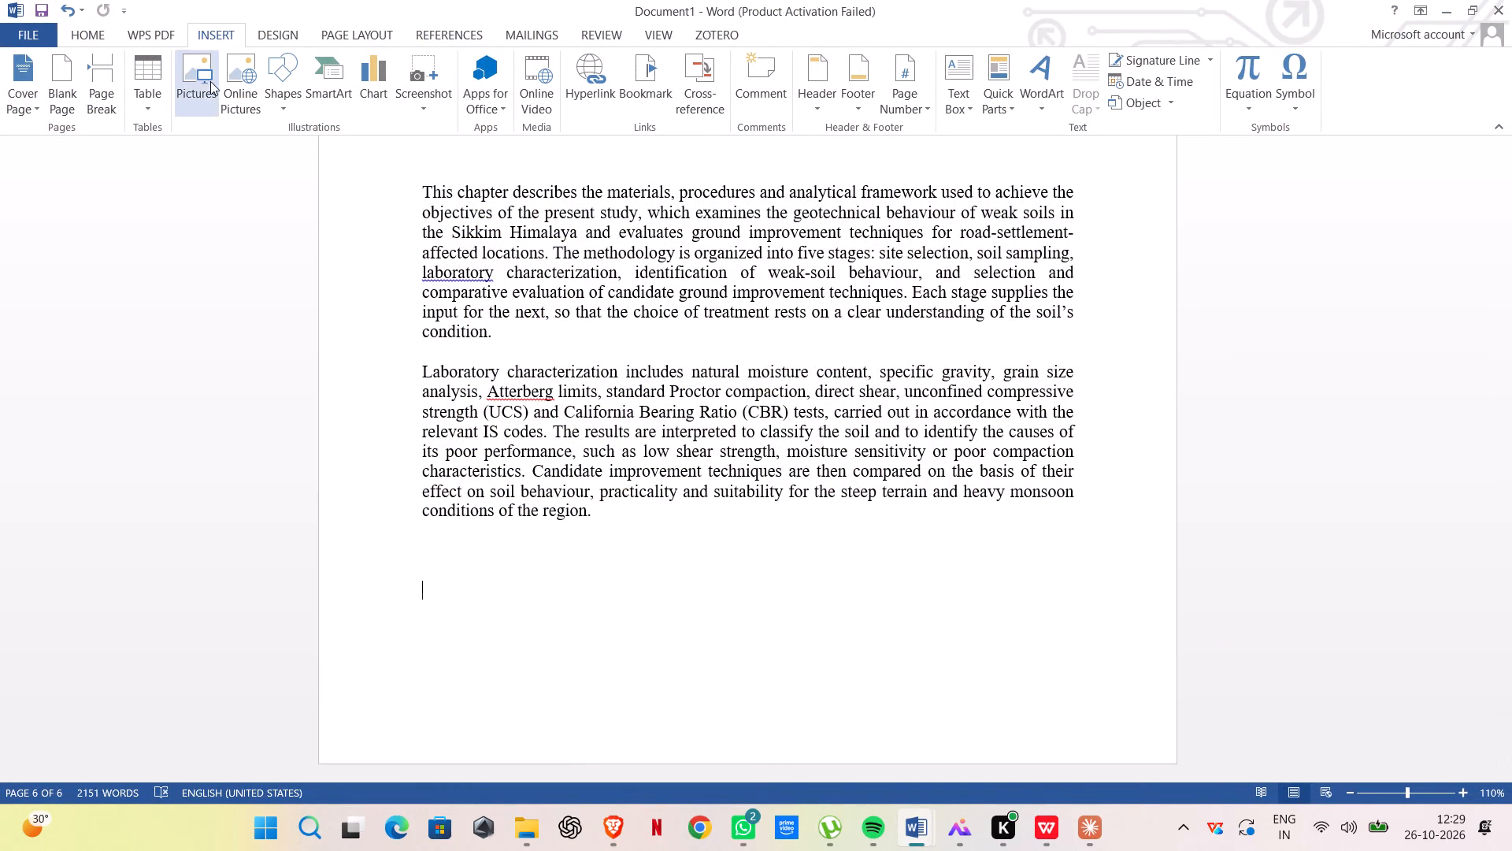
pyautogui.click(202, 80)
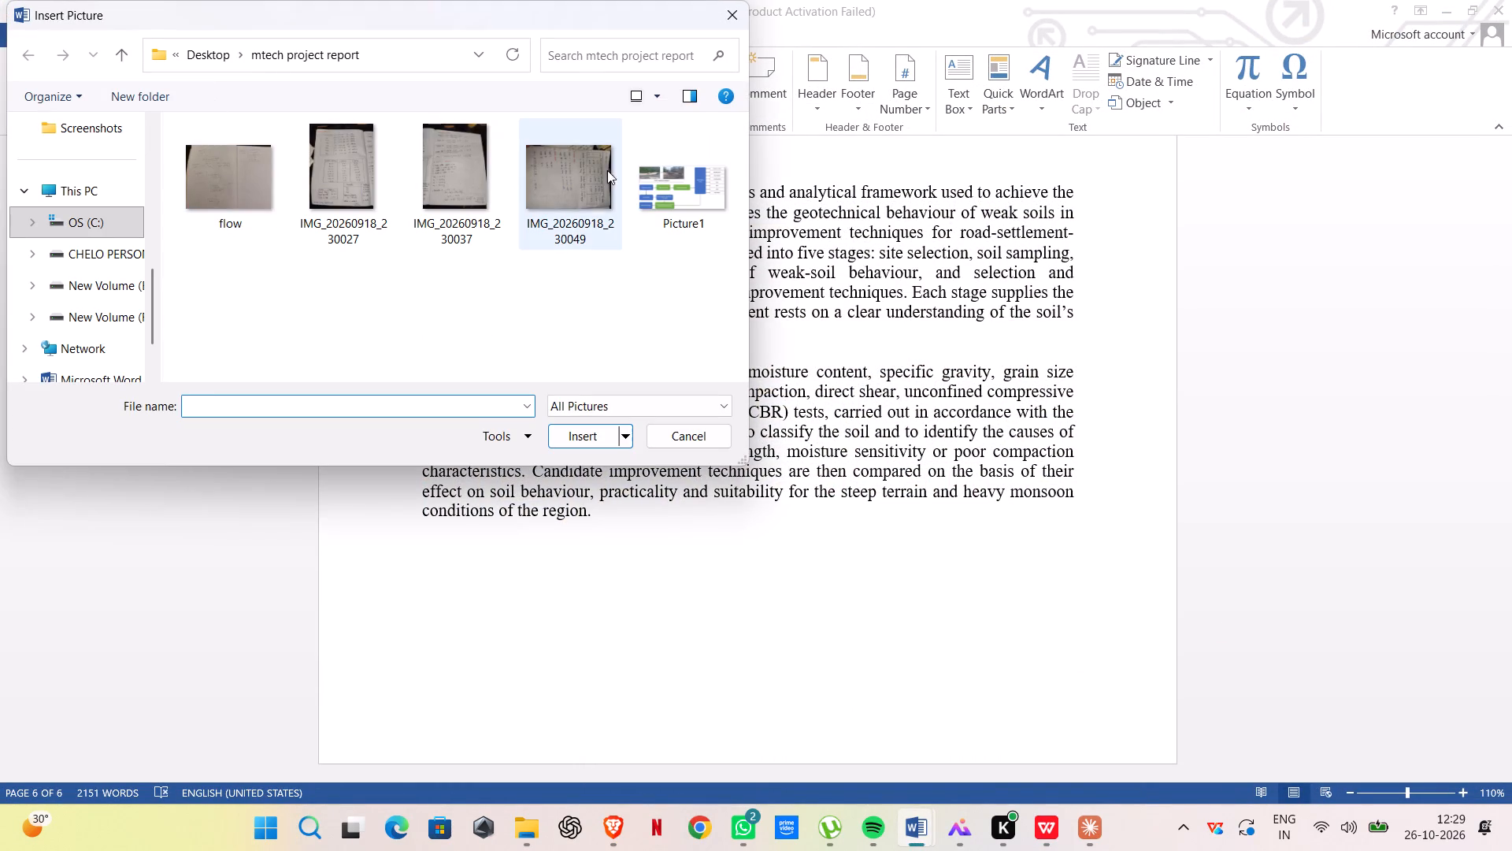
pyautogui.click(689, 171)
pyautogui.click(591, 432)
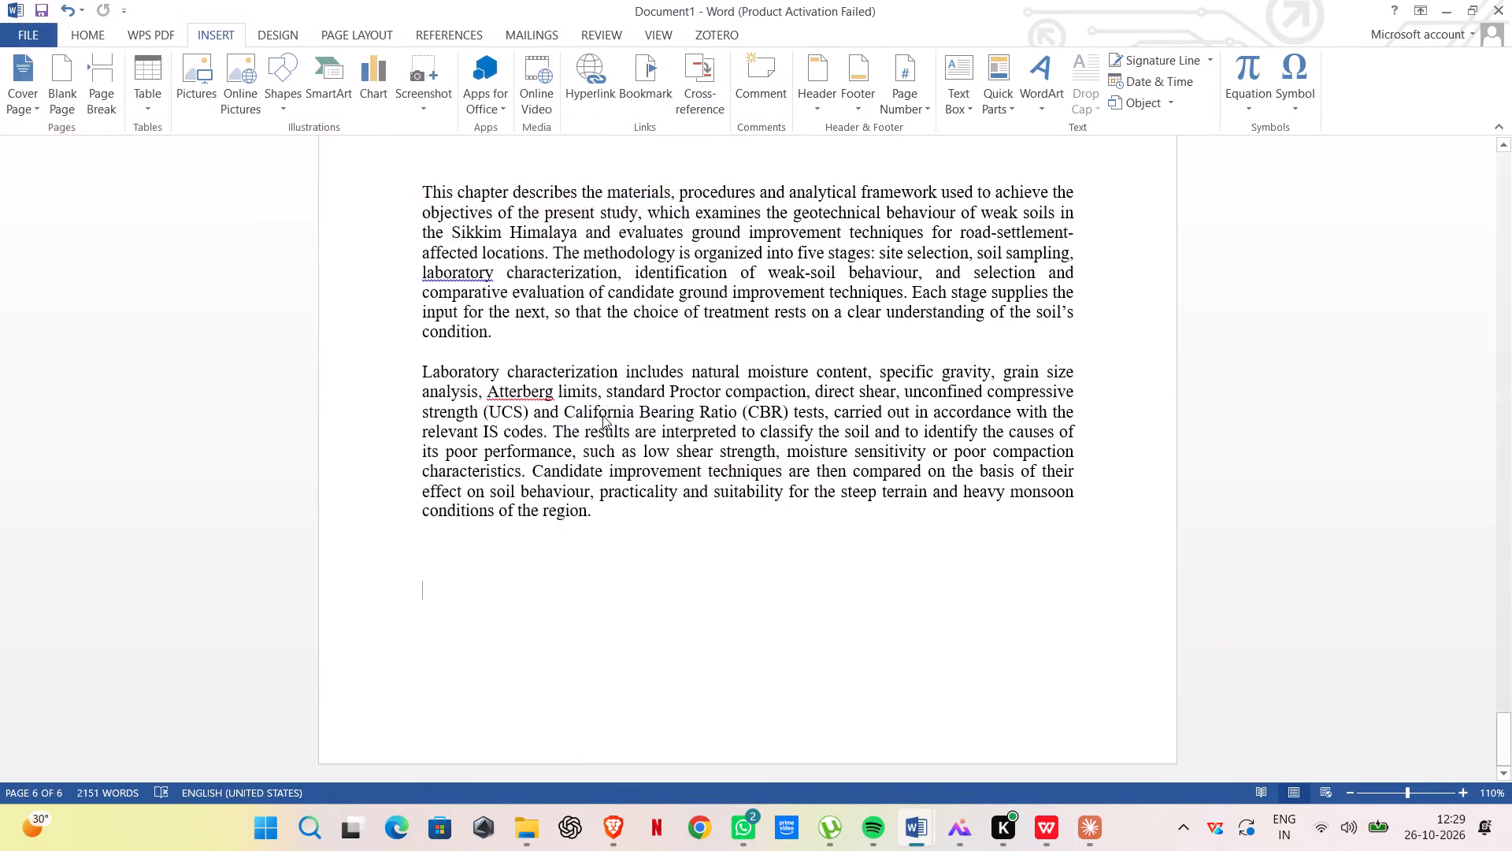
pyautogui.scroll(4, 613, 388)
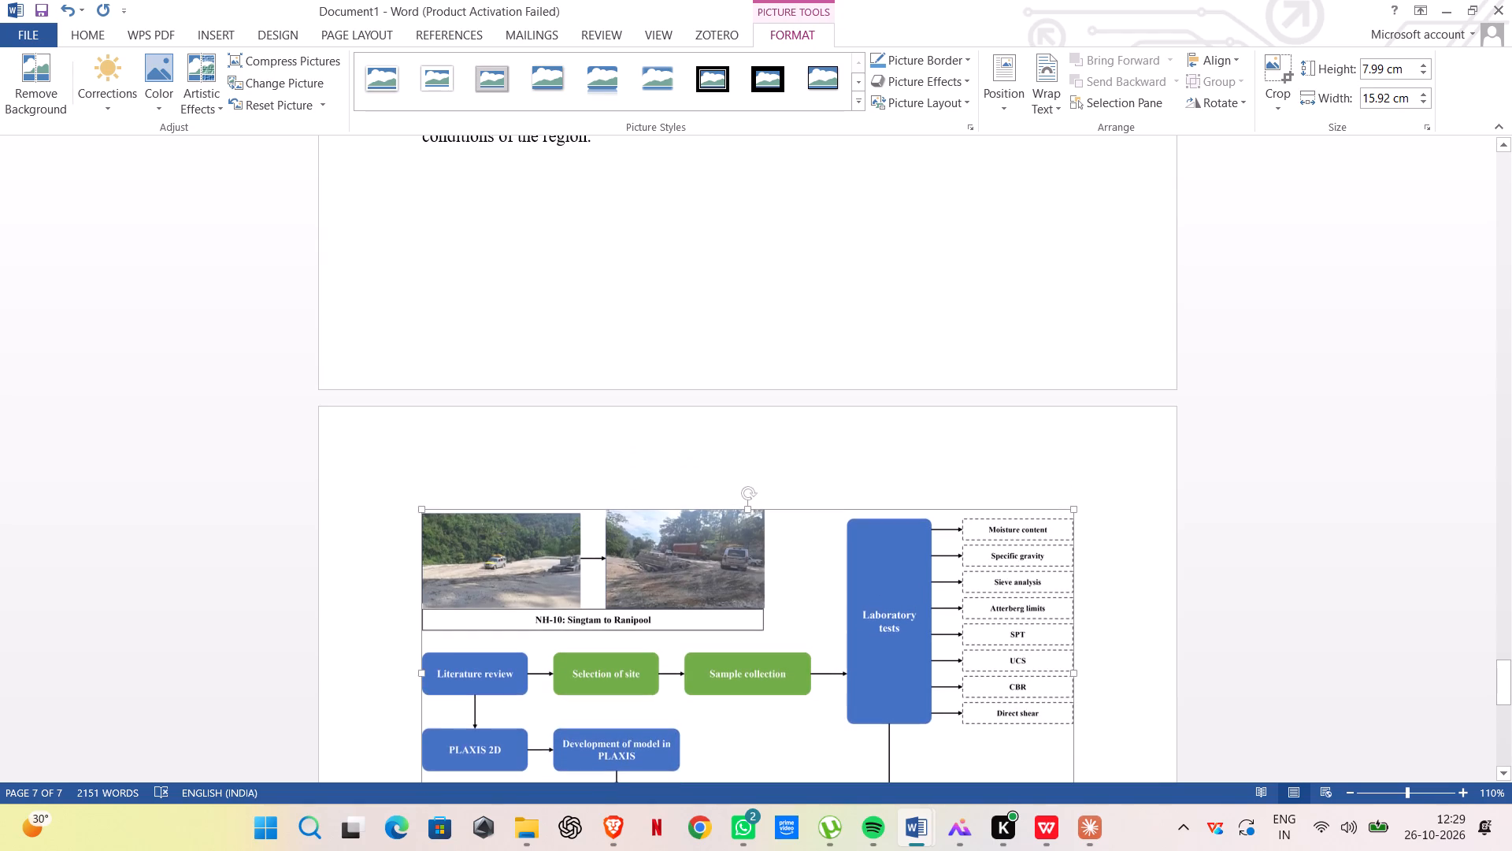
pyautogui.scroll(-4, 613, 385)
pyautogui.scroll(1, 498, 358)
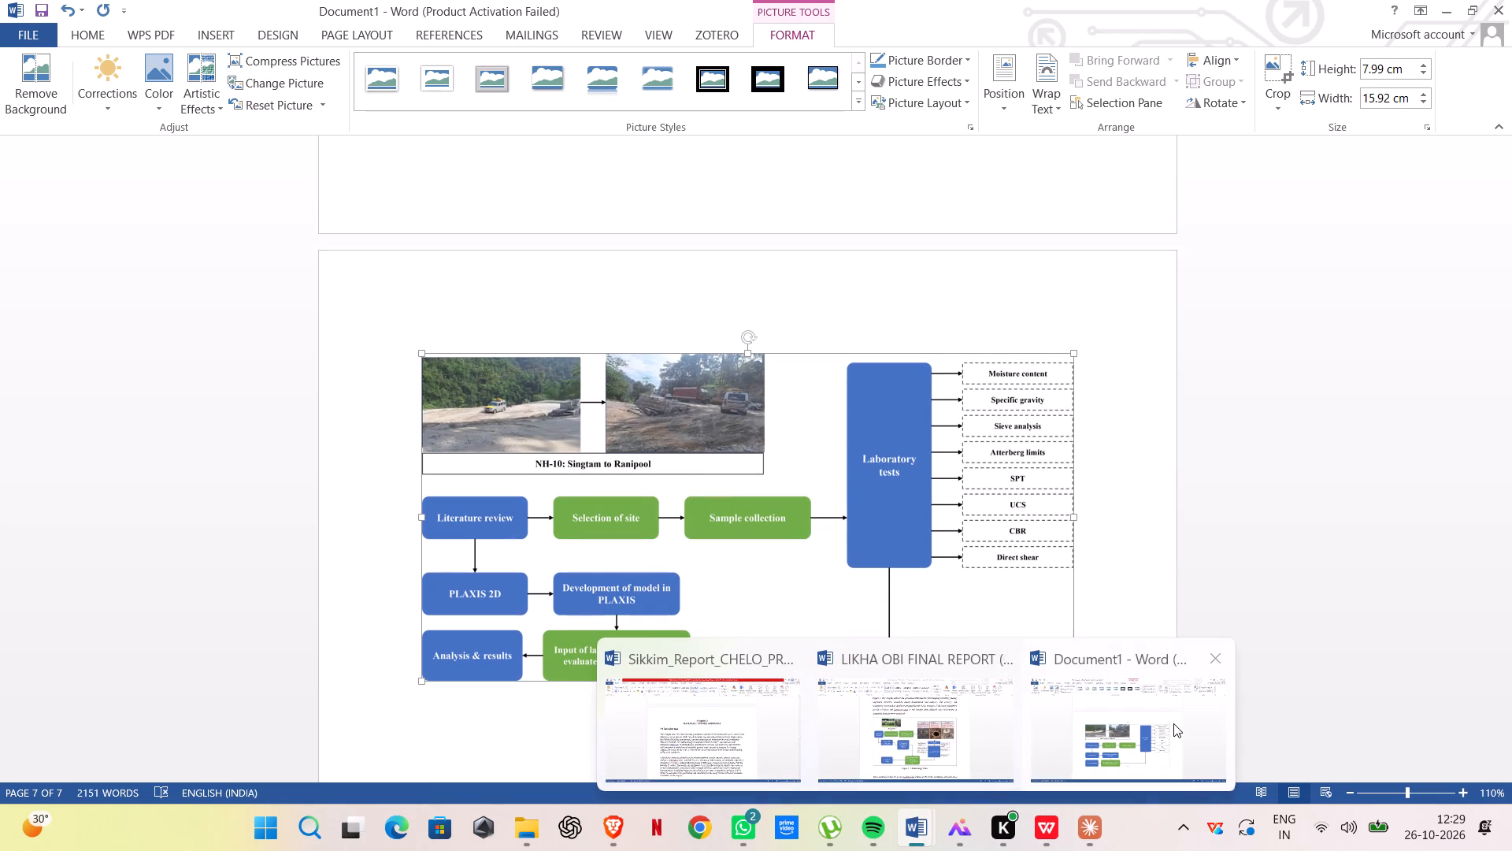
# Switch to the reference final report in Word and copy the "Figure 1: Methodology chart." caption below its chart.
pyautogui.click(920, 742)
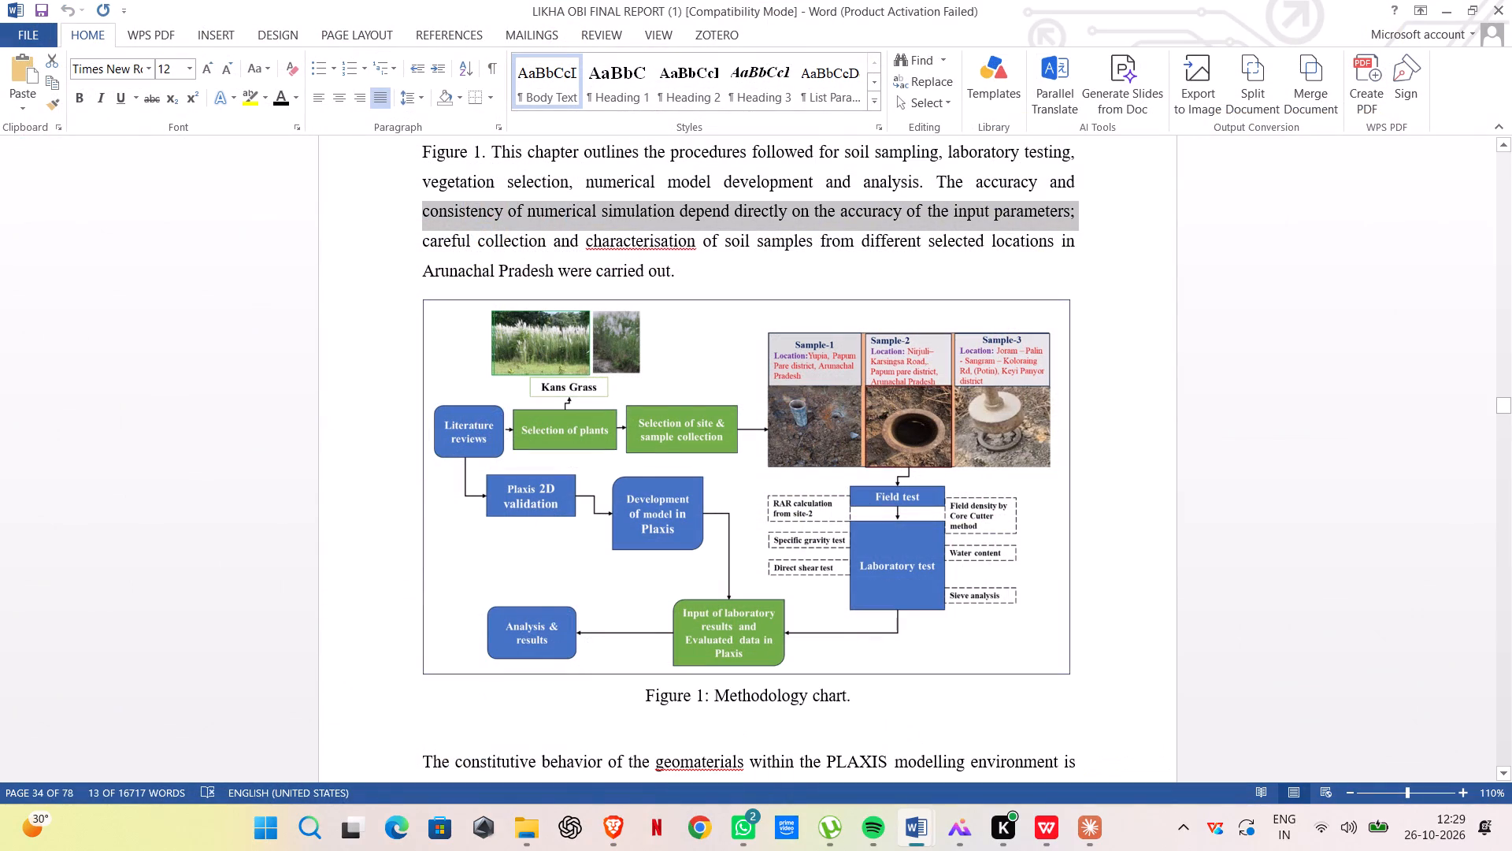
pyautogui.click(1123, 526)
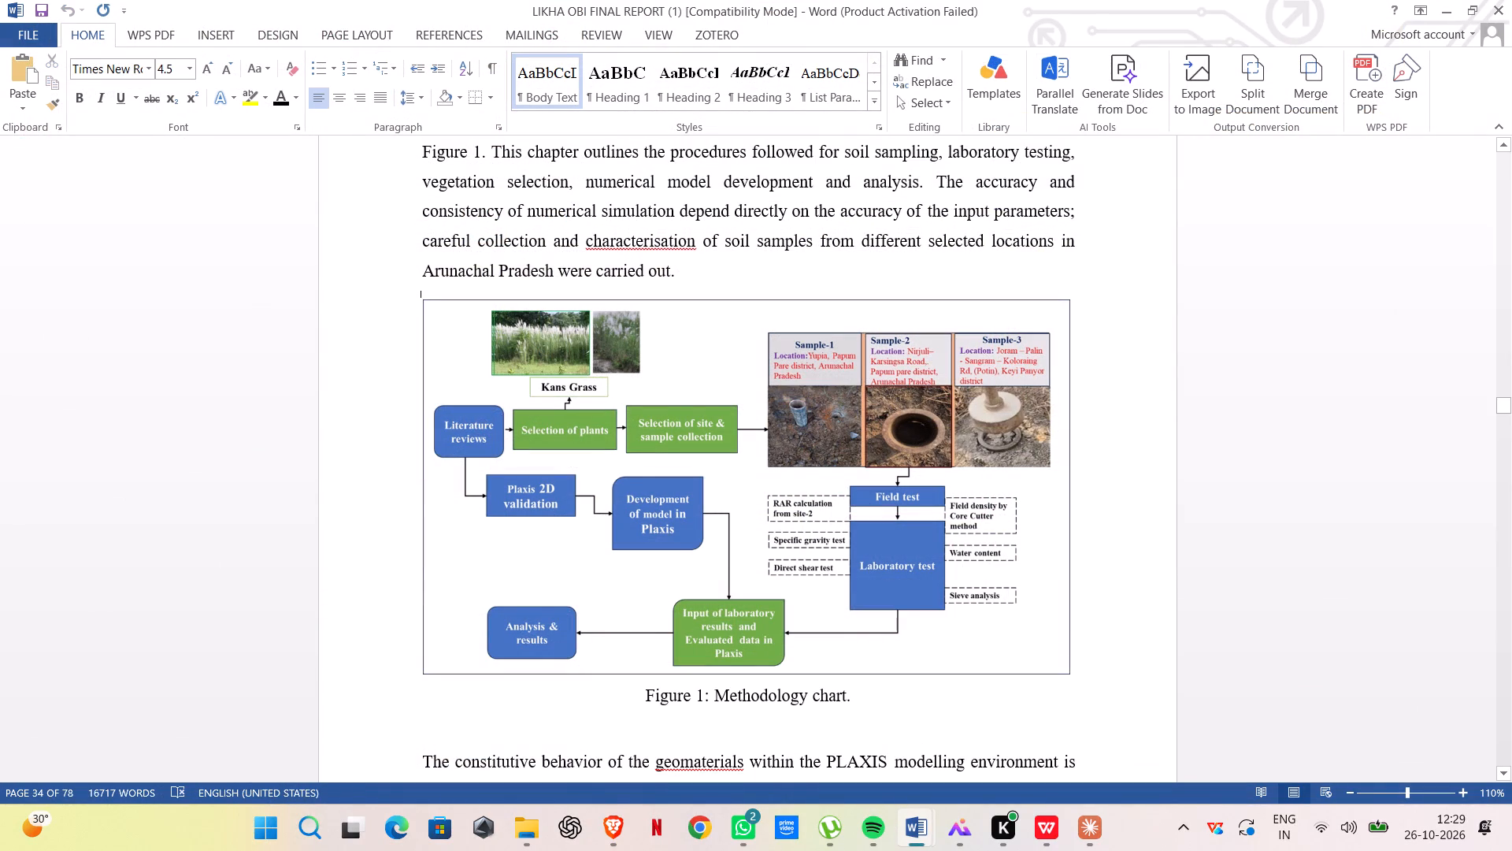
pyautogui.click(1080, 593)
pyautogui.click(1075, 597)
pyautogui.click(1070, 602)
pyautogui.click(1069, 608)
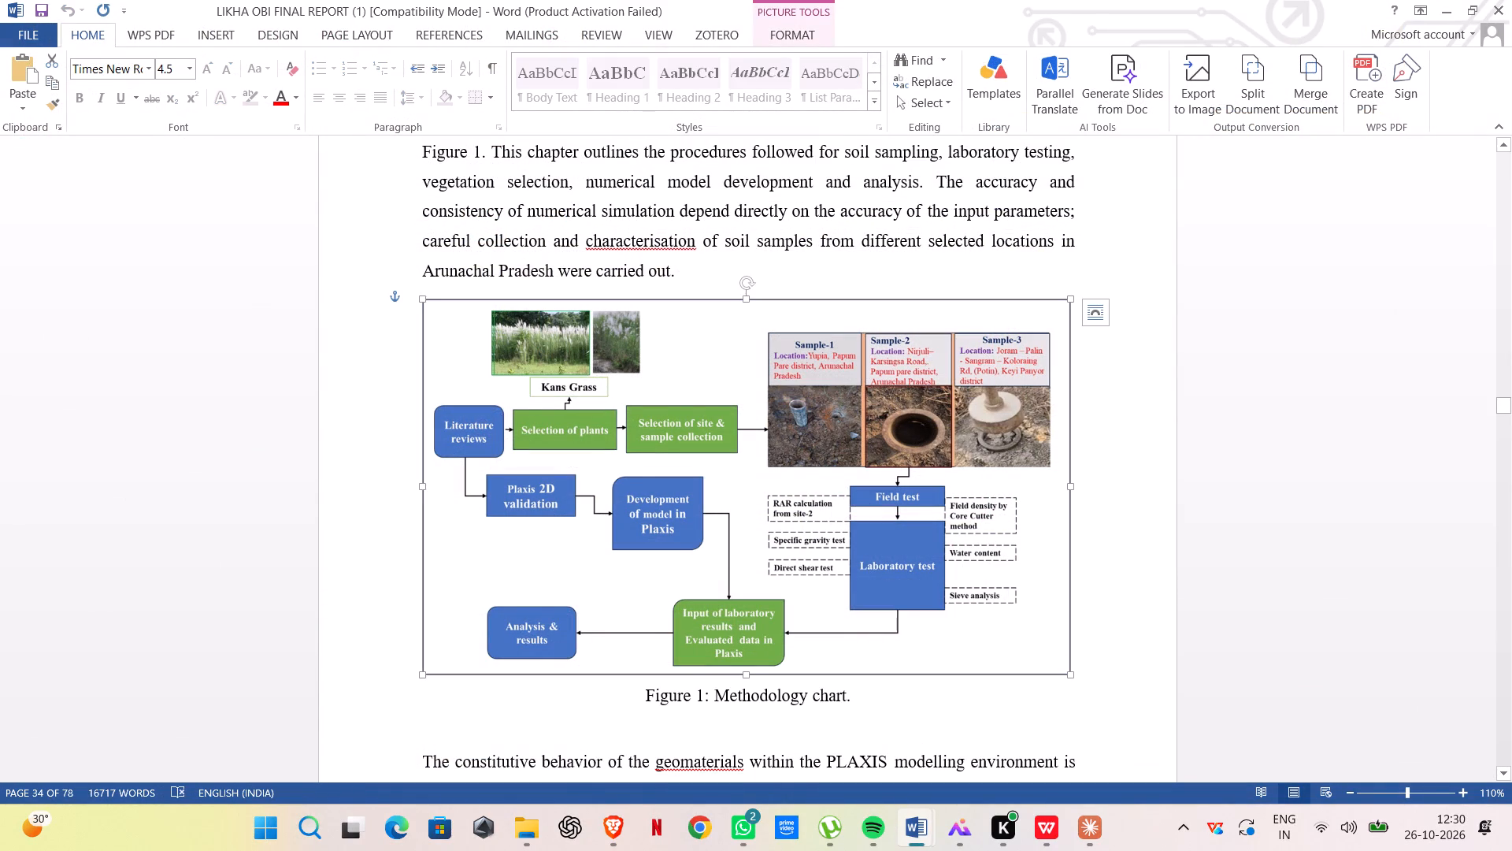
pyautogui.scroll(3, 981, 658)
pyautogui.scroll(-5, 981, 658)
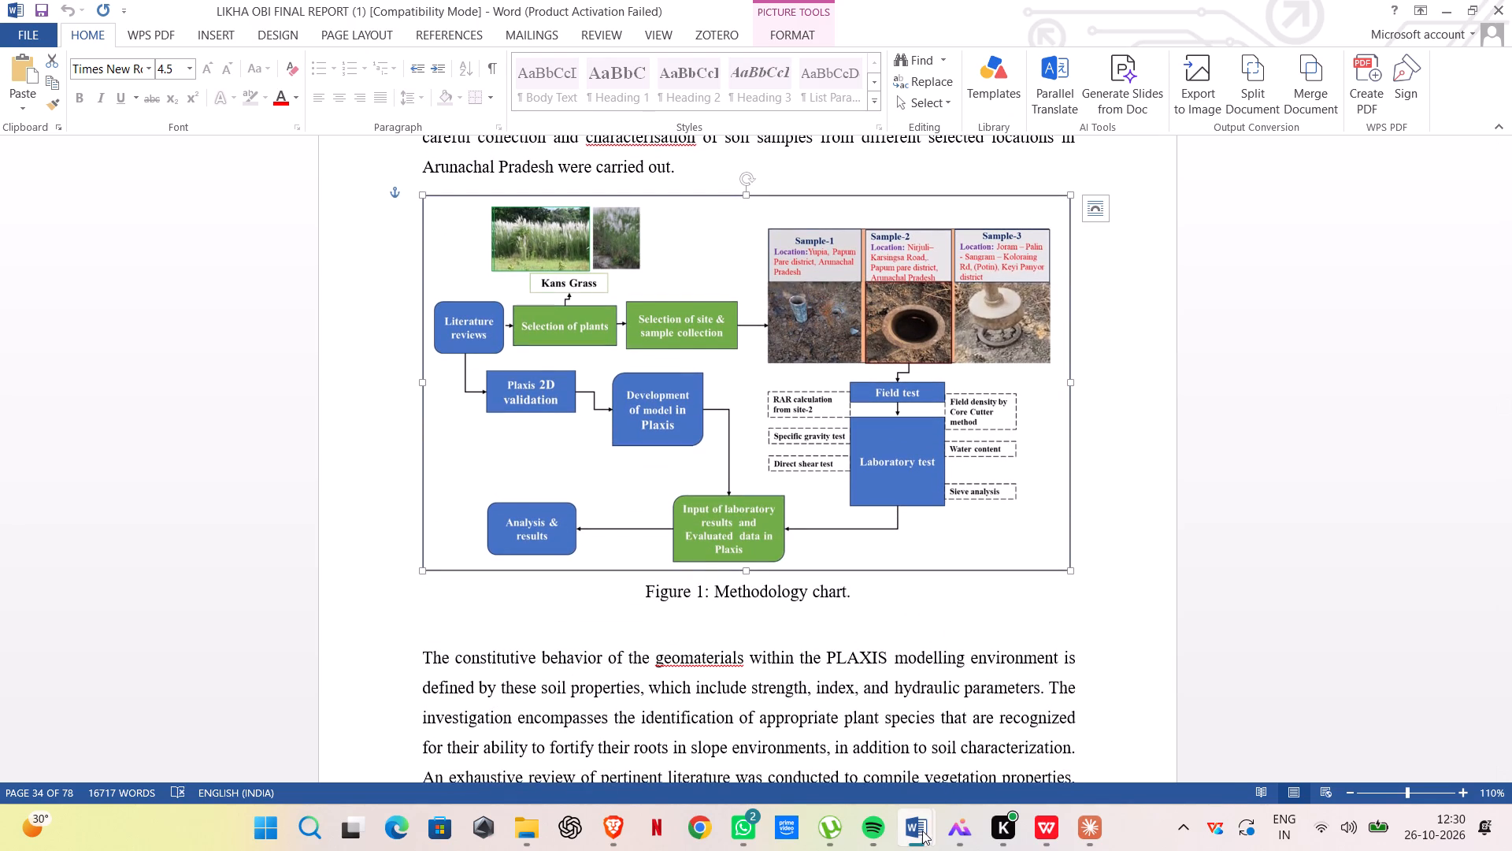
pyautogui.click(921, 751)
pyautogui.moveTo(862, 587); pyautogui.dragTo(668, 590)
pyautogui.hotkey('ctrl', 'c')
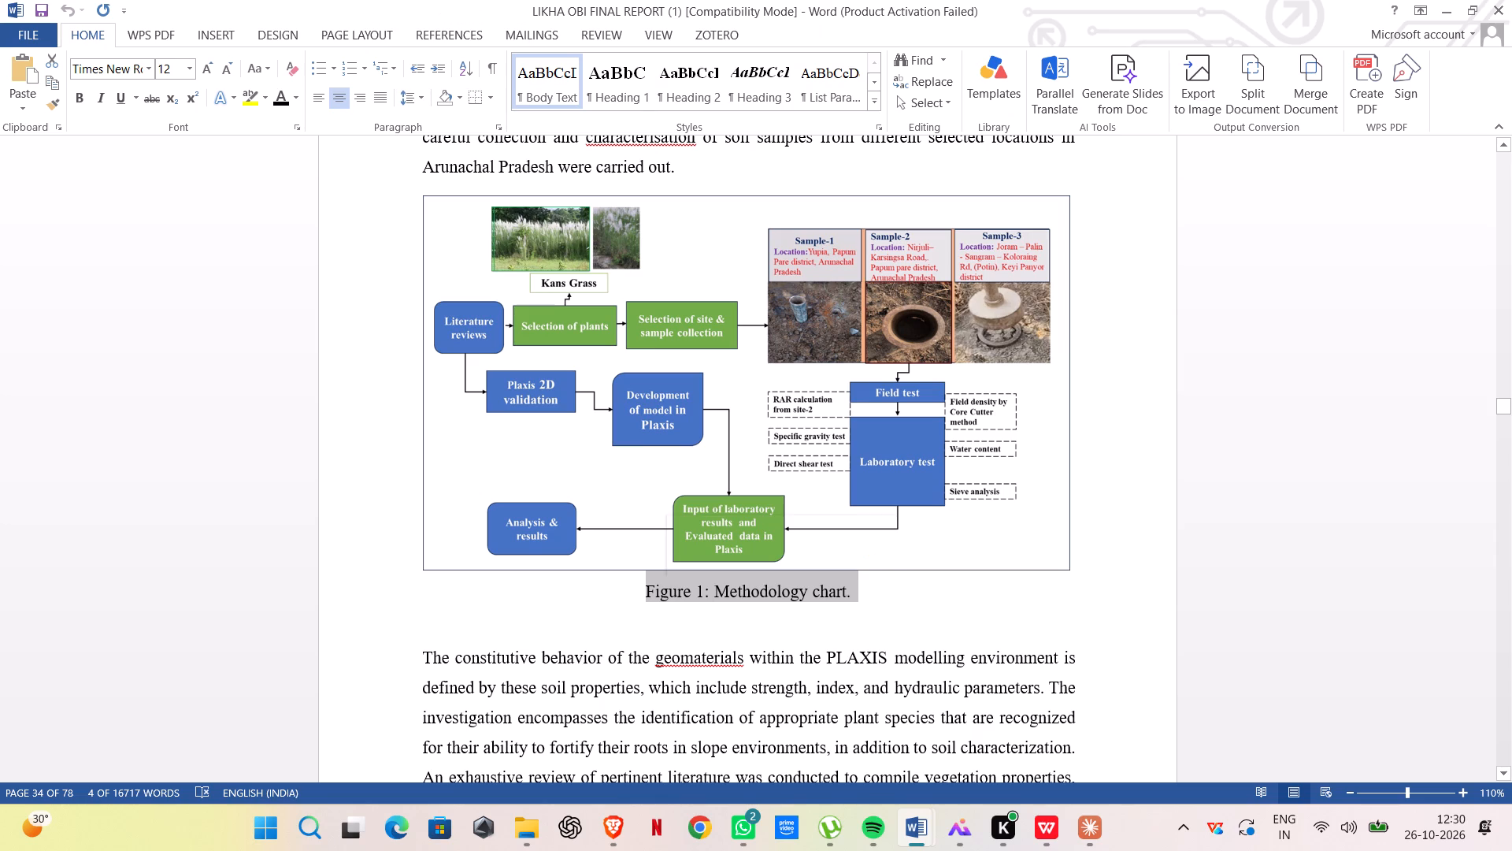
# Switch to Document1 in Word and delete the extra blank lines above the "CHAPTER – 3: MATERIALS AND METHODOLOGY" heading.
pyautogui.click(903, 819)
pyautogui.click(1066, 739)
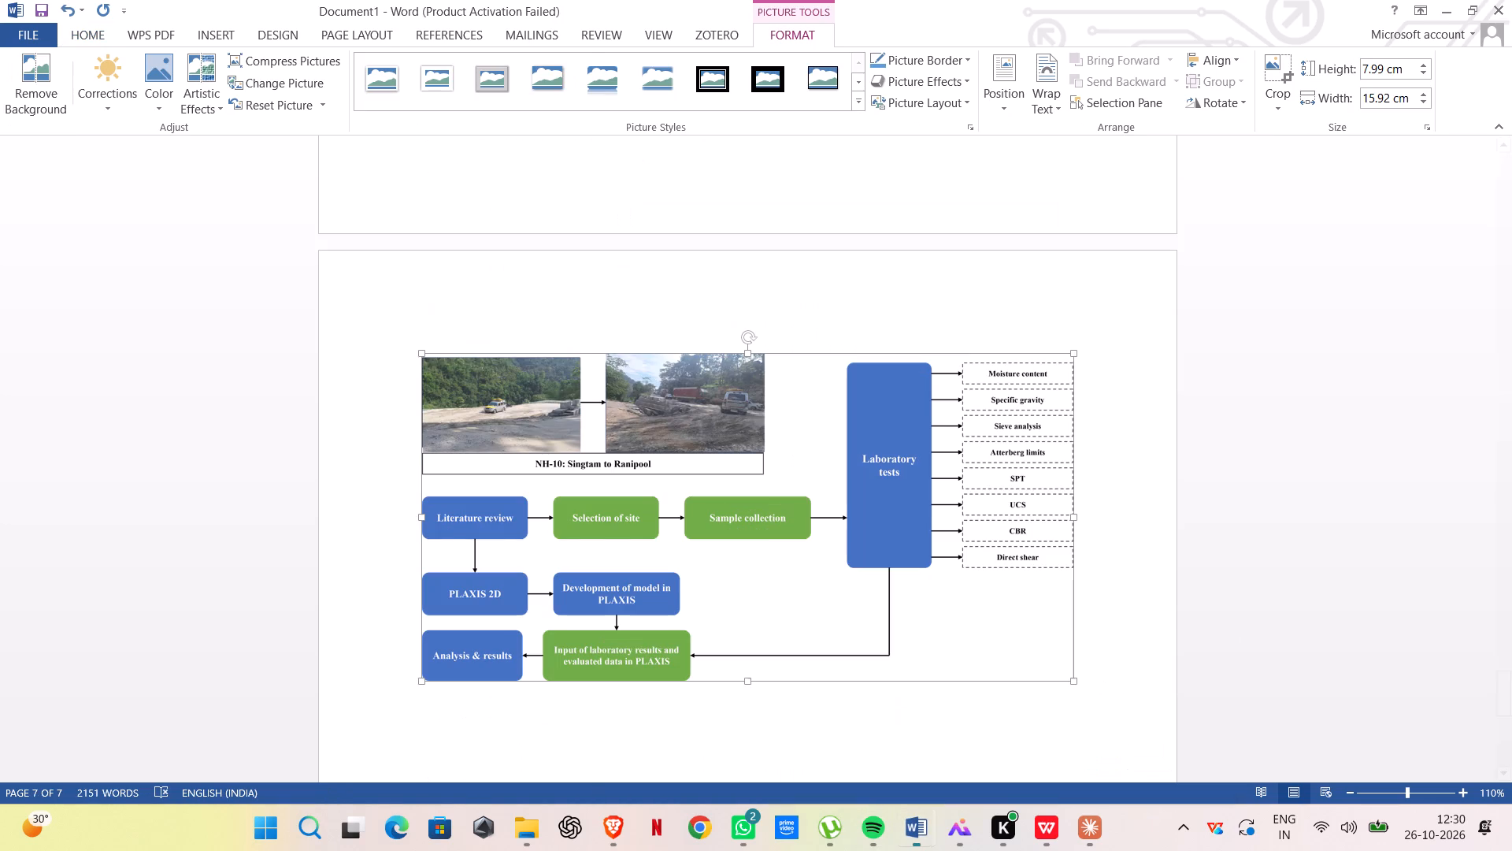
pyautogui.scroll(-2, 723, 658)
pyautogui.click(723, 658)
pyautogui.click(724, 657)
pyautogui.scroll(3, 722, 655)
pyautogui.scroll(14, 678, 411)
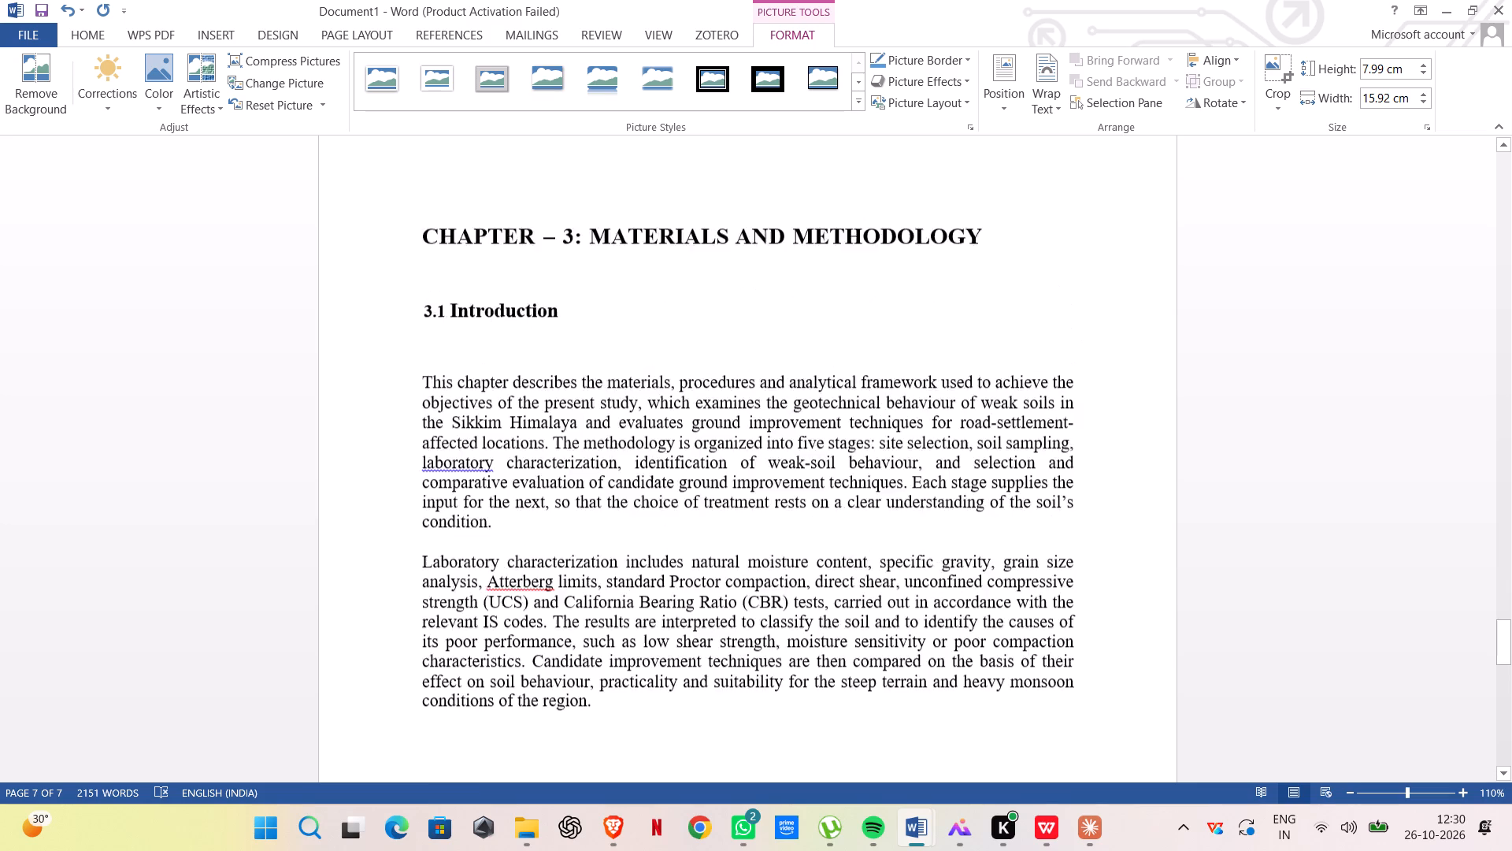
pyautogui.scroll(3, 678, 411)
pyautogui.click(341, 444)
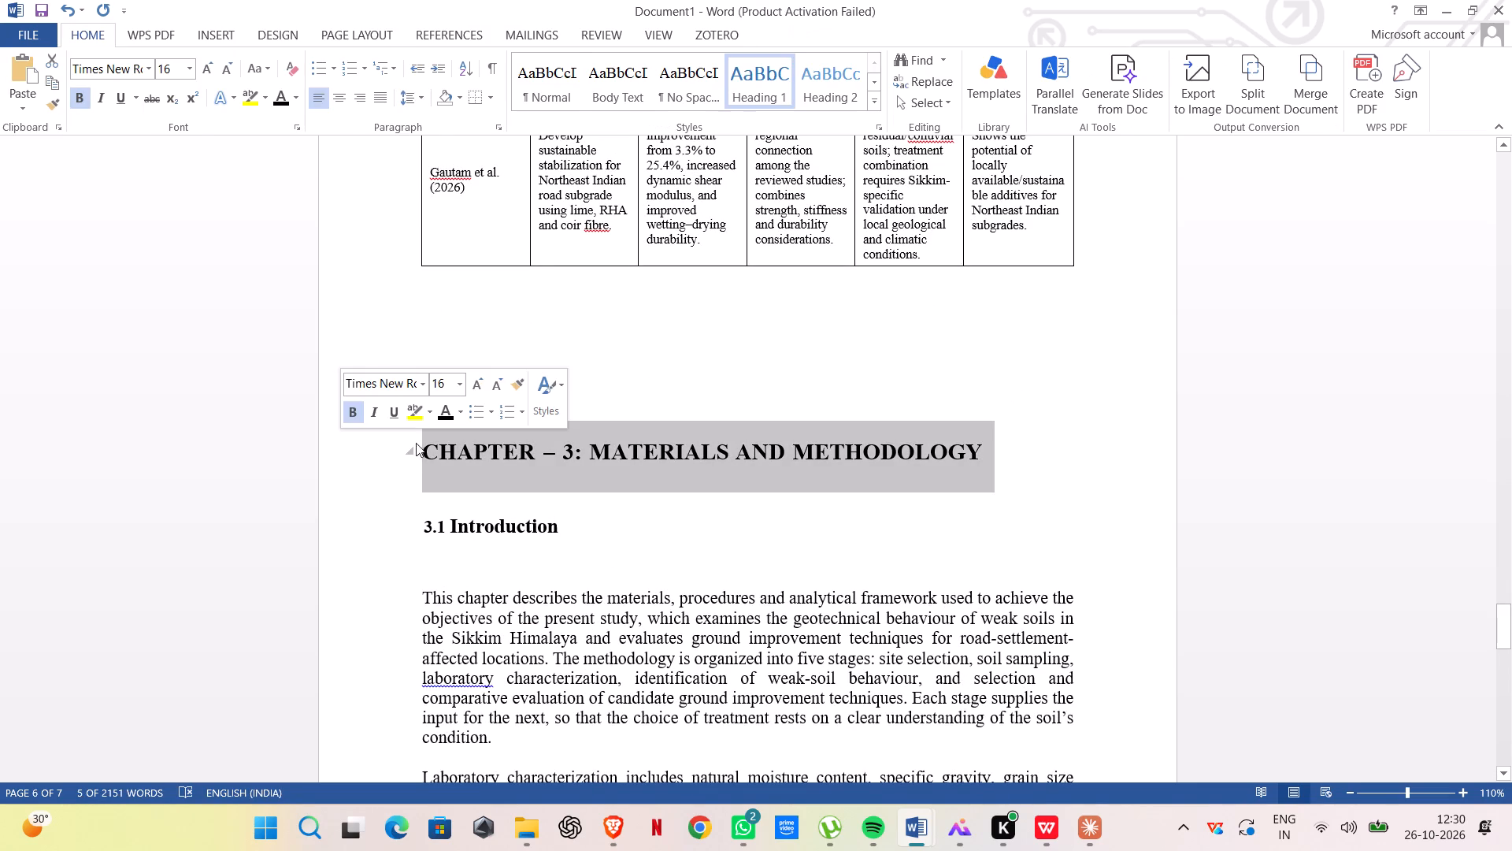
pyautogui.click(415, 448)
pyautogui.click(416, 451)
pyautogui.click(404, 455)
pyautogui.click(385, 455)
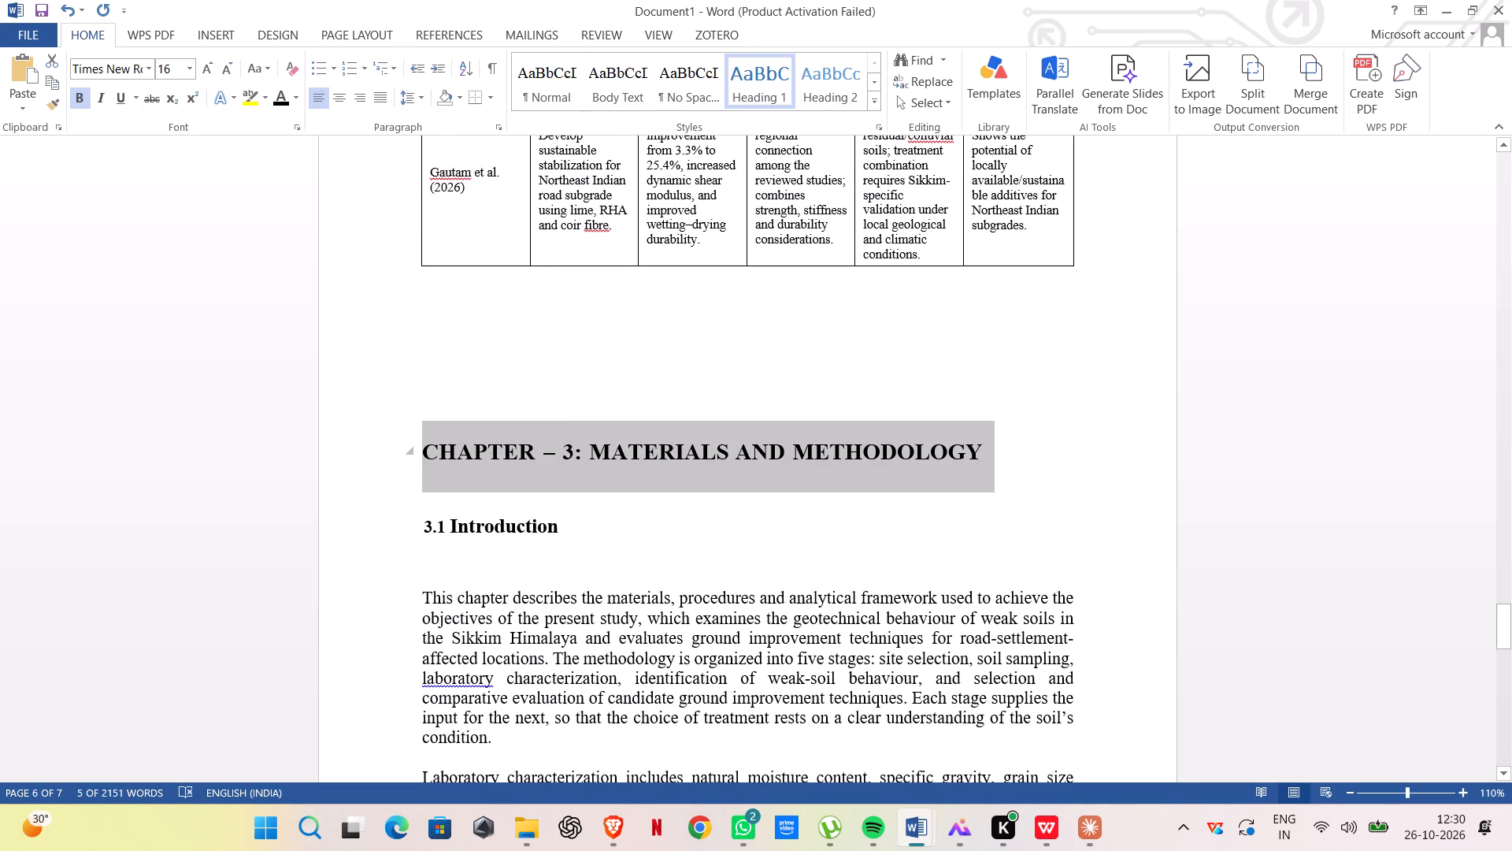
pyautogui.click(508, 368)
pyautogui.click(413, 445)
pyautogui.click(395, 470)
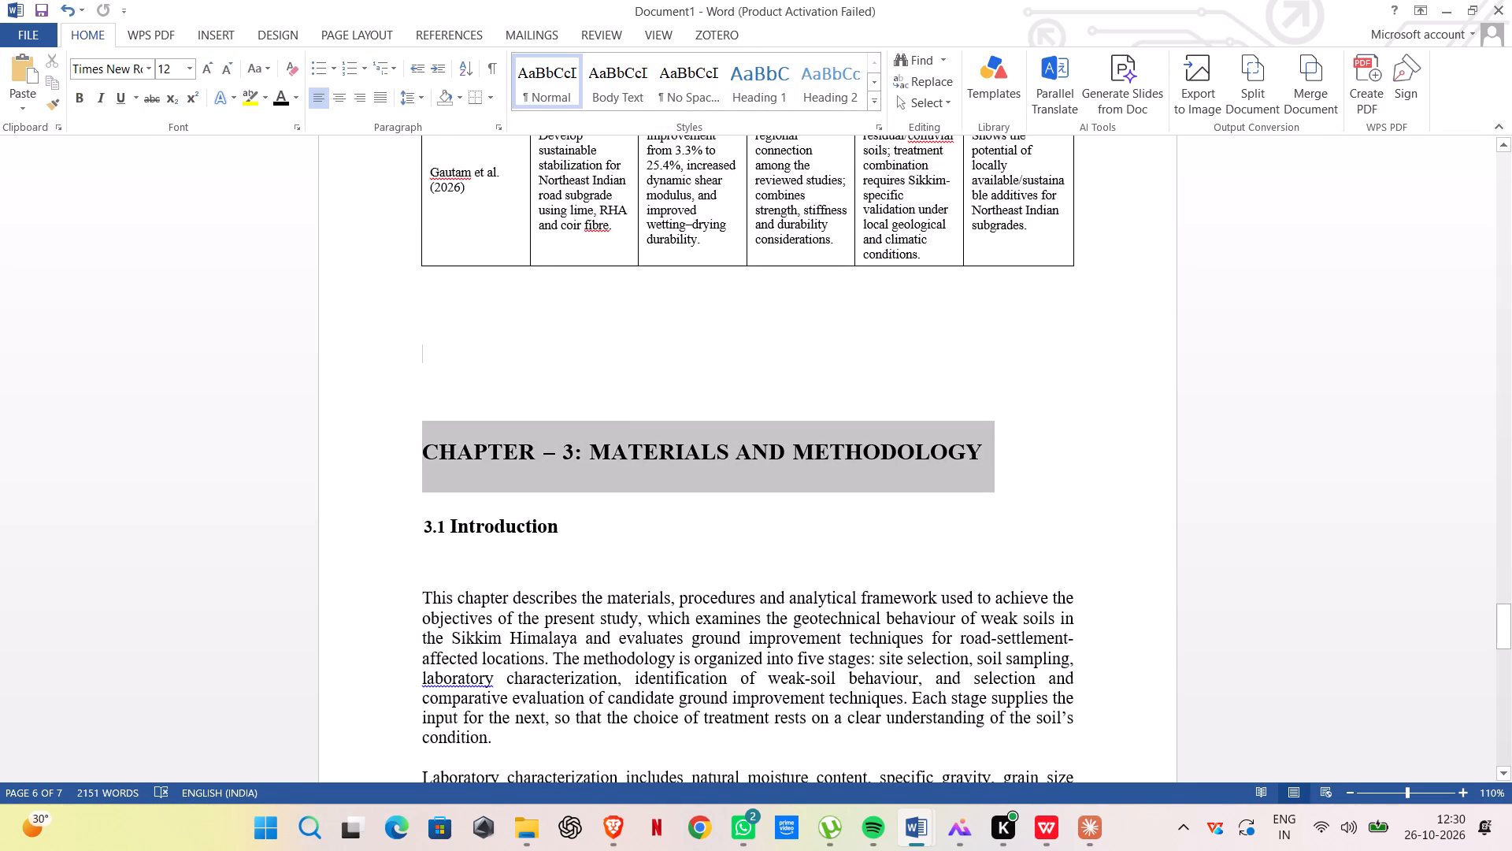
pyautogui.click(407, 461)
pyautogui.press('Escape')
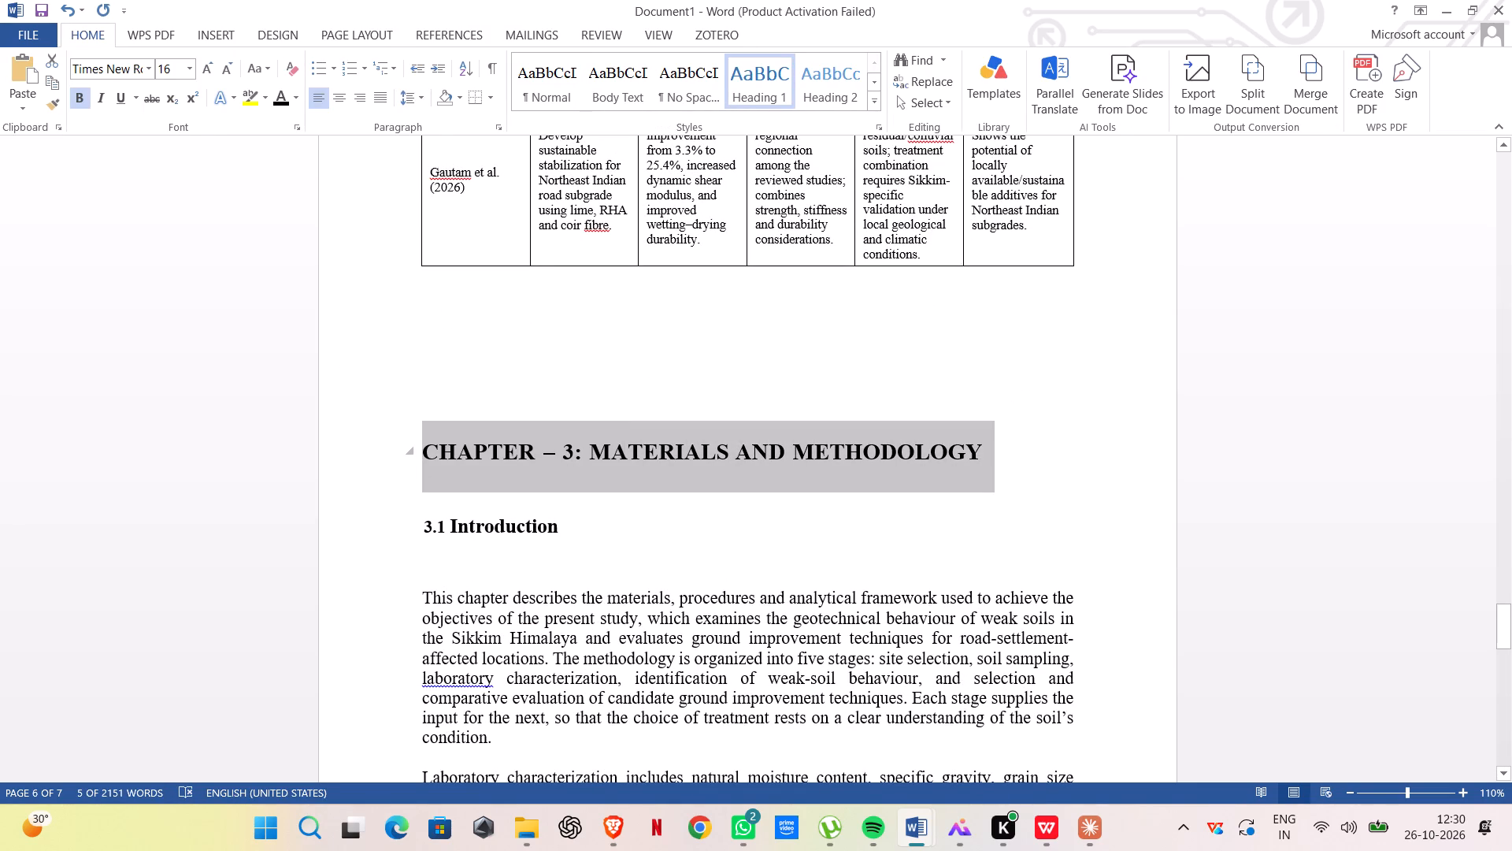
pyautogui.click(414, 399)
pyautogui.press('BackSpace')
pyautogui.press('BackSpace')
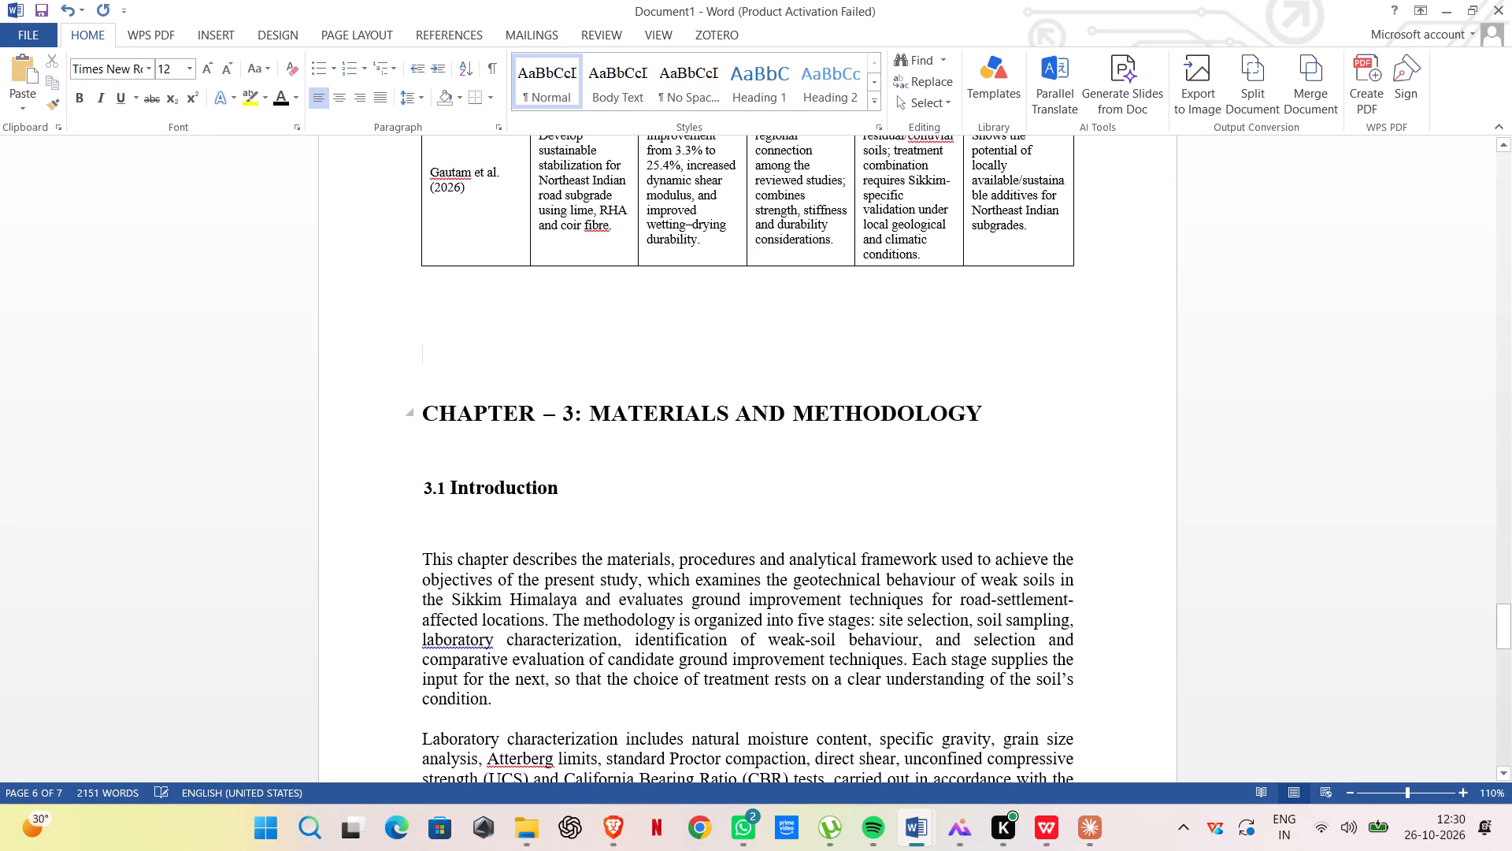
pyautogui.press('BackSpace')
pyautogui.scroll(-7, 481, 475)
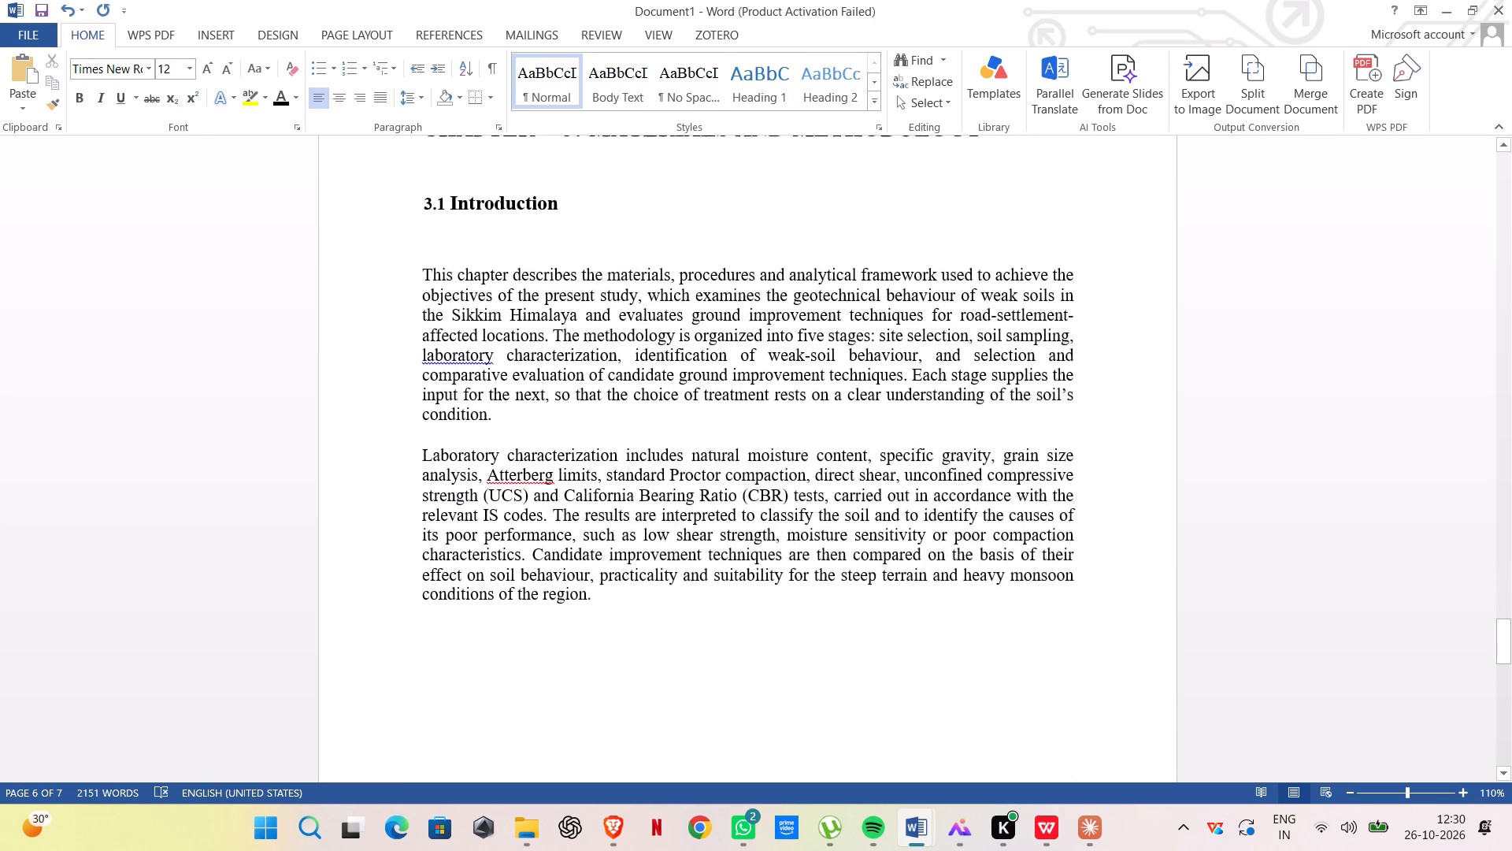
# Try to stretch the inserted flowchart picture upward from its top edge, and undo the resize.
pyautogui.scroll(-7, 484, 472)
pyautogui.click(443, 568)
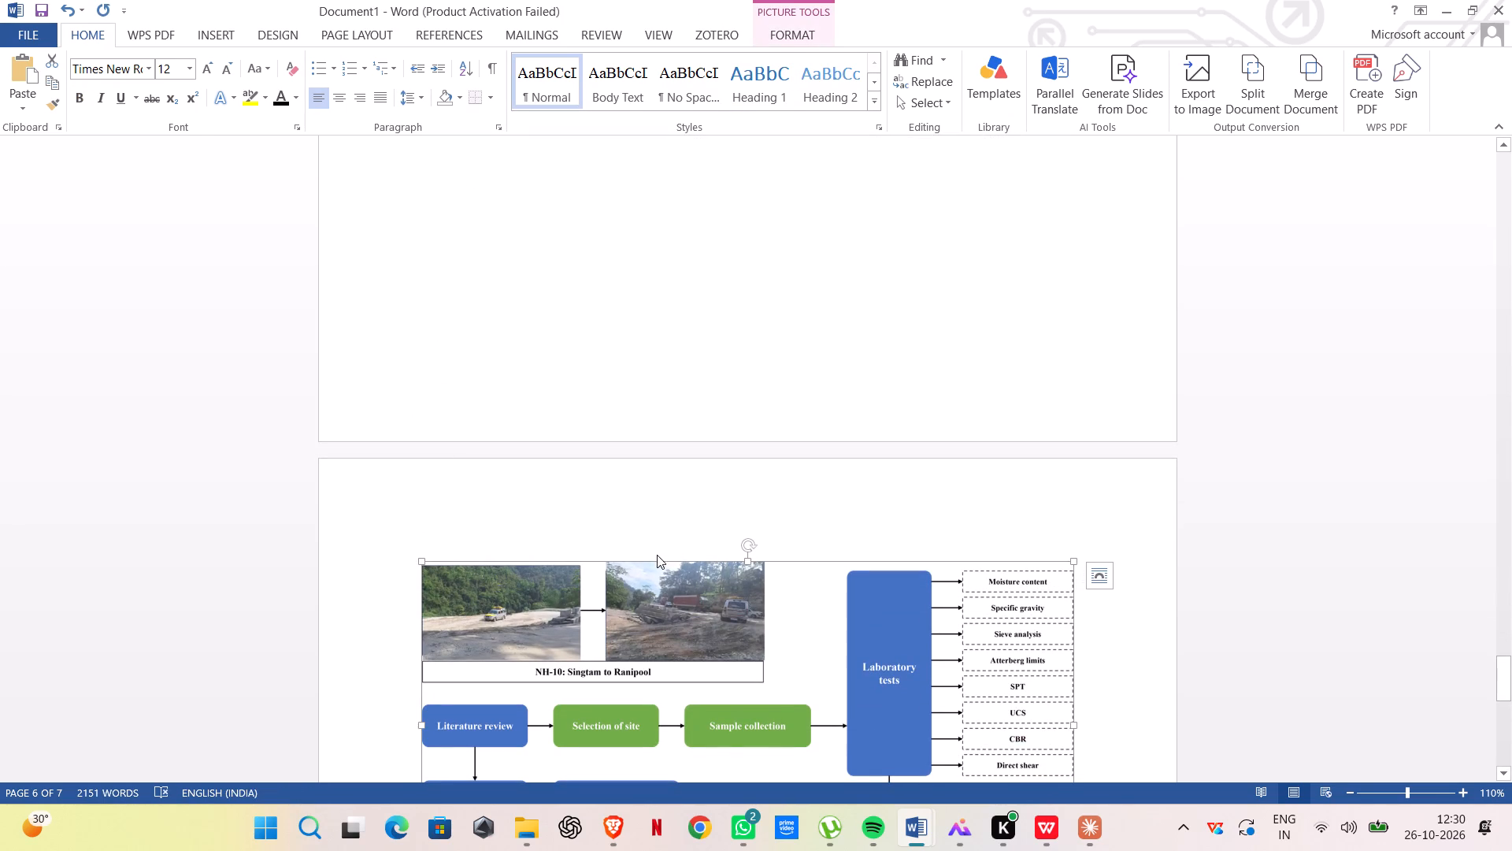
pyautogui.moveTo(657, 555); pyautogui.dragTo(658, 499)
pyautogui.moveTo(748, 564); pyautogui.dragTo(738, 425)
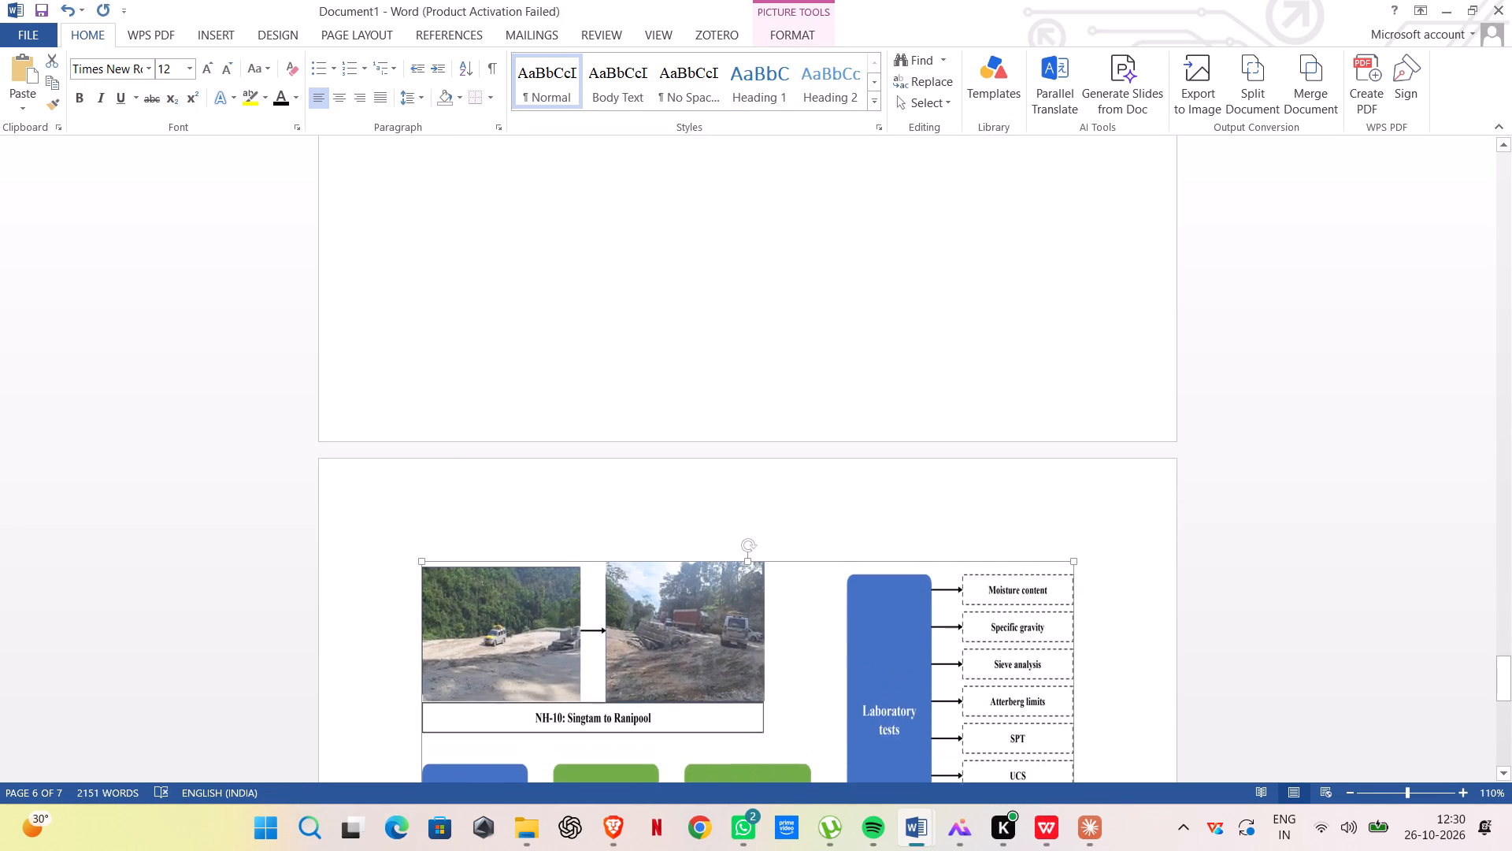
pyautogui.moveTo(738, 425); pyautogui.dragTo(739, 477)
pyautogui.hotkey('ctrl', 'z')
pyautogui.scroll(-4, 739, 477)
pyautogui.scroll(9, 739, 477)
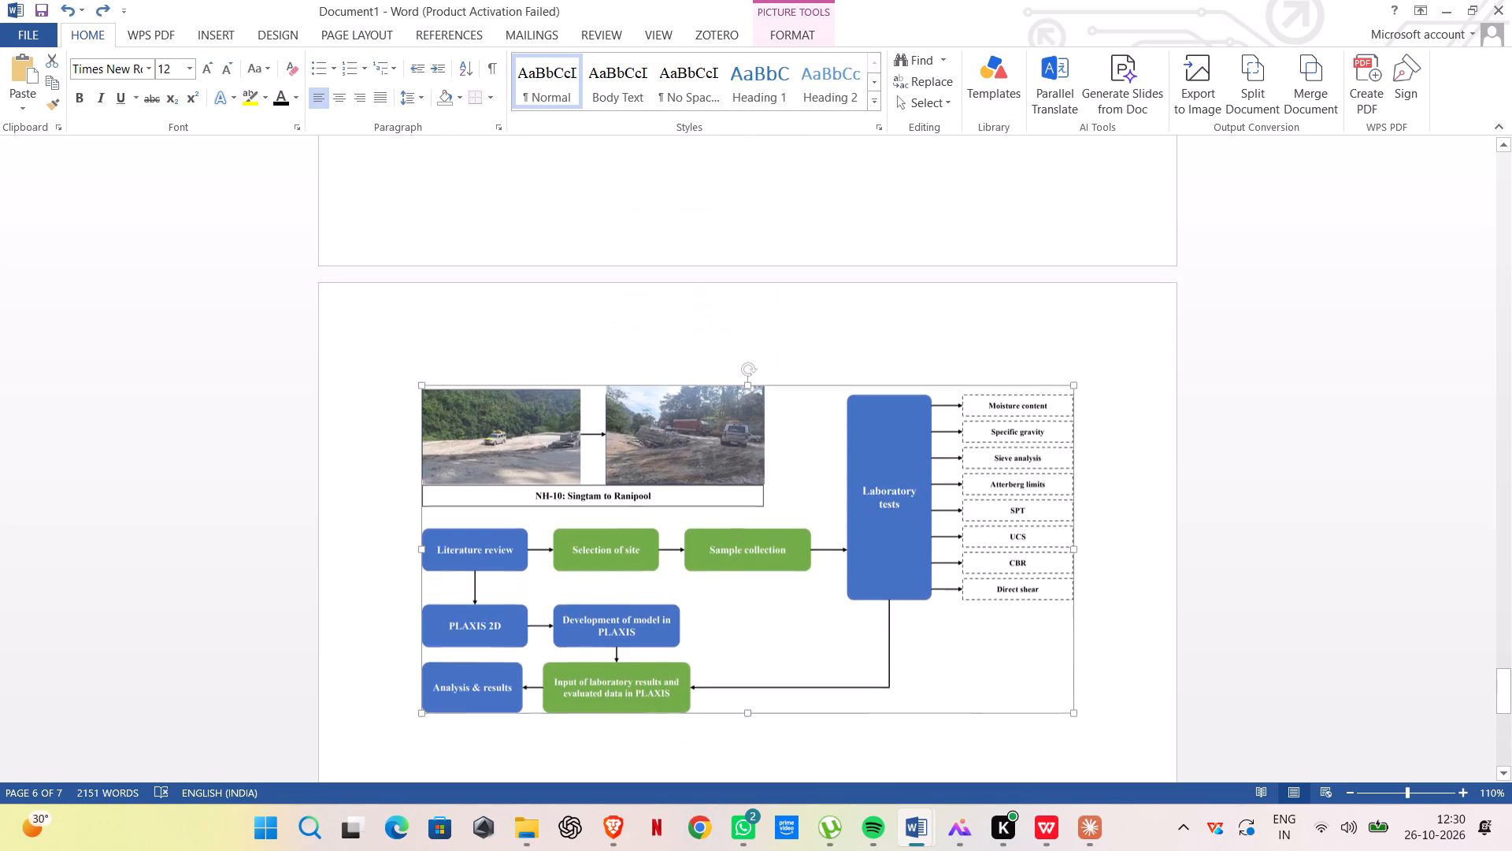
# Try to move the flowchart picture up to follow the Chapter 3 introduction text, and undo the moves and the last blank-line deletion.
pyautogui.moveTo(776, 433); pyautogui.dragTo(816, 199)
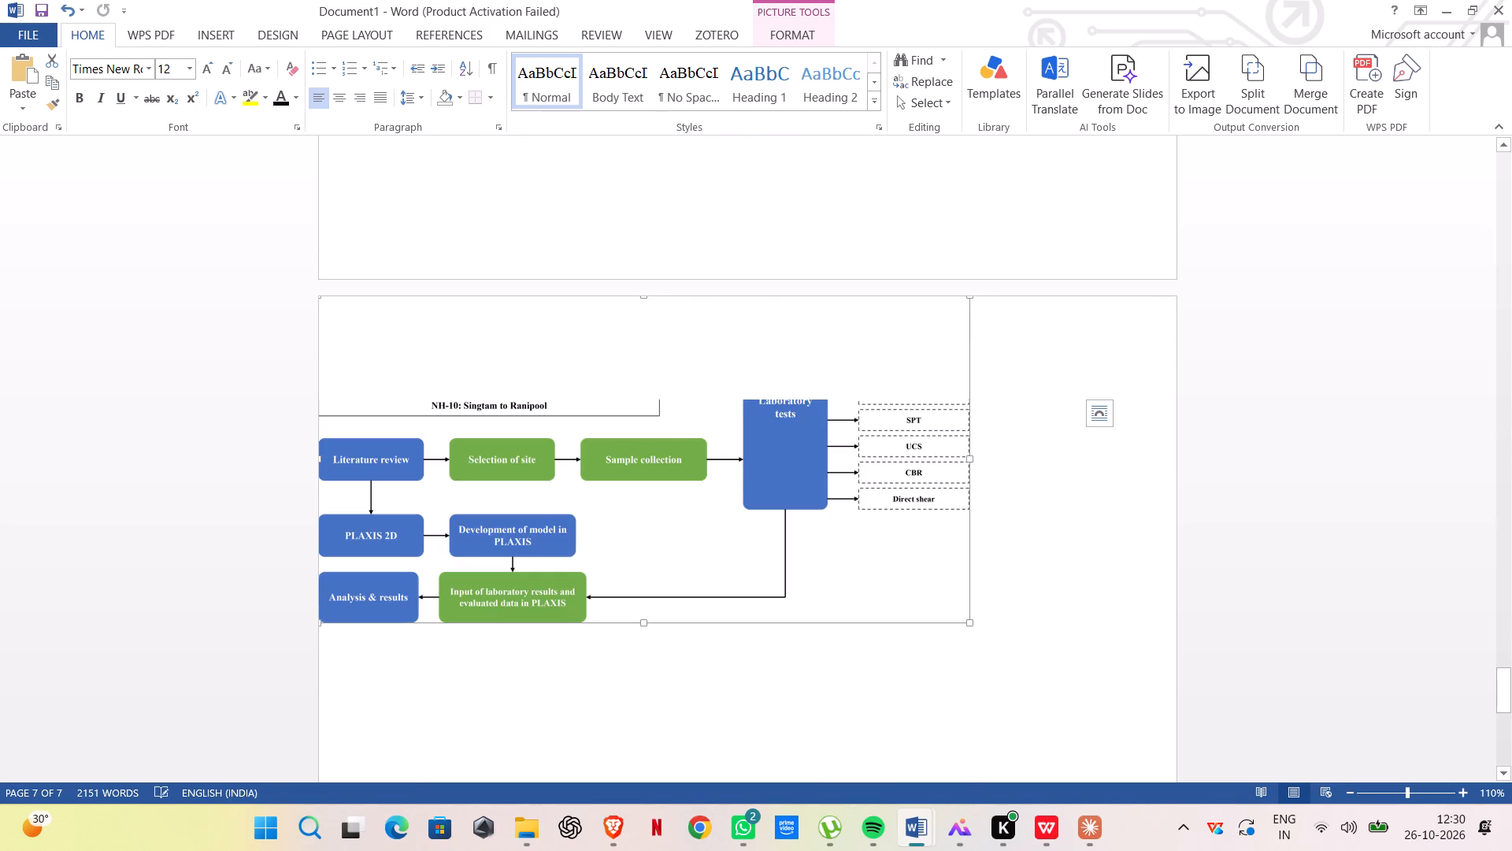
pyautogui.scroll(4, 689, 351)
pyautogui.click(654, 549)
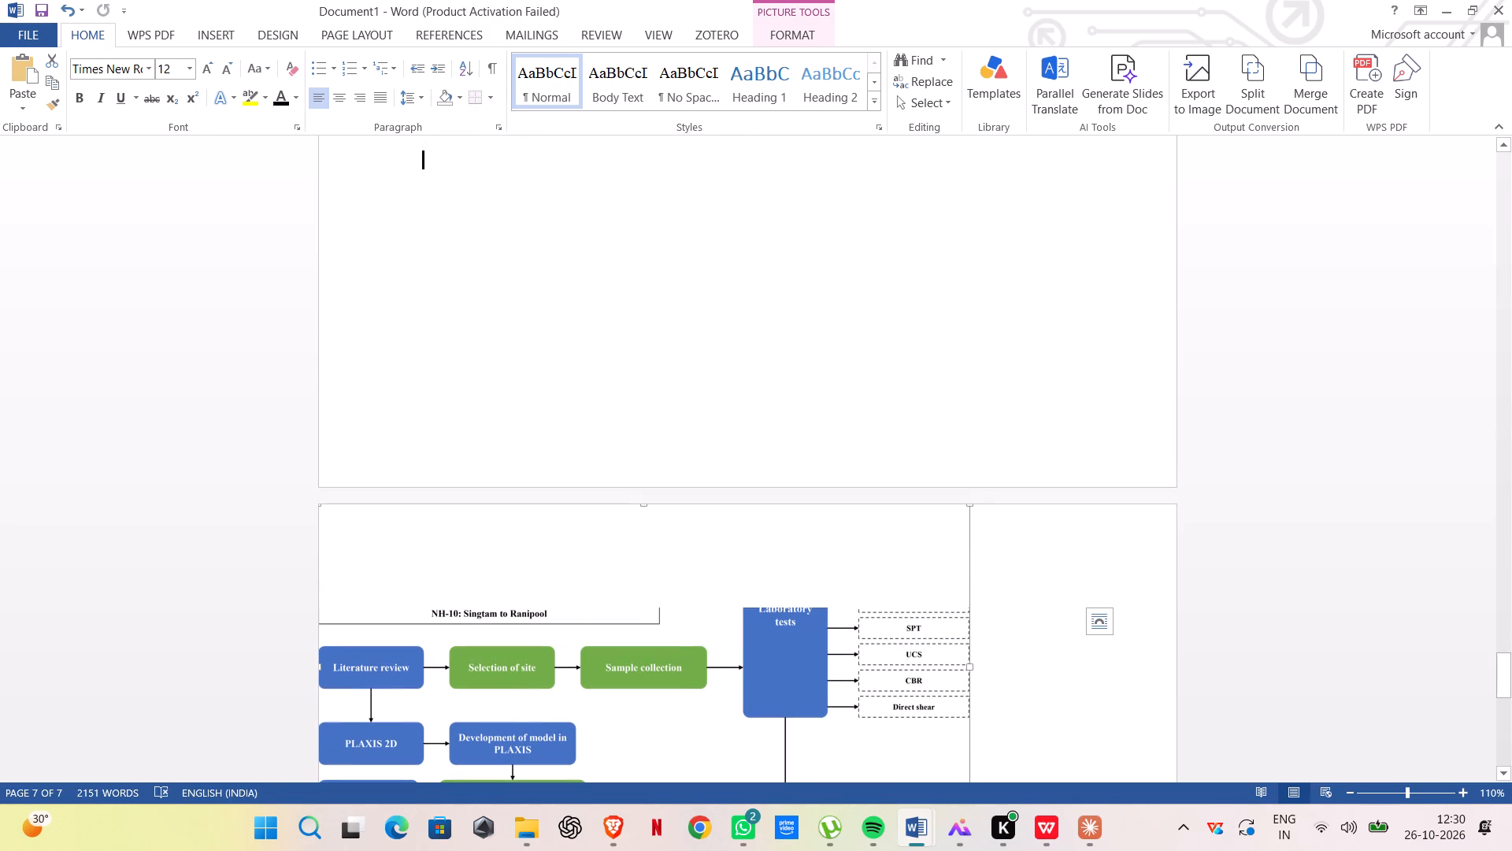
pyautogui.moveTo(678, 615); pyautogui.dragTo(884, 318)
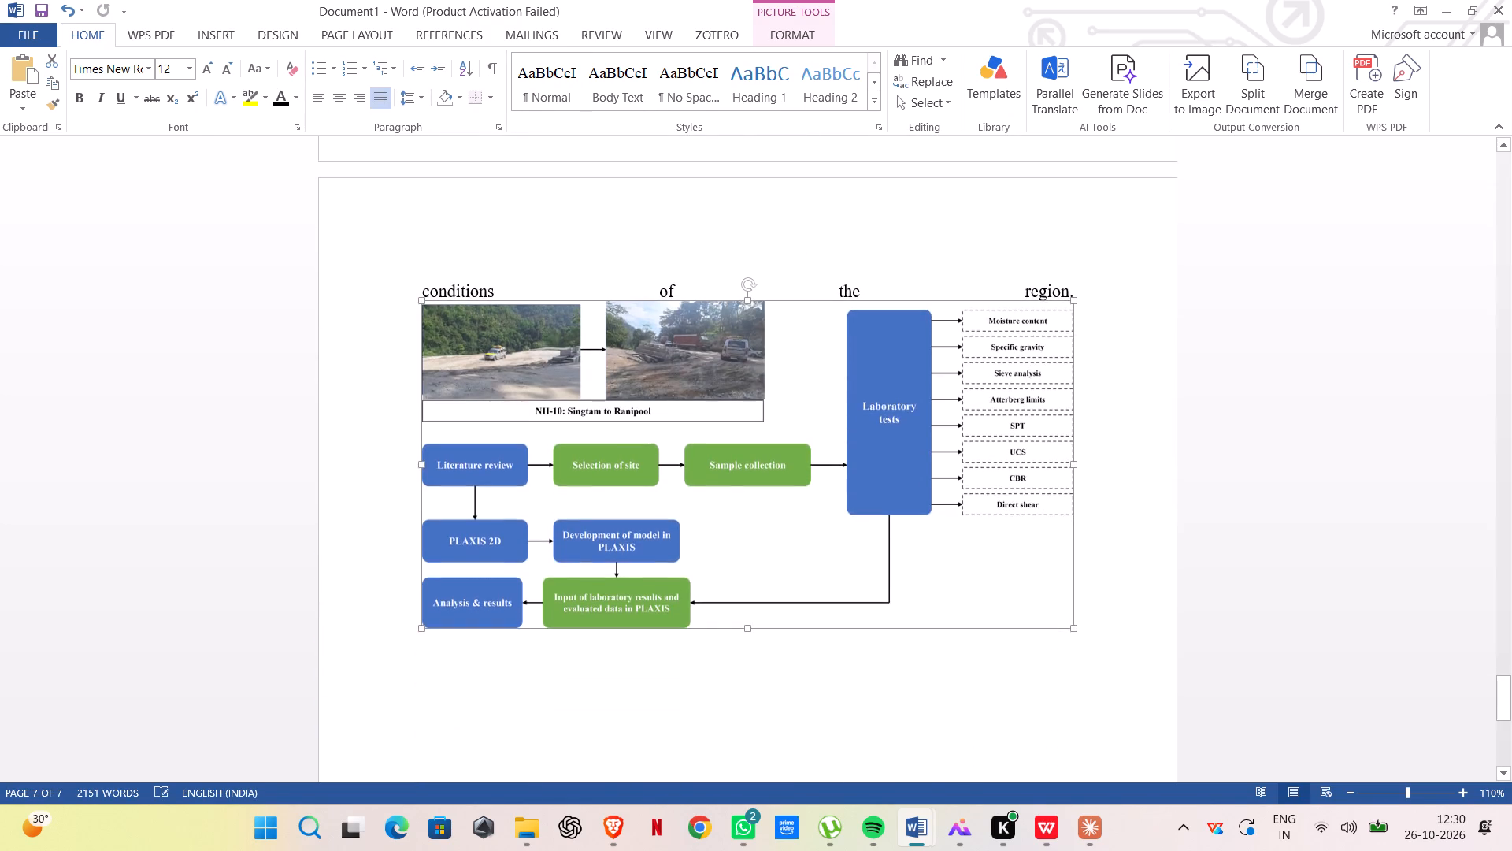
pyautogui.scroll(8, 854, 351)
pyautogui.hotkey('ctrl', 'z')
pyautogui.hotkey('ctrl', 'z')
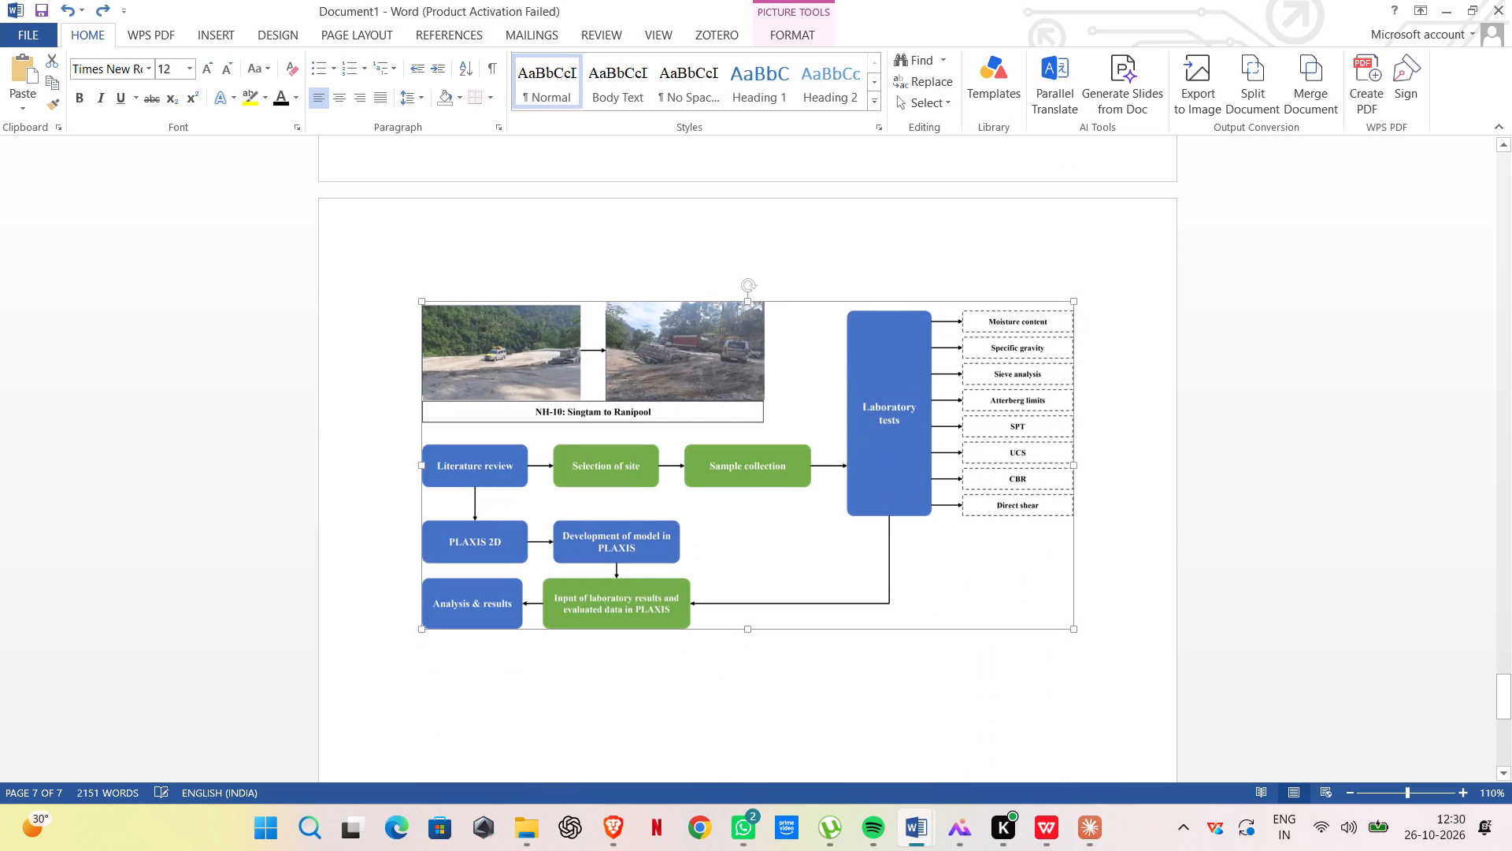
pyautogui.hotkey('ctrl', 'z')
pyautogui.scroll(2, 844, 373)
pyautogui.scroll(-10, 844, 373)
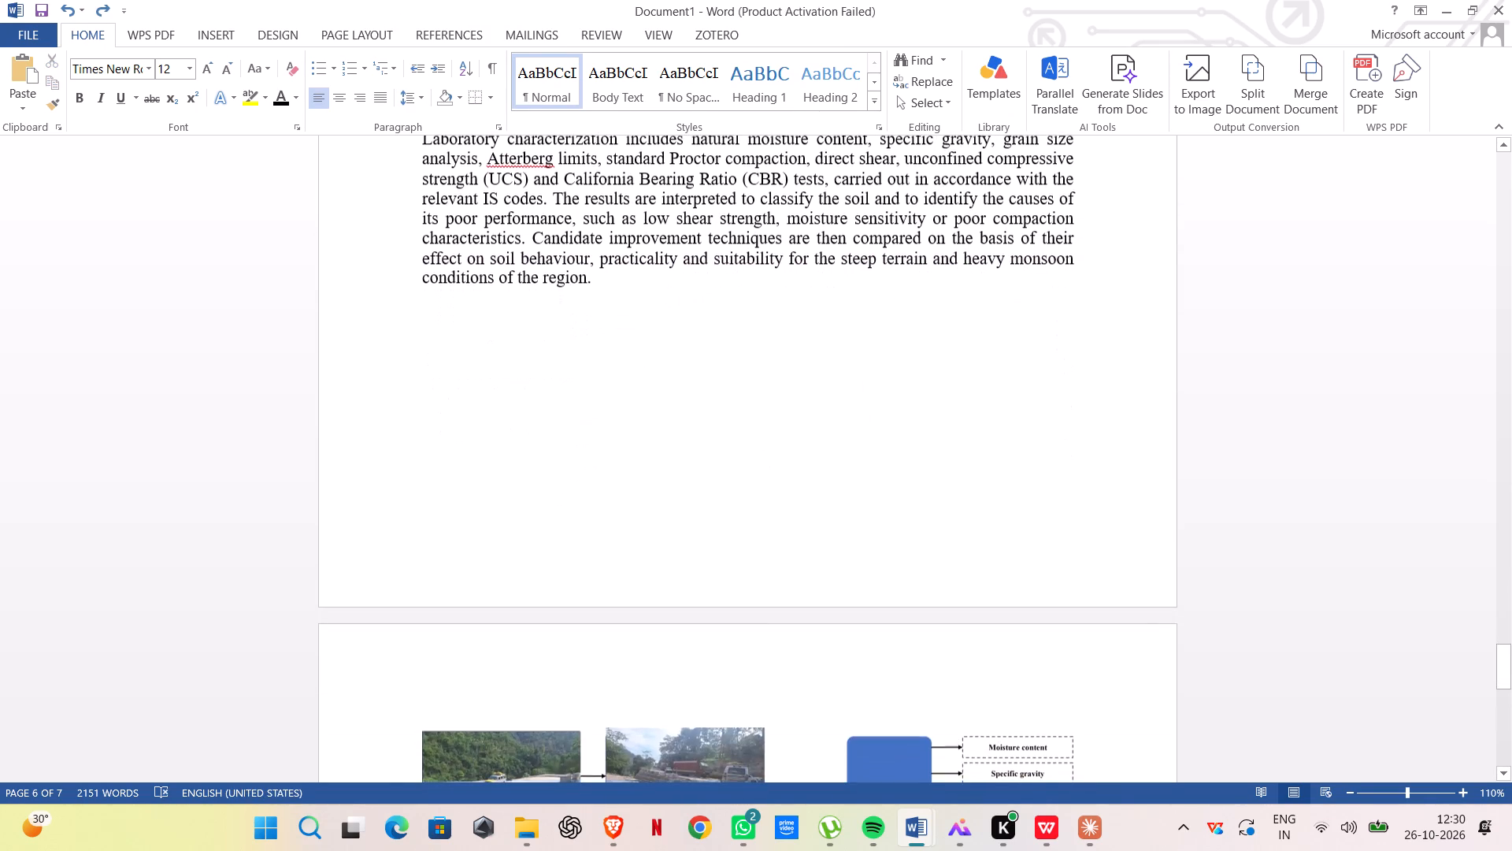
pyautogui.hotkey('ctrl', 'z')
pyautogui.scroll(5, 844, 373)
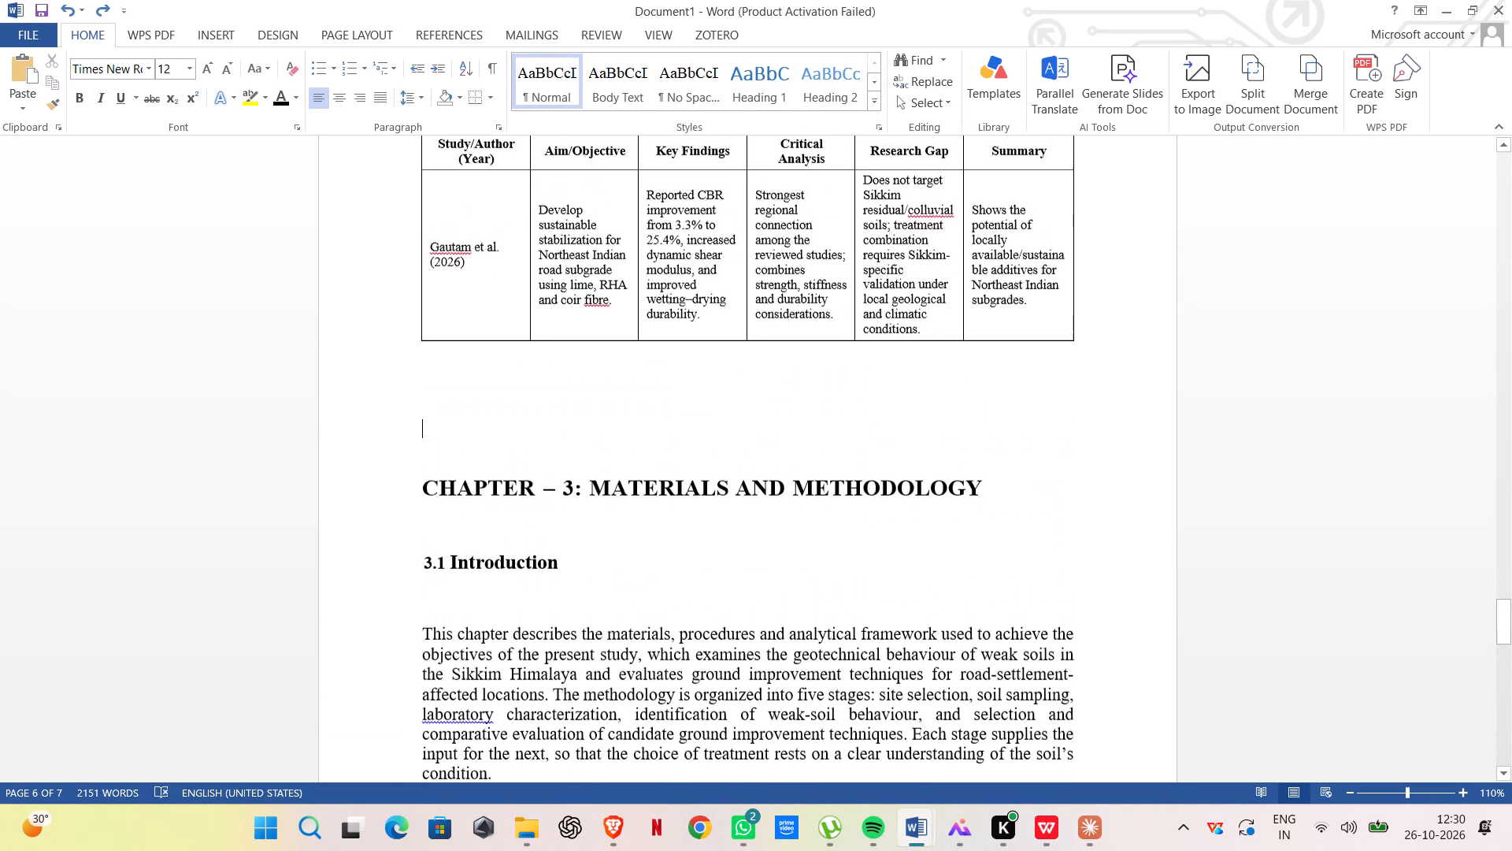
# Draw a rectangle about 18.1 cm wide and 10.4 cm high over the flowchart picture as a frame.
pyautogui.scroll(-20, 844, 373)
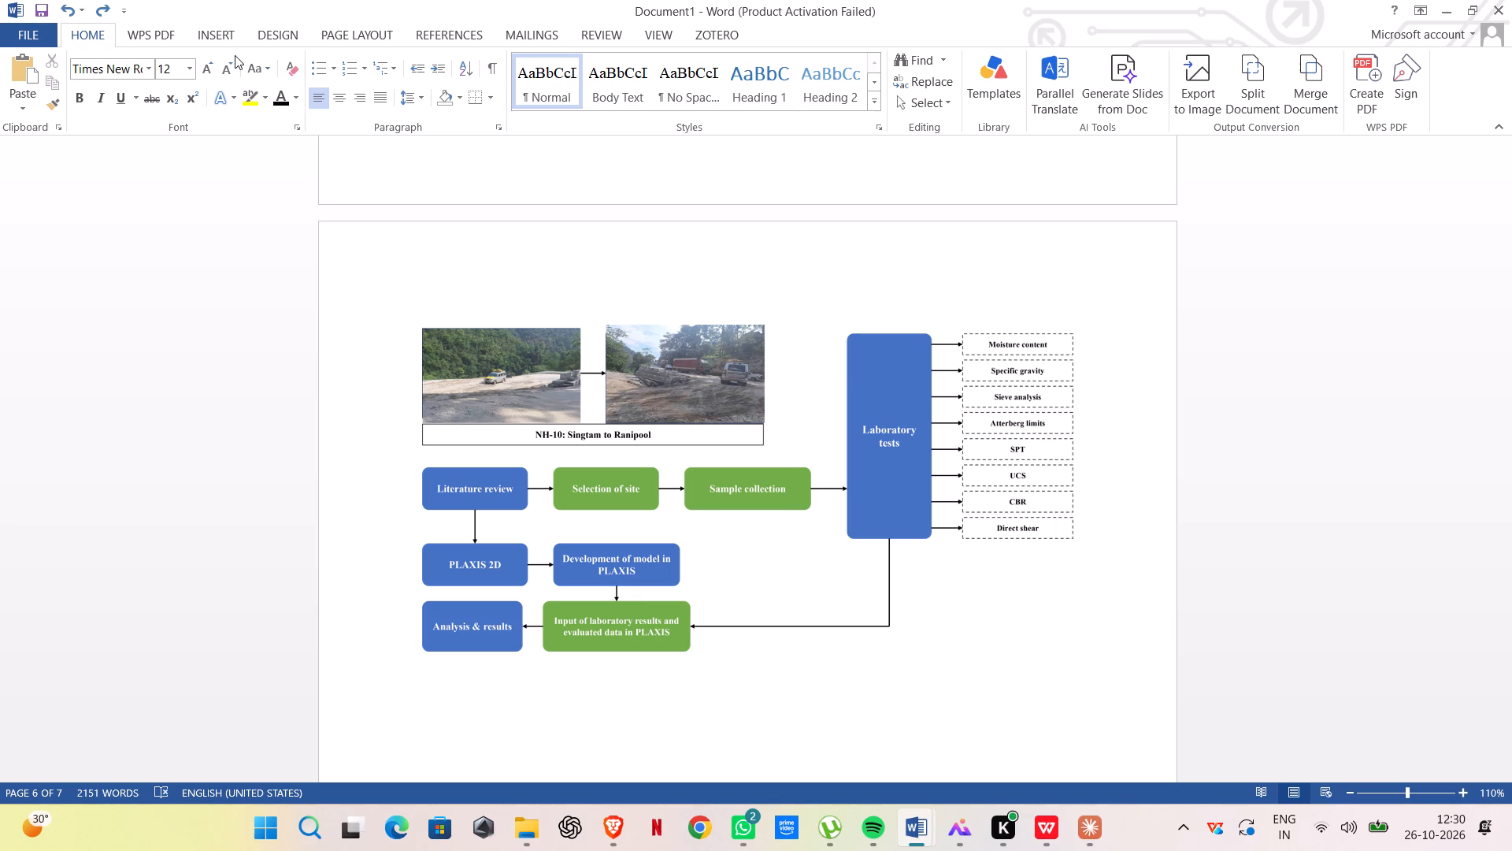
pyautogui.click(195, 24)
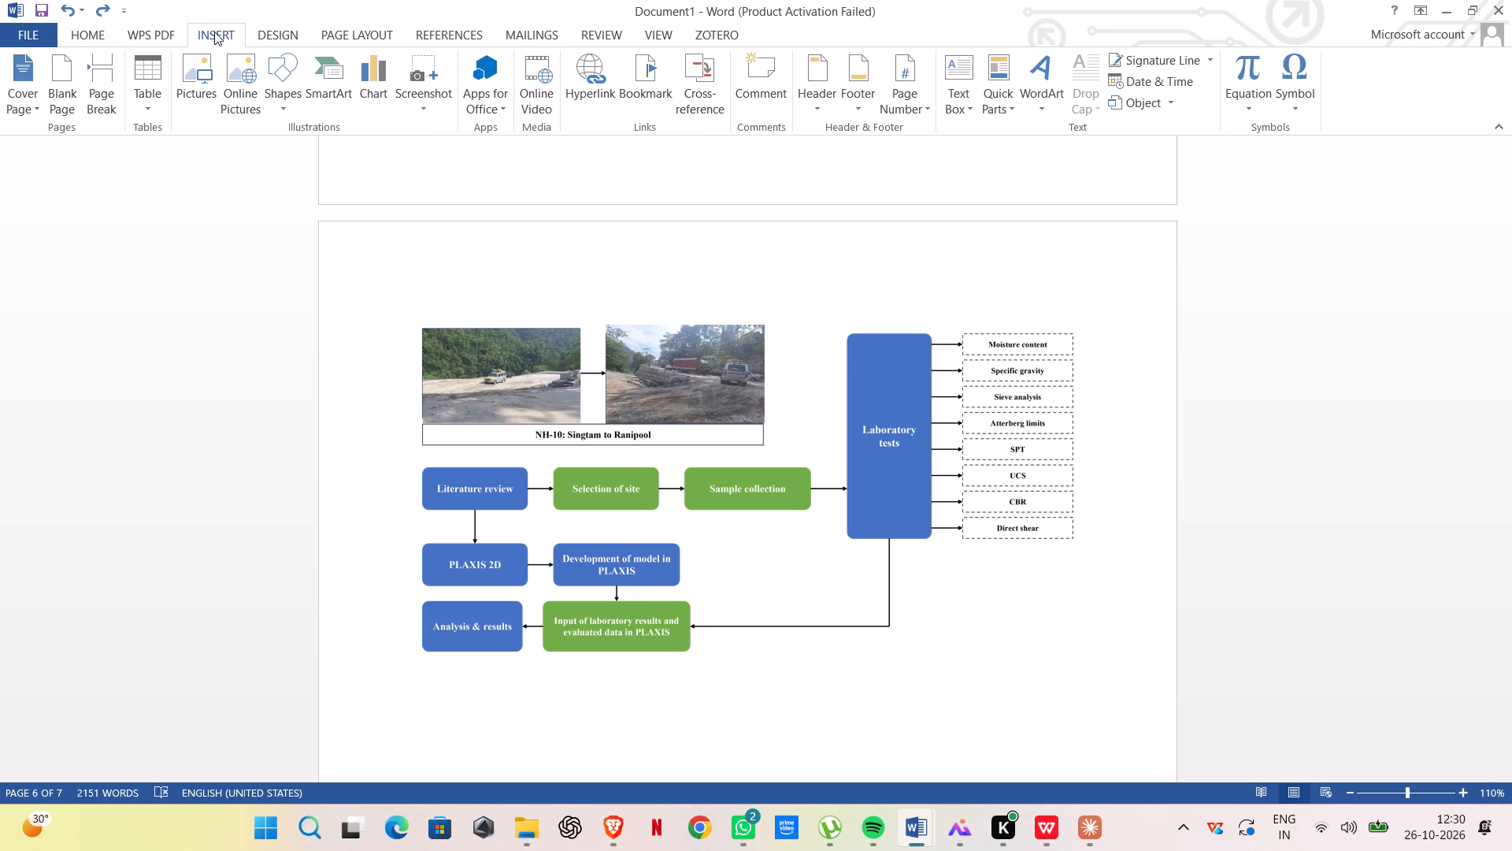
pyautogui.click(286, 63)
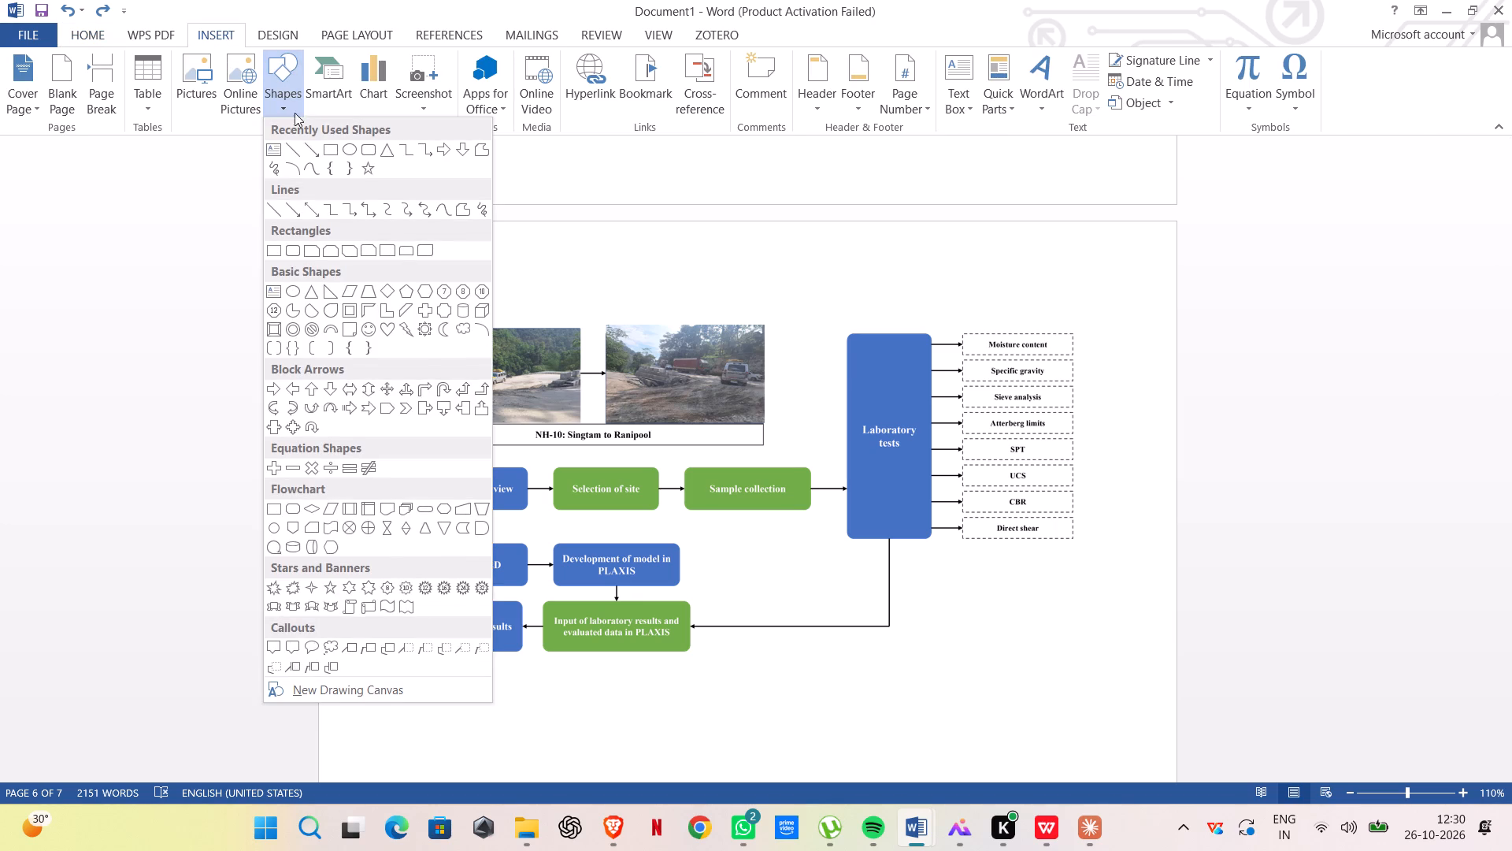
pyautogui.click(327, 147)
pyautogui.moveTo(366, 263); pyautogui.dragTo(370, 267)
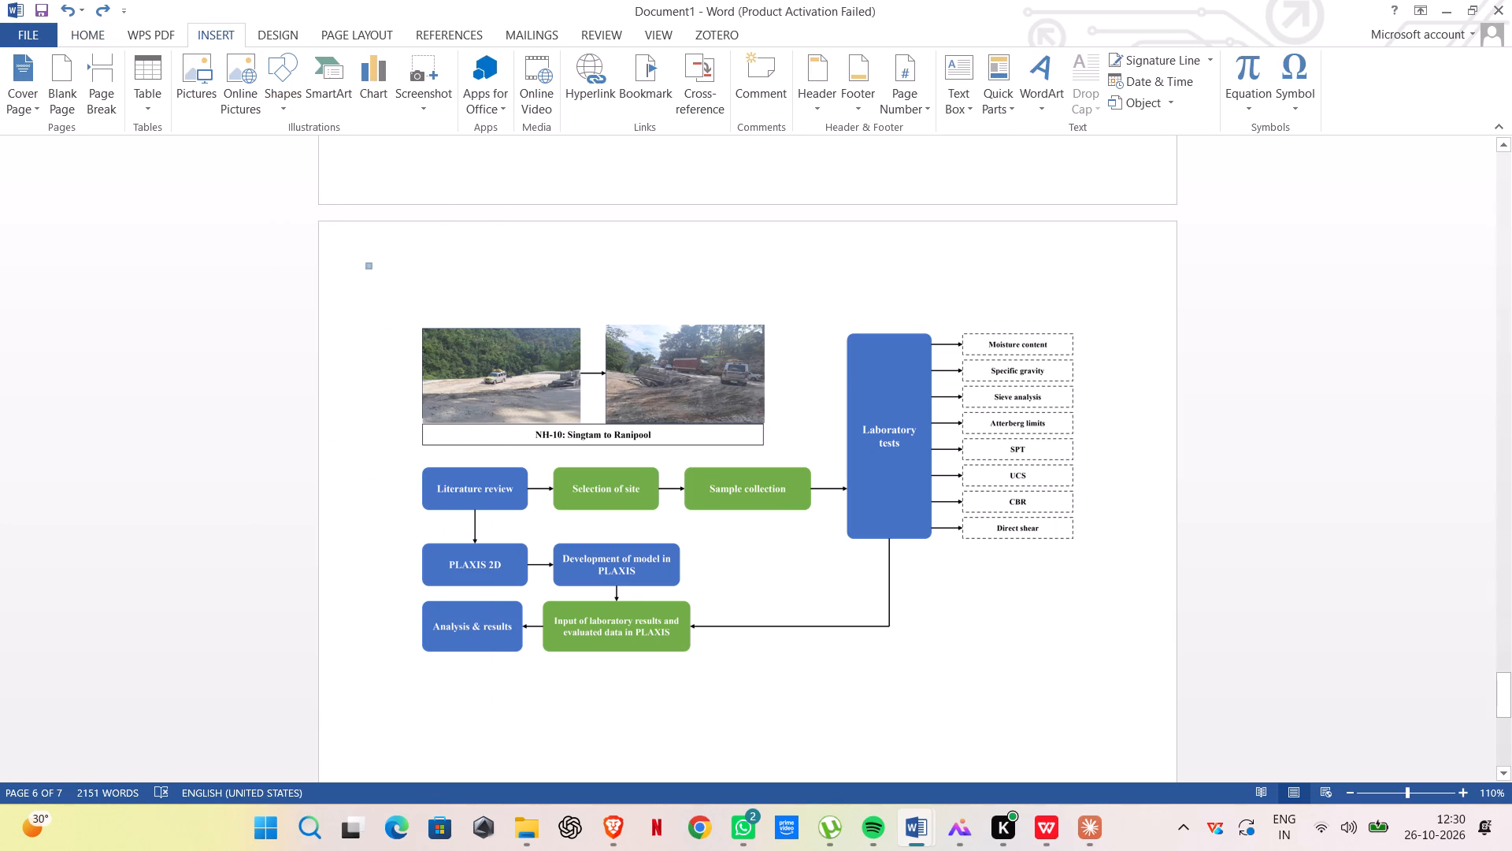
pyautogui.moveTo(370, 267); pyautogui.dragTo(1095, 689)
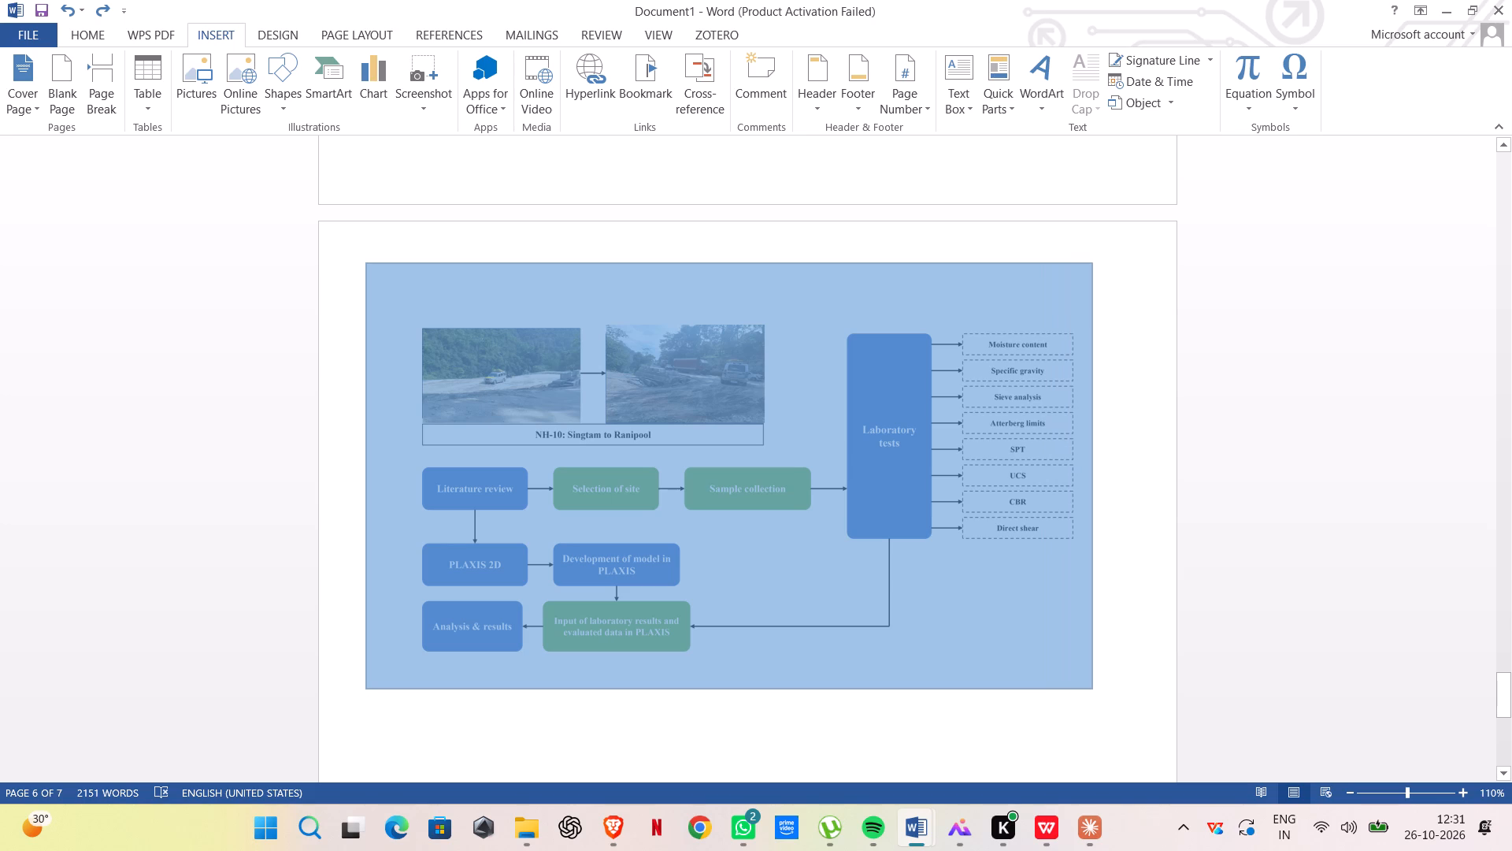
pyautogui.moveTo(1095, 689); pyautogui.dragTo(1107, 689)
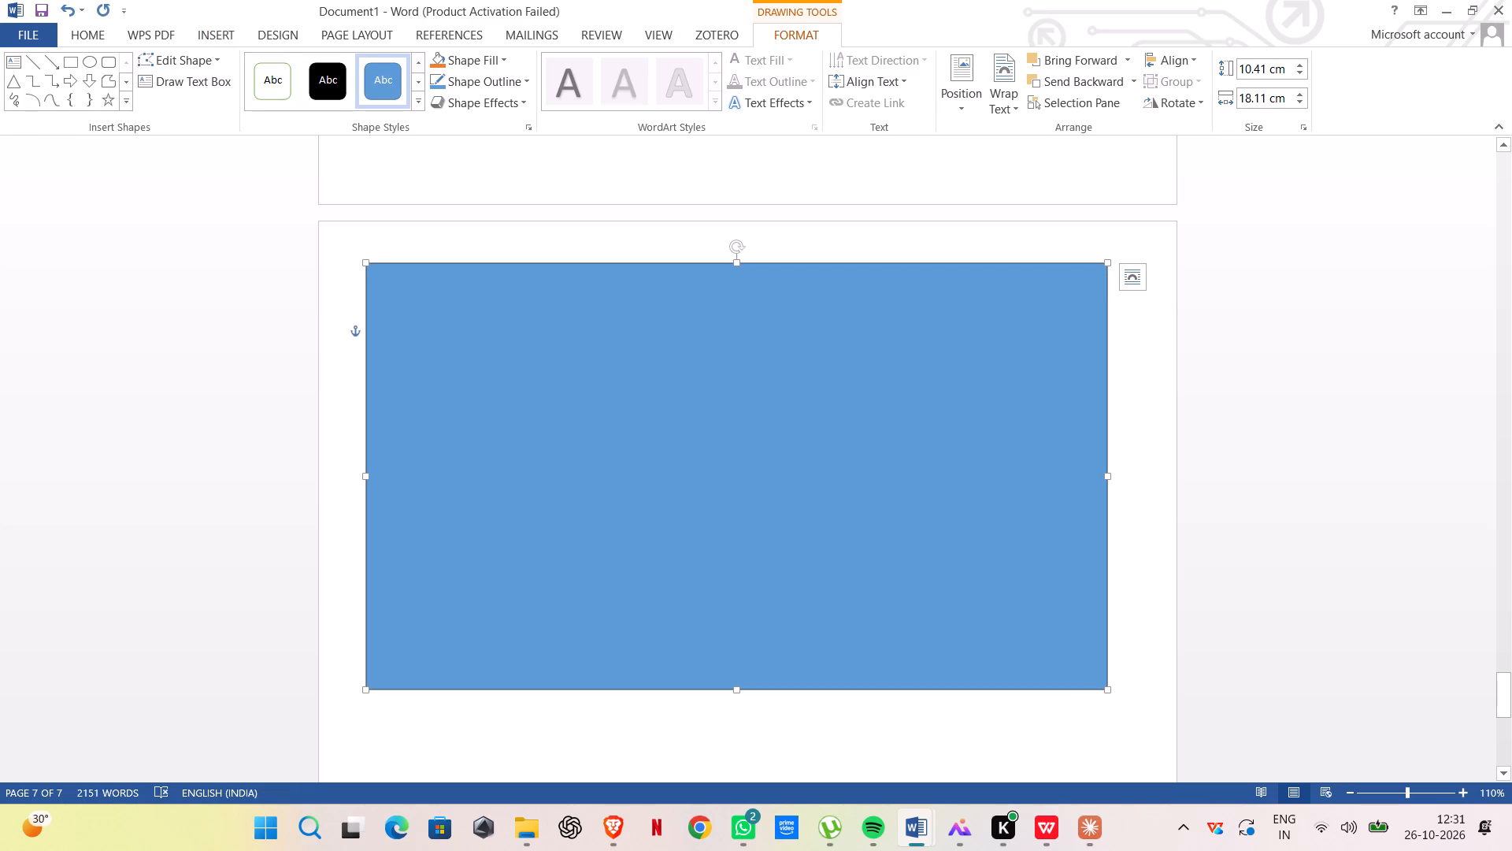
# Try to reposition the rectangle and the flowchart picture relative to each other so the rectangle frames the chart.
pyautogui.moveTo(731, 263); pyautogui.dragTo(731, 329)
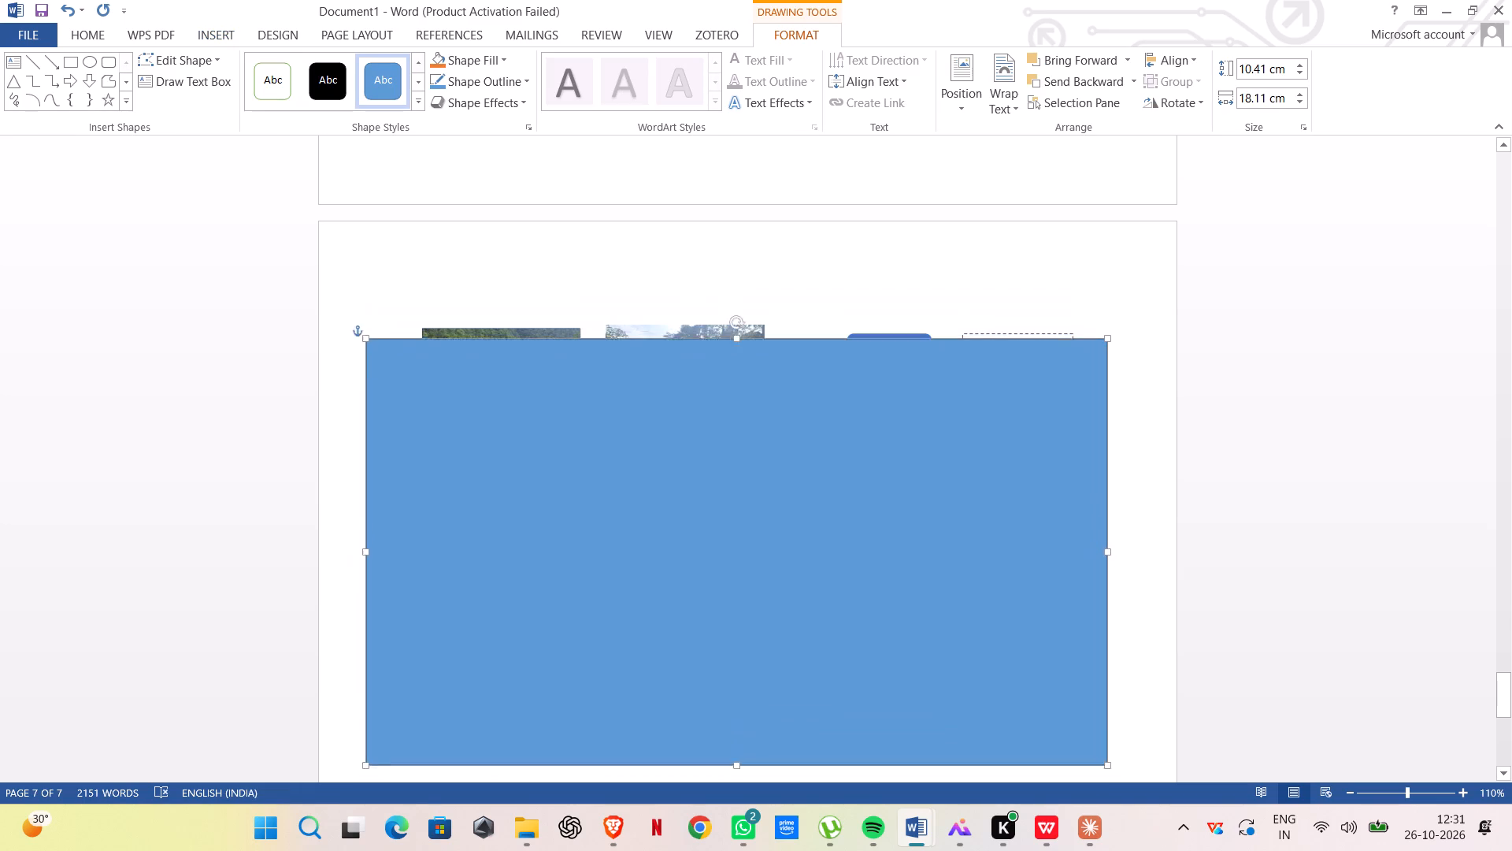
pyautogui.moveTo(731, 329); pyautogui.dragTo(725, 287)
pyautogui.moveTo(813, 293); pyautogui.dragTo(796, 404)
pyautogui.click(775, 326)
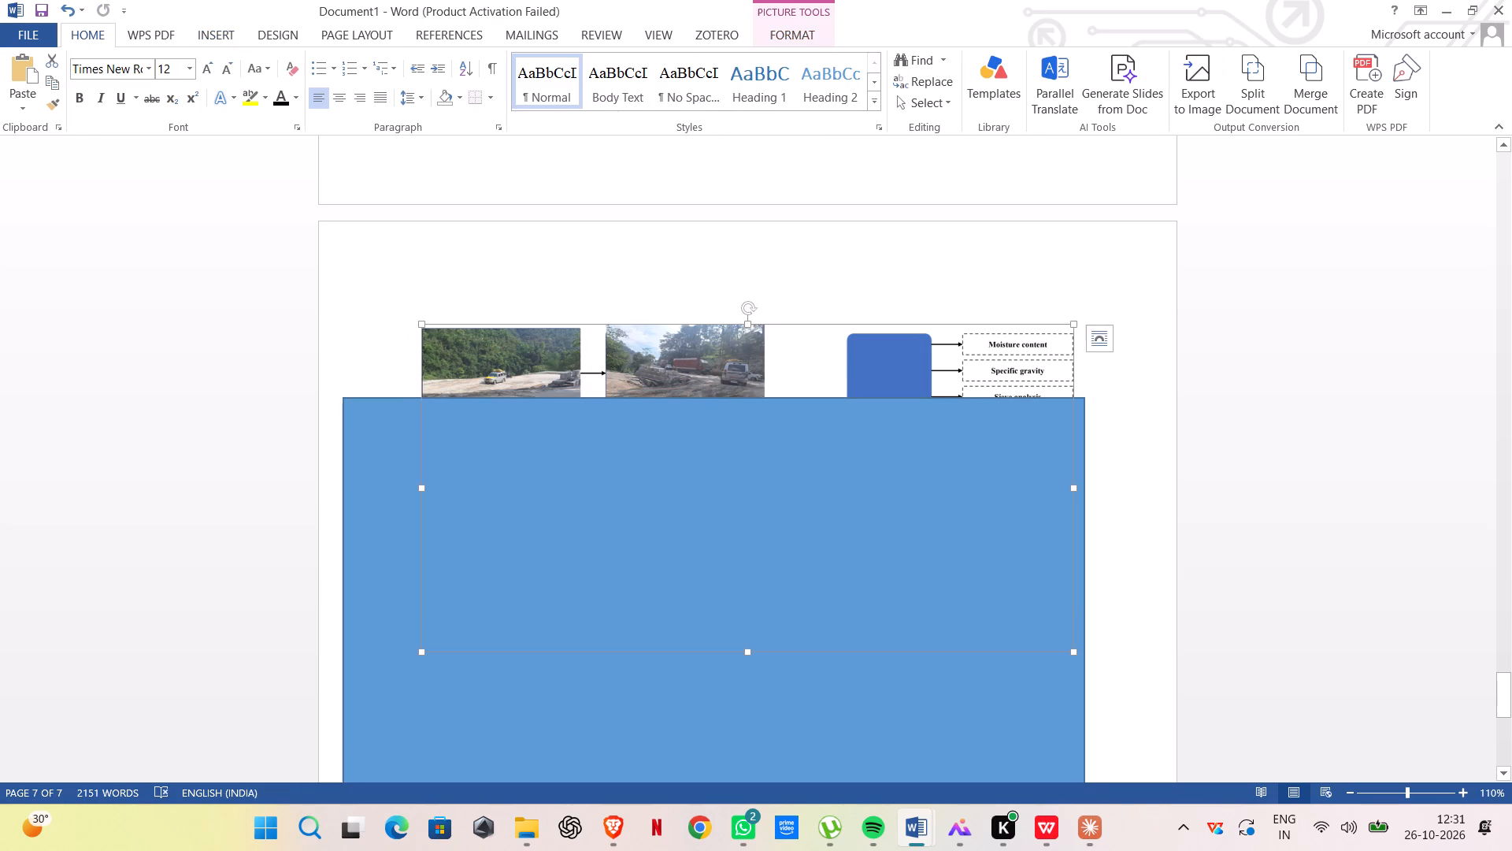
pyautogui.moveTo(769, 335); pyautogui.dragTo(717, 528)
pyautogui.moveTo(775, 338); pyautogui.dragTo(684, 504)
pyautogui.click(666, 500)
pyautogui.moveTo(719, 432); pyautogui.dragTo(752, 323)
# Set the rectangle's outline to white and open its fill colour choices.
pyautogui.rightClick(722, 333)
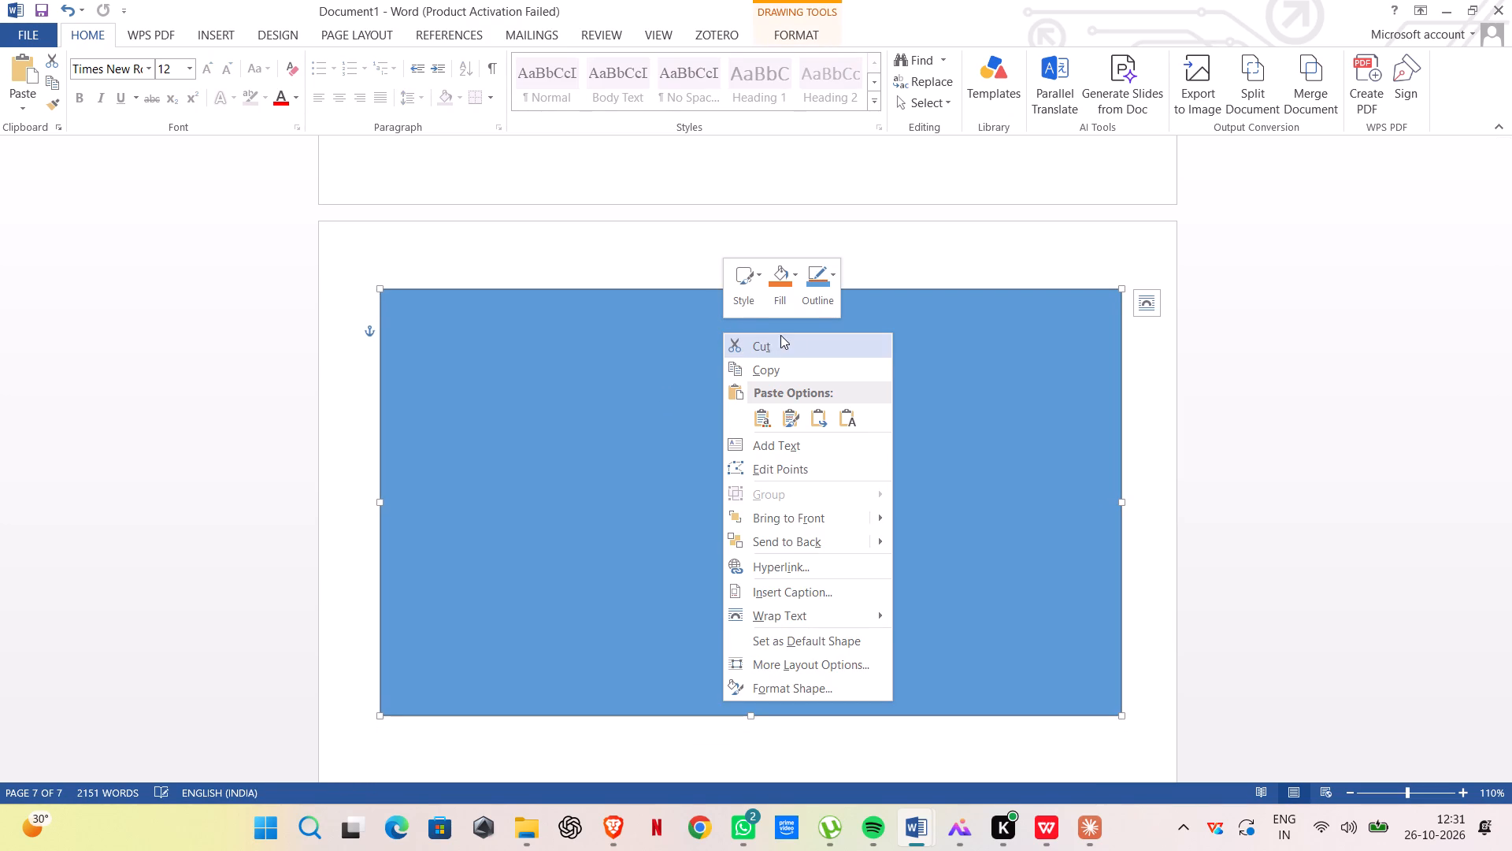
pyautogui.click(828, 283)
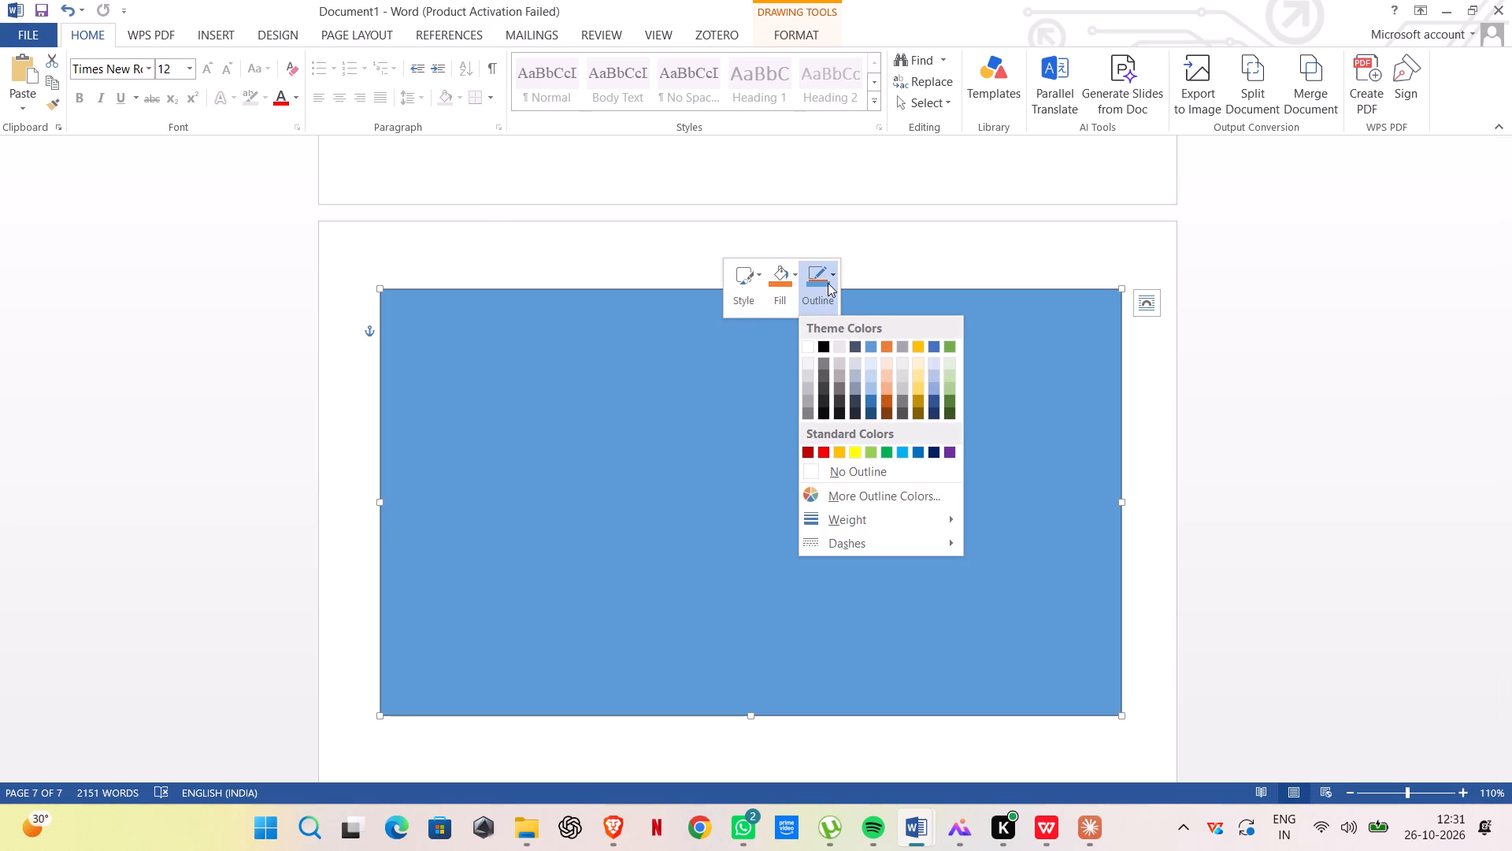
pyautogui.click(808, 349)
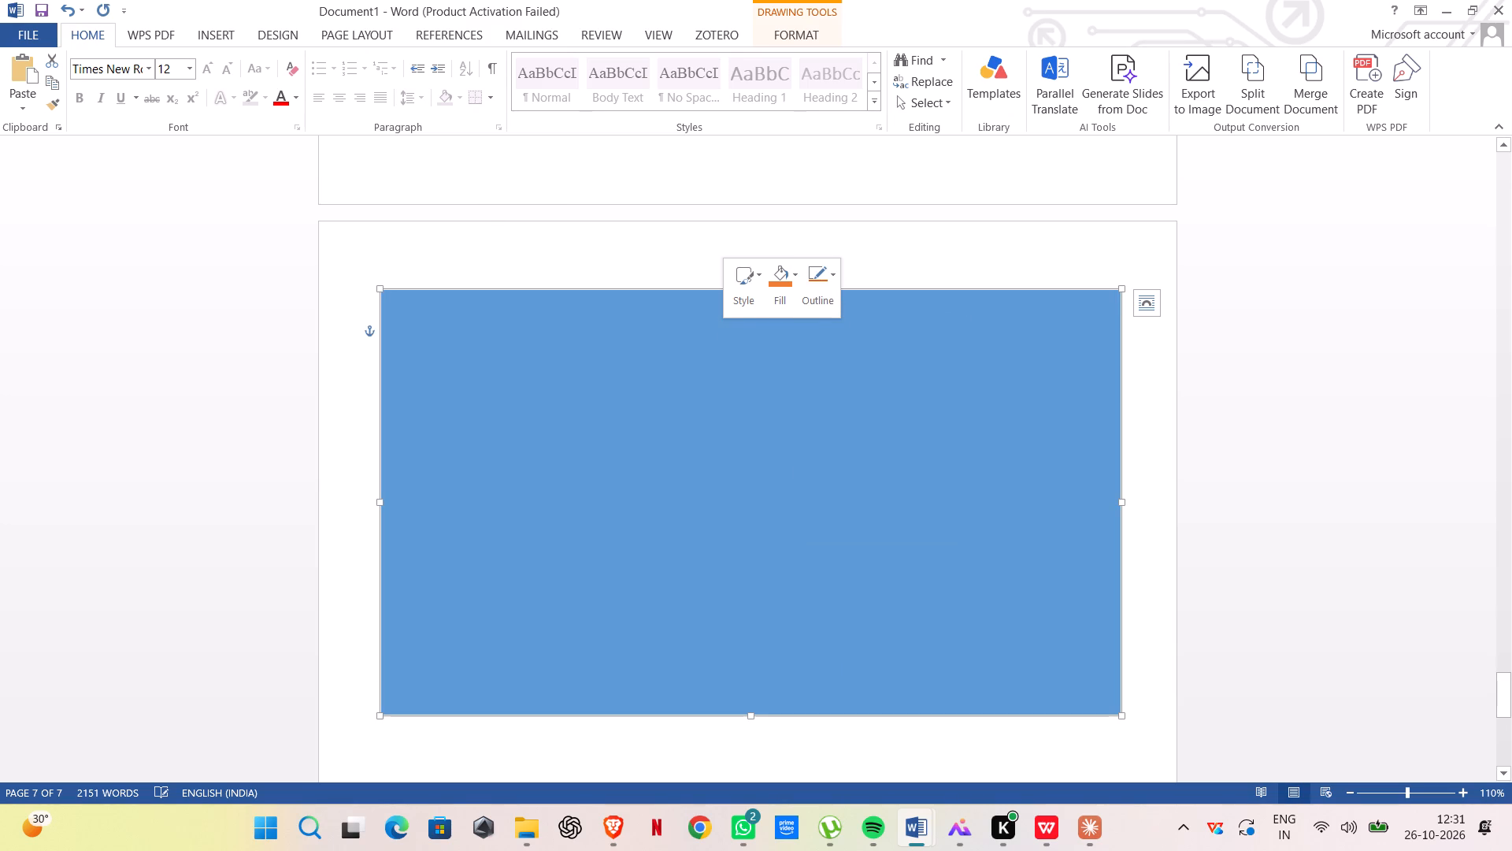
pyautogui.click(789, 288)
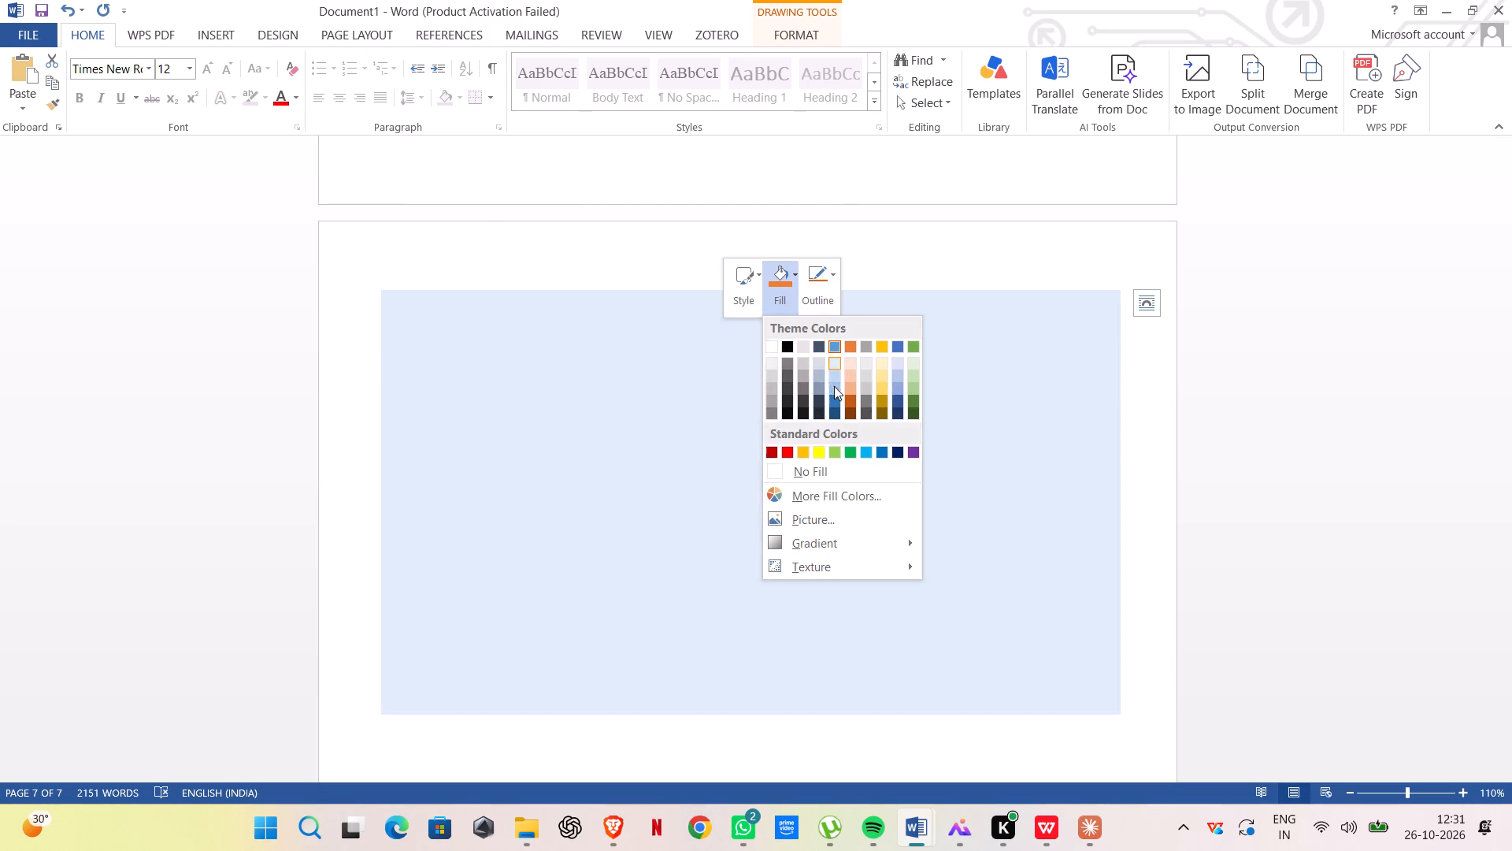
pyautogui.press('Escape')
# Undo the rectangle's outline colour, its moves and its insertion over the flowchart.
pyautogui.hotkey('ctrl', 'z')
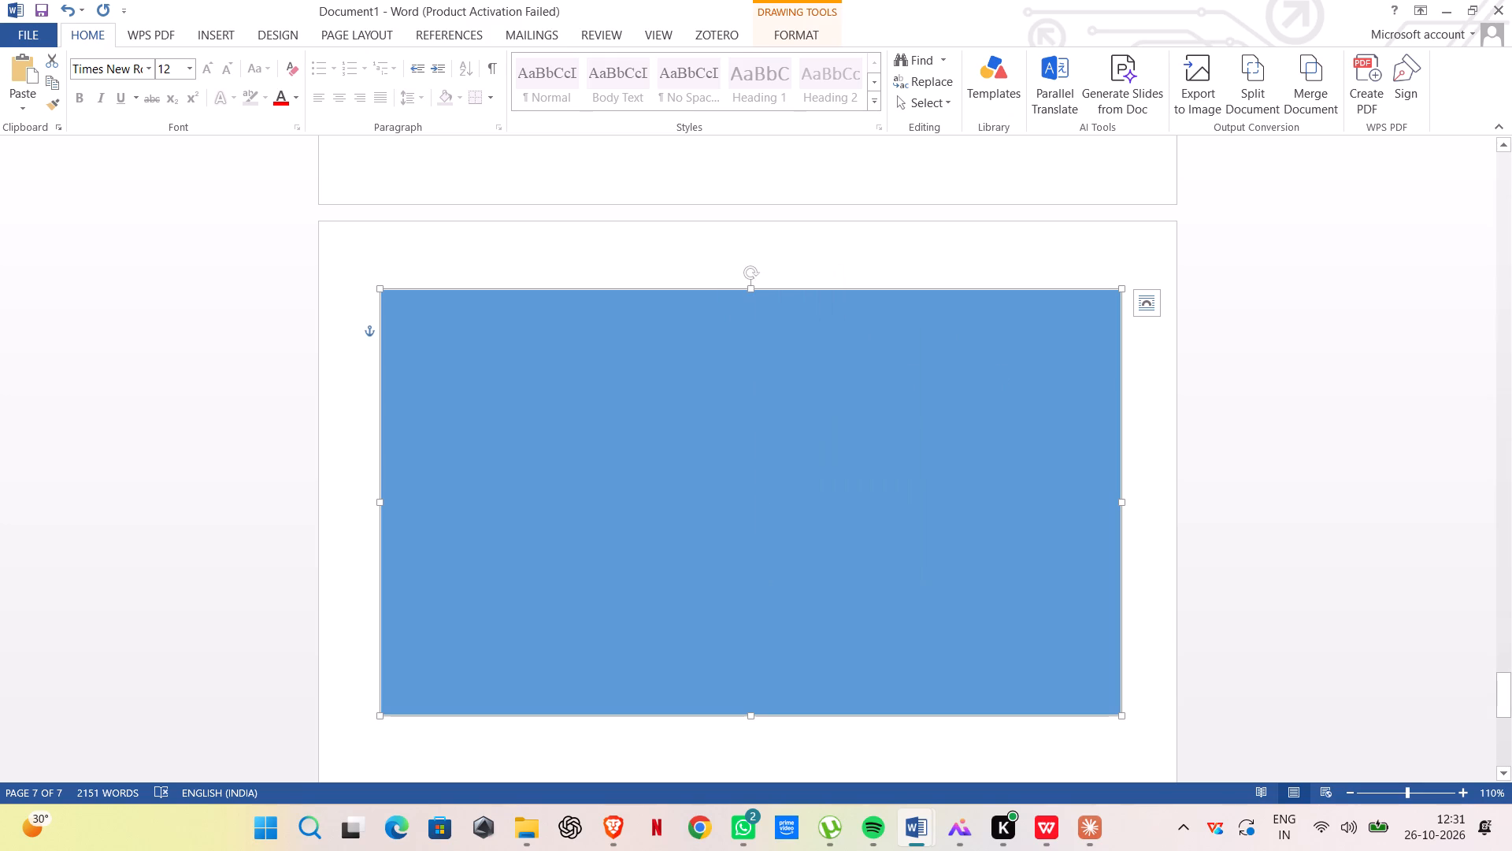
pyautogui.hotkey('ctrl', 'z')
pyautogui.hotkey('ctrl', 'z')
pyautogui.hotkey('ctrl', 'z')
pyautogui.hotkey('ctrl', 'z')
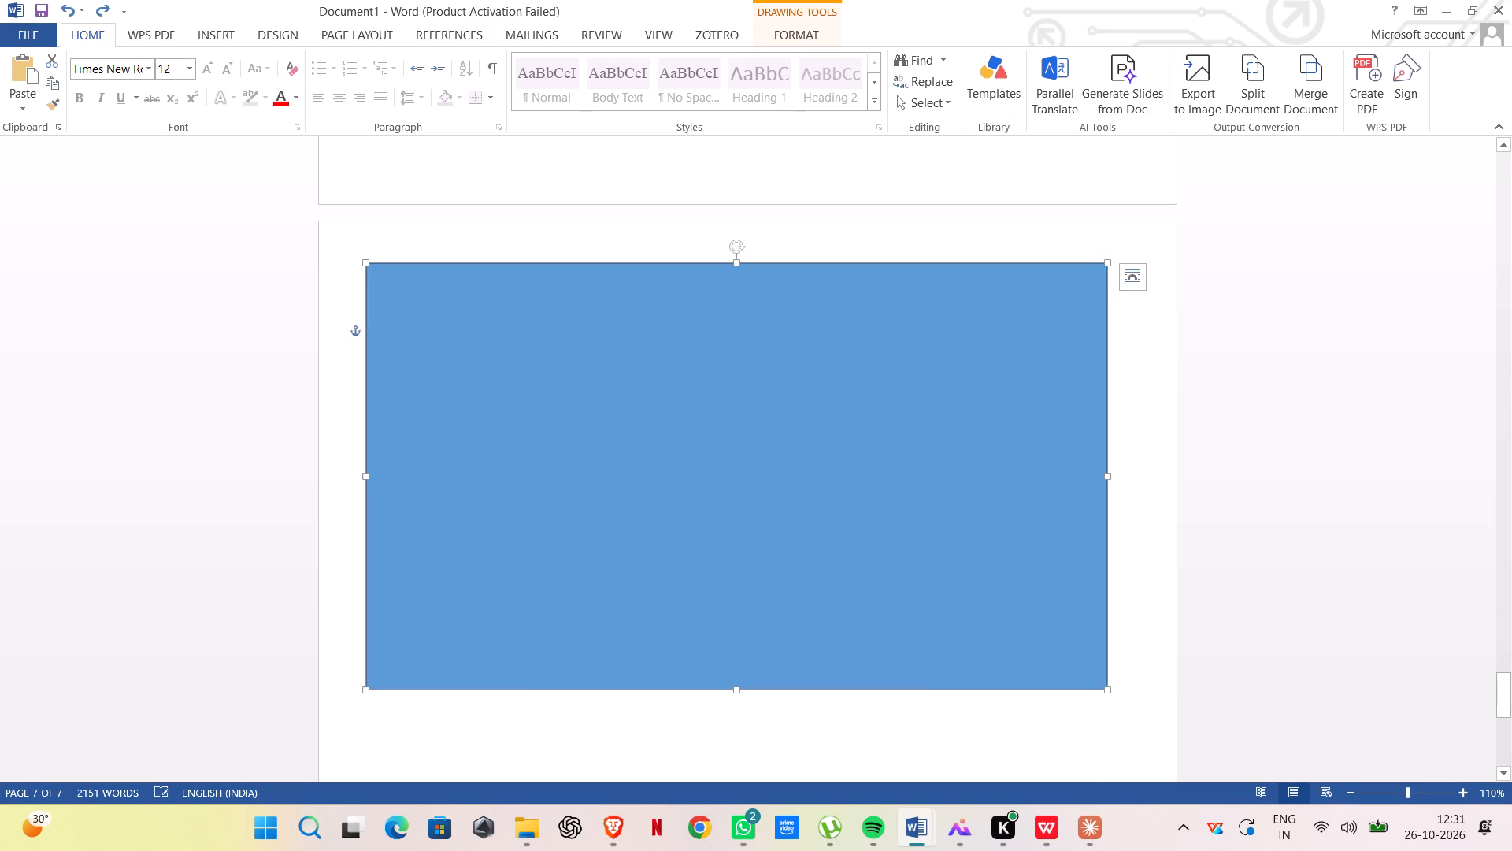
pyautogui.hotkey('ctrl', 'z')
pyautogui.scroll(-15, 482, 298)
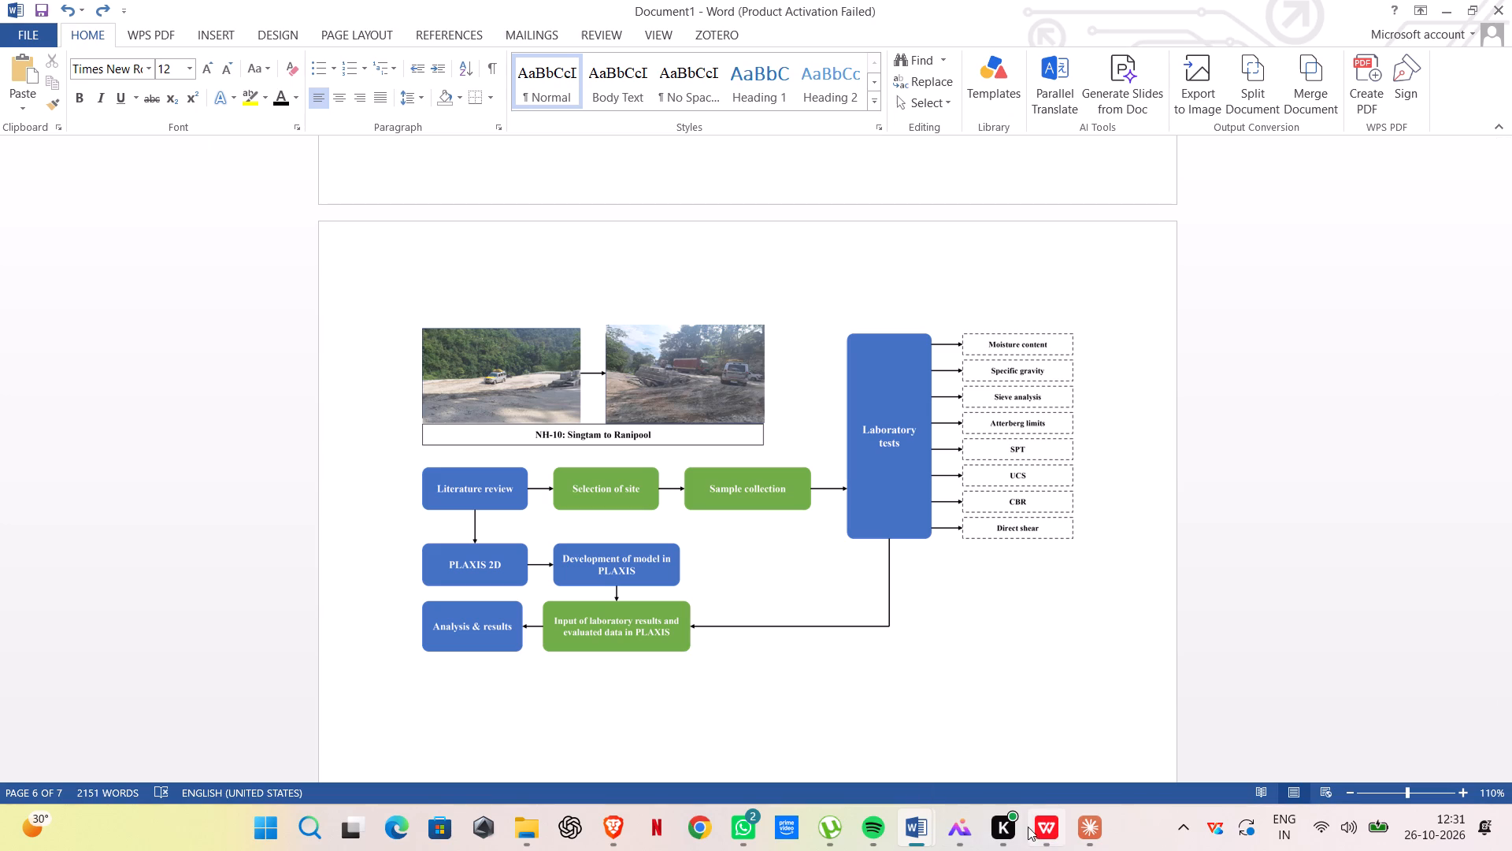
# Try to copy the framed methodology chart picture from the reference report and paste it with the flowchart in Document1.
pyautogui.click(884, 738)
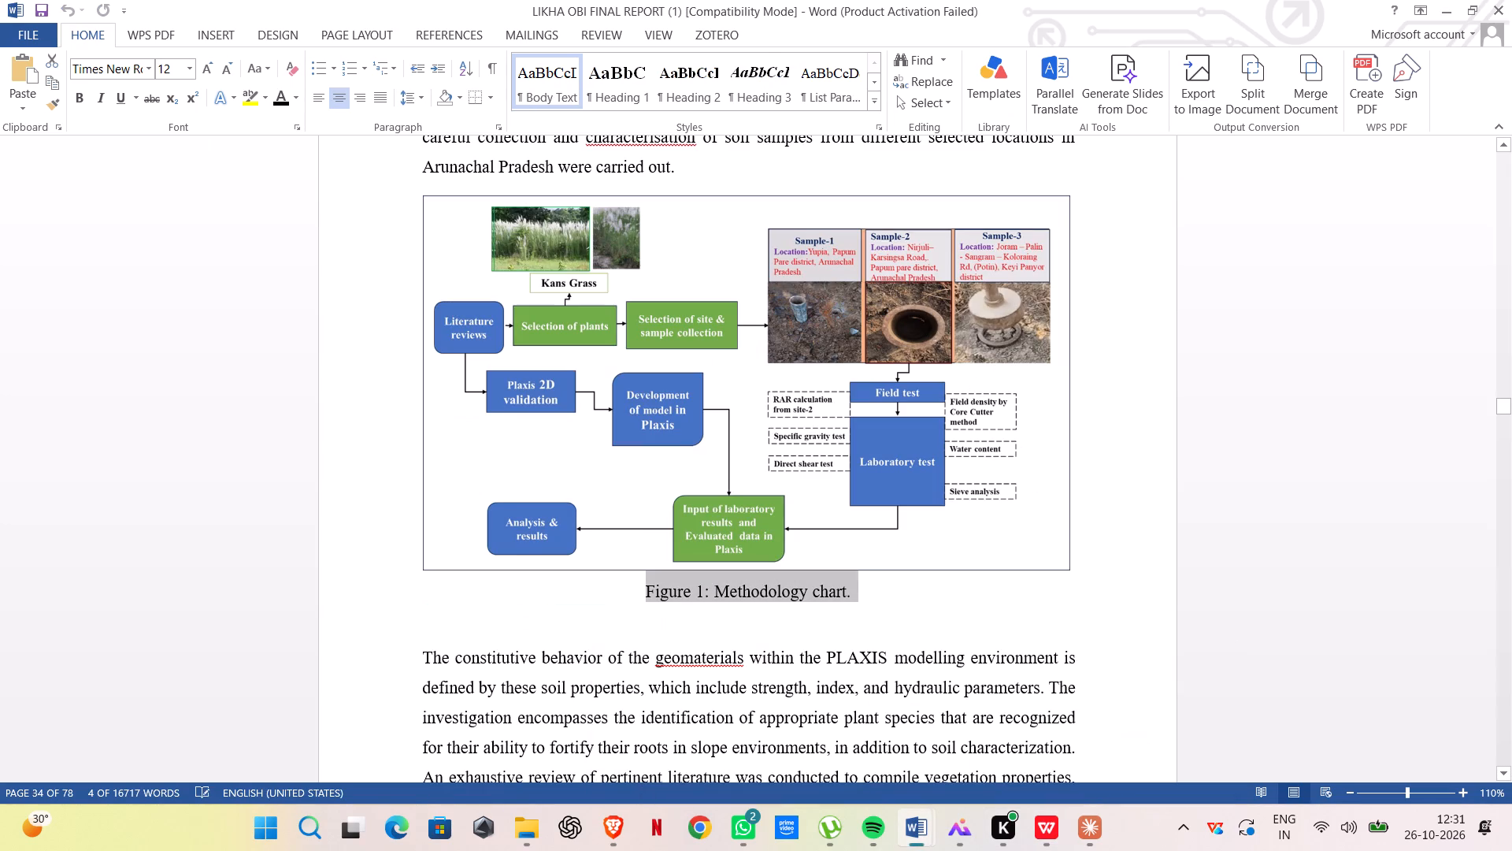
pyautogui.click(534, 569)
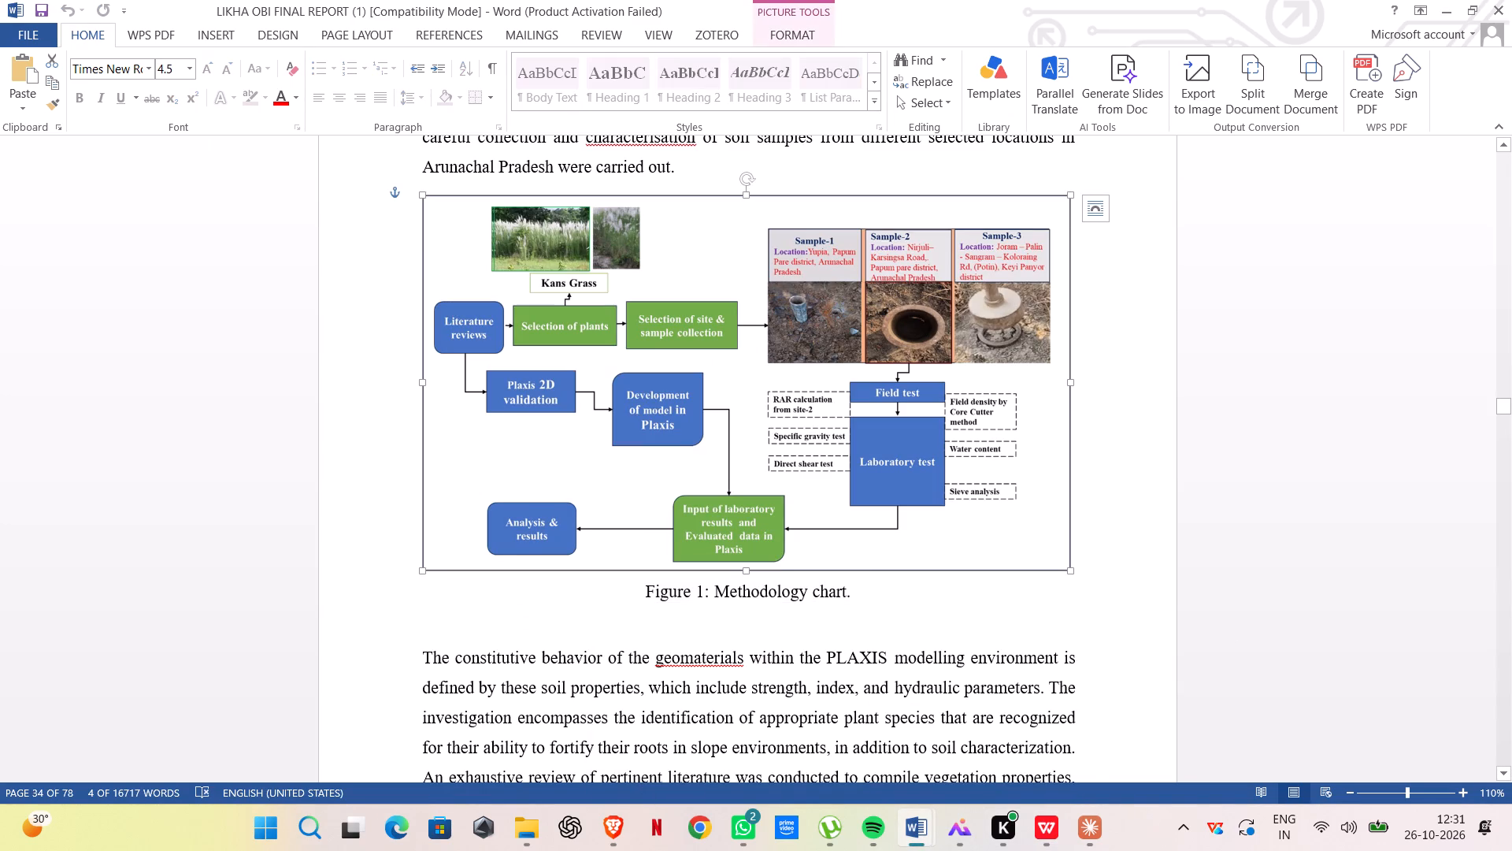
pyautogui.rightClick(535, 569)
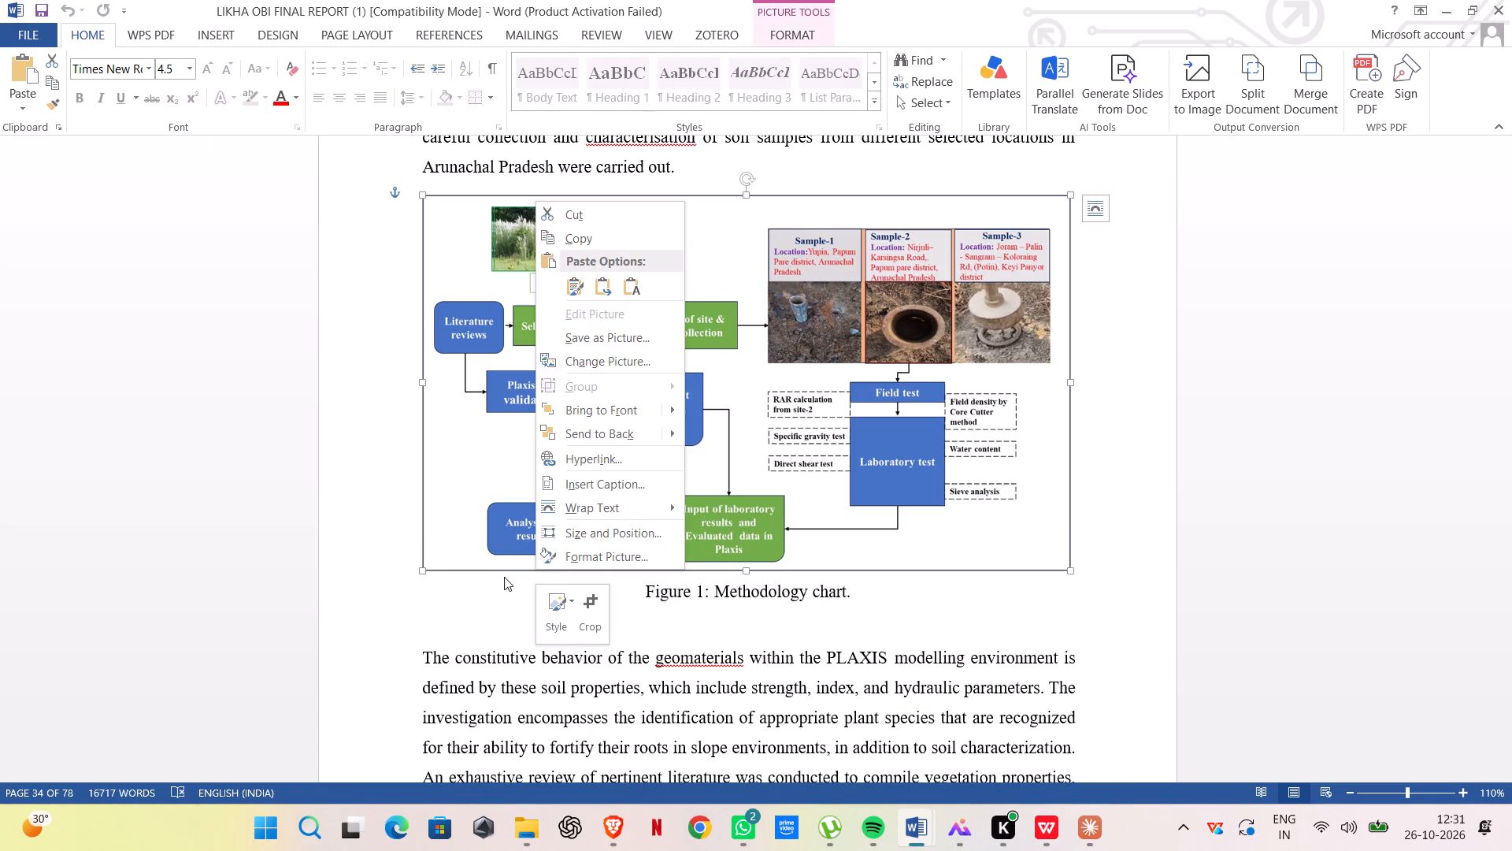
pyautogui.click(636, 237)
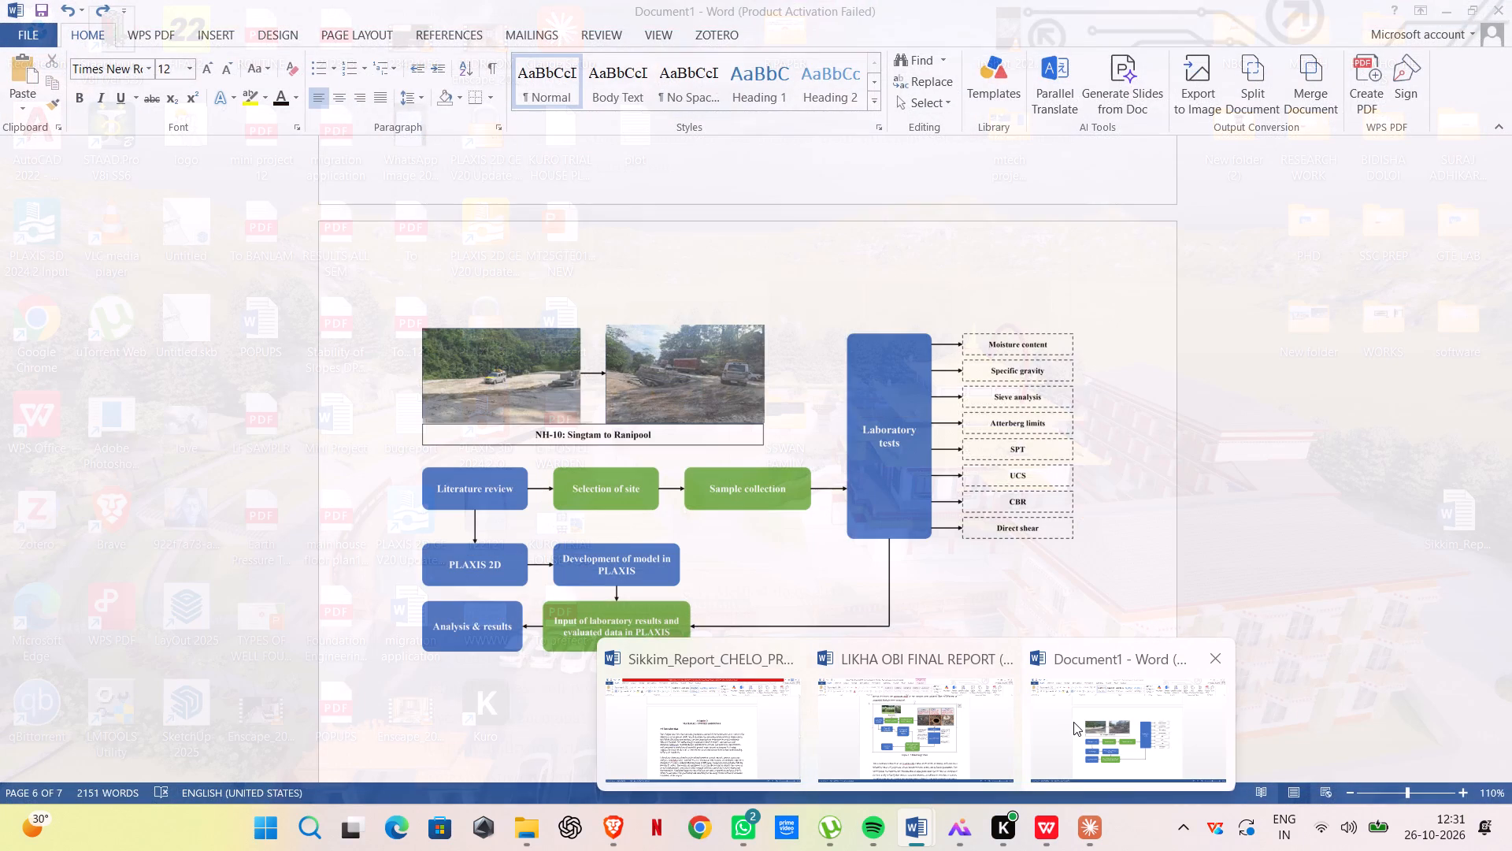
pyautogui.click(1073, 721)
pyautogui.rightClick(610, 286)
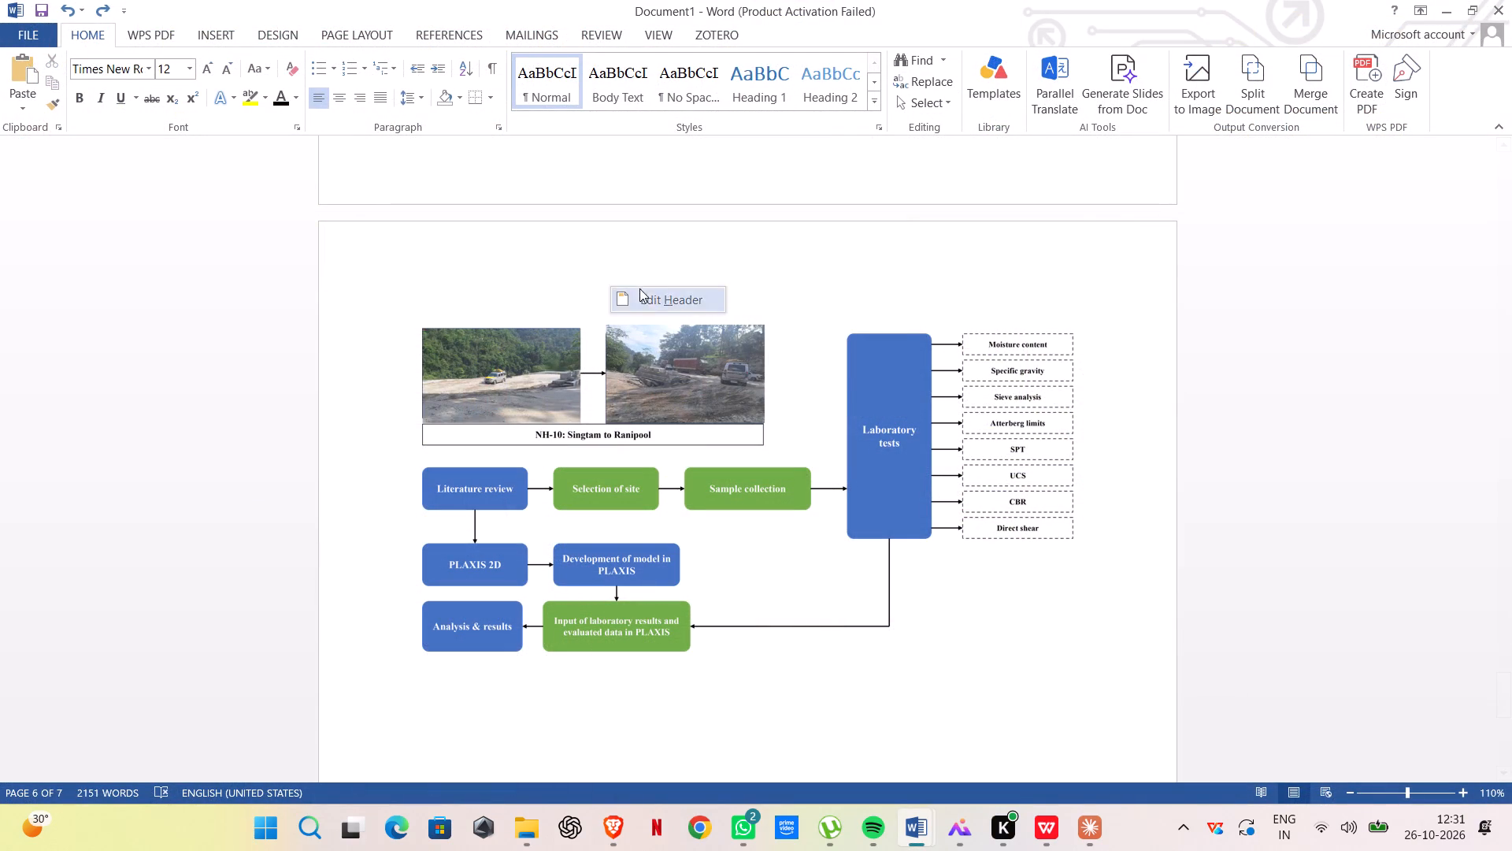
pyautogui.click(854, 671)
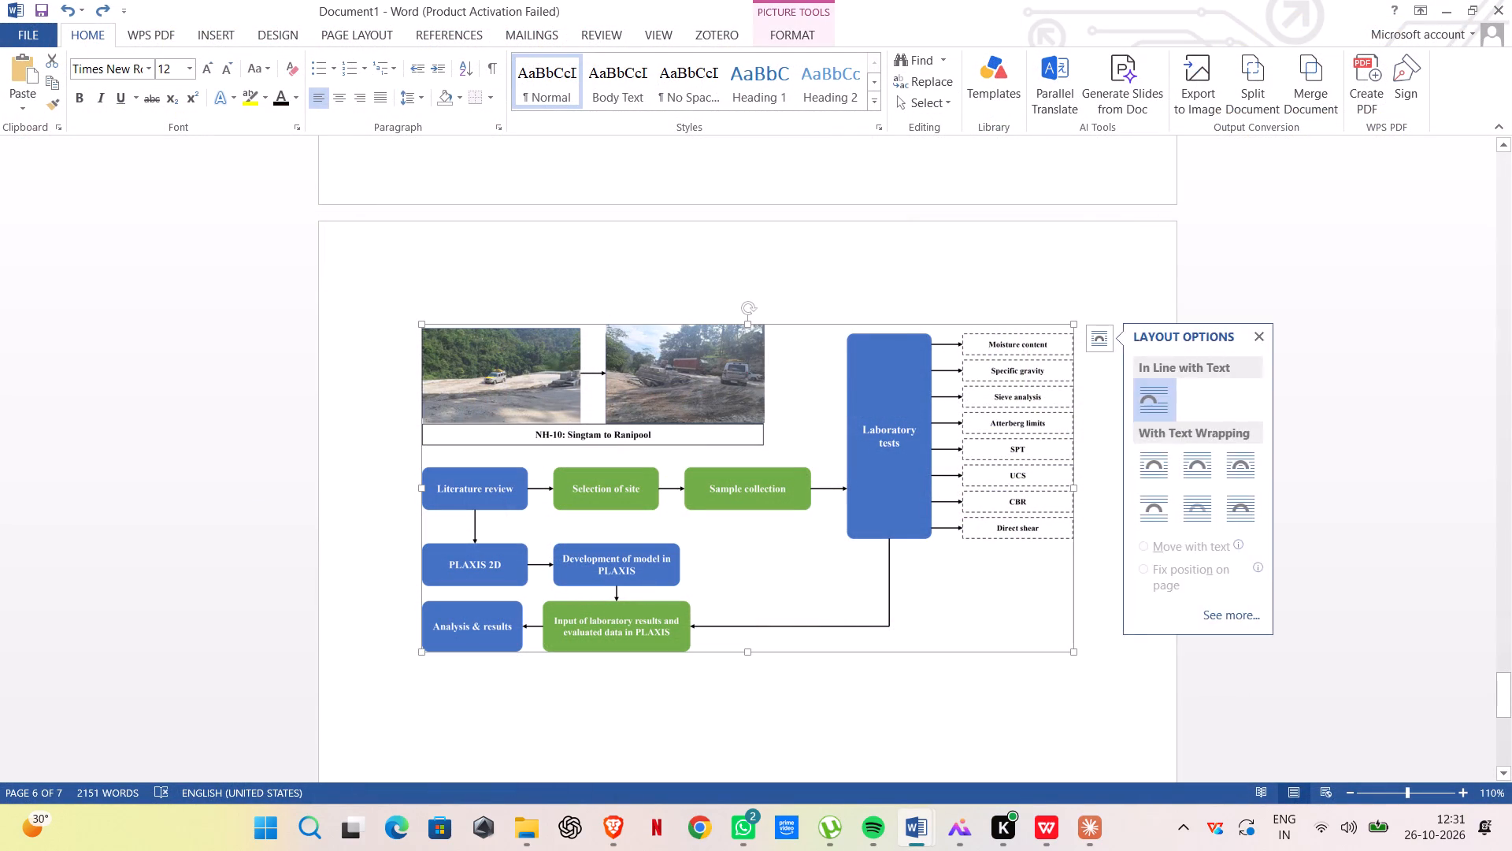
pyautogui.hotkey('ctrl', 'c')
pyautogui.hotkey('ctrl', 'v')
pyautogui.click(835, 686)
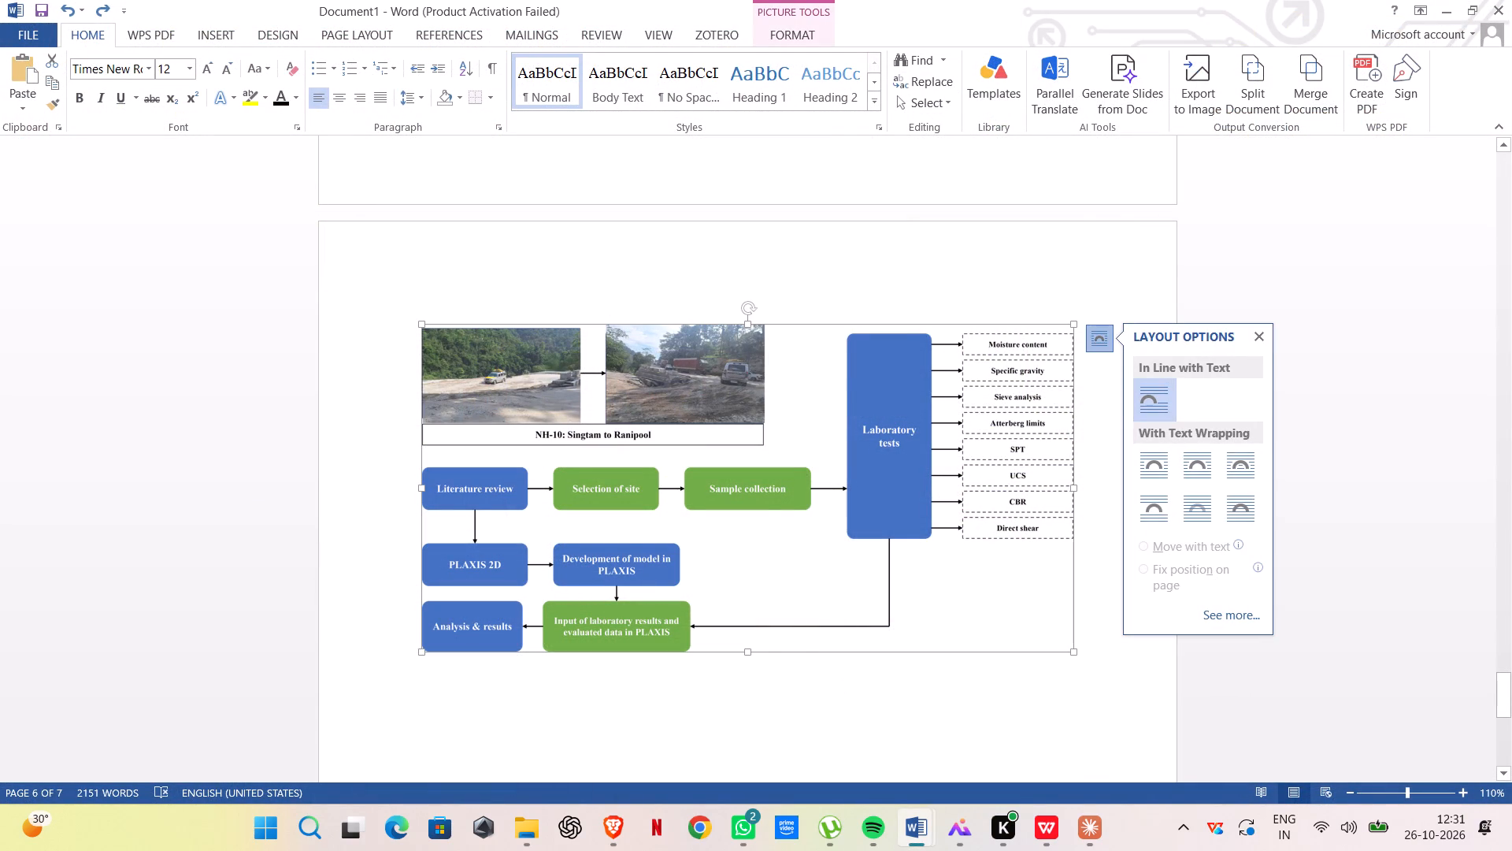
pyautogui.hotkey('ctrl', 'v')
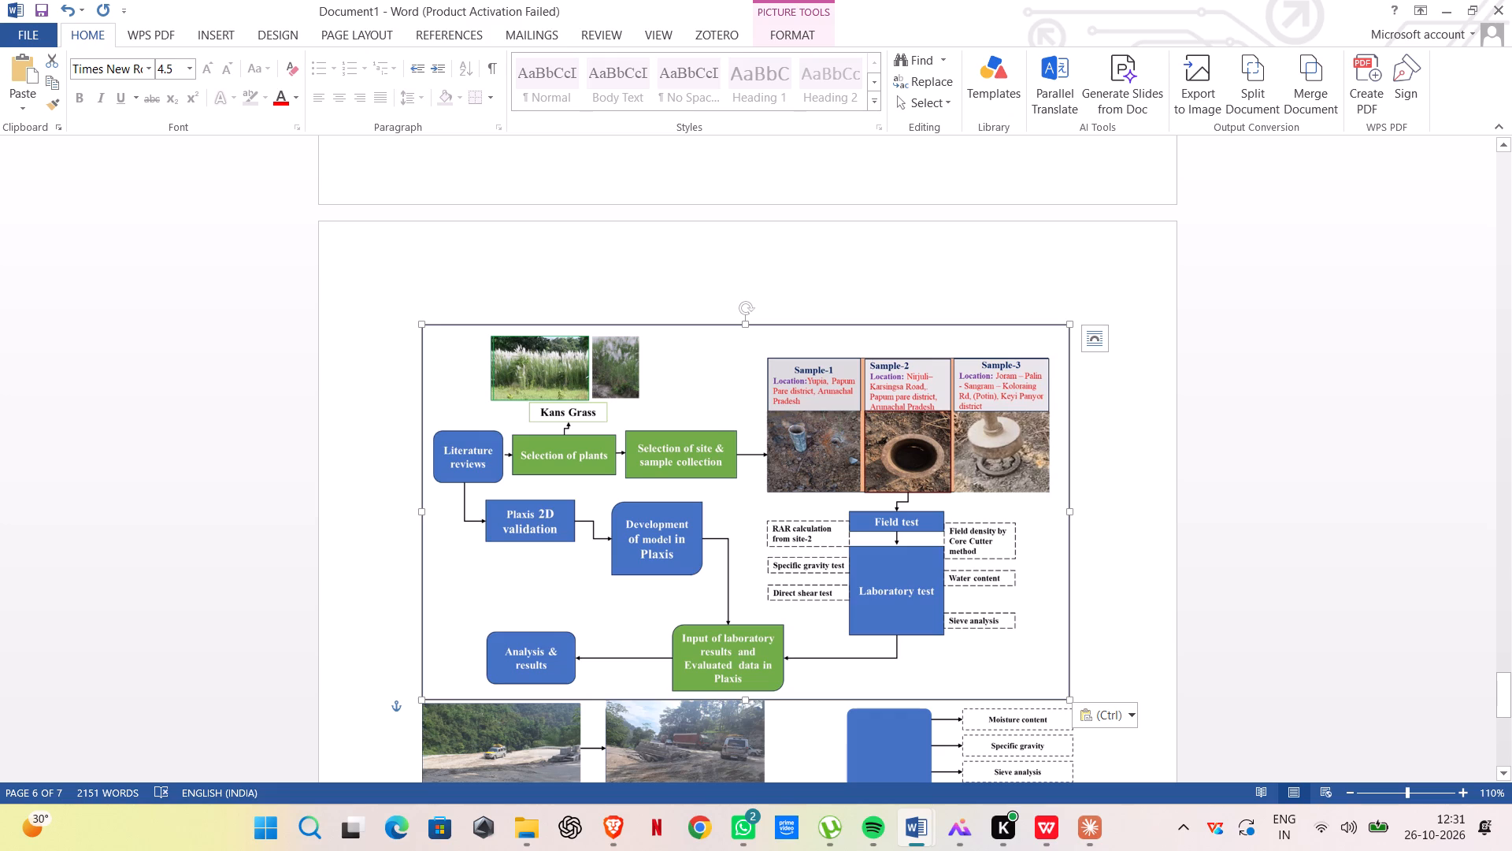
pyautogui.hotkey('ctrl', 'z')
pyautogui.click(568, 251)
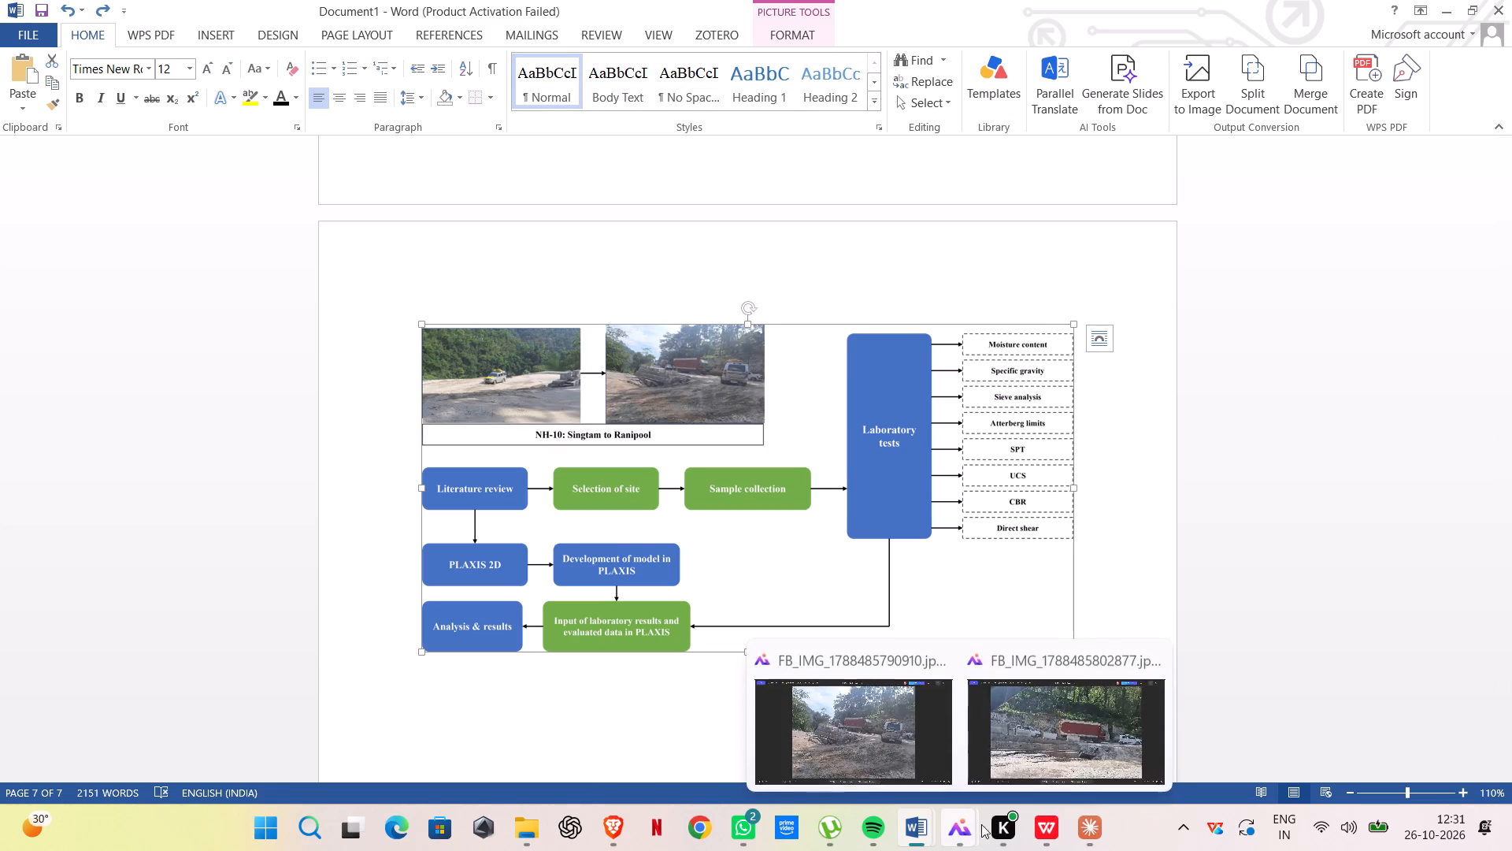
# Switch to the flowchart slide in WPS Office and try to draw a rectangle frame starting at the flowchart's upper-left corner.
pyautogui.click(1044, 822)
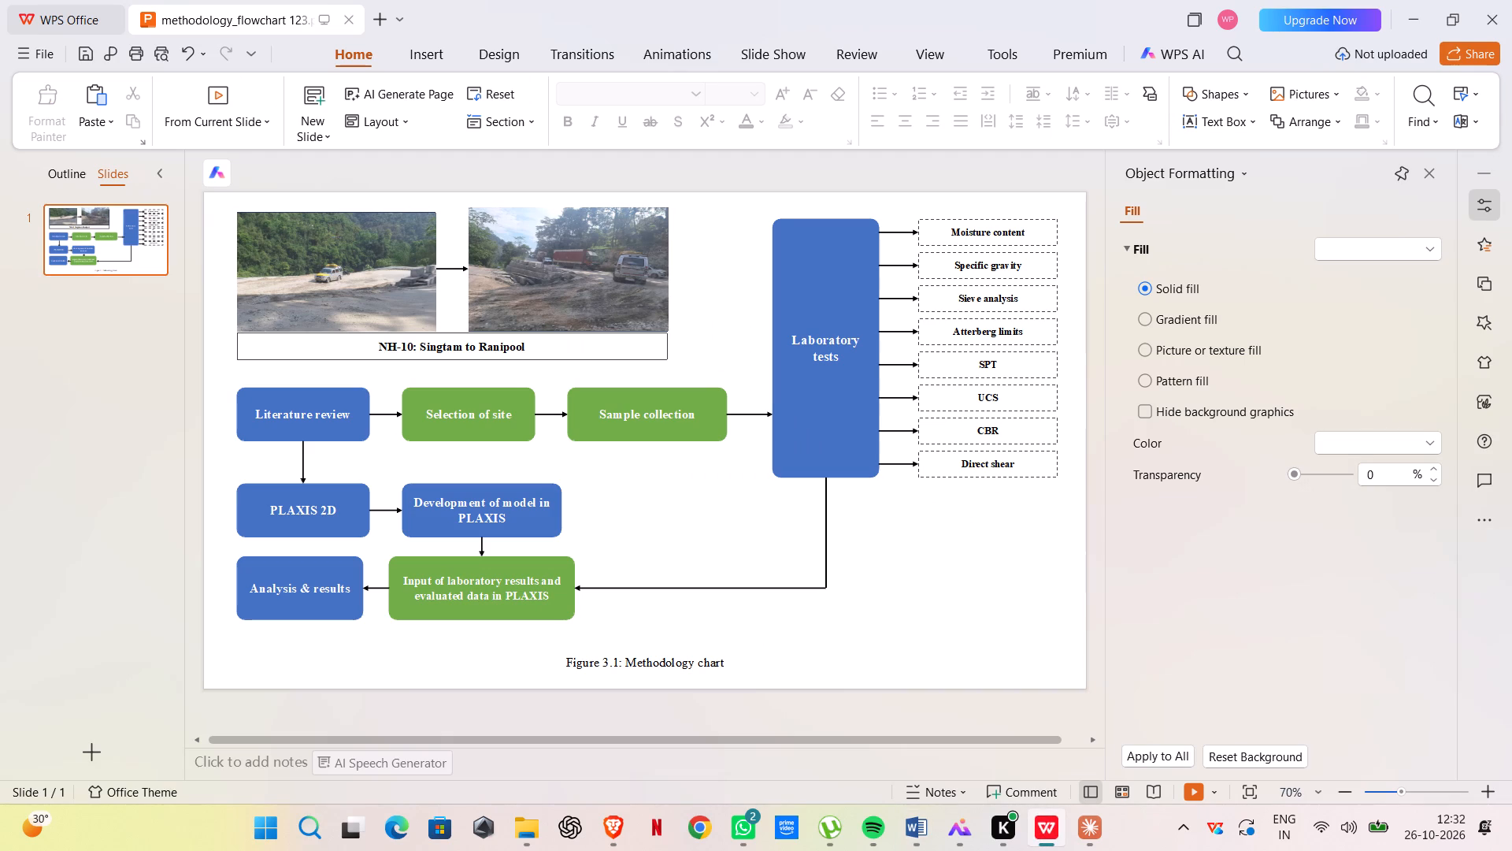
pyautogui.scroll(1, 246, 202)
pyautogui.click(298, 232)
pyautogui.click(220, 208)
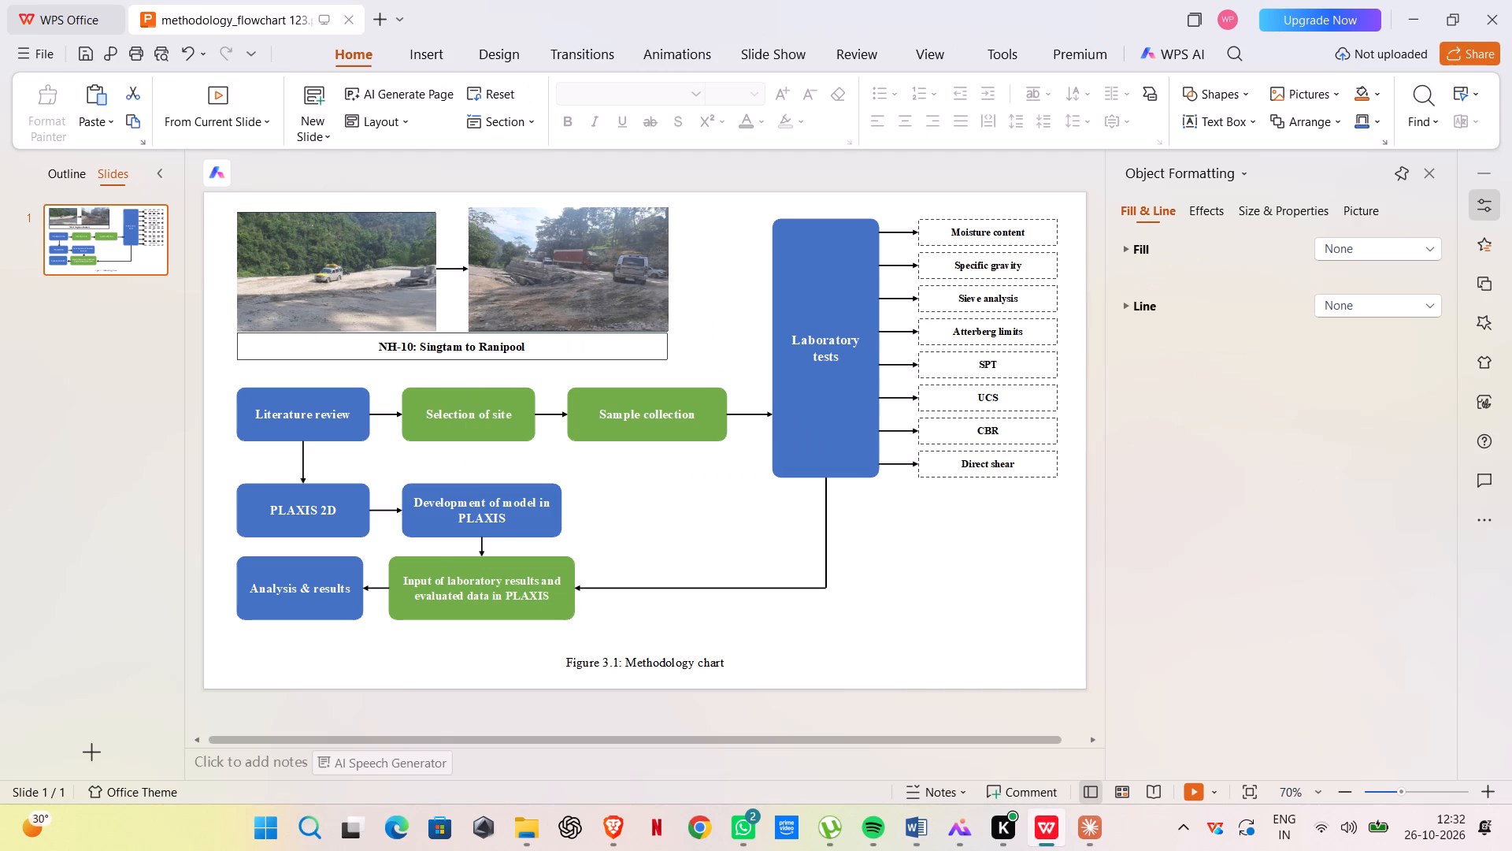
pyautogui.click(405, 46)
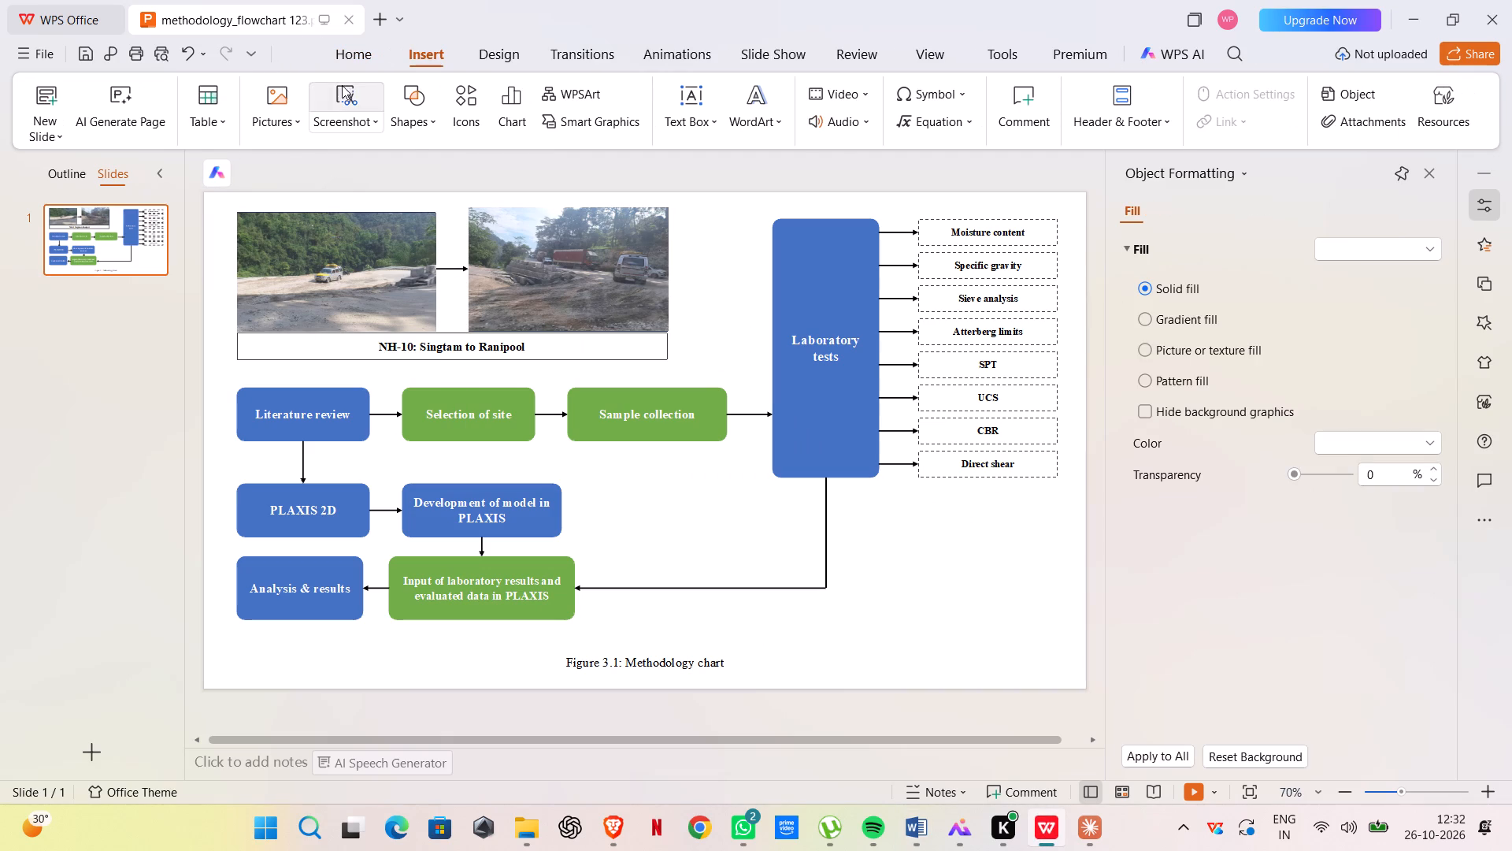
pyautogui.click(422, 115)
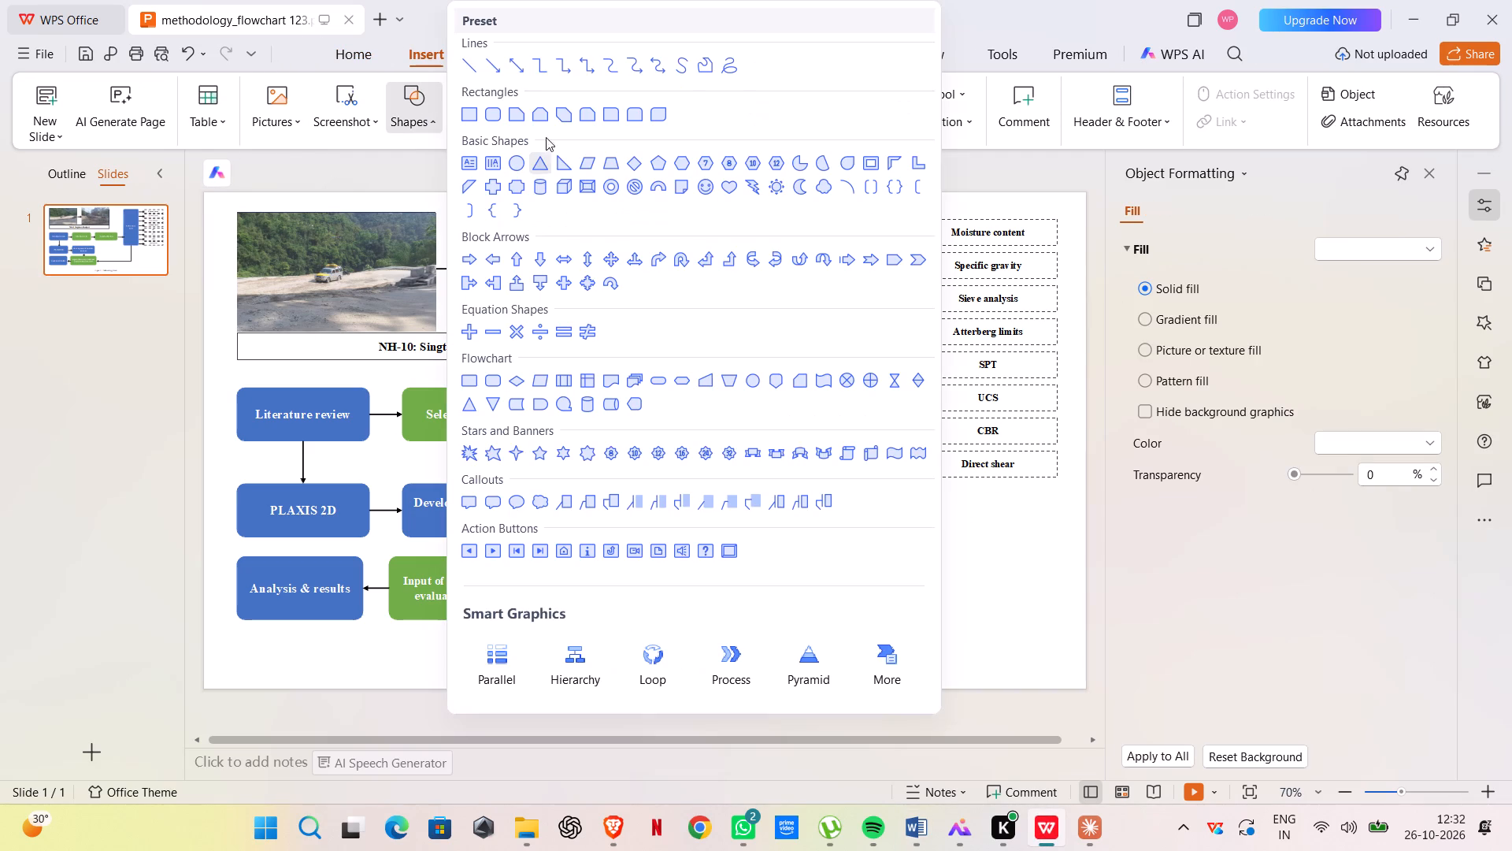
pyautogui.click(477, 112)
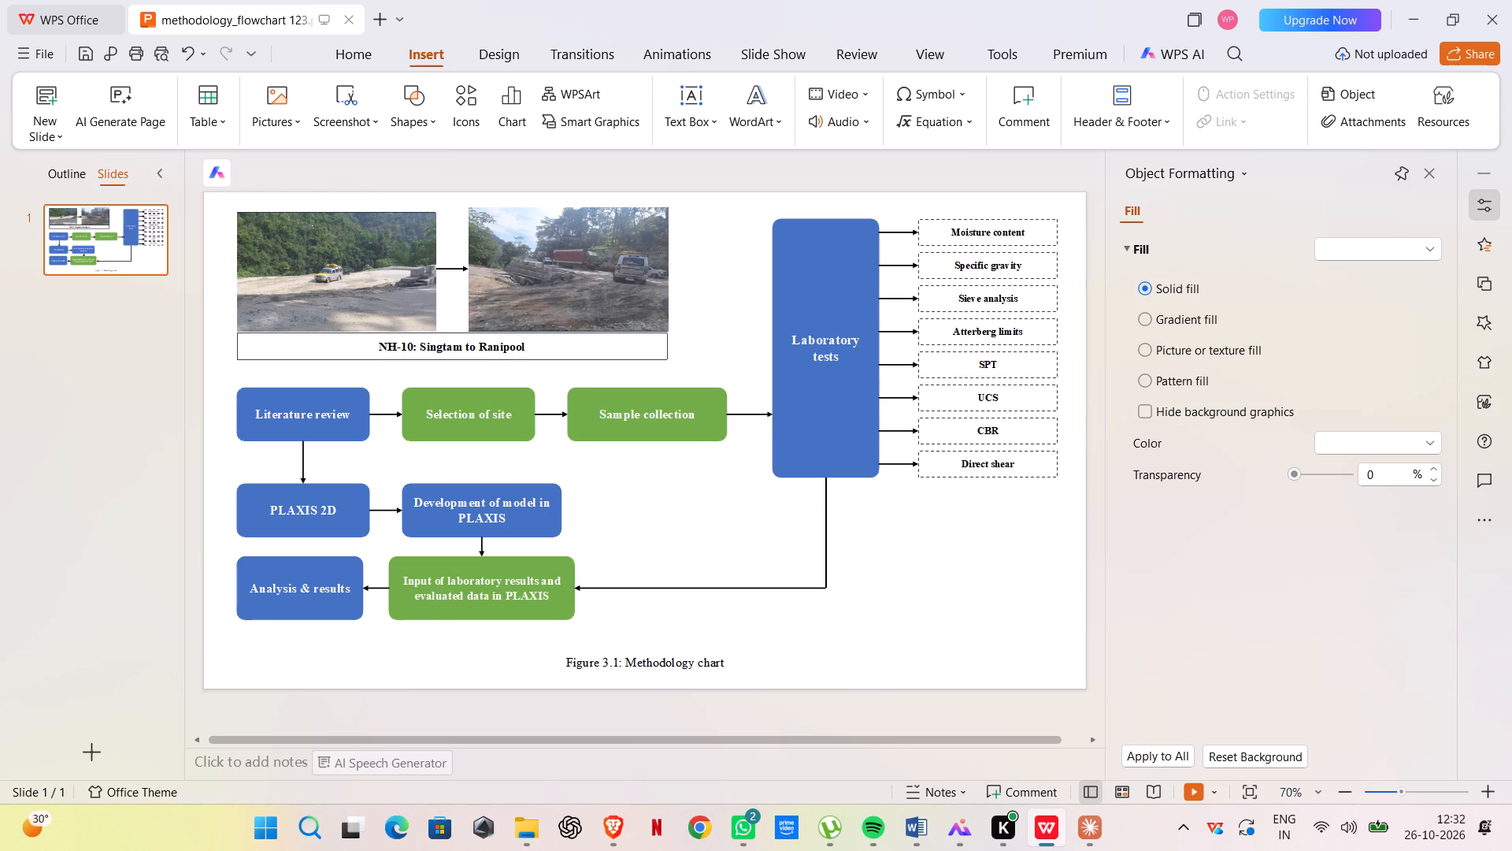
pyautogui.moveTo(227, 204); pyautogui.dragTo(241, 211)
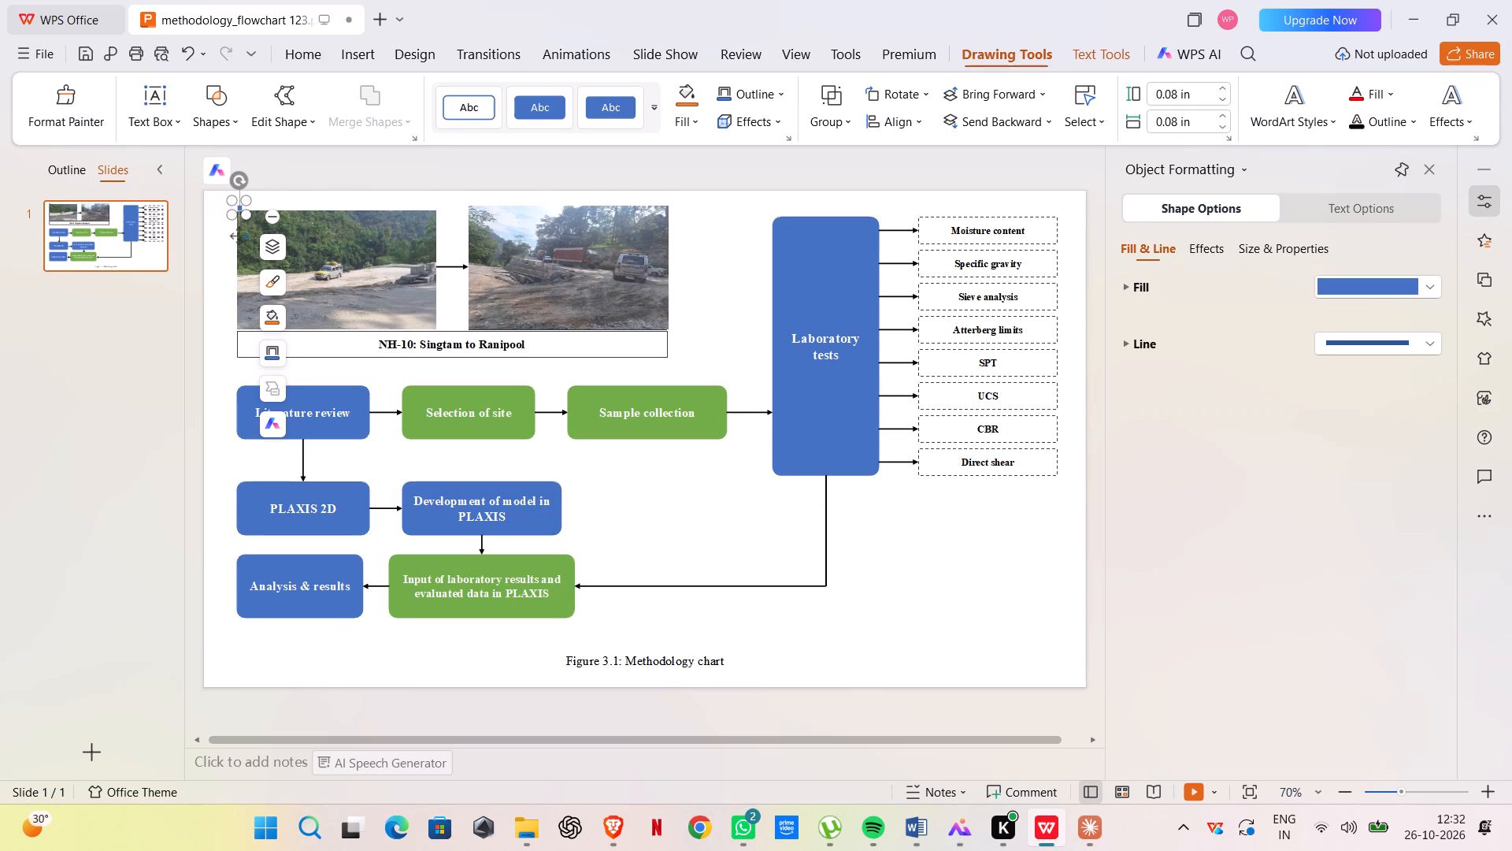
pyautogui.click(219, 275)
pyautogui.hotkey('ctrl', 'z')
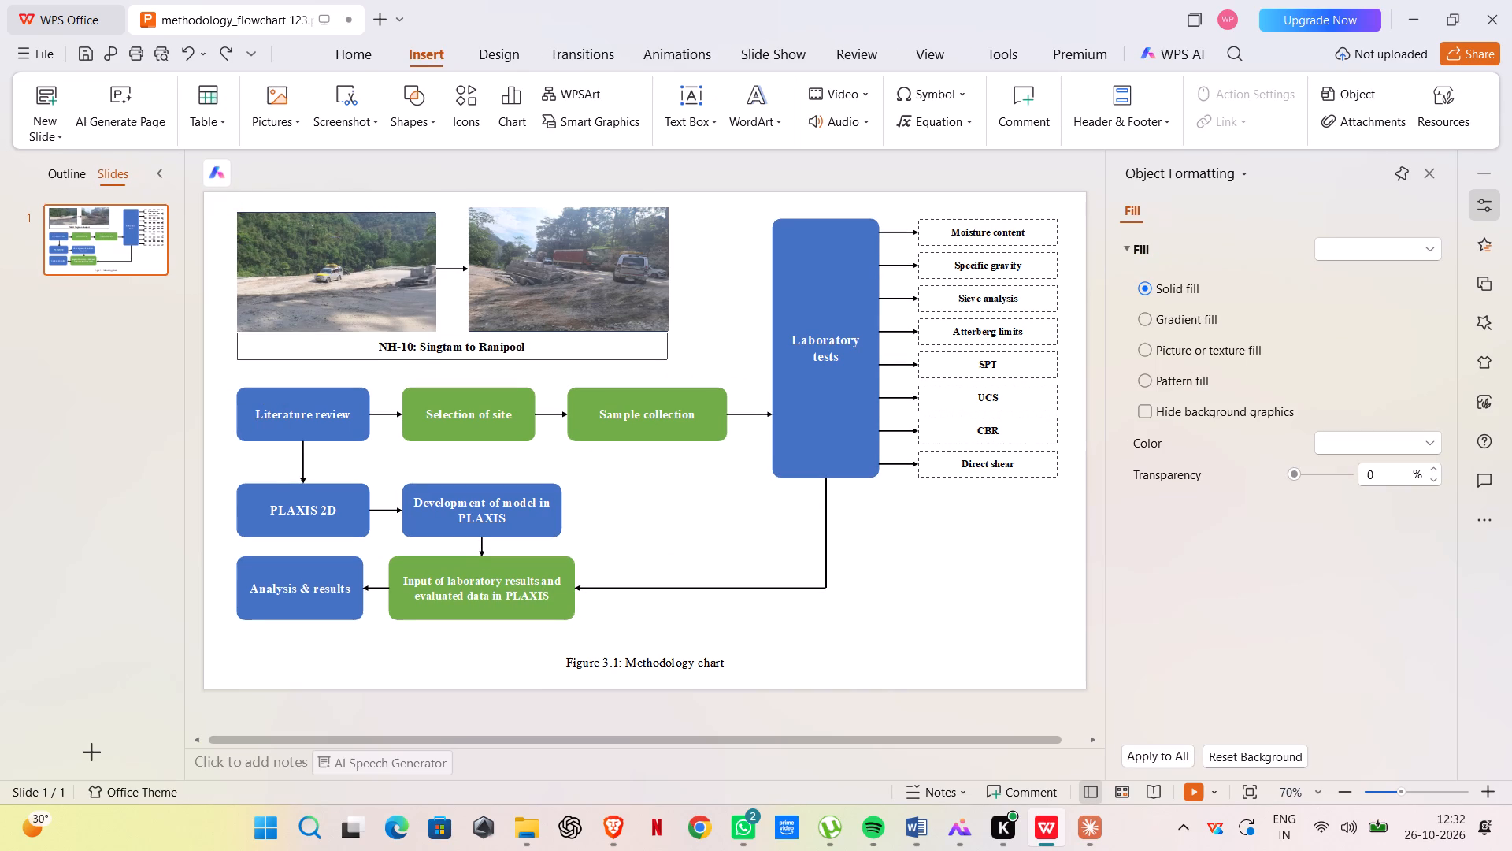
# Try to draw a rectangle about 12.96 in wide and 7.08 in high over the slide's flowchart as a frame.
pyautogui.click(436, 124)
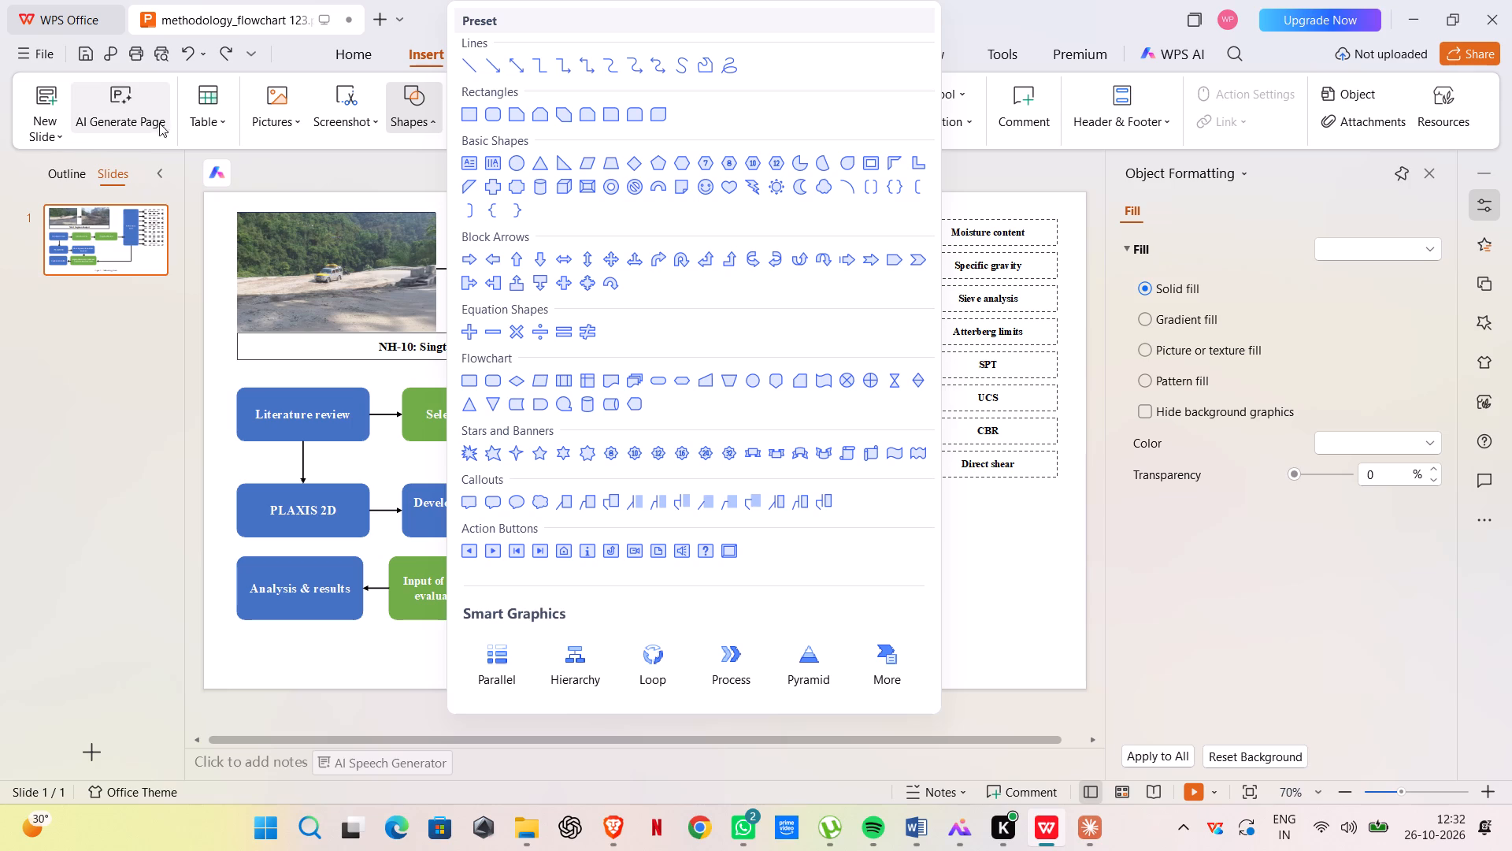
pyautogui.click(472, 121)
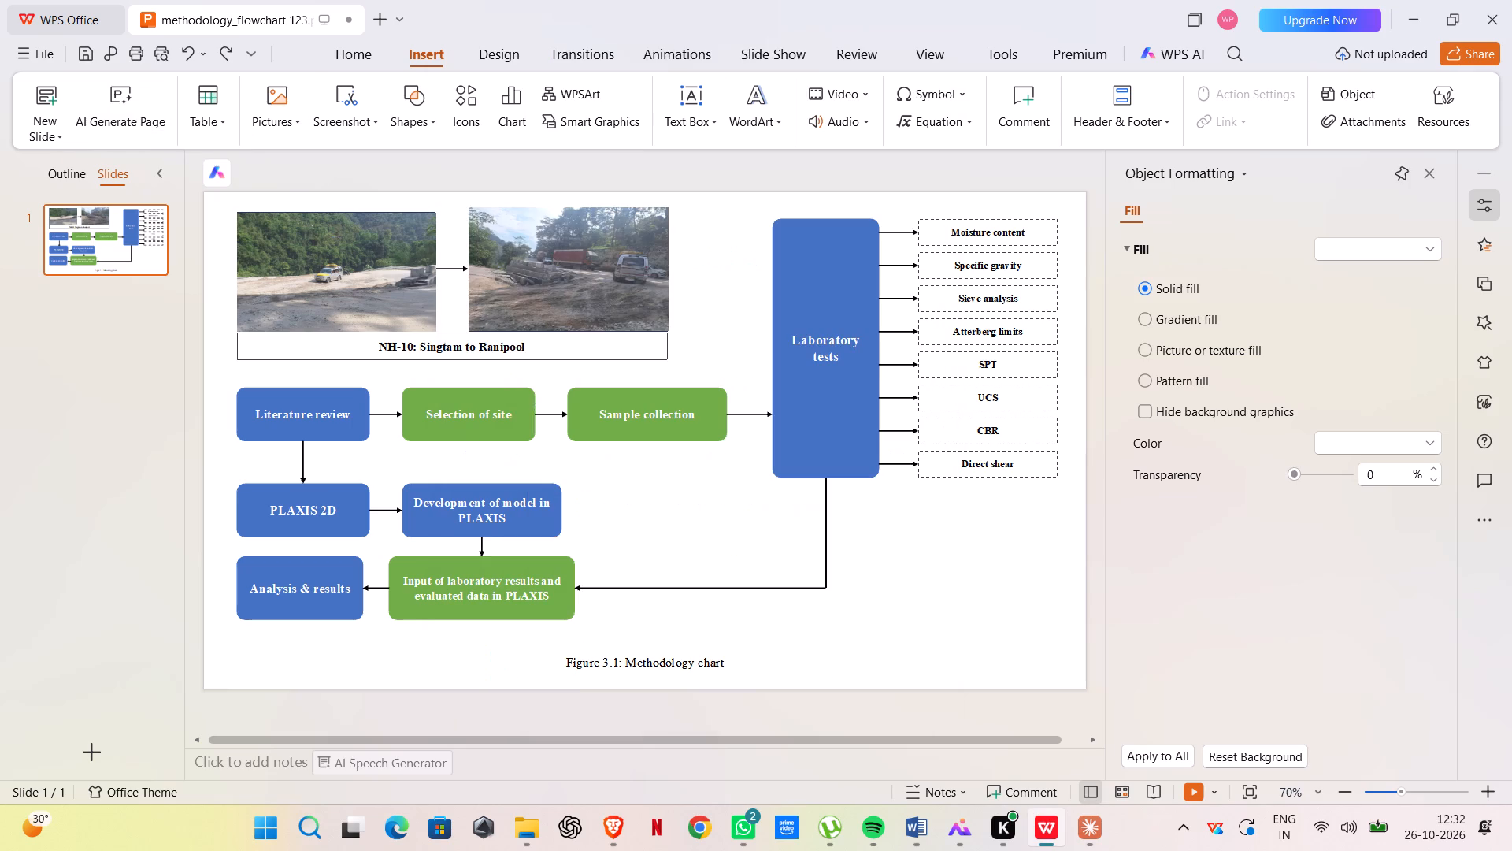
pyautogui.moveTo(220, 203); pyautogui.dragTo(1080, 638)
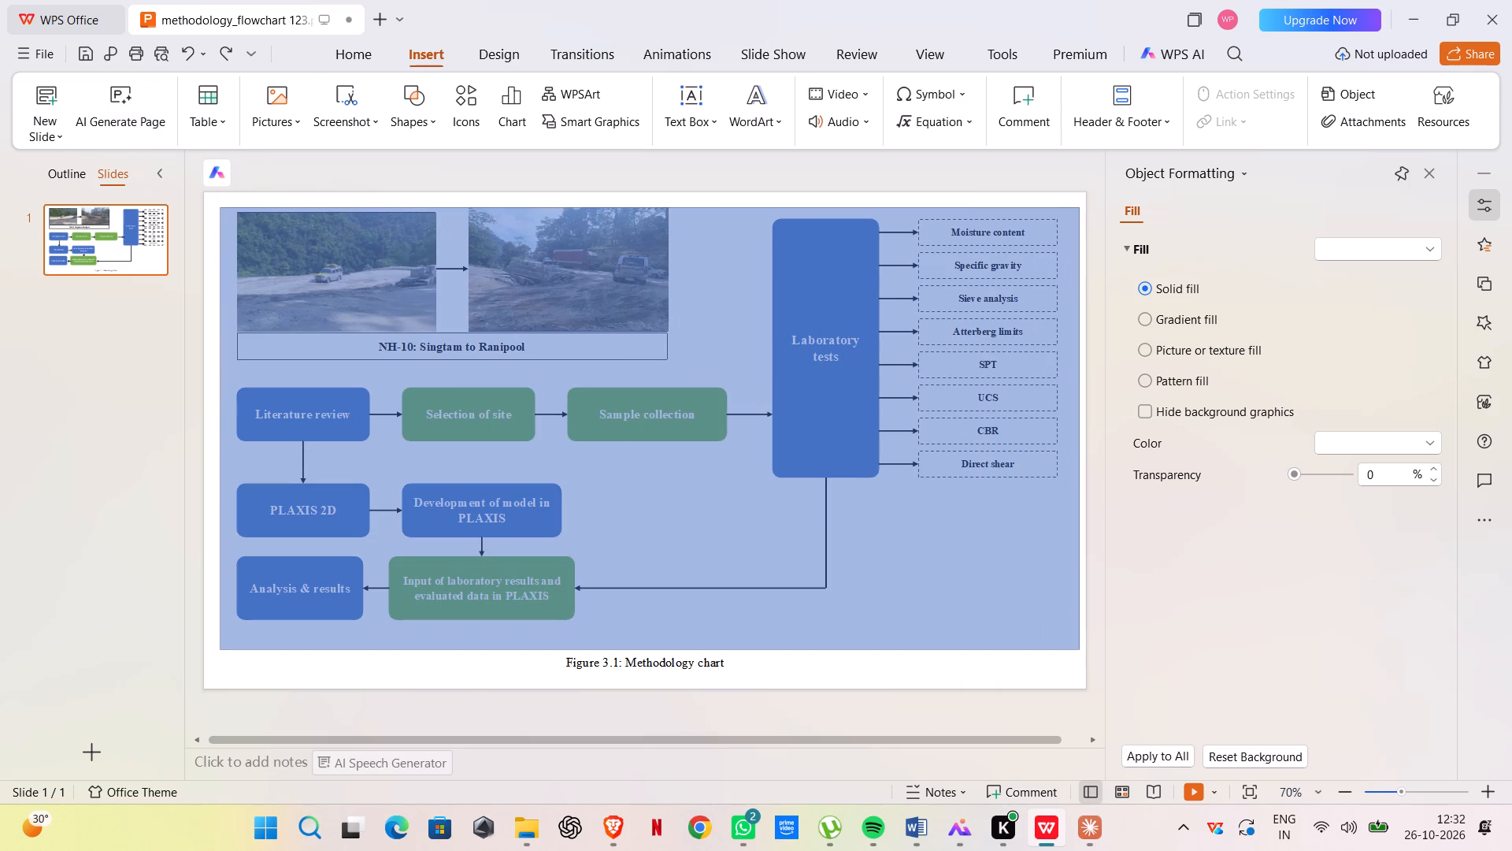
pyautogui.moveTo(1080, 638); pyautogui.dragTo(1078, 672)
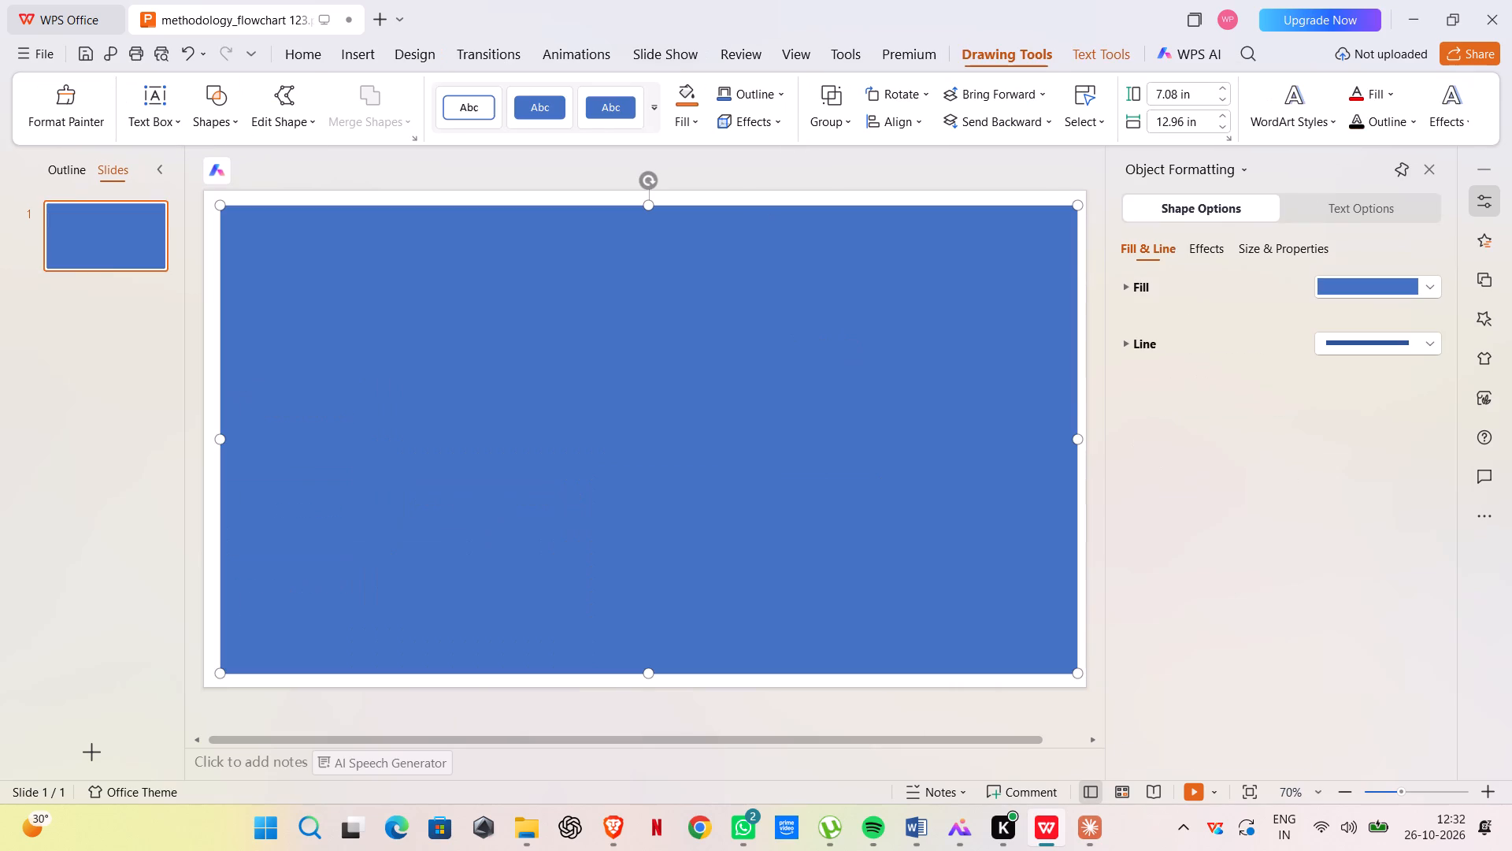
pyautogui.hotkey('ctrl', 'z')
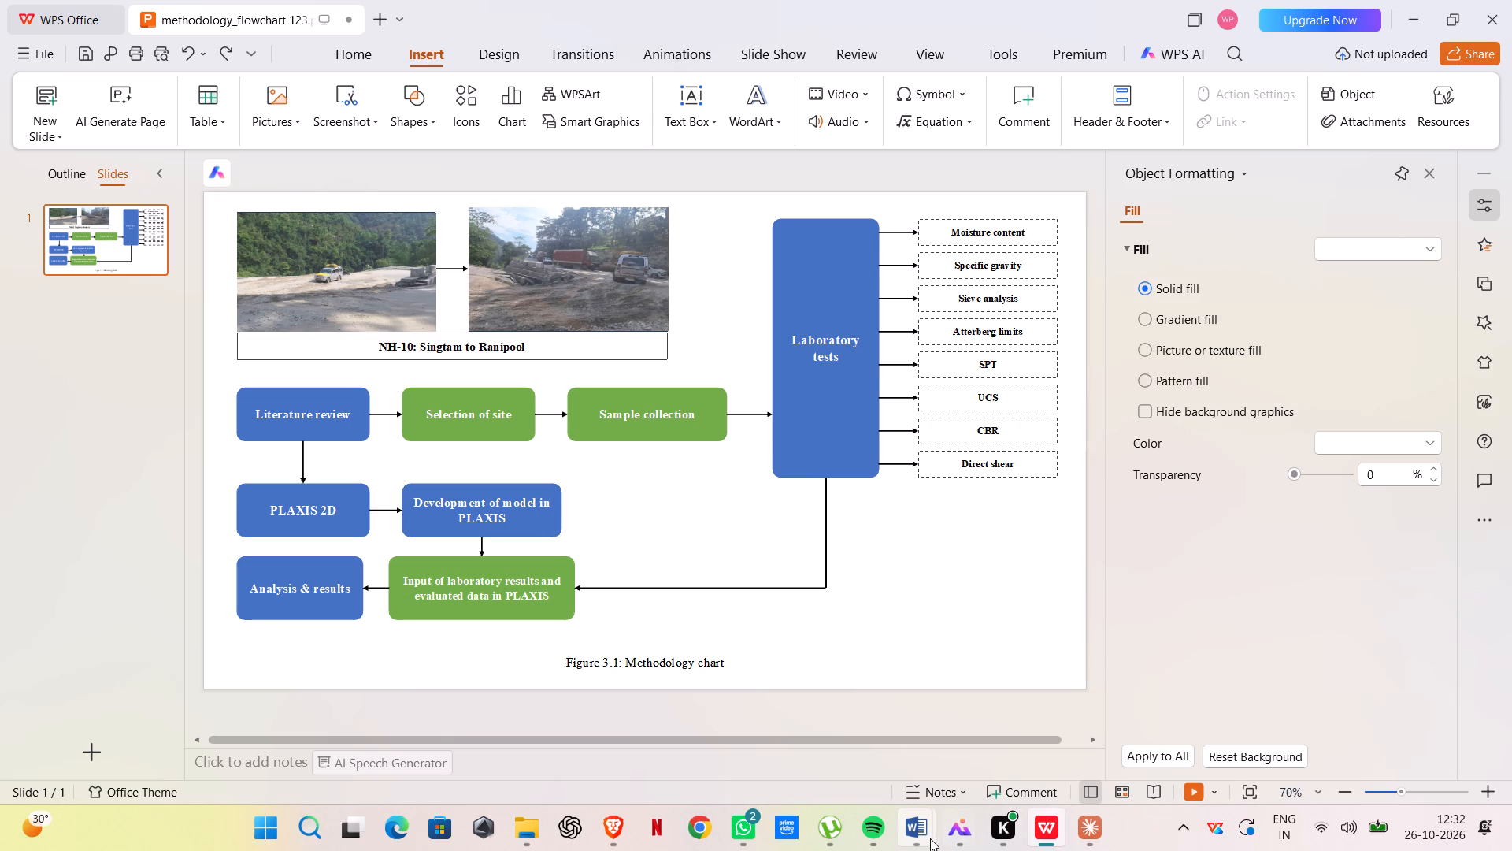
# Switch to the reference report in Word at its framed methodology chart.
pyautogui.click(958, 742)
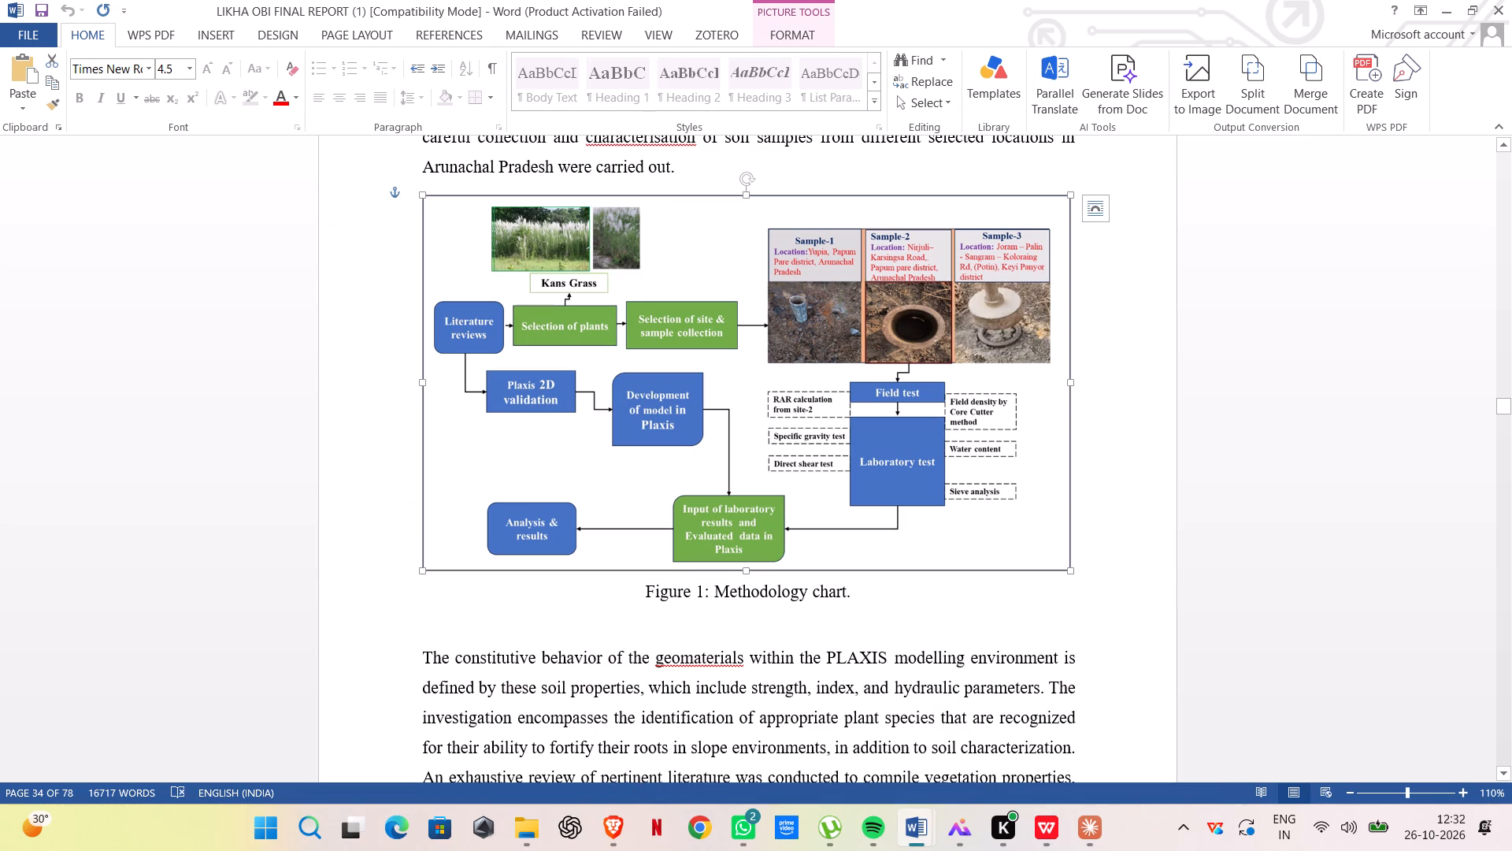
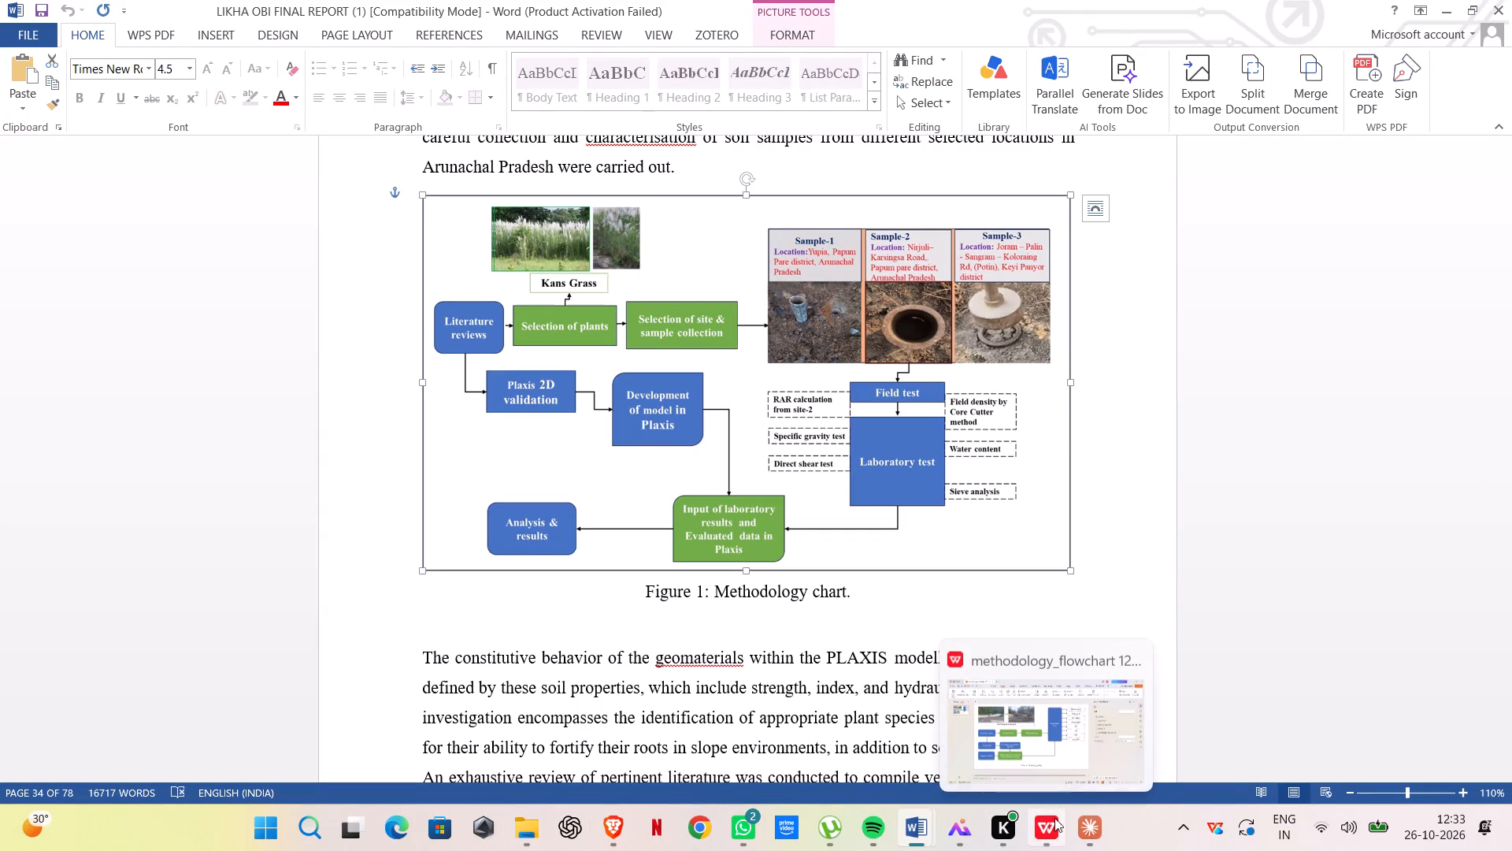
# Switch to Document1 and draw a rectangle about 17.43 cm wide and 9.1 cm high around the methodology flowchart.
pyautogui.click(1088, 750)
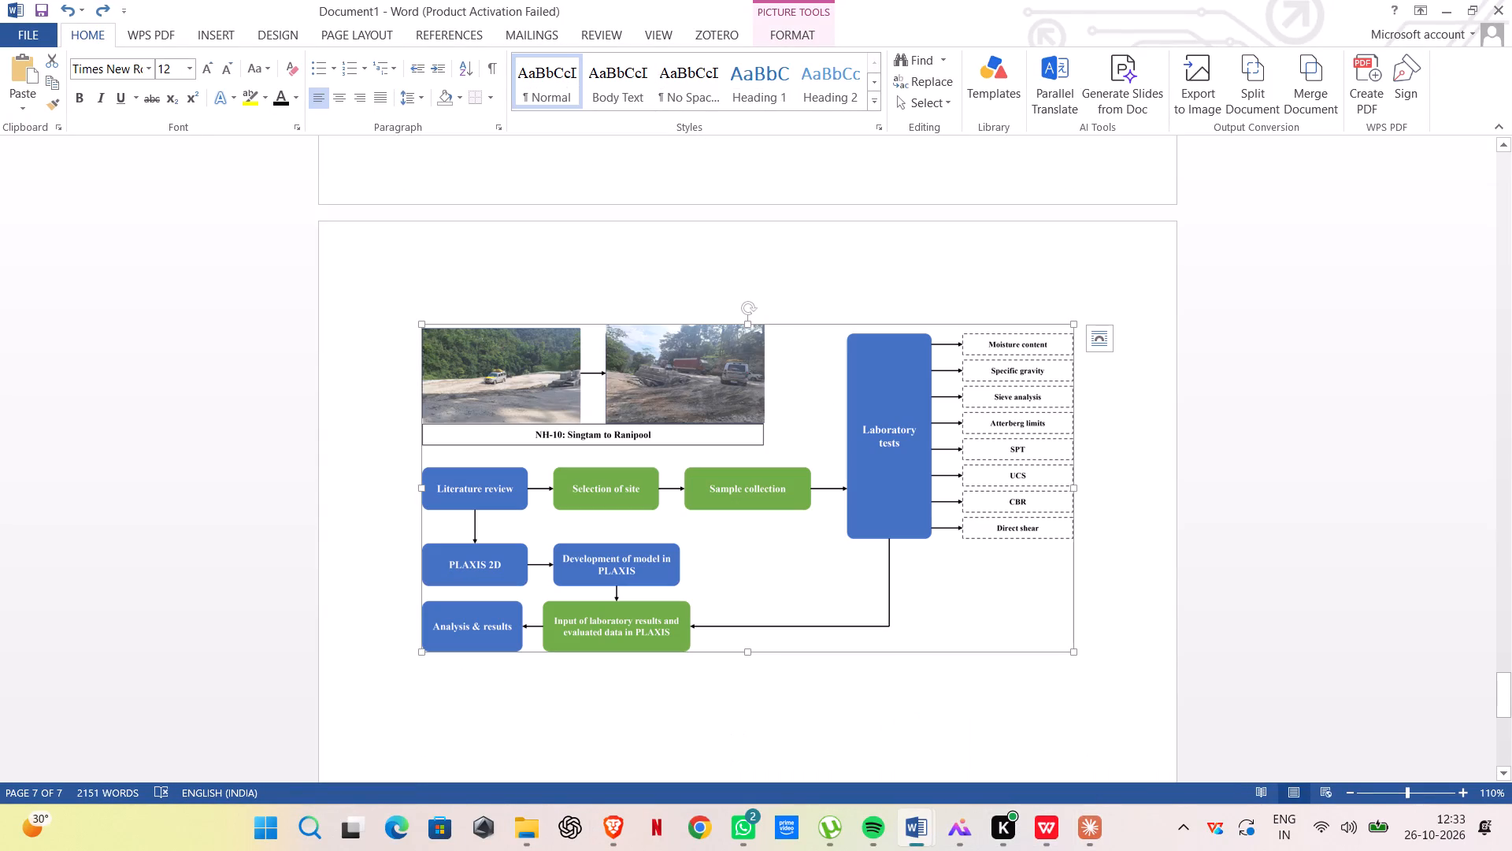
pyautogui.click(423, 203)
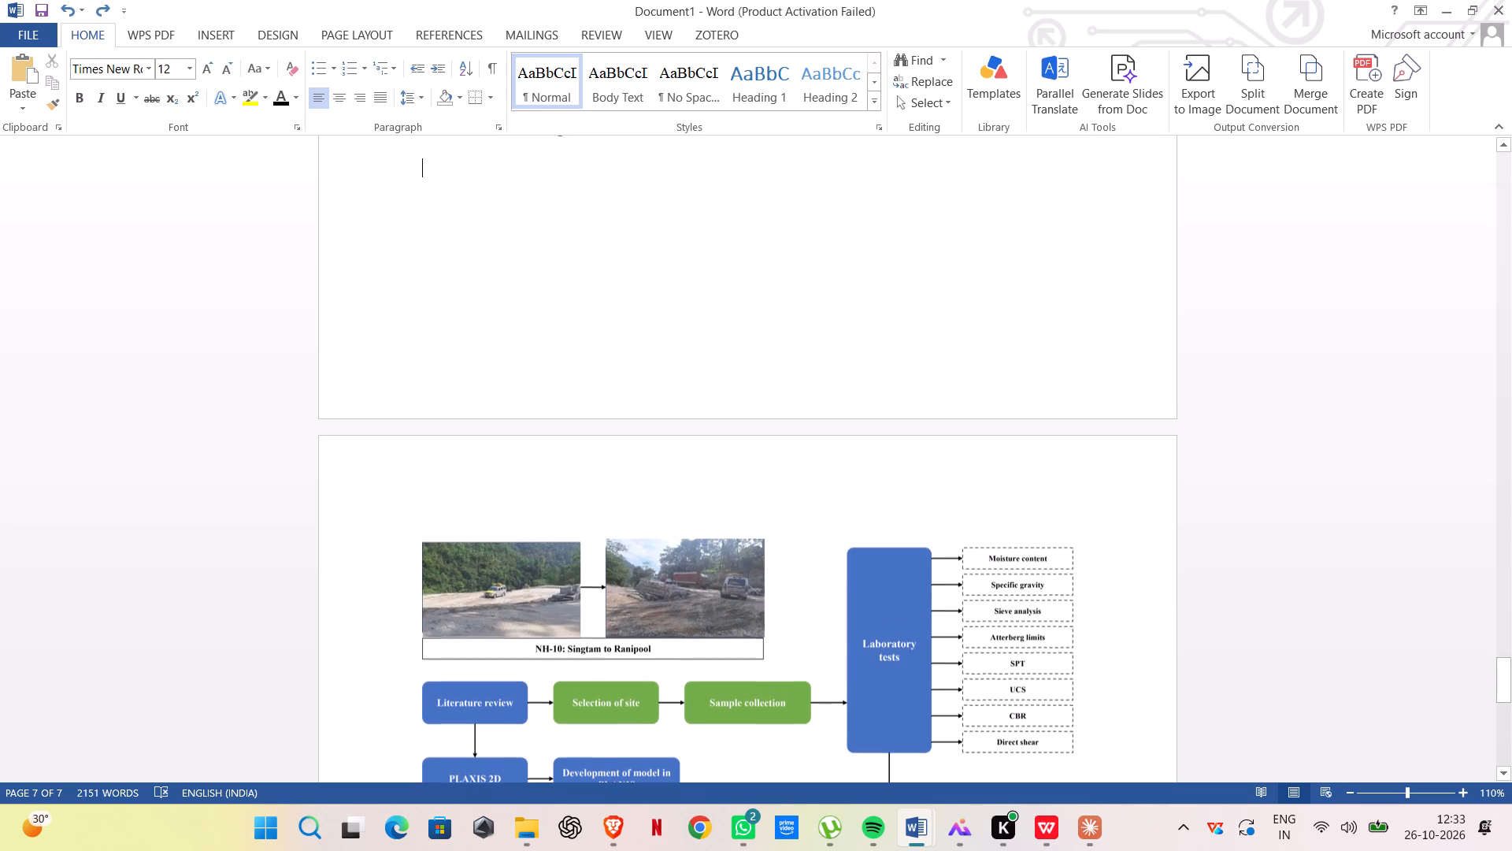
pyautogui.scroll(-2, 493, 453)
pyautogui.click(276, 42)
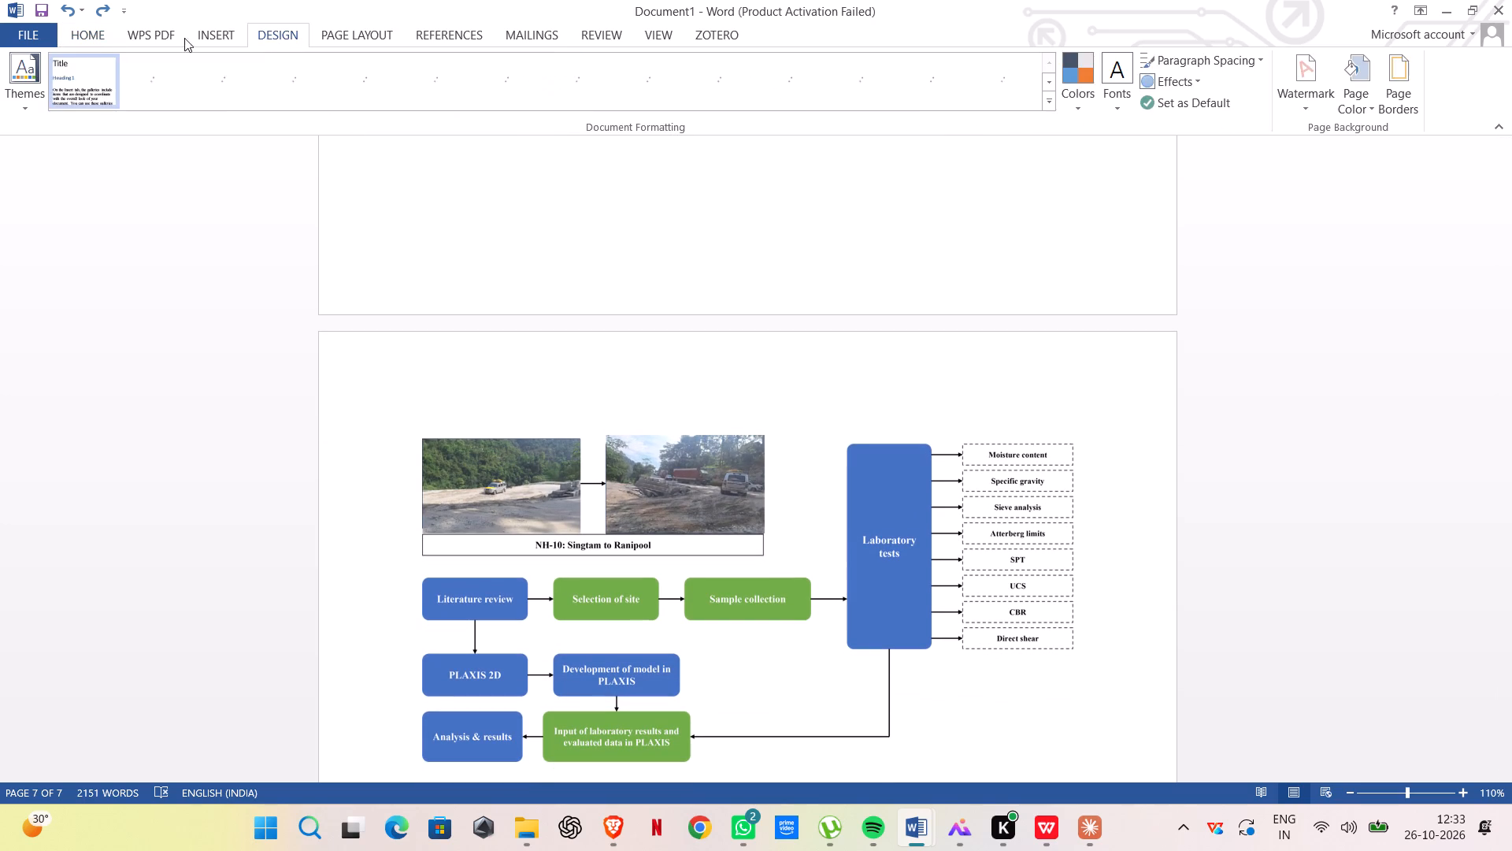
pyautogui.click(180, 35)
pyautogui.click(228, 32)
pyautogui.click(205, 73)
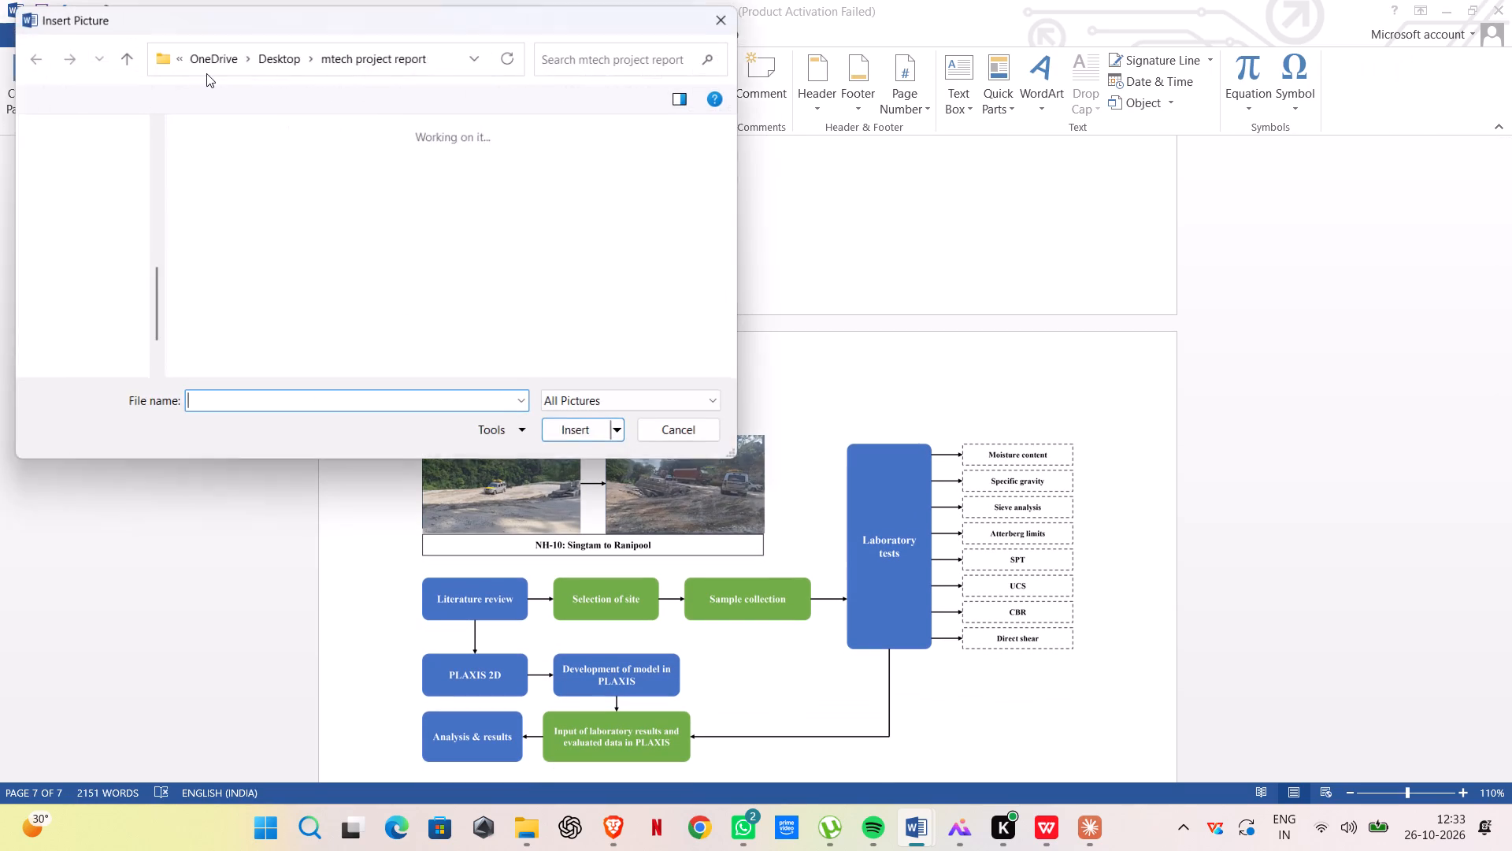
pyautogui.click(718, 9)
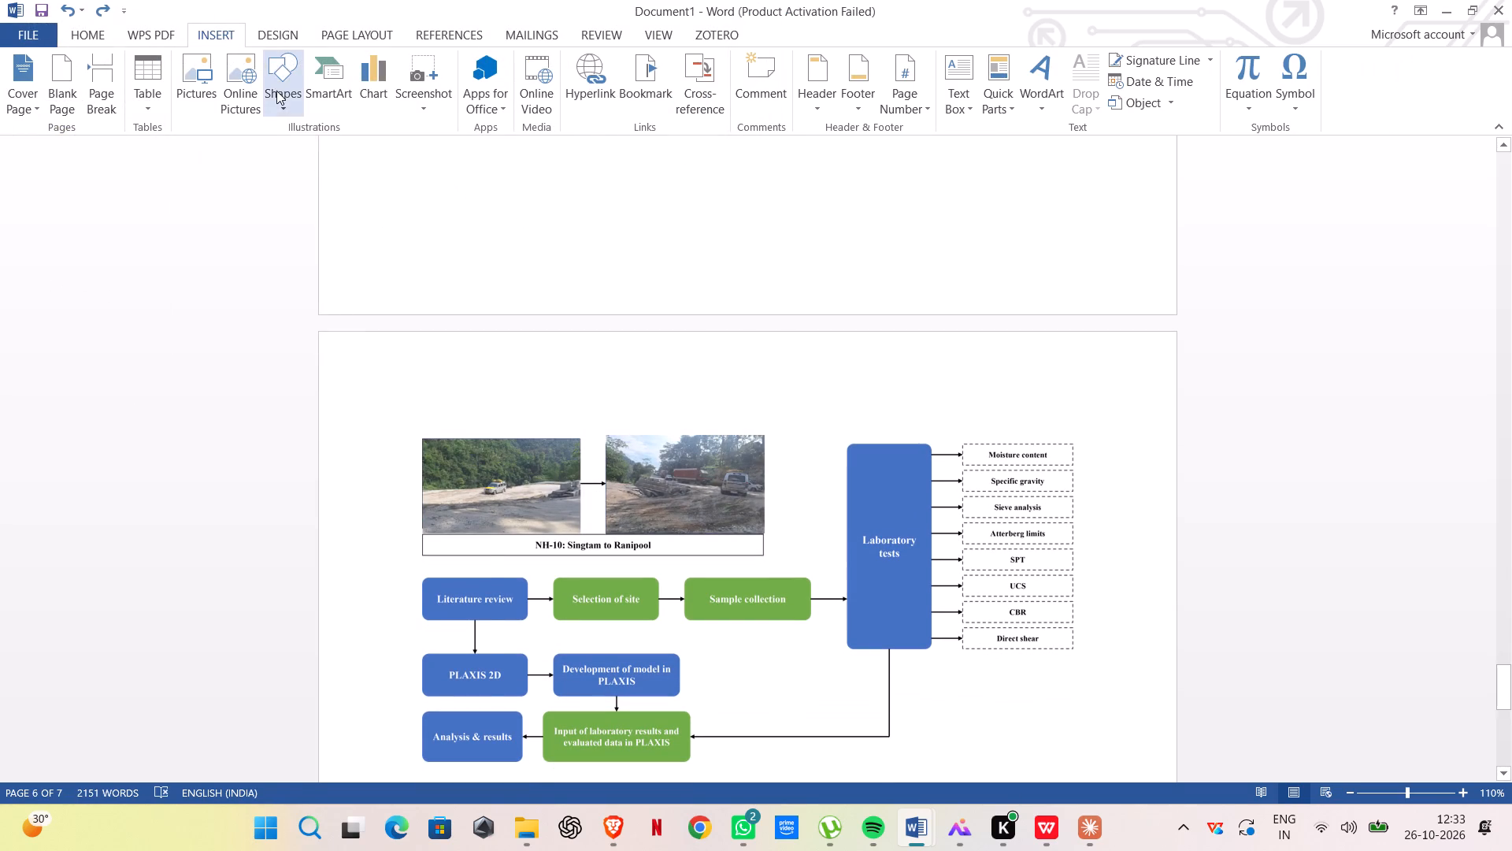
pyautogui.click(276, 91)
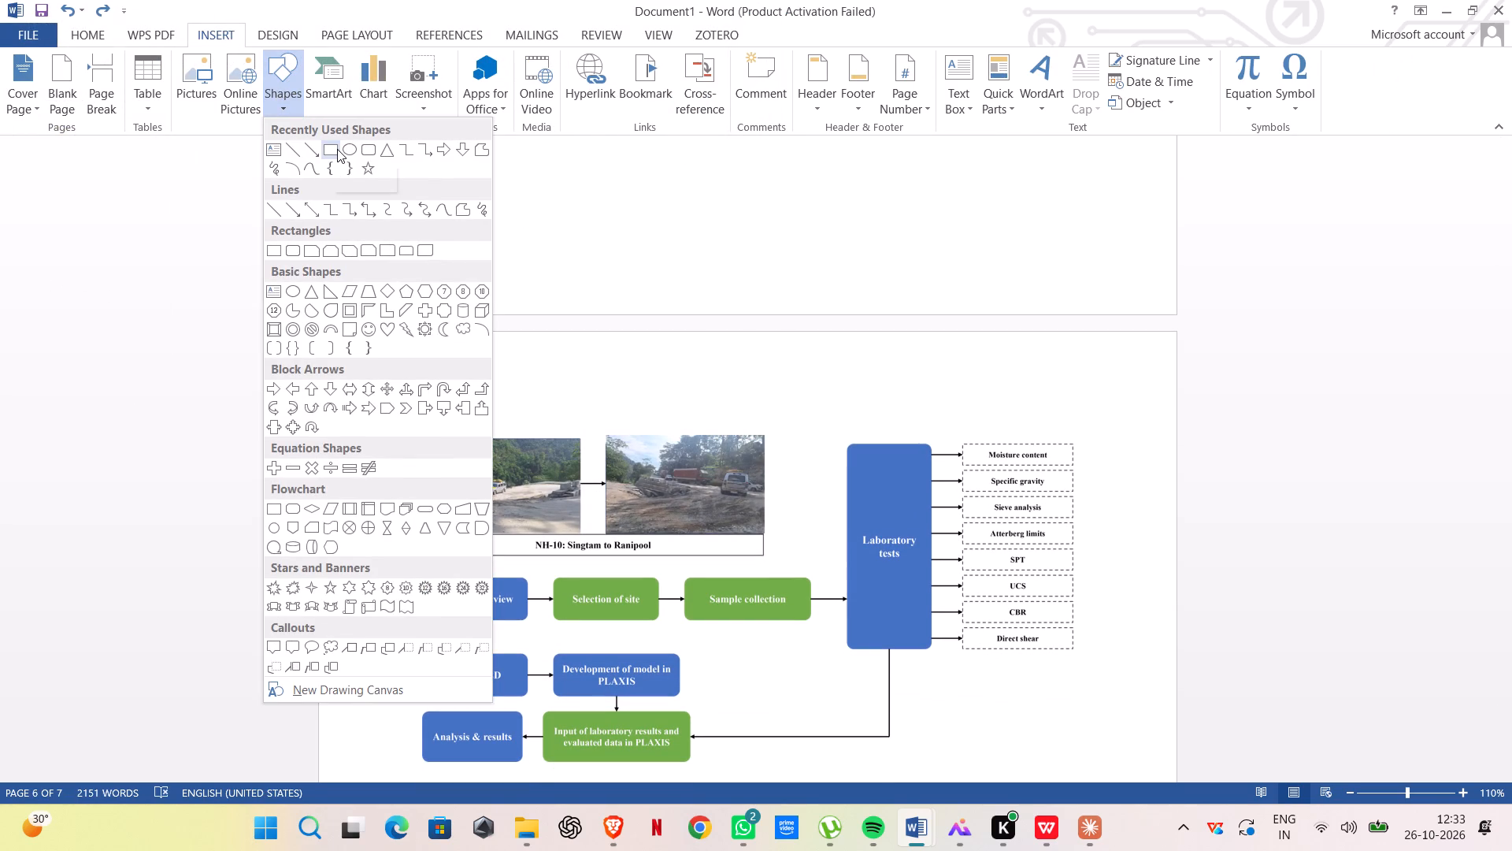
pyautogui.click(337, 149)
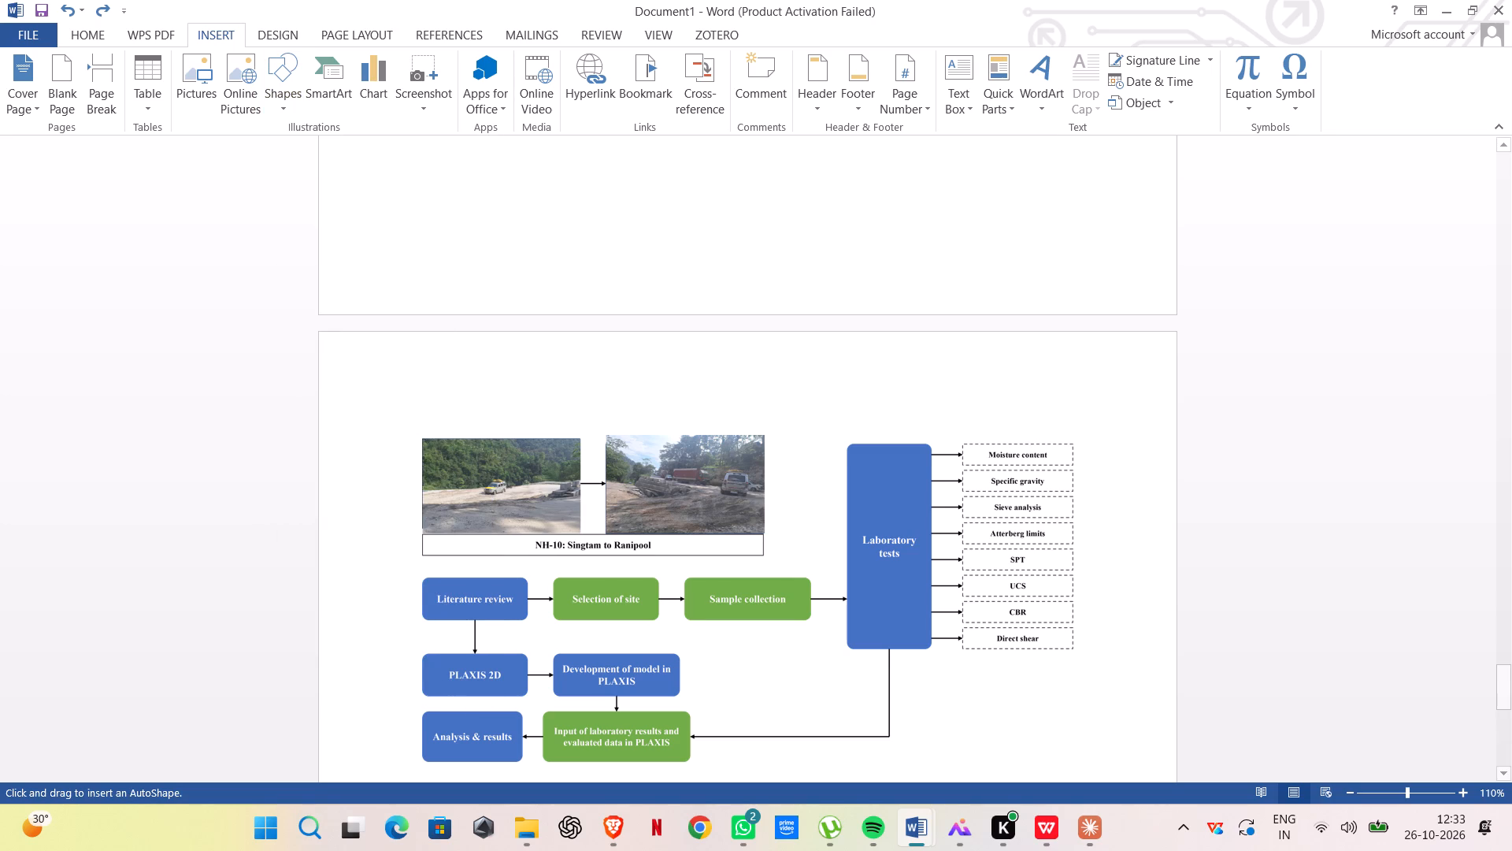
pyautogui.scroll(-1, 395, 369)
pyautogui.moveTo(392, 351); pyautogui.dragTo(997, 718)
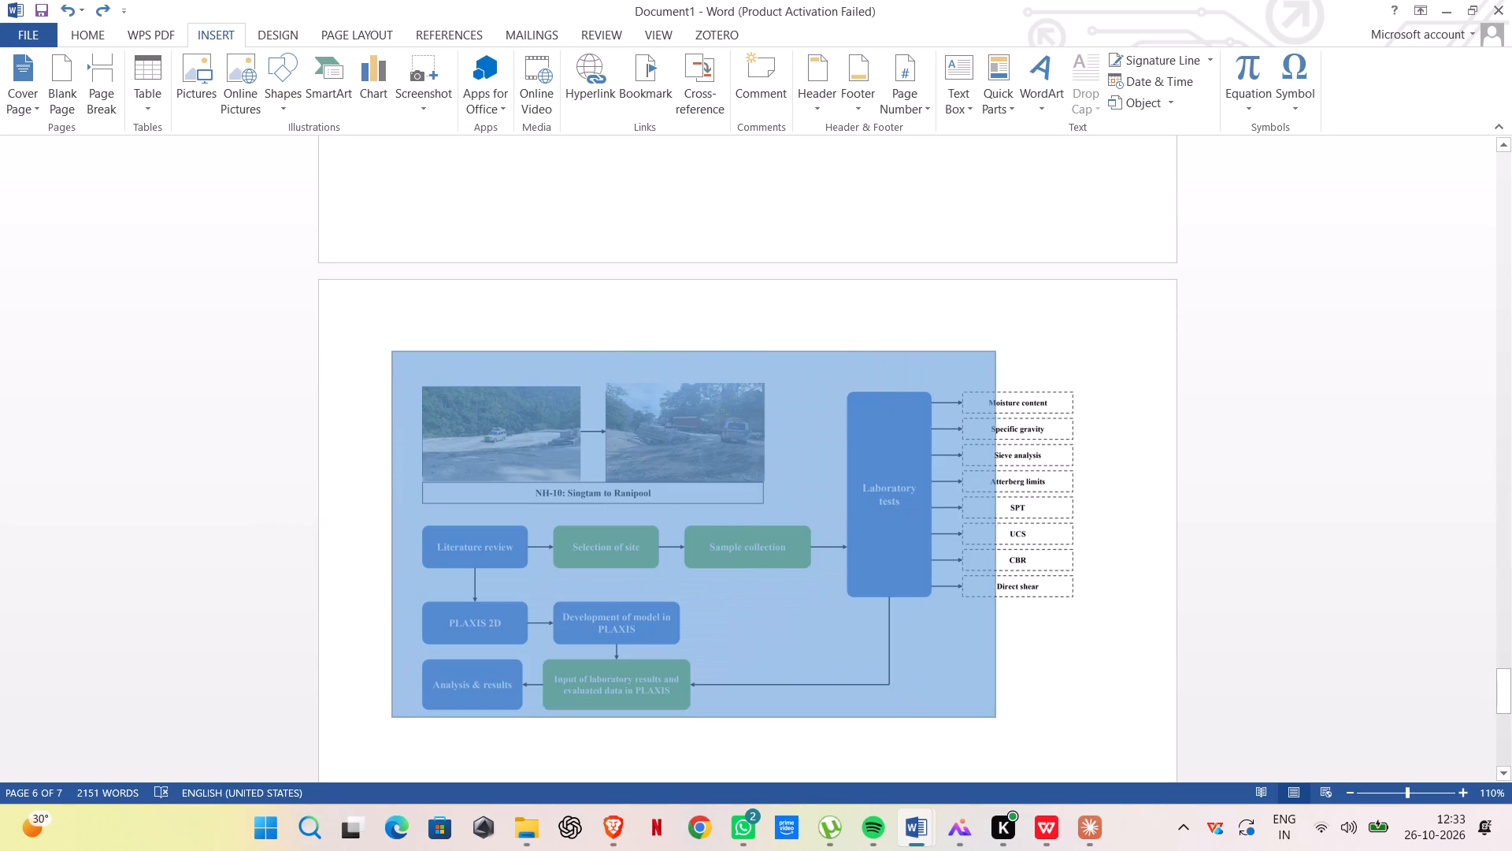
pyautogui.moveTo(997, 718); pyautogui.dragTo(1106, 724)
# Set the rectangle around the flowchart to No Fill so that only its outline frames the picture.
pyautogui.rightClick(831, 536)
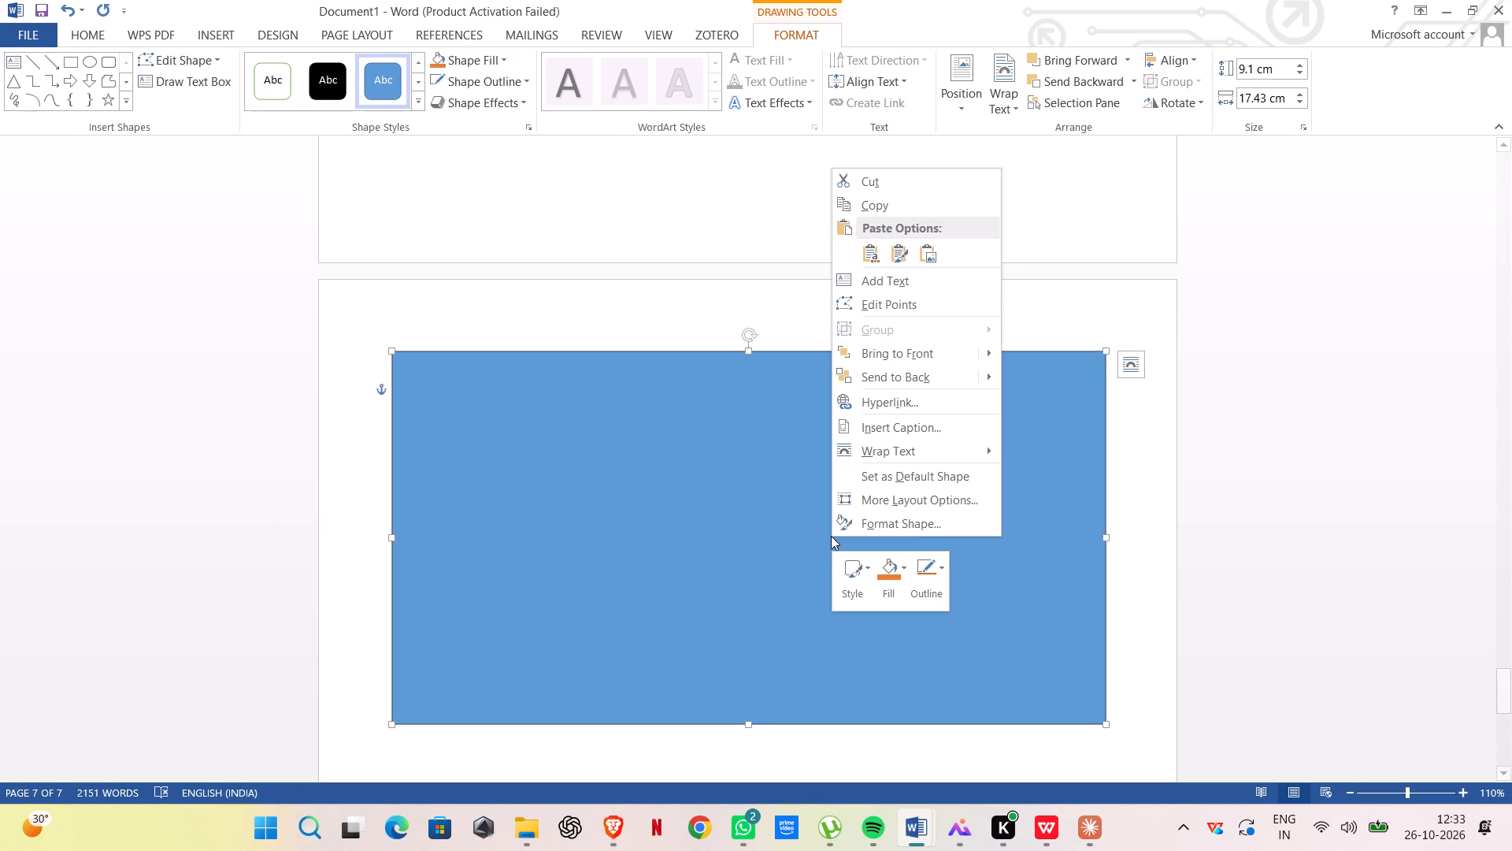
pyautogui.click(784, 524)
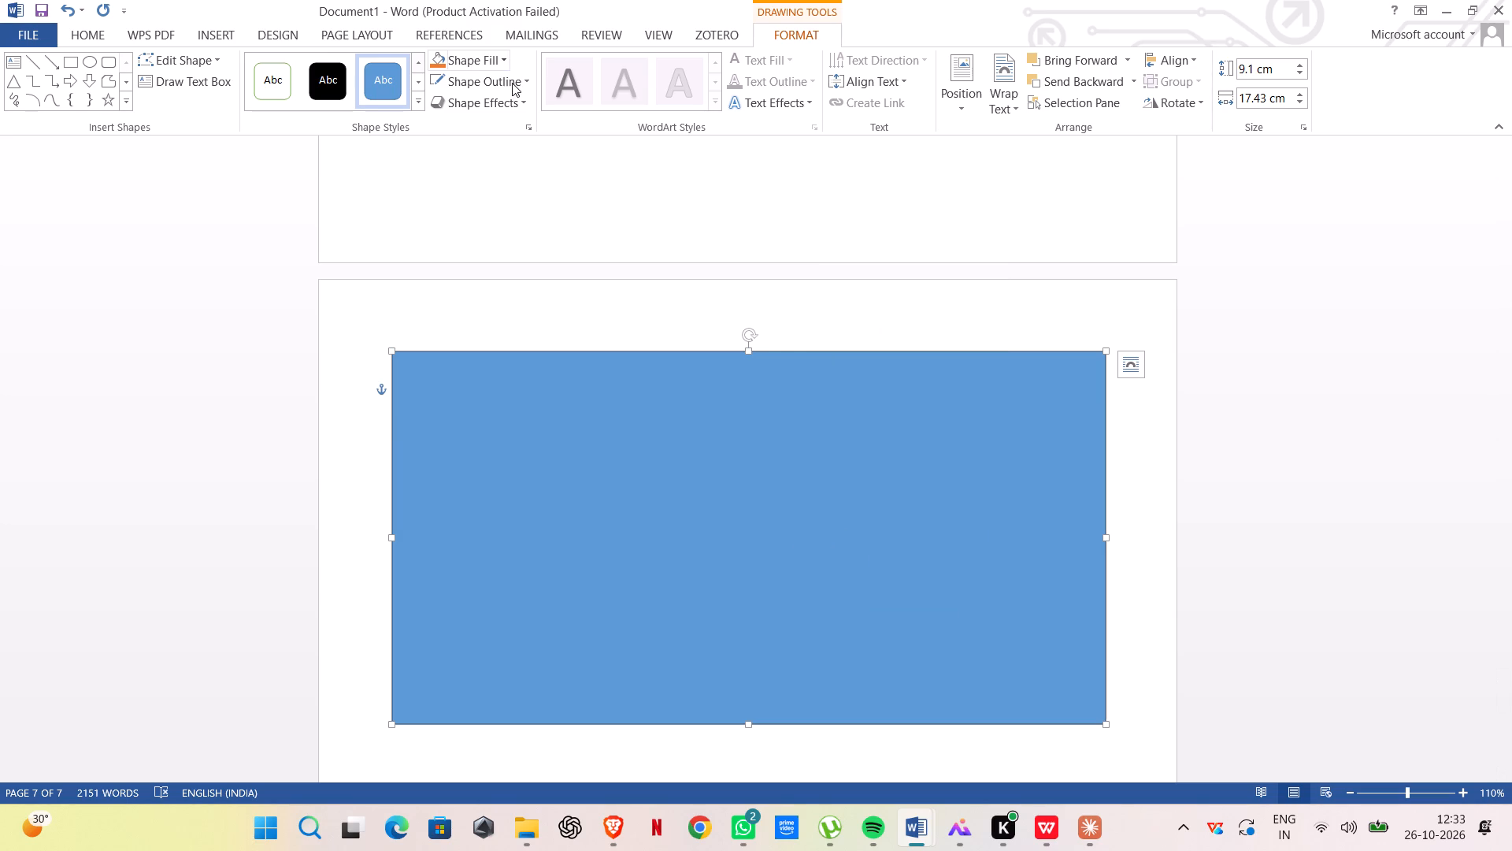
pyautogui.click(506, 61)
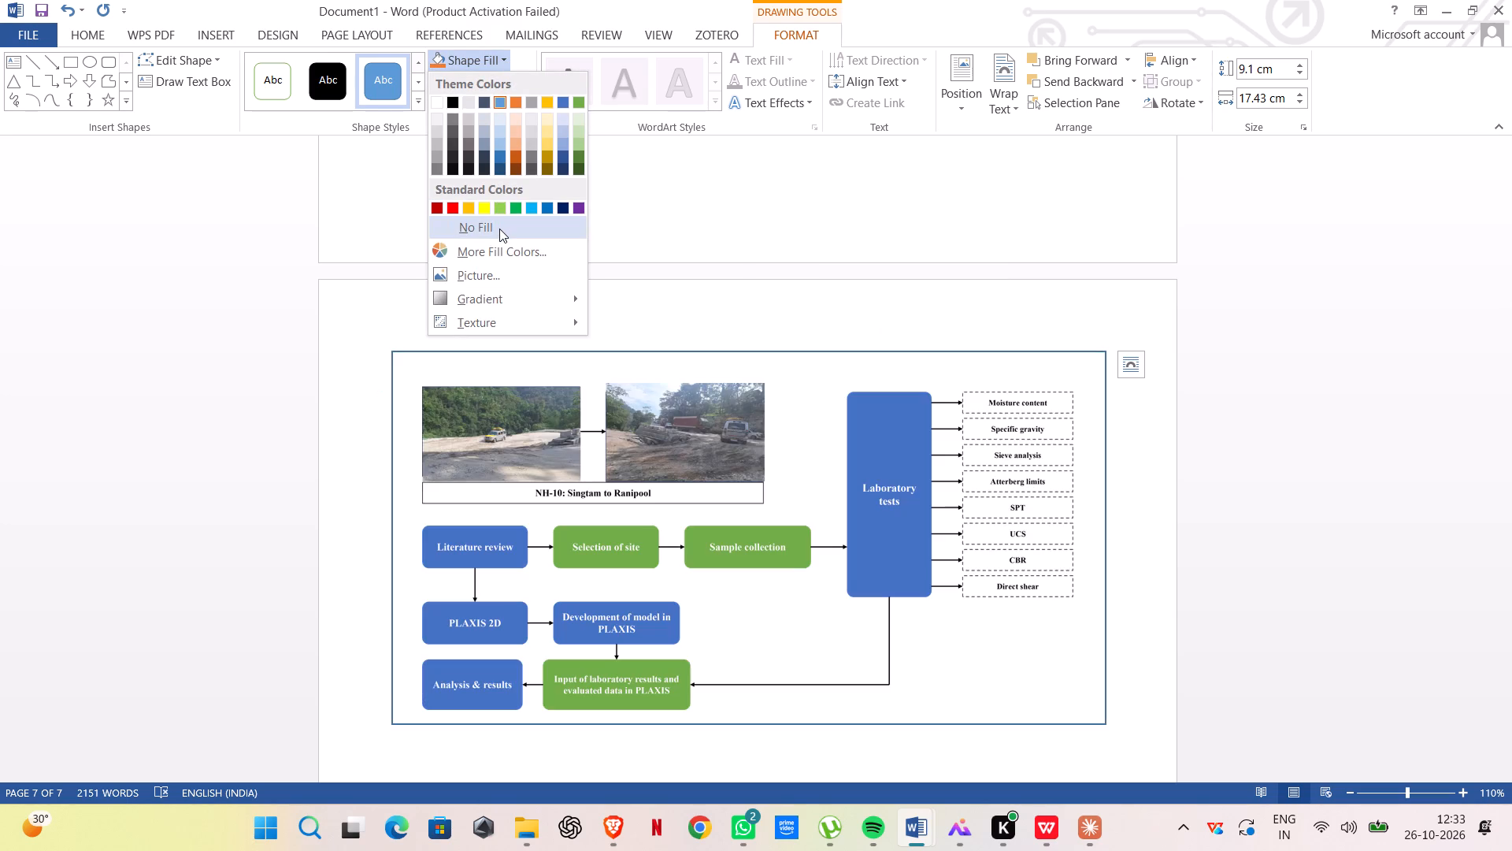
pyautogui.click(499, 229)
pyautogui.click(764, 292)
# Copy the caption "Figure 1: Methodology chart." from the reference report and return to Document1.
pyautogui.scroll(-5, 762, 286)
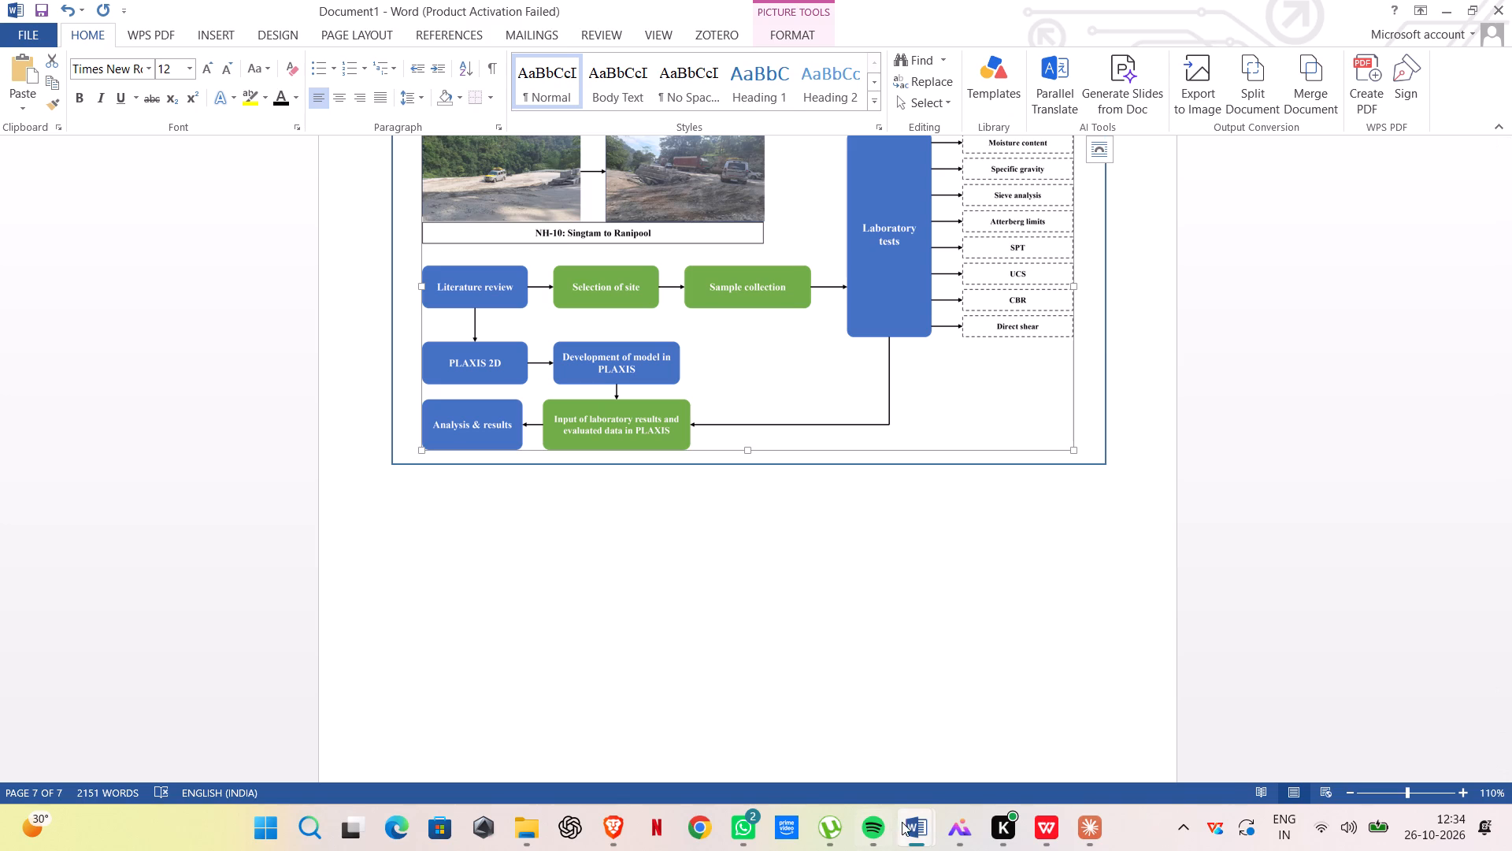
pyautogui.click(911, 758)
pyautogui.click(806, 596)
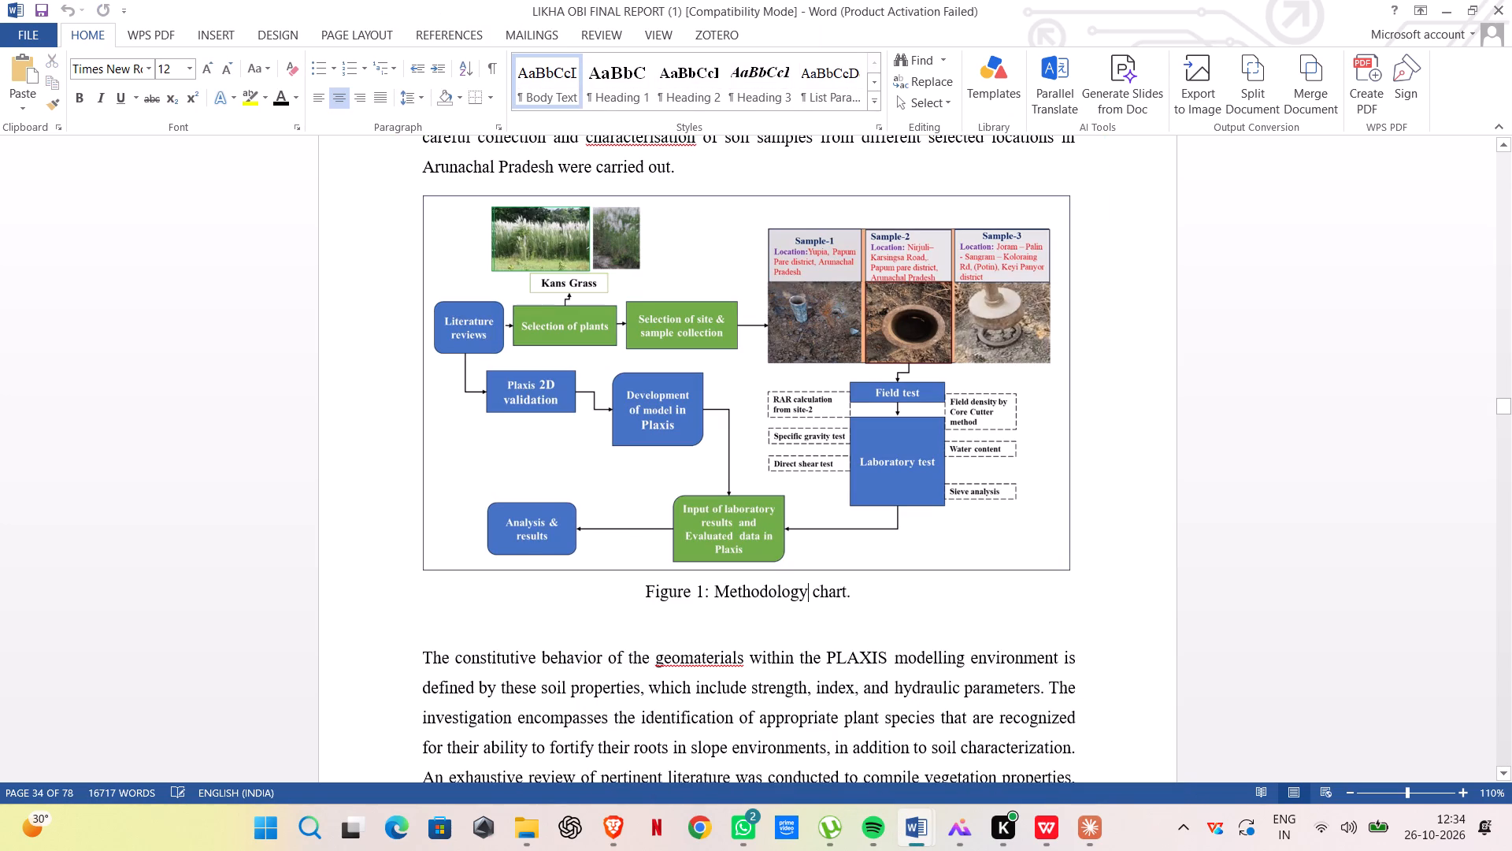
pyautogui.moveTo(856, 589); pyautogui.dragTo(643, 600)
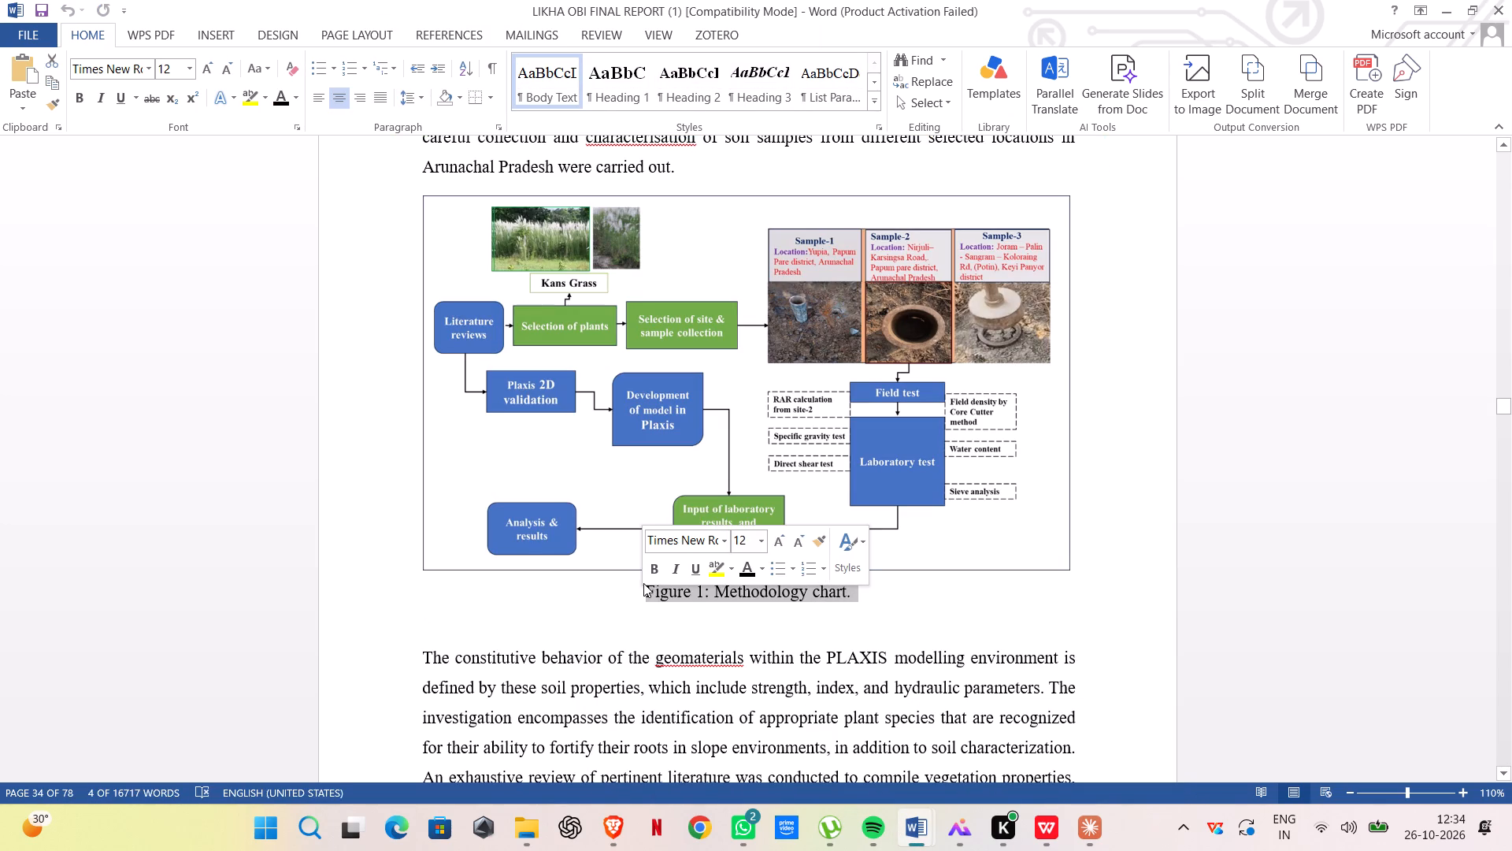
pyautogui.hotkey('ctrl', 'c')
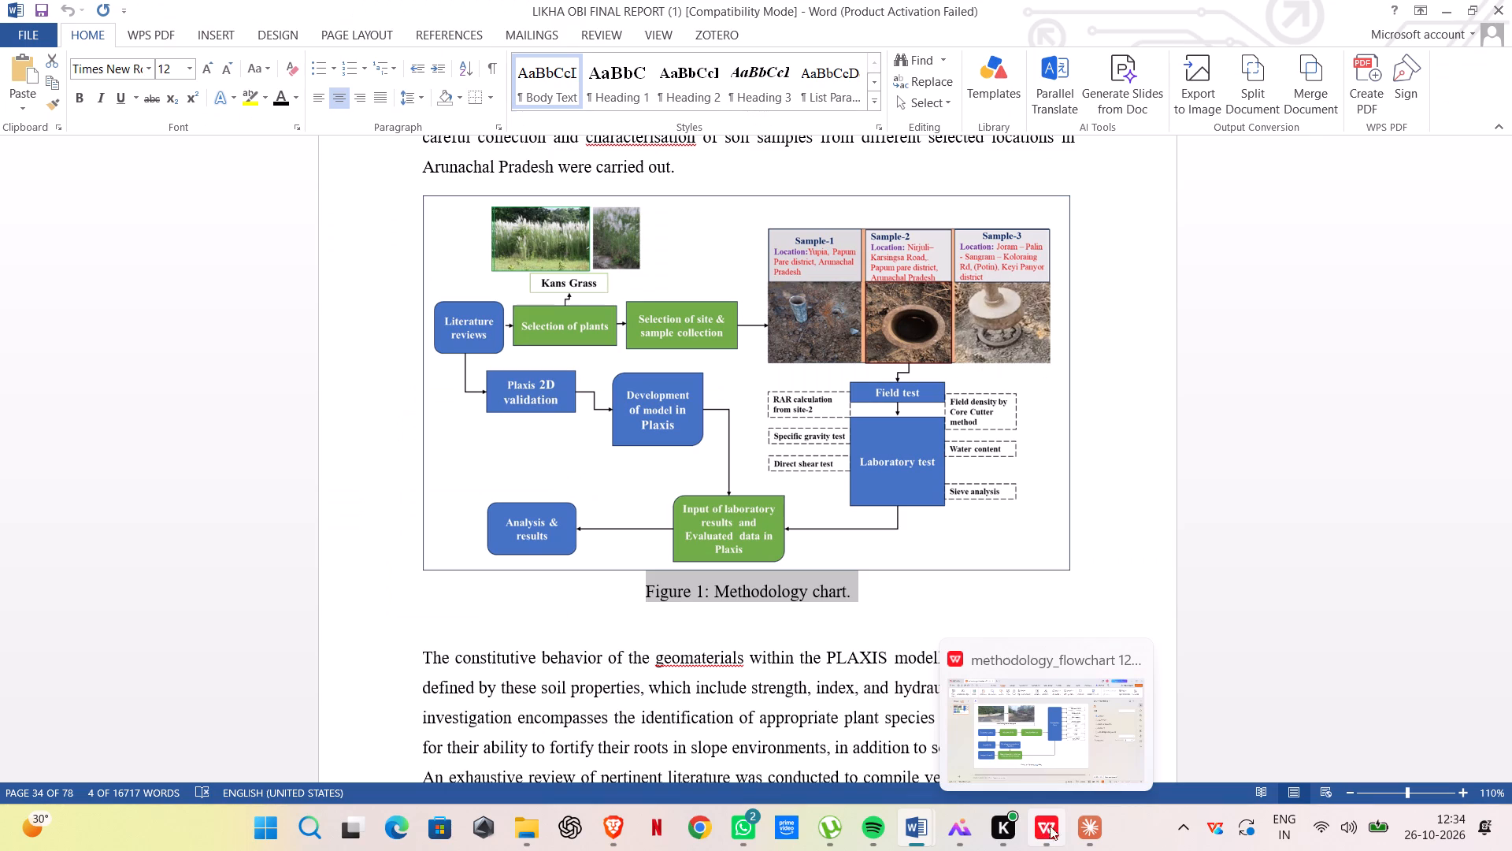
pyautogui.click(1075, 755)
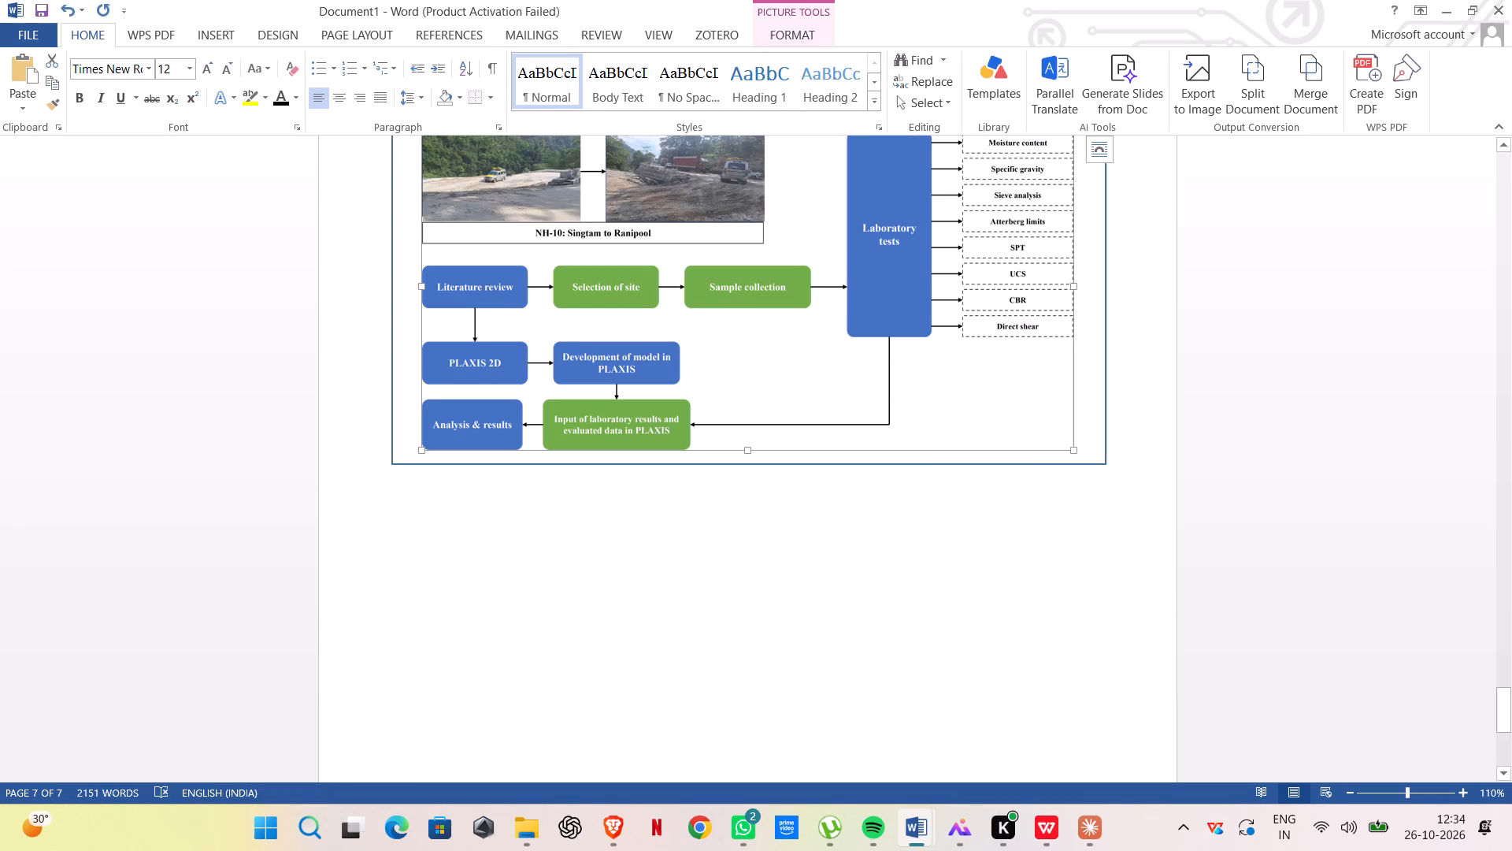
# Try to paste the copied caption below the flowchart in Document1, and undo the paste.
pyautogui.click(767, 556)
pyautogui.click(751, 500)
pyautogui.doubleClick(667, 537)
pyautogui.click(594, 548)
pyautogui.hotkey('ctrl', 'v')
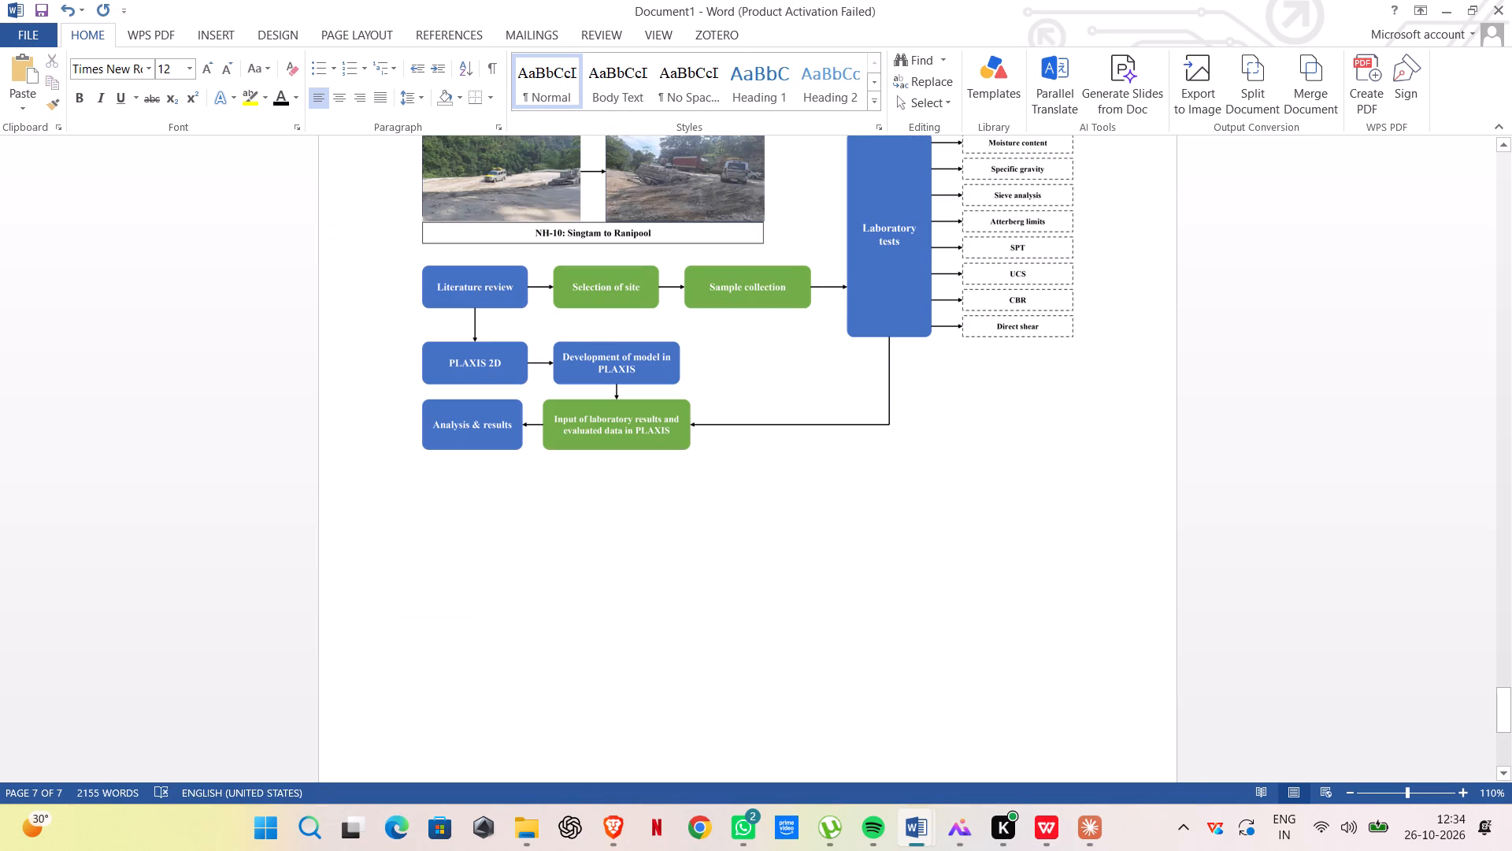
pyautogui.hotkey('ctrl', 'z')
# Paste the caption "Figure 1: Methodology chart." centred in the blank space below the framed flowchart.
pyautogui.click(706, 518)
pyautogui.doubleClick(710, 524)
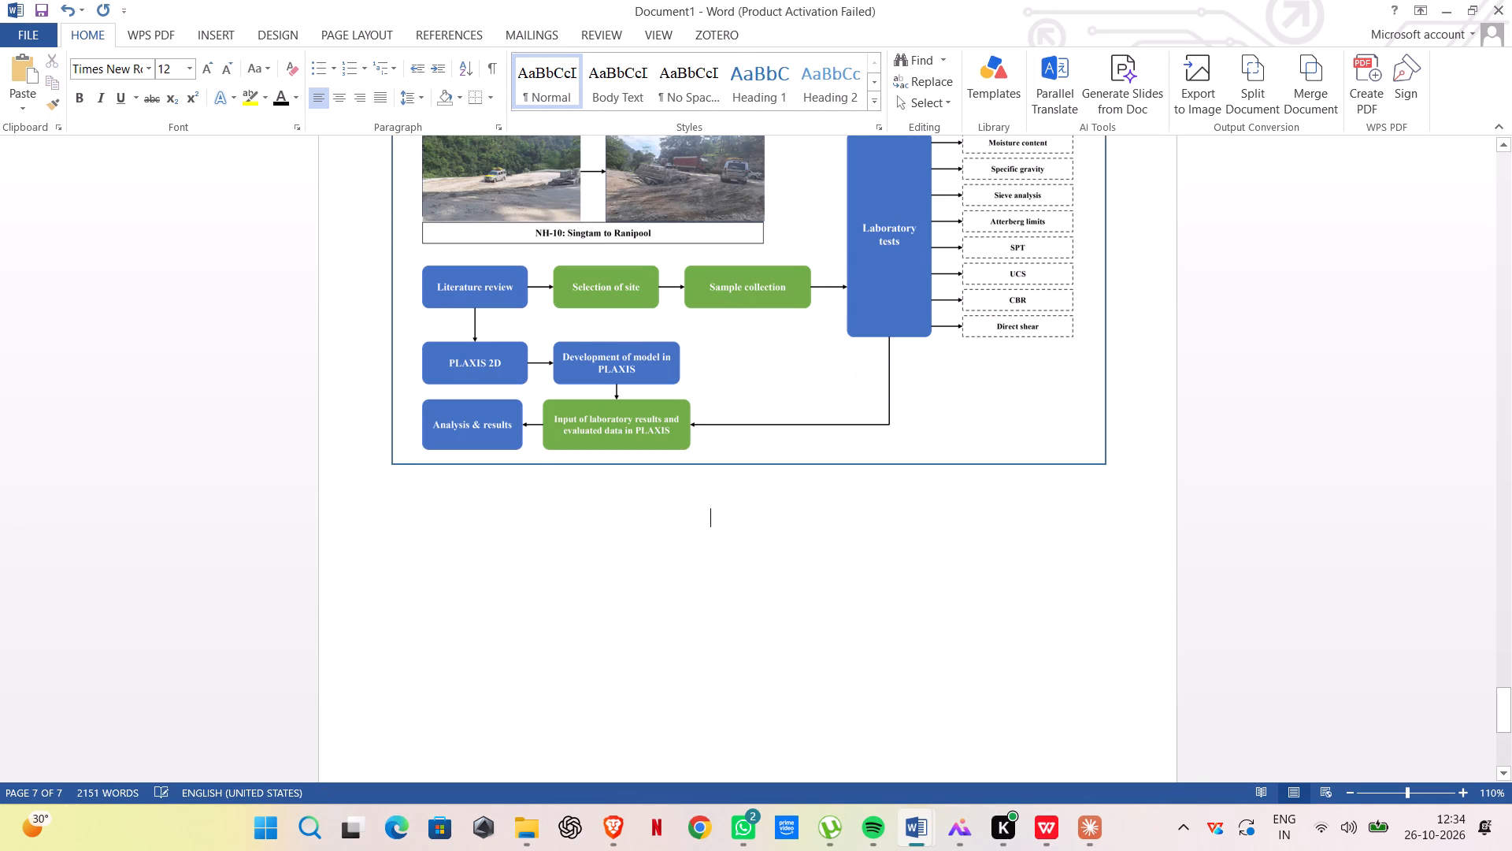
pyautogui.hotkey('ctrl', 'v')
# Extend the flowchart frame's bottom edge slightly downward toward the caption.
pyautogui.scroll(5, 739, 533)
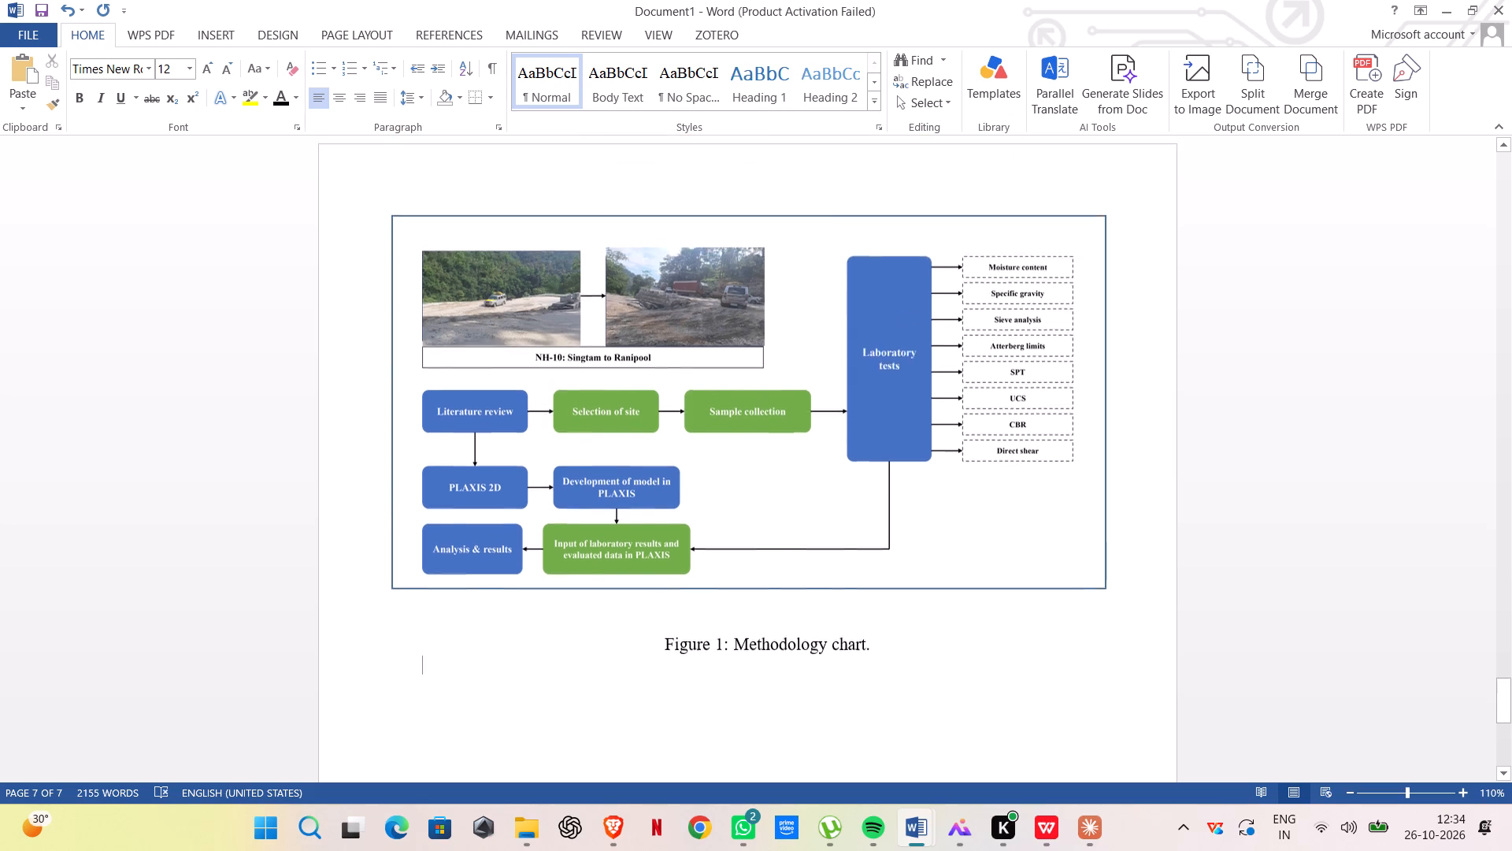
pyautogui.scroll(11, 739, 533)
pyautogui.scroll(-4, 738, 533)
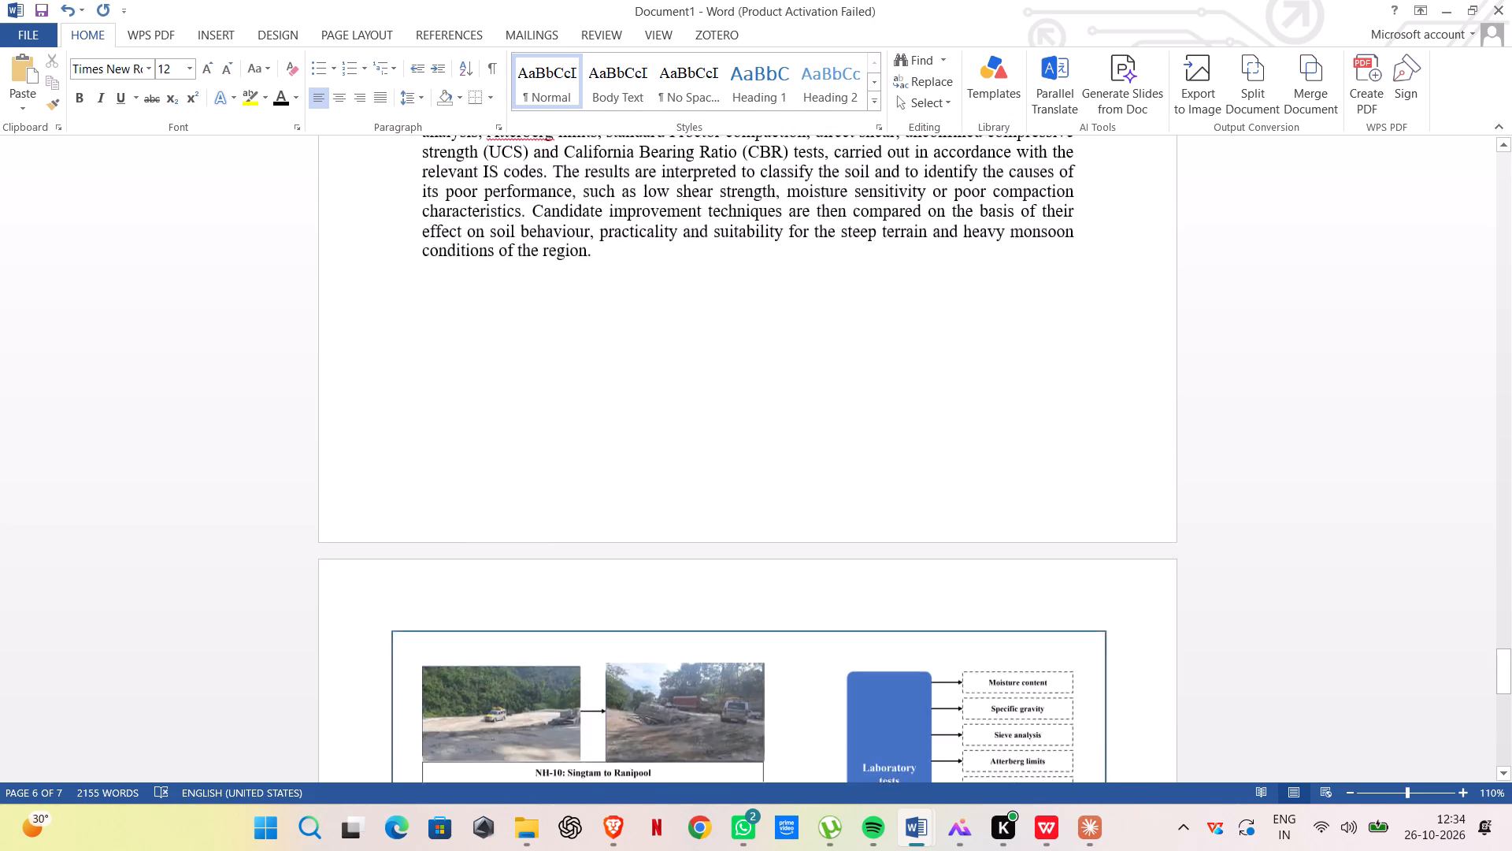
pyautogui.scroll(-9, 738, 533)
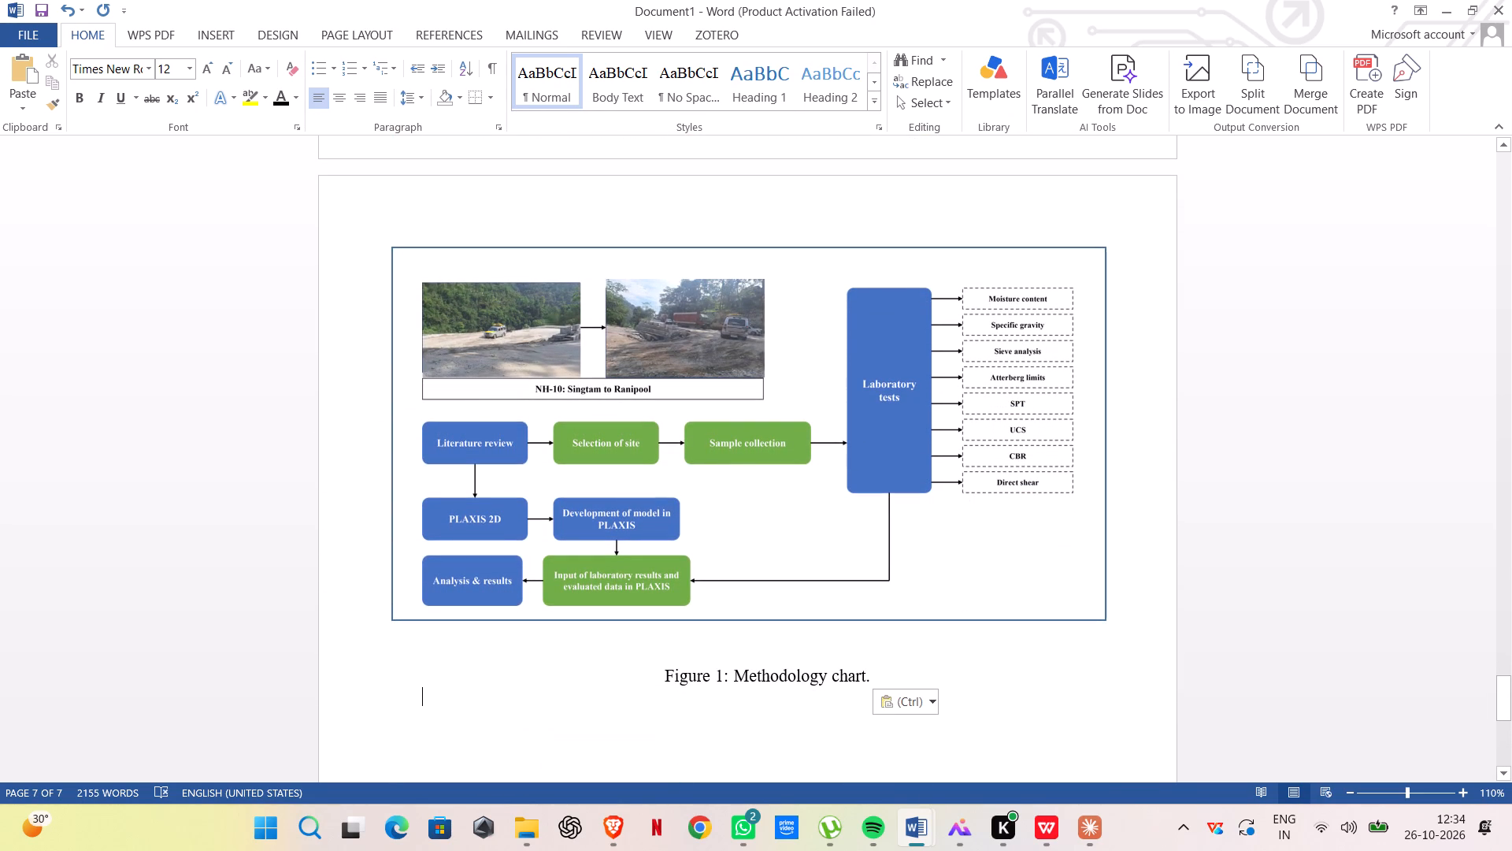
pyautogui.click(828, 629)
pyautogui.click(824, 620)
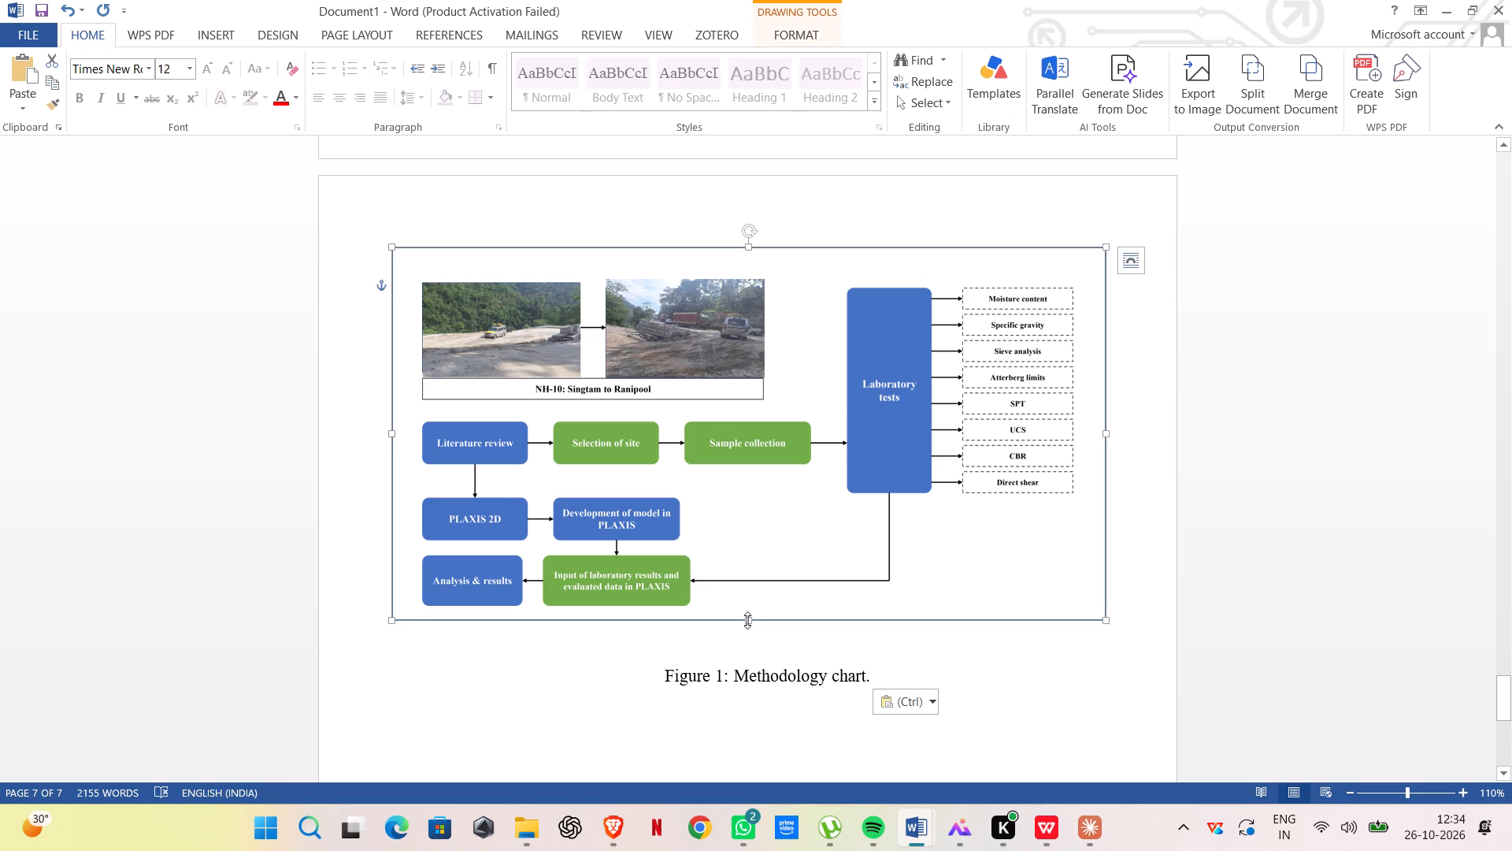
pyautogui.moveTo(747, 620); pyautogui.dragTo(744, 638)
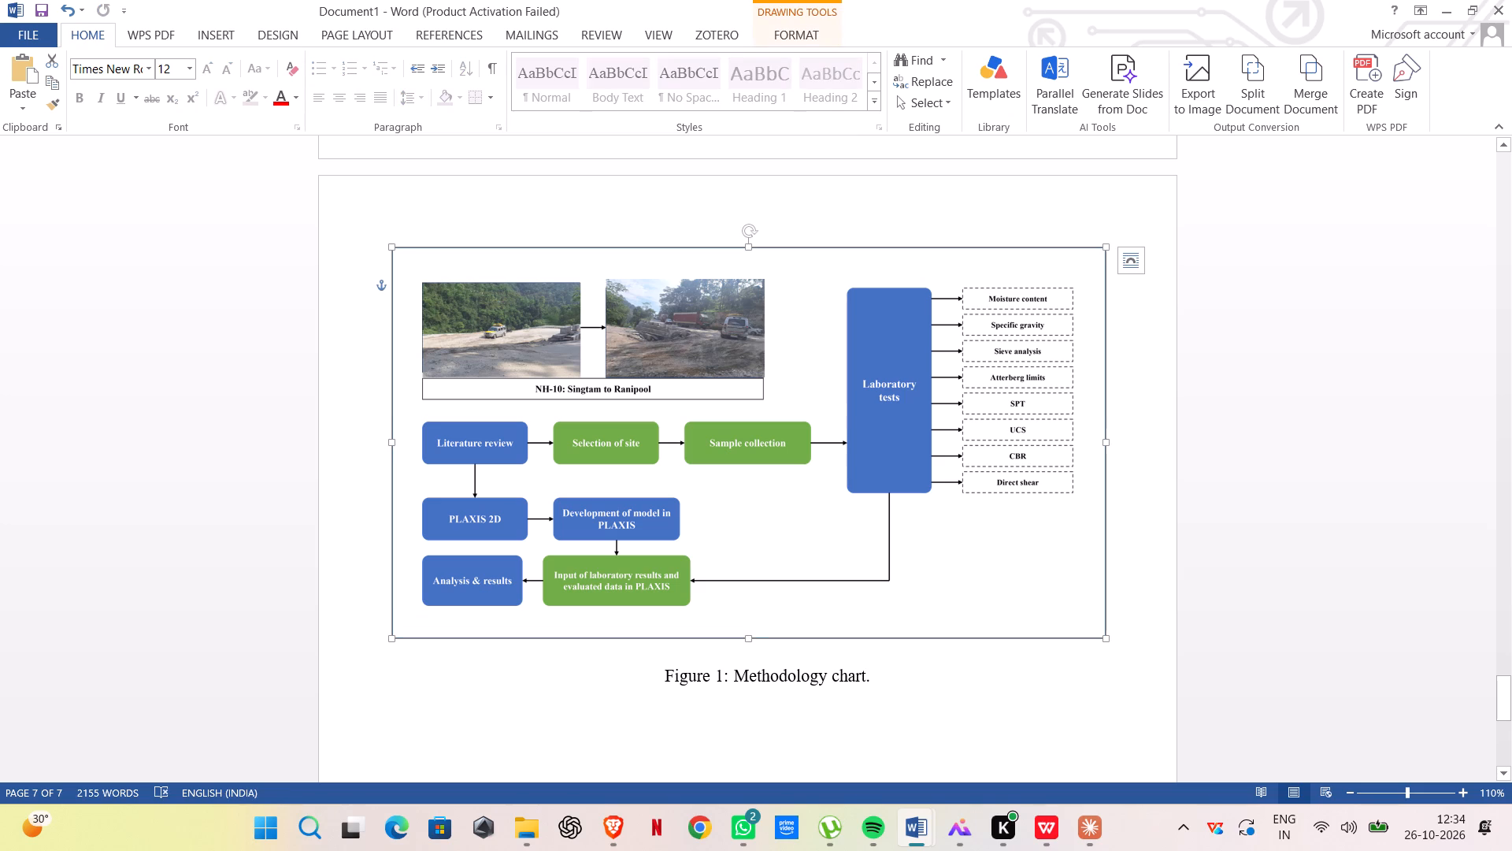
pyautogui.click(1028, 715)
# Review the layout of the framed flowchart, its caption and the preceding methodology text in Document1.
pyautogui.scroll(-10, 705, 475)
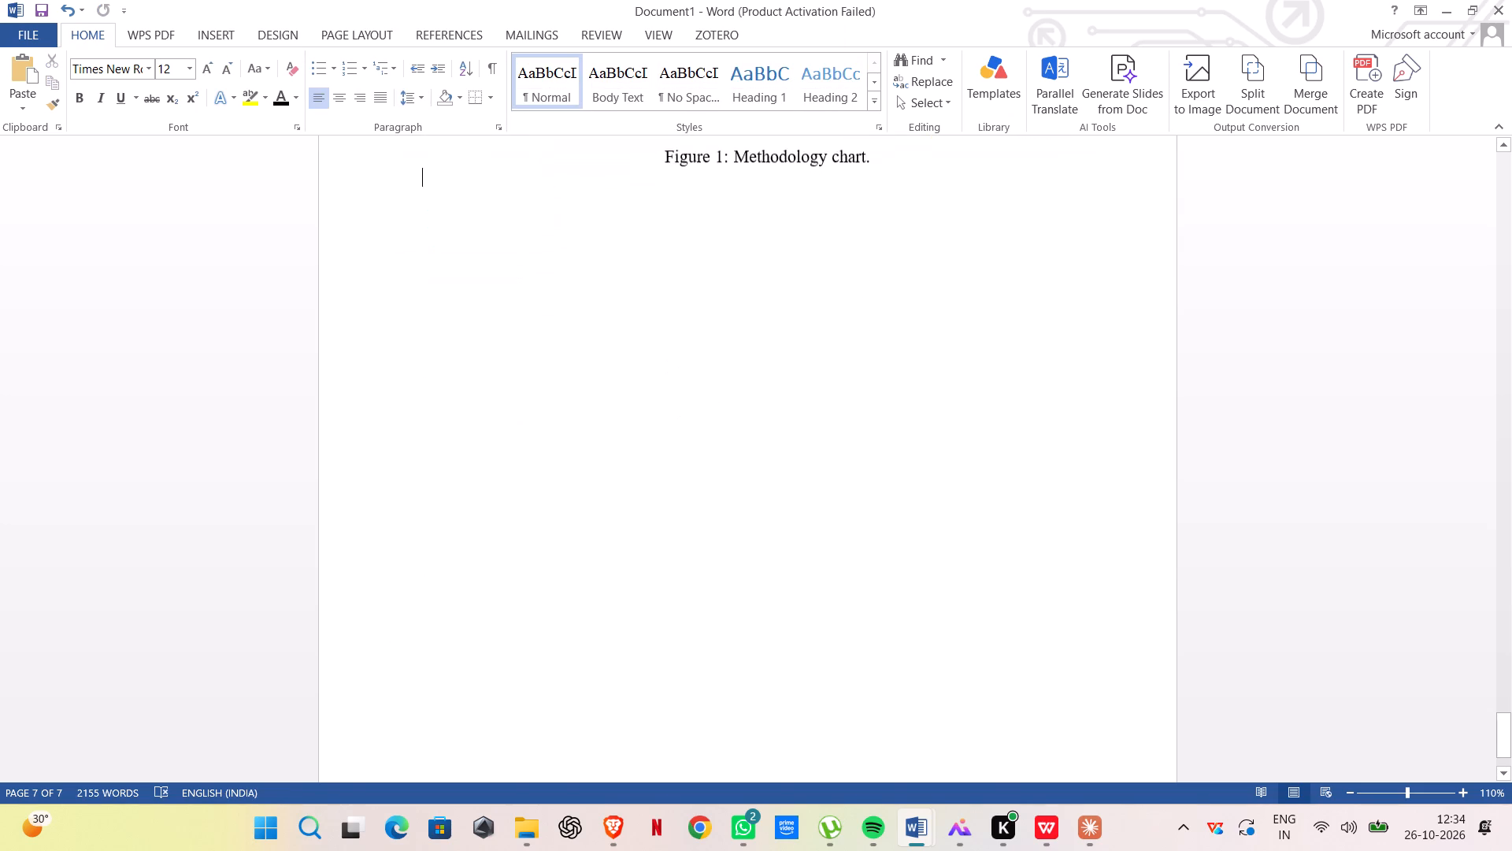
pyautogui.scroll(10, 705, 475)
pyautogui.scroll(11, 705, 475)
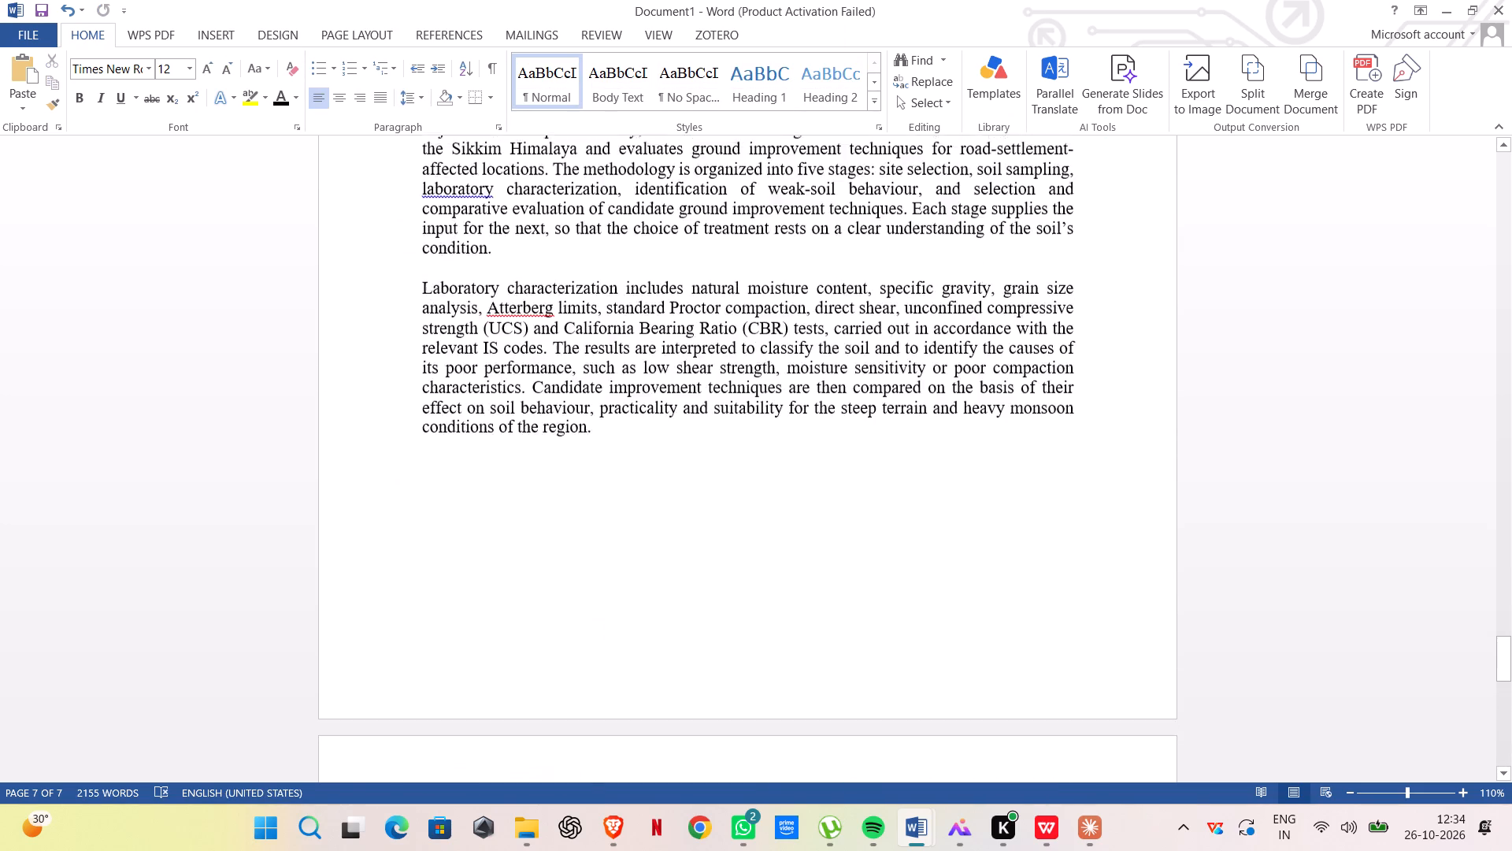
pyautogui.scroll(9, 705, 475)
pyautogui.scroll(-18, 705, 475)
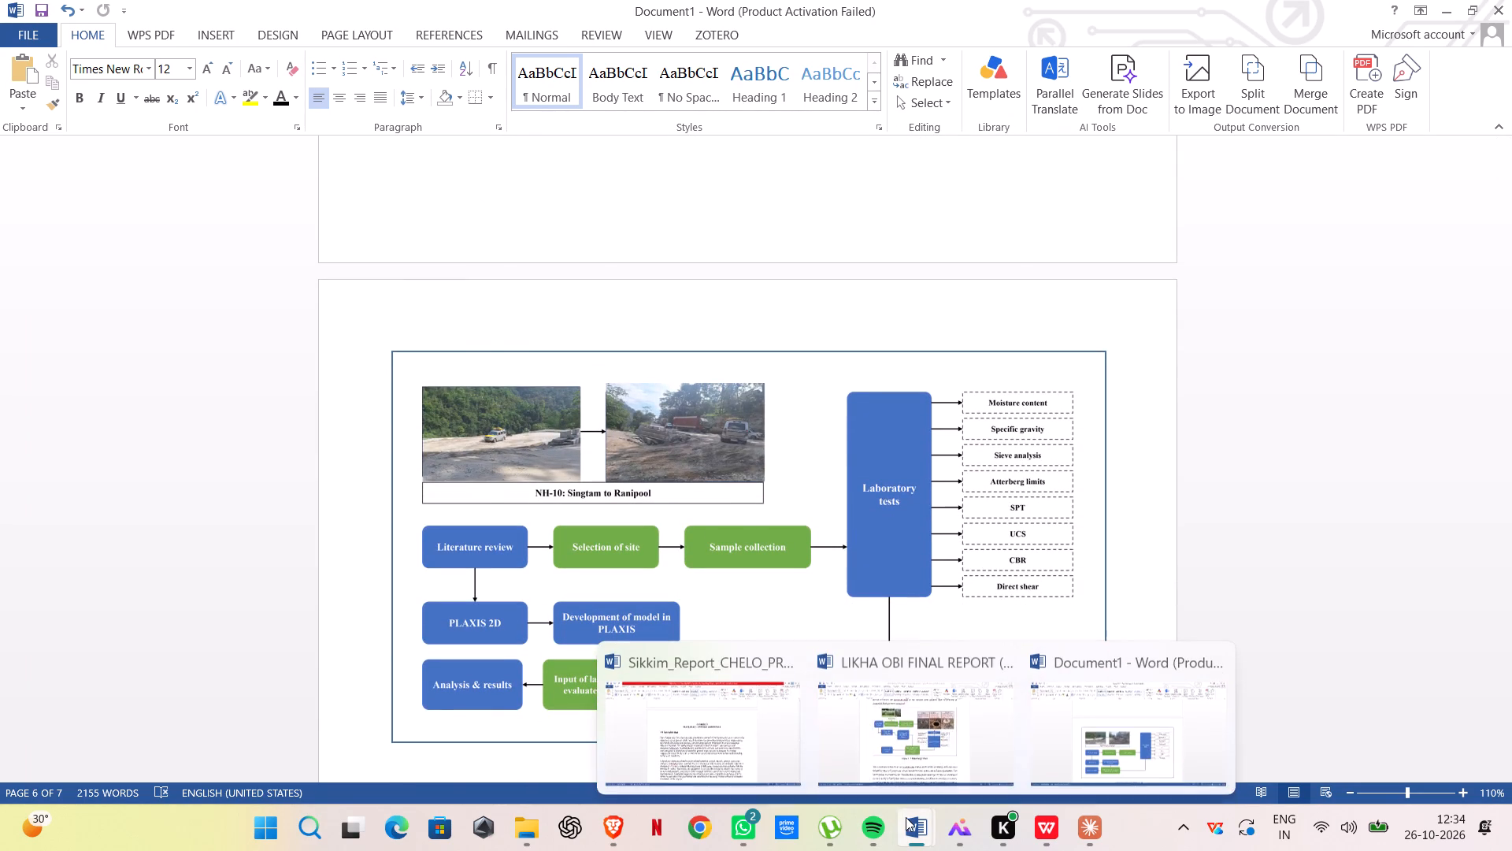
# Examine in the reference report how the Chapter 3 introduction, methodology chart, caption and following text are laid out.
pyautogui.click(878, 755)
pyautogui.scroll(-6, 762, 530)
pyautogui.click(659, 563)
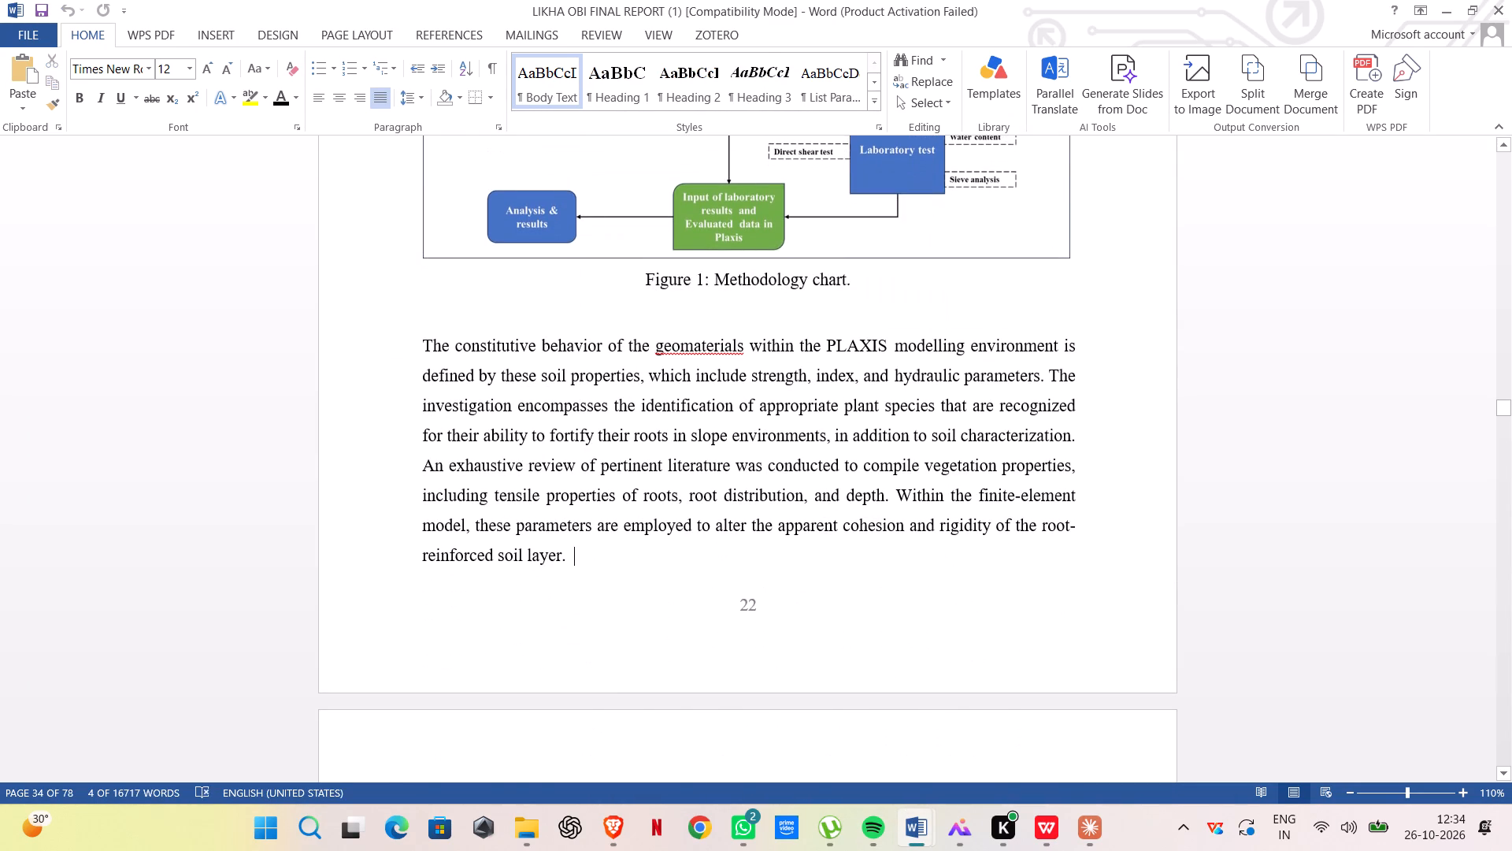
pyautogui.scroll(14, 659, 563)
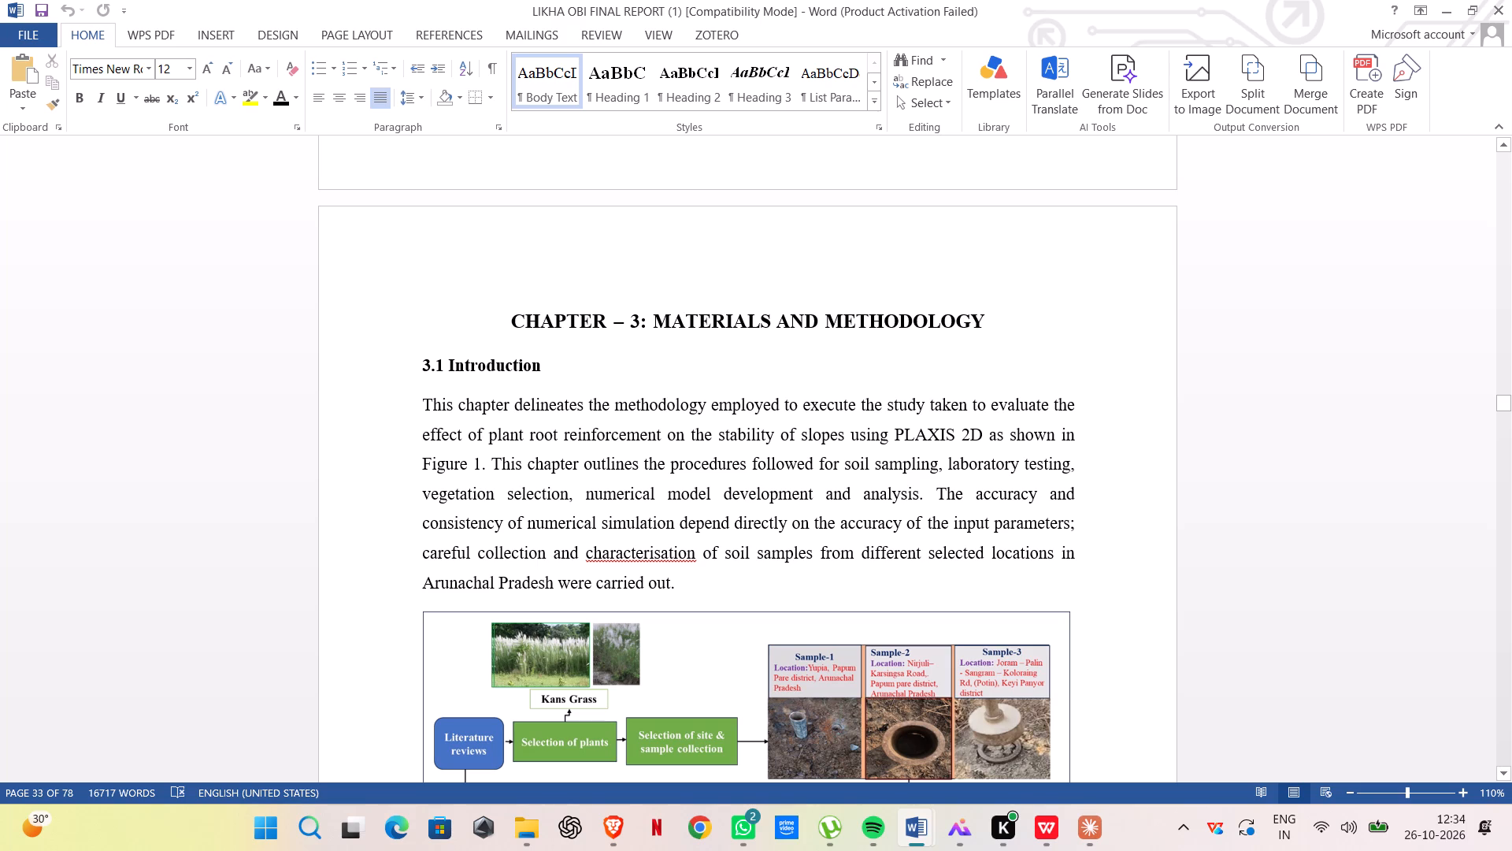
pyautogui.scroll(-2, 563, 509)
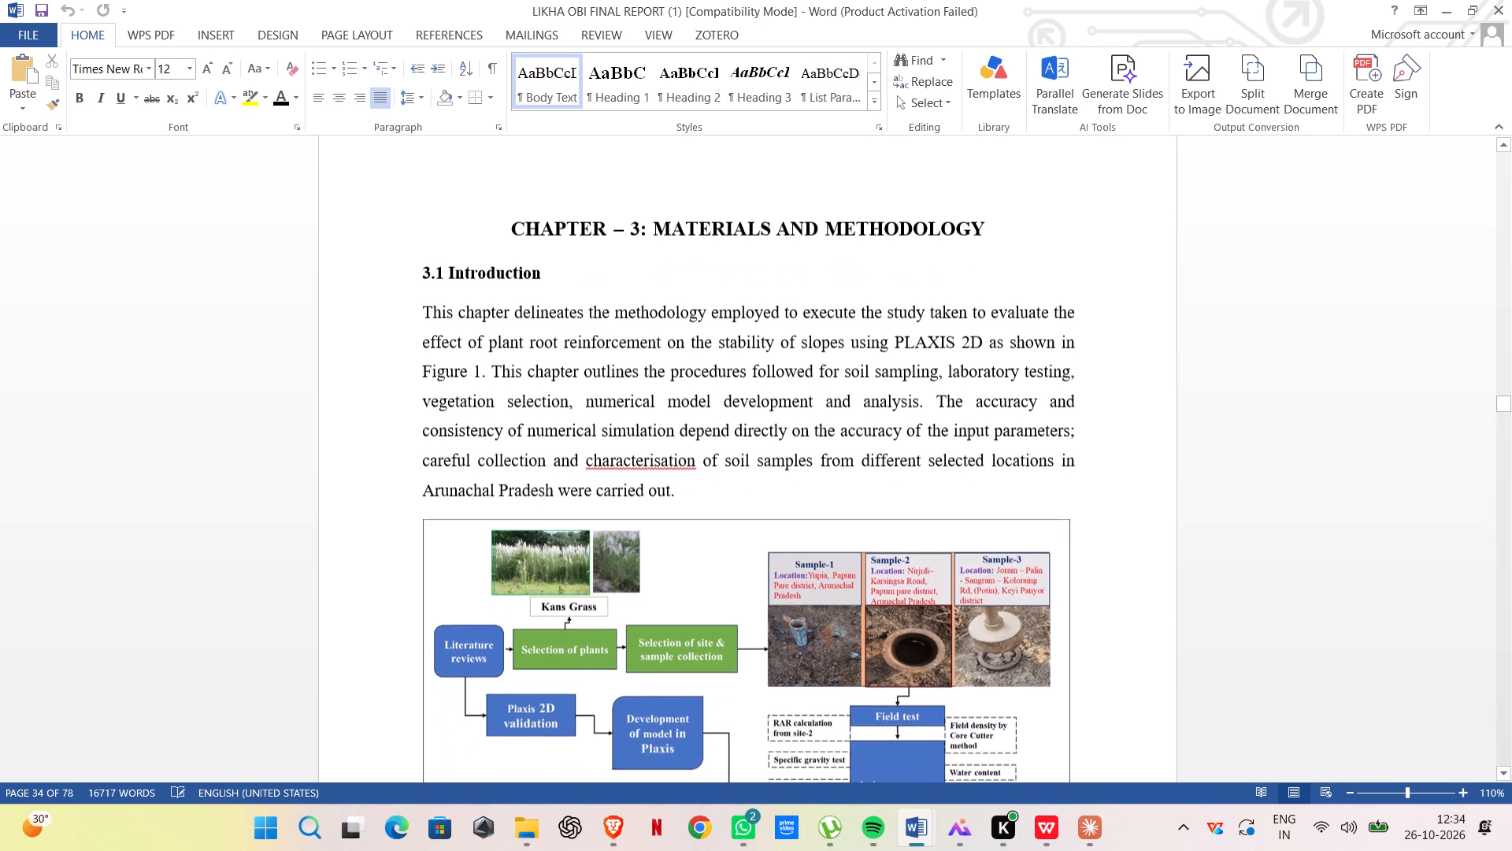
pyautogui.scroll(-3, 563, 509)
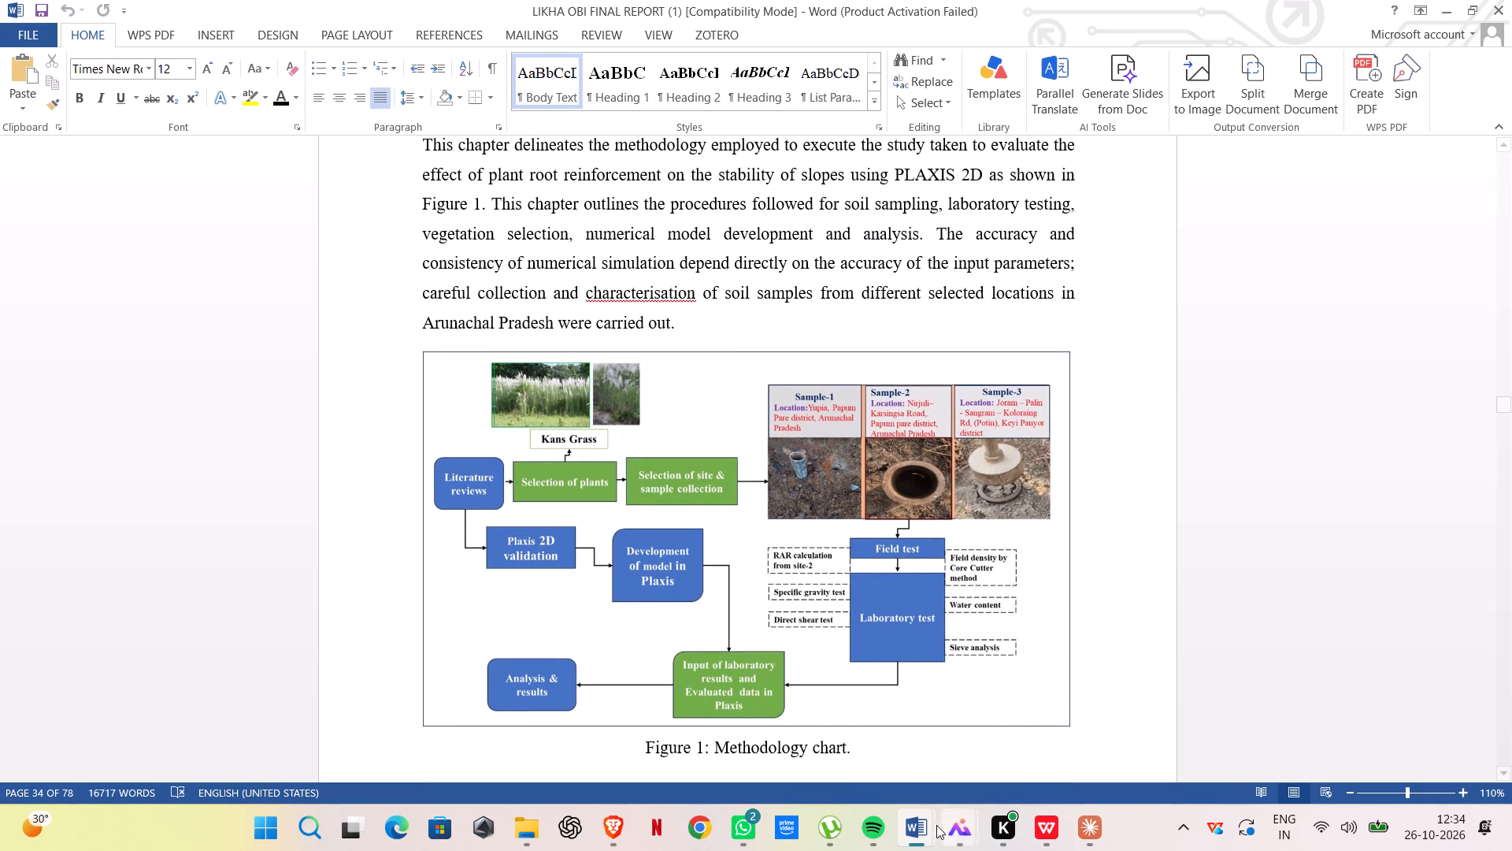
# Switch to the formatted Sikkim report and look through its Chapter 3 sections and the pages before them.
pyautogui.click(754, 736)
pyautogui.scroll(-11, 660, 493)
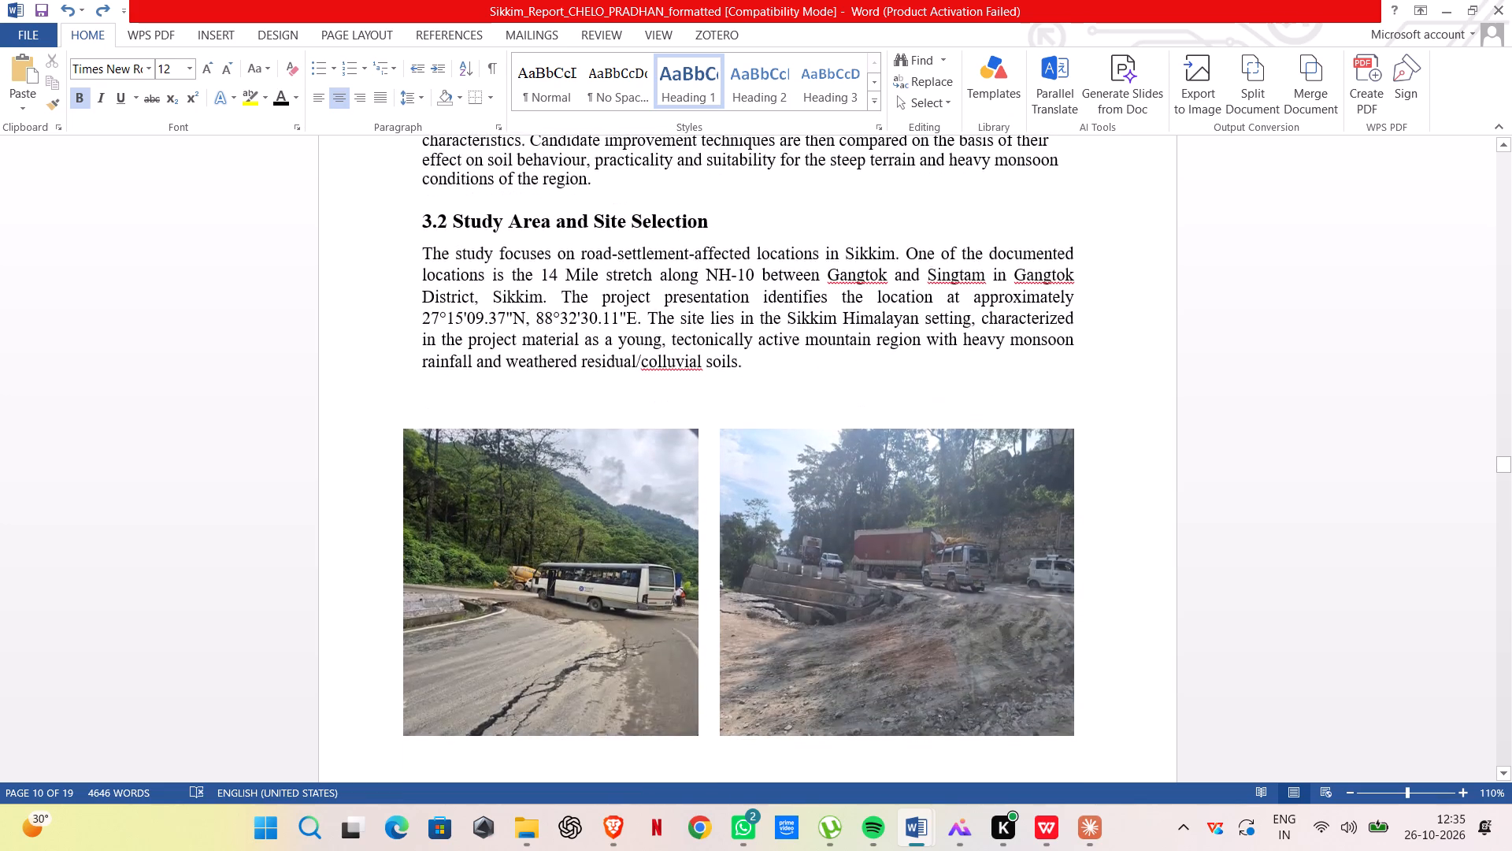
pyautogui.scroll(-20, 660, 493)
pyautogui.scroll(-13, 660, 493)
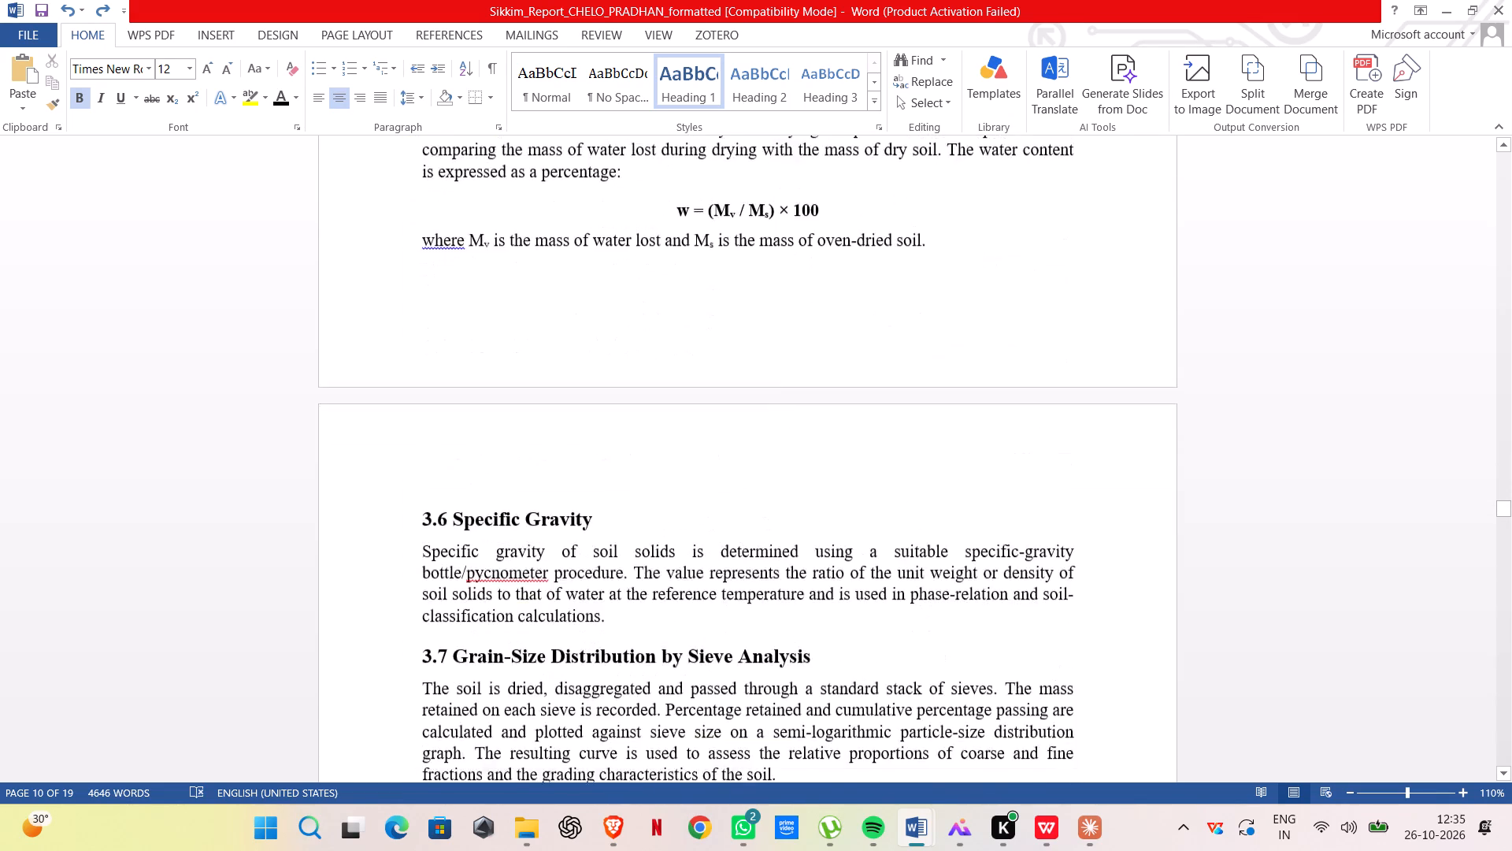
pyautogui.scroll(20, 660, 493)
pyautogui.scroll(20, 660, 493)
pyautogui.scroll(11, 660, 493)
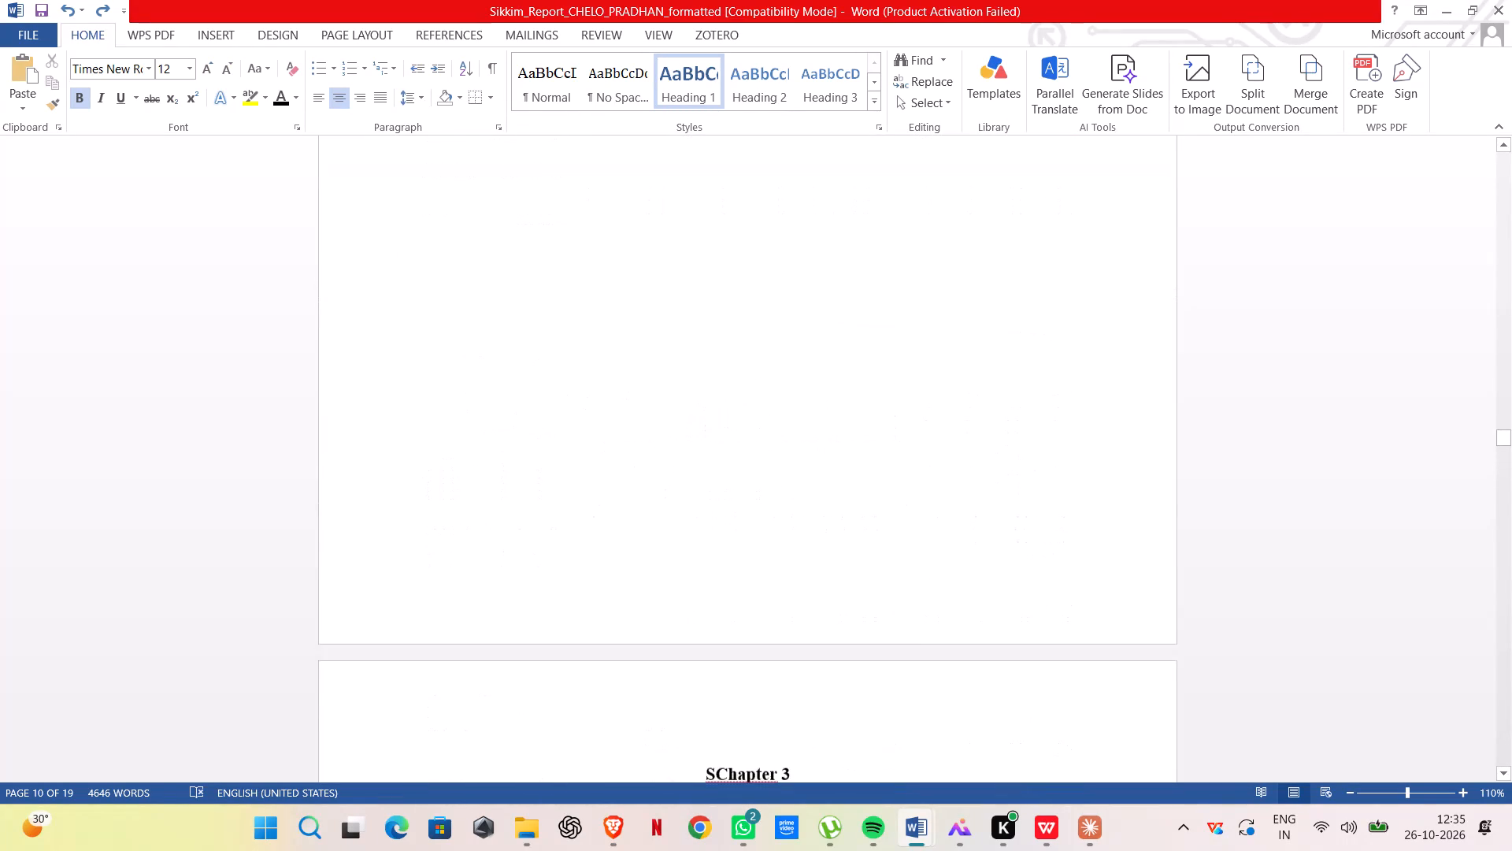
pyautogui.scroll(4, 660, 493)
# Compare the Chapter 3 opening in Document1 with the reference report's introduction, methodology chart and following paragraph.
pyautogui.click(1039, 705)
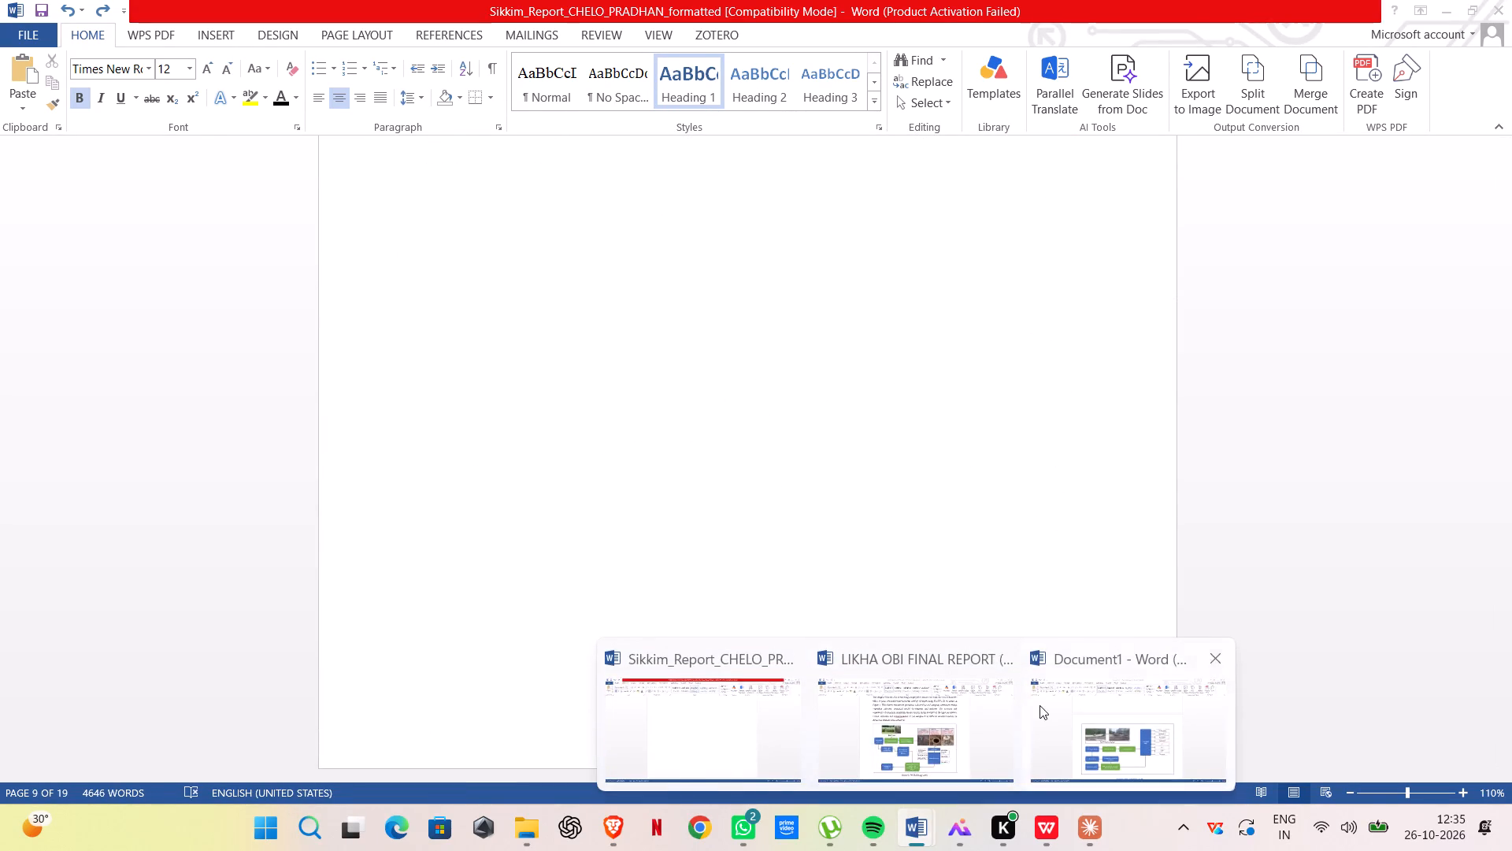
pyautogui.scroll(17, 857, 589)
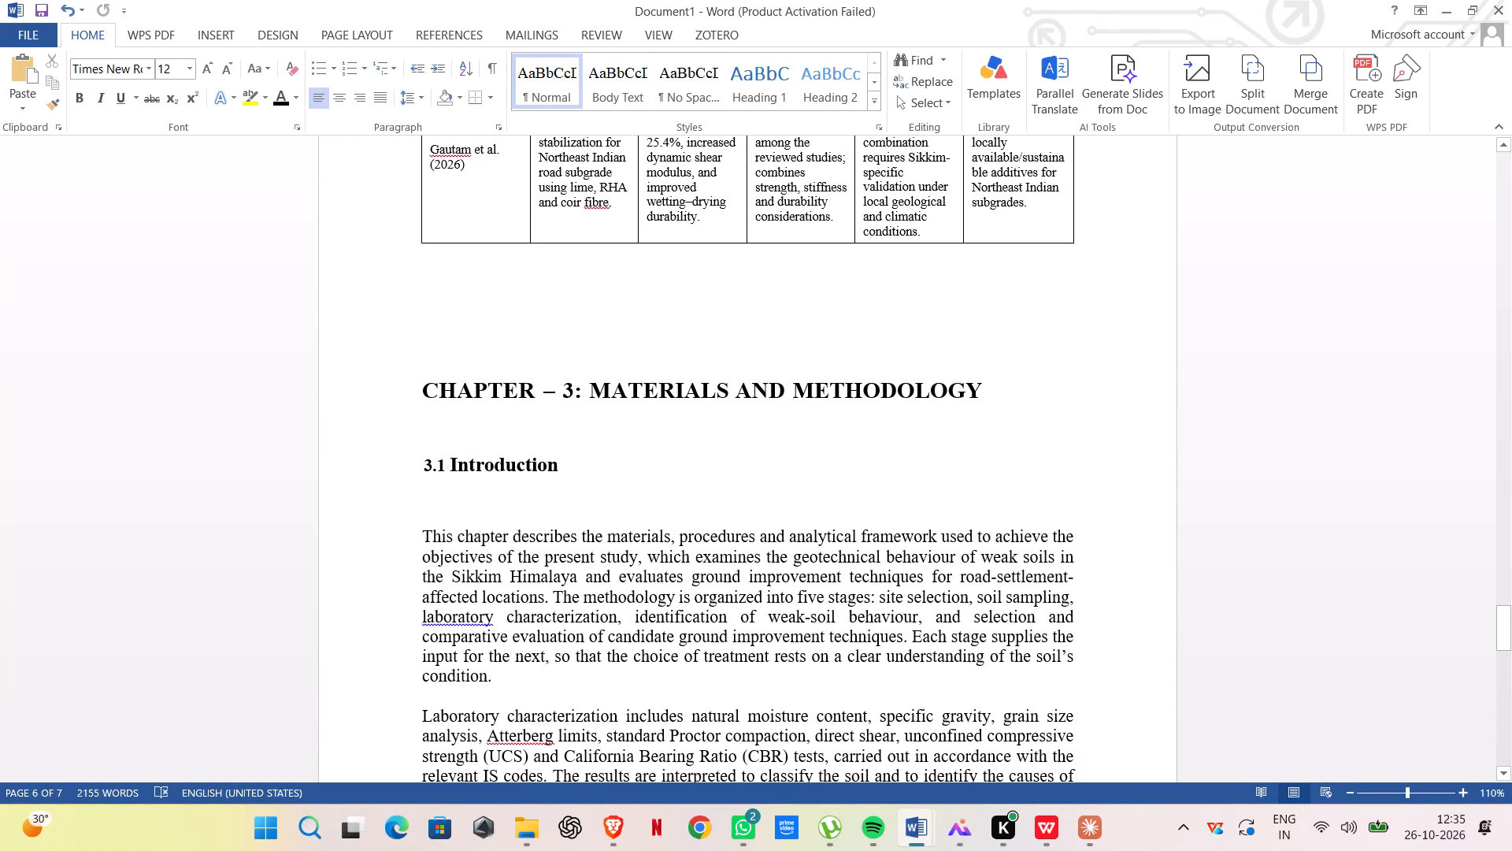
pyautogui.click(932, 760)
pyautogui.scroll(8, 789, 571)
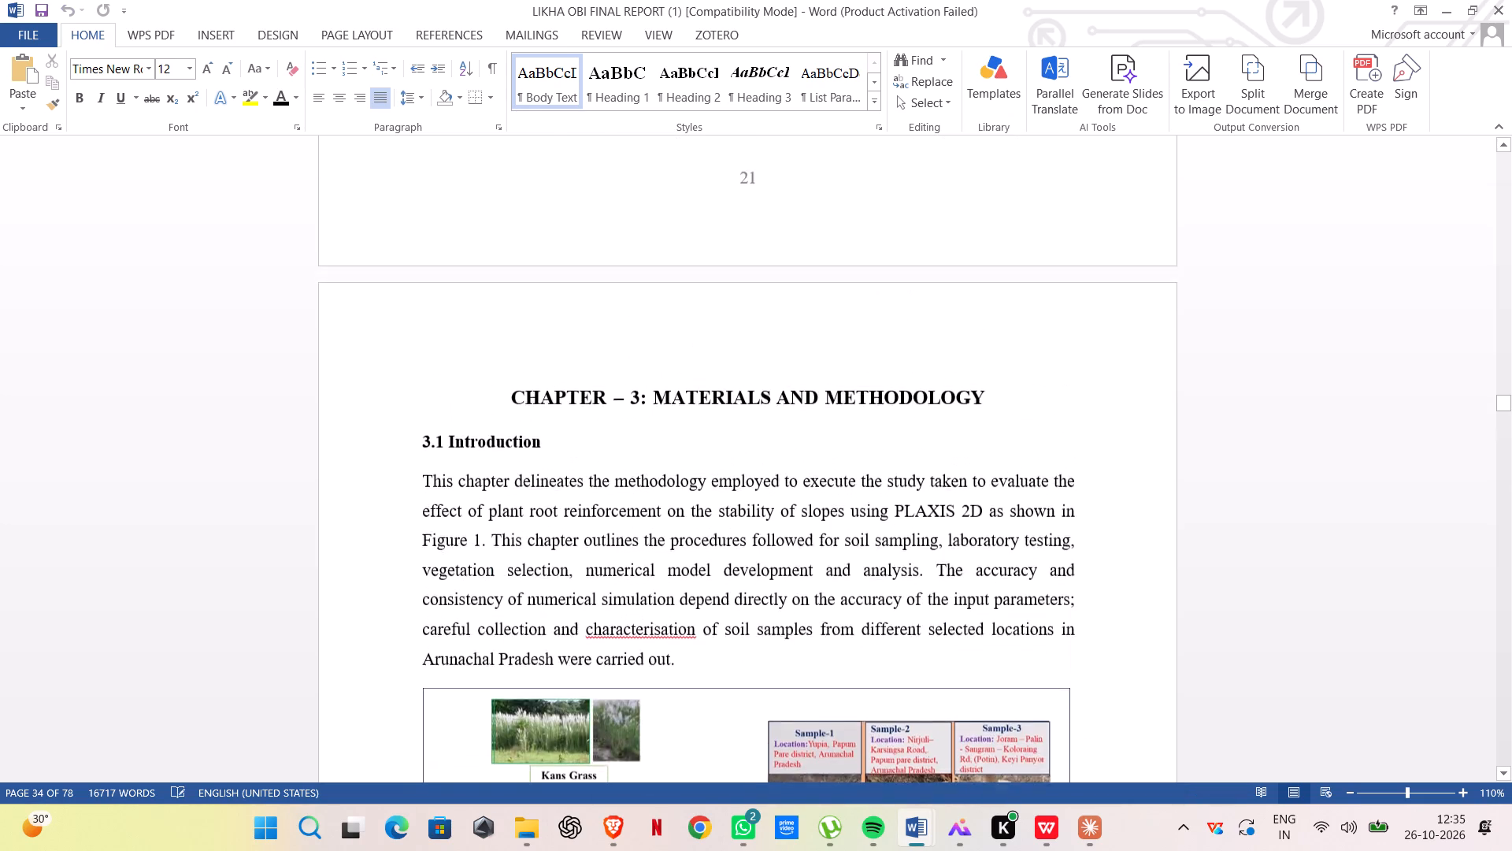
pyautogui.scroll(1, 789, 571)
pyautogui.scroll(-15, 789, 571)
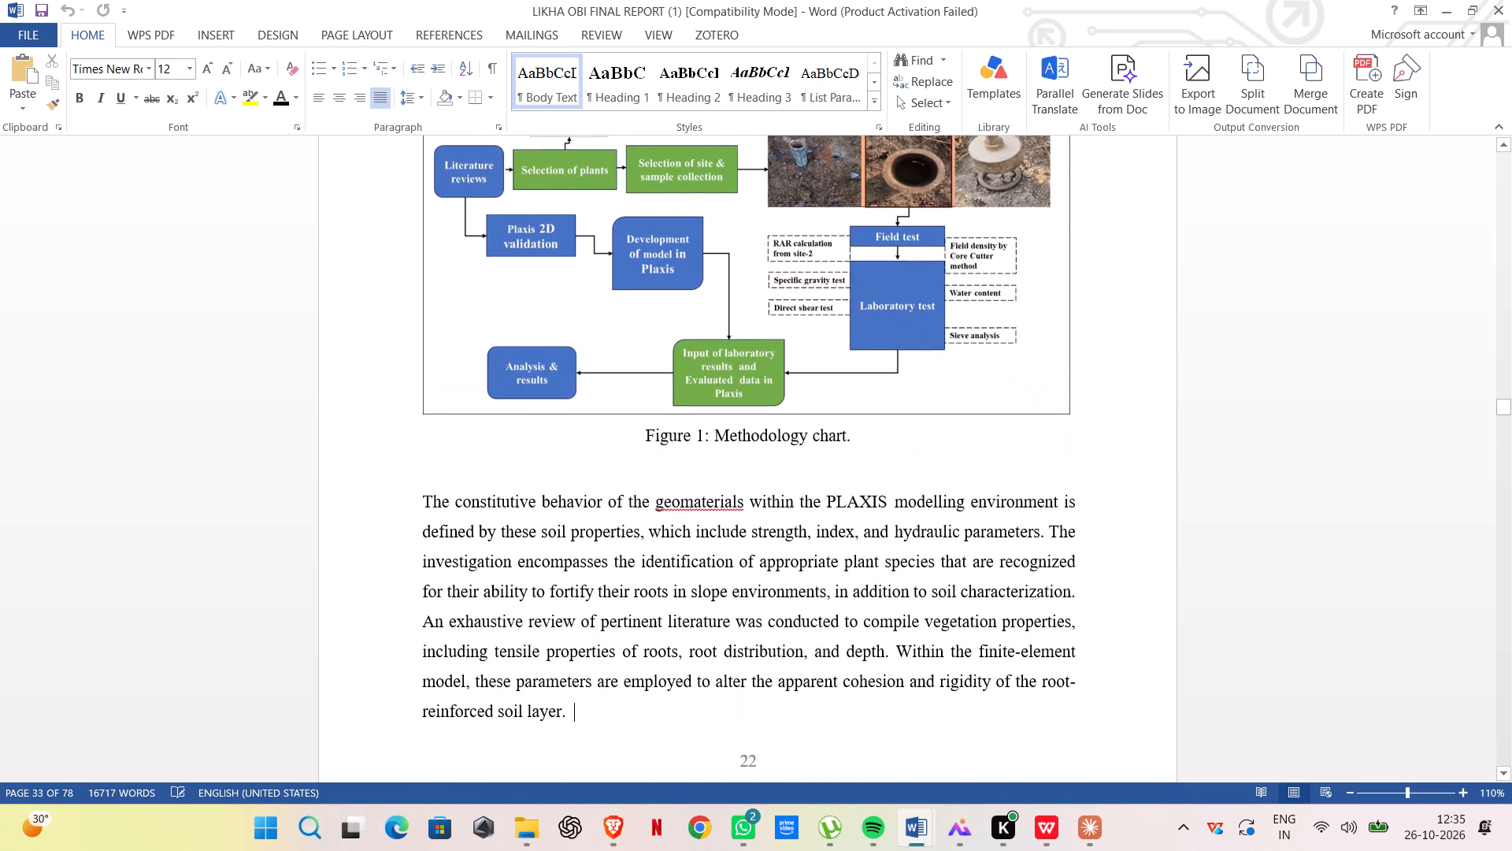
pyautogui.scroll(9, 789, 571)
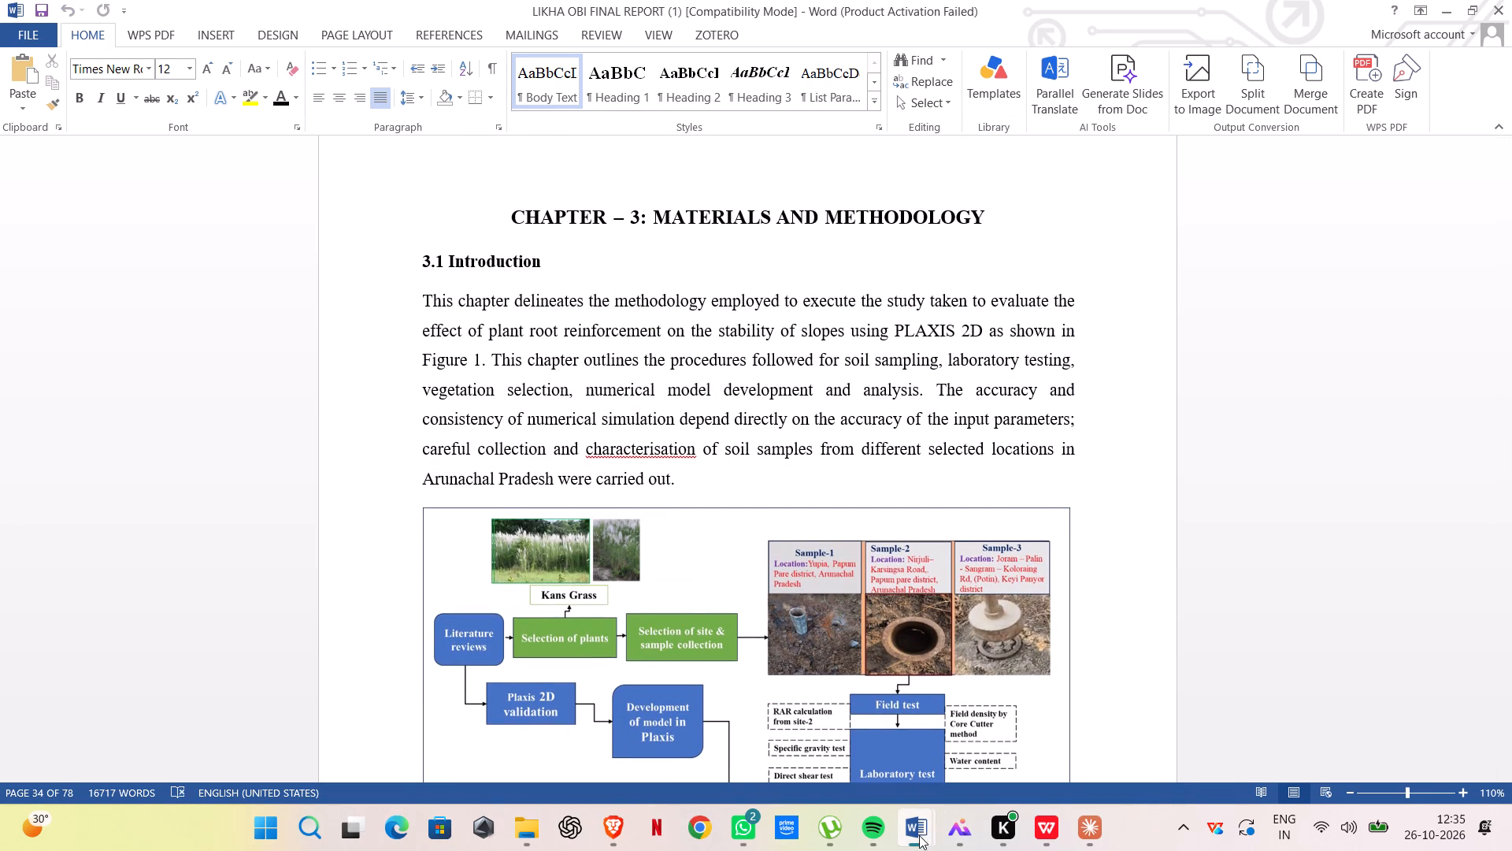
# In Document1, remove the blank line between the 3.1 Introduction heading and its first paragraph.
pyautogui.click(1128, 705)
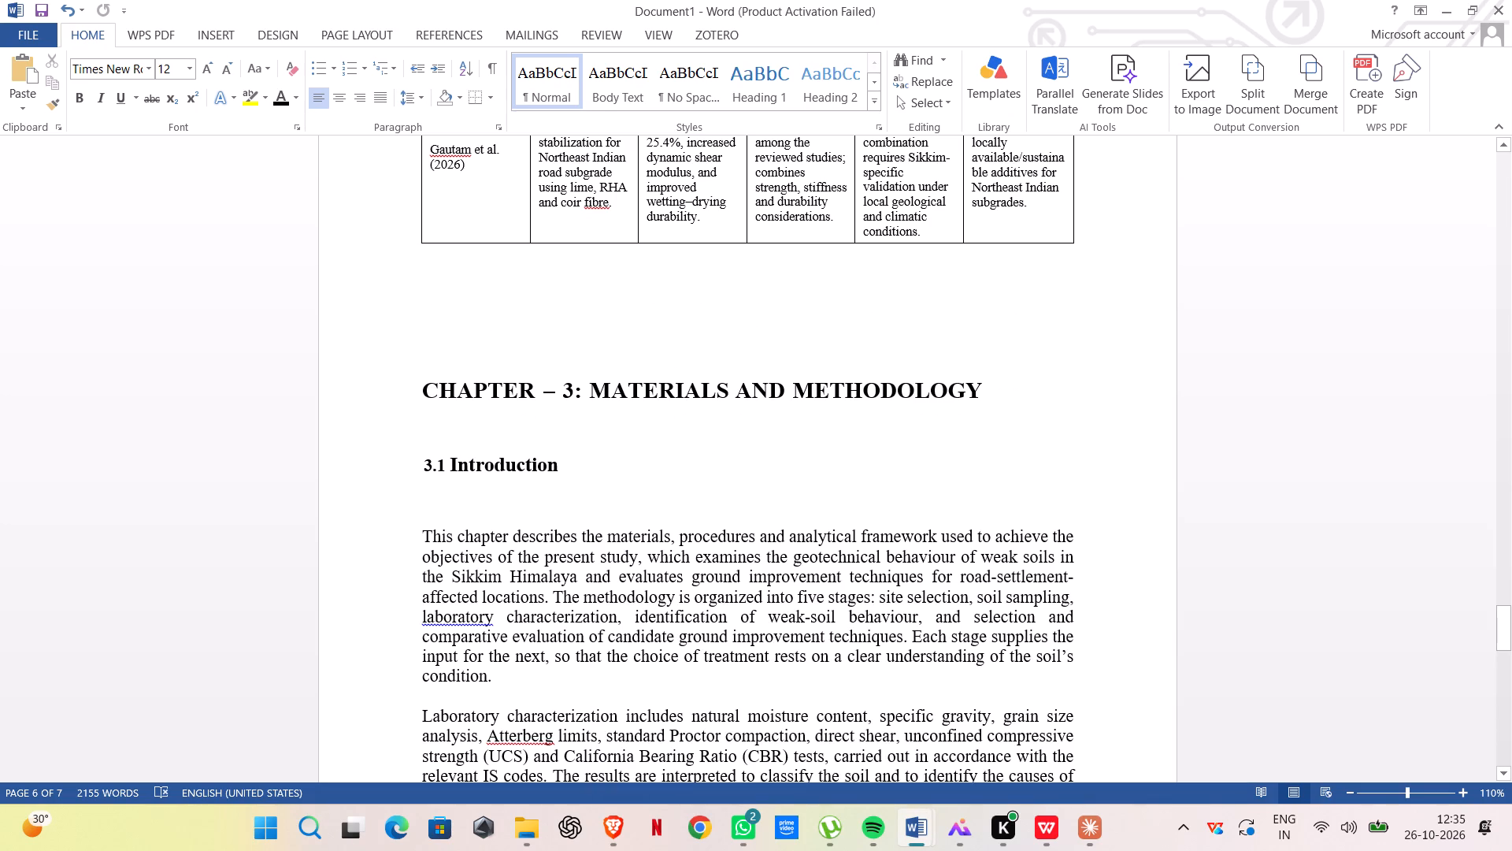
pyautogui.click(428, 540)
pyautogui.click(414, 543)
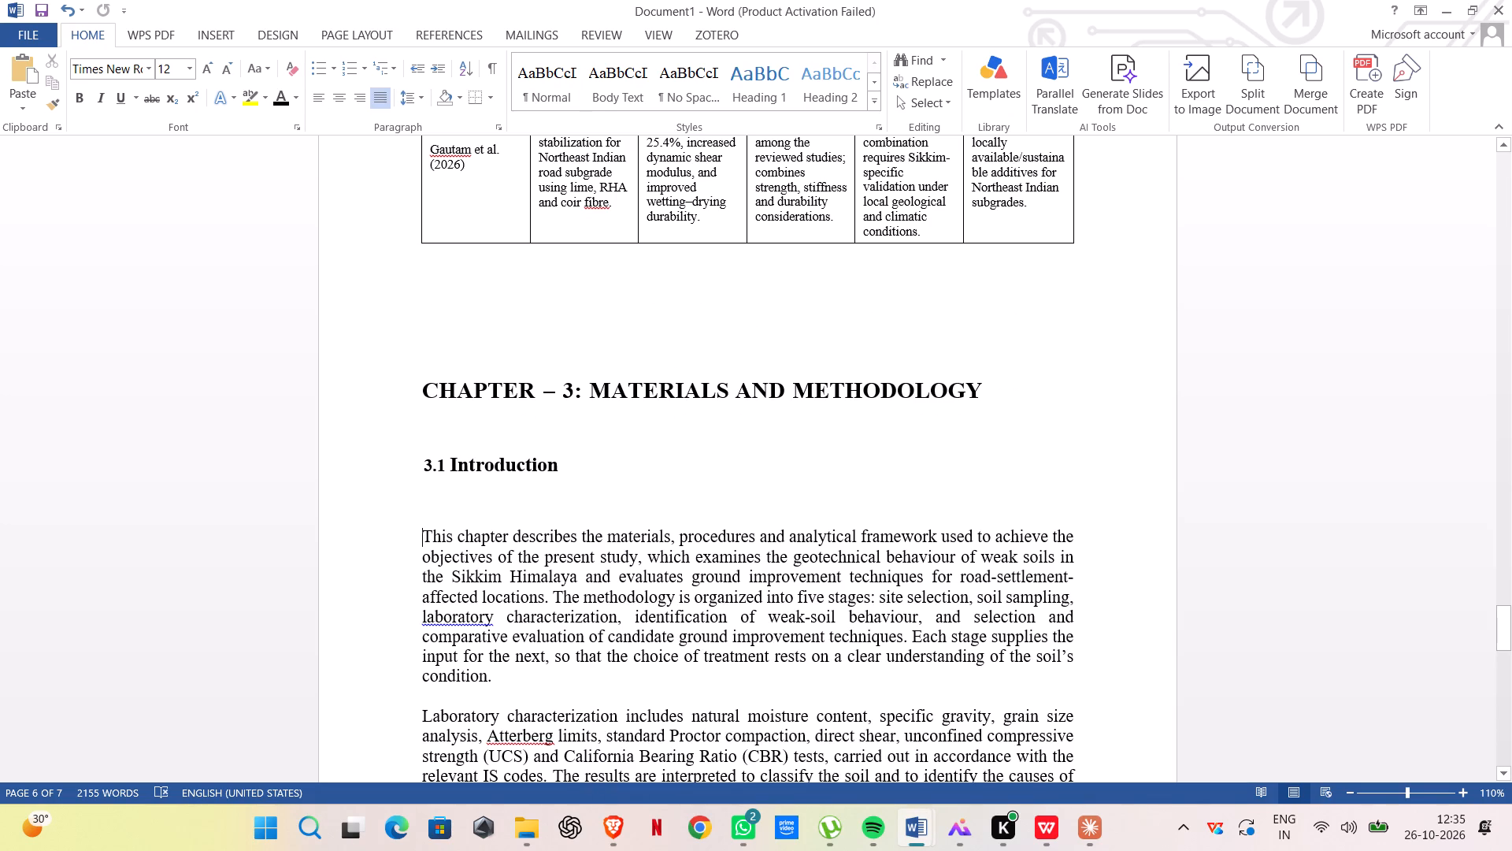
pyautogui.press('BackSpace')
# Move the "Laboratory characterization" paragraph from above the flowchart to the blank line below it, just before the Figure 1 caption.
pyautogui.scroll(-7, 519, 526)
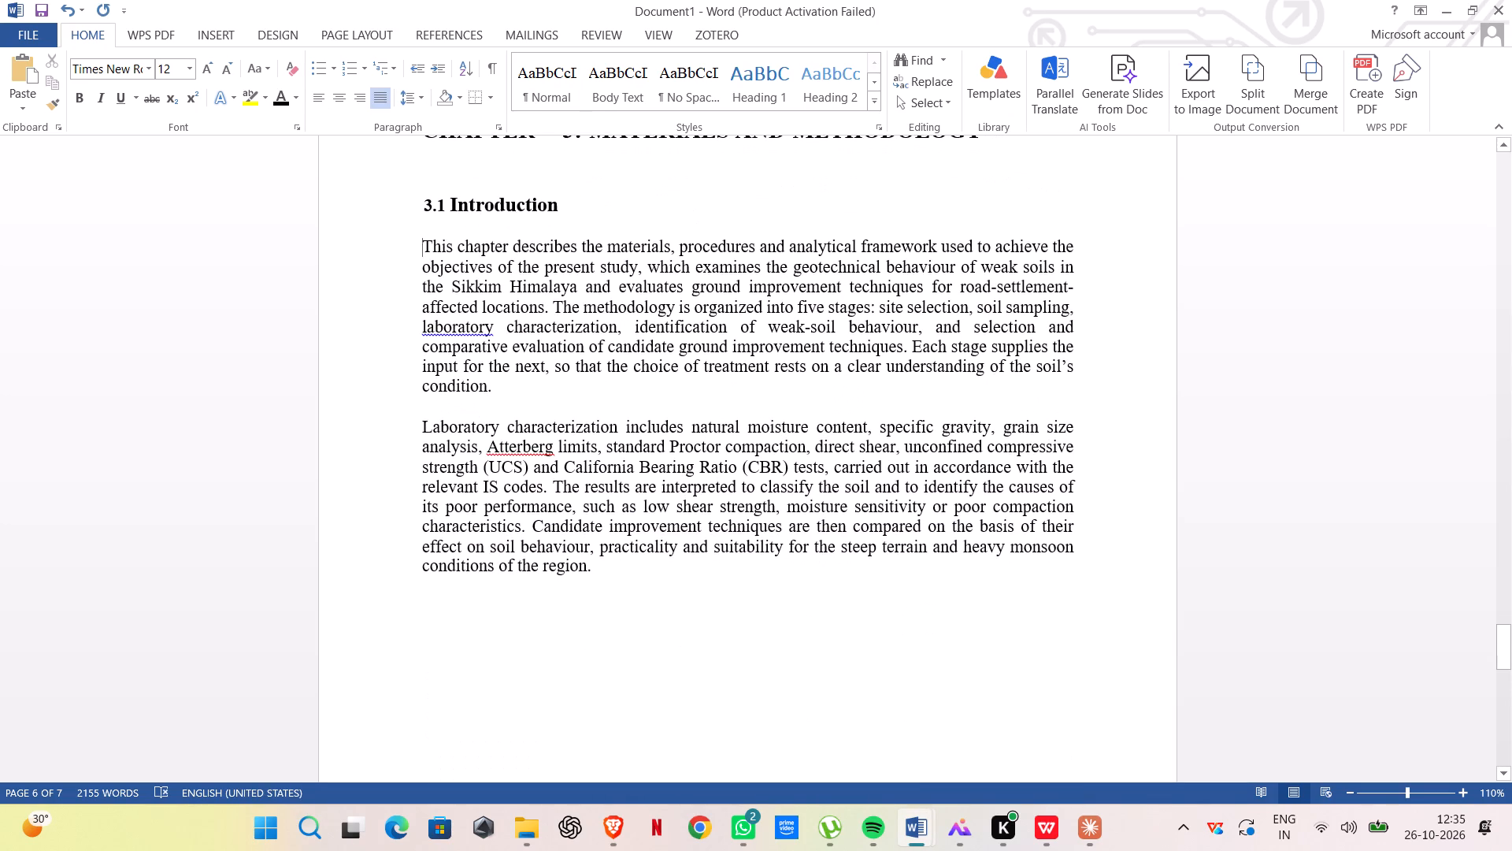
pyautogui.scroll(-15, 519, 526)
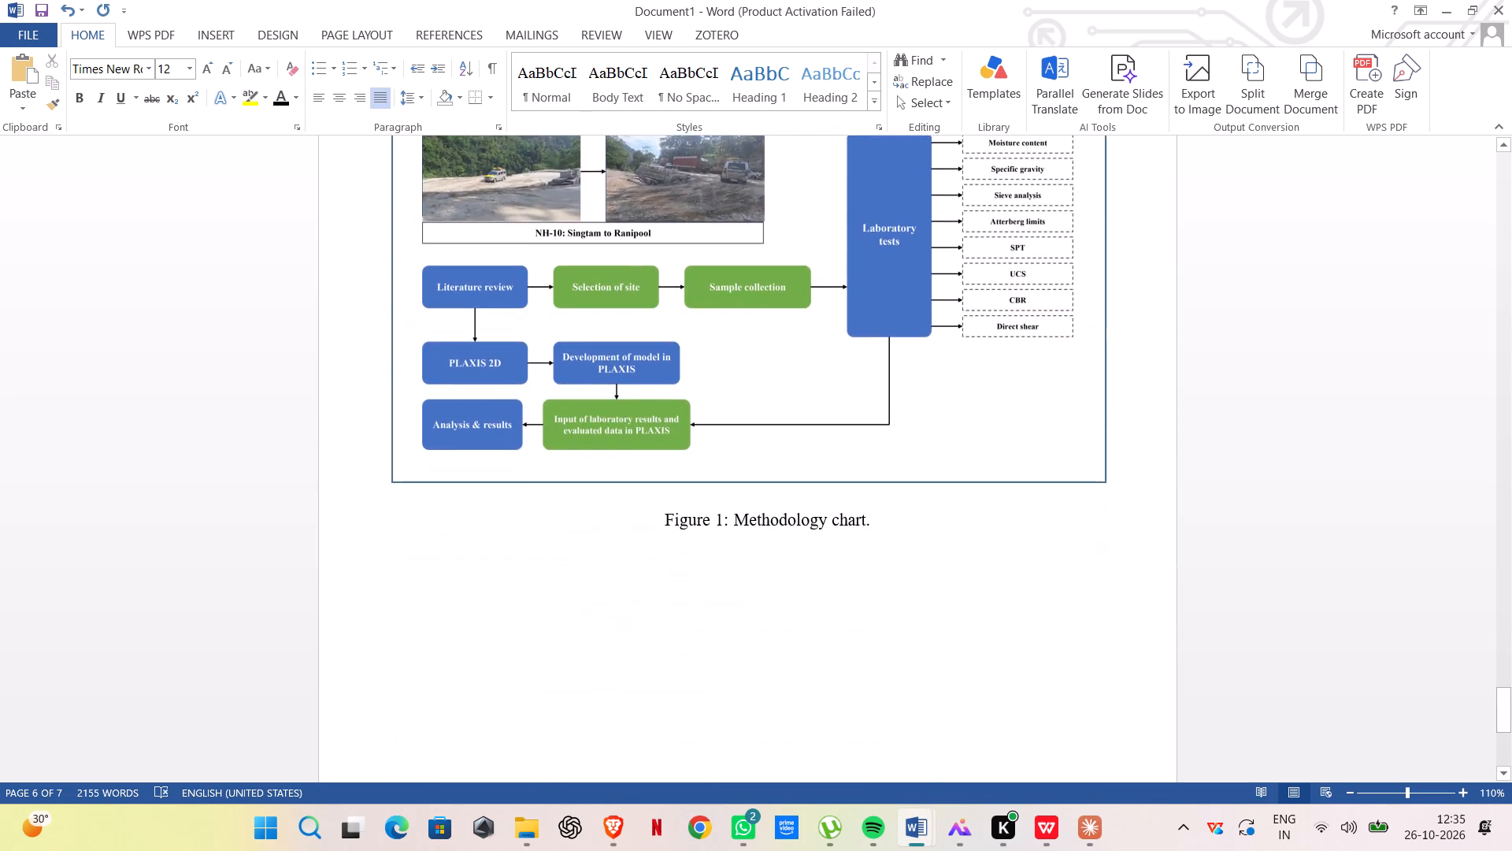
pyautogui.scroll(17, 519, 526)
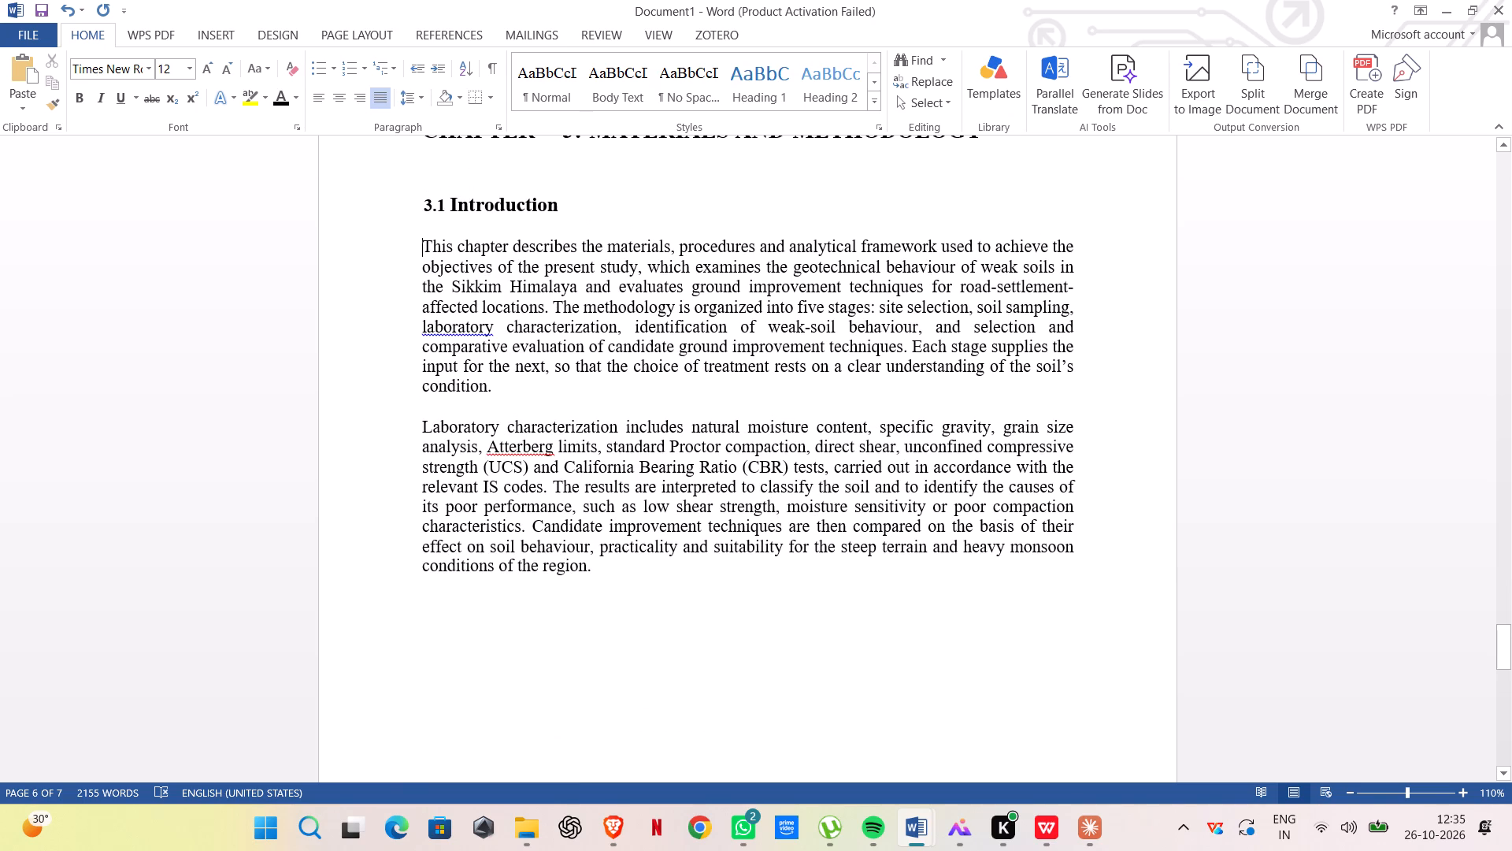
pyautogui.moveTo(422, 425); pyautogui.dragTo(572, 592)
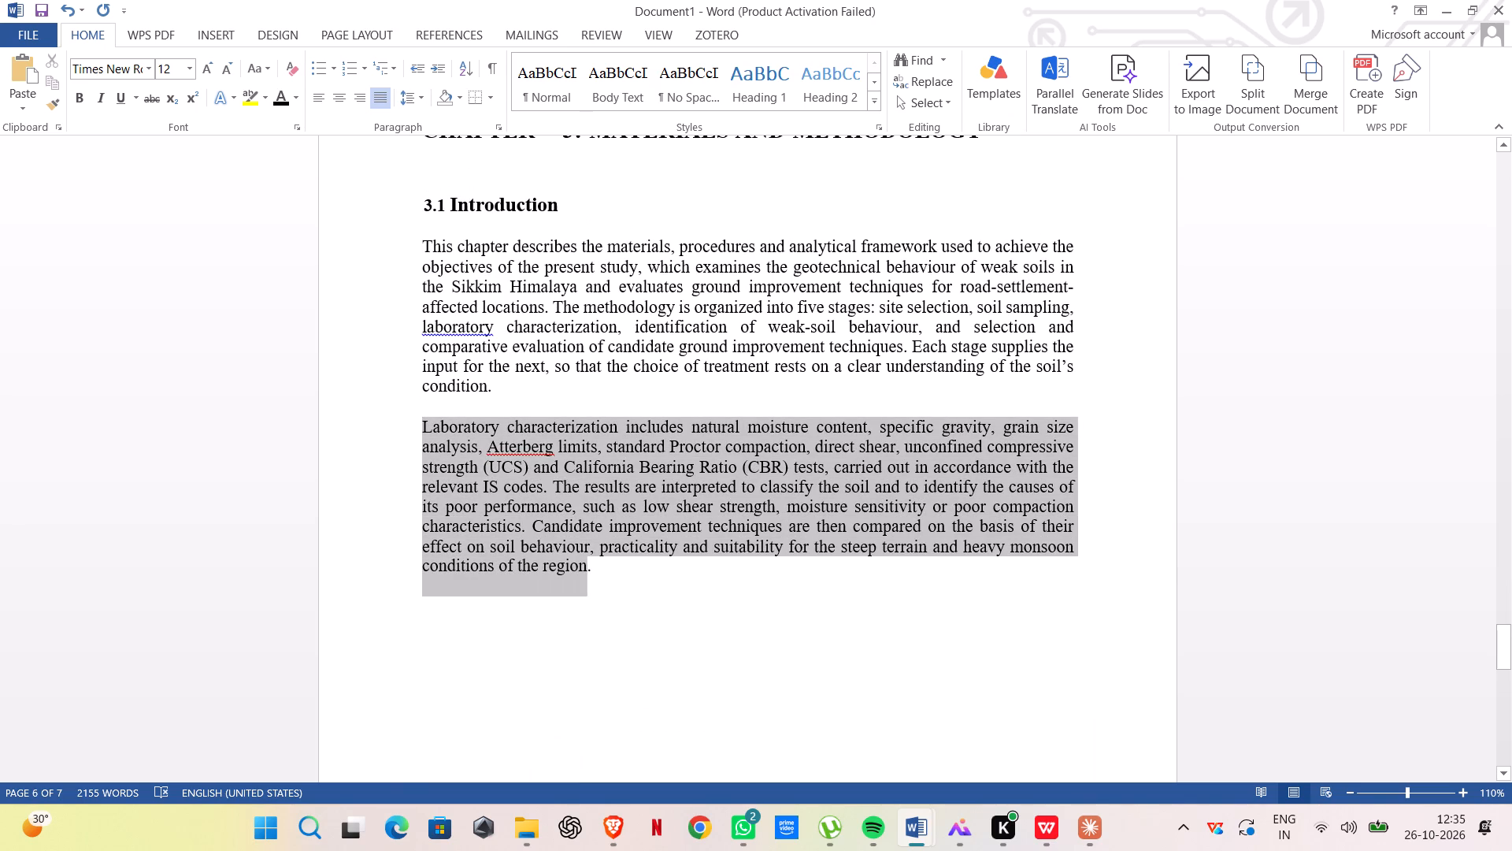
pyautogui.moveTo(572, 592); pyautogui.dragTo(591, 593)
pyautogui.hotkey('ctrl', 'c')
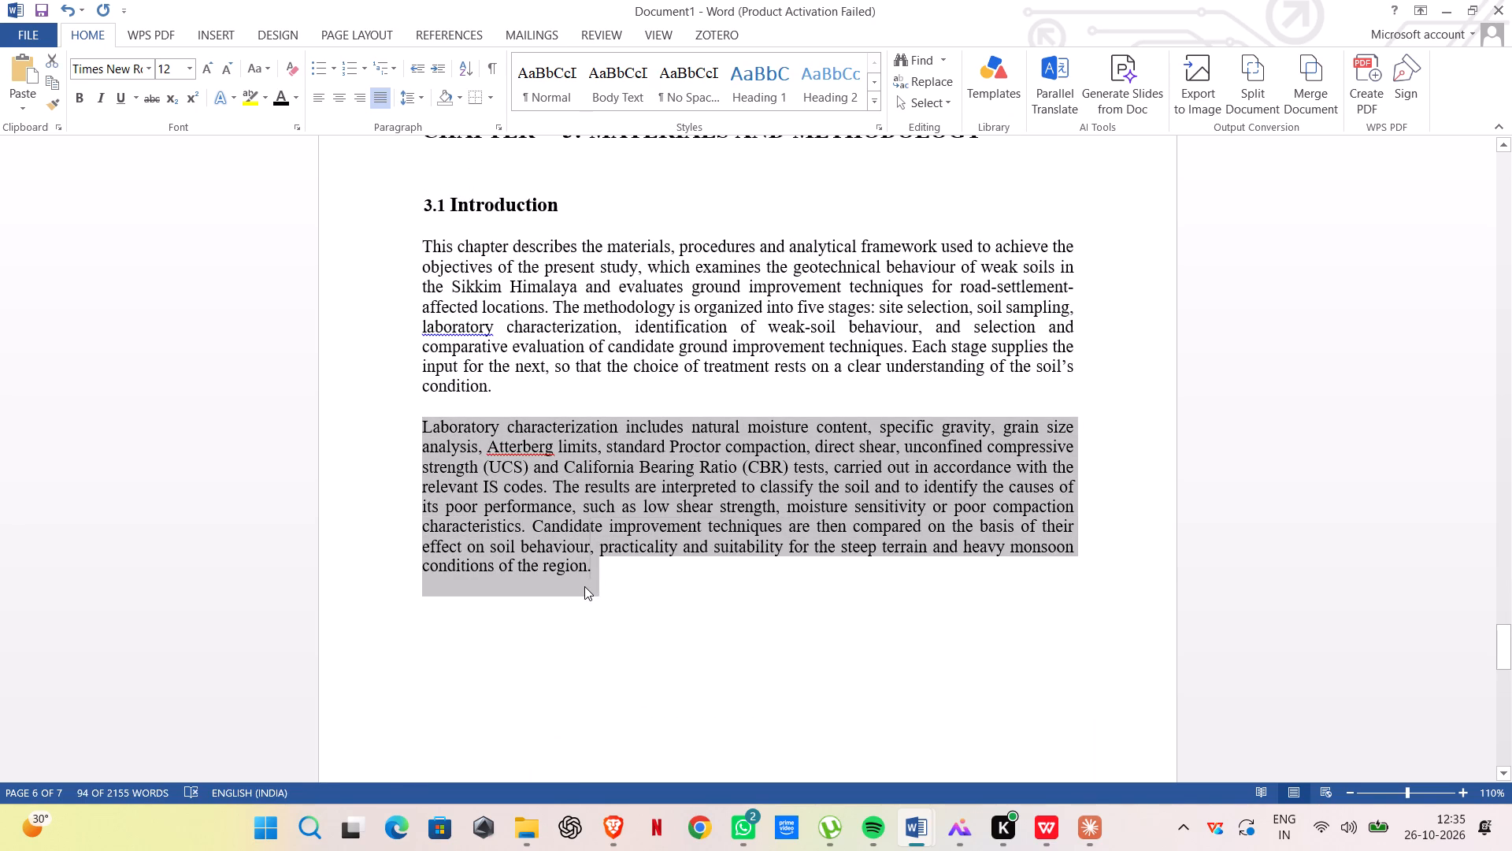
pyautogui.press('BackSpace')
pyautogui.scroll(-7, 584, 568)
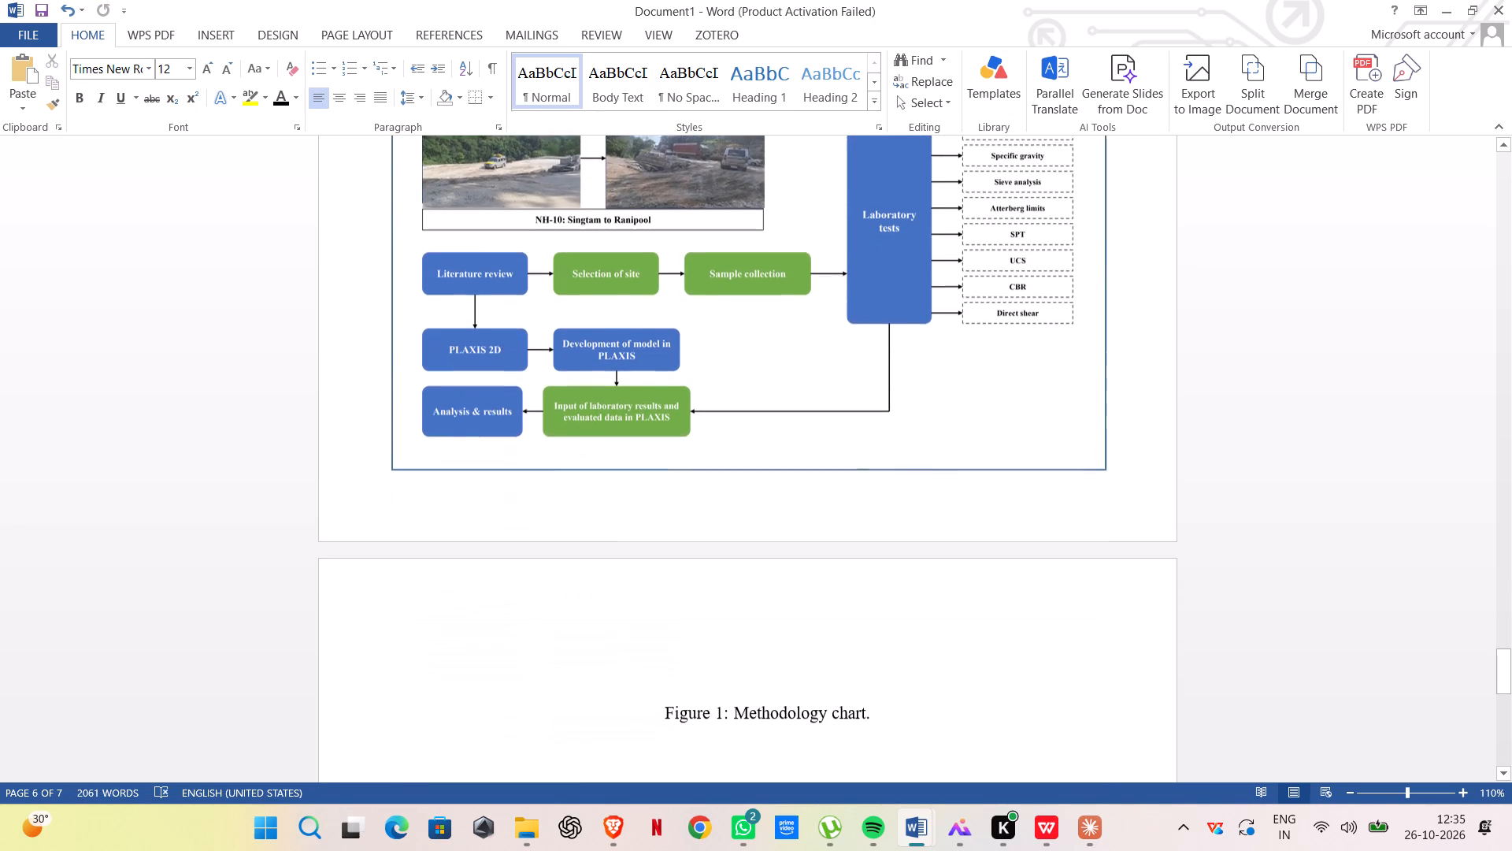
pyautogui.moveTo(888, 693); pyautogui.dragTo(750, 686)
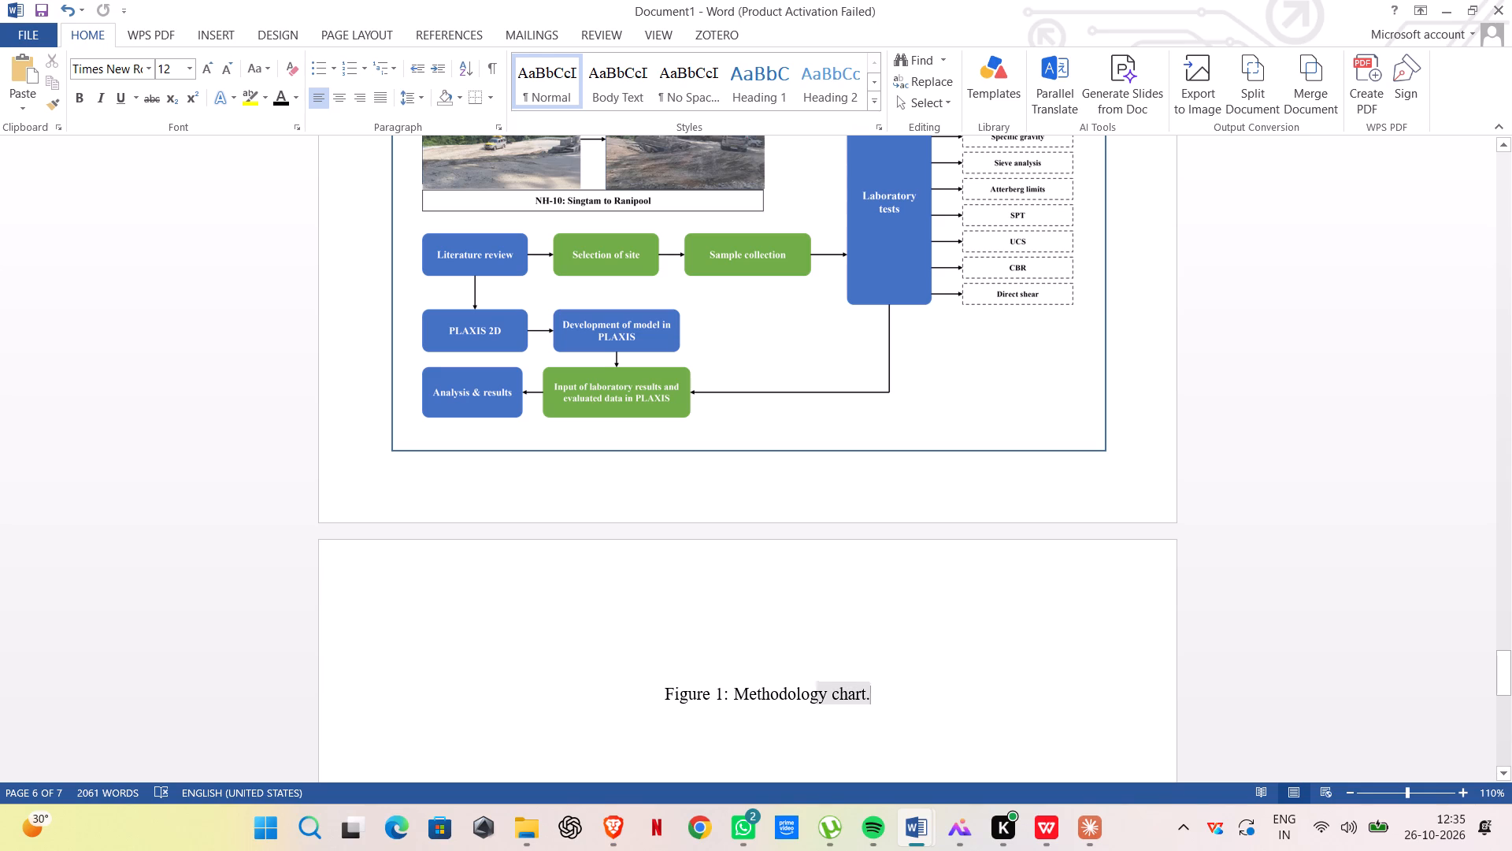
pyautogui.moveTo(750, 686); pyautogui.dragTo(643, 670)
pyautogui.click(534, 608)
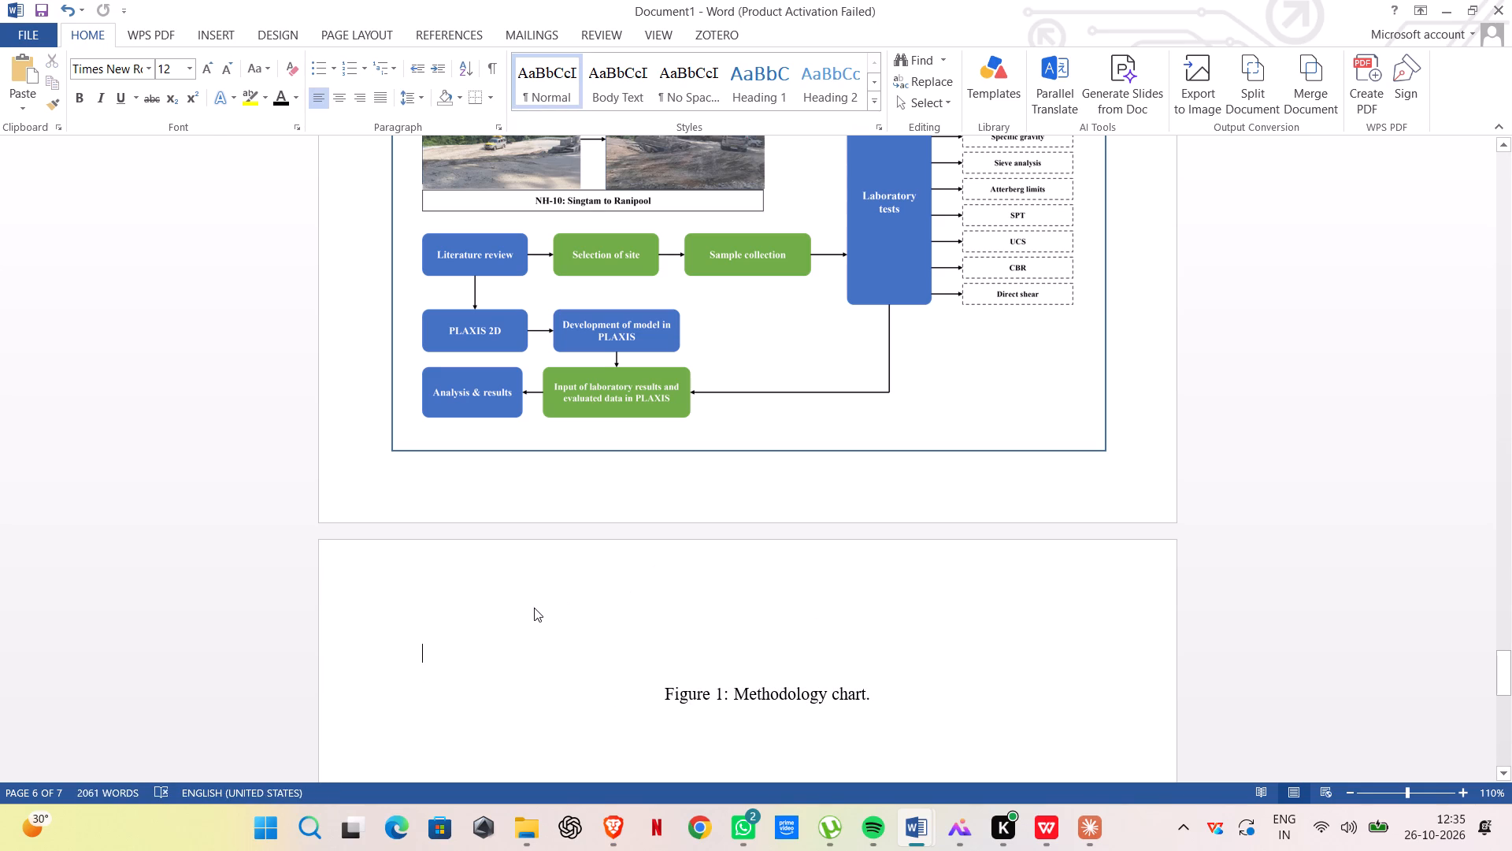
pyautogui.click(526, 600)
pyautogui.hotkey('ctrl', 'v')
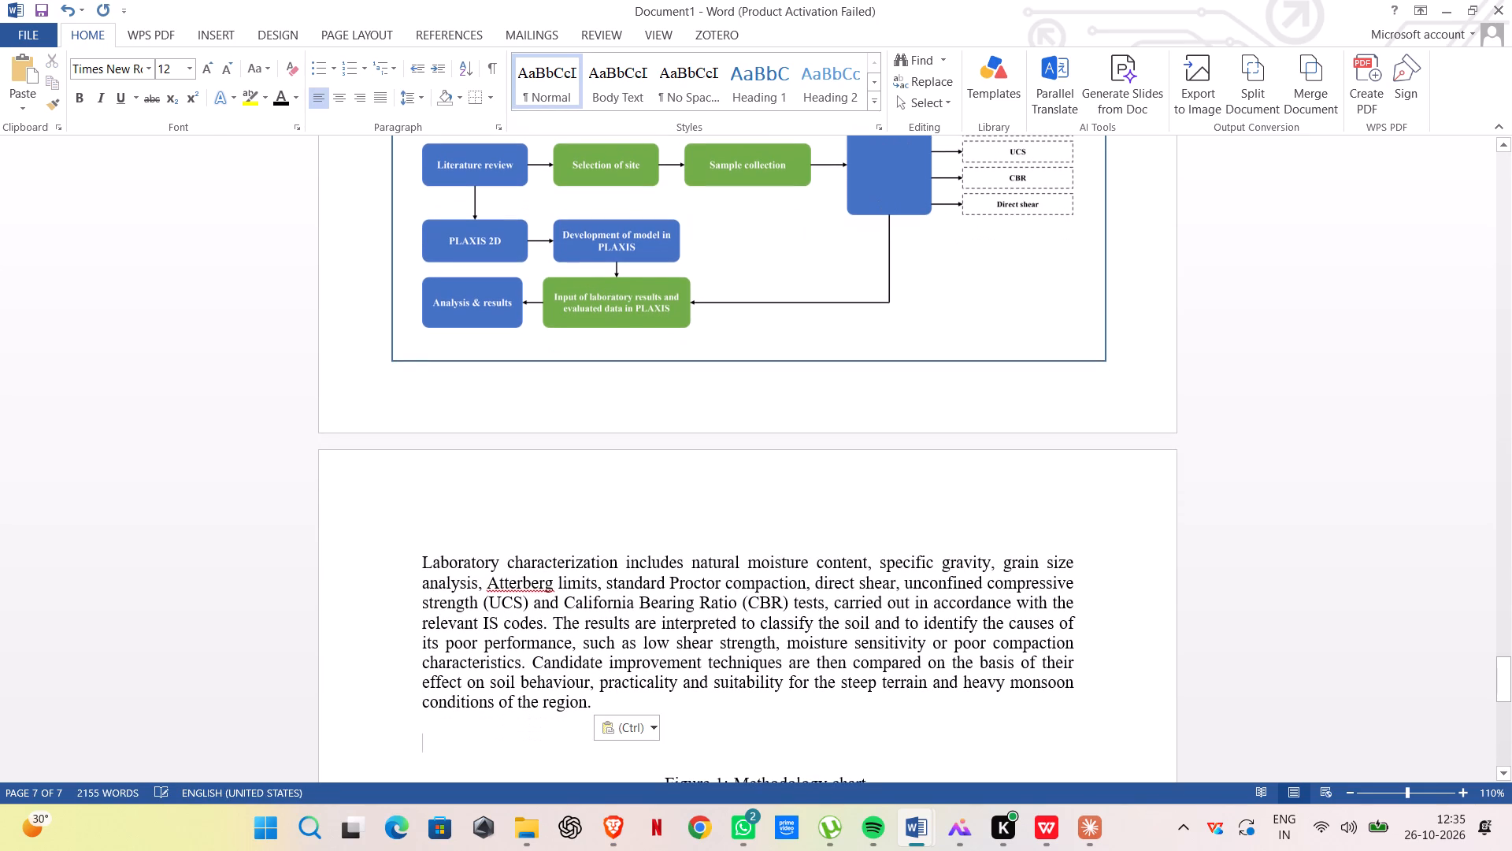
pyautogui.scroll(-3, 524, 563)
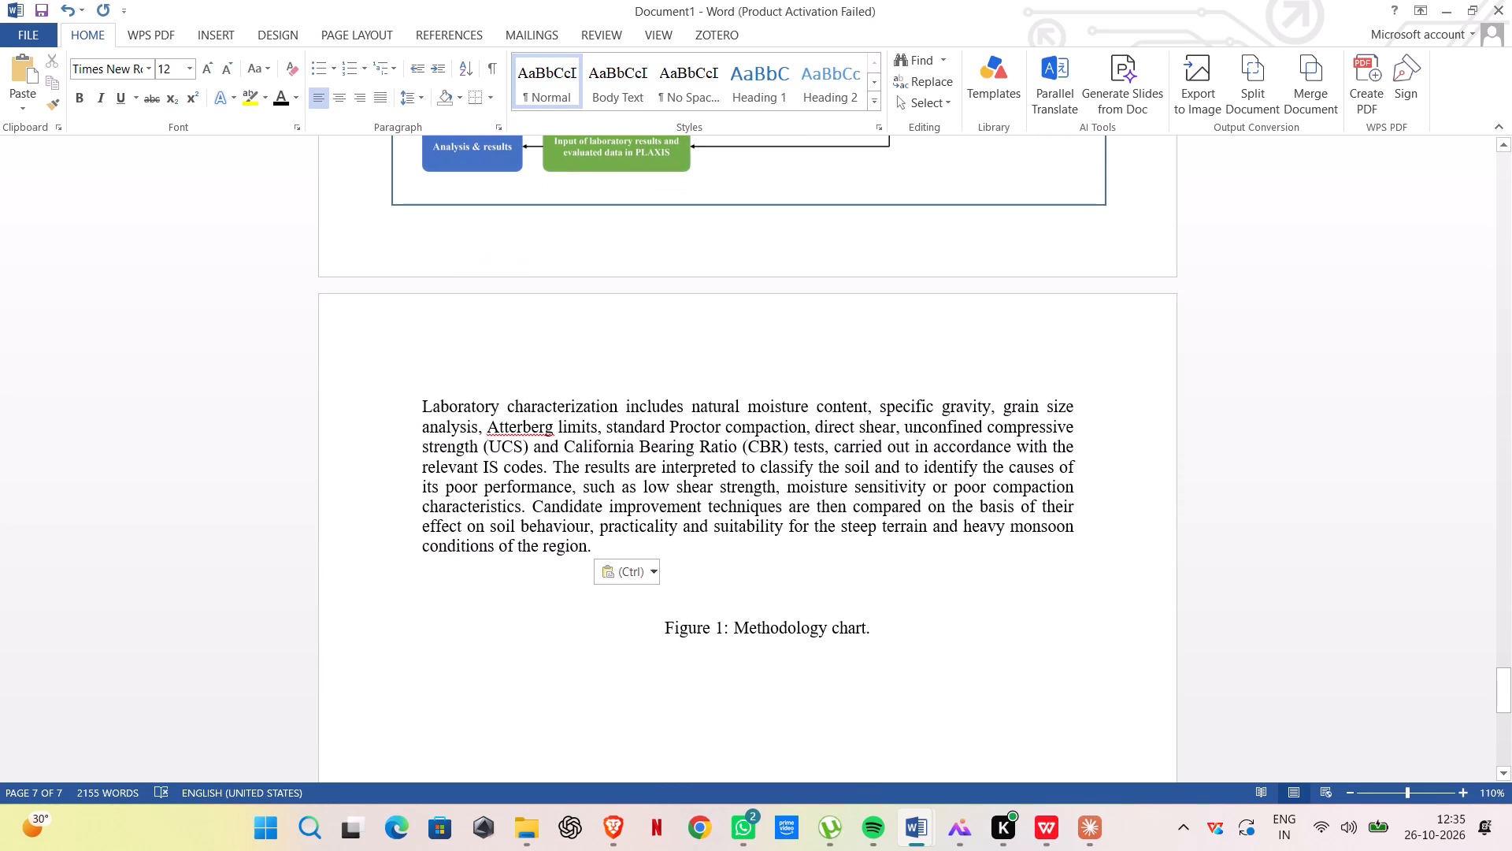
pyautogui.scroll(3, 524, 563)
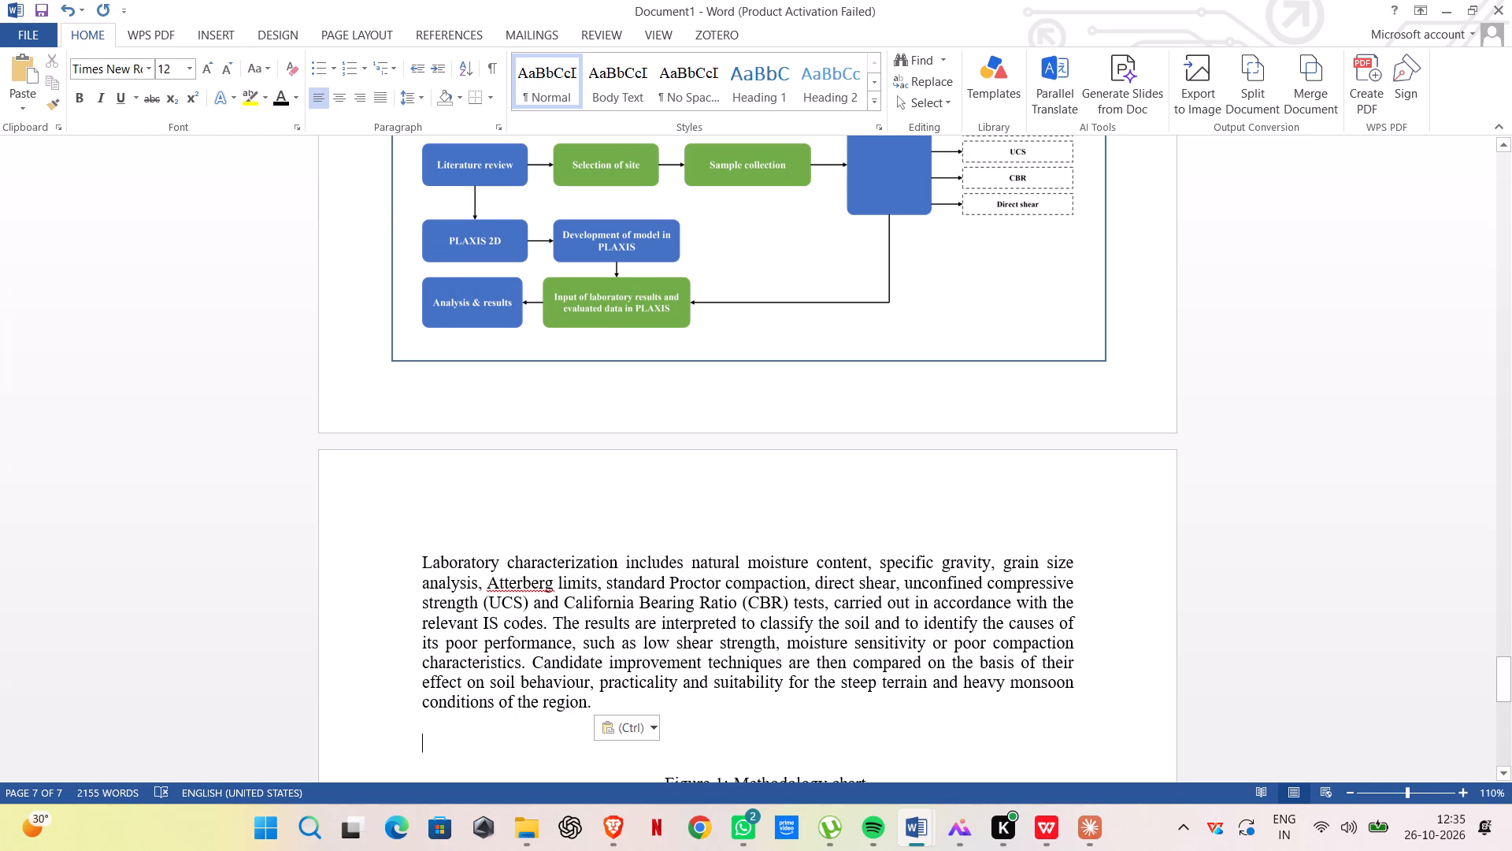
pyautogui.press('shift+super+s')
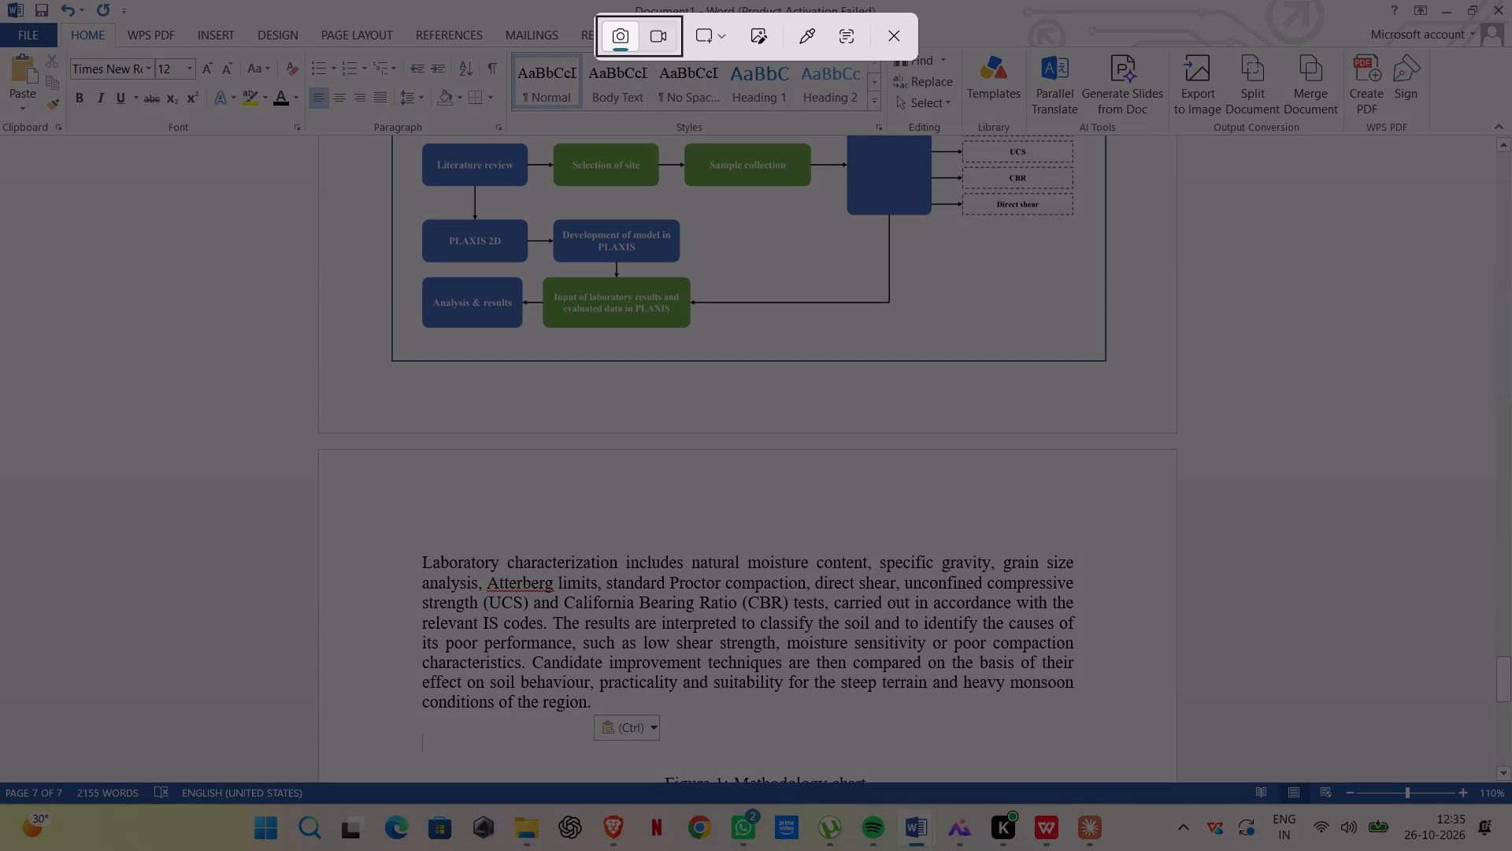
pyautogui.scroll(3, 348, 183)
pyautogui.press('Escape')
# Capture a screenshot of the 3.1 Introduction section together with its first paragraph and the methodology flowchart.
pyautogui.scroll(3, 375, 254)
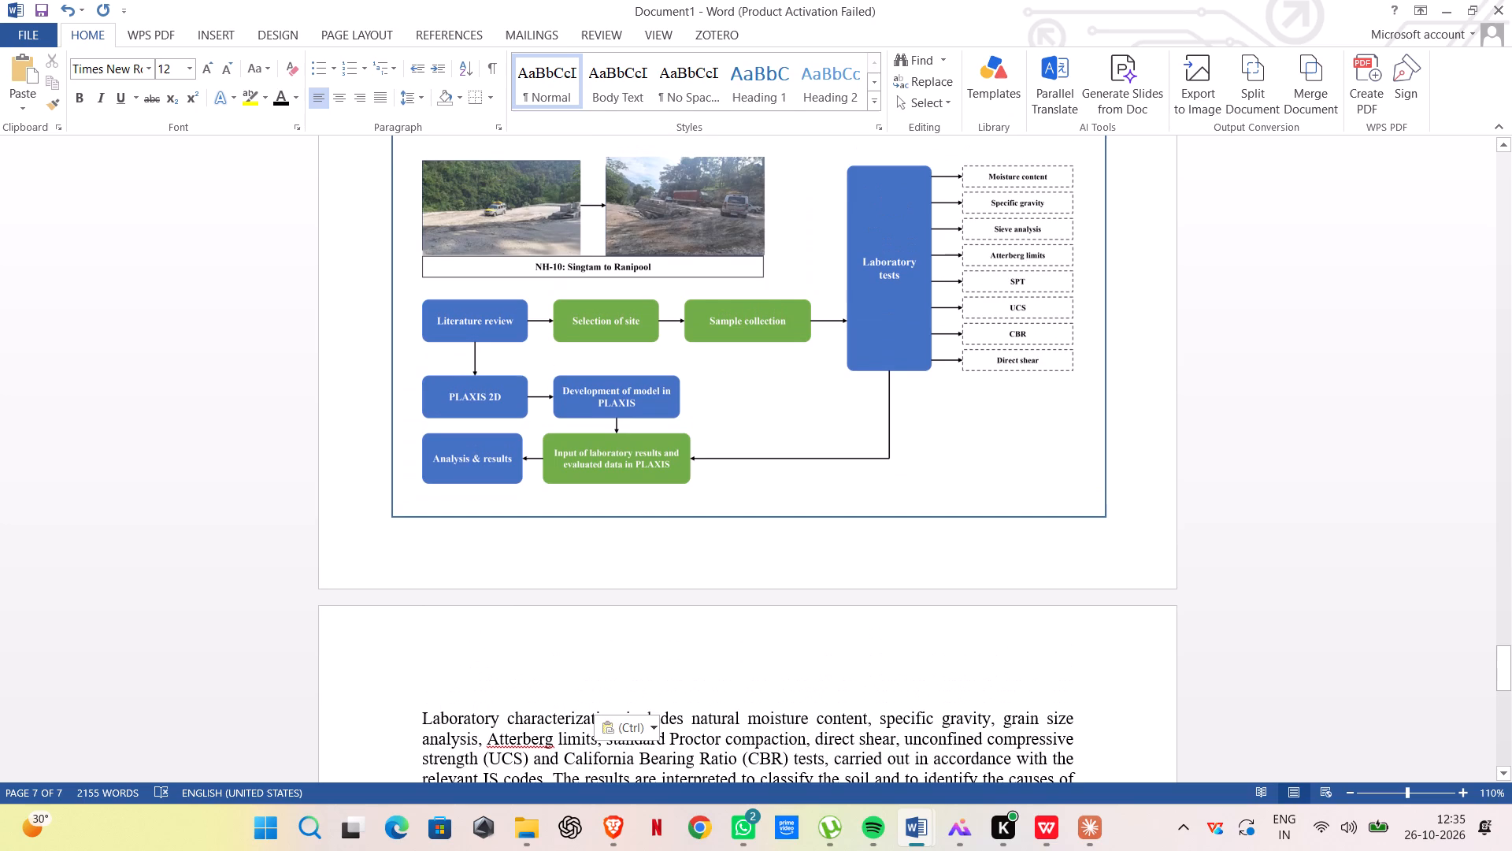
pyautogui.scroll(5, 375, 254)
pyautogui.scroll(-3, 375, 254)
pyautogui.scroll(3, 375, 254)
pyautogui.press('shift+super+s')
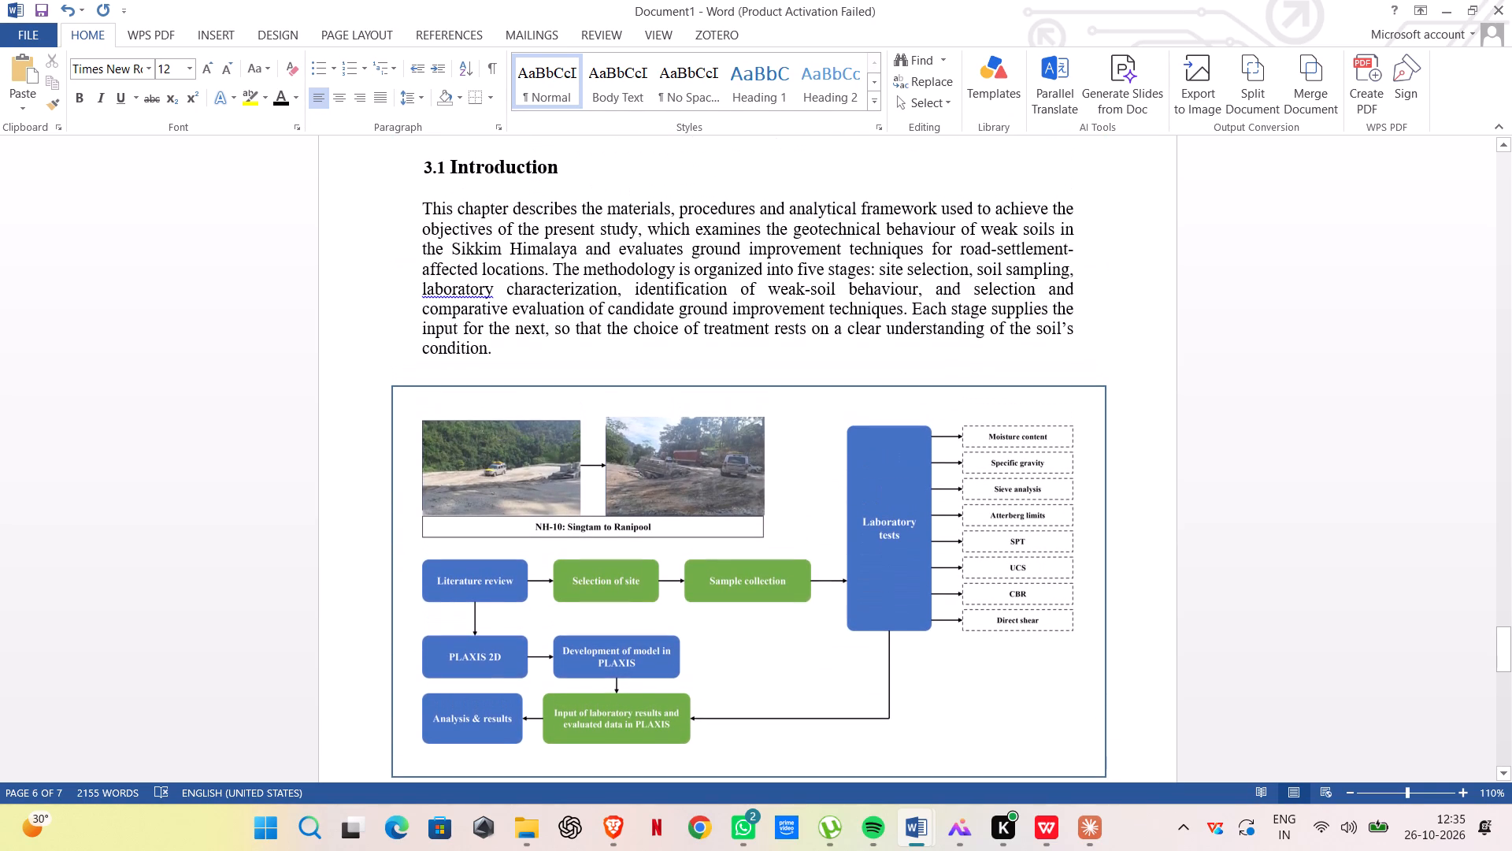
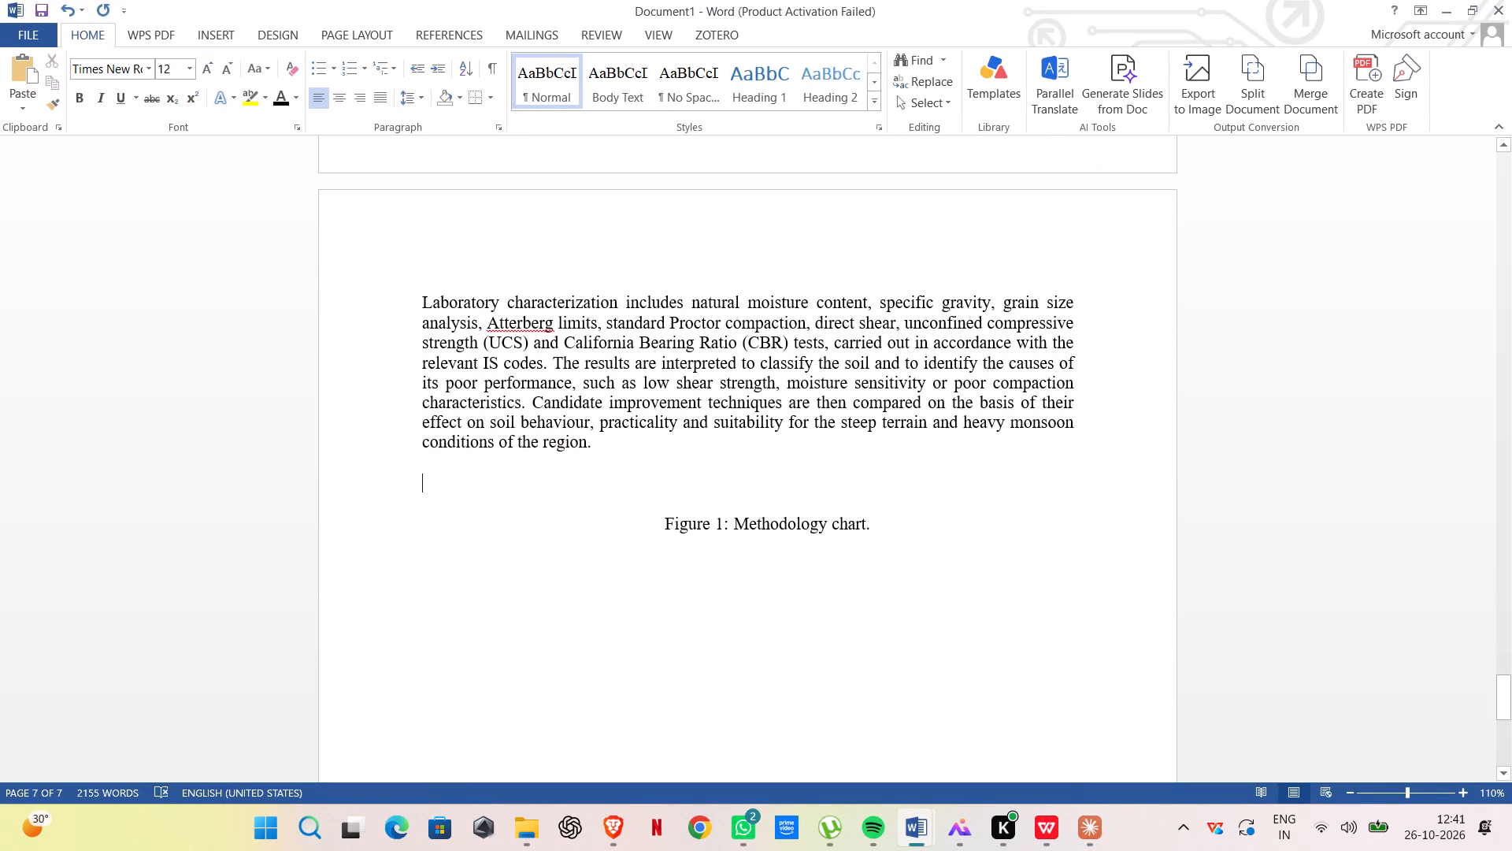
pyautogui.moveTo(674, 474); pyautogui.dragTo(348, 279)
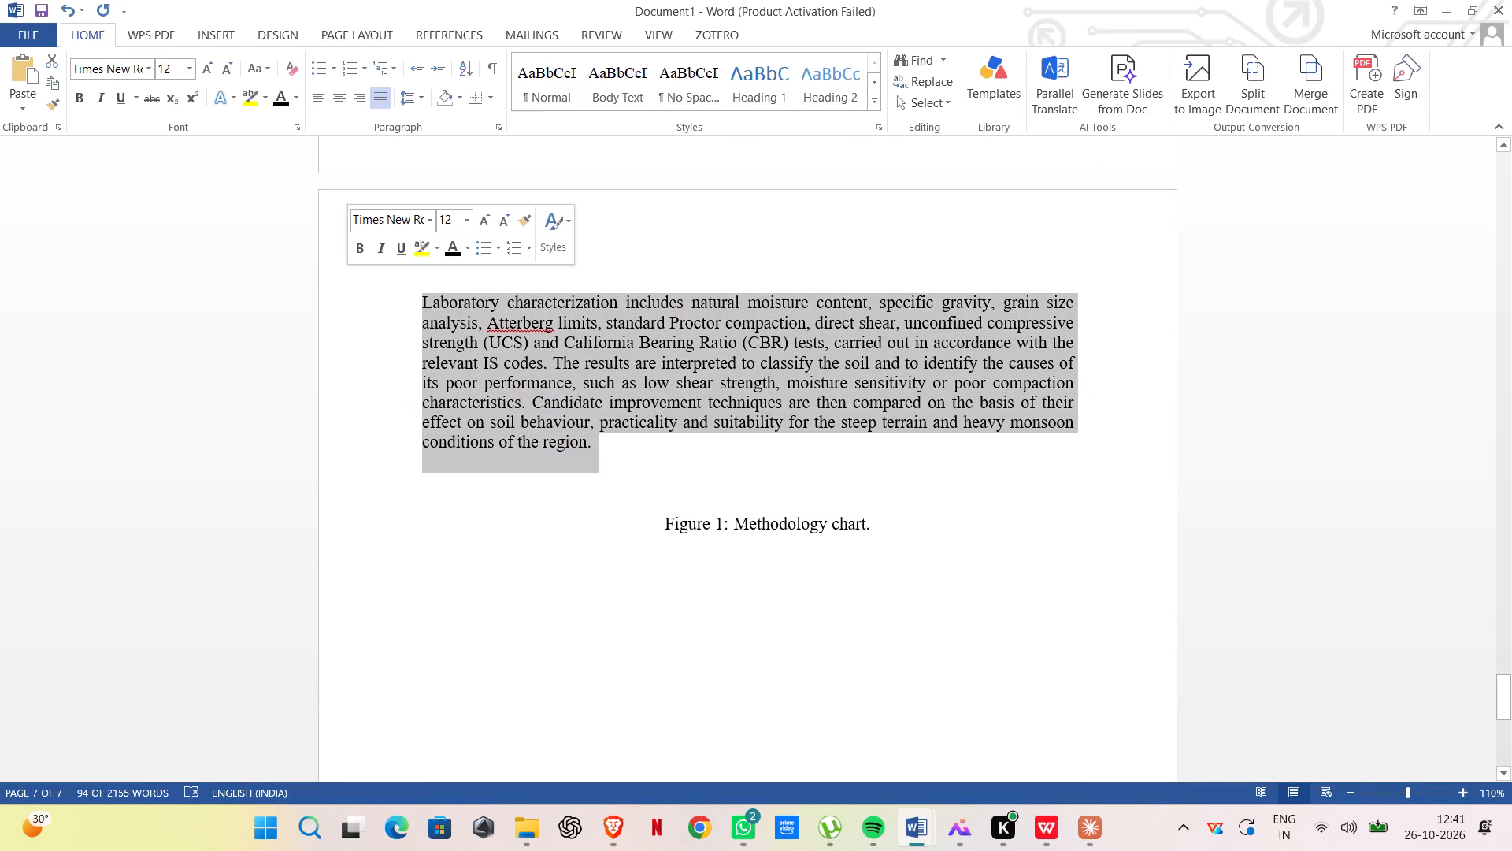
pyautogui.press('BackSpace')
pyautogui.hotkey('ctrl', 'v')
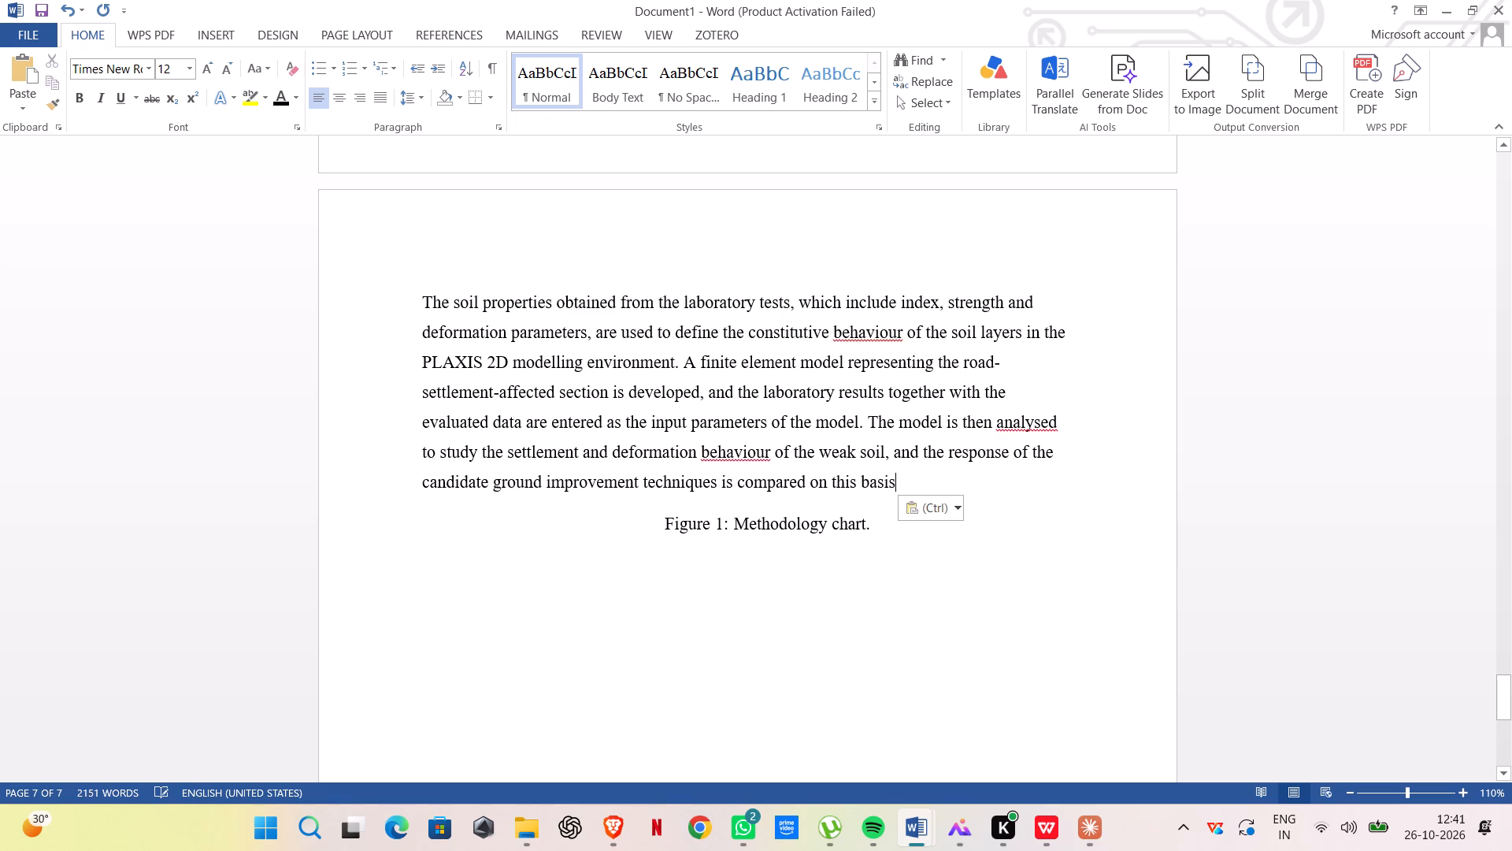
# Cut the caption "Figure 1: Methodology chart." from beneath the new paragraph.
pyautogui.scroll(7, 406, 308)
pyautogui.scroll(-7, 433, 340)
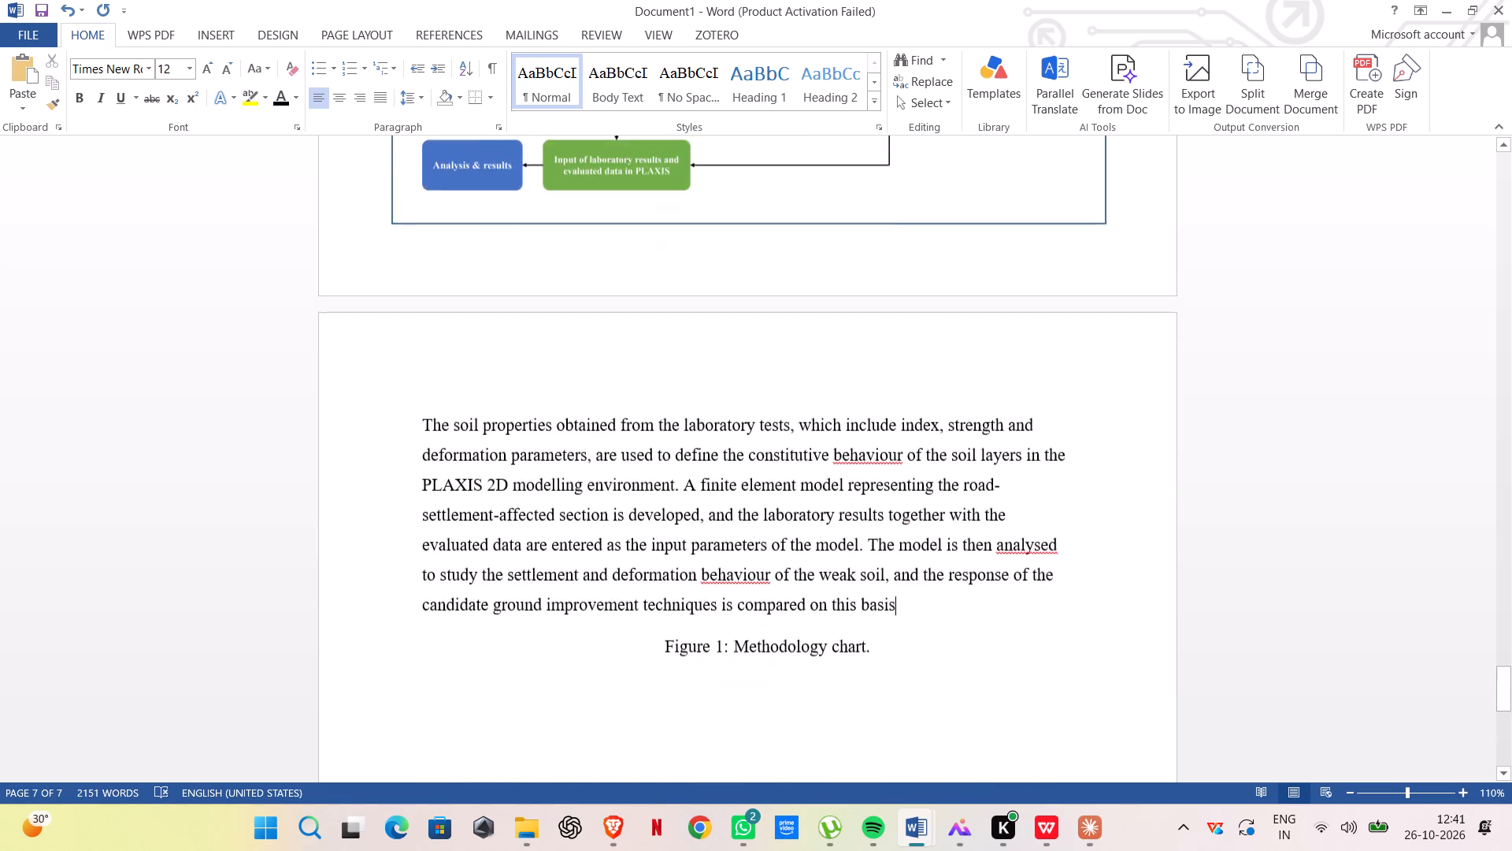
pyautogui.scroll(-4, 429, 352)
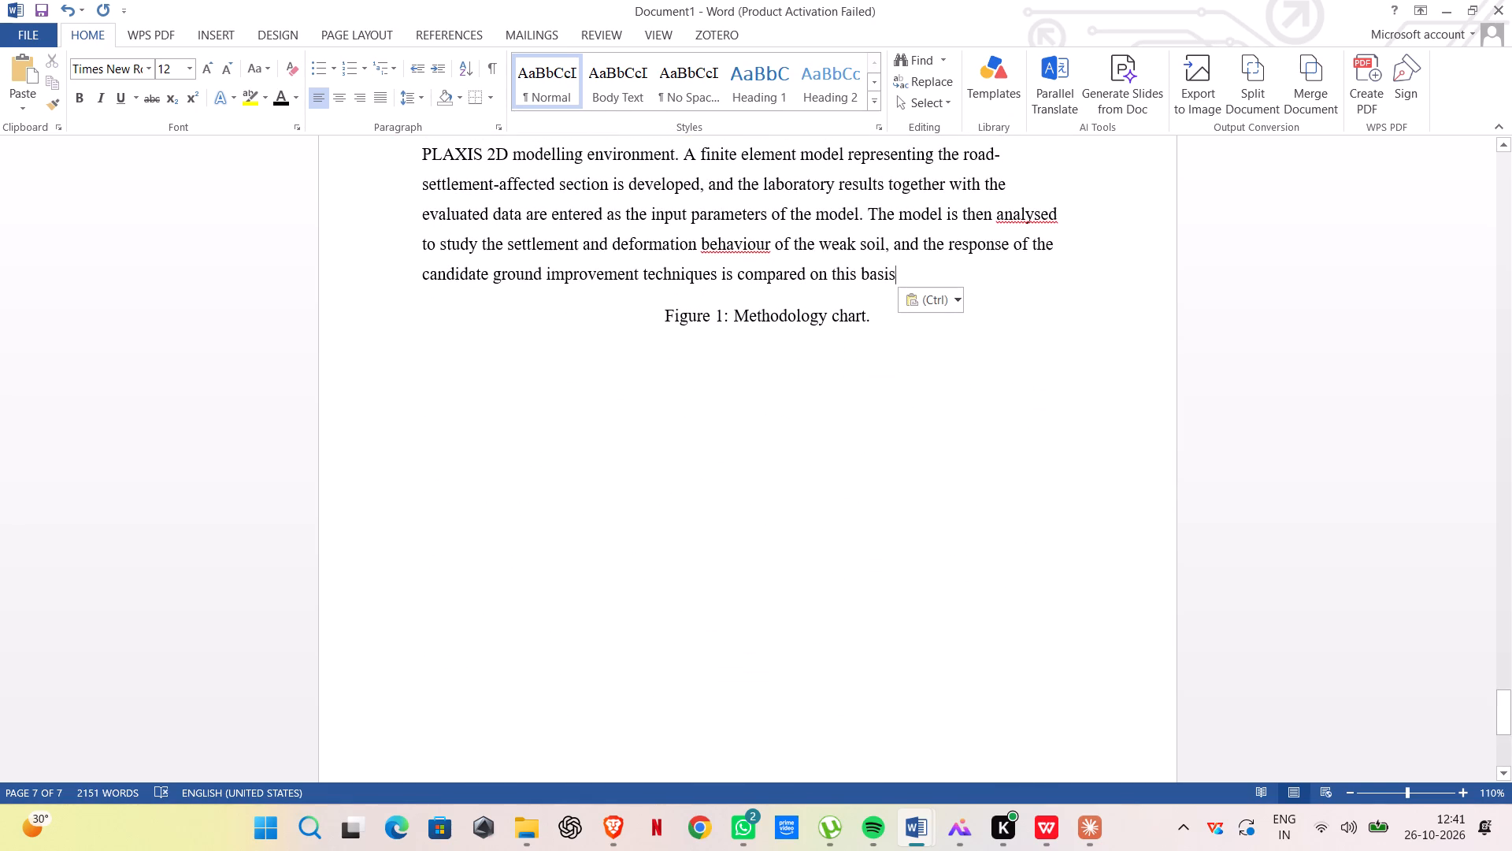
pyautogui.moveTo(880, 314); pyautogui.dragTo(649, 318)
pyautogui.rightClick(704, 310)
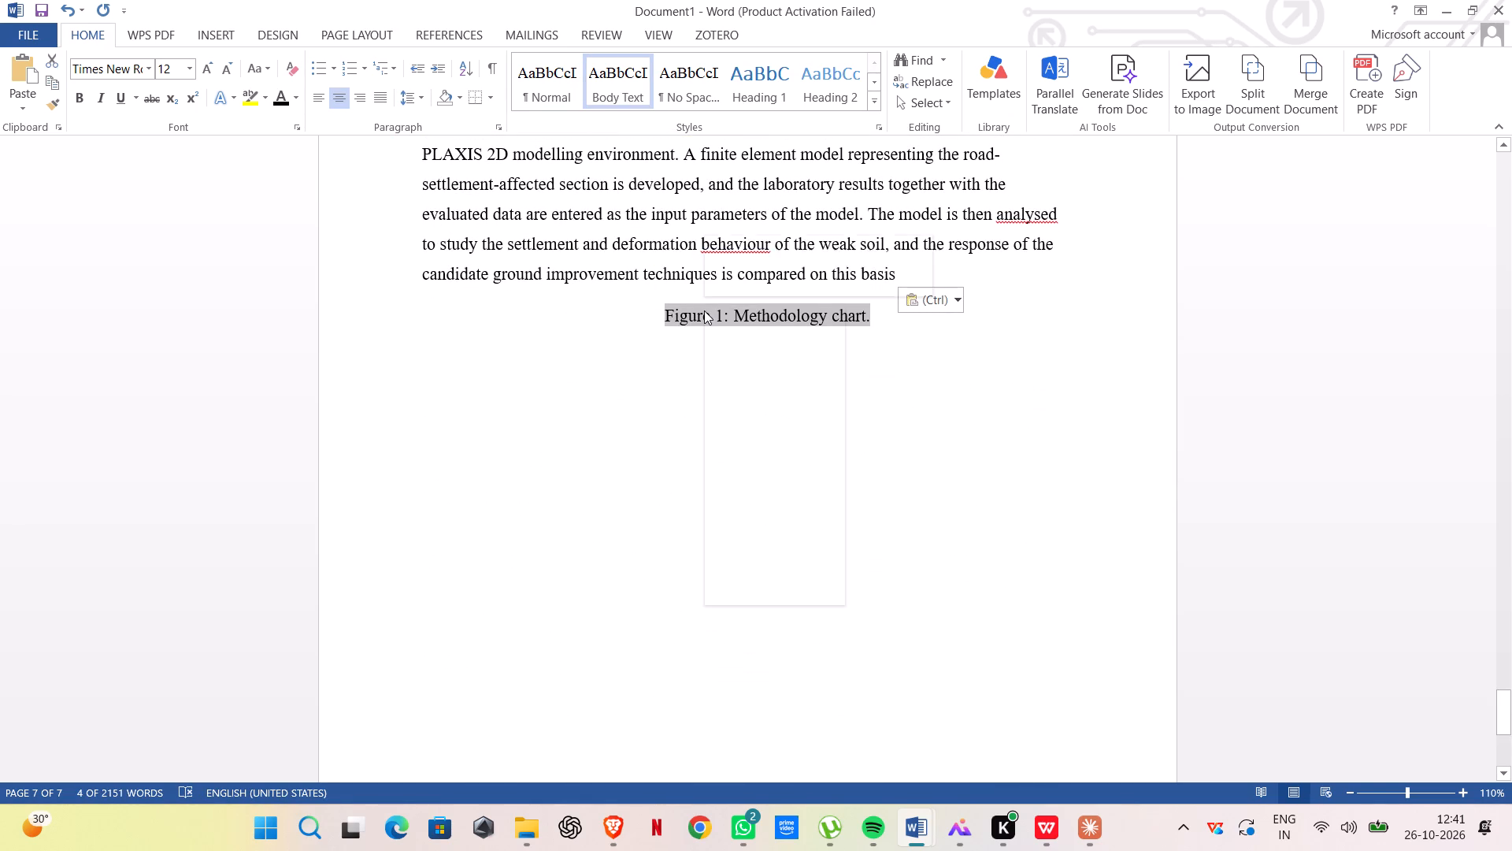
pyautogui.click(761, 325)
# Shorten the rectangular frame around the flowchart by raising its bottom edge to just below the "Analysis & results" box.
pyautogui.scroll(5, 680, 282)
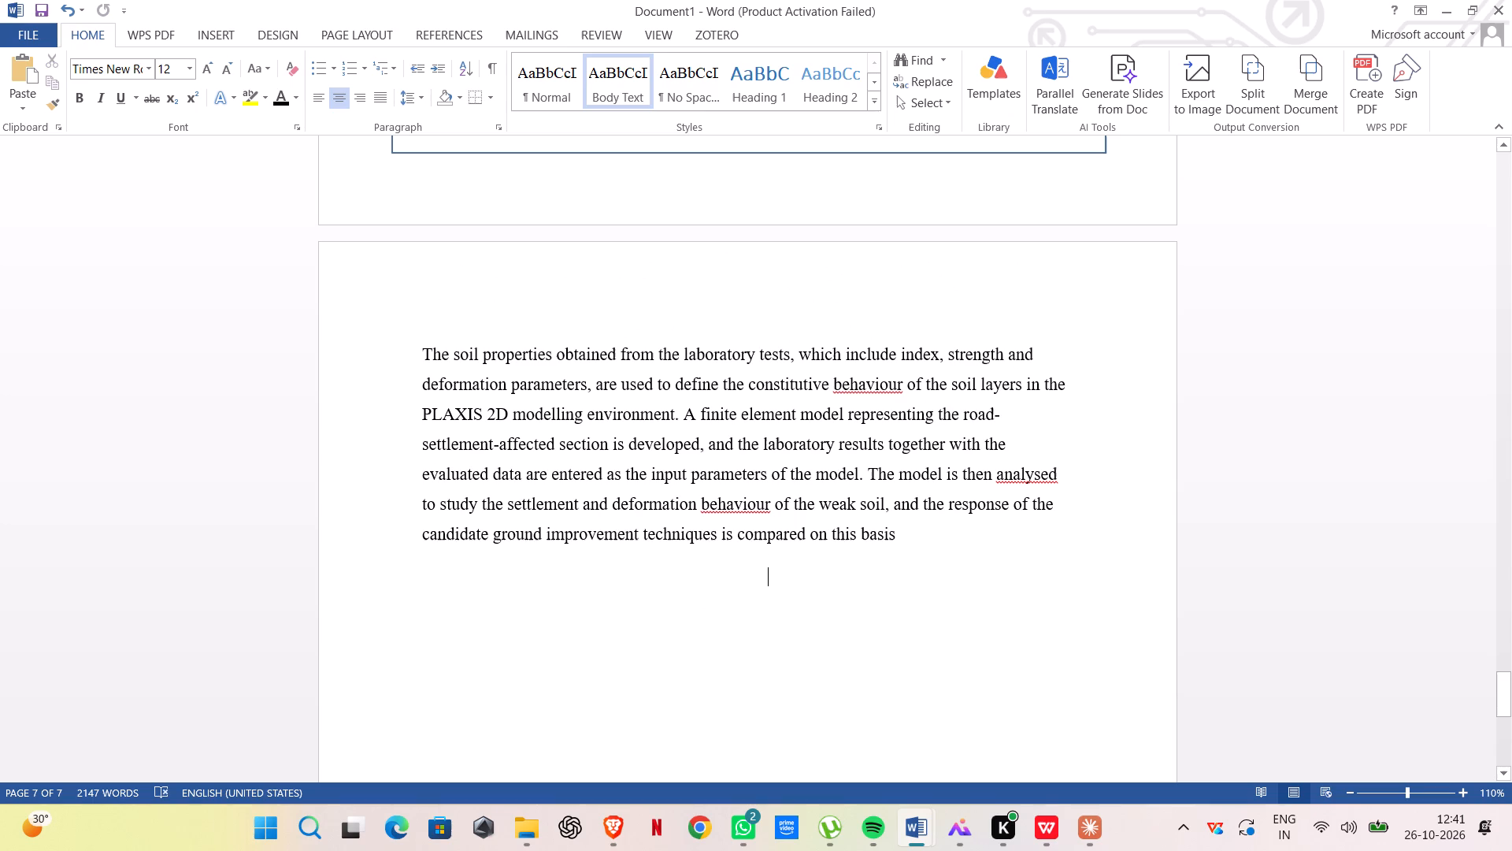
pyautogui.click(706, 196)
pyautogui.scroll(4, 699, 201)
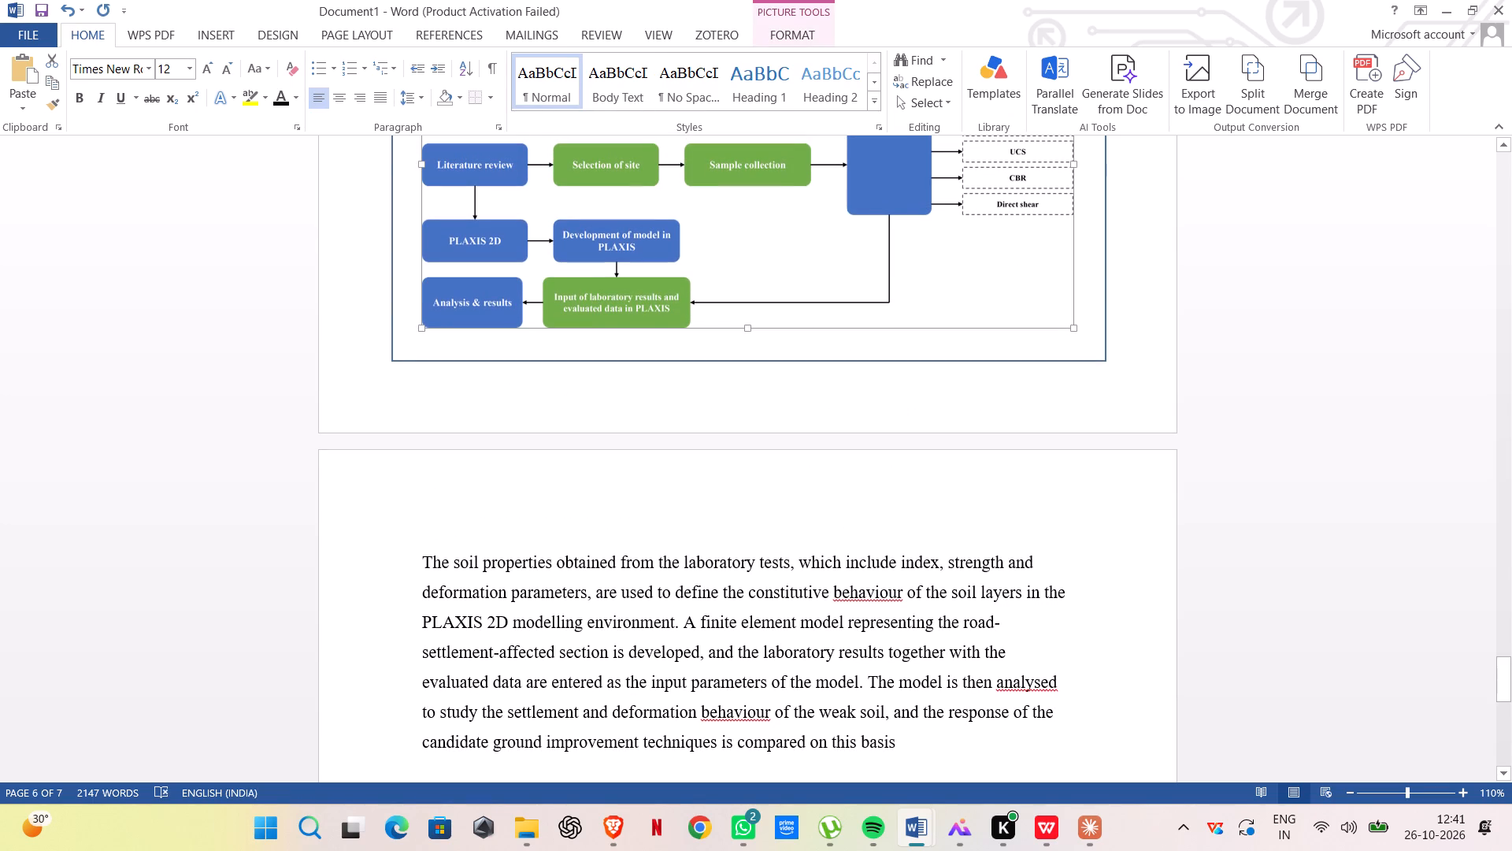
pyautogui.click(750, 359)
pyautogui.moveTo(750, 360); pyautogui.dragTo(753, 325)
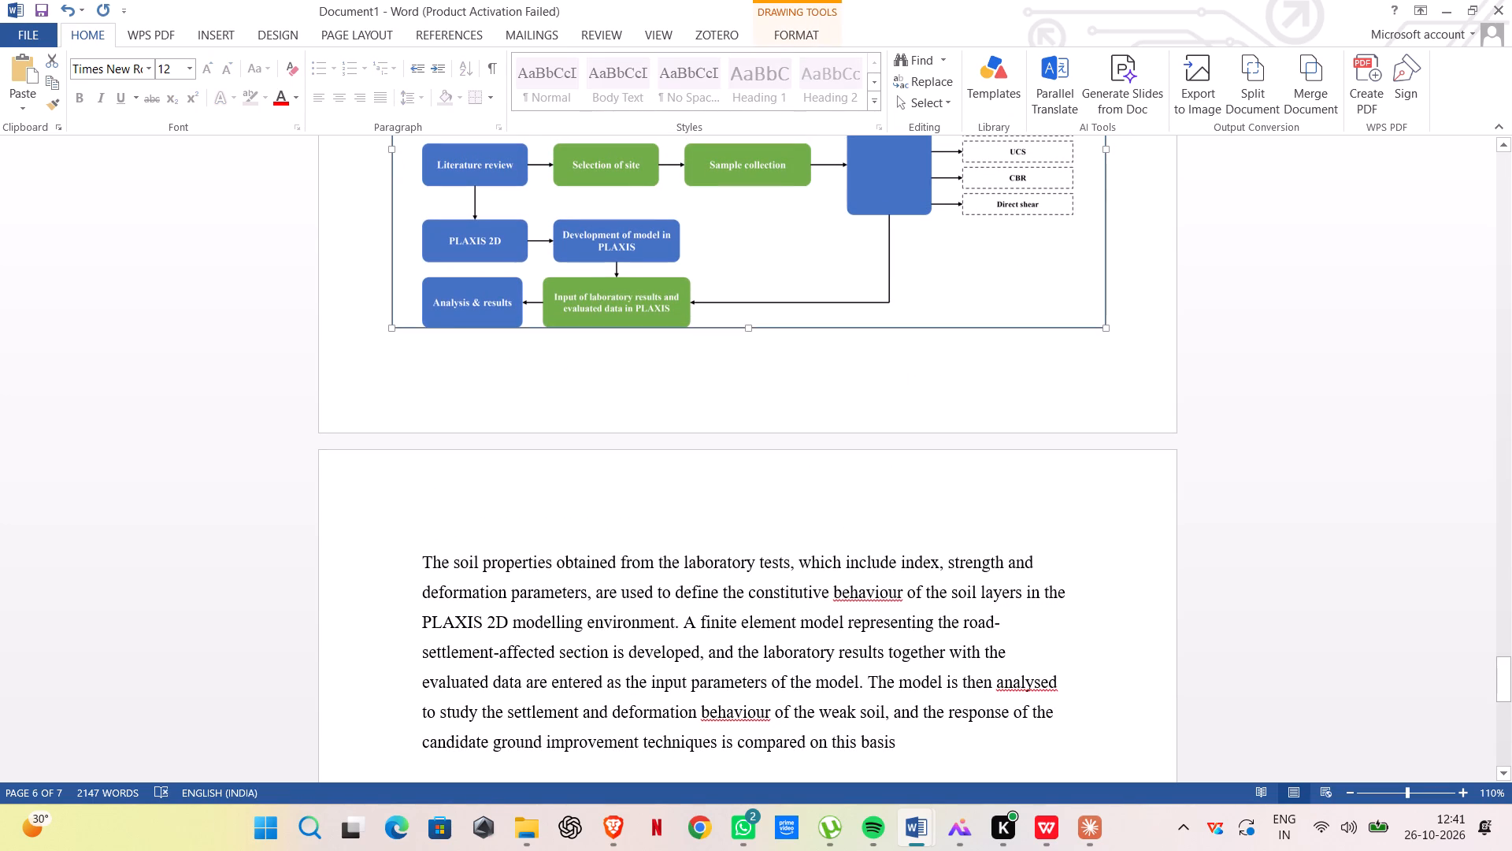
pyautogui.moveTo(753, 325); pyautogui.dragTo(752, 336)
pyautogui.click(638, 544)
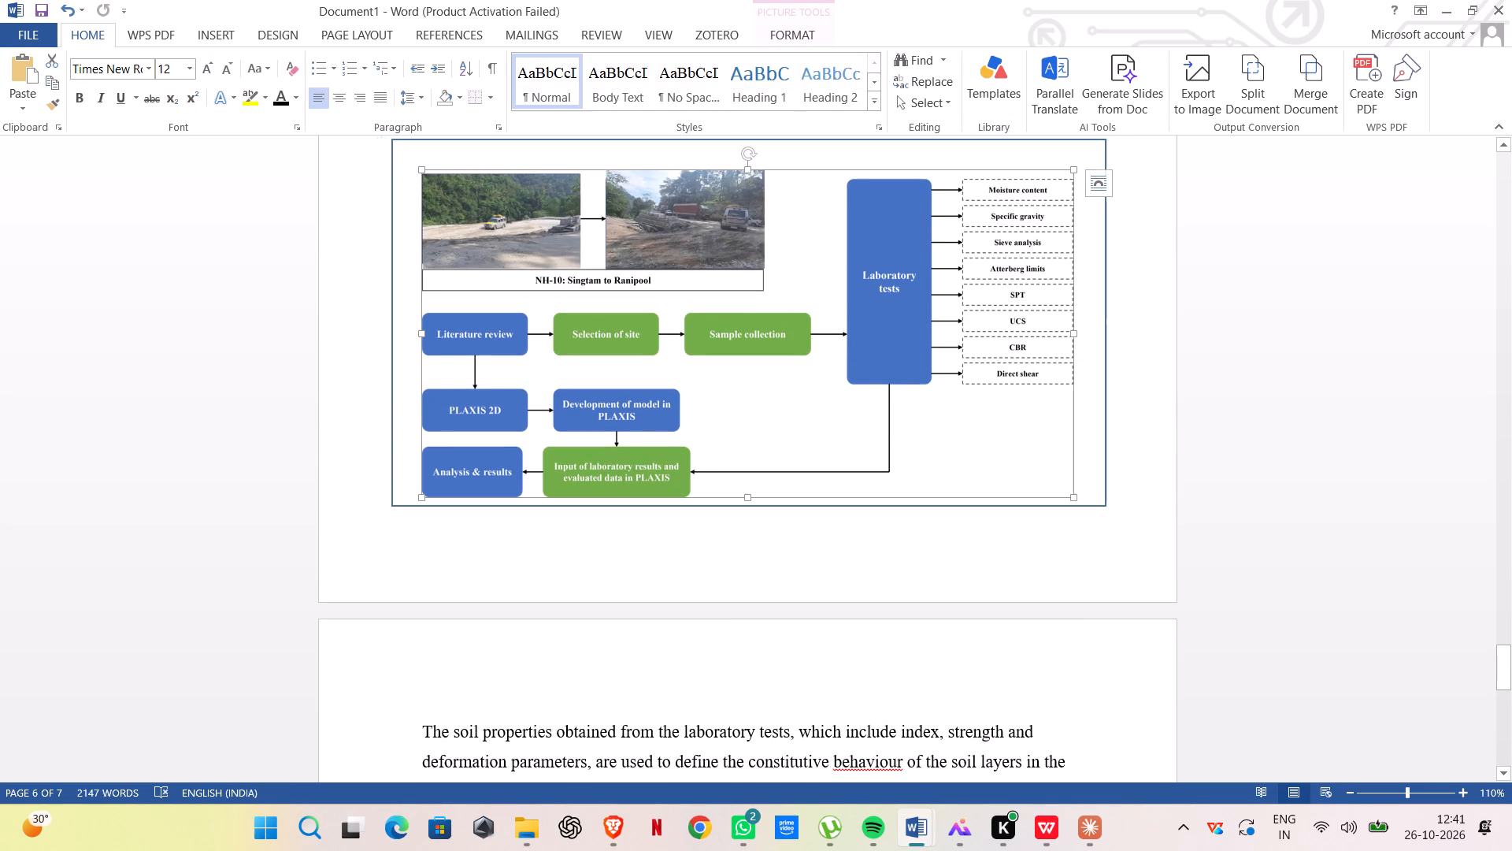
pyautogui.click(647, 558)
# Move the flowchart picture up to sit closer beneath the introduction paragraph.
pyautogui.scroll(3, 722, 373)
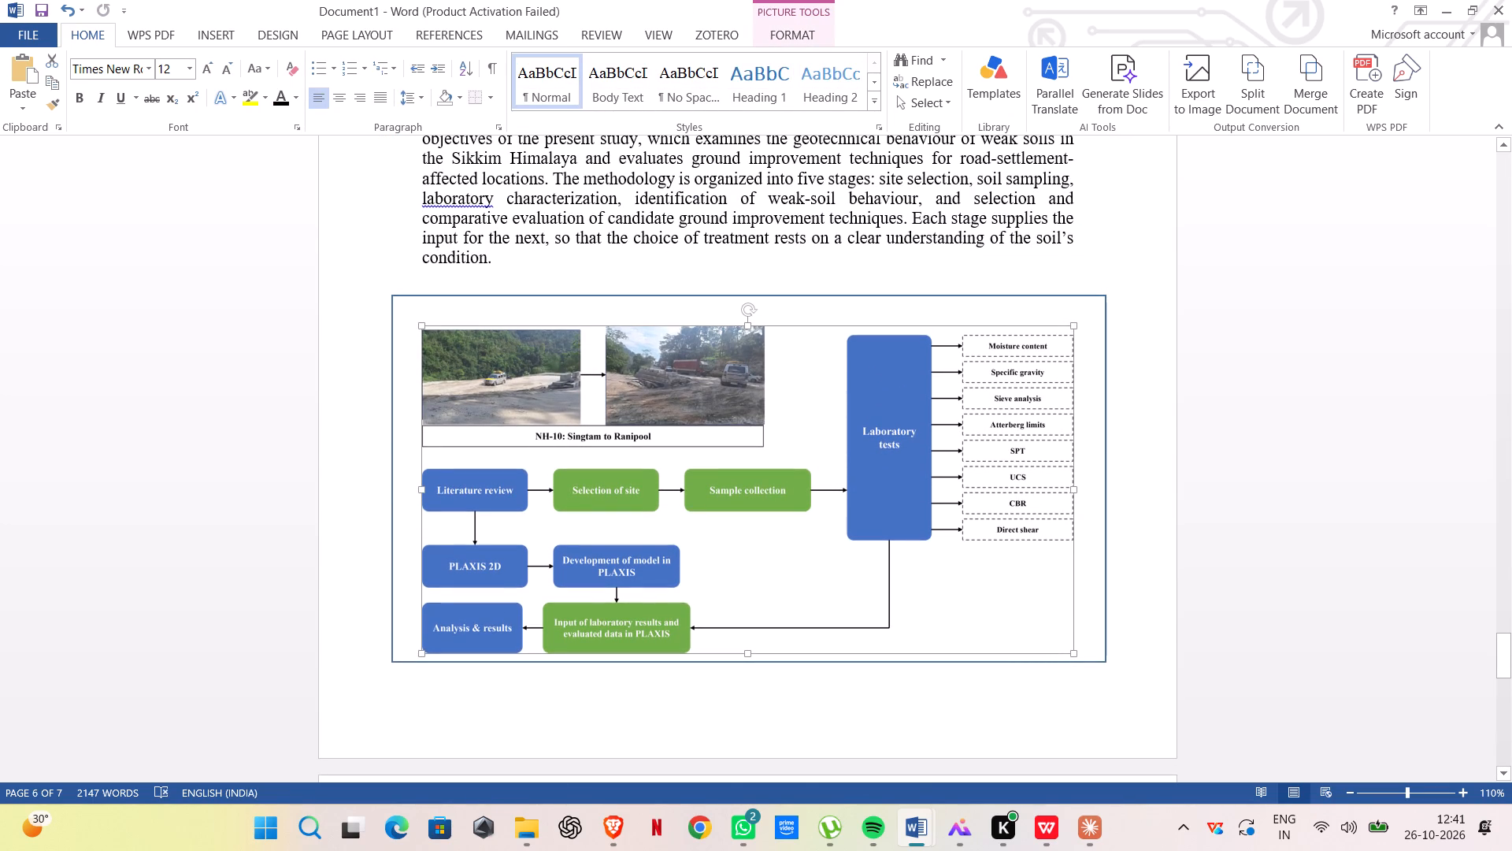
pyautogui.moveTo(686, 334); pyautogui.dragTo(690, 317)
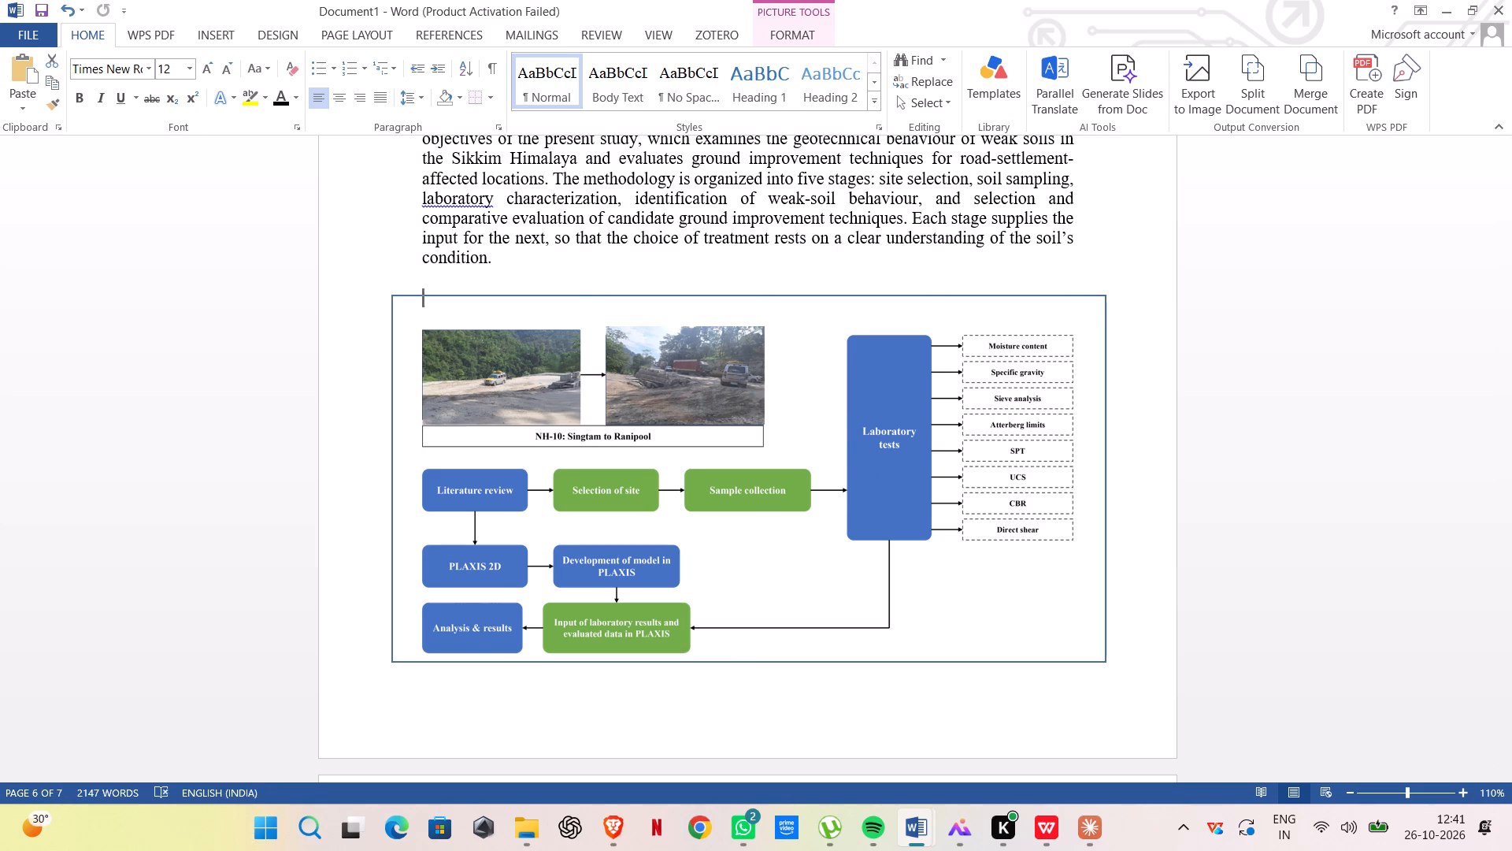
# Refit the rectangular frame by raising its top edge above the photos and its bottom edge to just below the "Analysis & results" box.
pyautogui.click(402, 289)
pyautogui.click(392, 291)
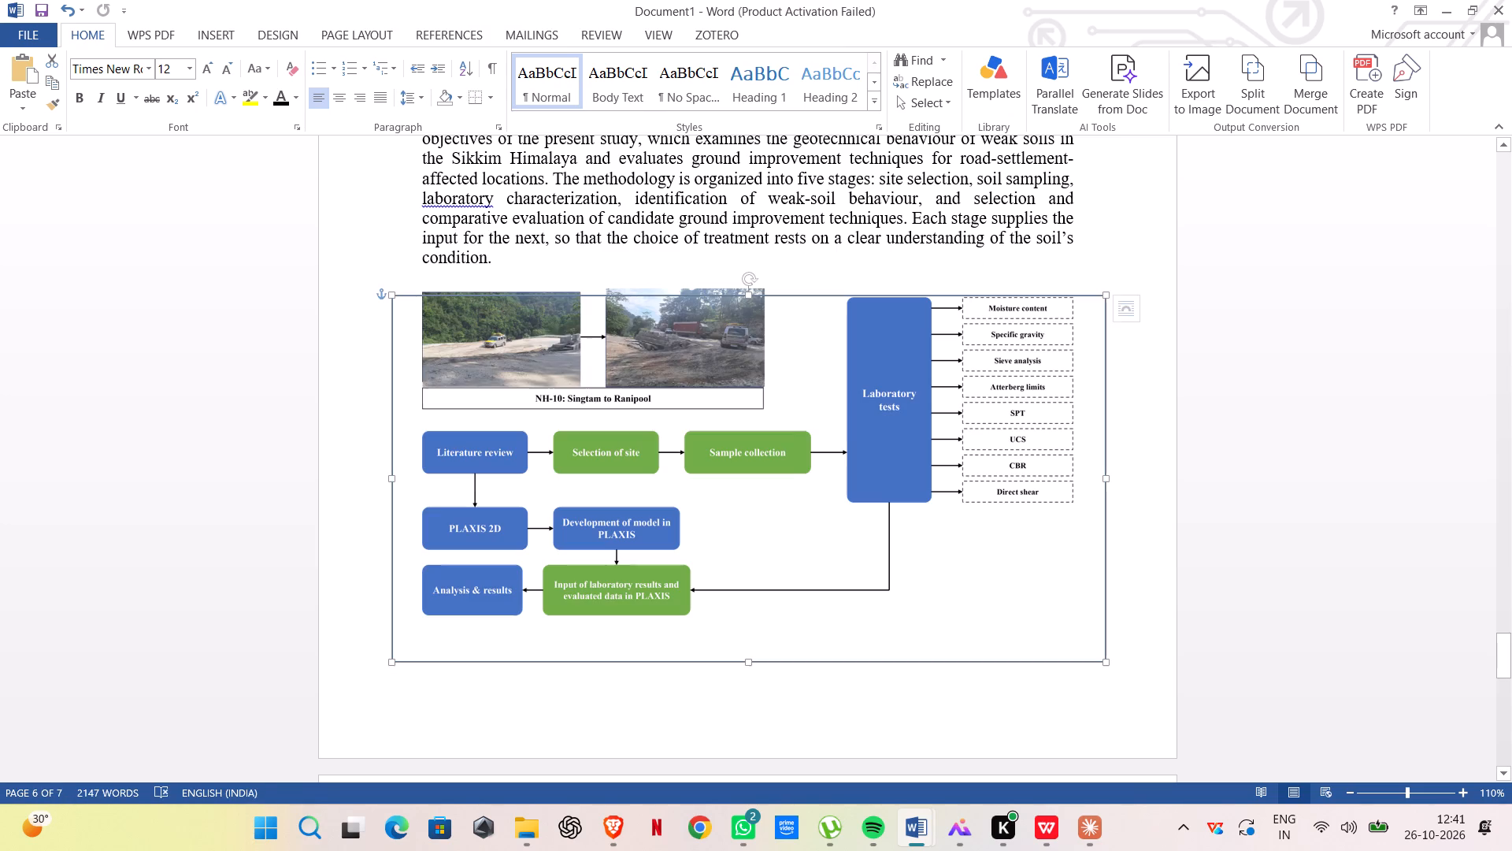
pyautogui.click(398, 294)
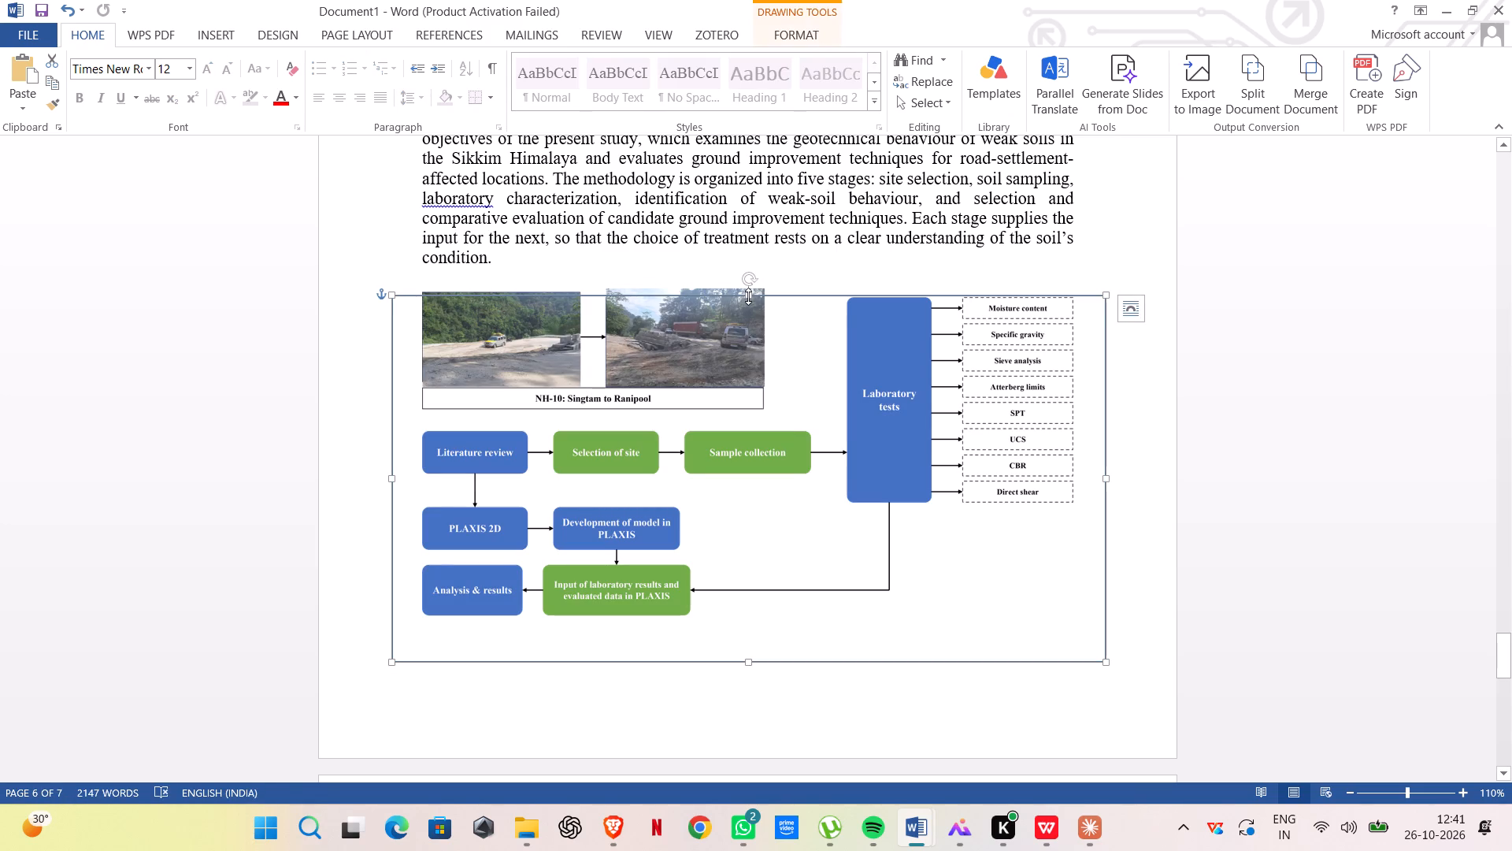
pyautogui.moveTo(748, 296); pyautogui.dragTo(747, 272)
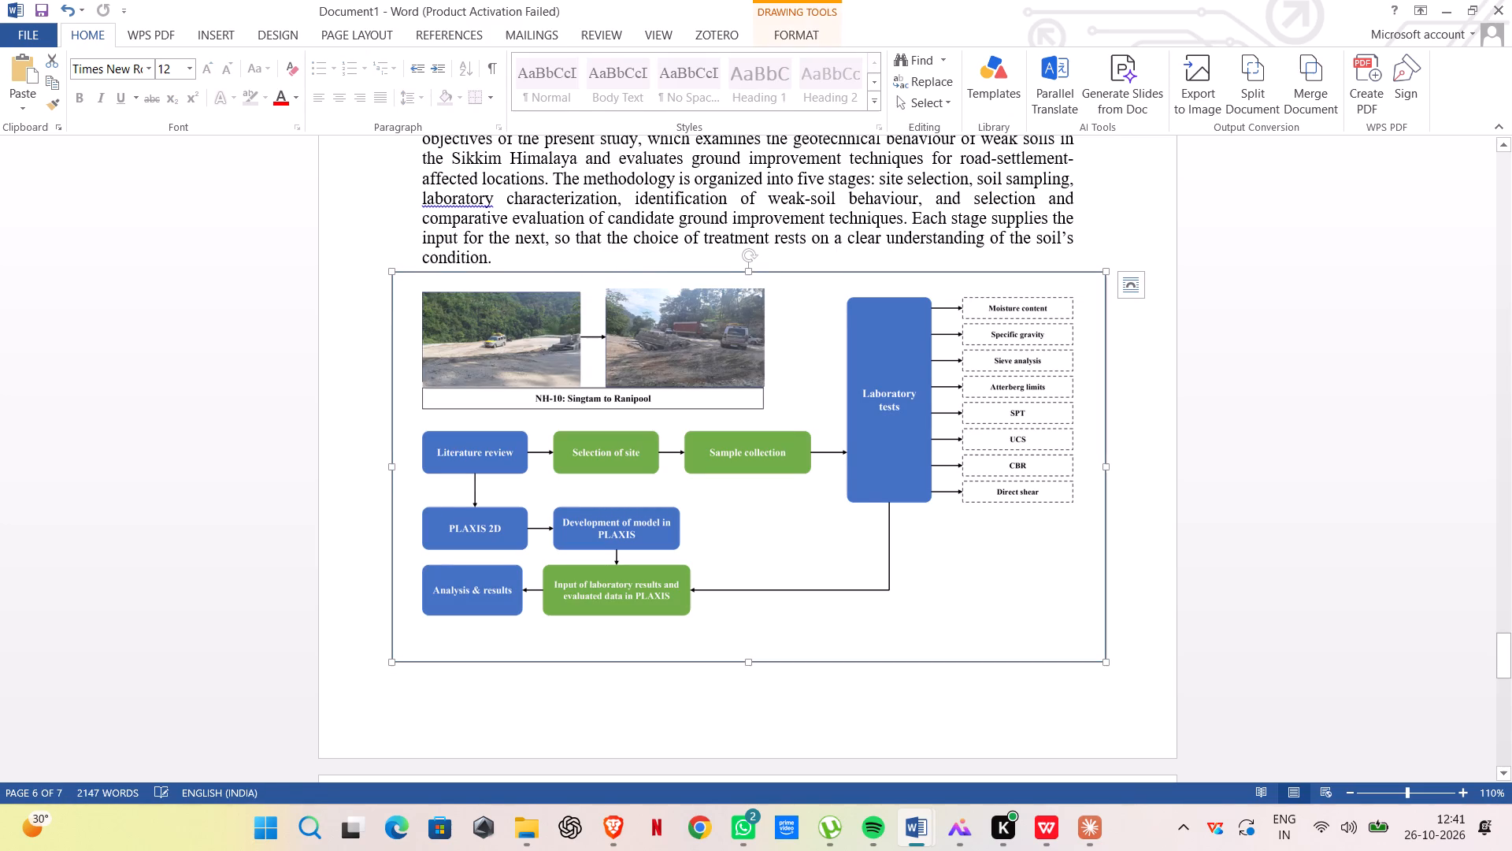
pyautogui.moveTo(748, 662); pyautogui.dragTo(758, 620)
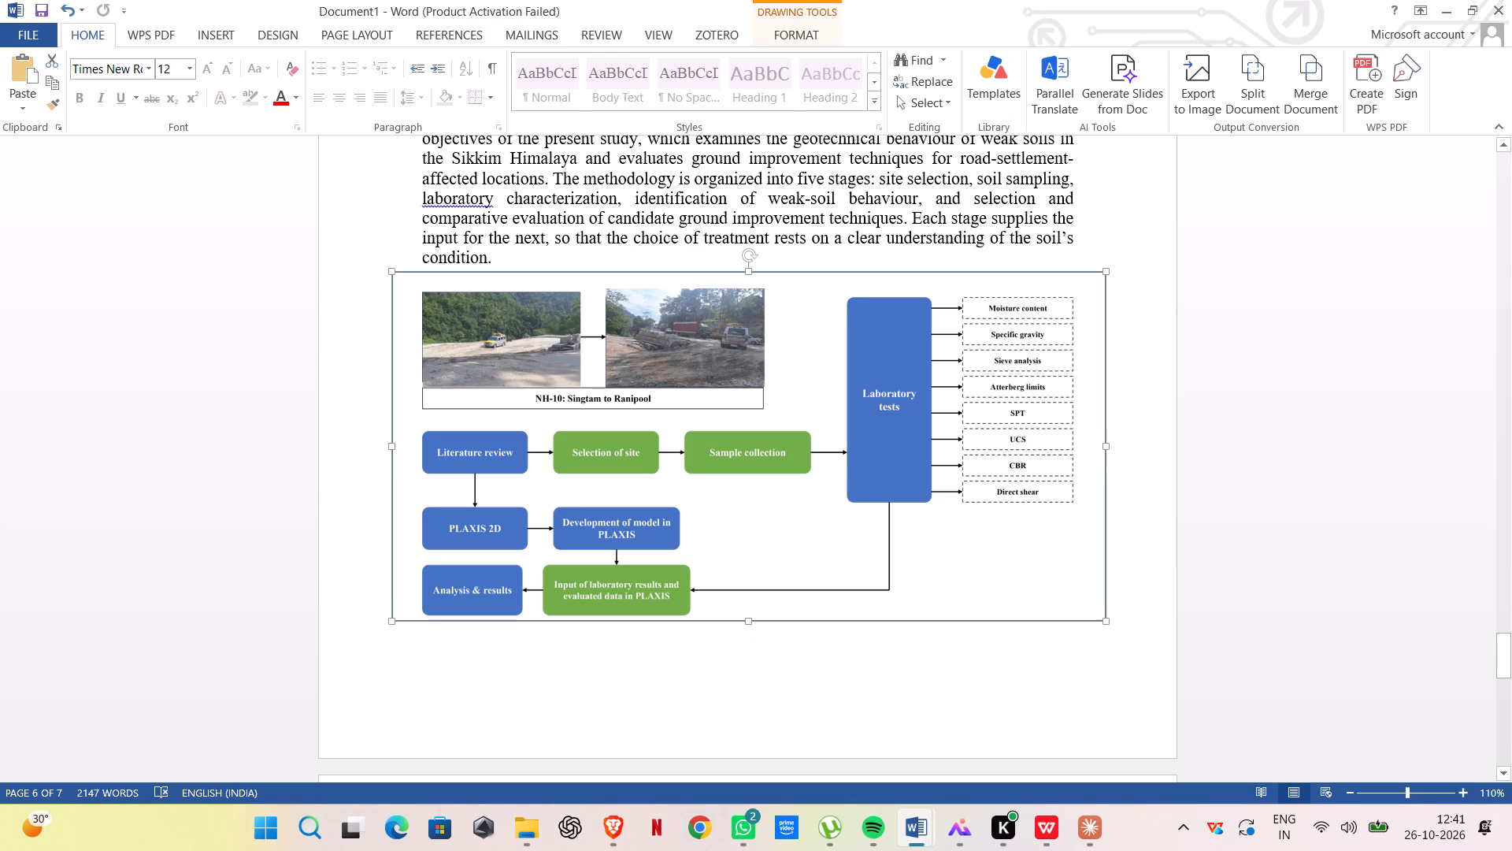
pyautogui.moveTo(758, 620); pyautogui.dragTo(760, 620)
# Paste the cut caption "Figure 1: Methodology chart." on the line directly beneath the flowchart frame.
pyautogui.click(734, 641)
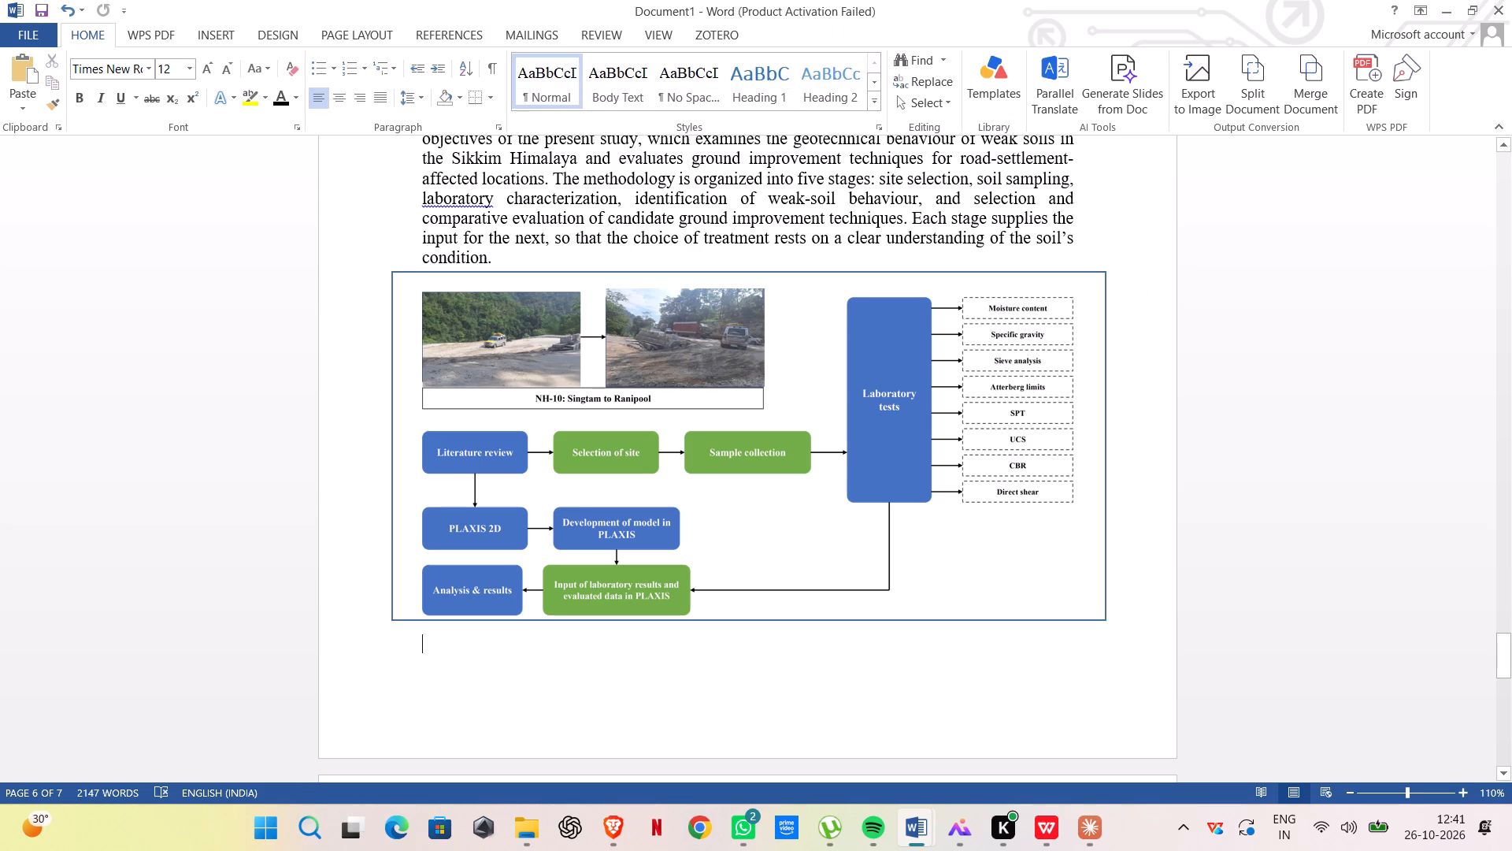
pyautogui.hotkey('ctrl', 'v')
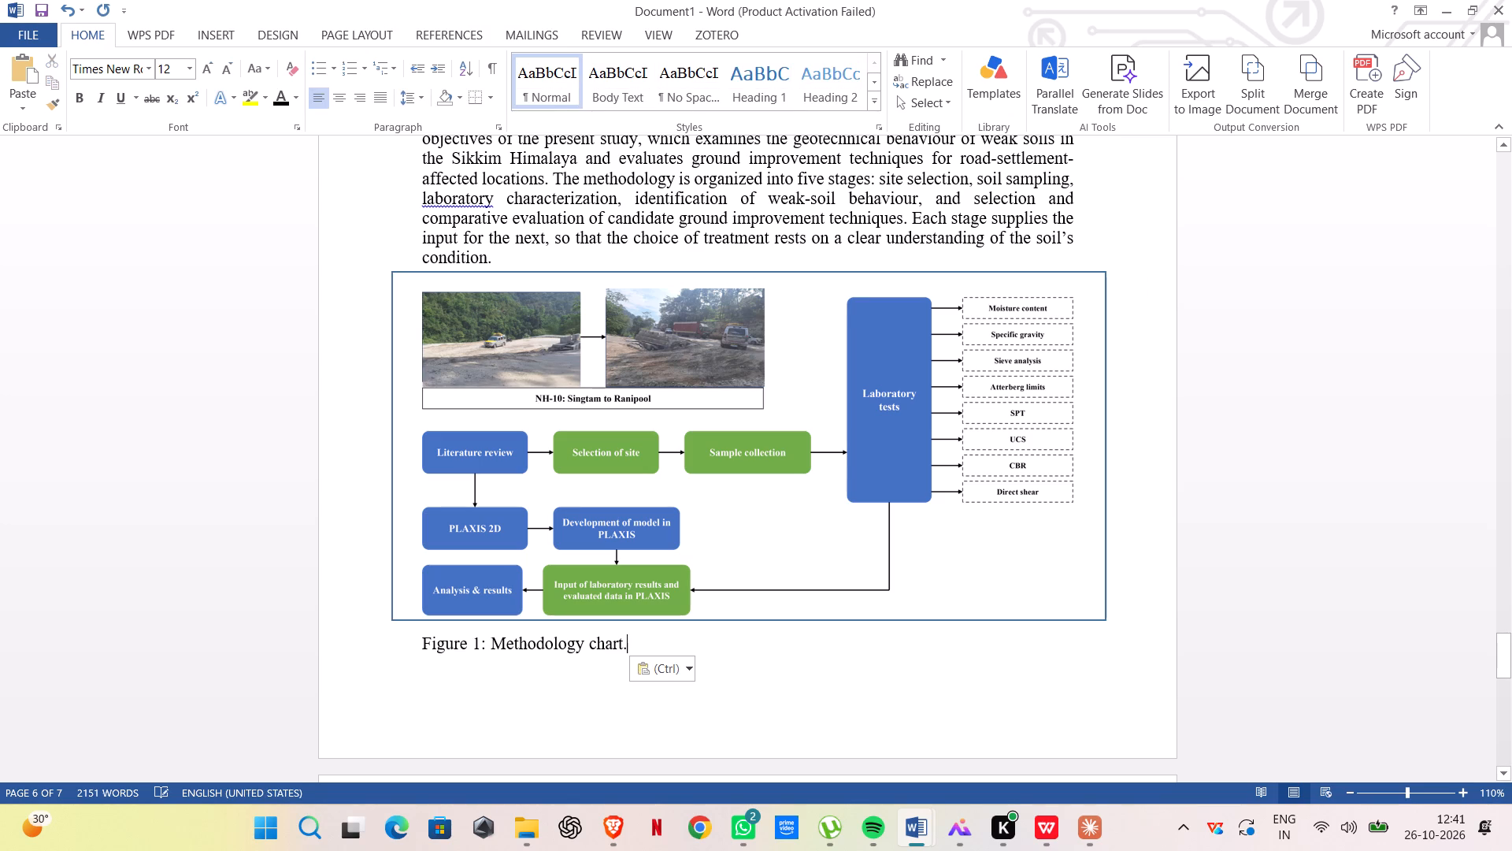
# Indent the caption with leading spaces until it sits roughly centred beneath the flowchart frame.
pyautogui.click(415, 647)
pyautogui.press('space')
pyautogui.press('space')
pyautogui.press('space')
pyautogui.press('space')
pyautogui.press('space')
pyautogui.press('space')
pyautogui.press('space')
pyautogui.press('space')
pyautogui.press('space')
pyautogui.press('space')
pyautogui.press('space')
pyautogui.press('space')
pyautogui.press('space')
pyautogui.press('space')
pyautogui.press('space')
pyautogui.press('space')
pyautogui.press('space')
pyautogui.press('space')
pyautogui.press('space')
pyautogui.press('space')
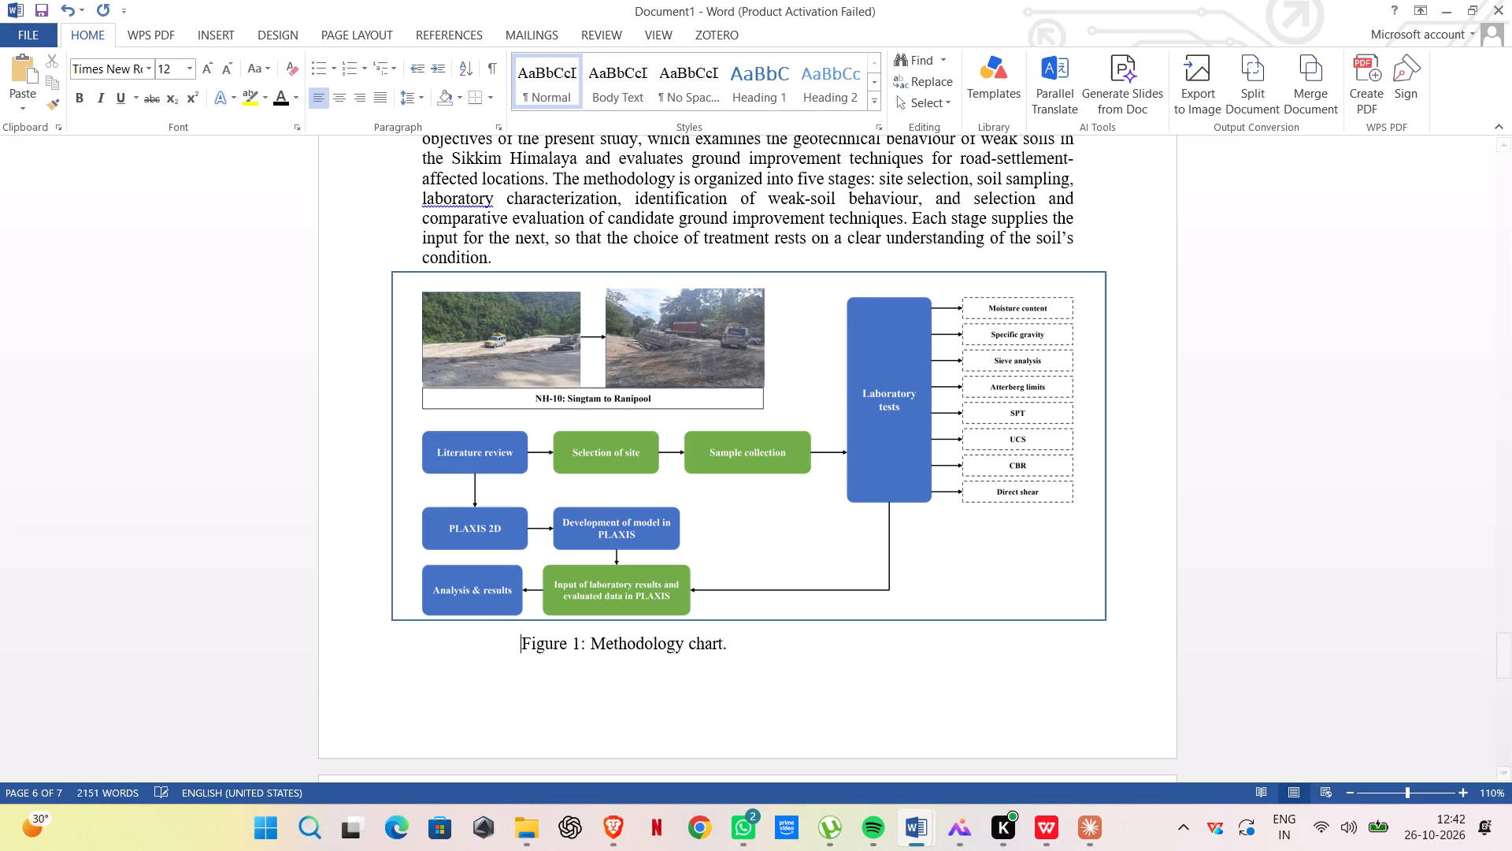
# Lower the frame's bottom edge slightly, to just above the caption, leaving a small margin under the flowchart boxes.
pyautogui.click(761, 616)
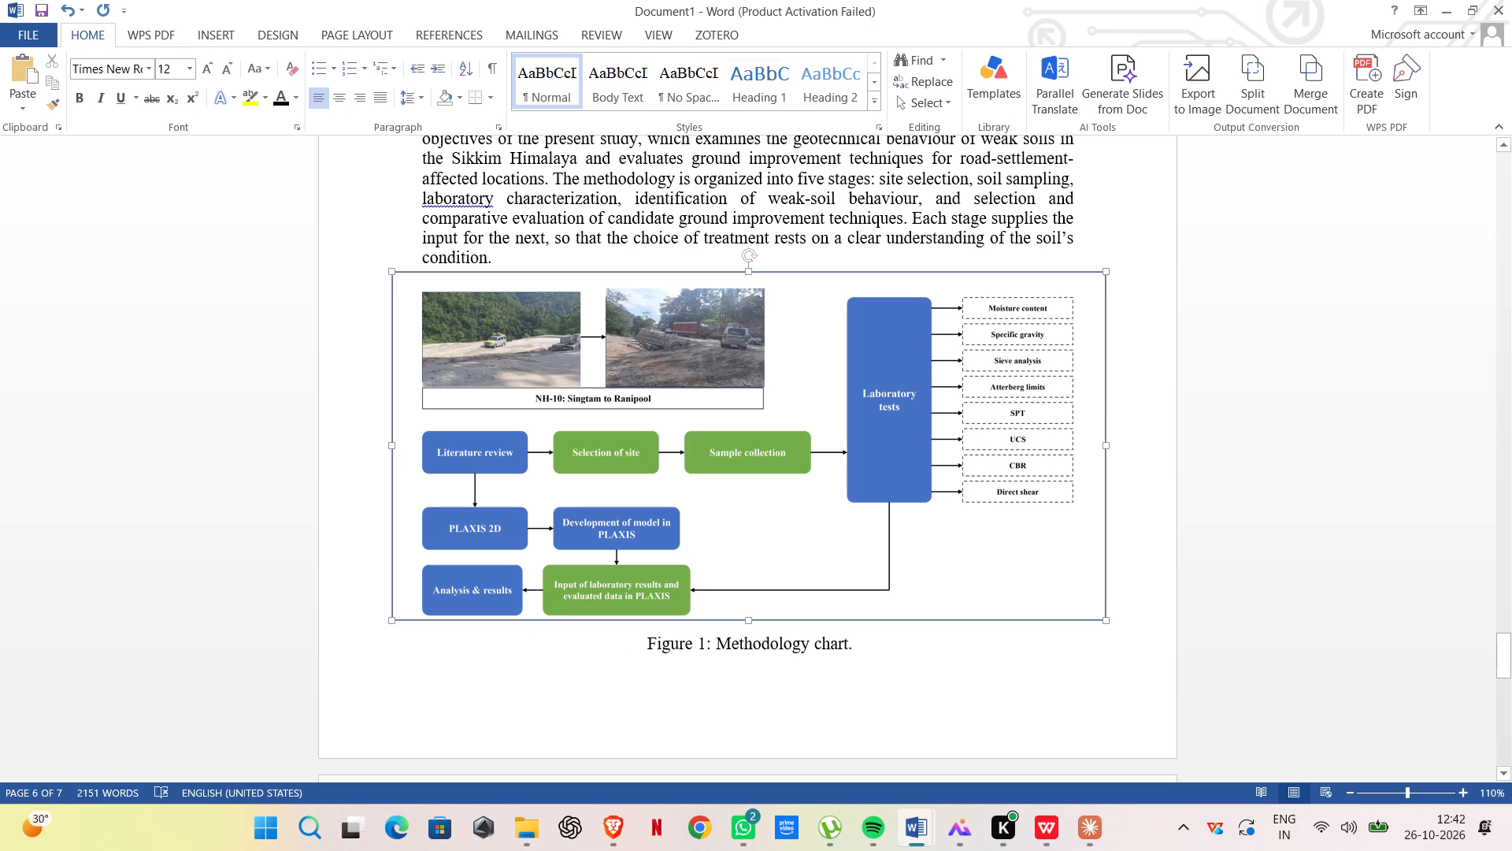
pyautogui.click(754, 619)
pyautogui.moveTo(749, 621); pyautogui.dragTo(747, 627)
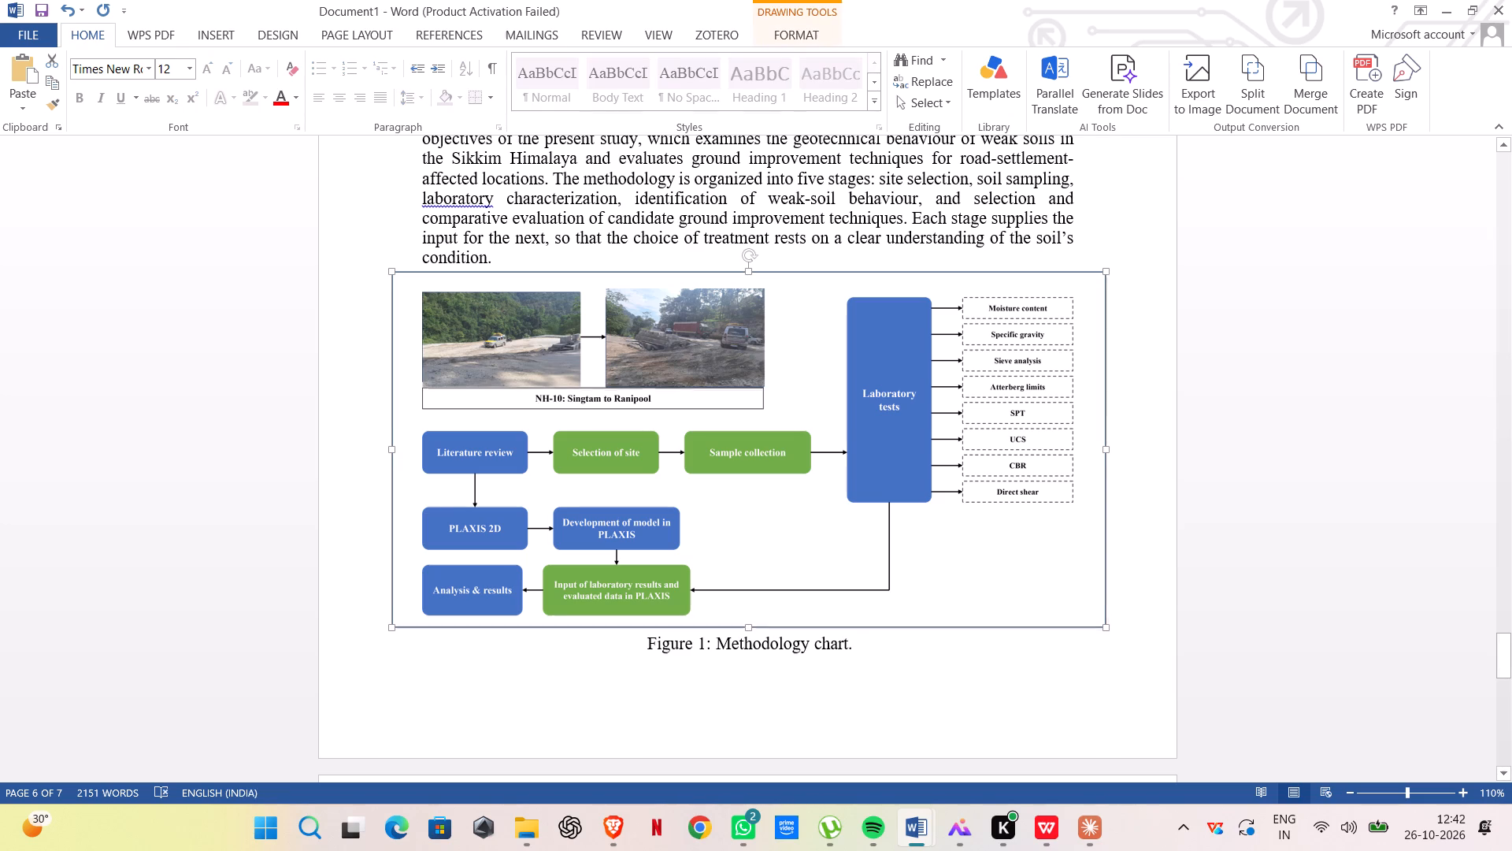
pyautogui.moveTo(747, 627); pyautogui.dragTo(747, 629)
pyautogui.click(925, 688)
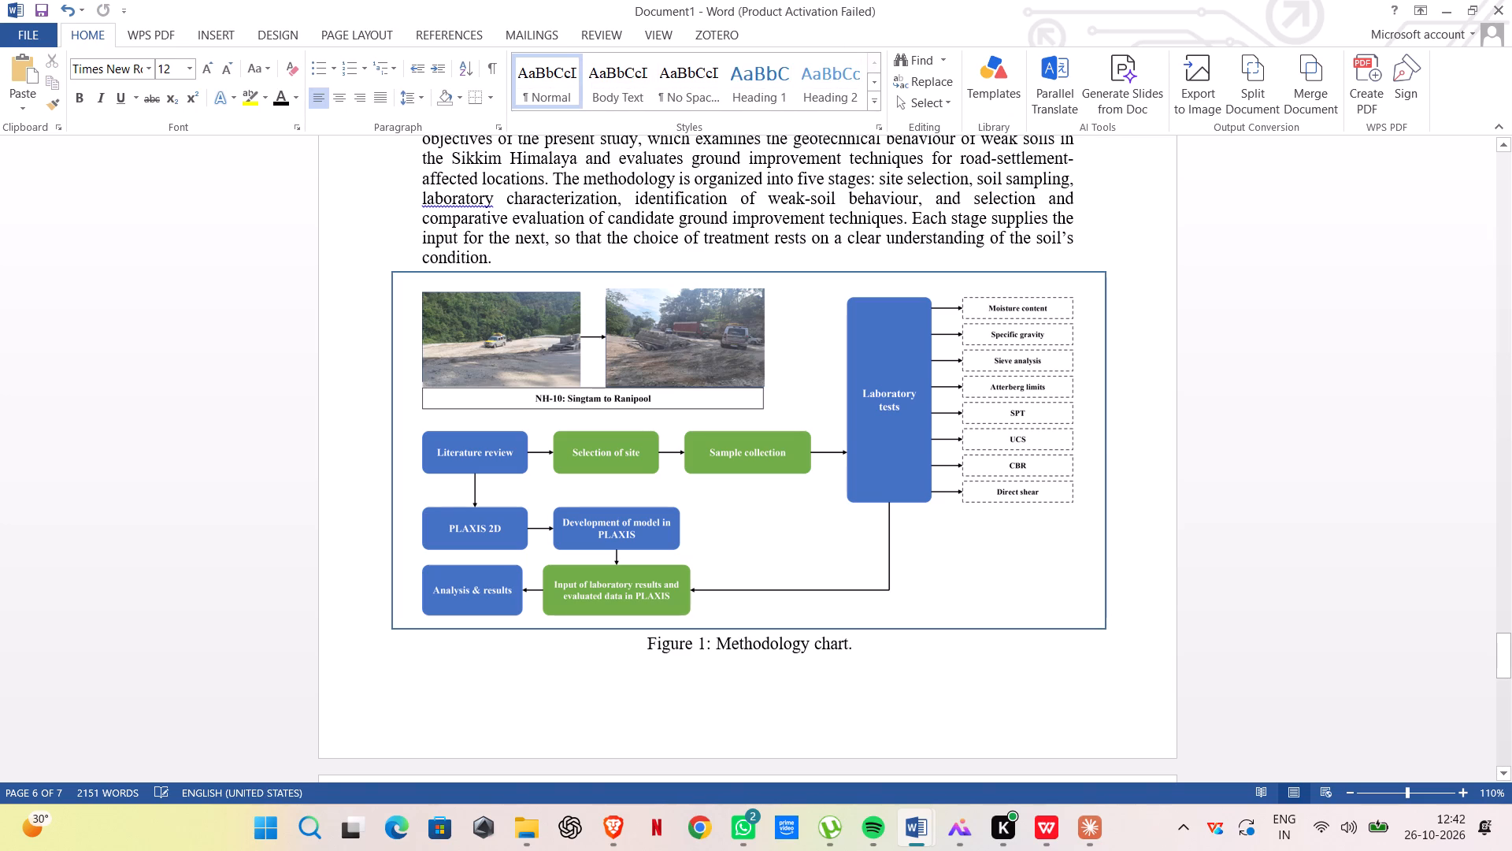
# Remove one blank line above the heading "CHAPTER – 3: MATERIALS AND METHODOLOGY".
pyautogui.scroll(4, 773, 399)
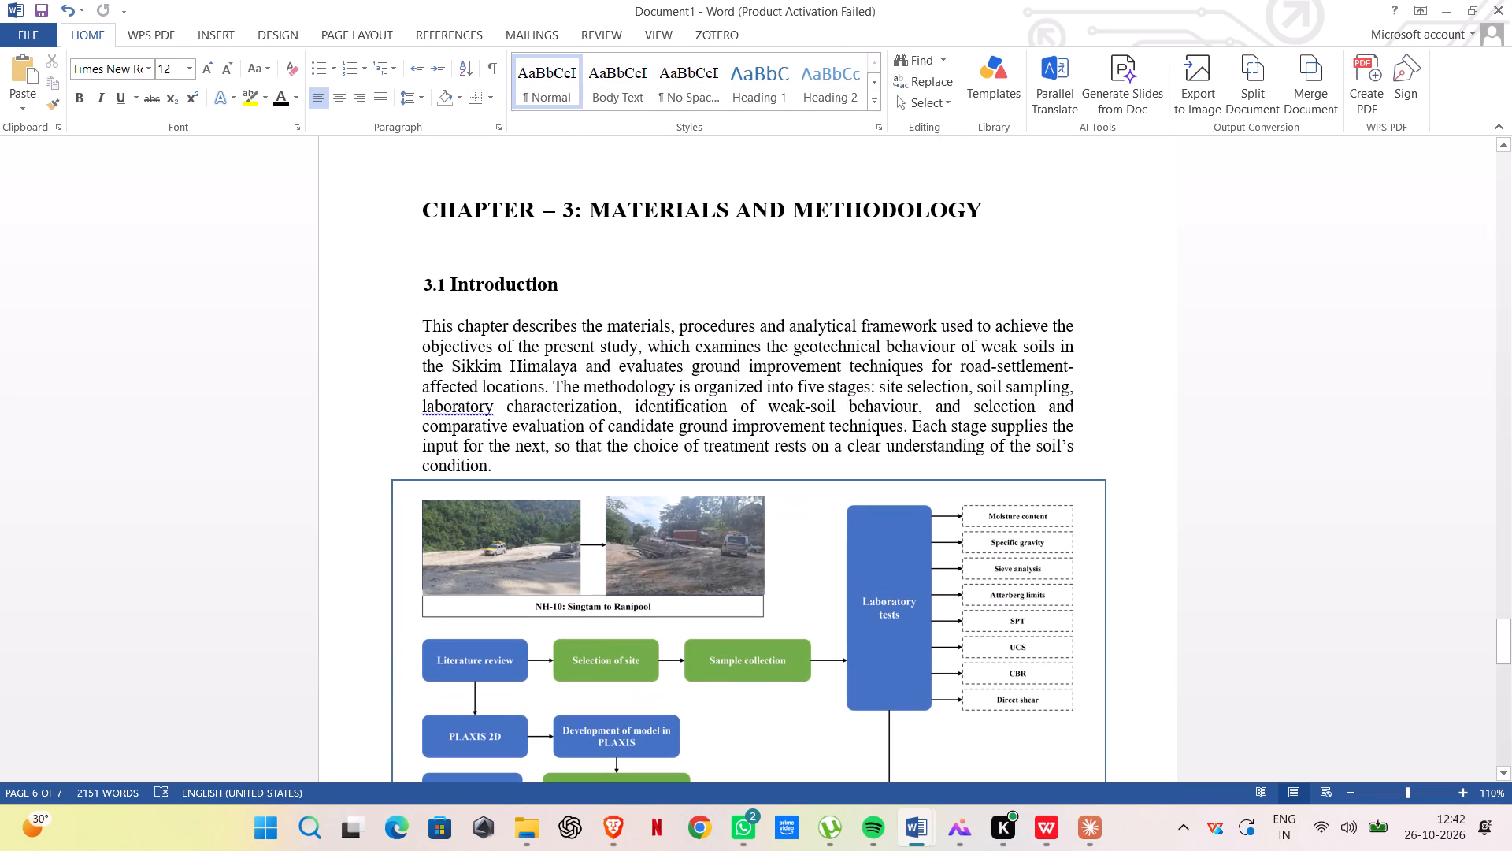
pyautogui.scroll(4, 770, 388)
pyautogui.click(426, 427)
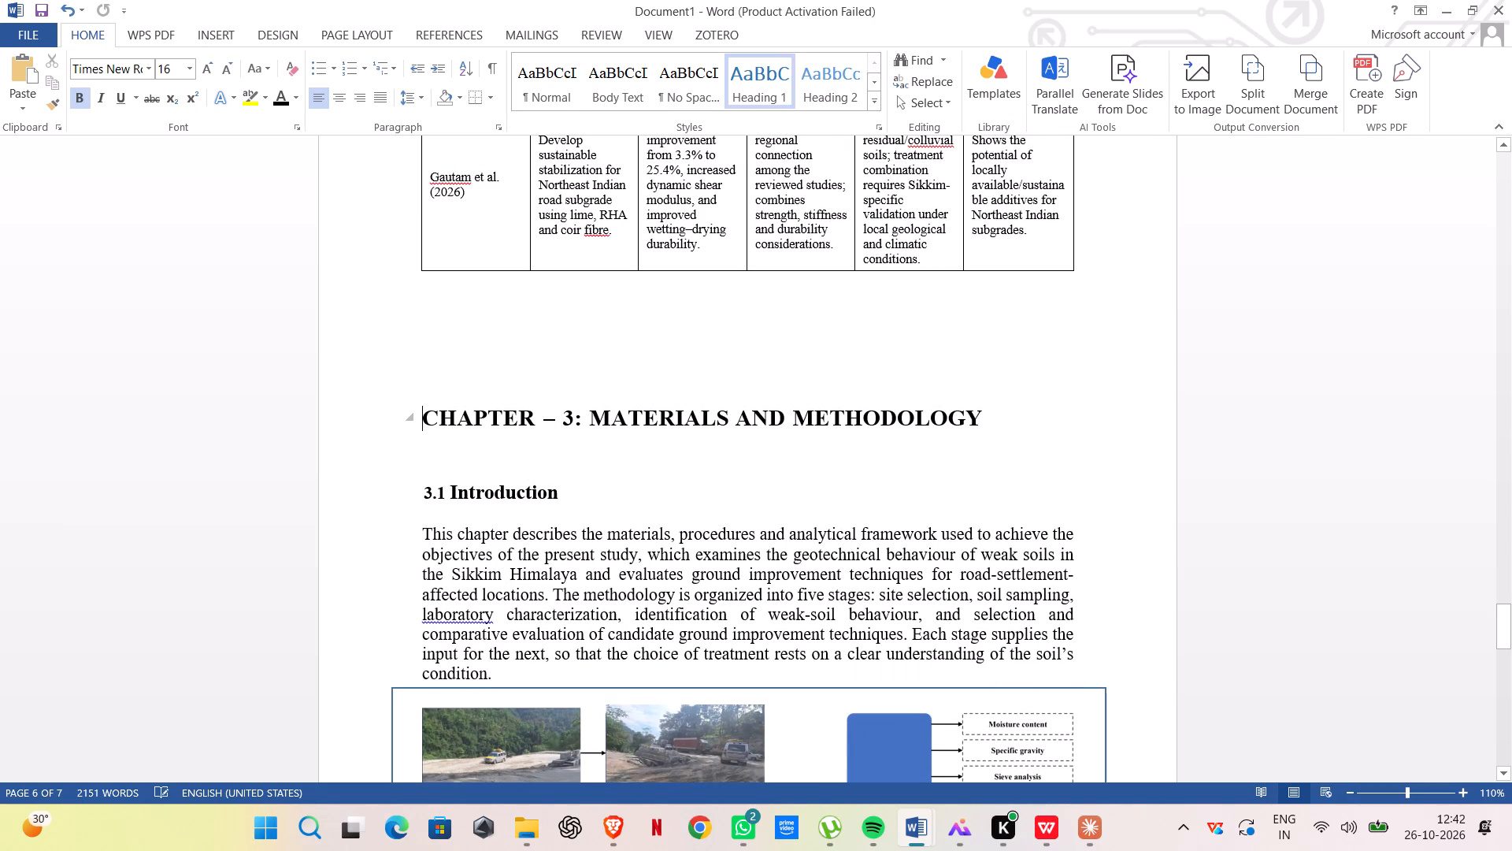
pyautogui.press('BackSpace')
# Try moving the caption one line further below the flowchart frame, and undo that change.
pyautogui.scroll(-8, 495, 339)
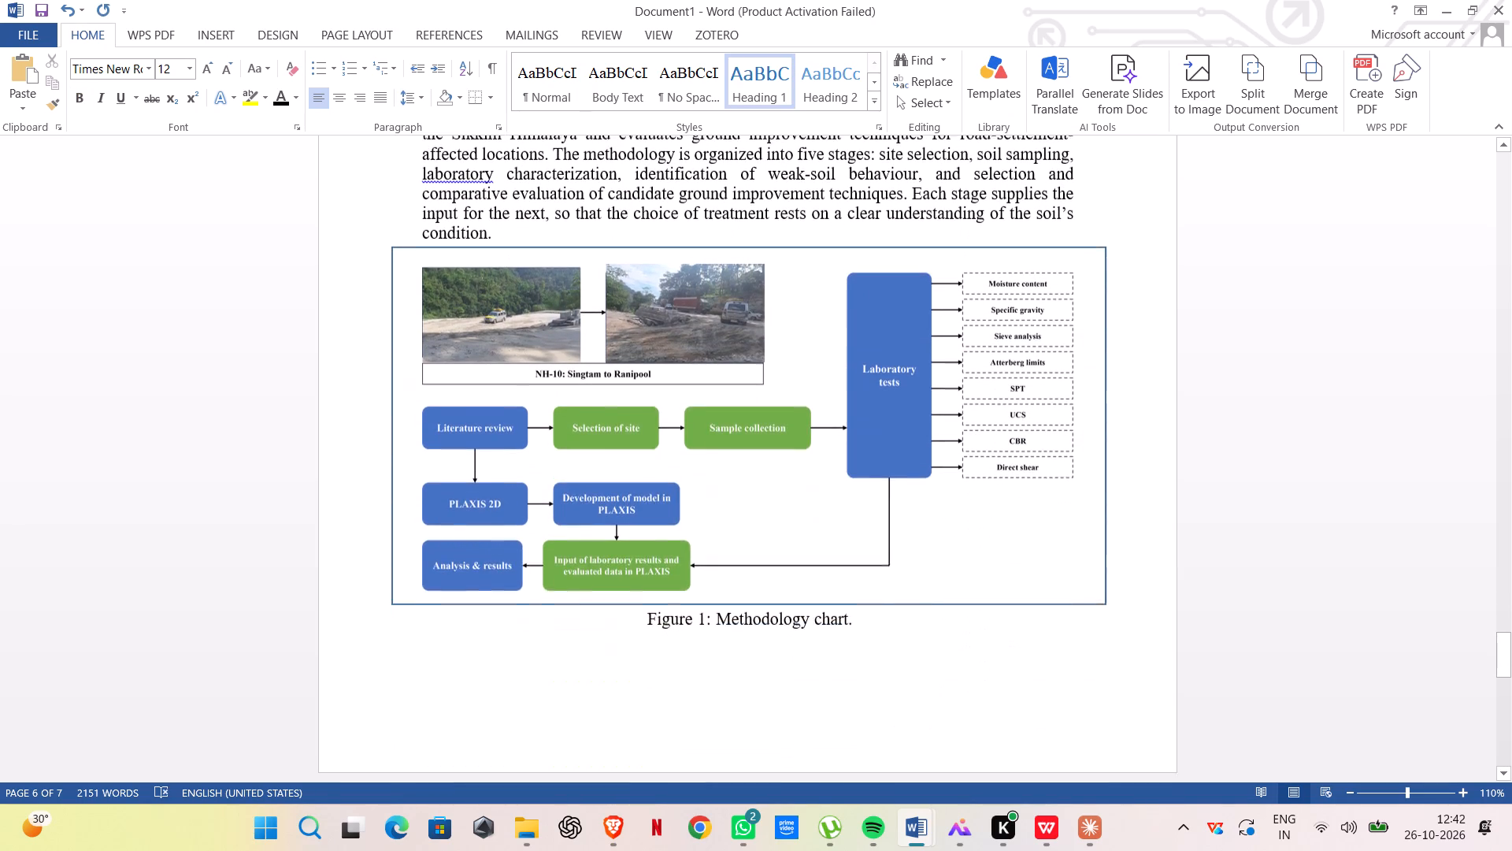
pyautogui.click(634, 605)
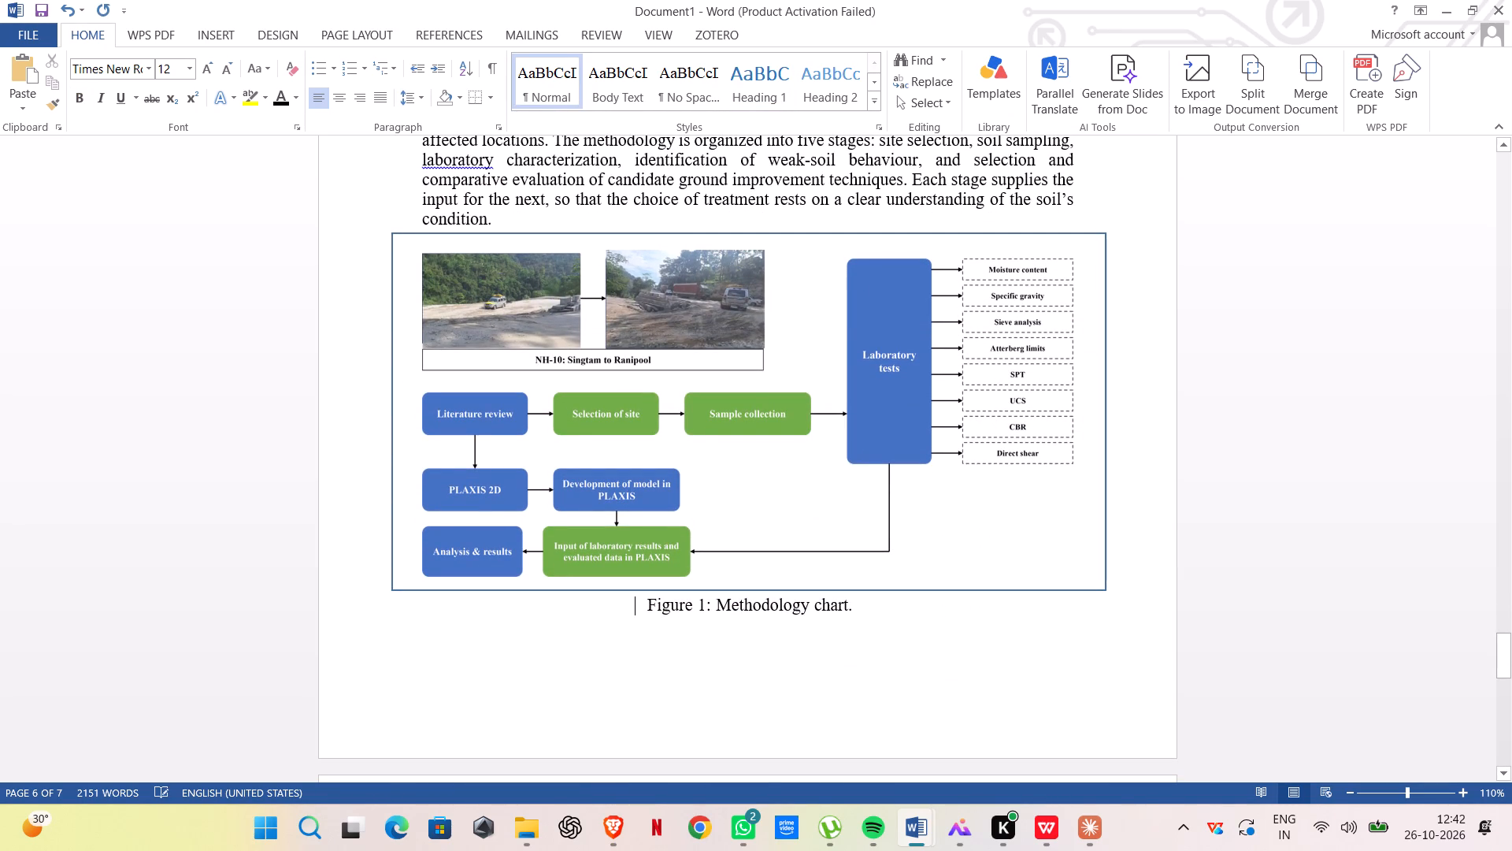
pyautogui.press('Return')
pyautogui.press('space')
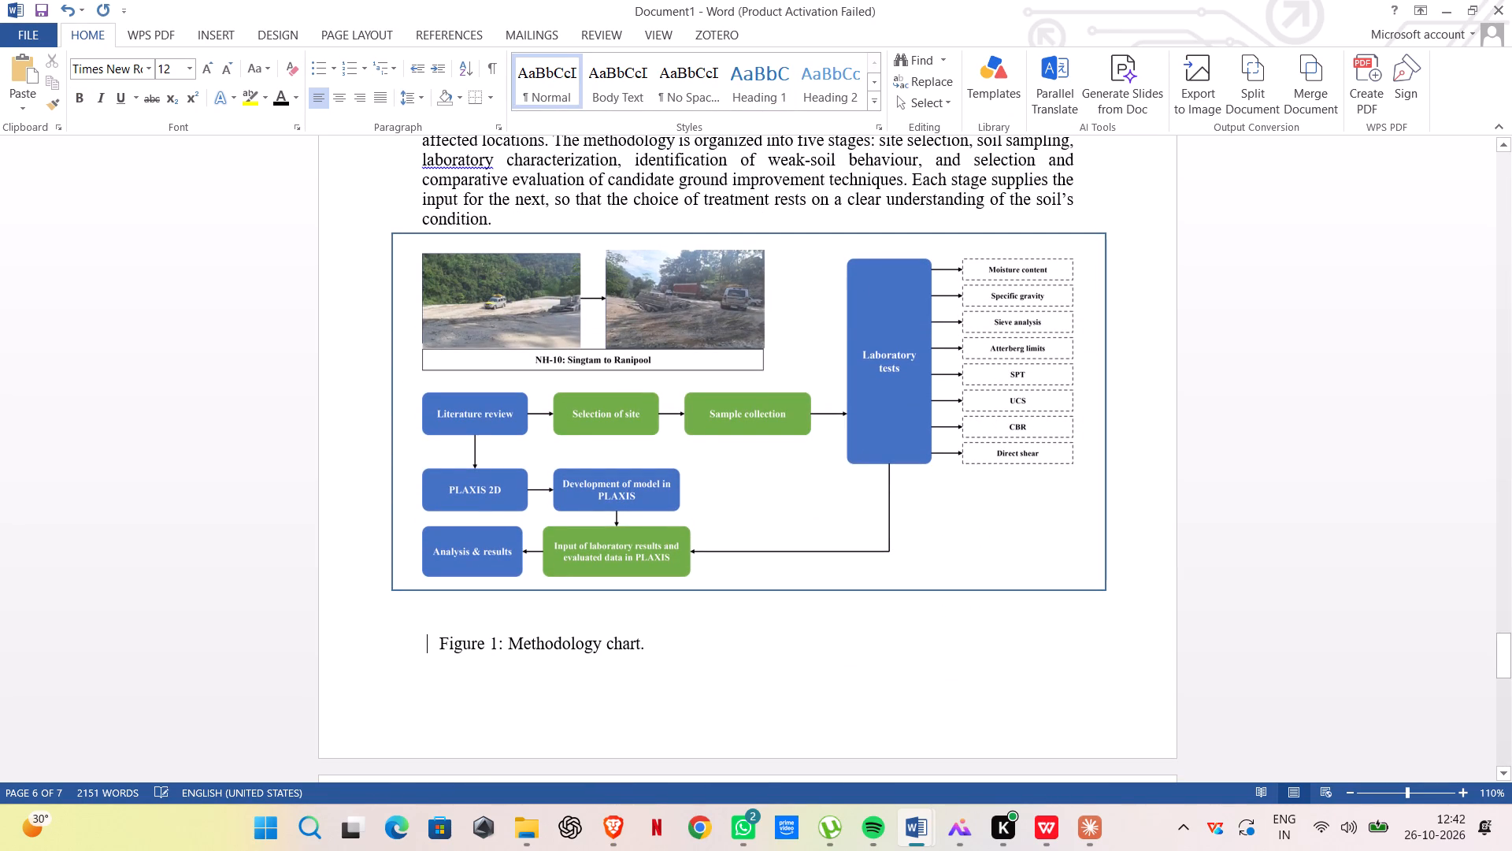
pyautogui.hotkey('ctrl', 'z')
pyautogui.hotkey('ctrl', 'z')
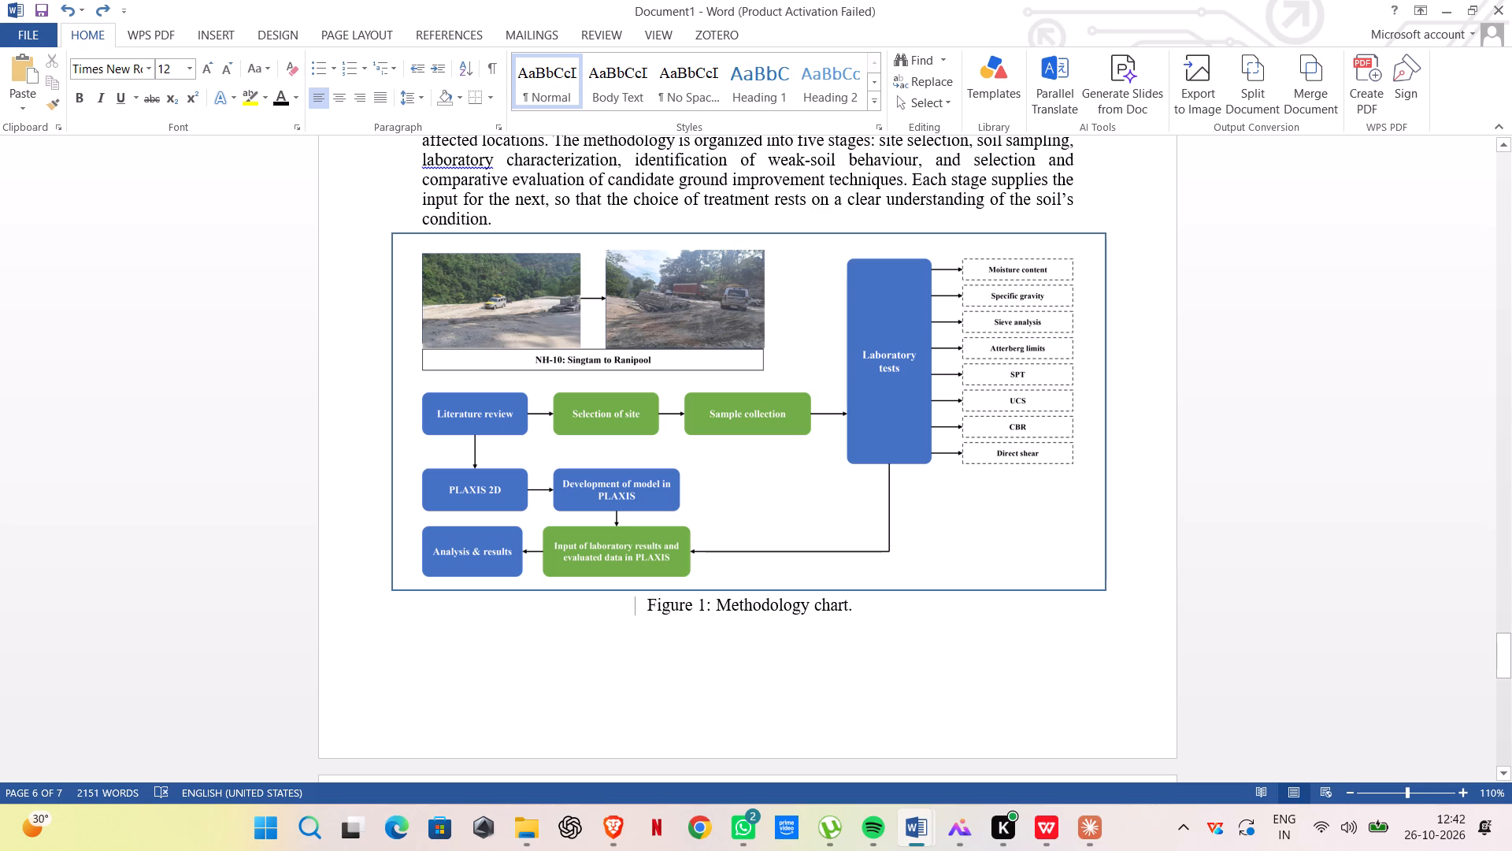
# Save the document to the Desktop folder as a Word document named "NEW REPORT 112".
pyautogui.hotkey('ctrl', 's')
pyautogui.hotkey('ctrl', 's')
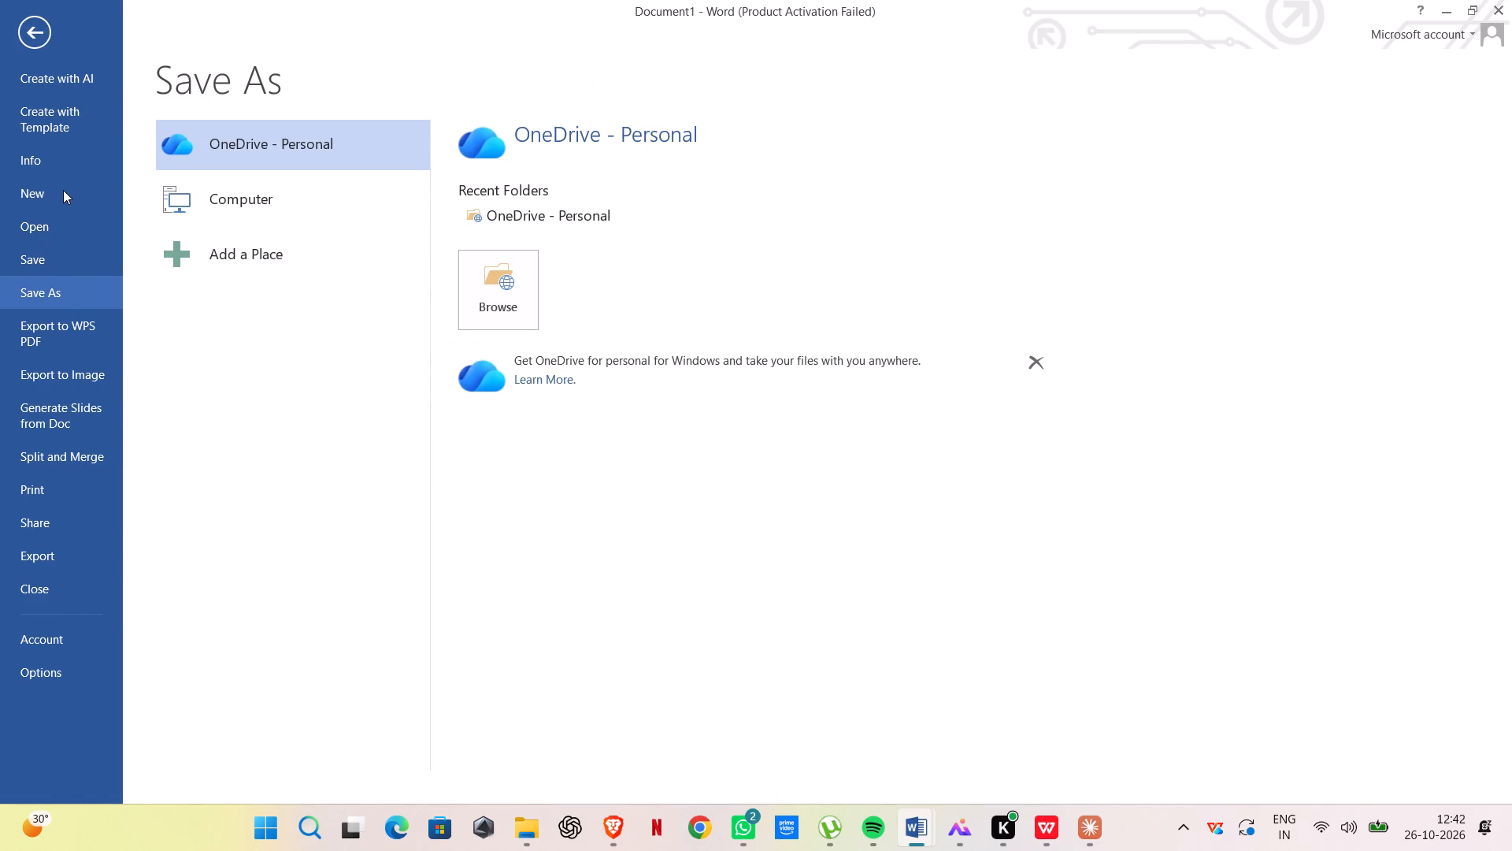
pyautogui.click(74, 261)
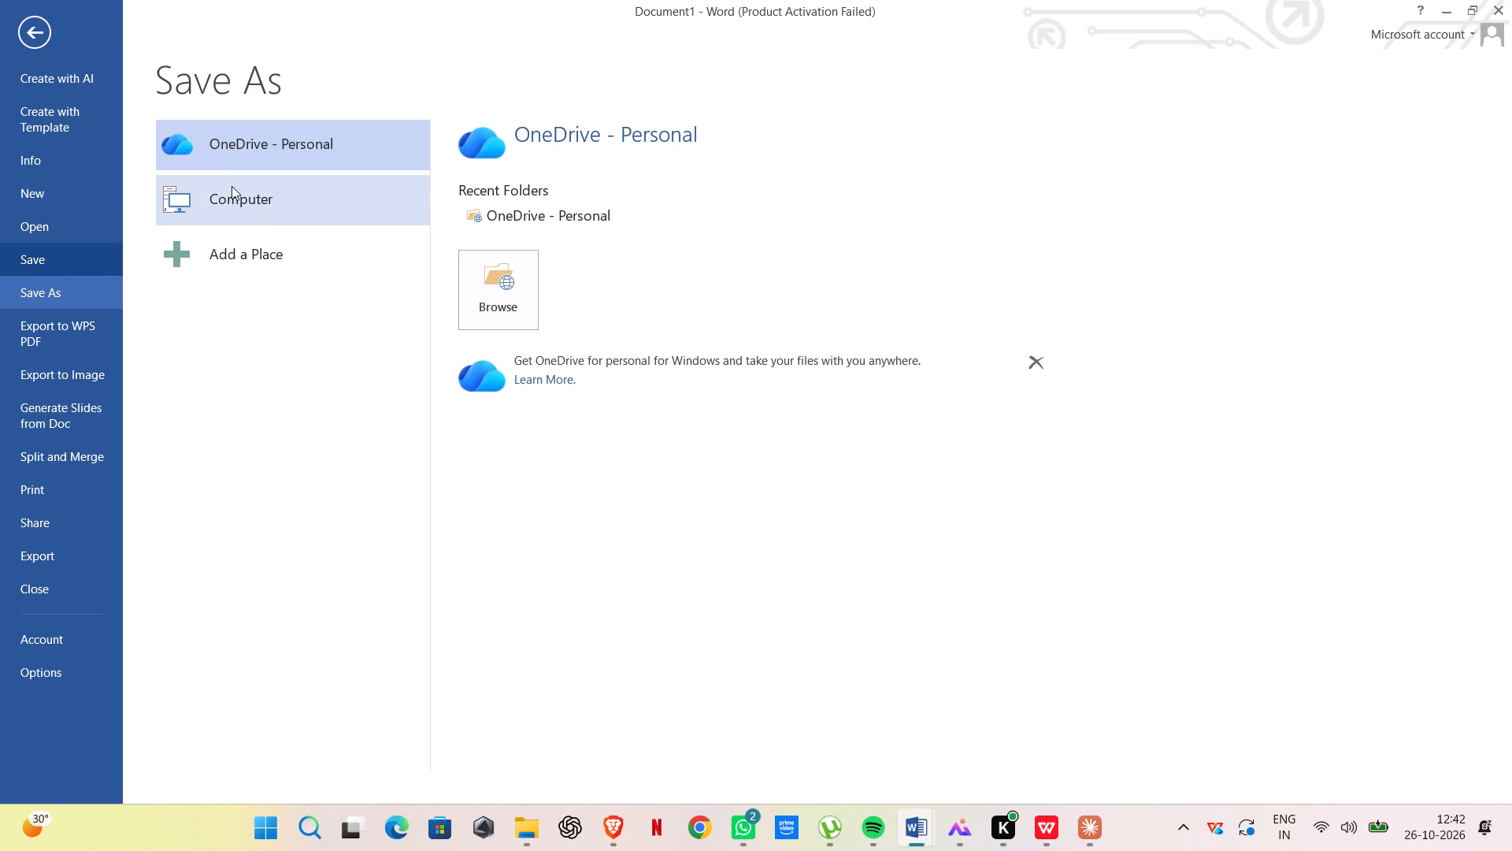
pyautogui.click(233, 187)
pyautogui.click(506, 243)
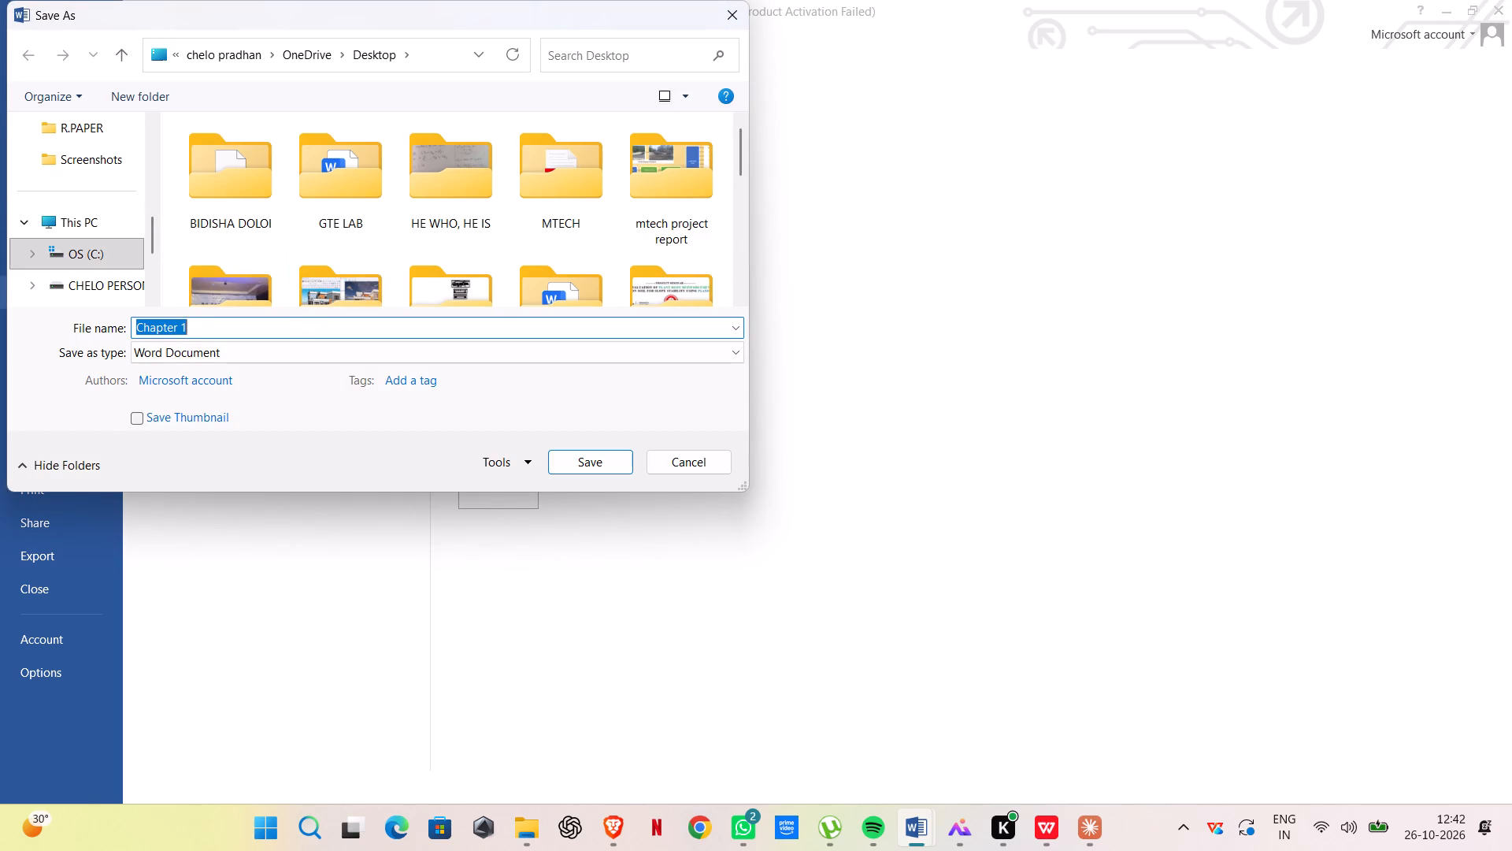
pyautogui.click(300, 324)
pyautogui.press('BackSpace')
pyautogui.press('BackSpace')
pyautogui.press('BackSpace')
pyautogui.write('new')
pyautogui.press('space')
pyautogui.press('BackSpace')
pyautogui.press('BackSpace')
pyautogui.press('BackSpace')
pyautogui.press('BackSpace')
pyautogui.press('BackSpace')
pyautogui.press('BackSpace')
pyautogui.press('BackSpace')
pyautogui.press('BackSpace')
pyautogui.press('BackSpace')
pyautogui.press('BackSpace')
pyautogui.press('BackSpace')
pyautogui.press('BackSpace')
pyautogui.press('BackSpace')
pyautogui.press('BackSpace')
pyautogui.press('BackSpace')
pyautogui.press('BackSpace')
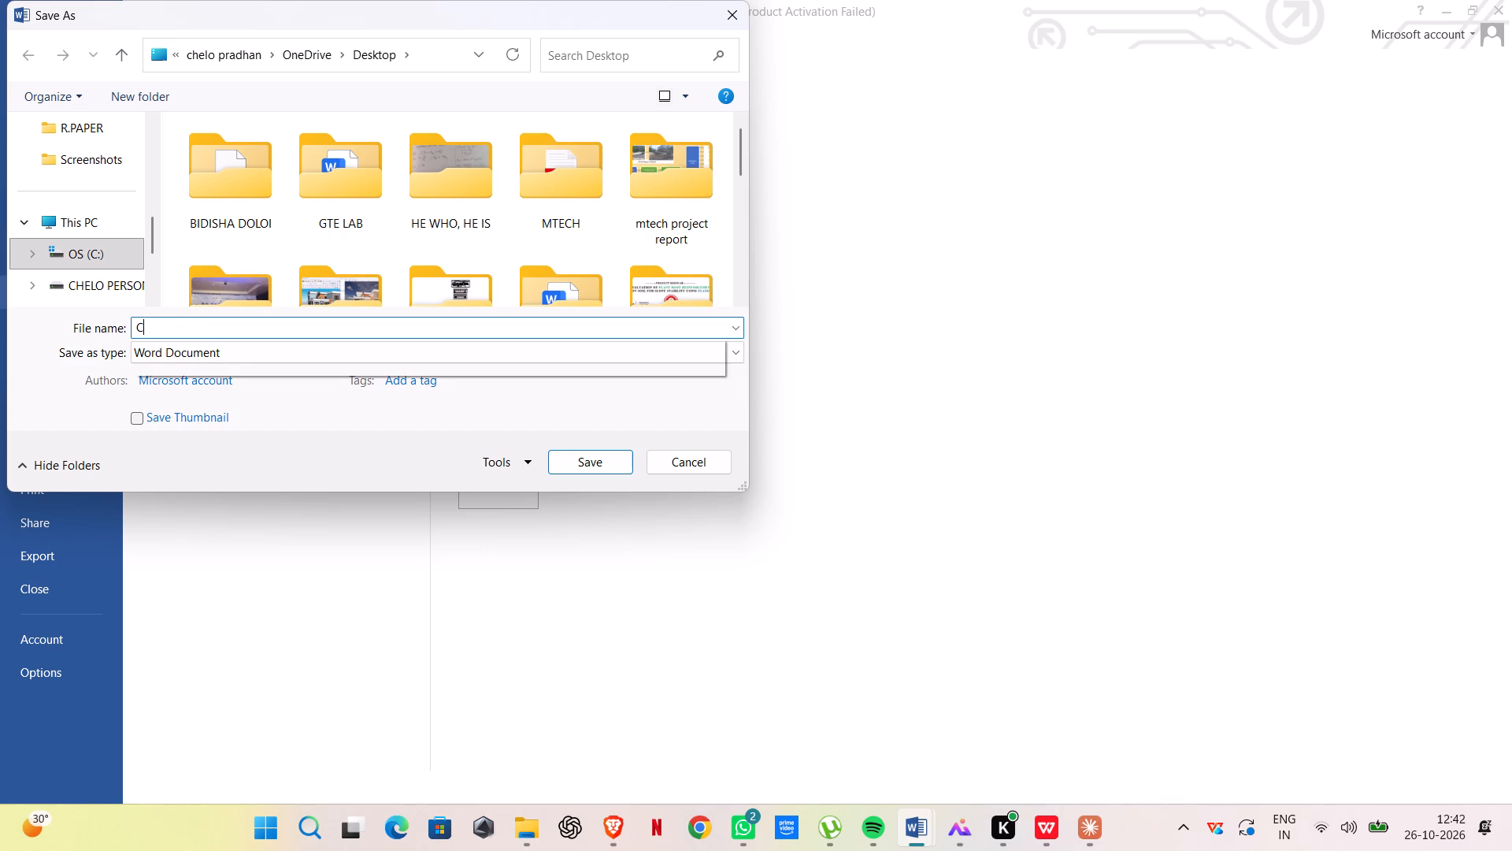
pyautogui.press('n')
pyautogui.press('BackSpace')
pyautogui.write('NEW E')
pyautogui.press('BackSpace')
pyautogui.write('REPORT')
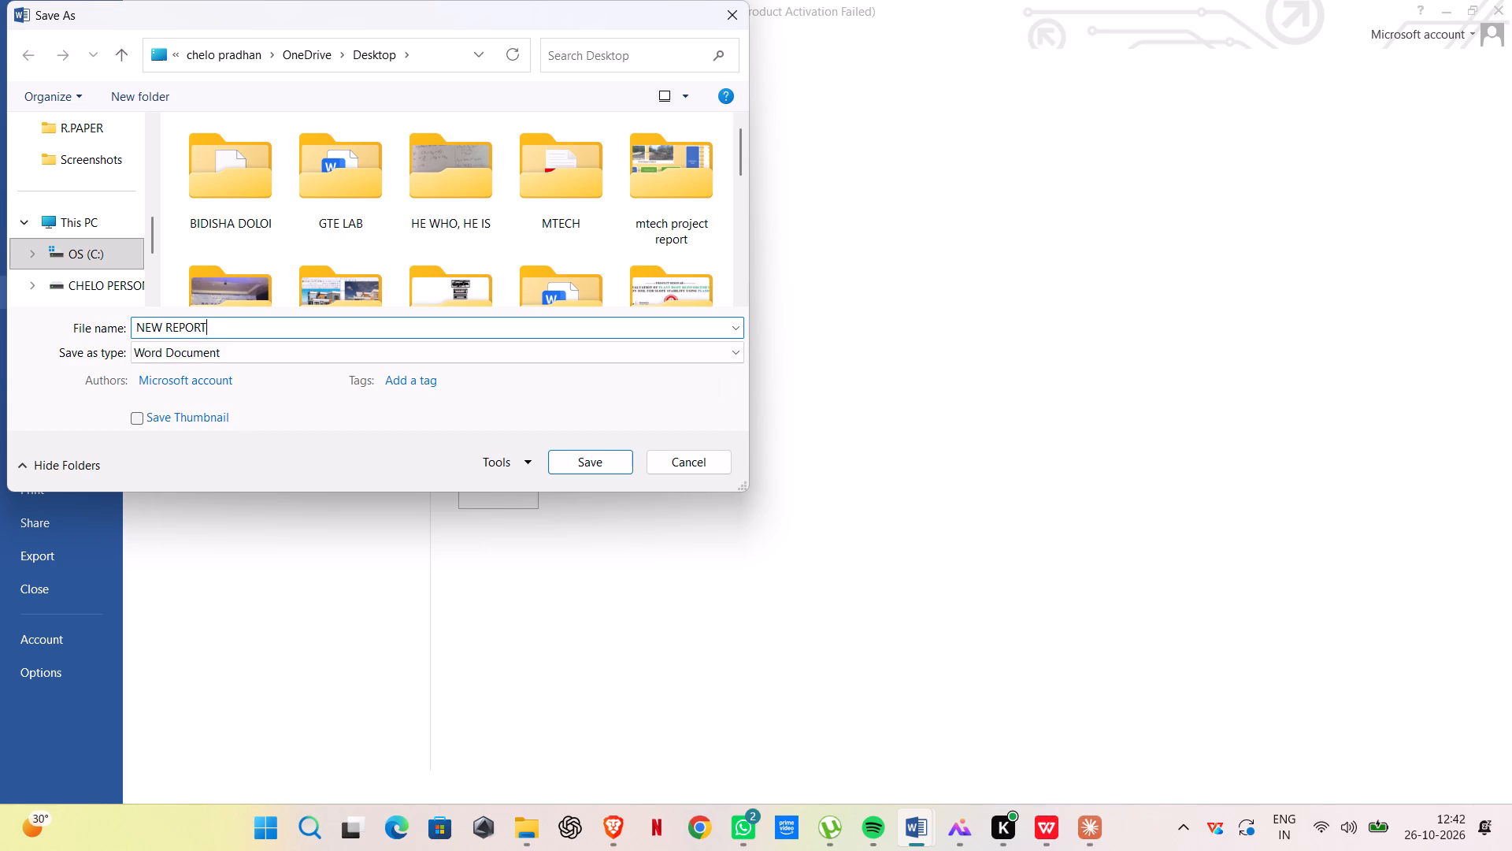
pyautogui.press('space')
pyautogui.write('112')
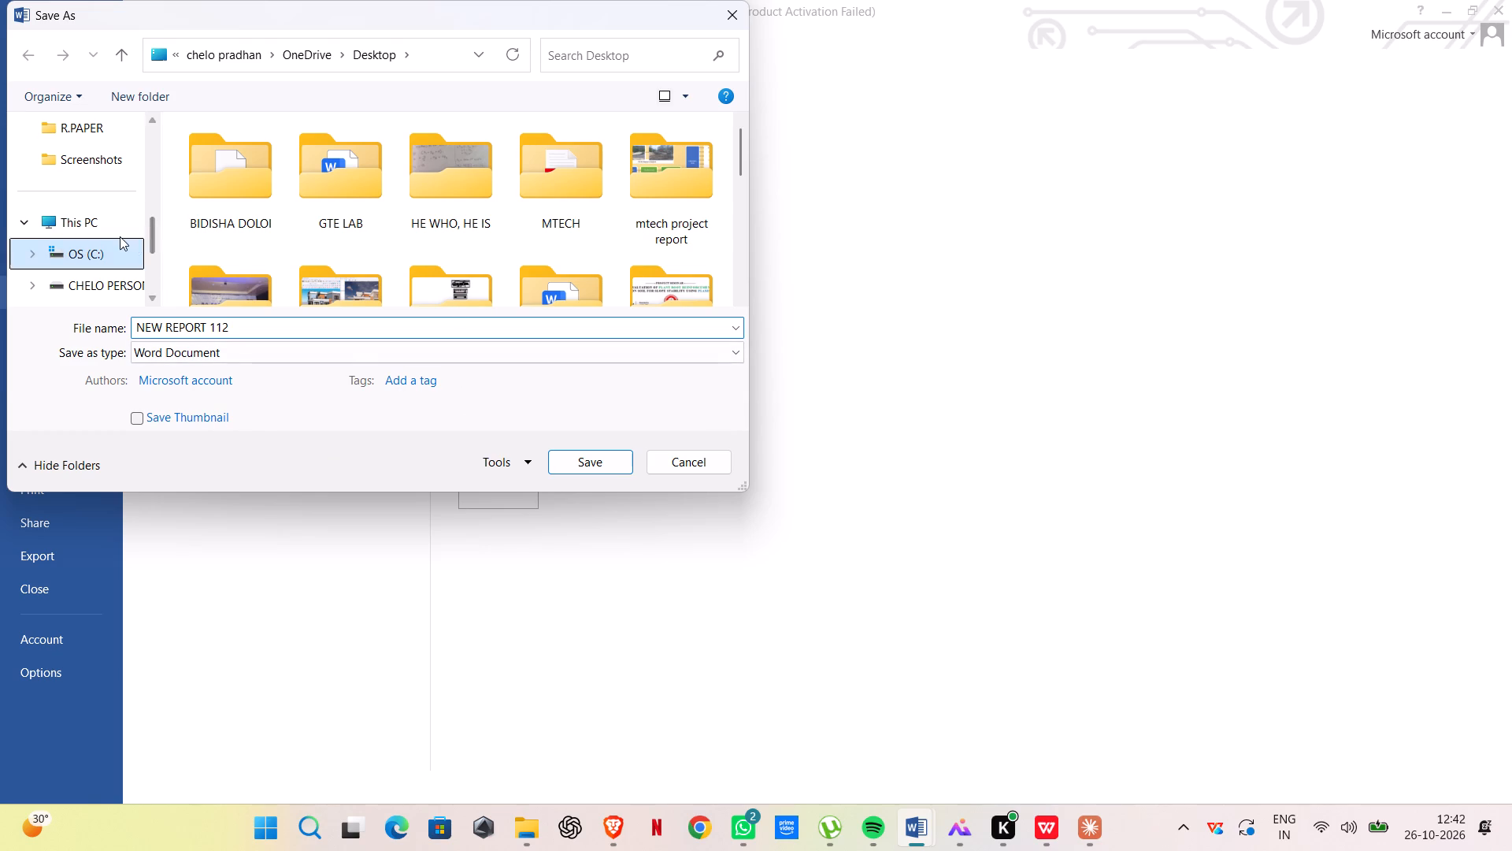
pyautogui.click(584, 460)
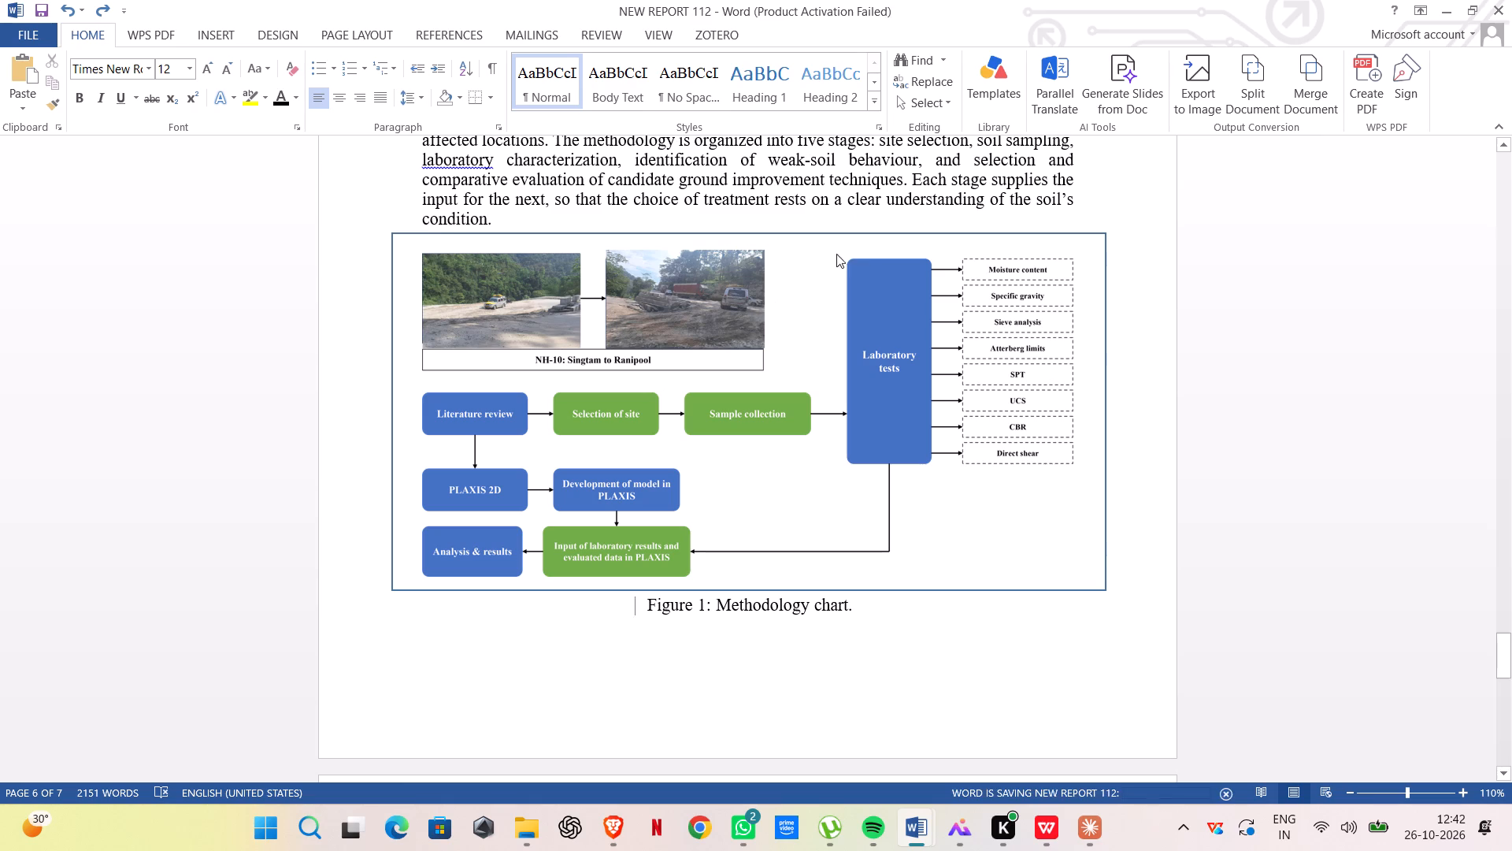
# Check the page after the methodology chart, and switch to the reference final report to read its section "3.2 Selection of Plant".
pyautogui.scroll(-15, 820, 416)
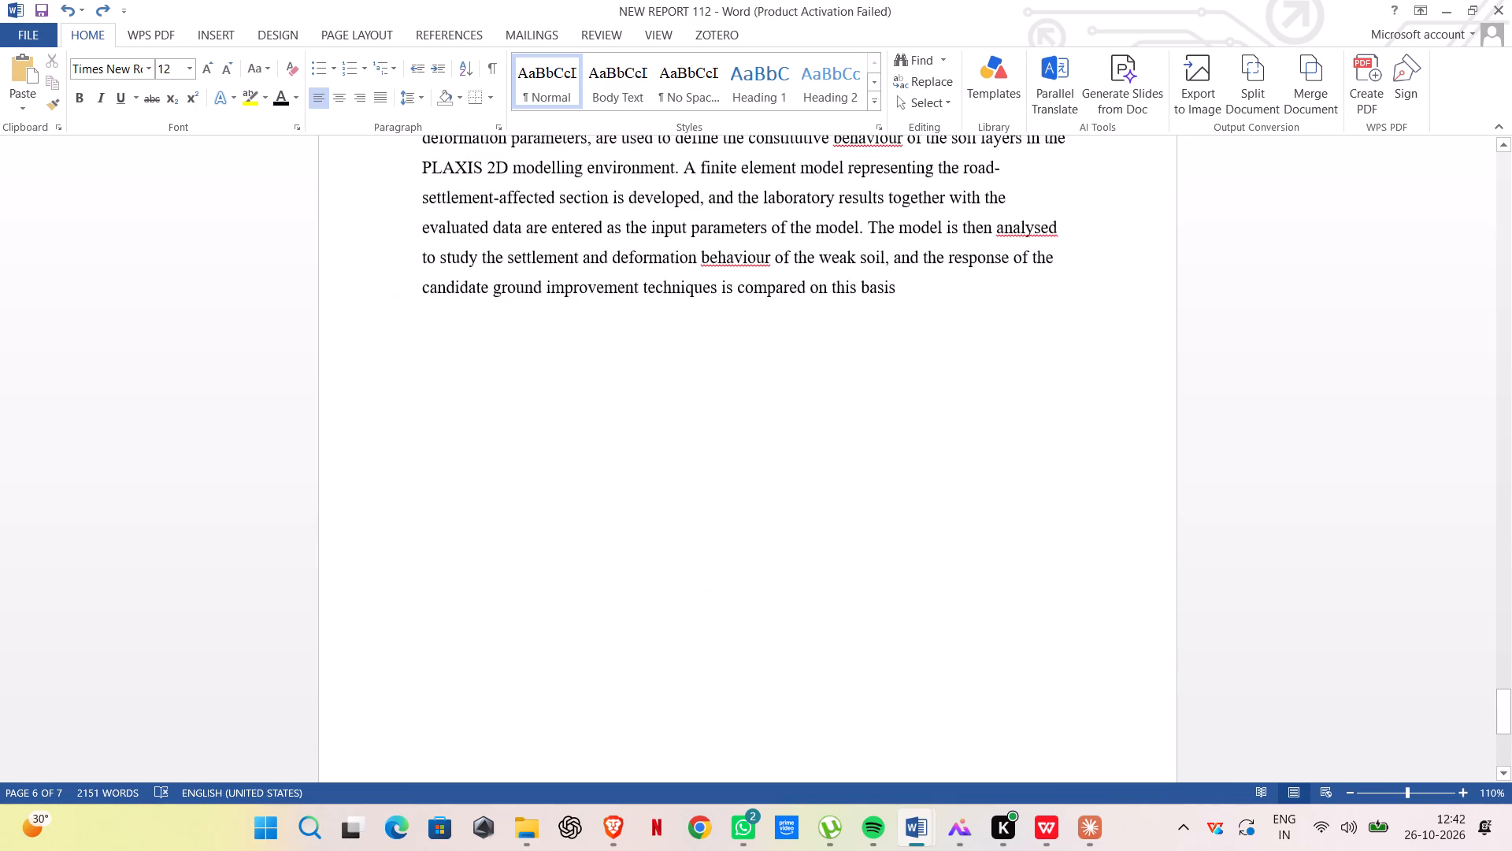
pyautogui.scroll(3, 824, 411)
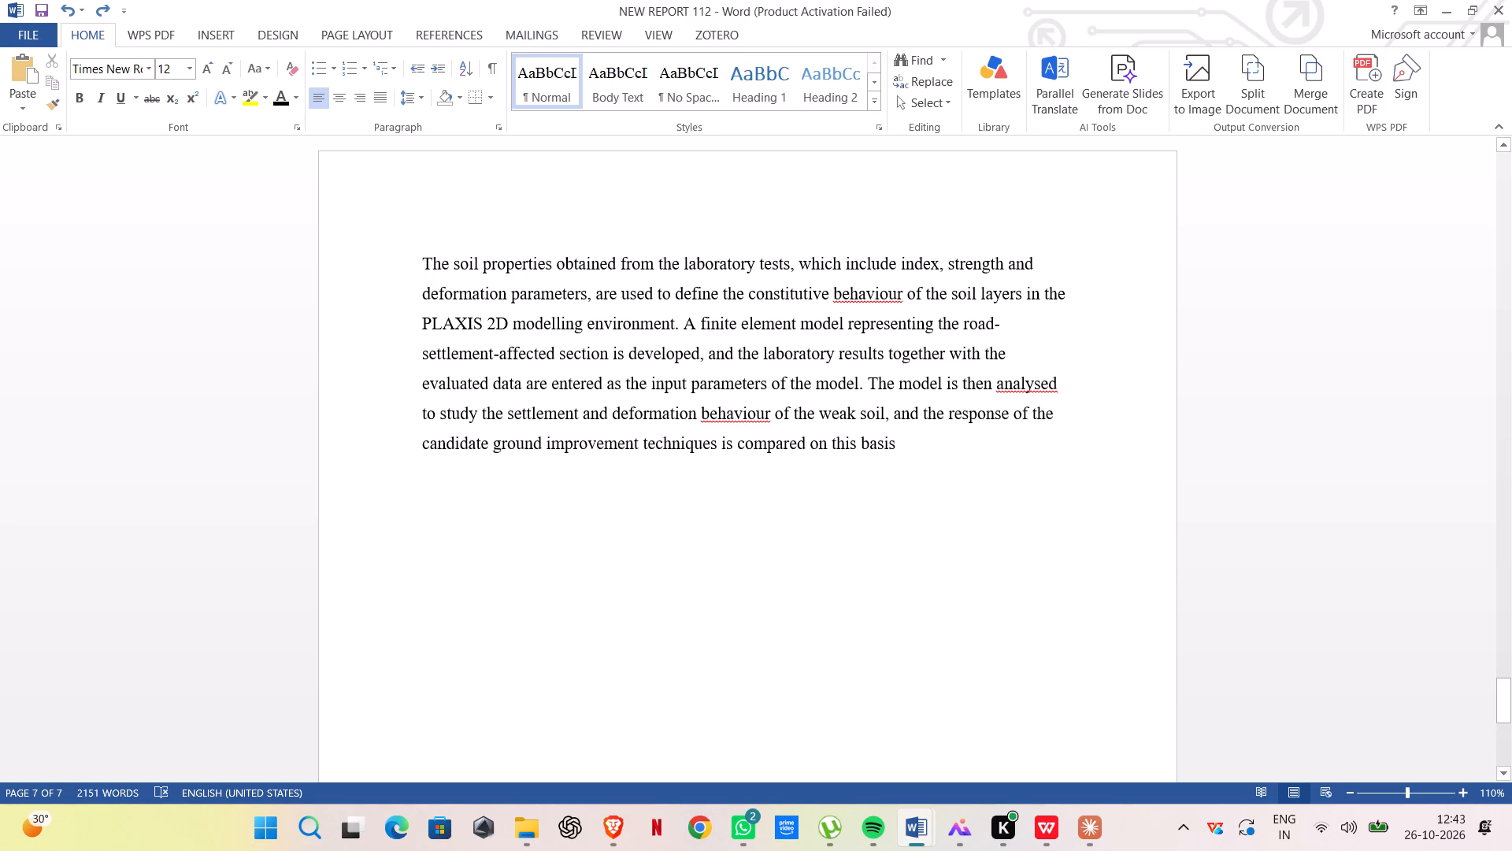
pyautogui.scroll(-2, 765, 434)
pyautogui.scroll(15, 769, 432)
pyautogui.scroll(-6, 769, 432)
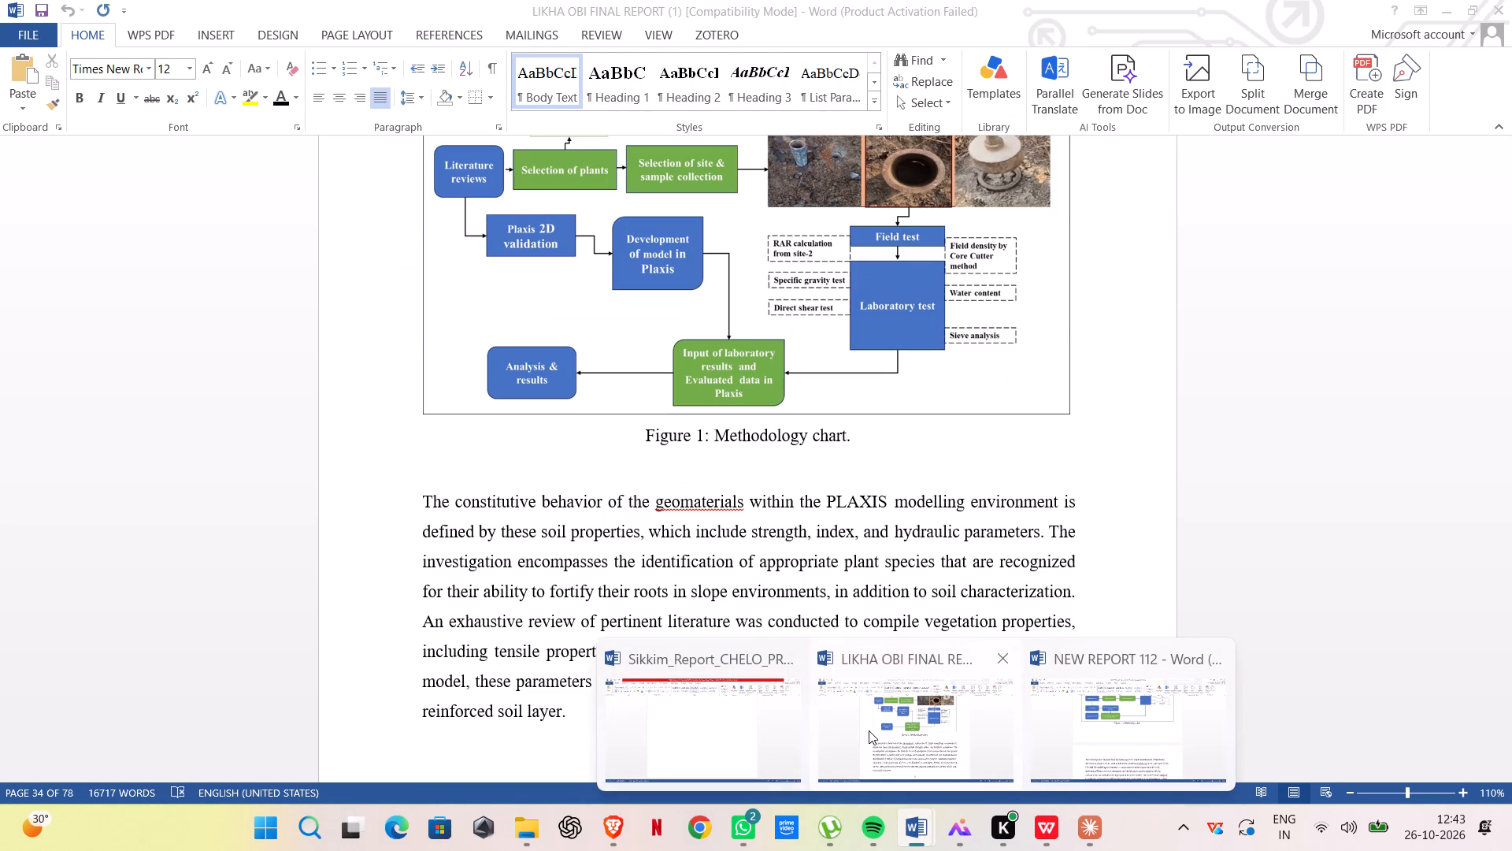
pyautogui.click(869, 730)
pyautogui.scroll(-15, 690, 511)
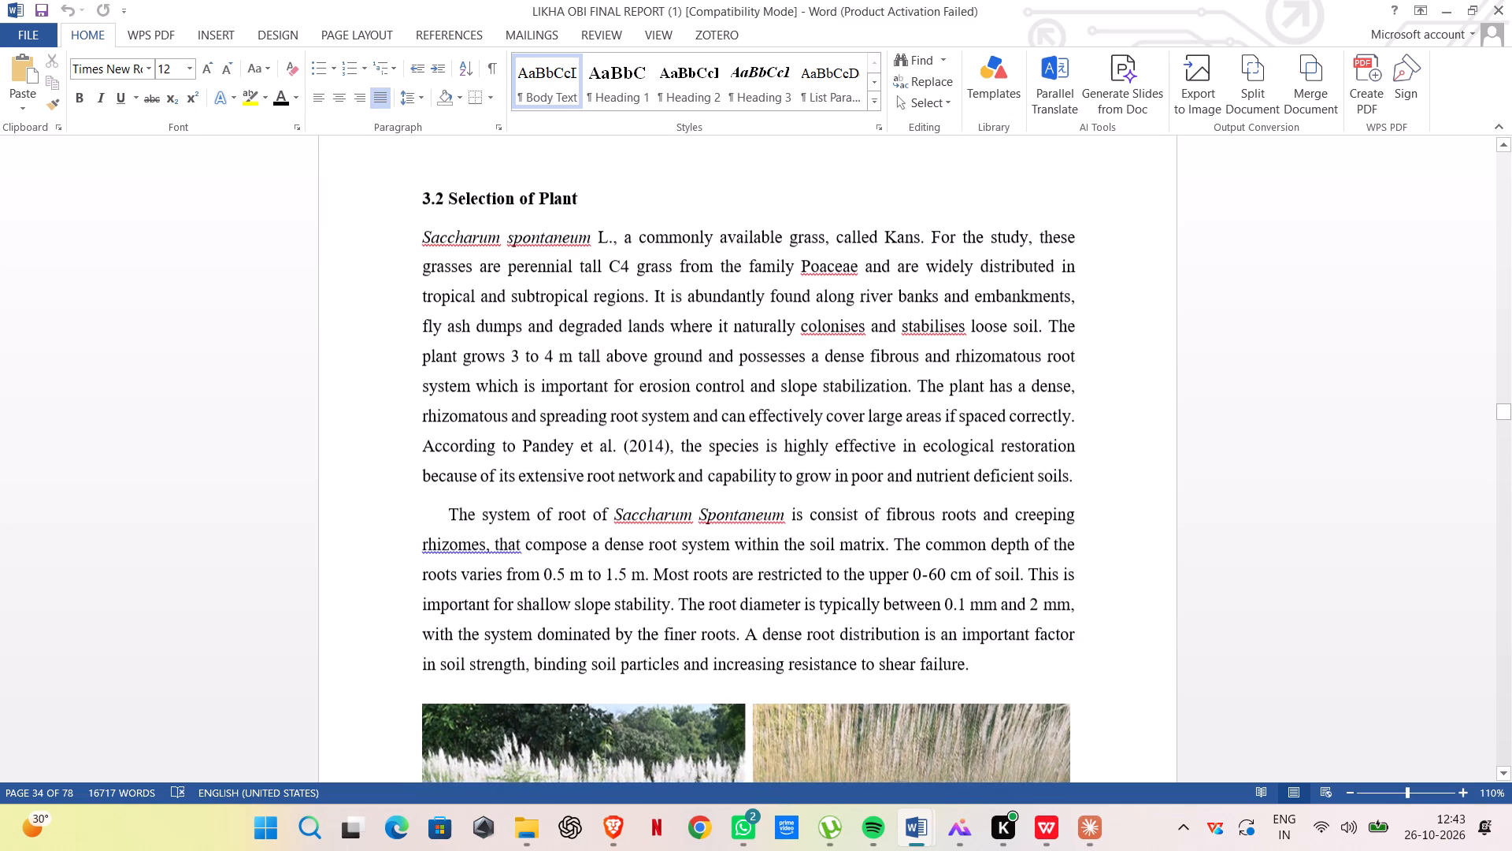
pyautogui.scroll(-1, 824, 563)
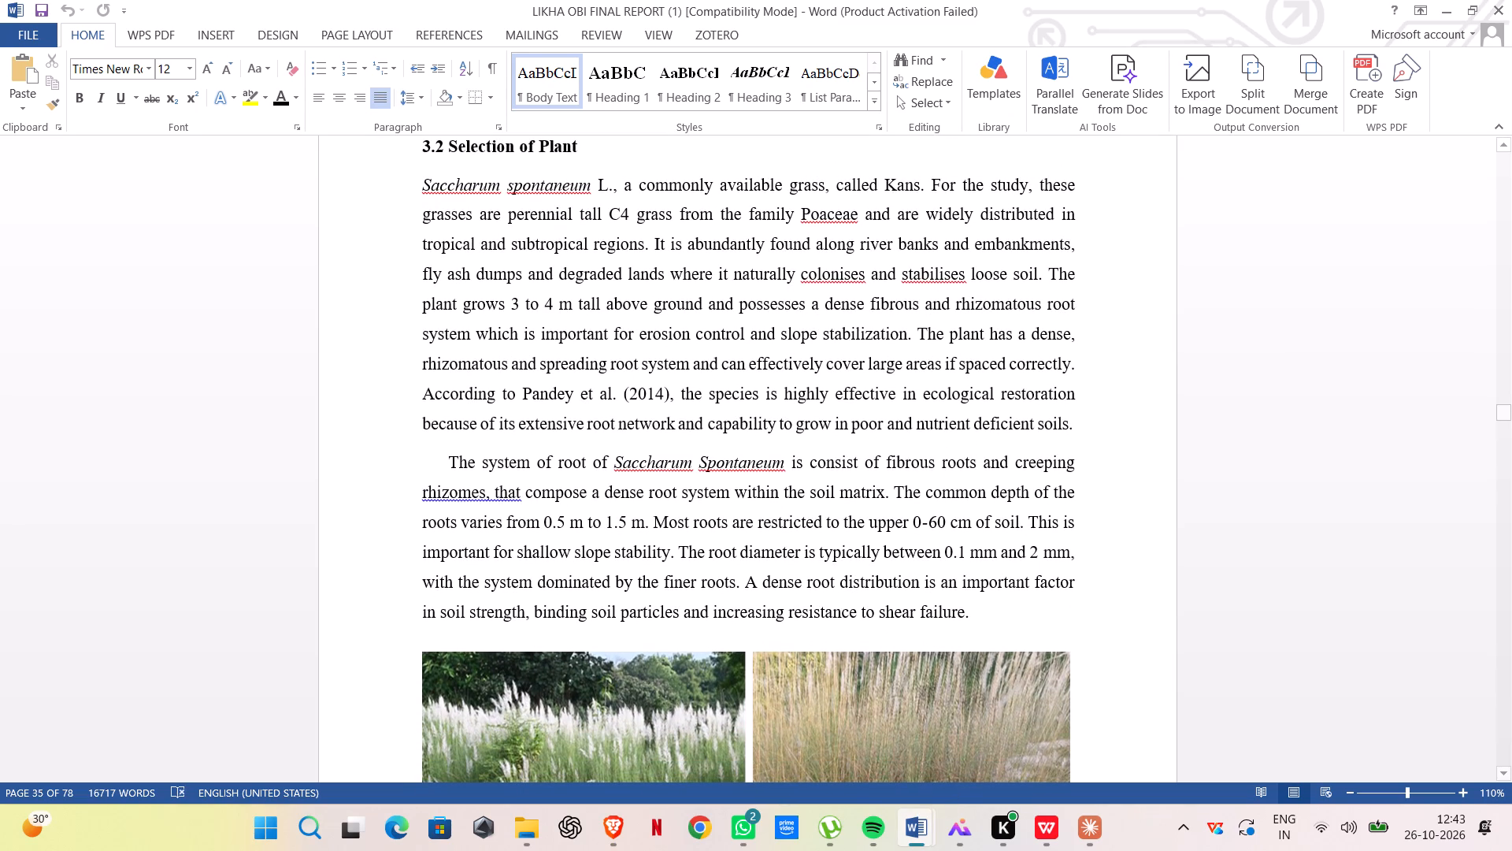
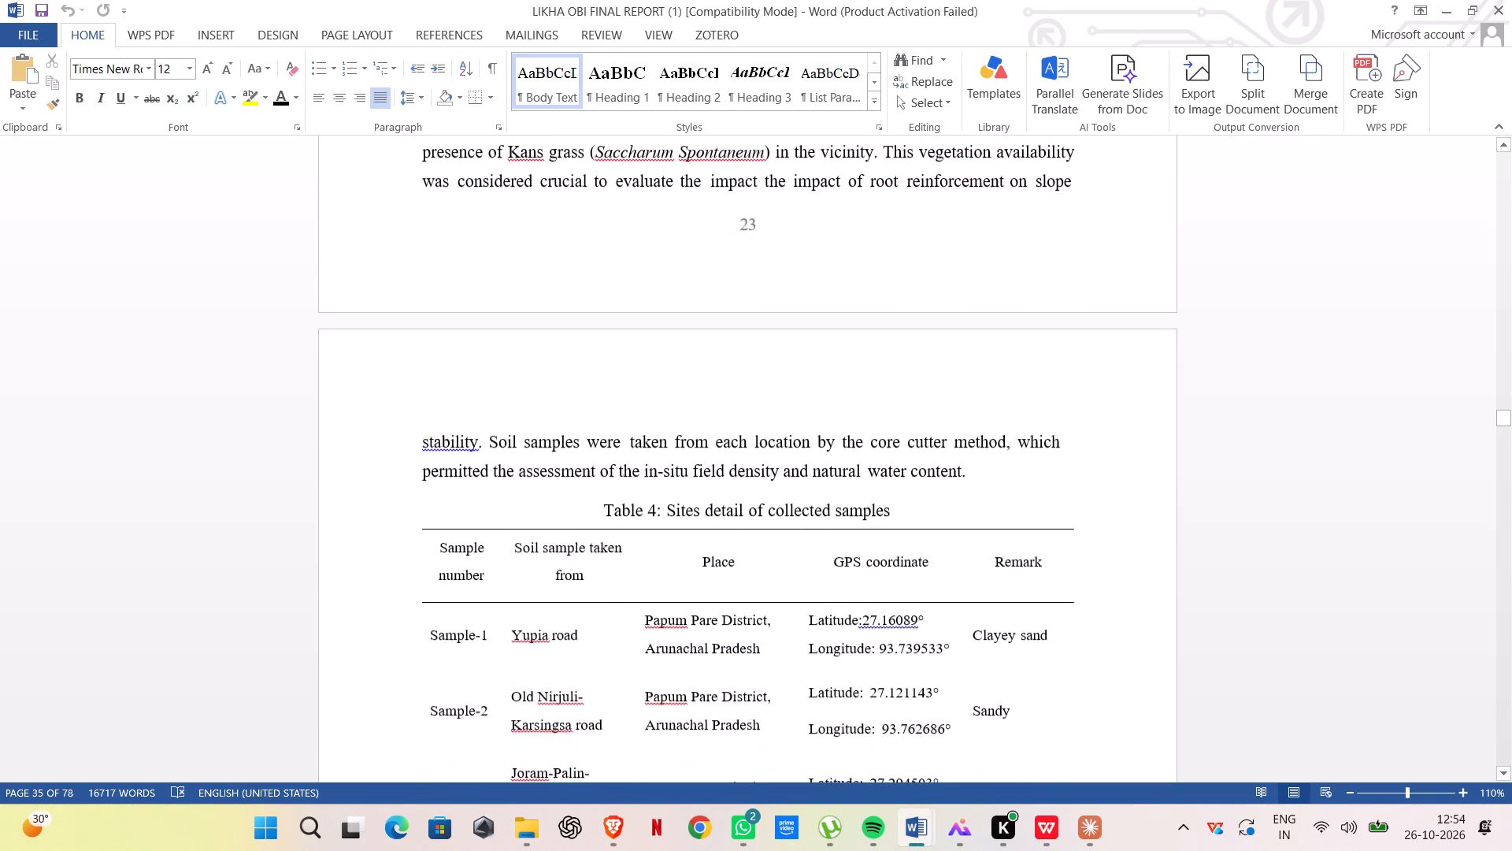
pyautogui.scroll(-3, 798, 623)
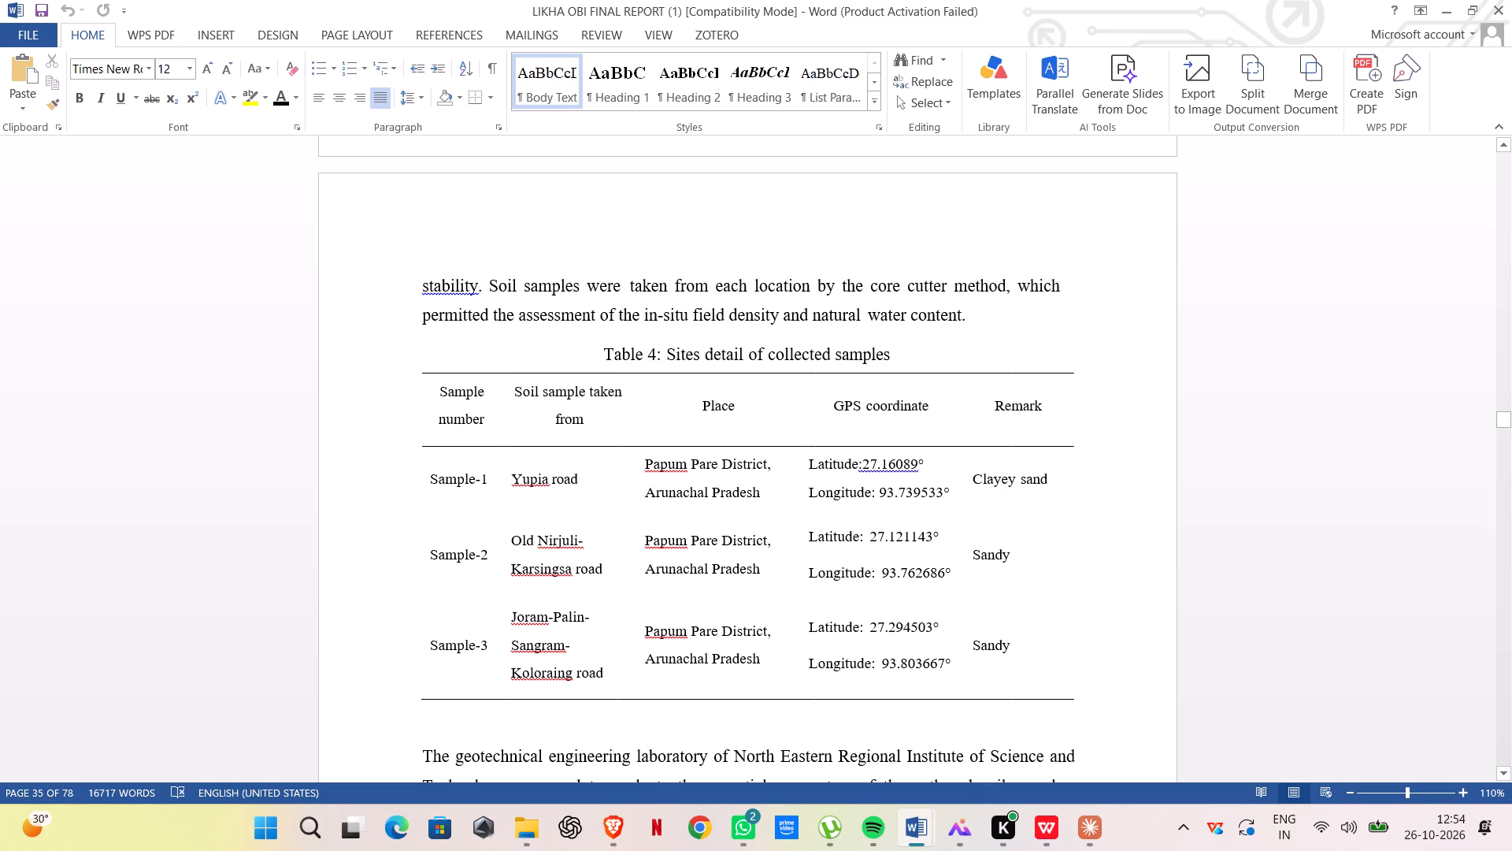
pyautogui.scroll(11, 854, 441)
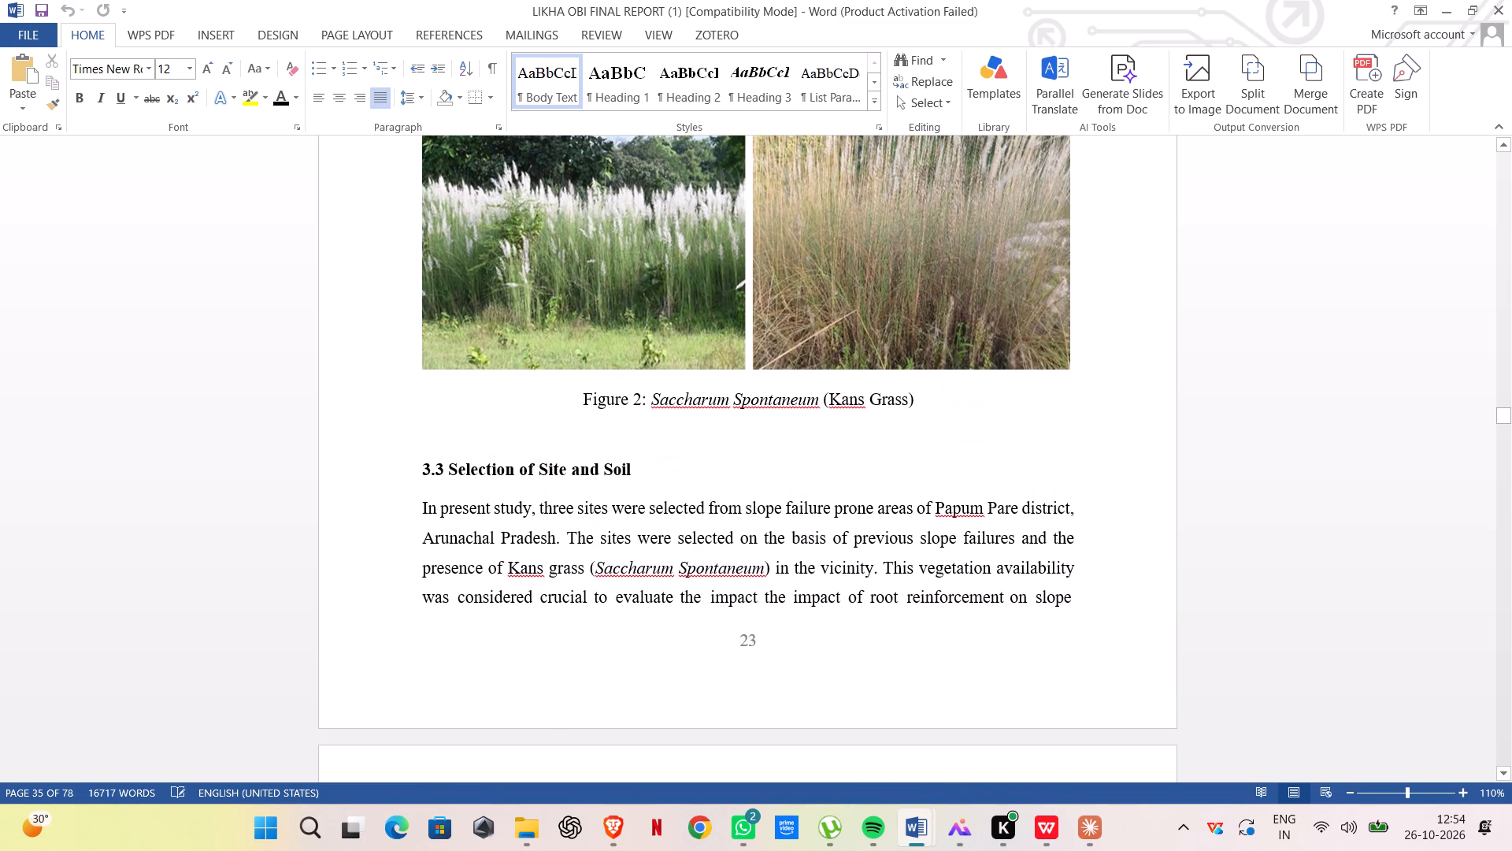
pyautogui.scroll(11, 854, 441)
pyautogui.scroll(12, 854, 441)
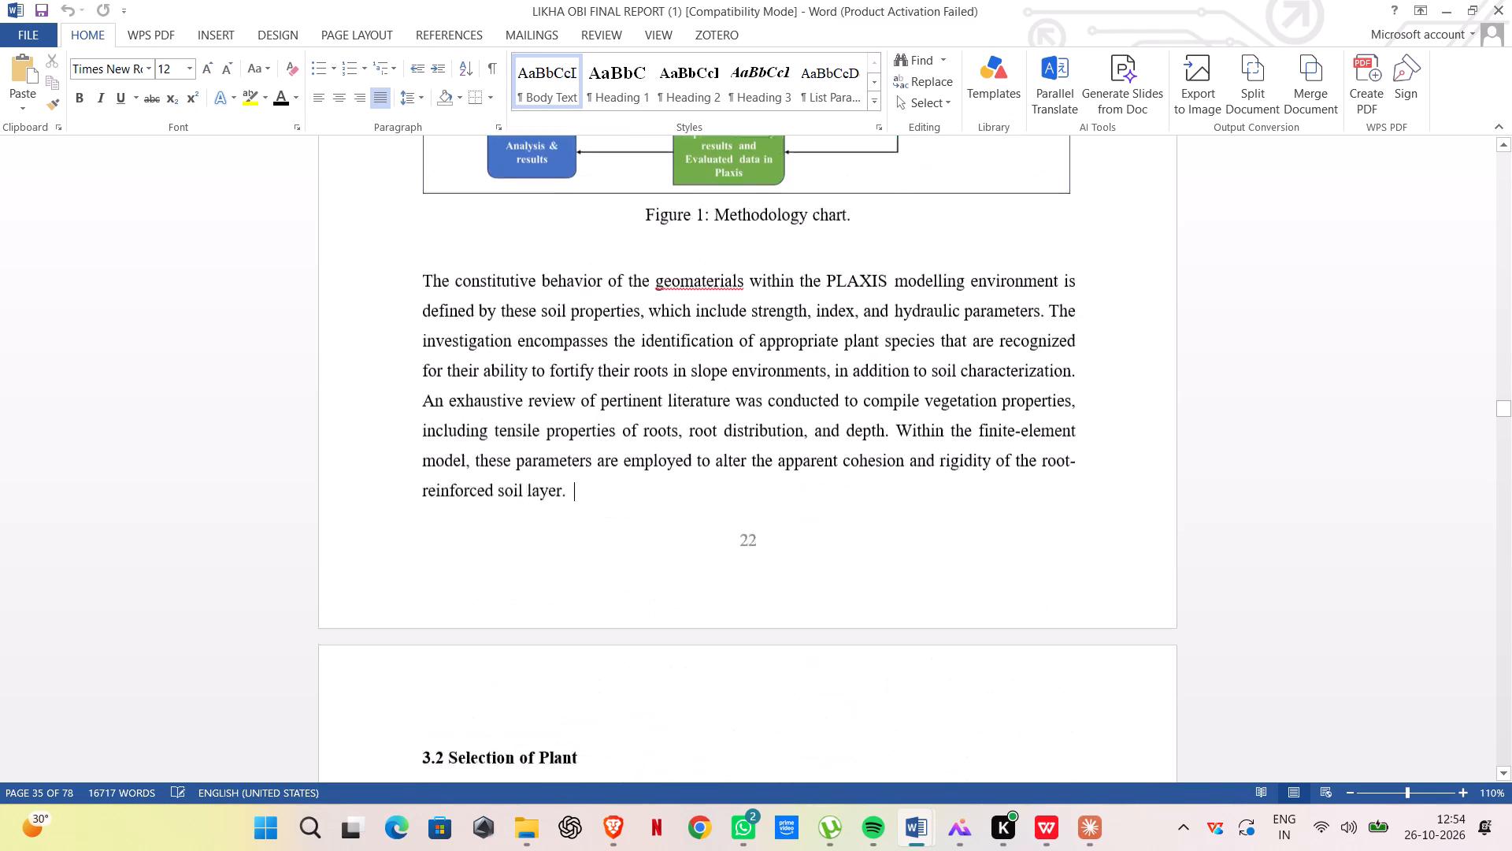
pyautogui.scroll(-18, 854, 441)
pyautogui.scroll(11, 854, 441)
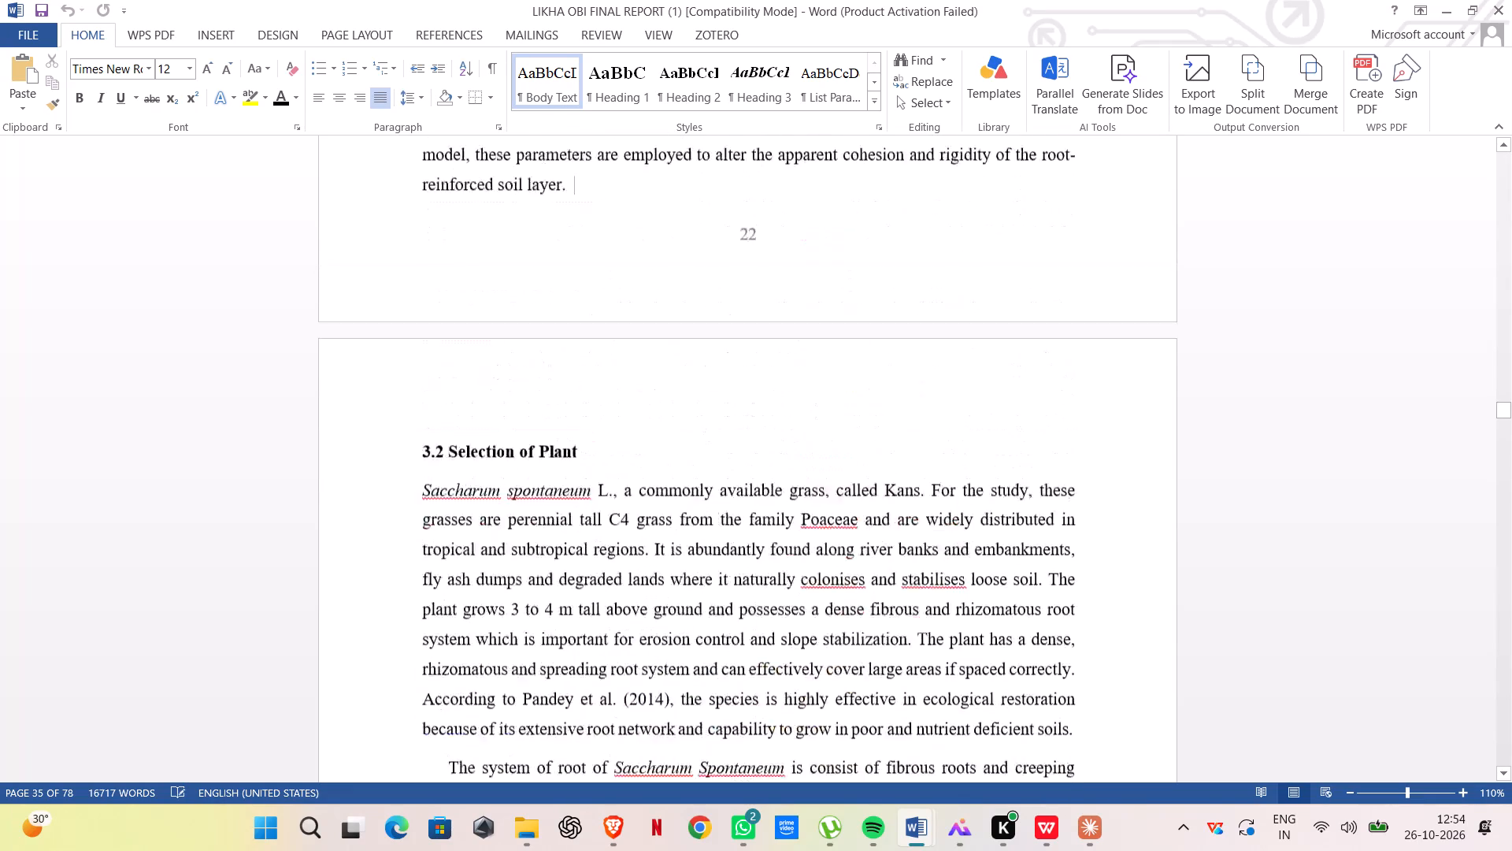
pyautogui.scroll(13, 856, 440)
pyautogui.scroll(-20, 856, 440)
pyautogui.scroll(-1, 856, 440)
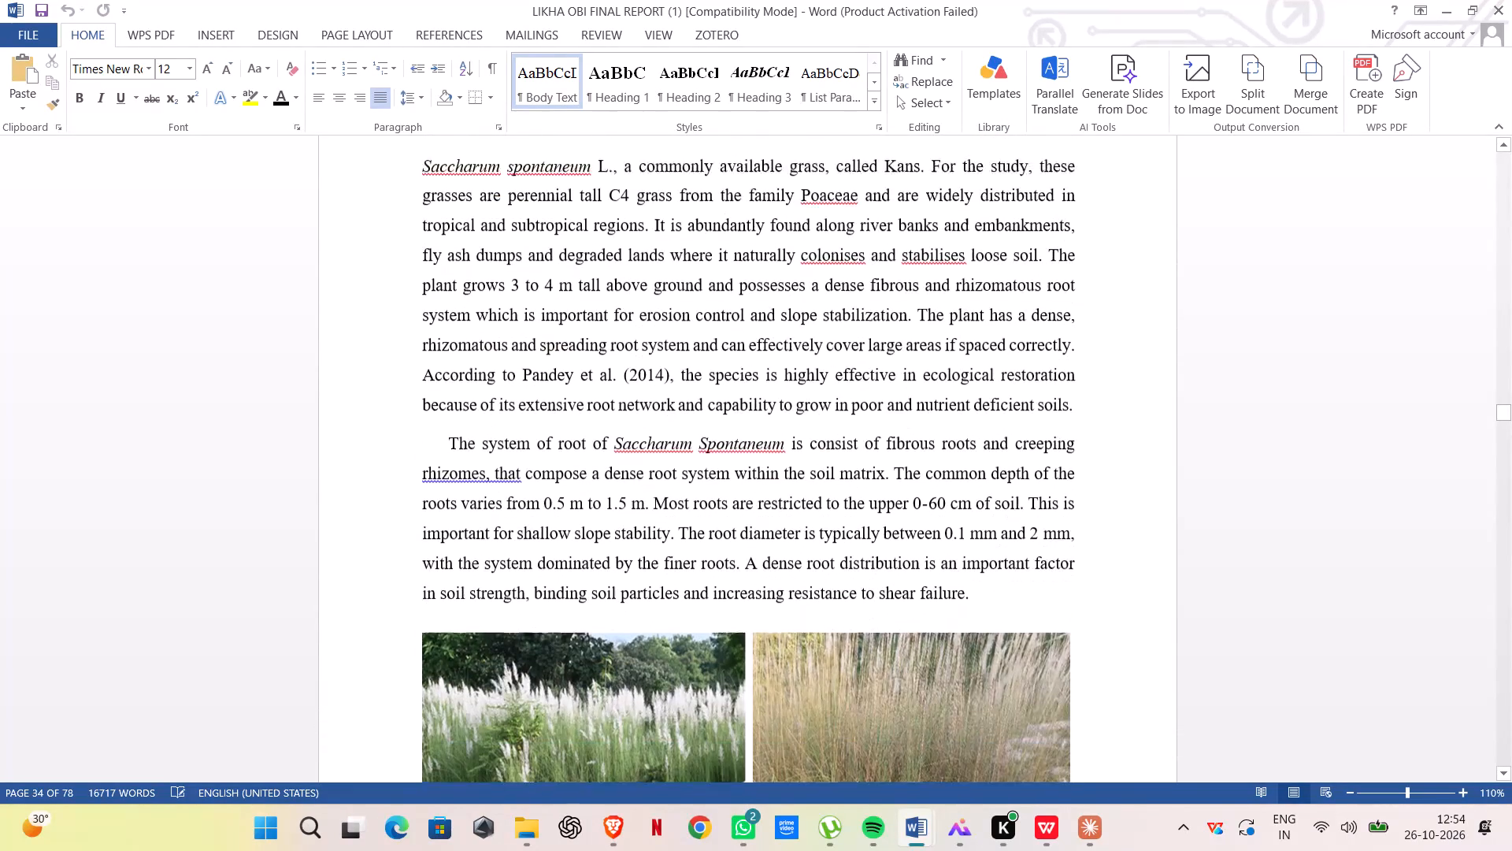
pyautogui.scroll(6, 850, 459)
pyautogui.scroll(-12, 858, 452)
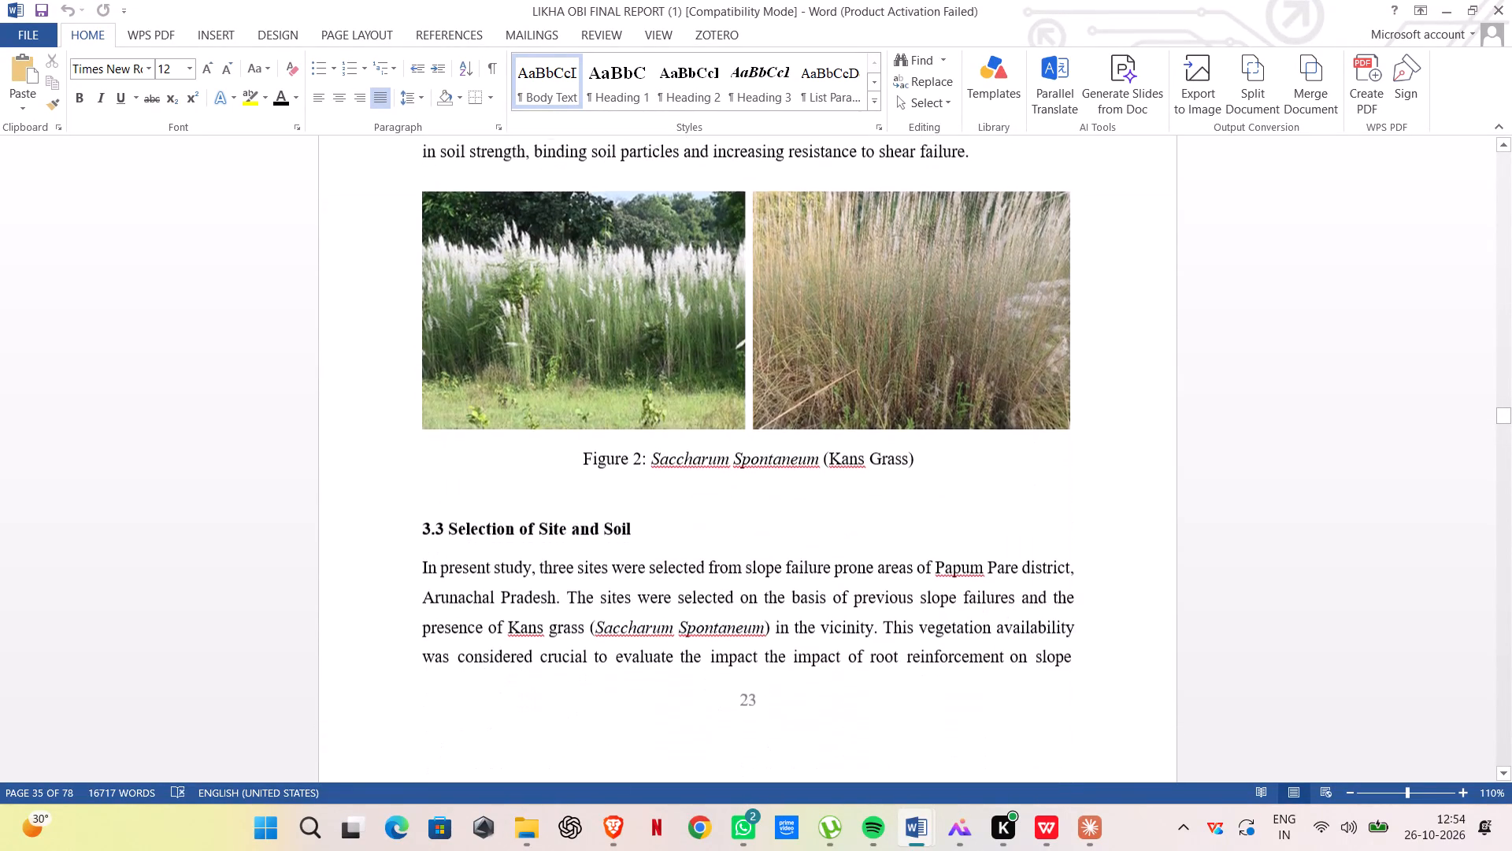
# Examine Section 3.3 of the reference report, covering the Table 4 site details, the laboratory testing paragraph and the figures that follow.
pyautogui.scroll(-8, 858, 452)
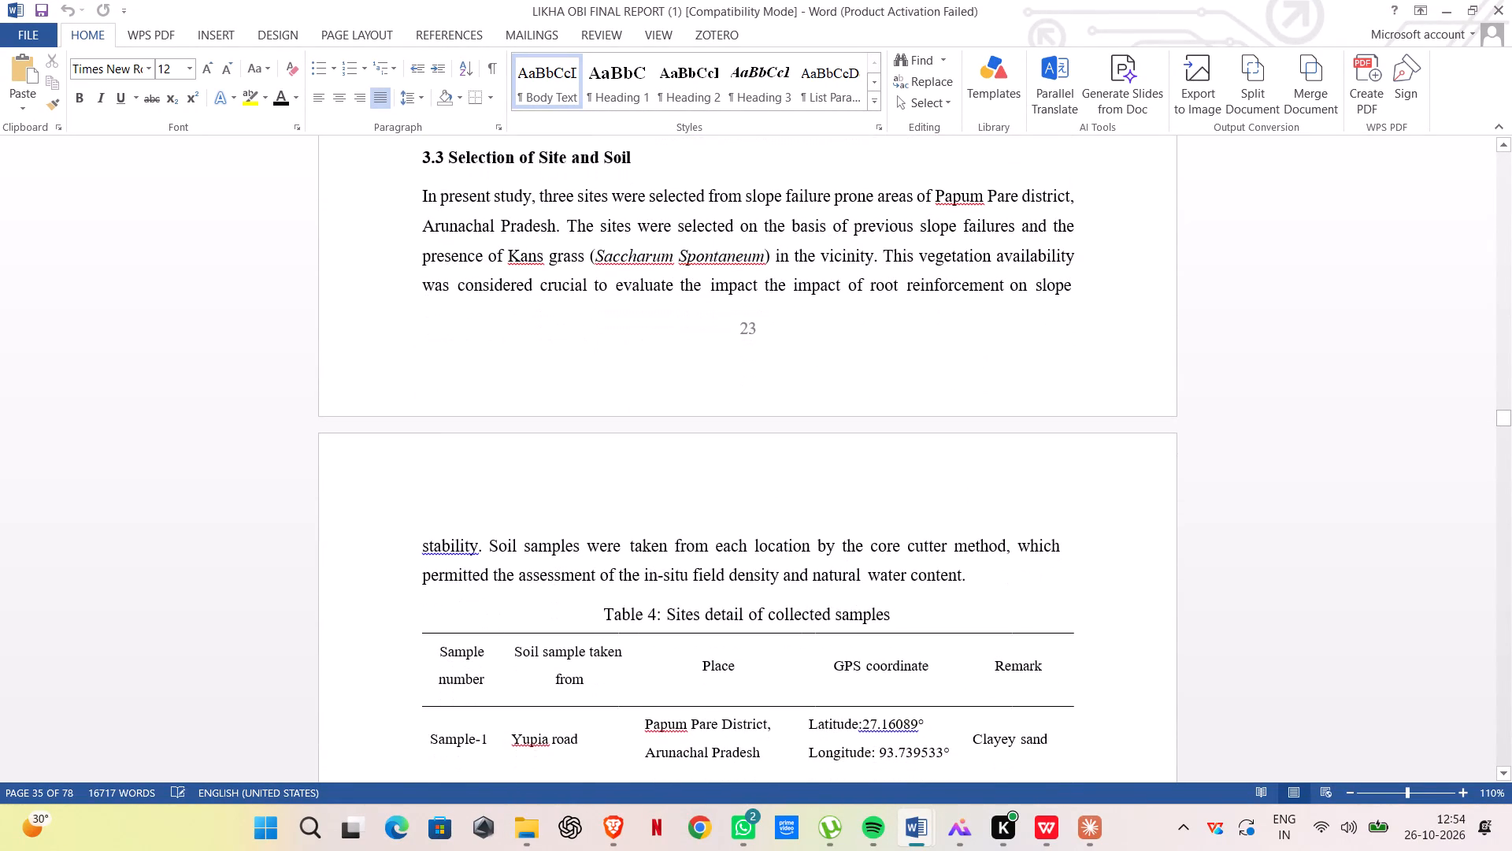
pyautogui.scroll(-13, 858, 452)
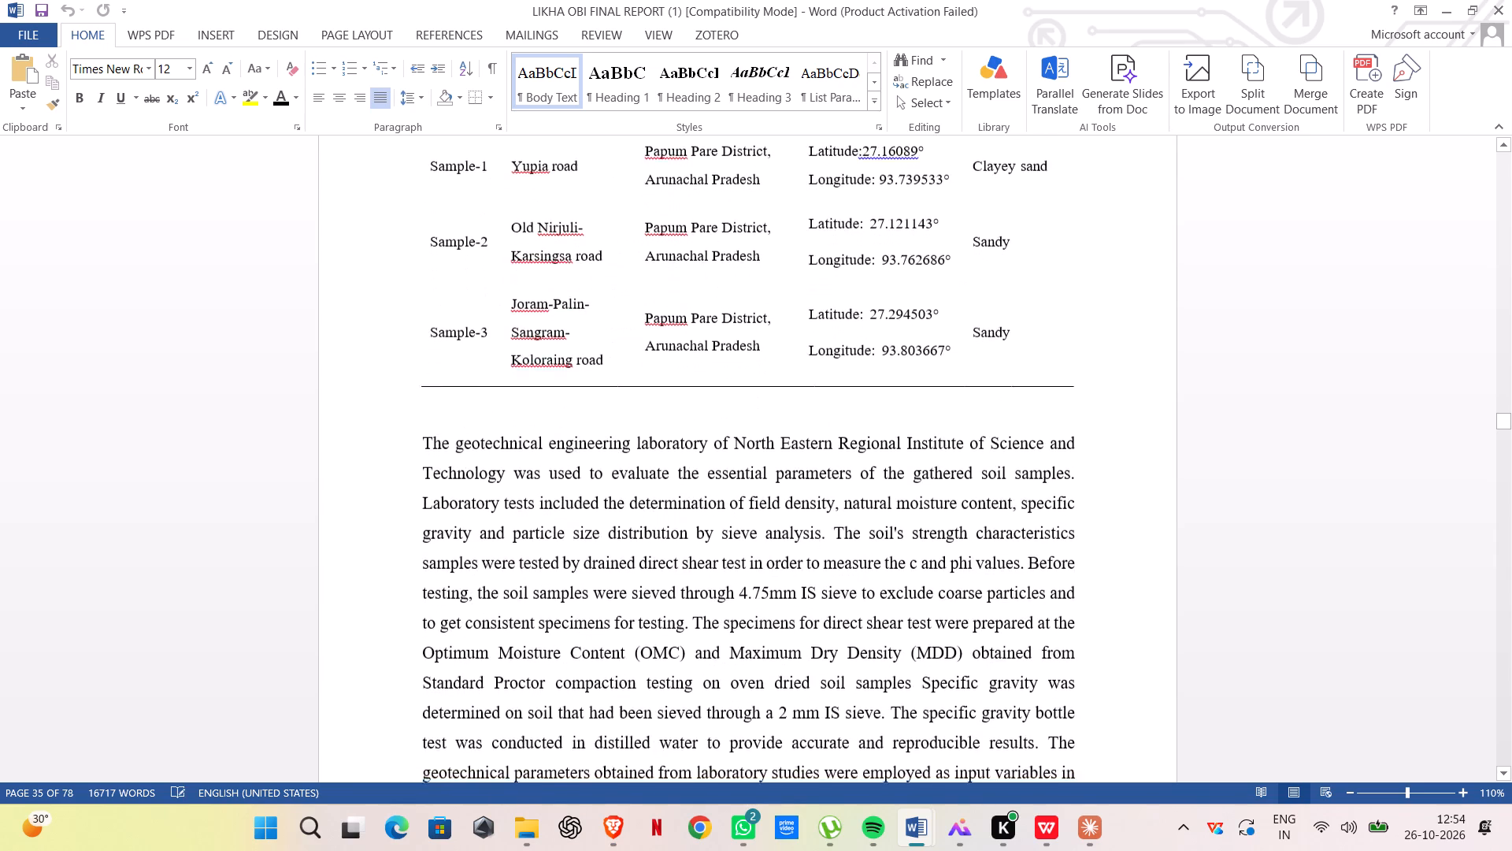
pyautogui.scroll(-16, 854, 454)
pyautogui.scroll(-13, 854, 455)
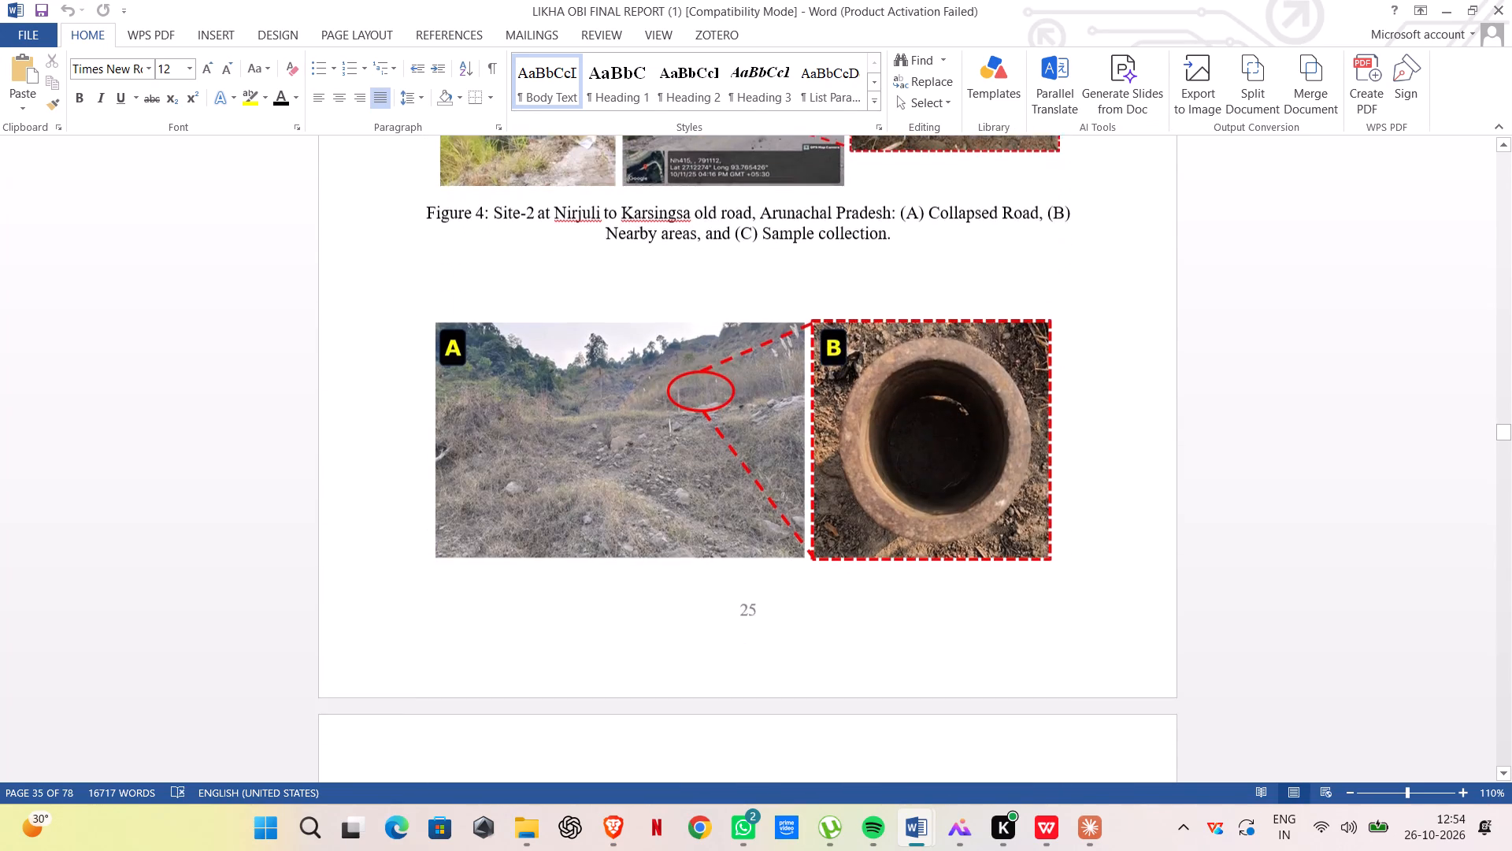
pyautogui.scroll(-19, 854, 455)
pyautogui.scroll(-6, 854, 455)
pyautogui.scroll(3, 854, 455)
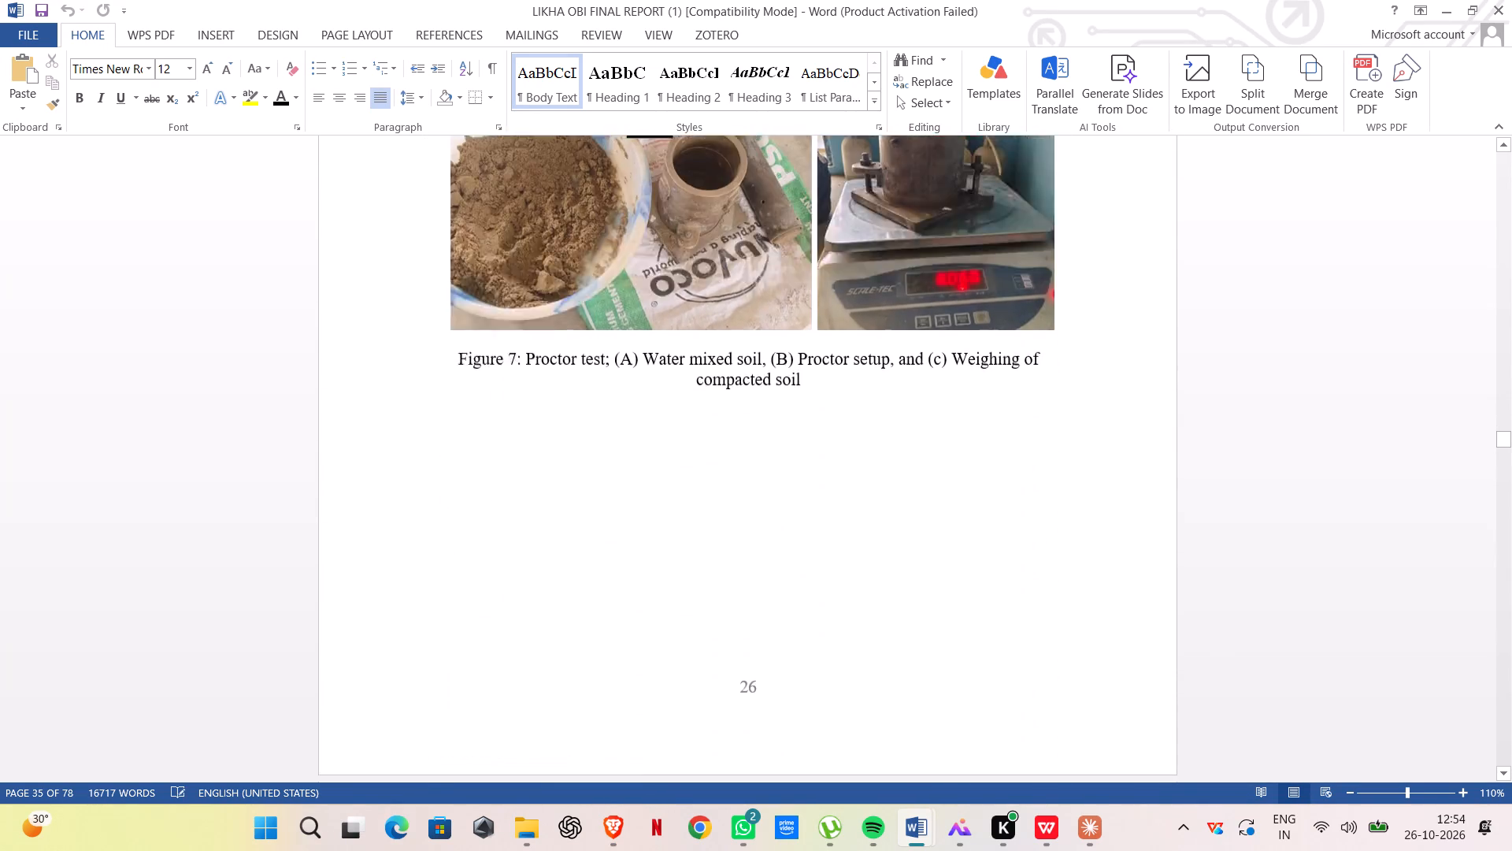
pyautogui.scroll(16, 854, 455)
pyautogui.scroll(17, 859, 451)
pyautogui.scroll(18, 861, 450)
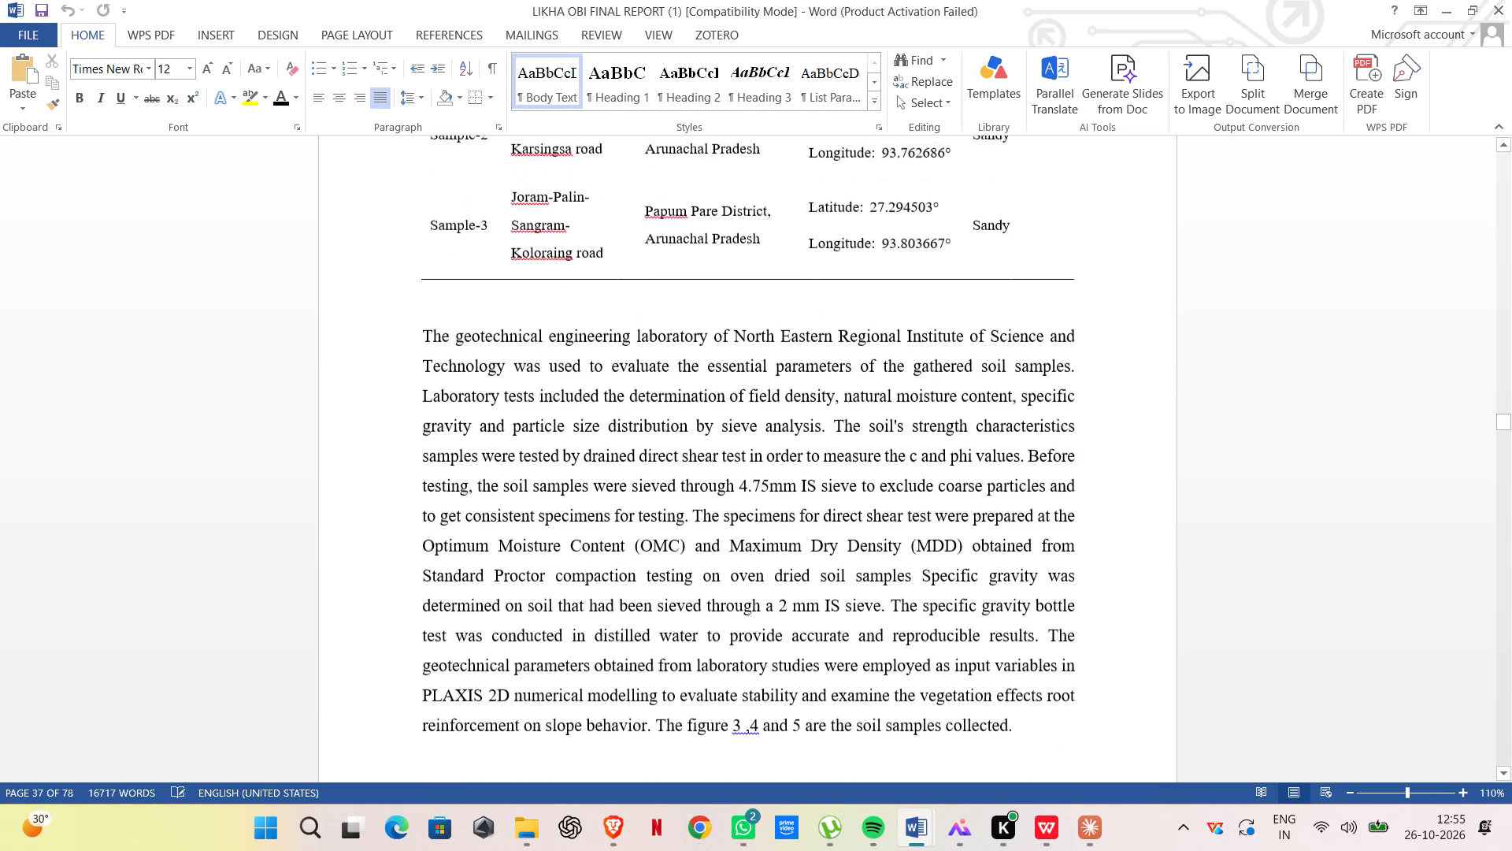
pyautogui.scroll(5, 861, 450)
pyautogui.scroll(-11, 861, 450)
pyautogui.scroll(11, 861, 449)
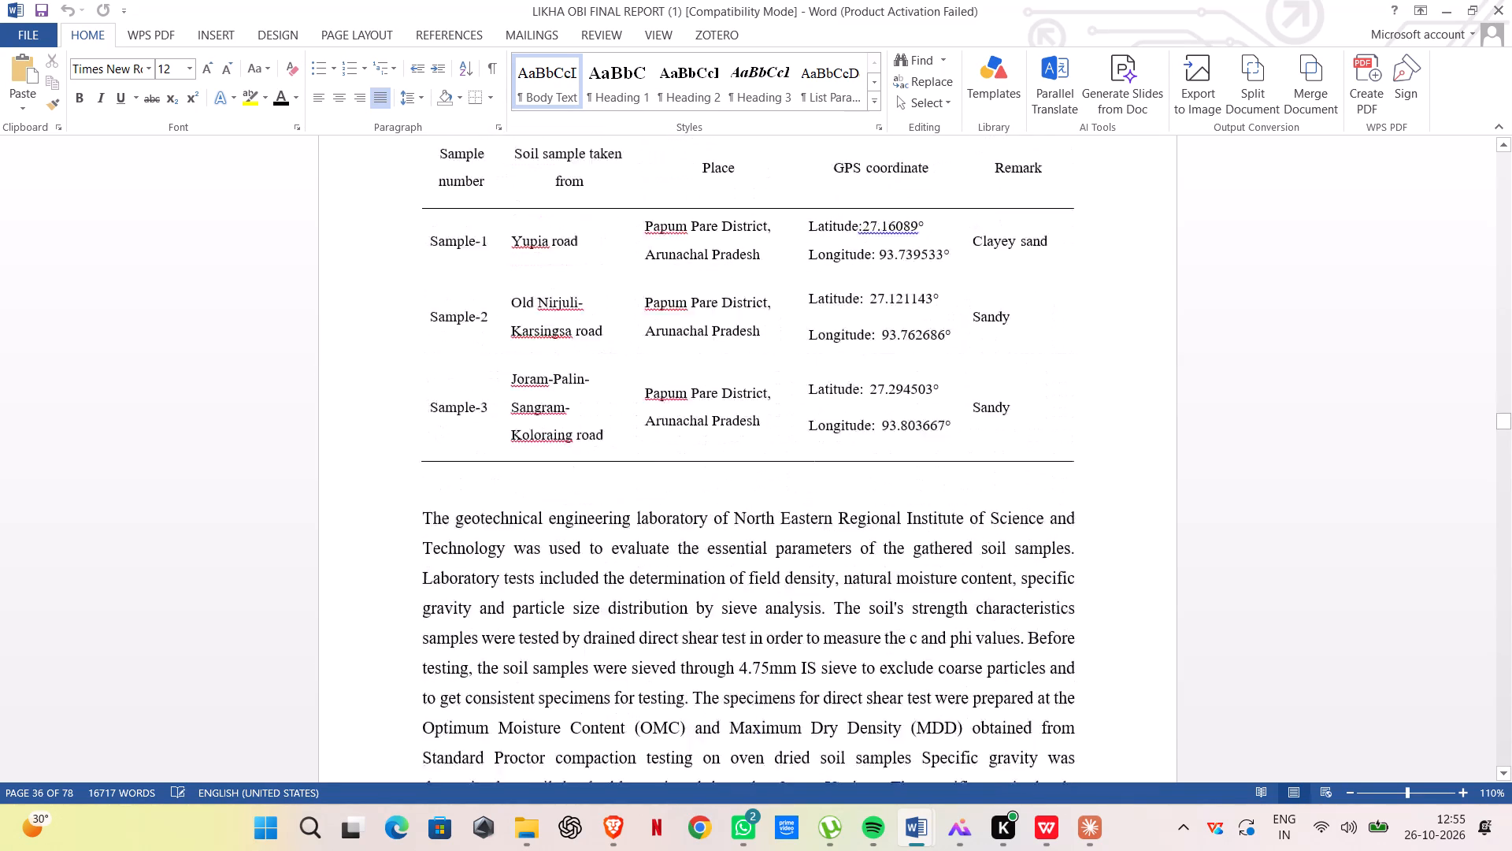
pyautogui.scroll(12, 862, 448)
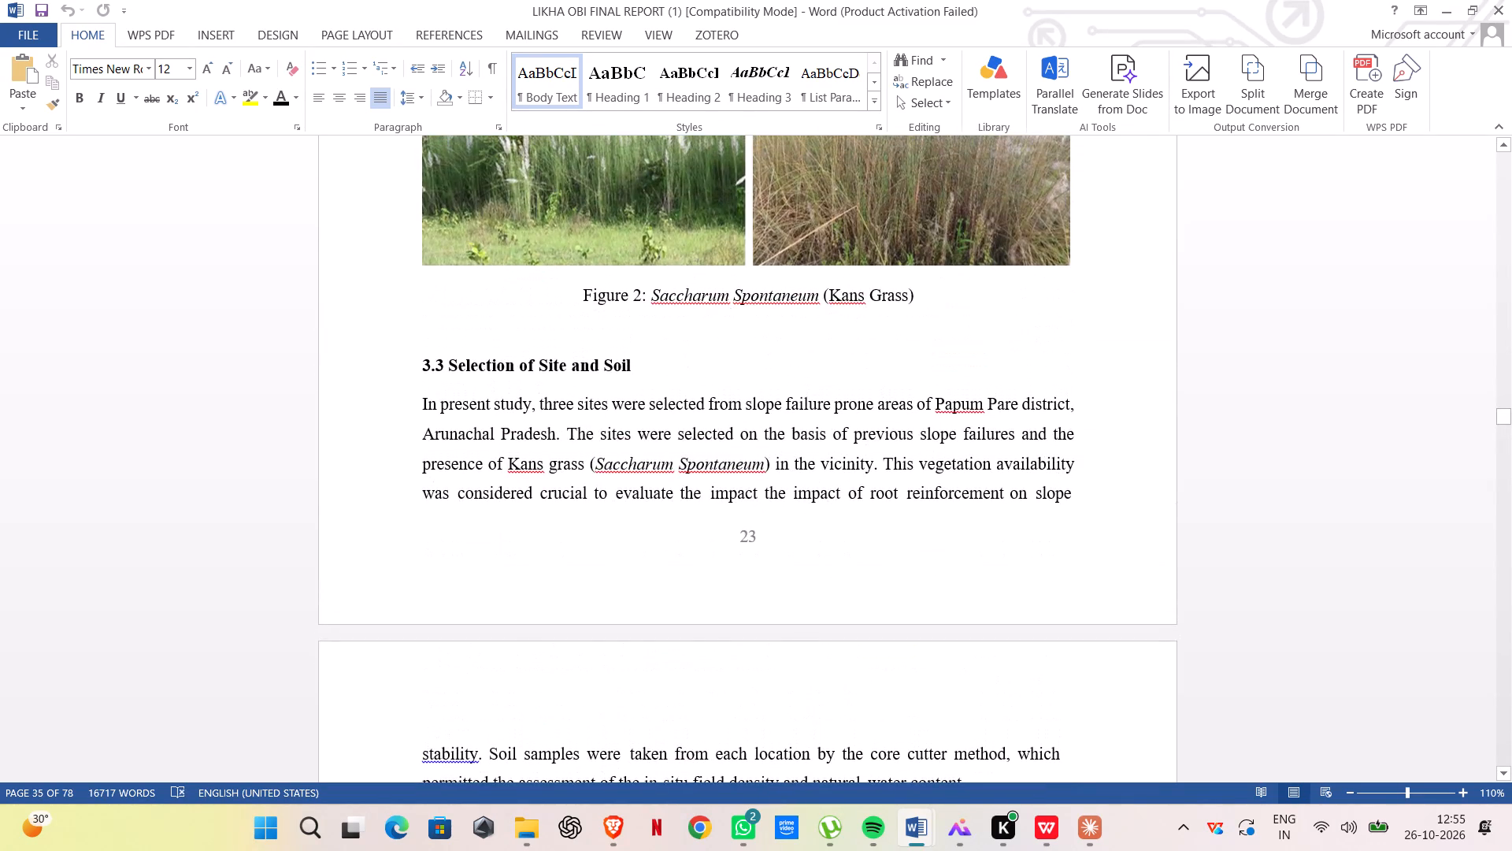
# Review the reference report's photo figures and captions for the three sites, oven drying, sieve analysis and Proctor test.
pyautogui.scroll(-20, 871, 439)
pyautogui.scroll(-13, 871, 439)
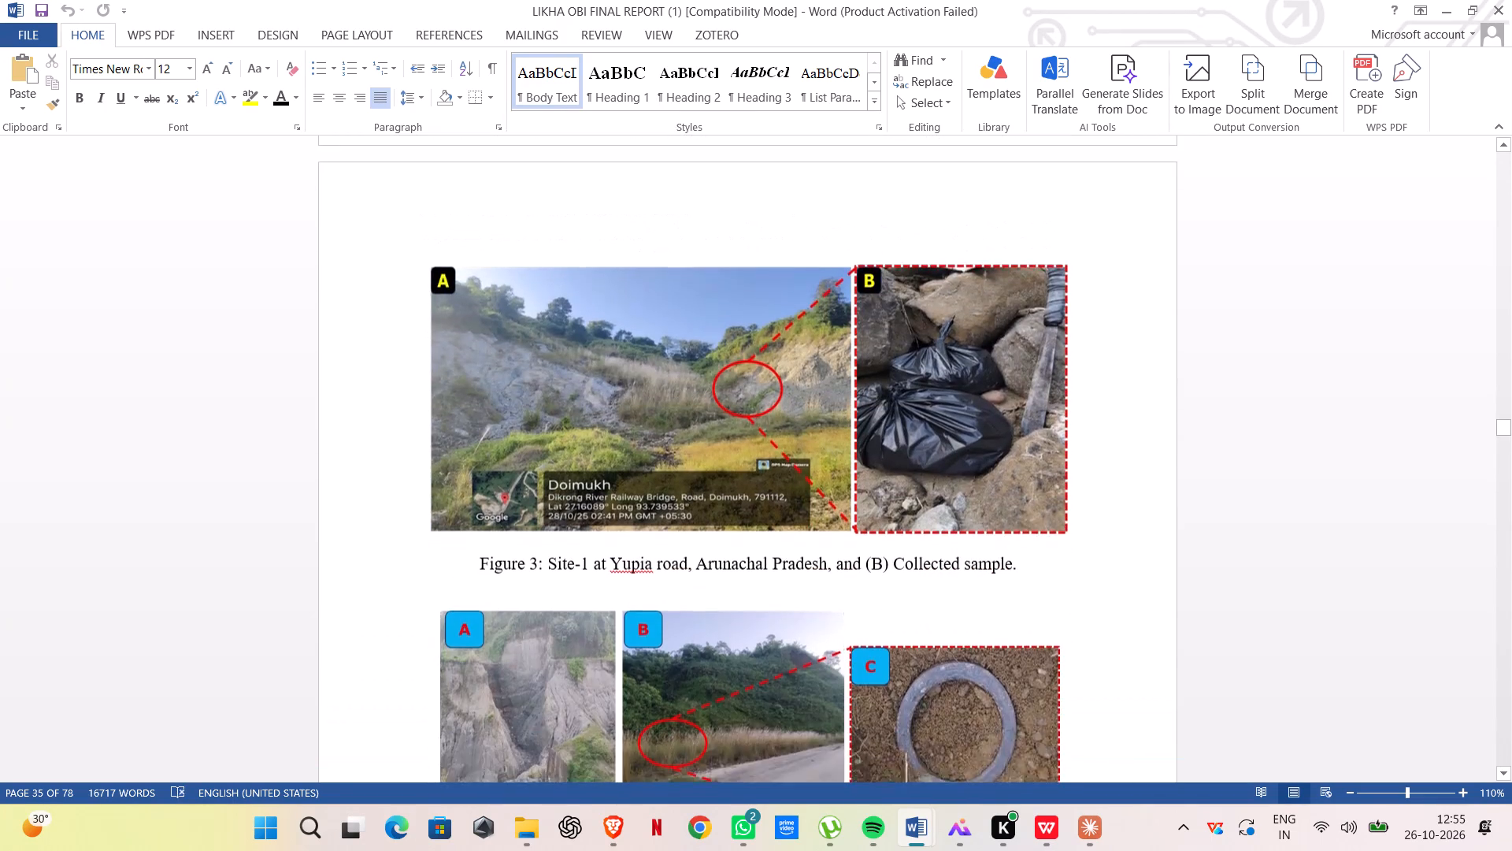
pyautogui.scroll(-12, 868, 444)
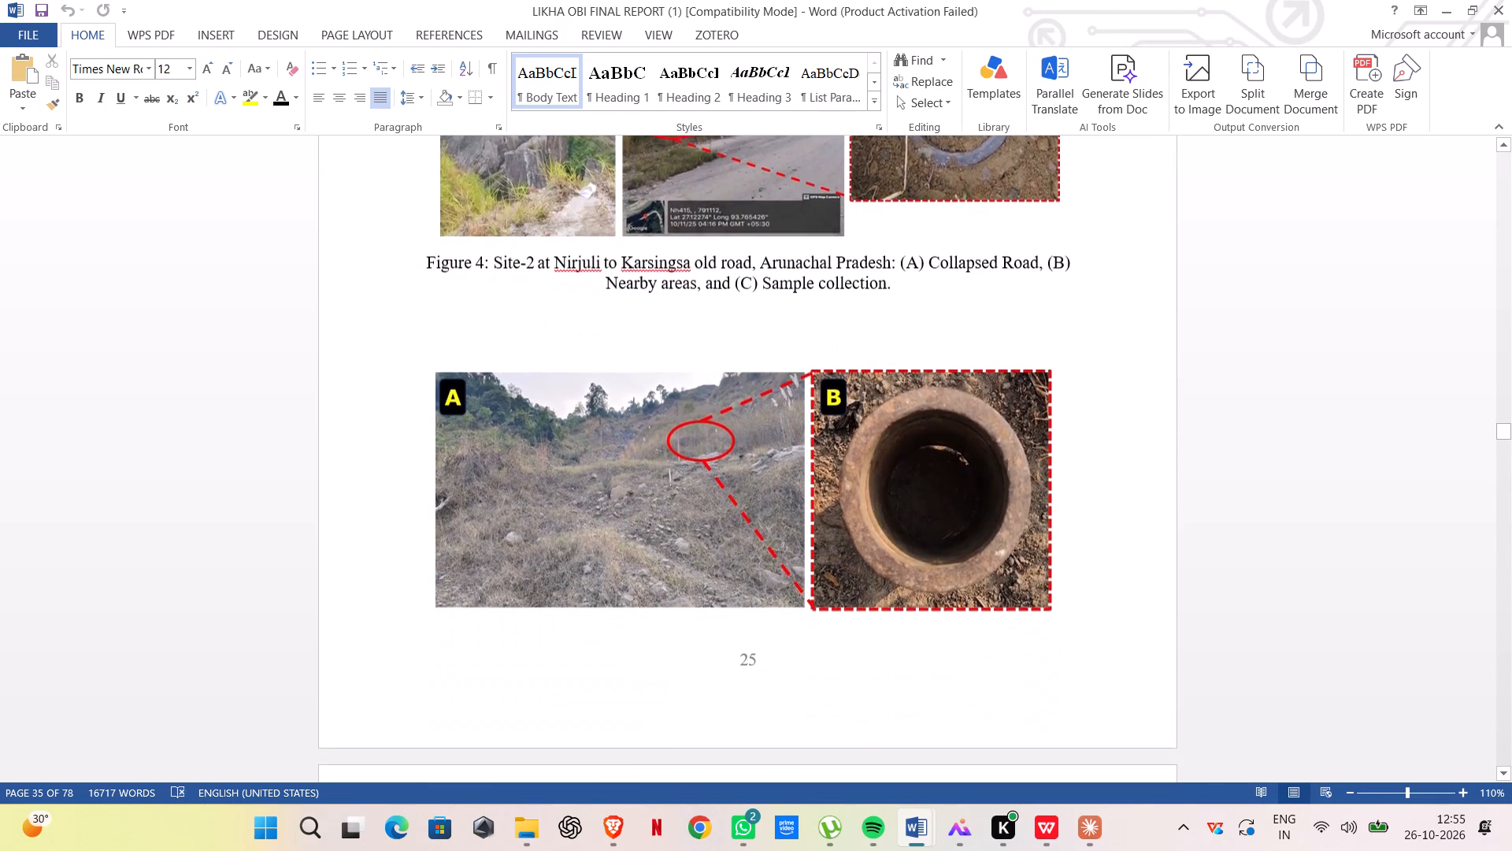
pyautogui.scroll(-11, 868, 444)
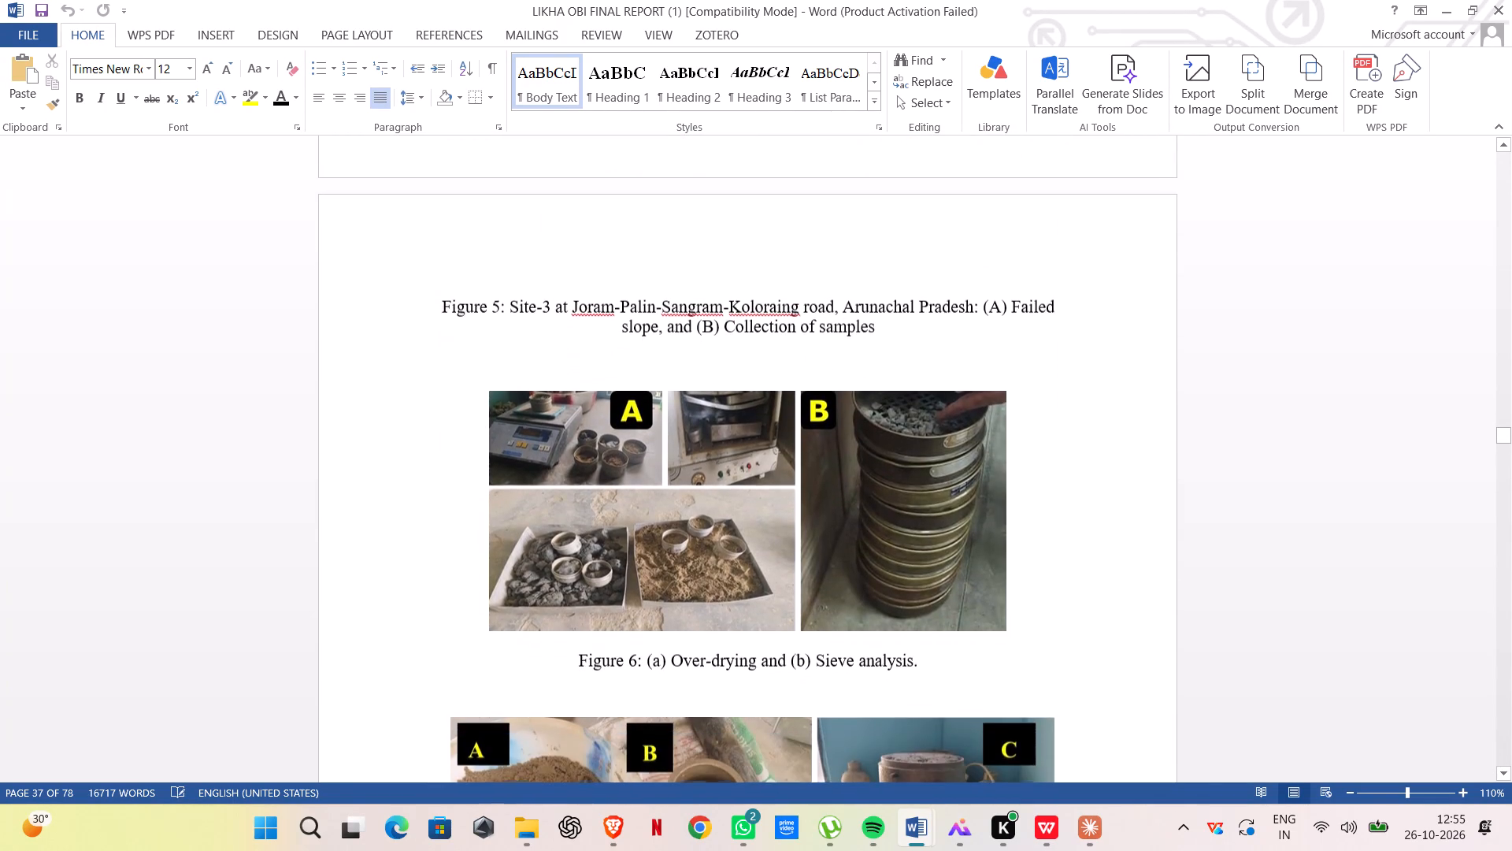
pyautogui.scroll(-15, 868, 444)
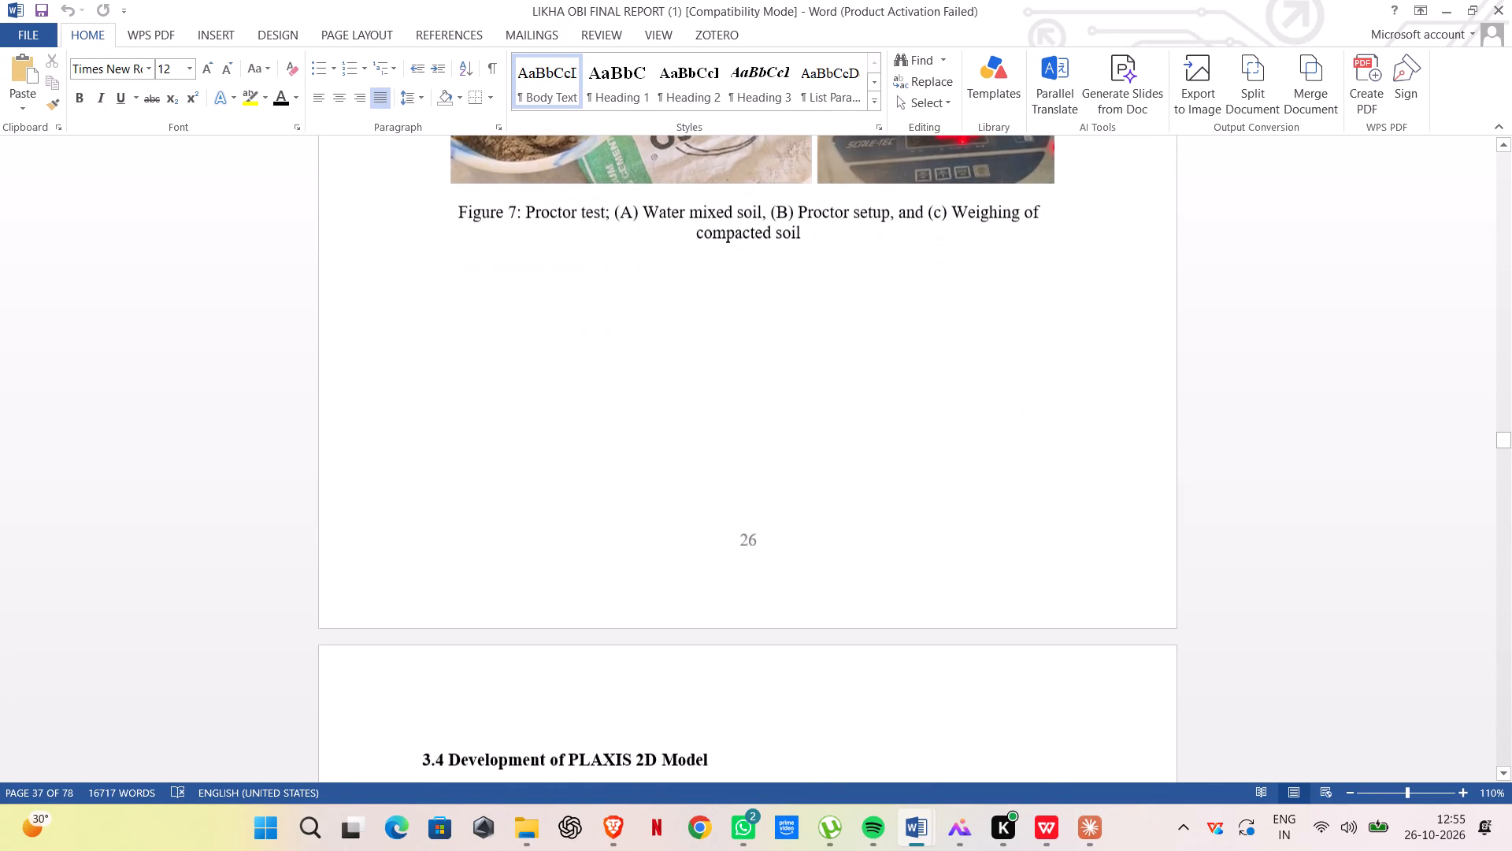
# Look through Section 3.4 of the reference report on developing the PLAXIS 2D model, including its validation text and input figures.
pyautogui.scroll(-17, 865, 444)
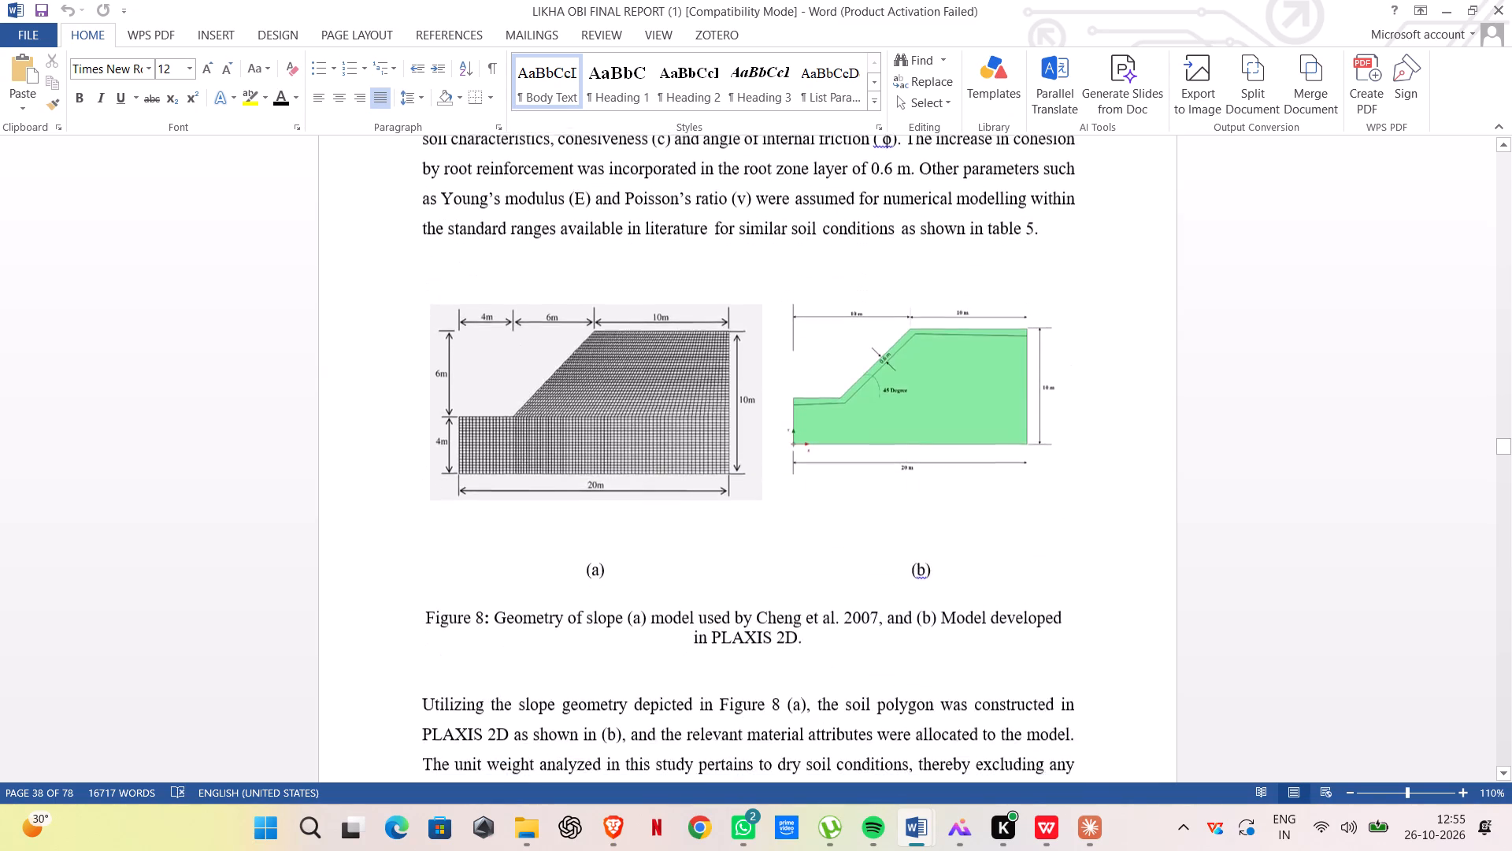
pyautogui.scroll(-20, 865, 444)
pyautogui.scroll(-13, 865, 444)
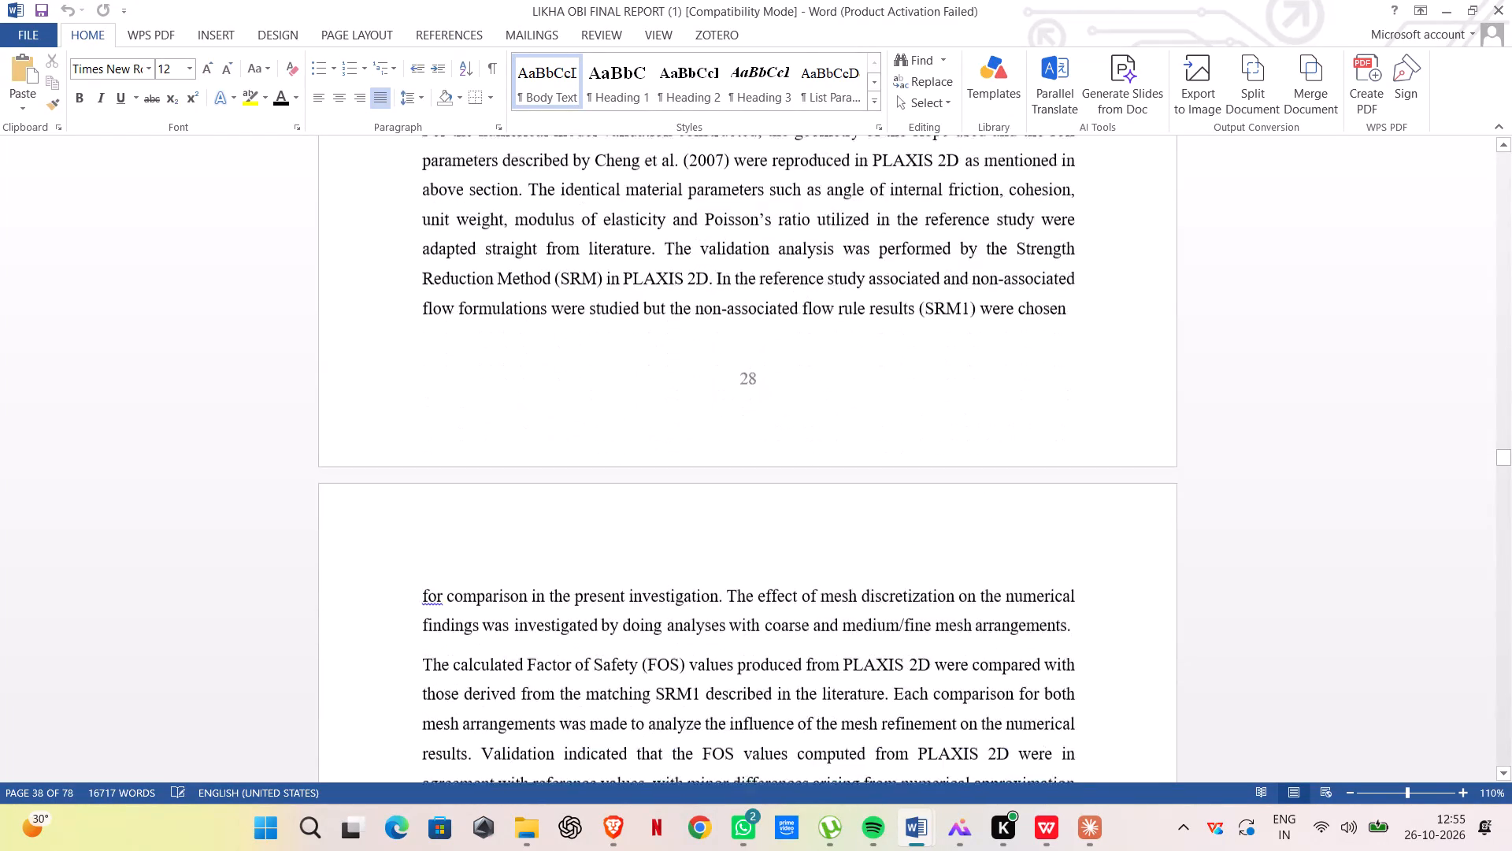
pyautogui.scroll(-12, 865, 446)
pyautogui.scroll(-16, 865, 446)
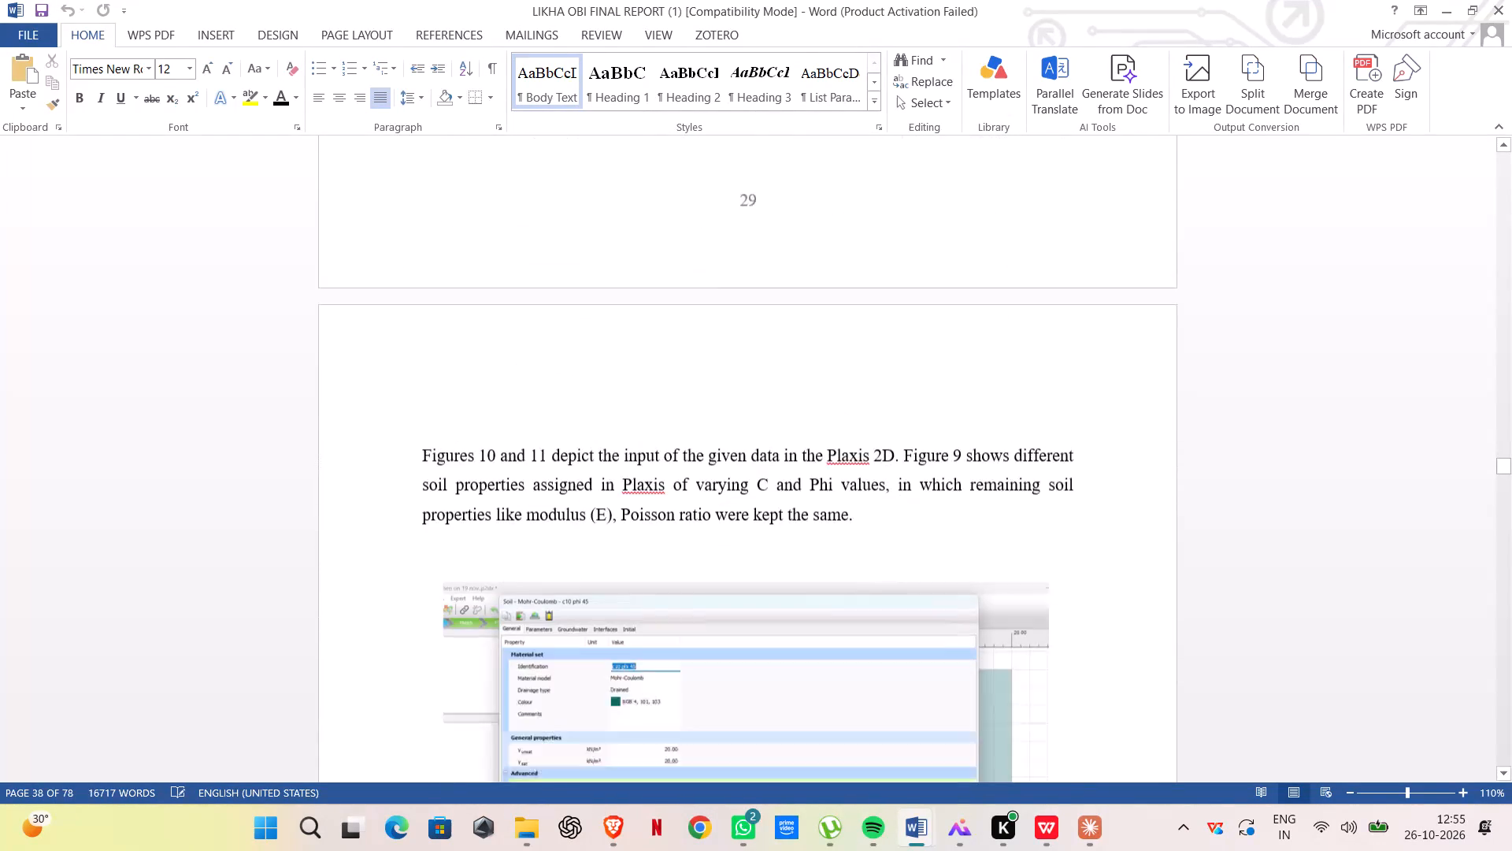
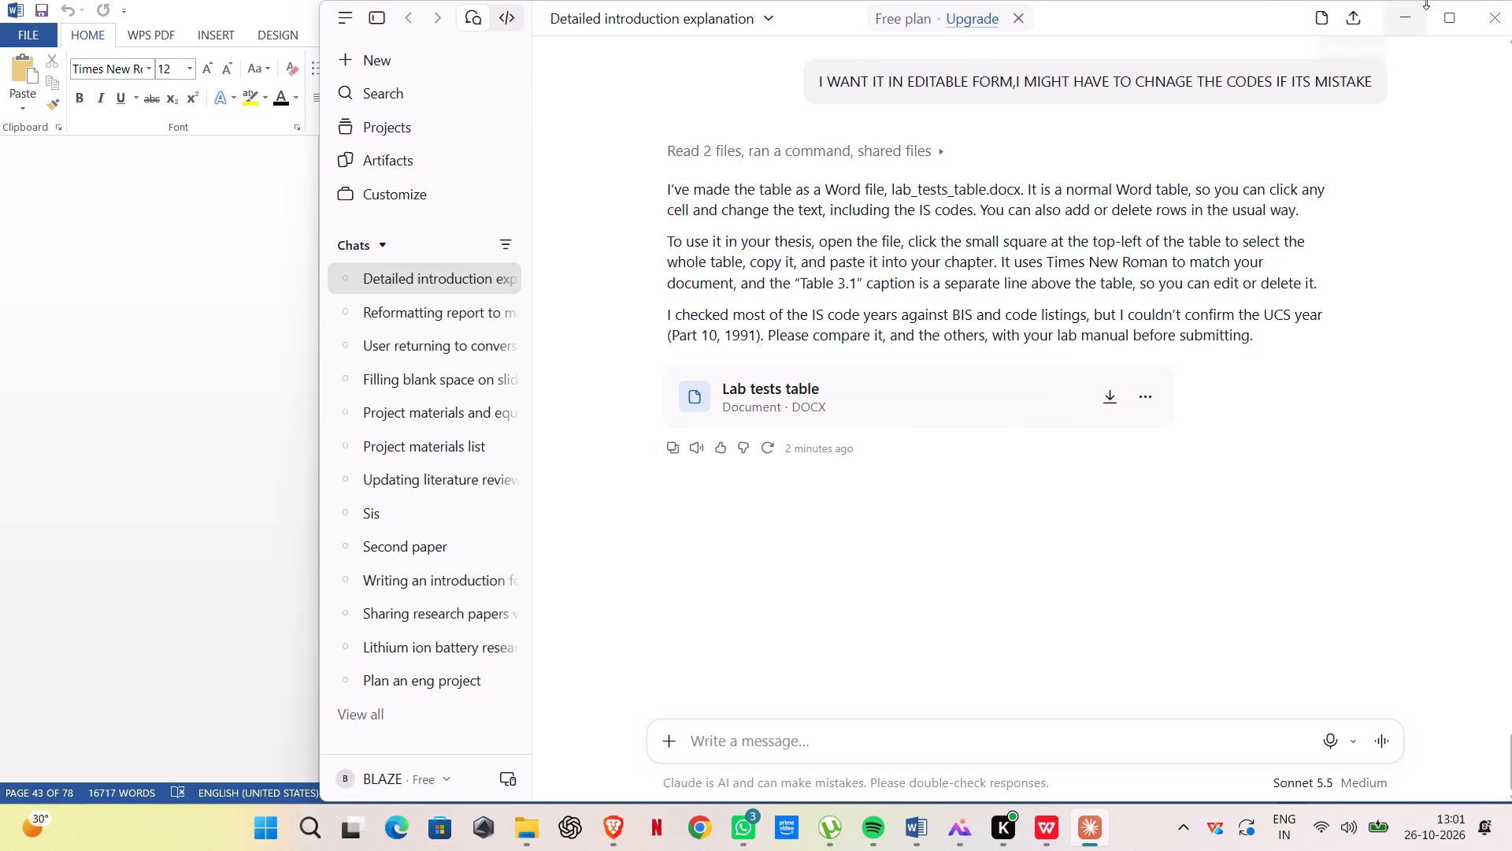
# Open the lab_tests_table Word document from the mtech project report folder and enable editing.
pyautogui.click(1401, 24)
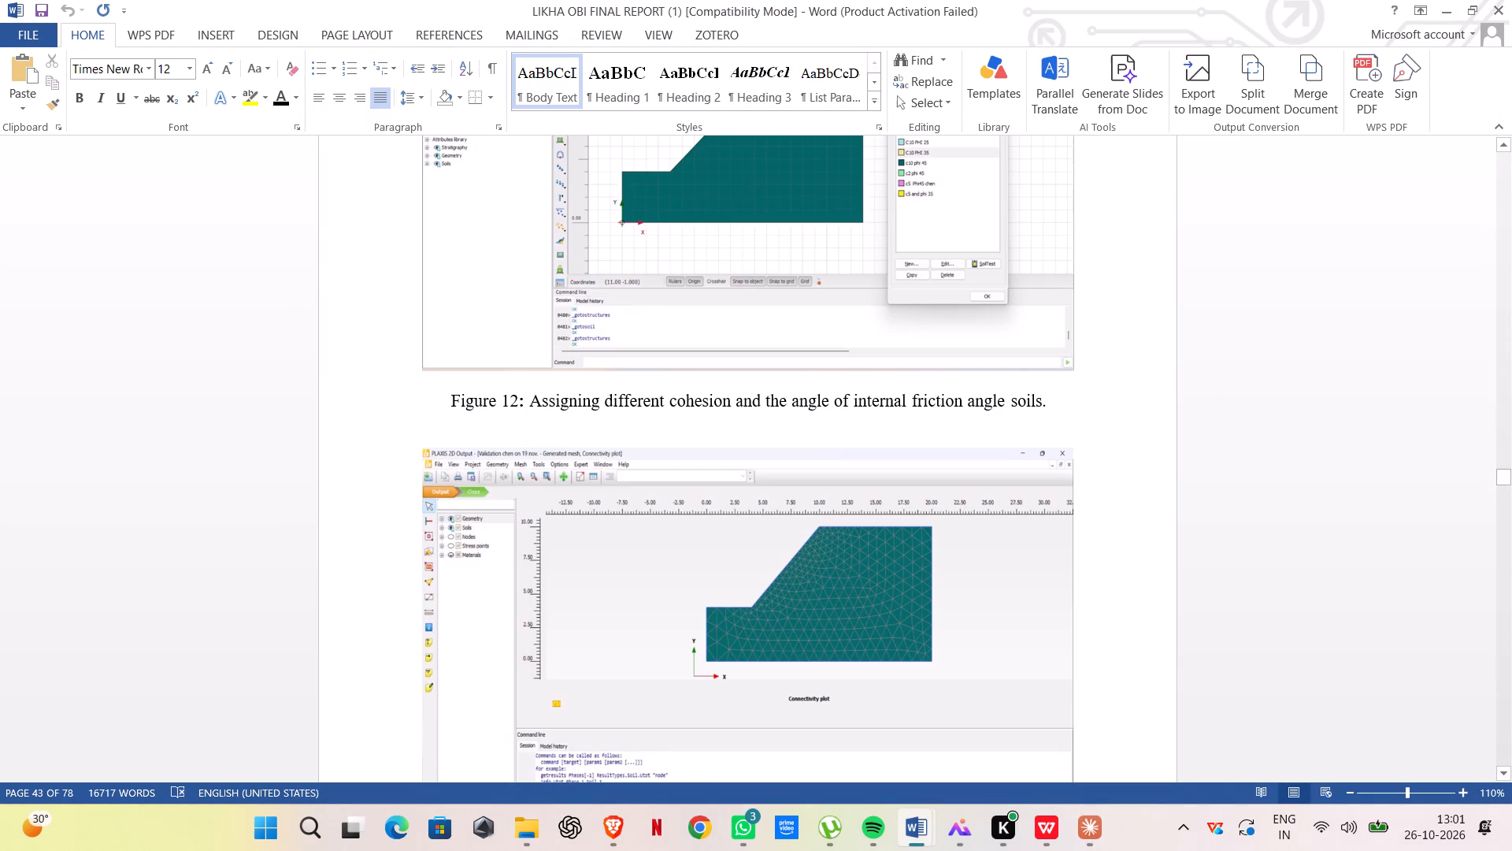
pyautogui.click(1435, 1)
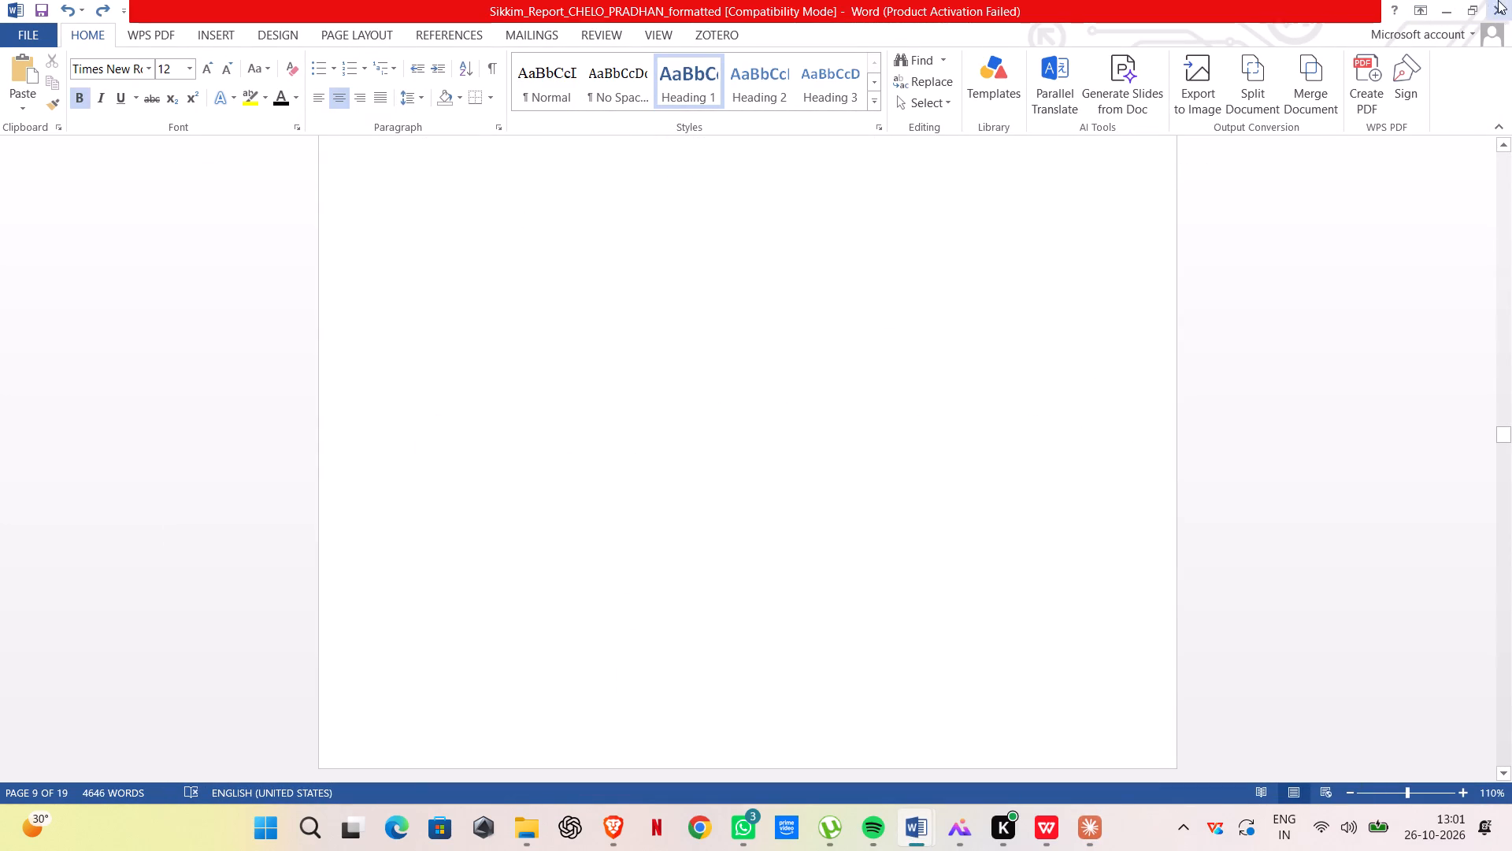
pyautogui.click(1447, 9)
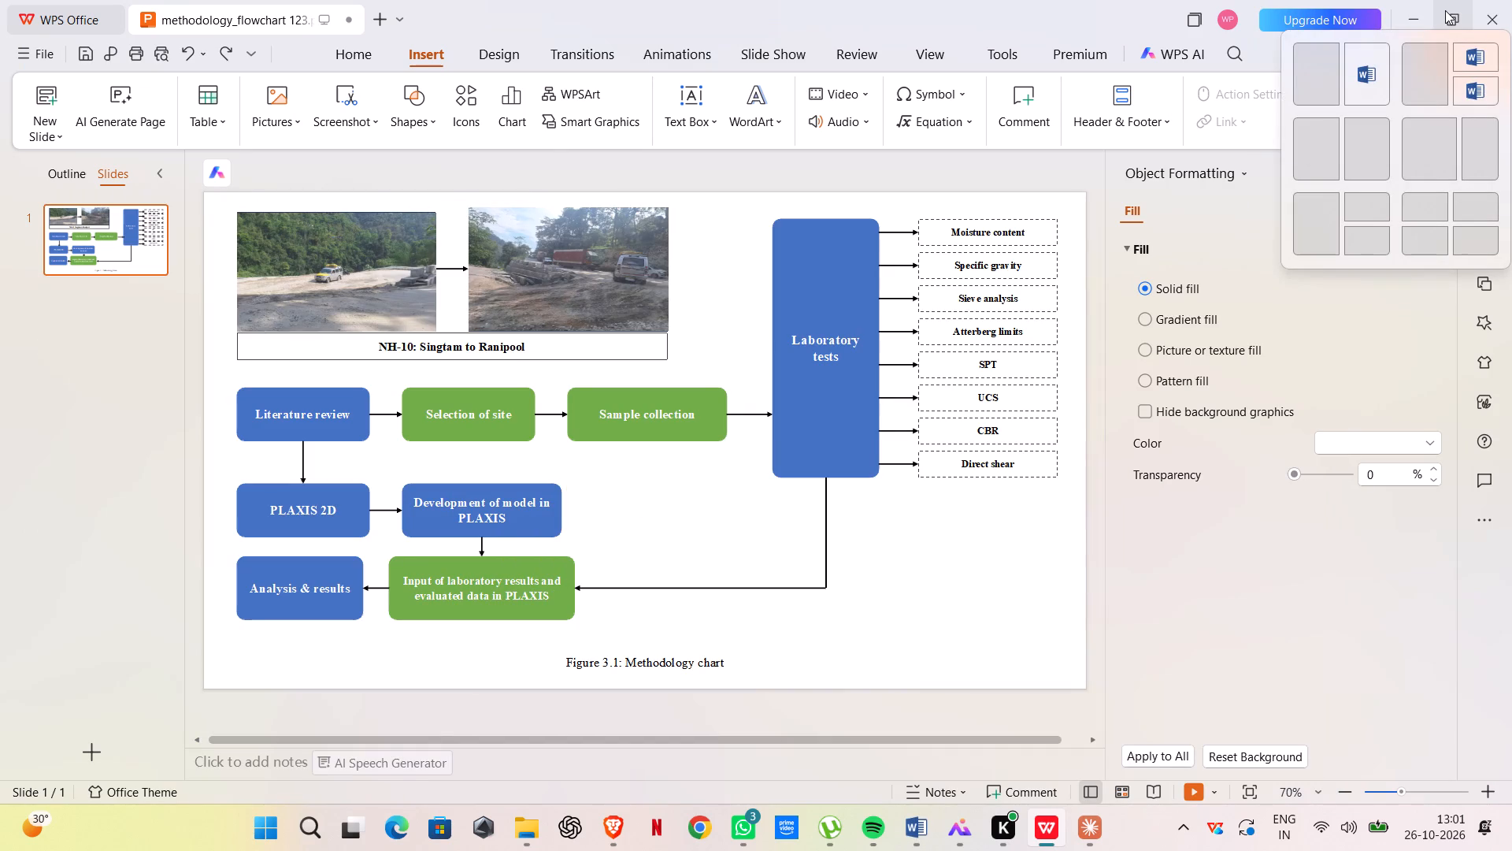
pyautogui.click(1424, 18)
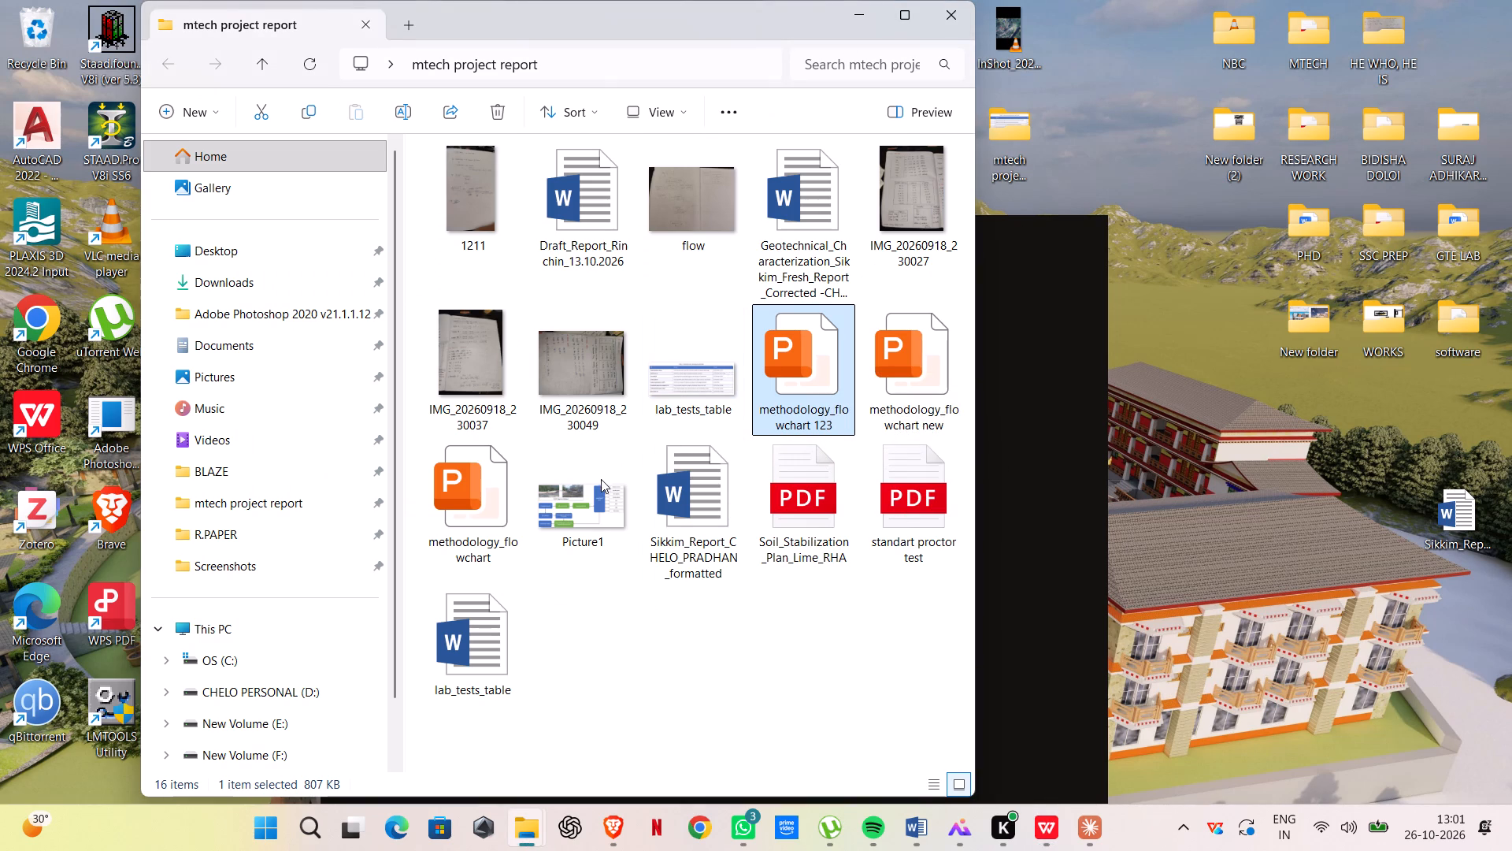
pyautogui.doubleClick(512, 627)
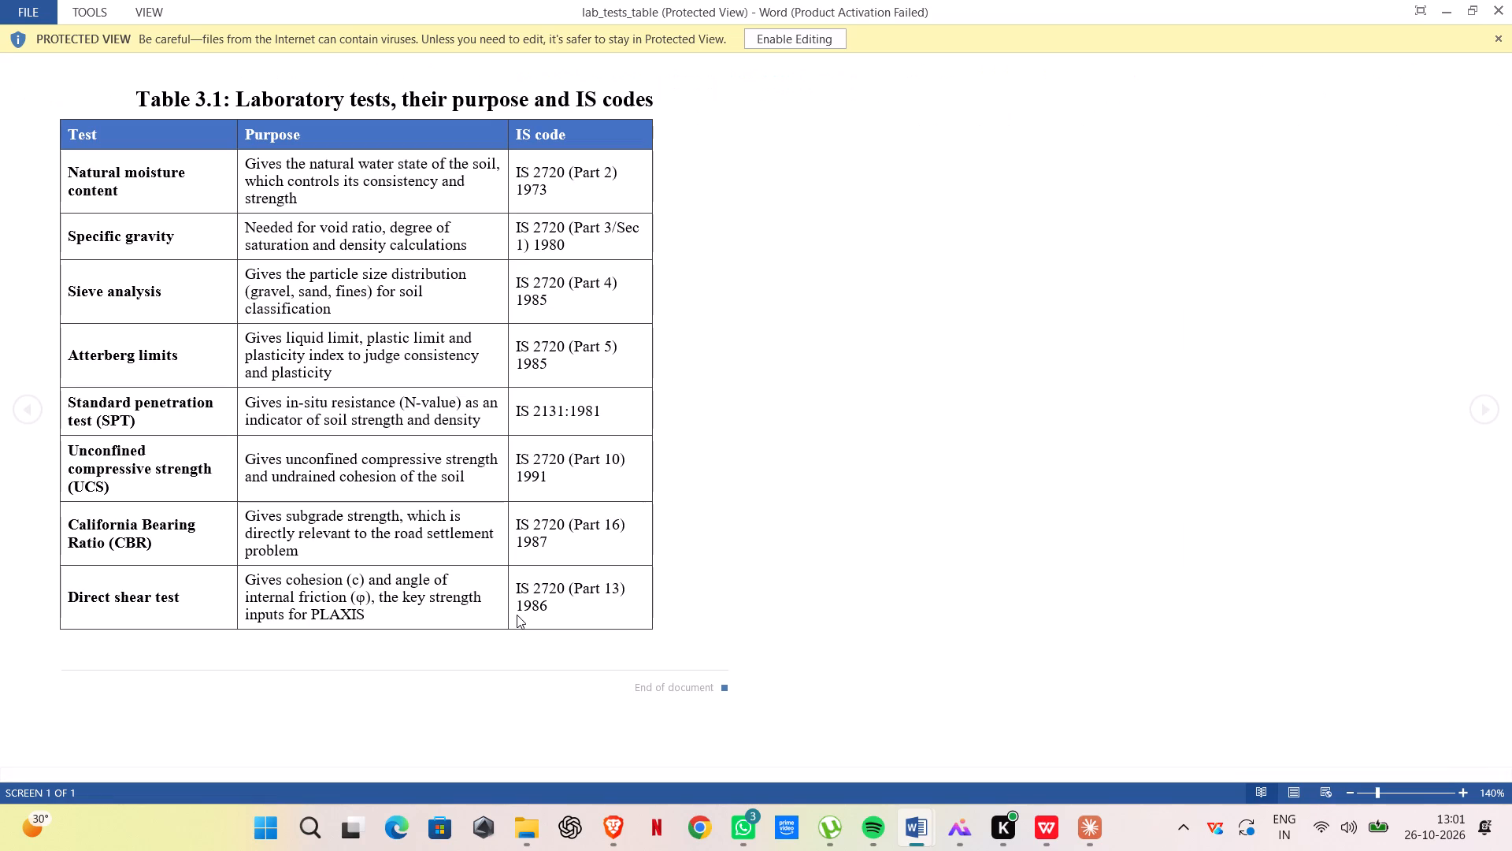
pyautogui.click(271, 213)
pyautogui.click(375, 237)
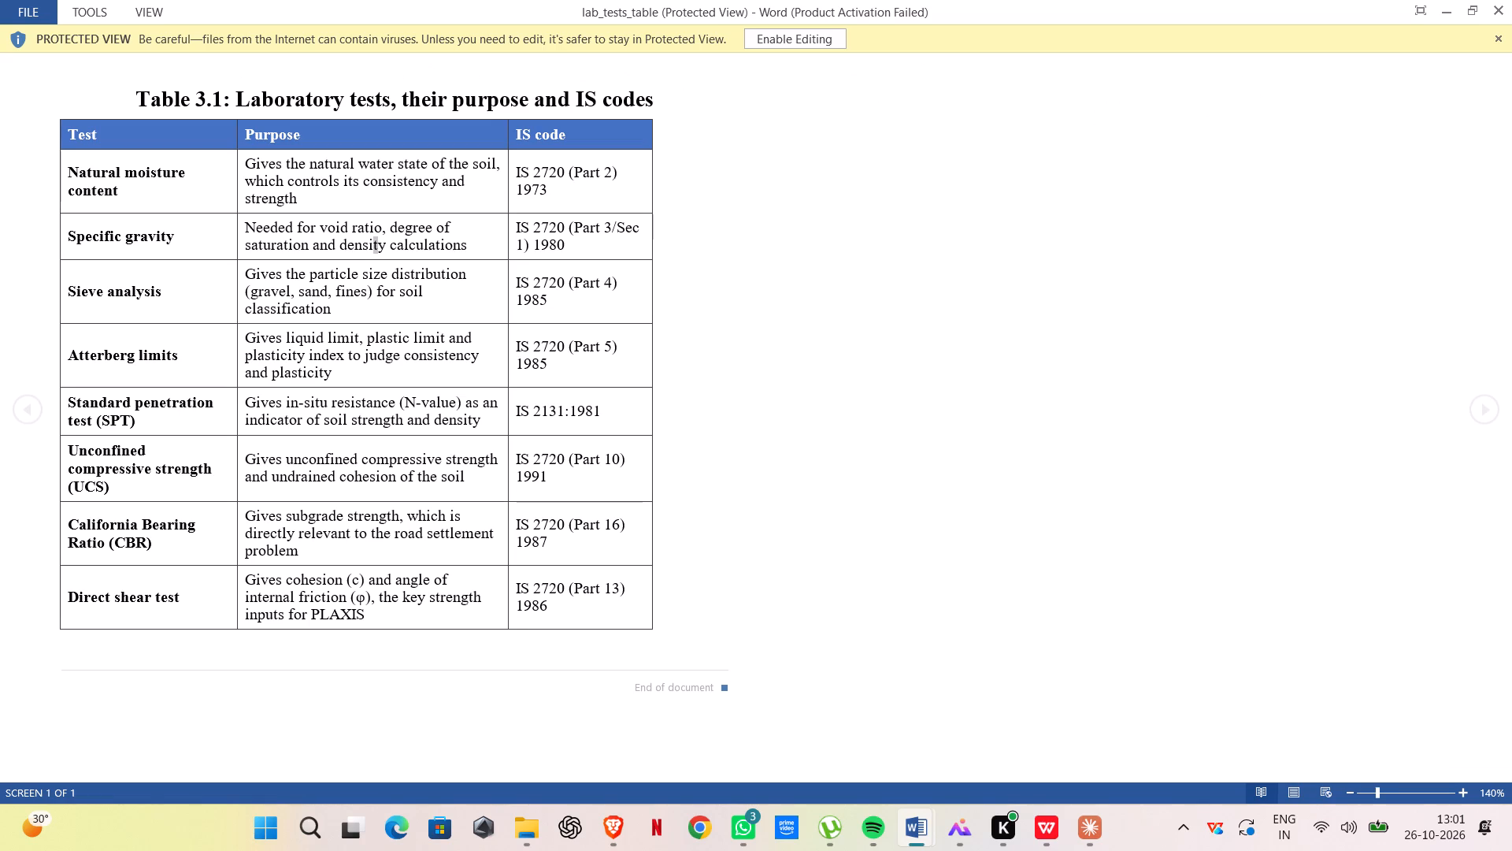
pyautogui.click(795, 45)
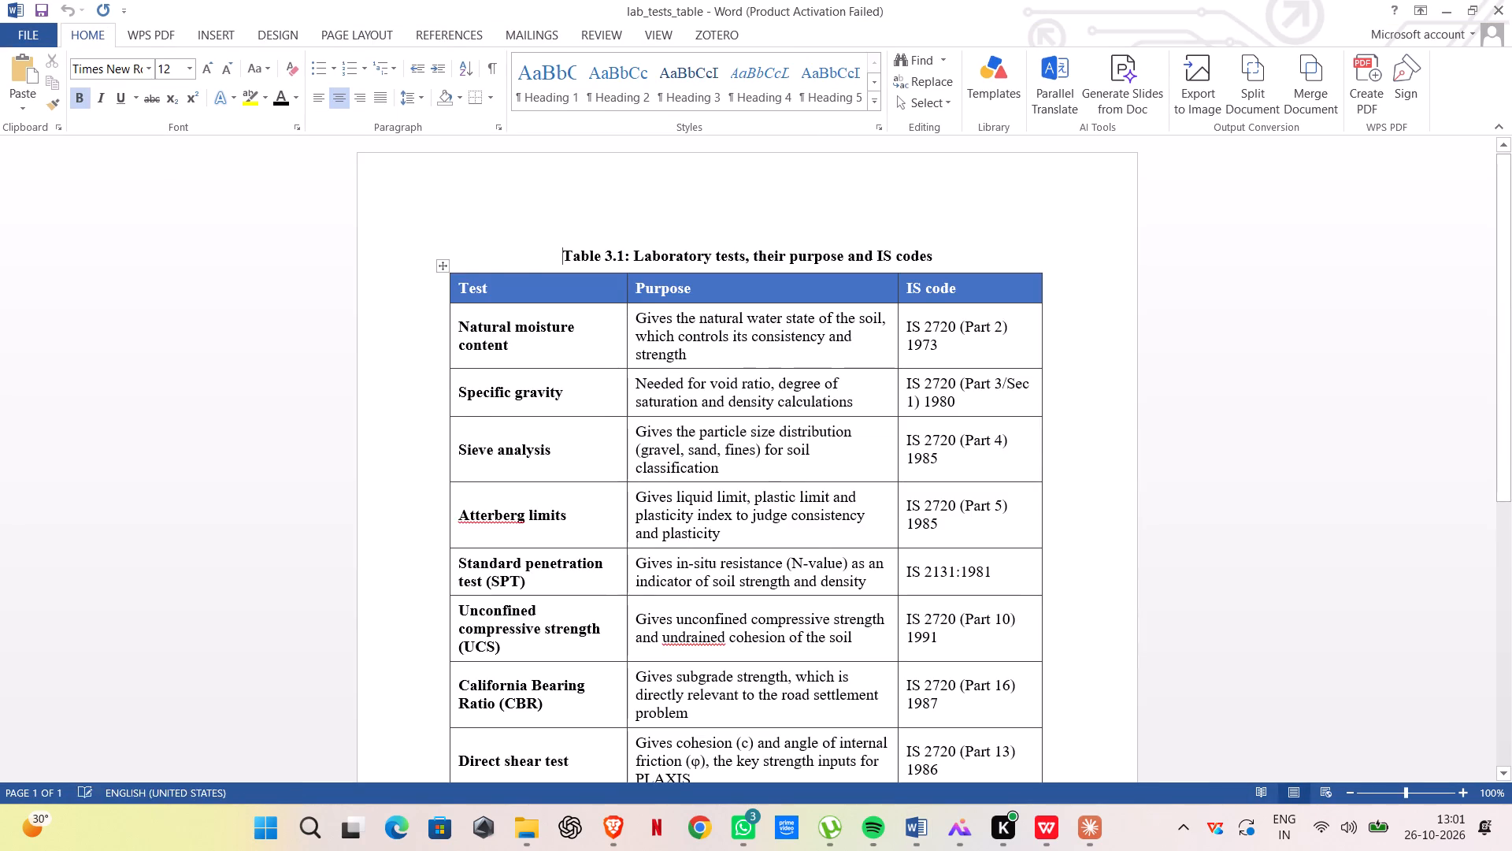
pyautogui.scroll(-3, 763, 315)
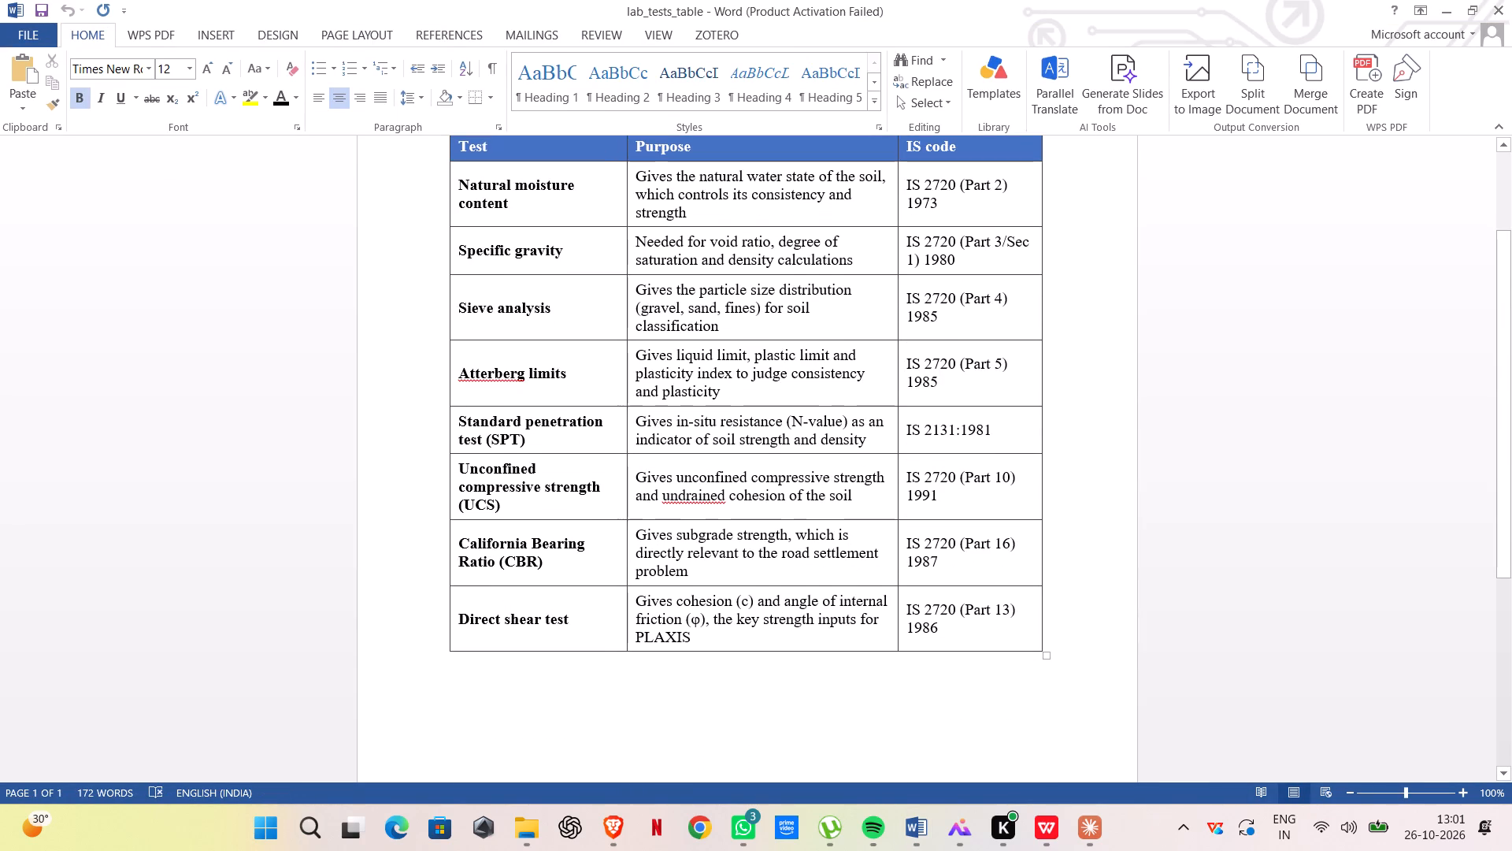
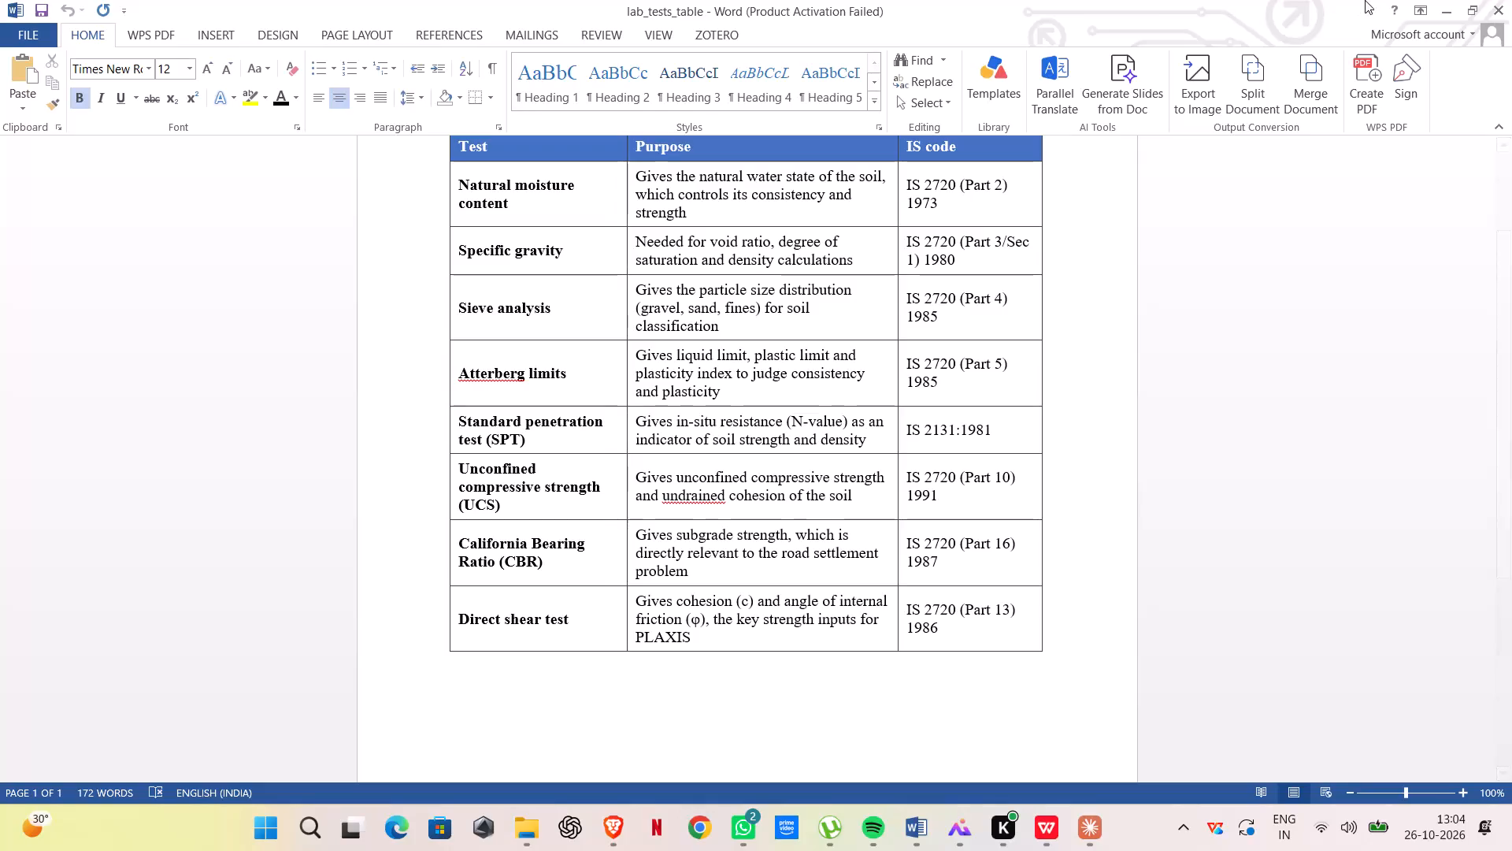
# Close the lab_tests_table Word document.
pyautogui.click(1511, 0)
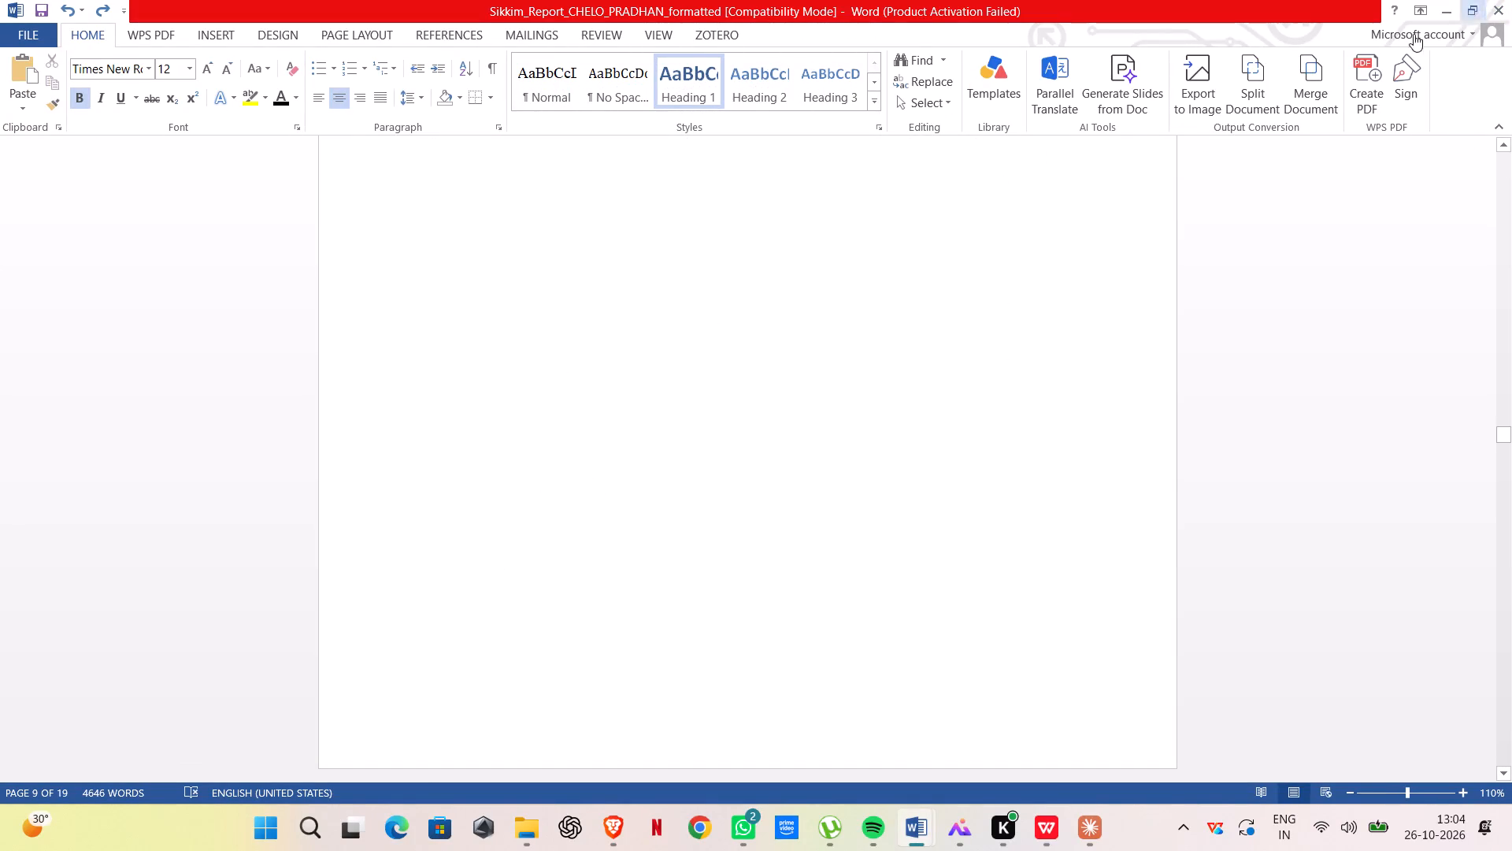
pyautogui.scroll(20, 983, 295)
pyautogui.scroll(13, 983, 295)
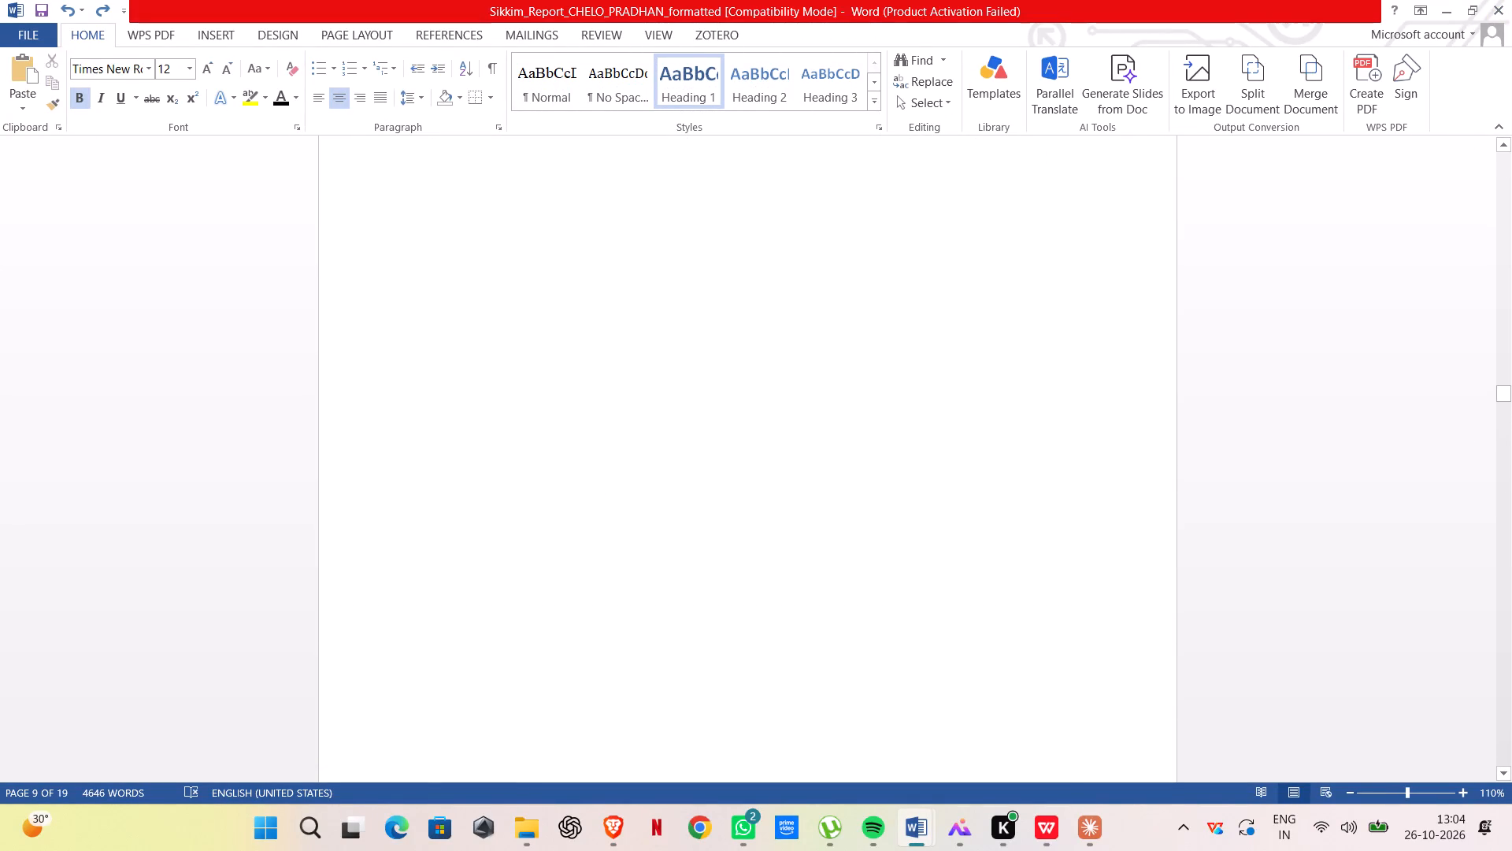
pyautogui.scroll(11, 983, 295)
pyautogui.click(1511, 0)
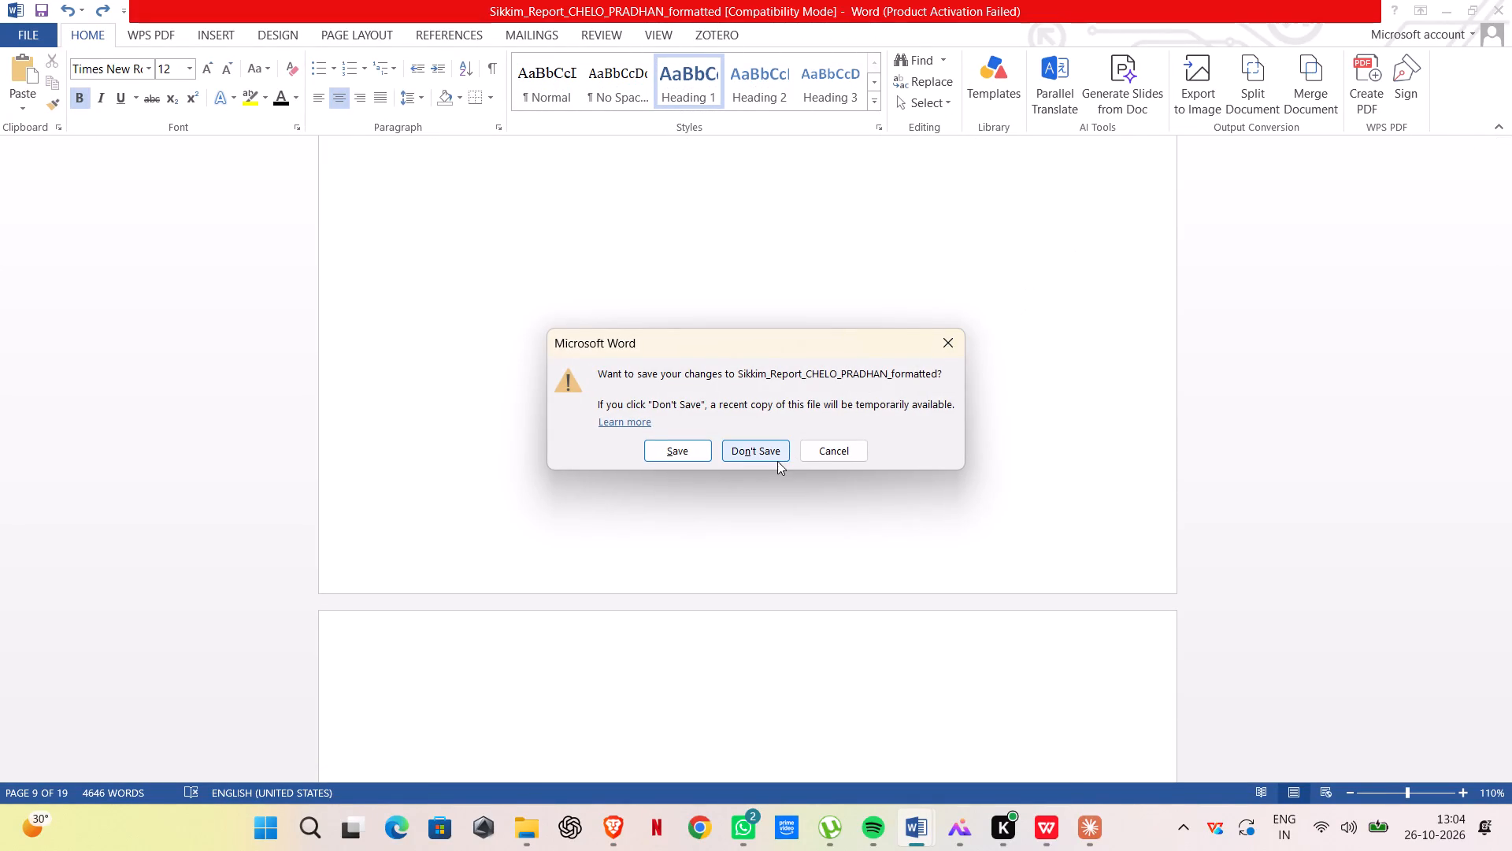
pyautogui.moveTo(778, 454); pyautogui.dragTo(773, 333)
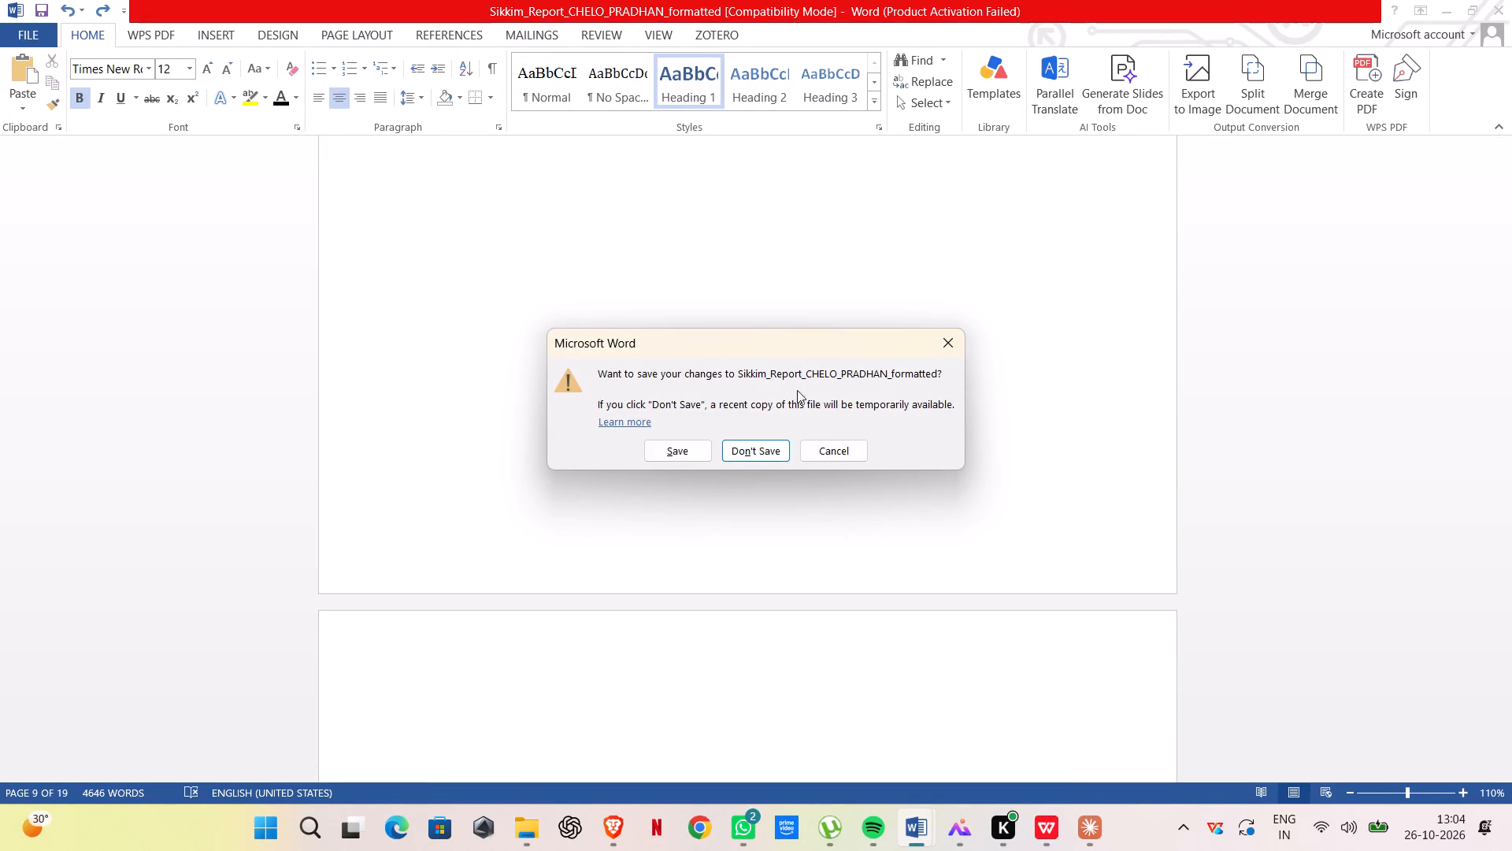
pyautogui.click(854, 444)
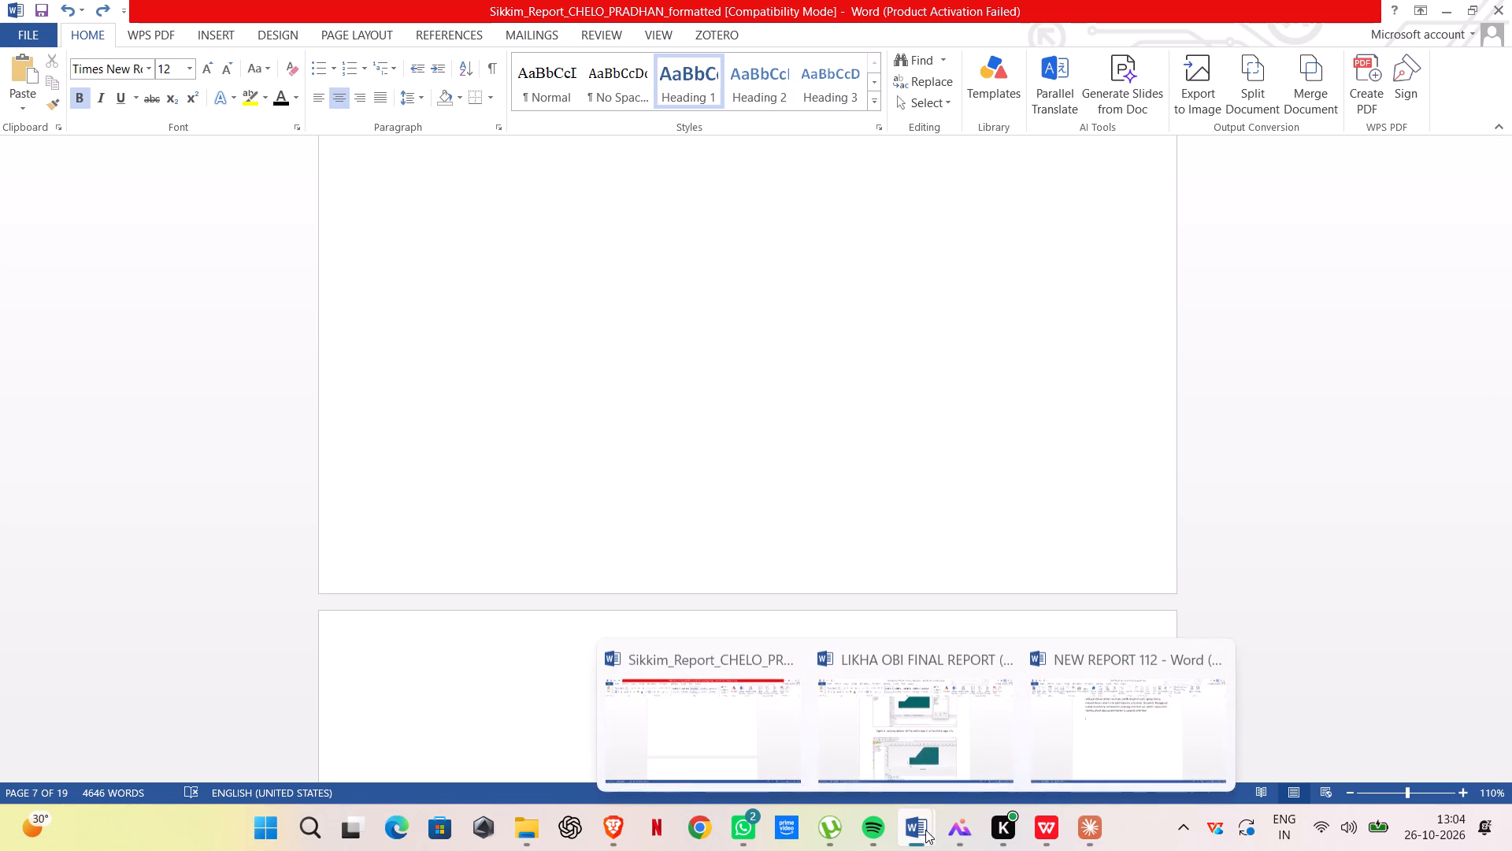
# In NEW REPORT 112, insert the lab_tests_table picture from the mtech project report folder below the PLAXIS 2D modelling paragraph.
pyautogui.click(1098, 738)
pyautogui.scroll(5, 736, 399)
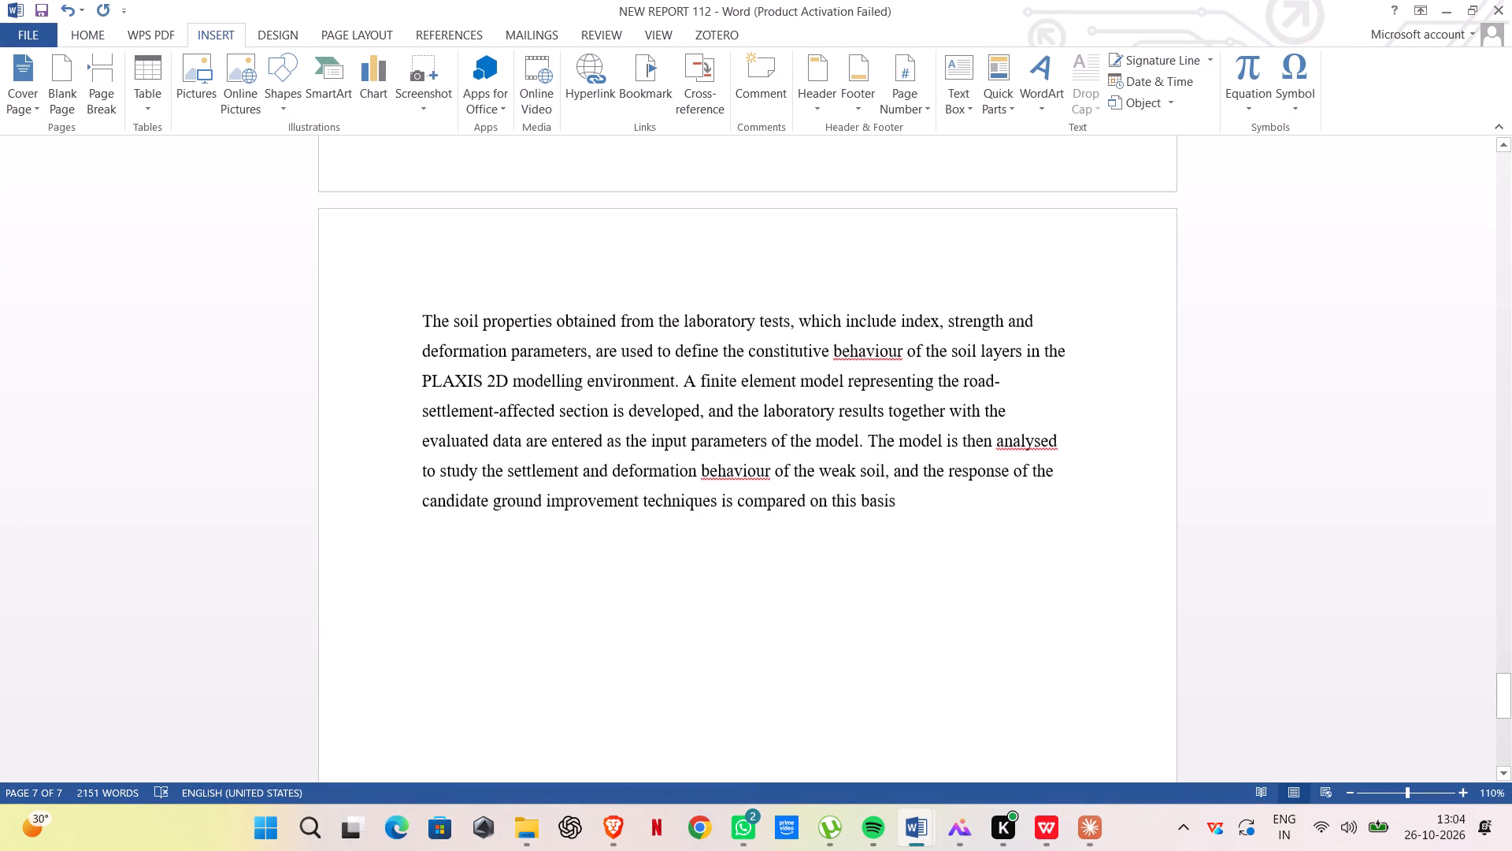
pyautogui.scroll(-3, 676, 499)
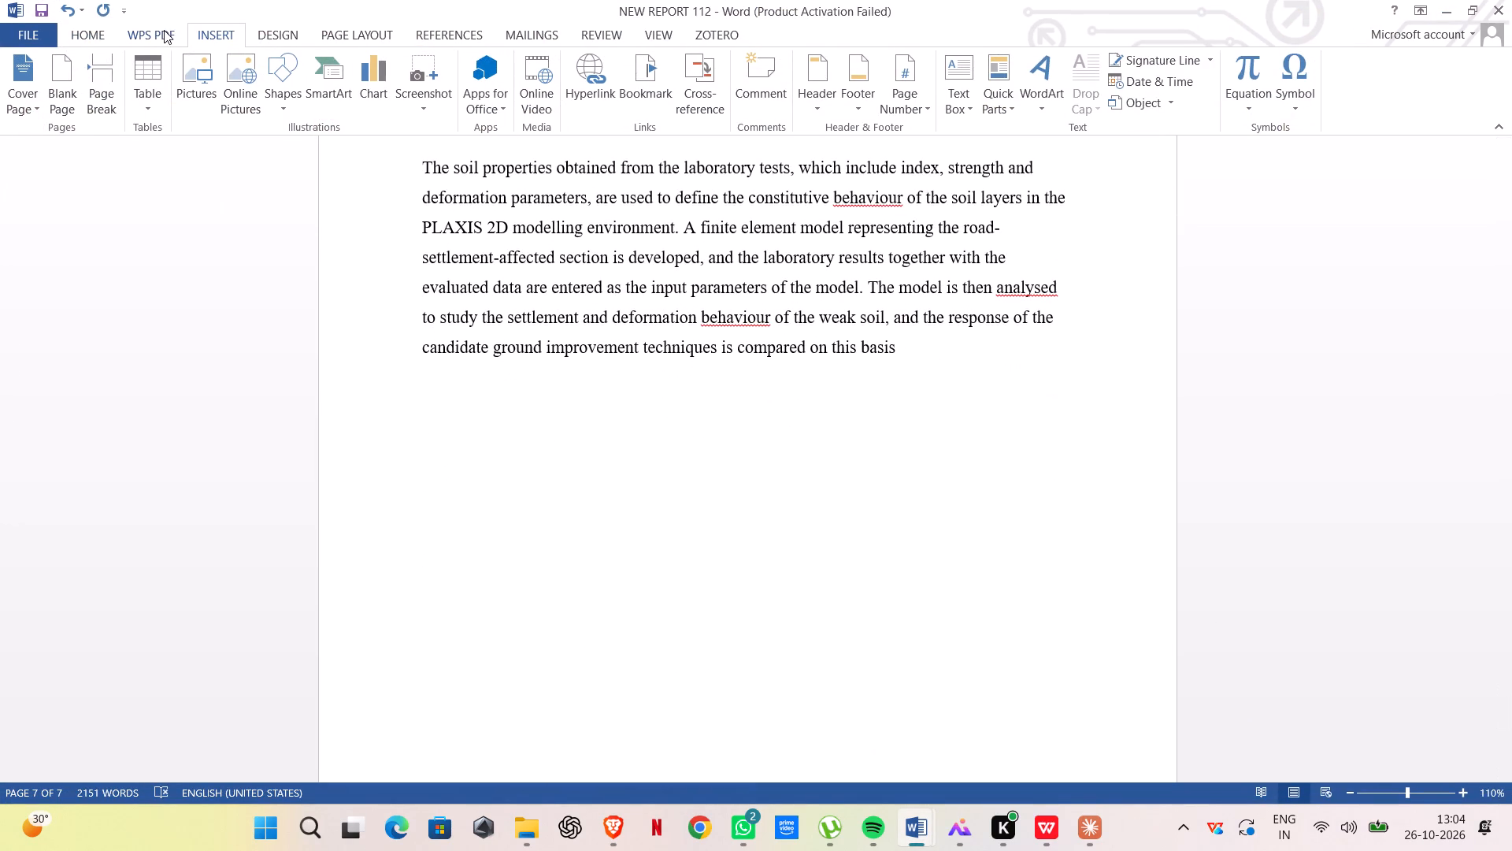
pyautogui.click(201, 65)
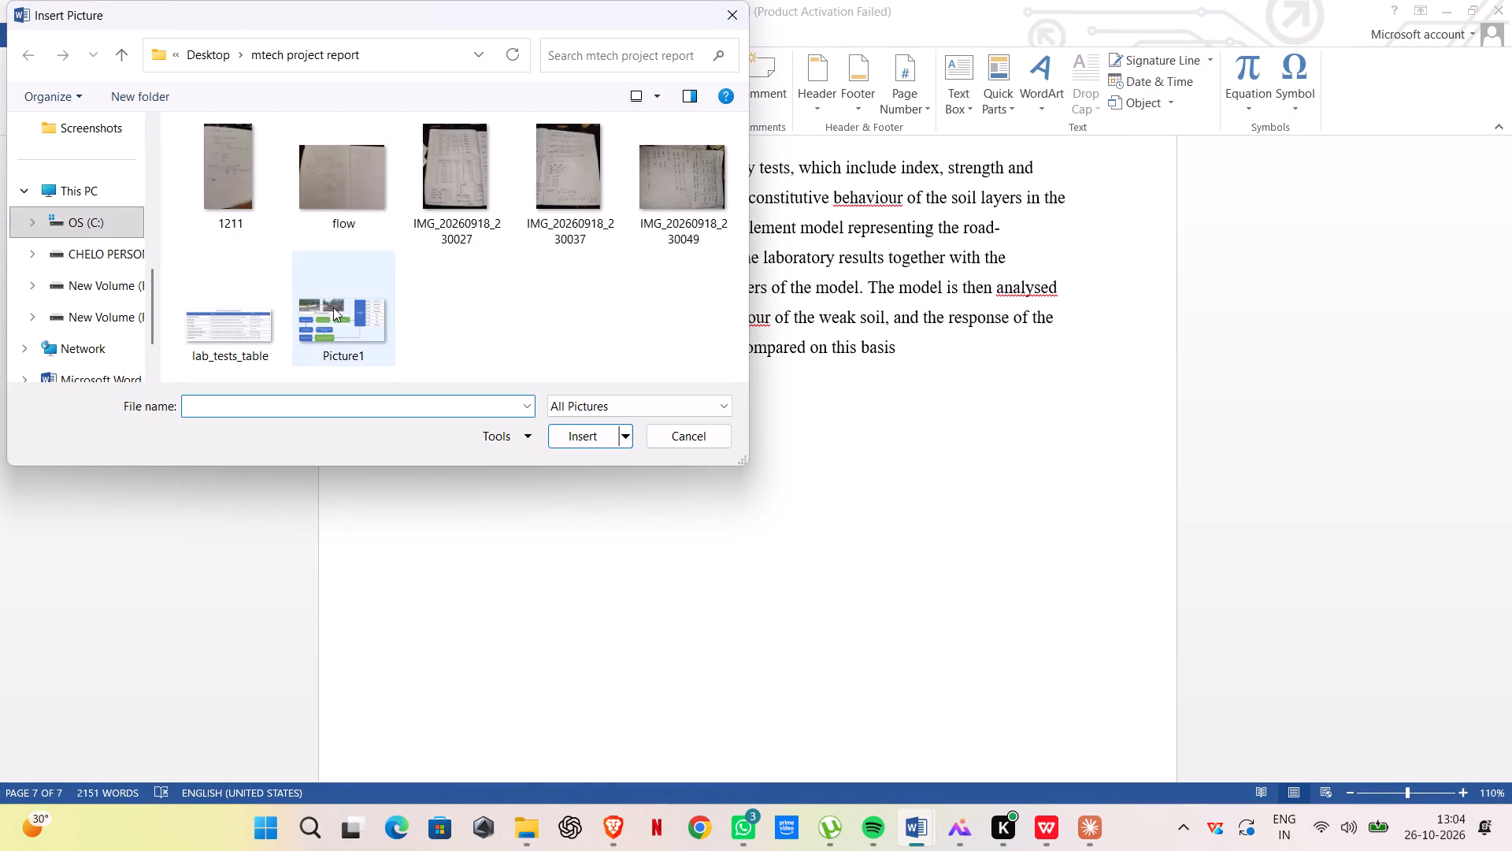
pyautogui.click(232, 318)
pyautogui.click(583, 437)
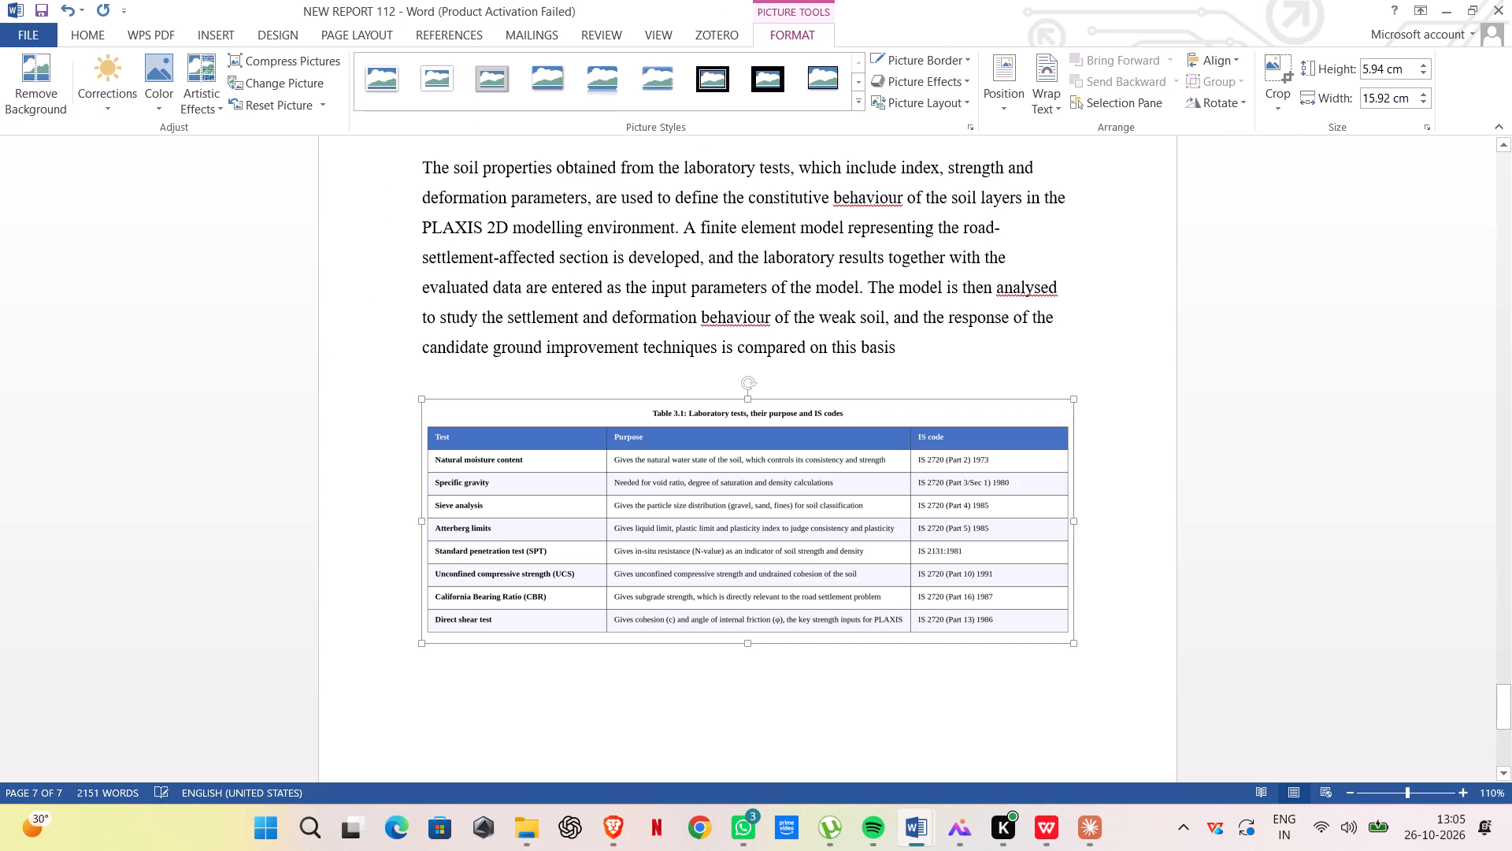
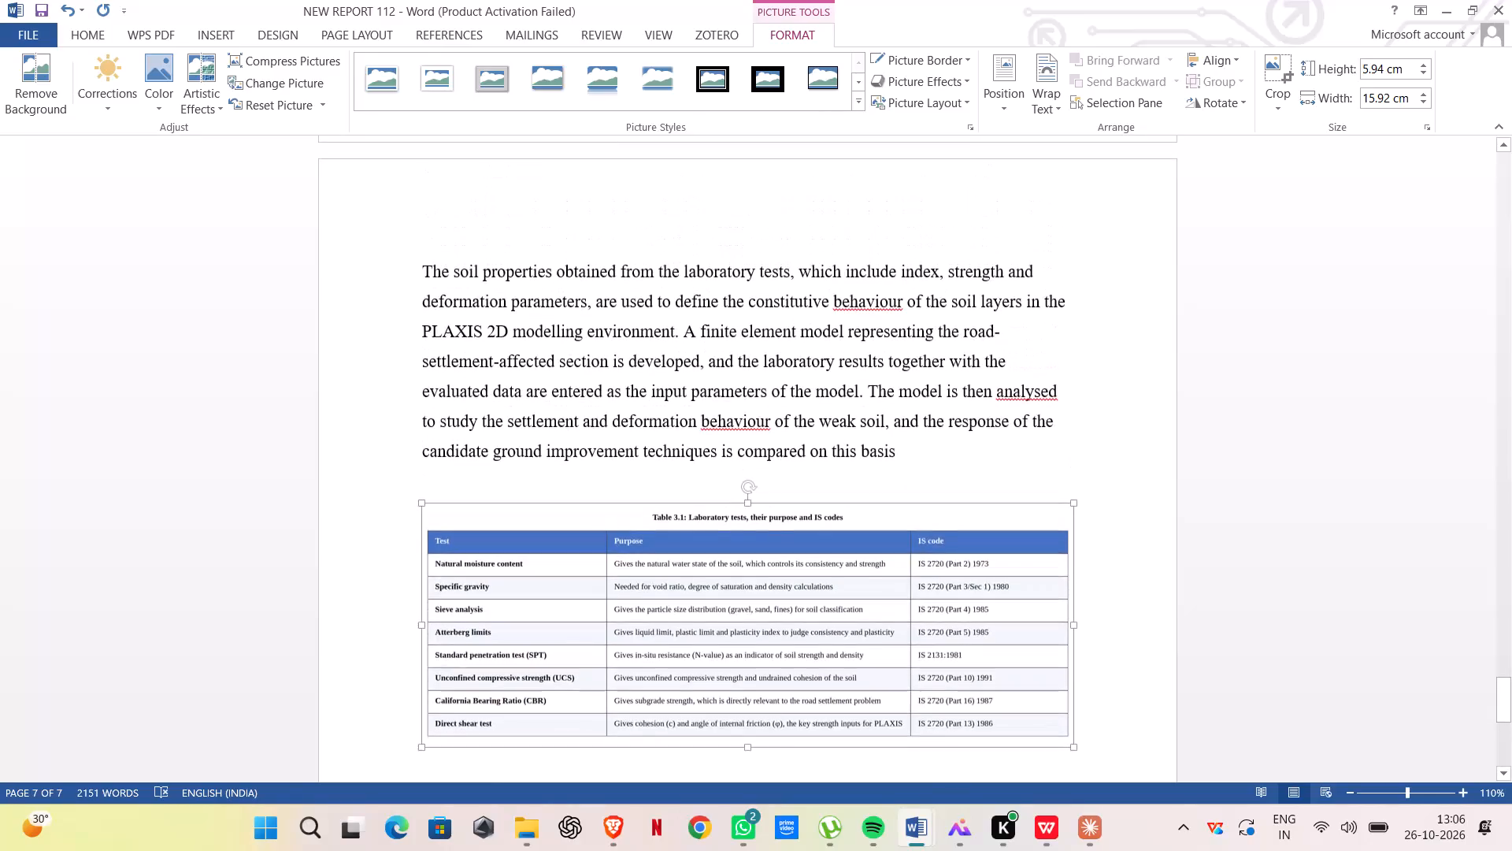
# Stretch the lab tests table picture below the PLAXIS 2D paragraph to about 11.06 cm high and 17.3 cm wide.
pyautogui.scroll(-5, 684, 574)
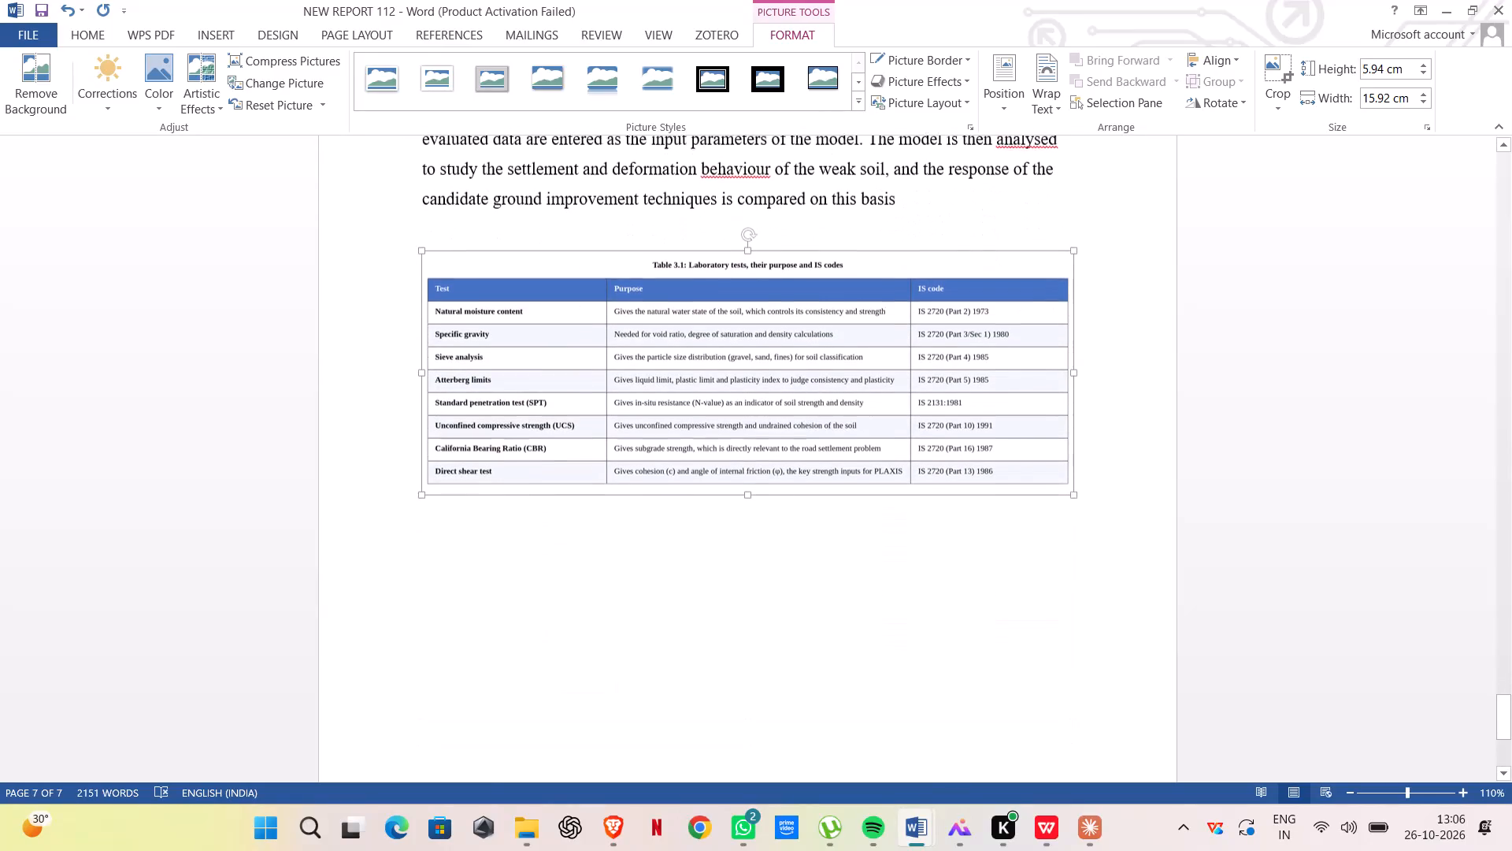
pyautogui.moveTo(750, 487); pyautogui.dragTo(743, 585)
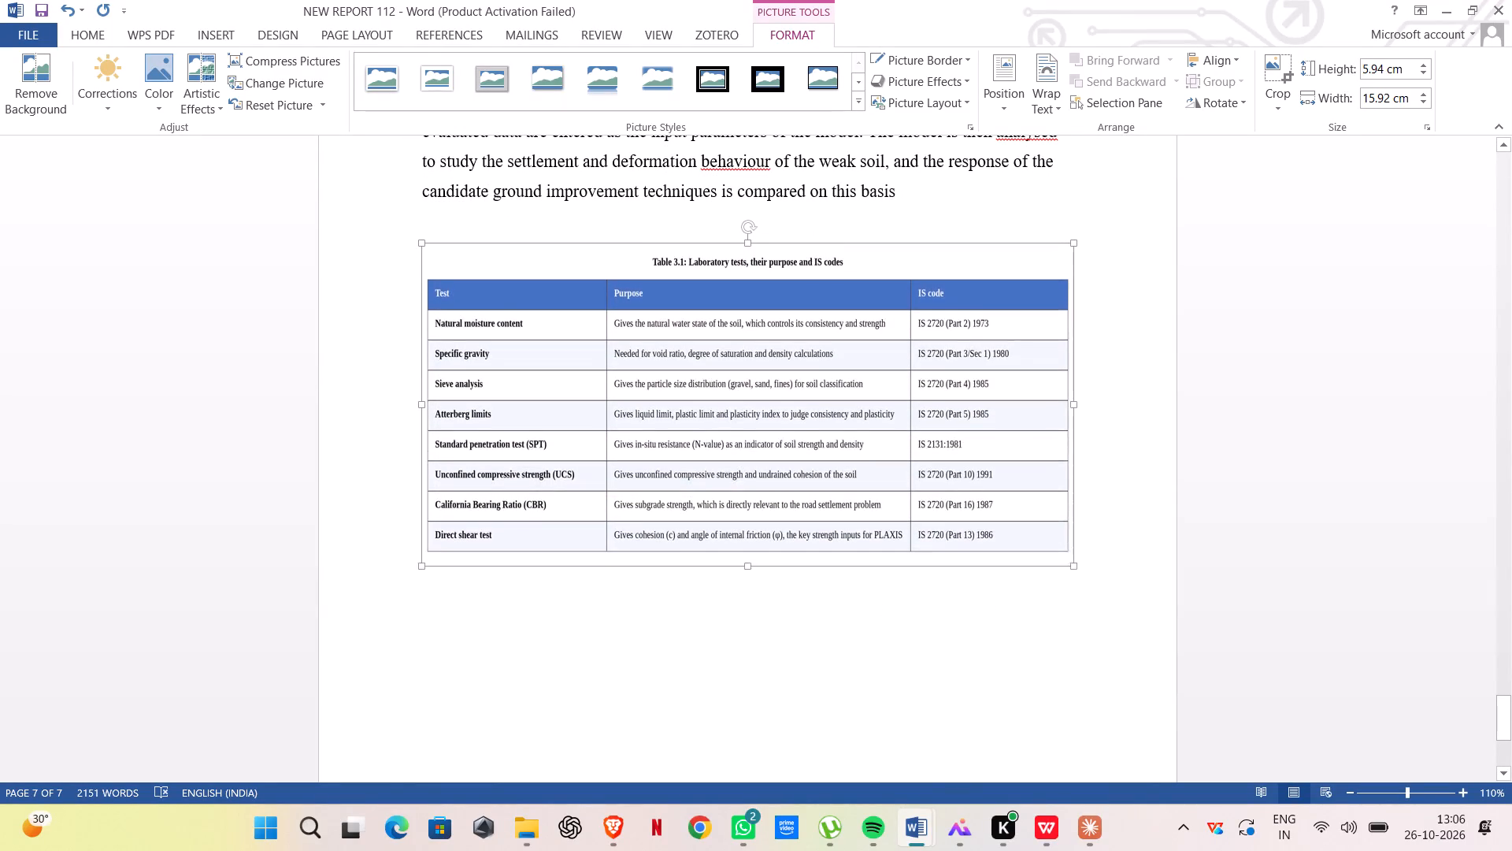
pyautogui.moveTo(743, 585); pyautogui.dragTo(772, 697)
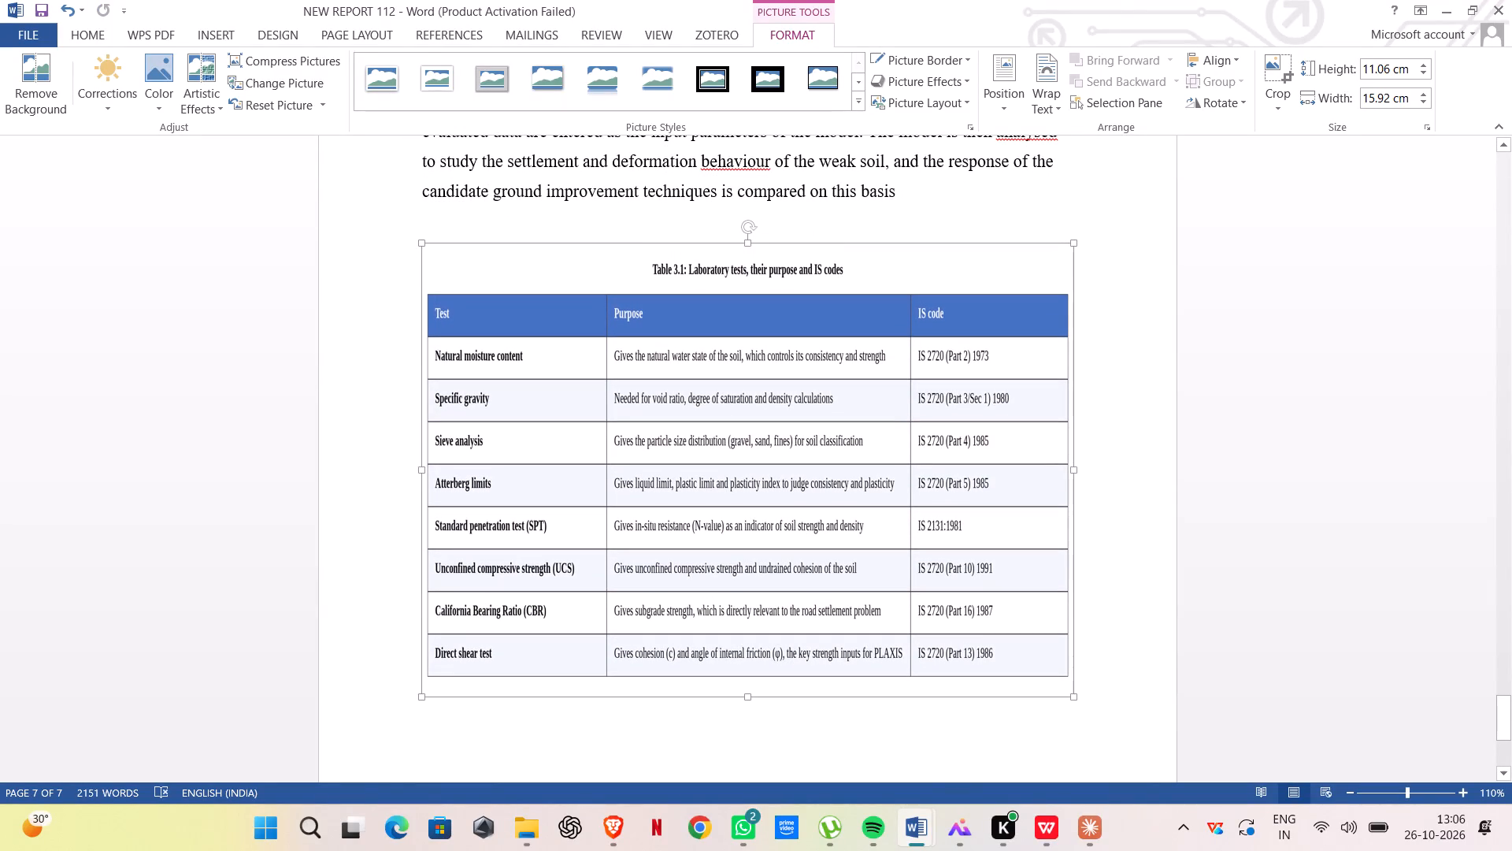
pyautogui.click(1080, 470)
pyautogui.click(1070, 471)
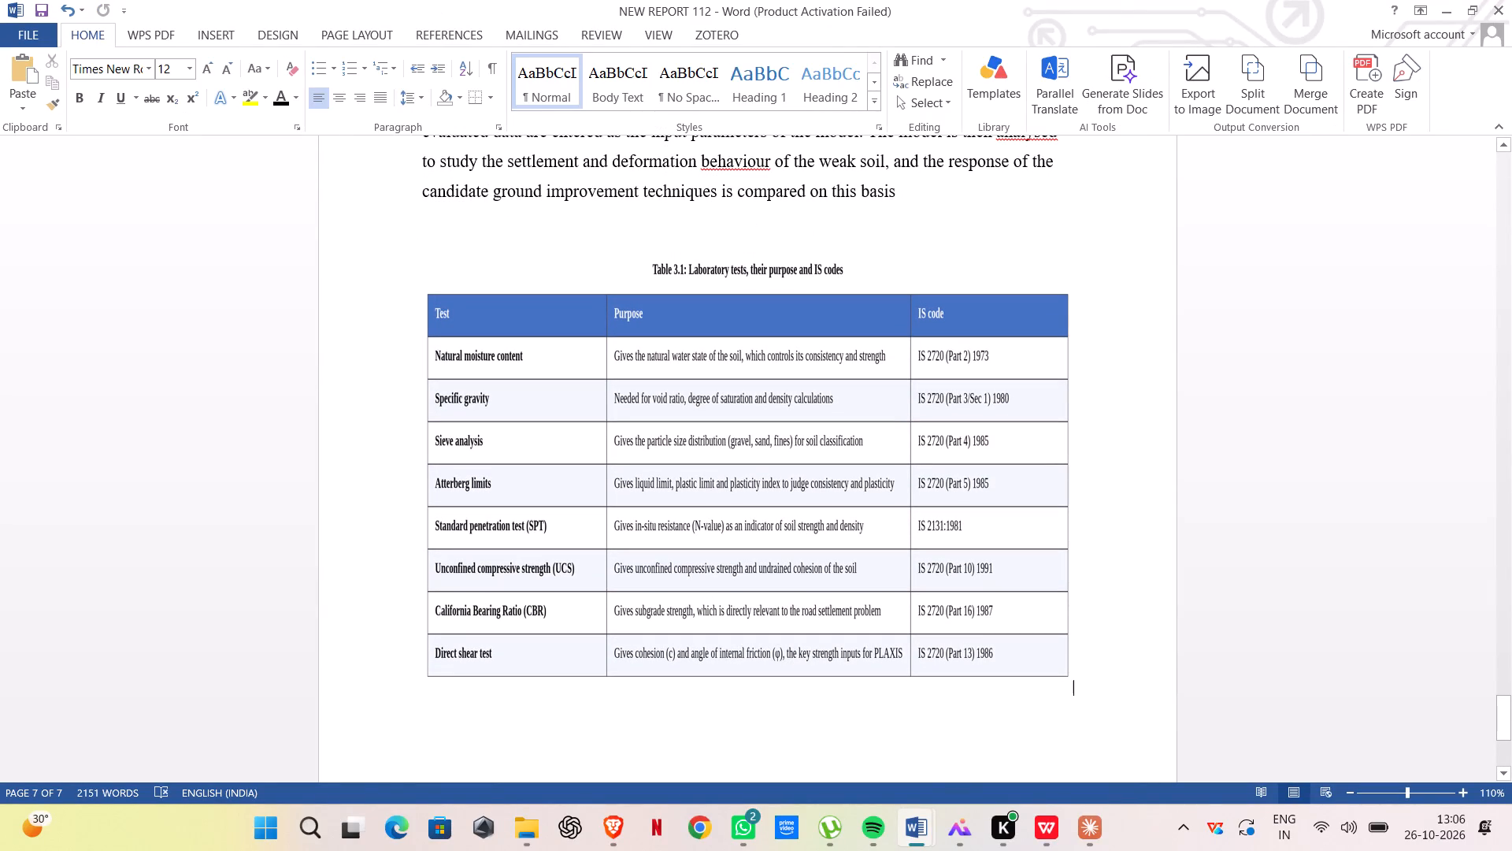
pyautogui.moveTo(1073, 469); pyautogui.dragTo(1130, 469)
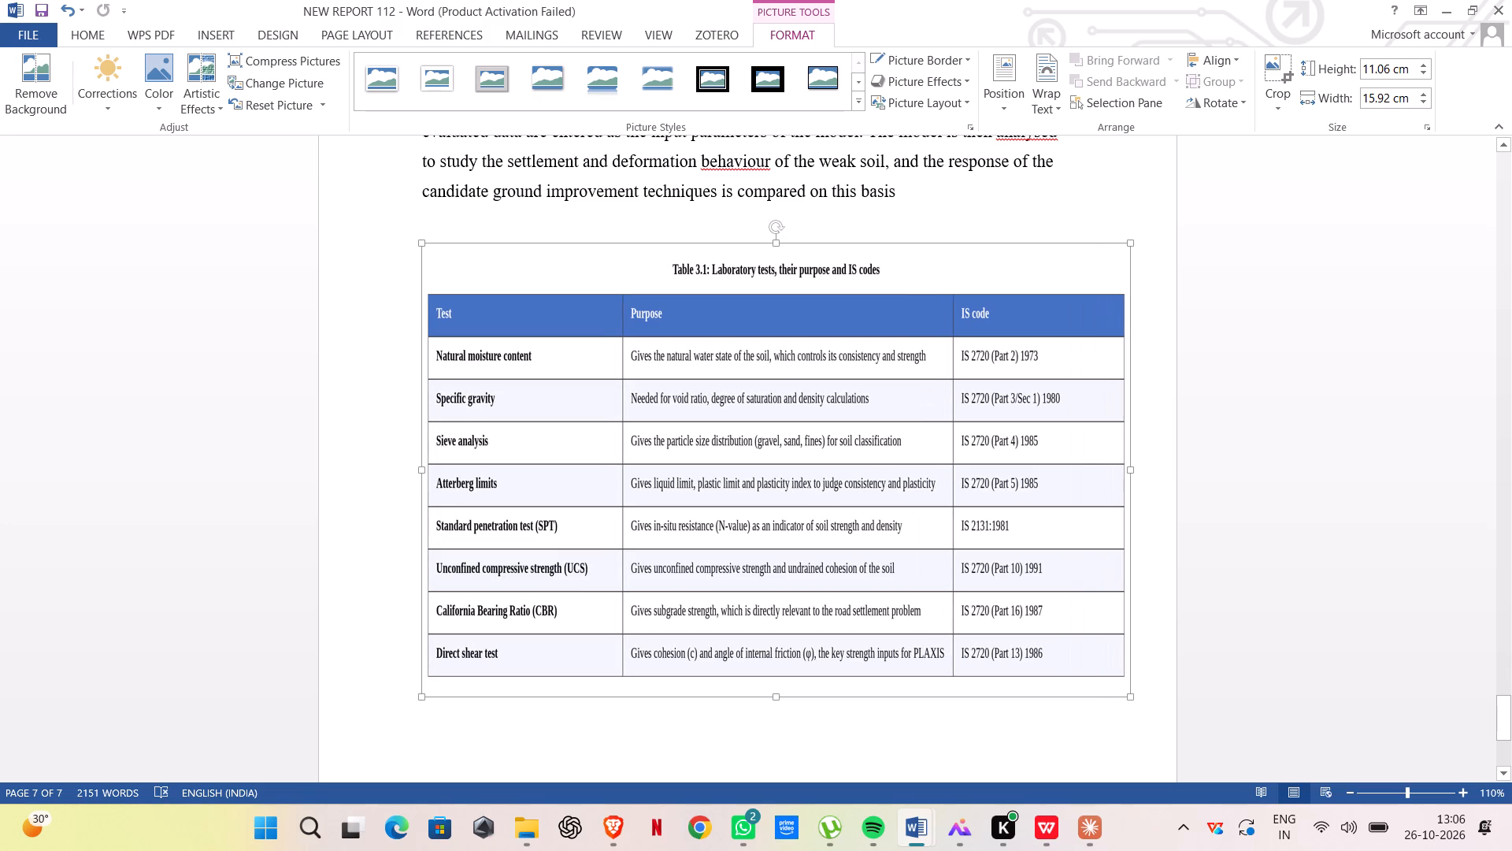
pyautogui.click(420, 473)
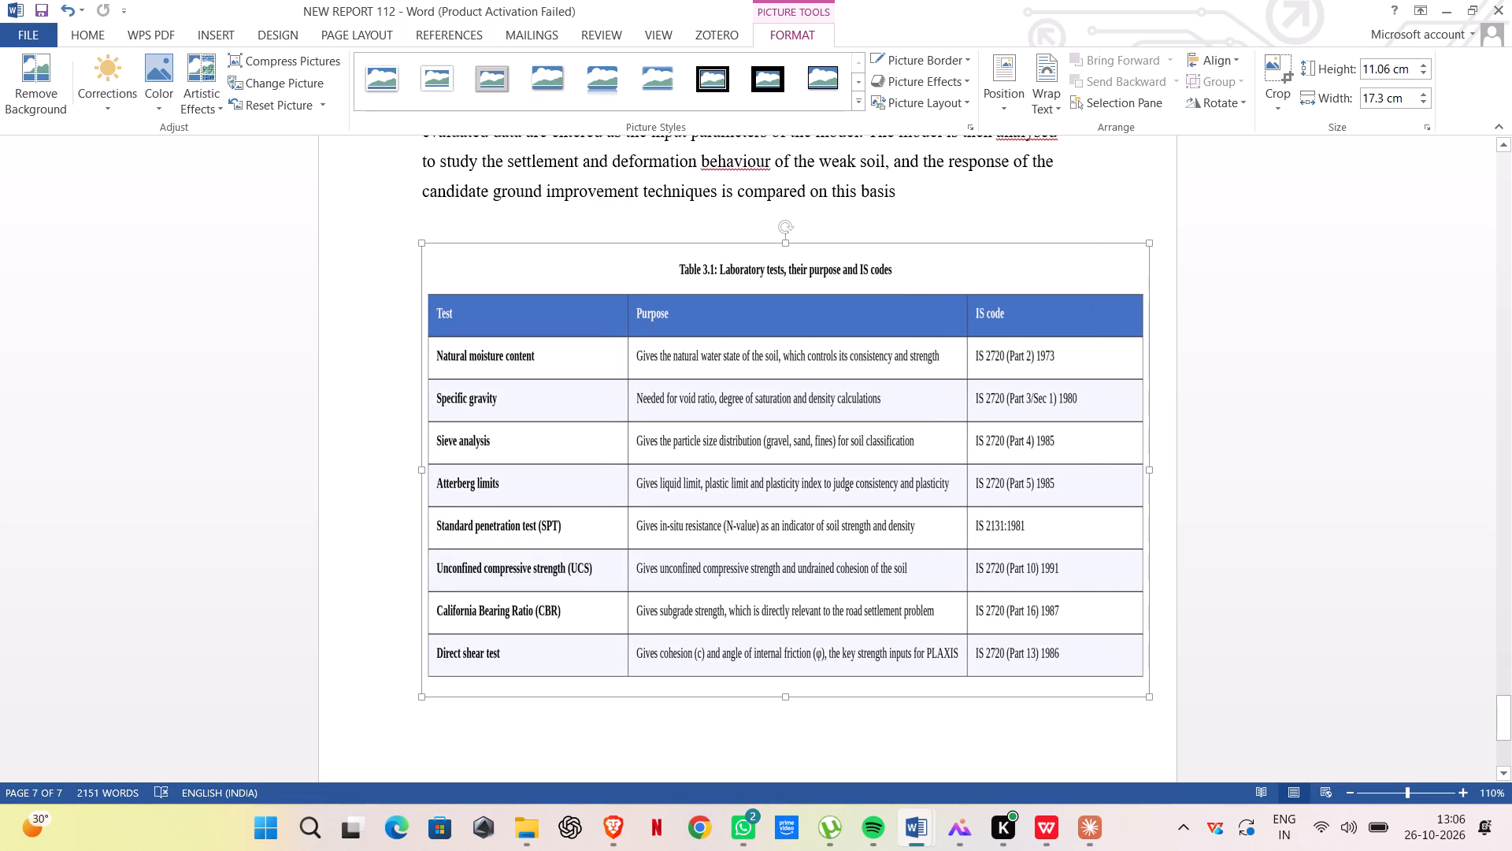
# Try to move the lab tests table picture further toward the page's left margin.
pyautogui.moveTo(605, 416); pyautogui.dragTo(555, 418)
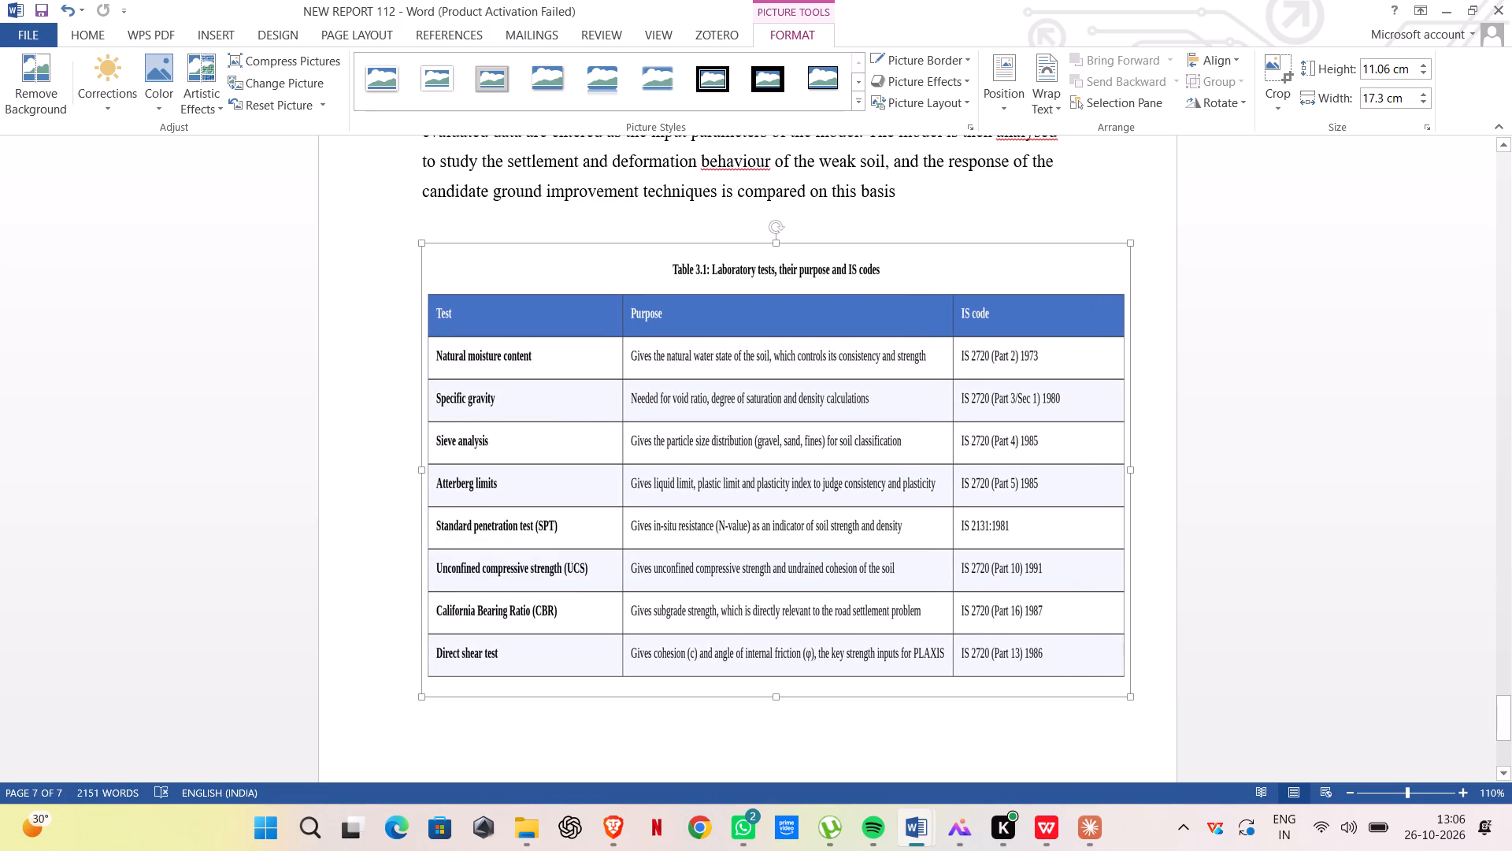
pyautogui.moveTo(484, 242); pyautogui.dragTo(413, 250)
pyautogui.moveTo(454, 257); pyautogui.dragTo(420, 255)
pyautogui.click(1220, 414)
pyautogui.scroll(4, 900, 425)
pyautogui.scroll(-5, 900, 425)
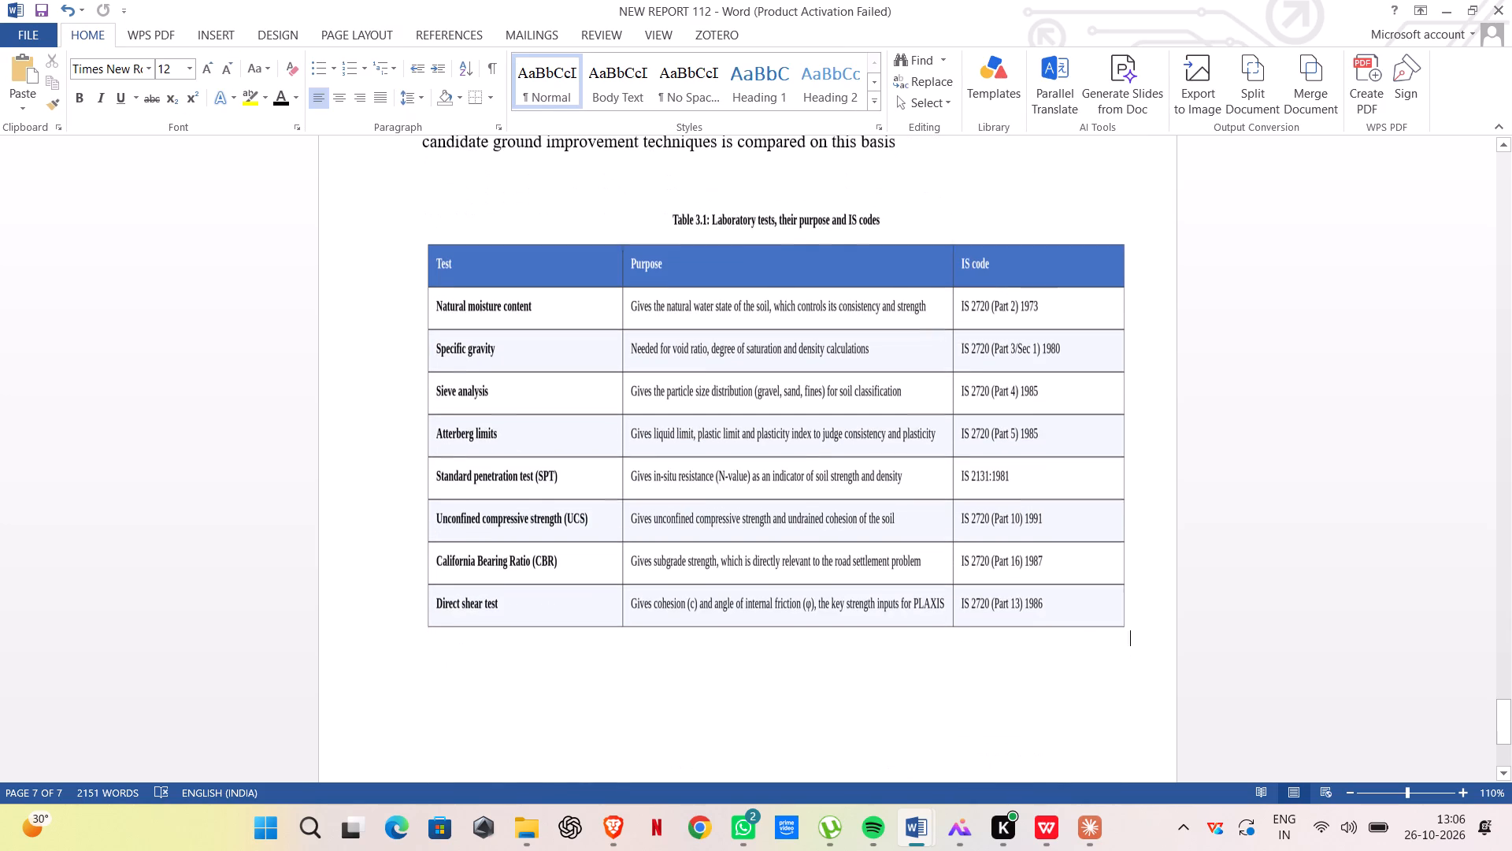
# Resize the lab tests table picture to about 11.22 cm high and 17.29 cm wide.
pyautogui.click(445, 619)
pyautogui.moveTo(423, 646); pyautogui.dragTo(402, 652)
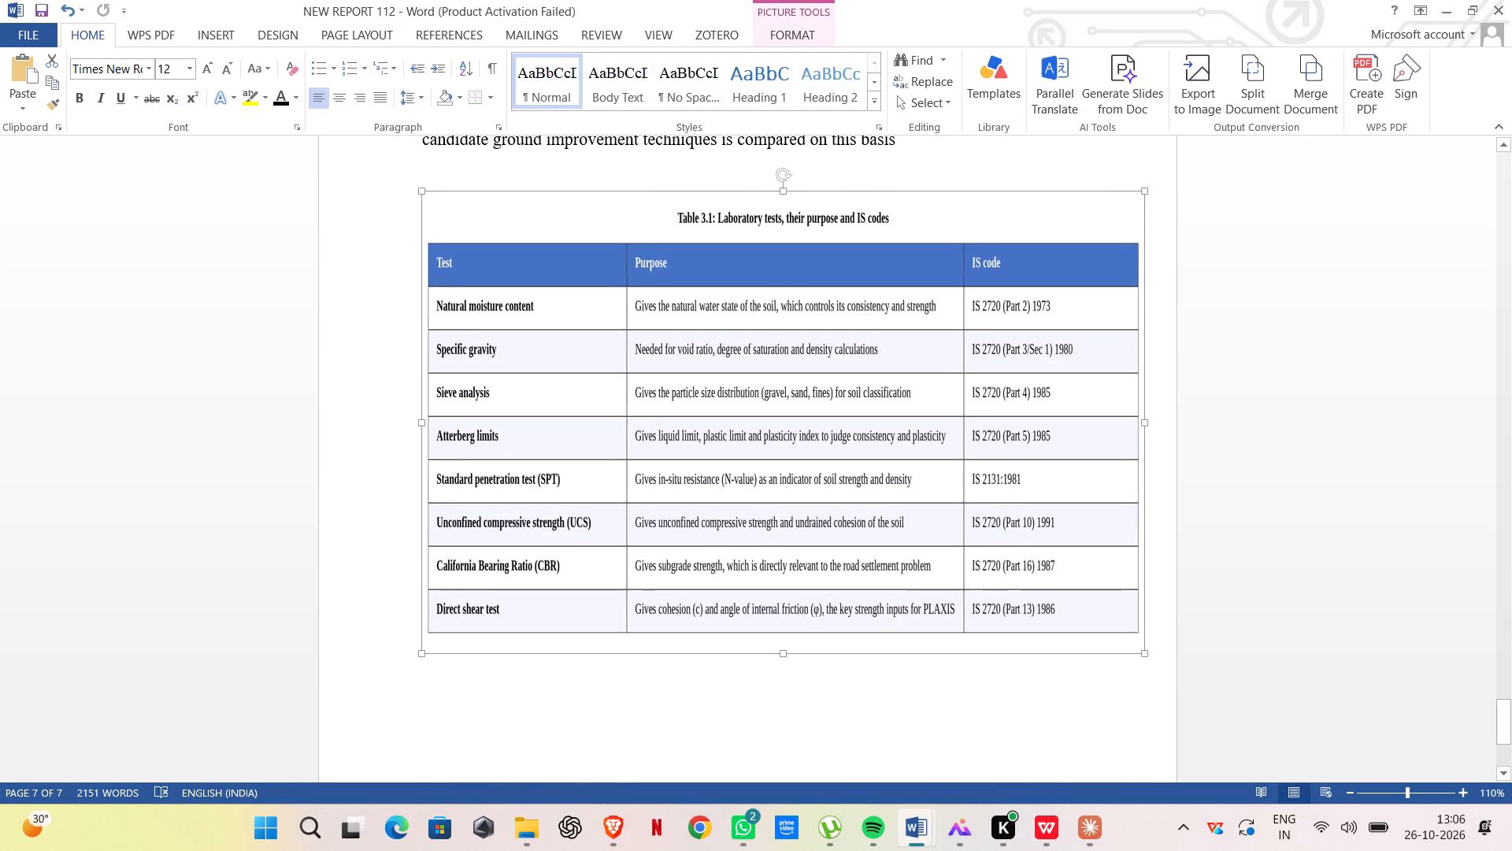
pyautogui.moveTo(402, 652); pyautogui.dragTo(415, 651)
pyautogui.click(1375, 439)
pyautogui.doubleClick(624, 376)
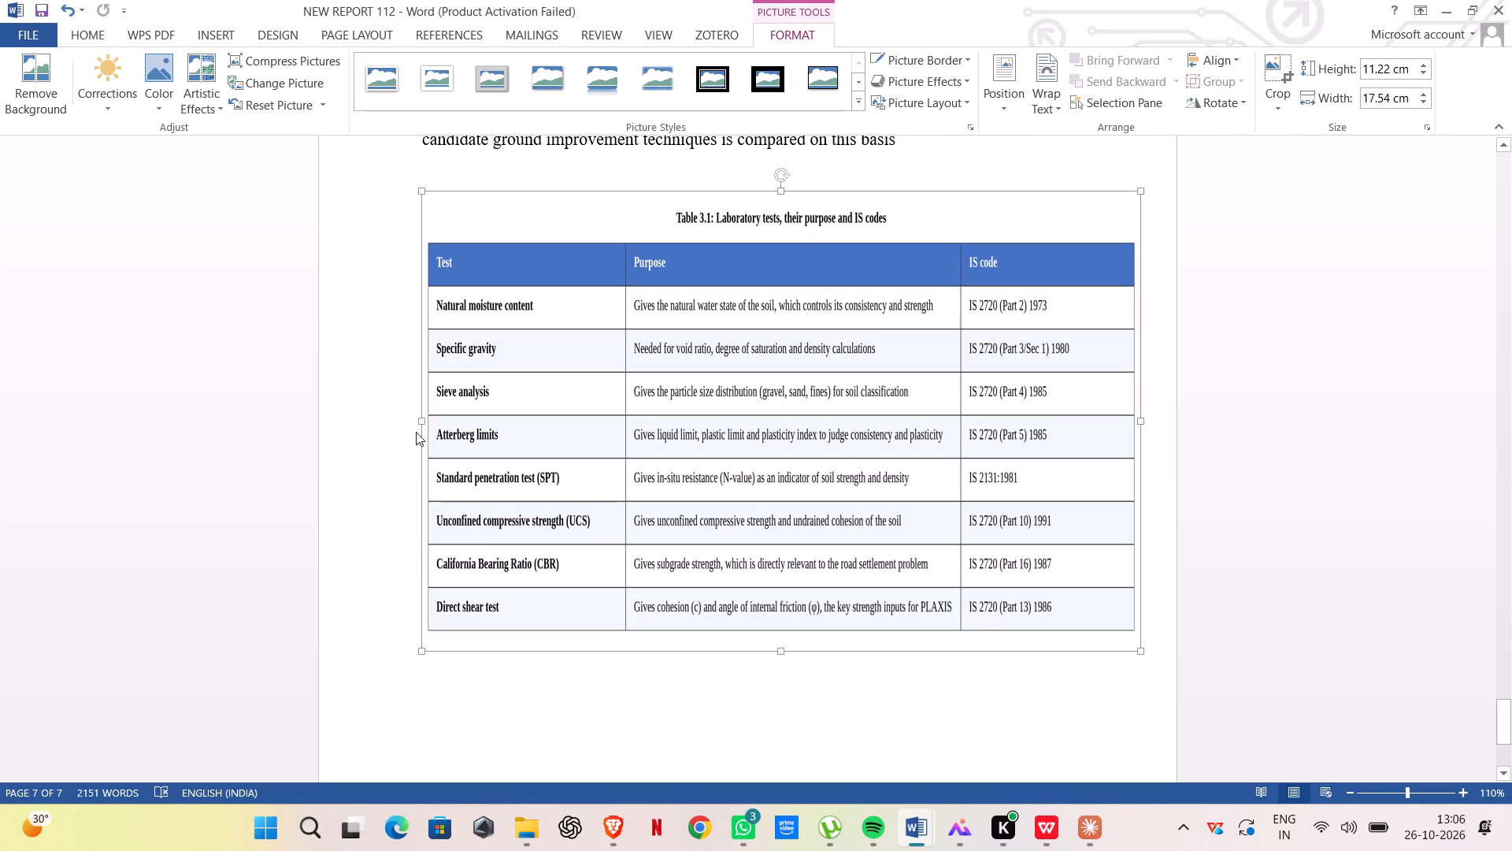
pyautogui.moveTo(424, 419); pyautogui.dragTo(406, 421)
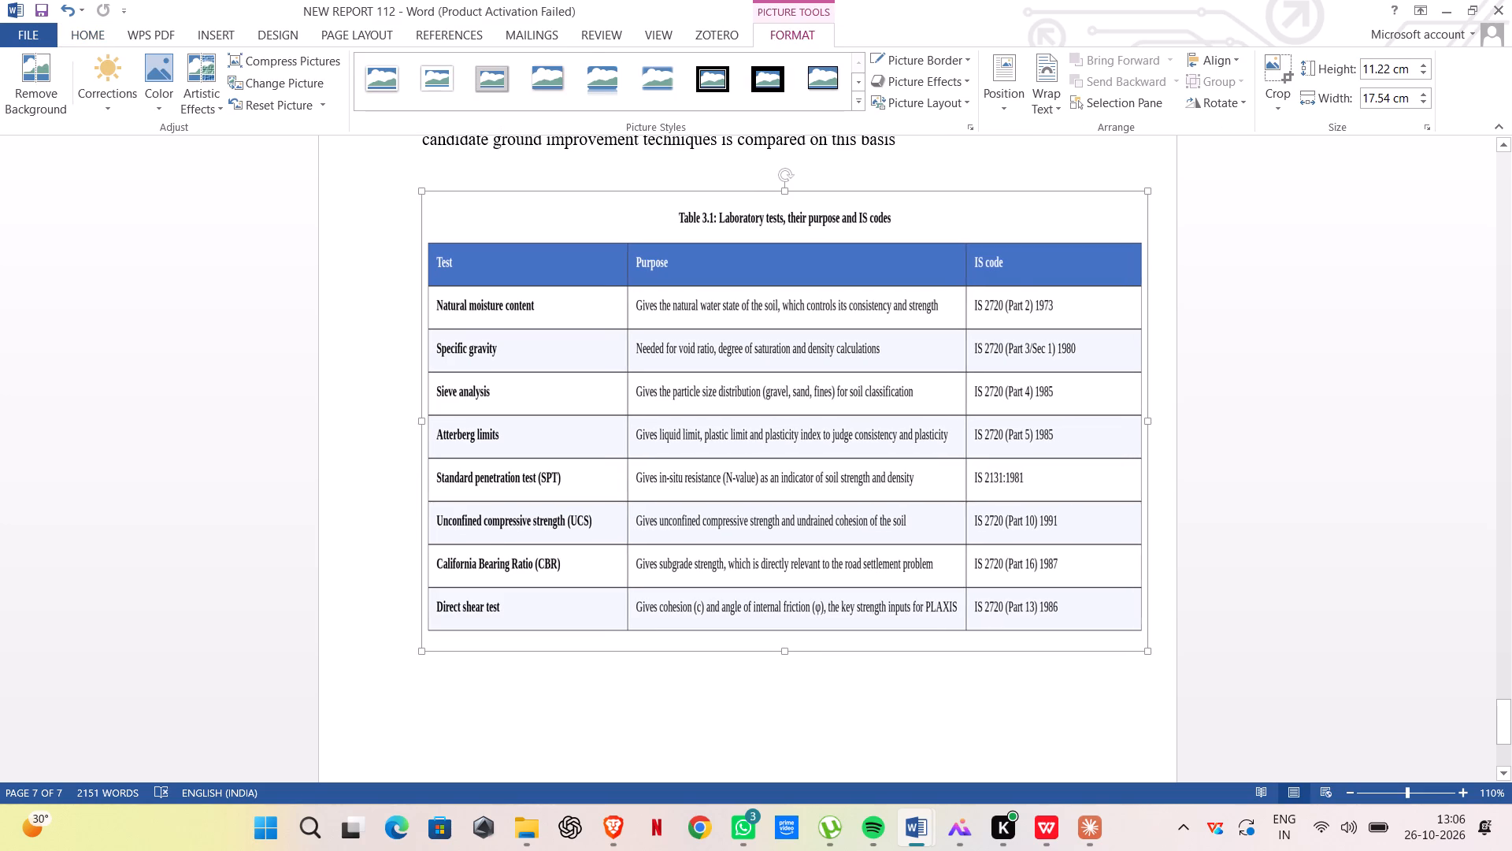
pyautogui.moveTo(406, 421); pyautogui.dragTo(432, 422)
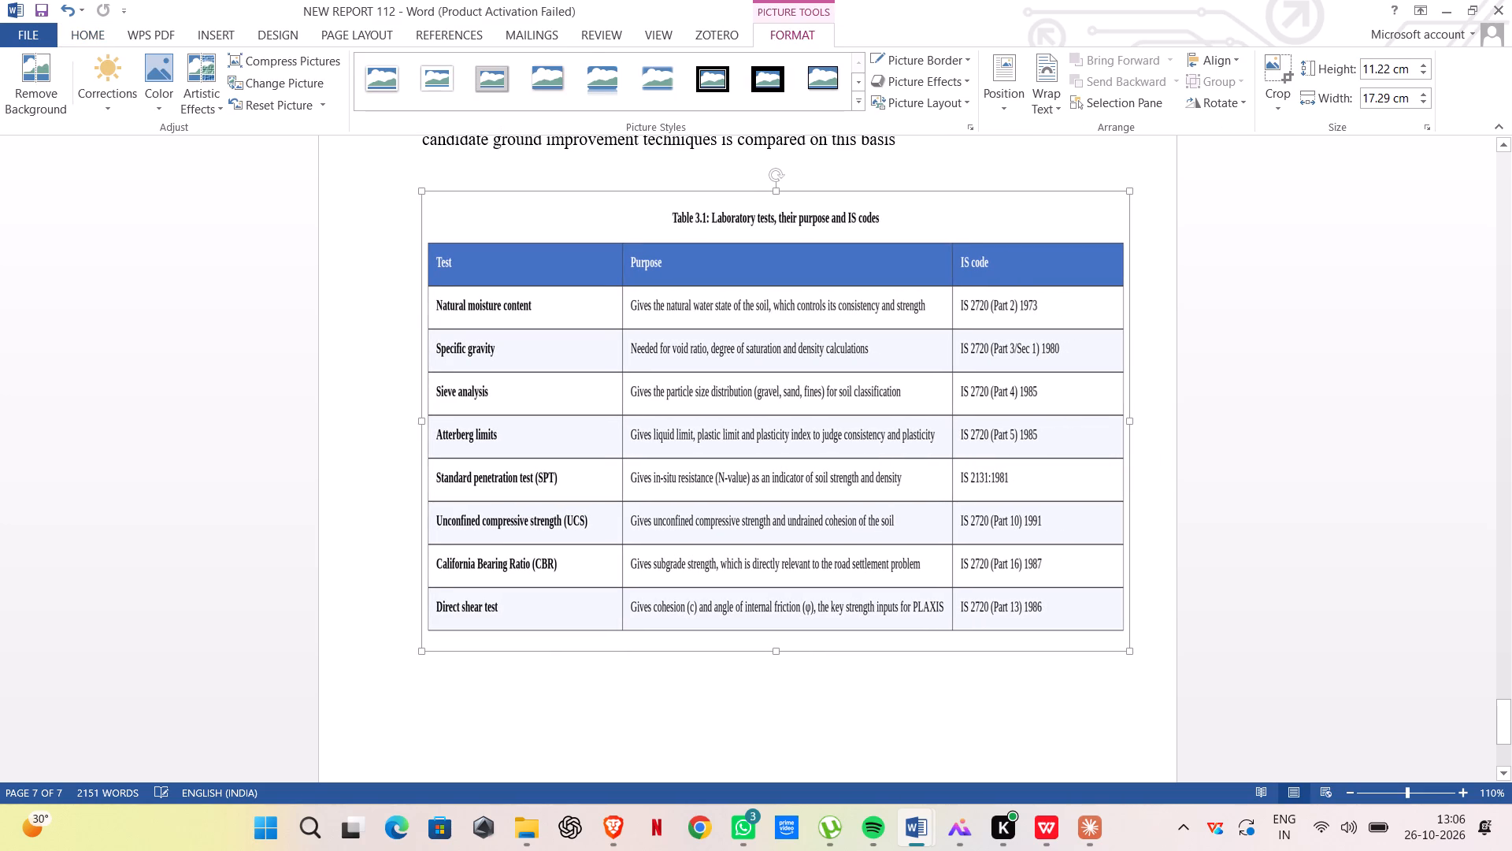
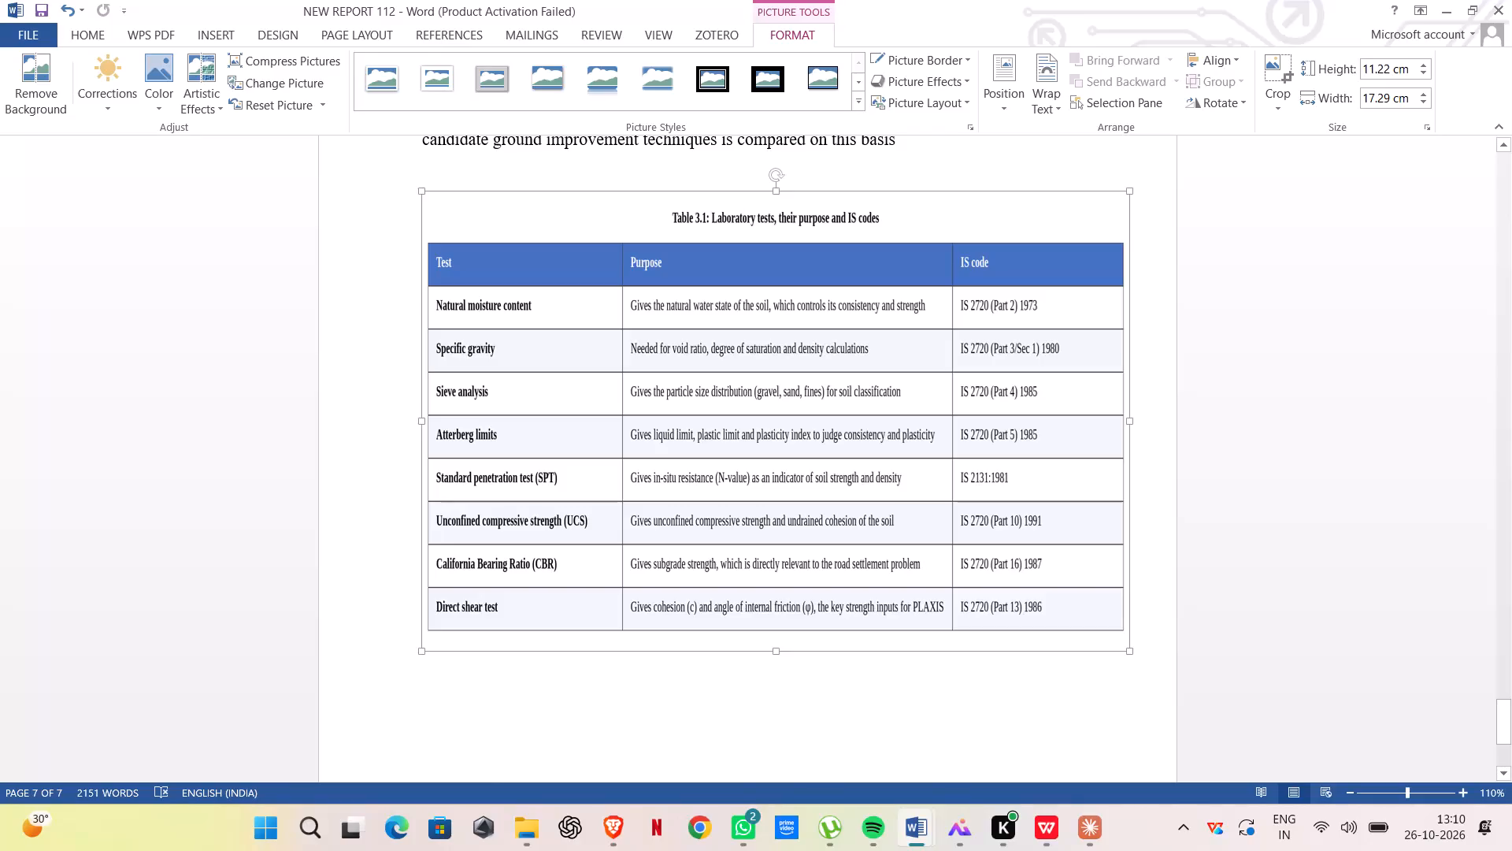
# Check how the resized lab tests table picture sits on the page below the PLAXIS 2D paragraph.
pyautogui.click(1159, 284)
pyautogui.scroll(2, 1026, 317)
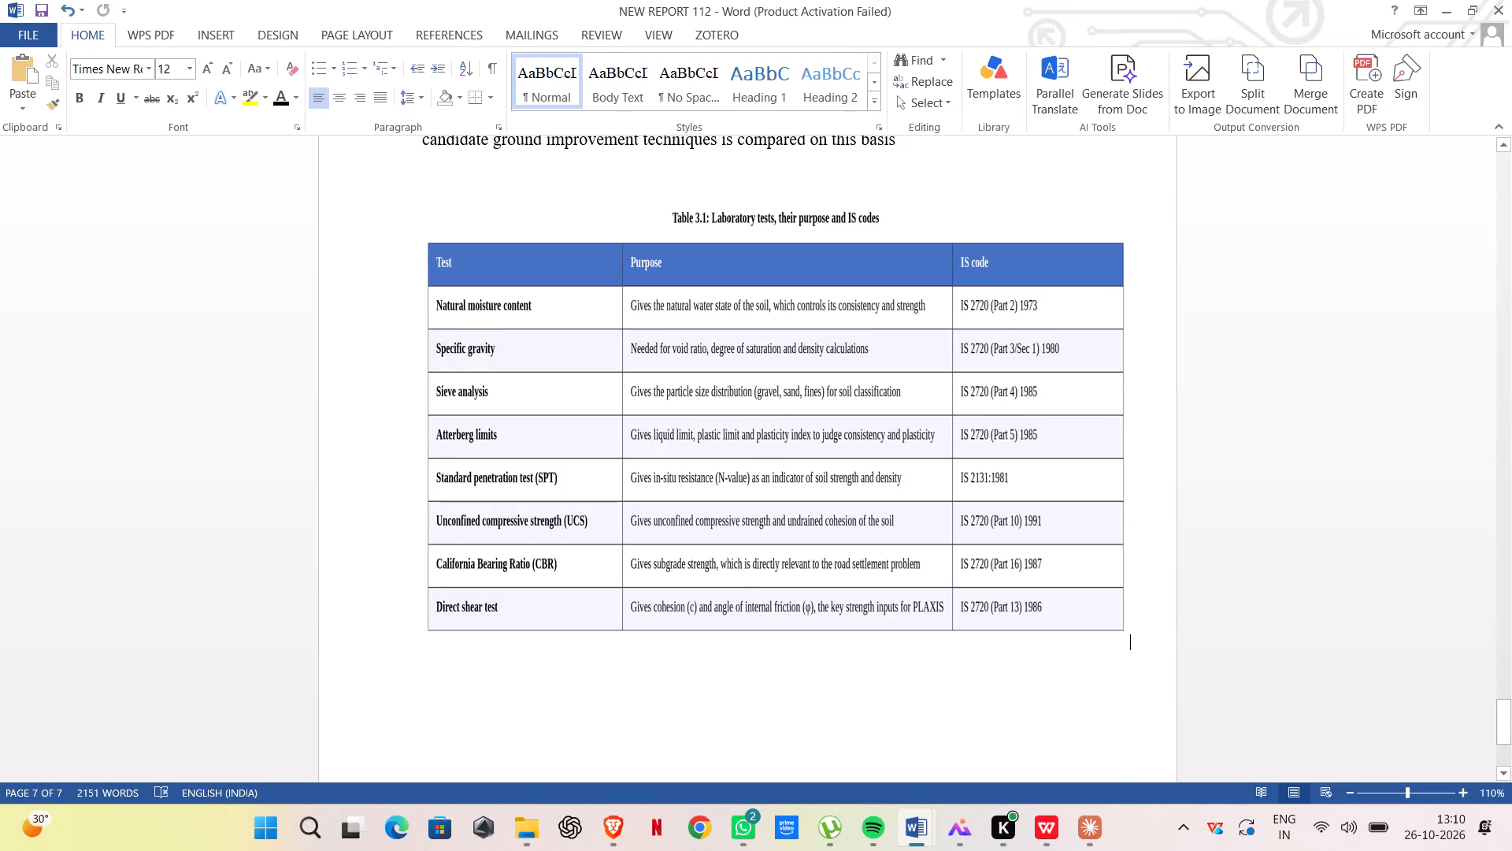
pyautogui.scroll(1, 1026, 317)
pyautogui.scroll(-3, 1026, 317)
pyautogui.scroll(3, 1026, 317)
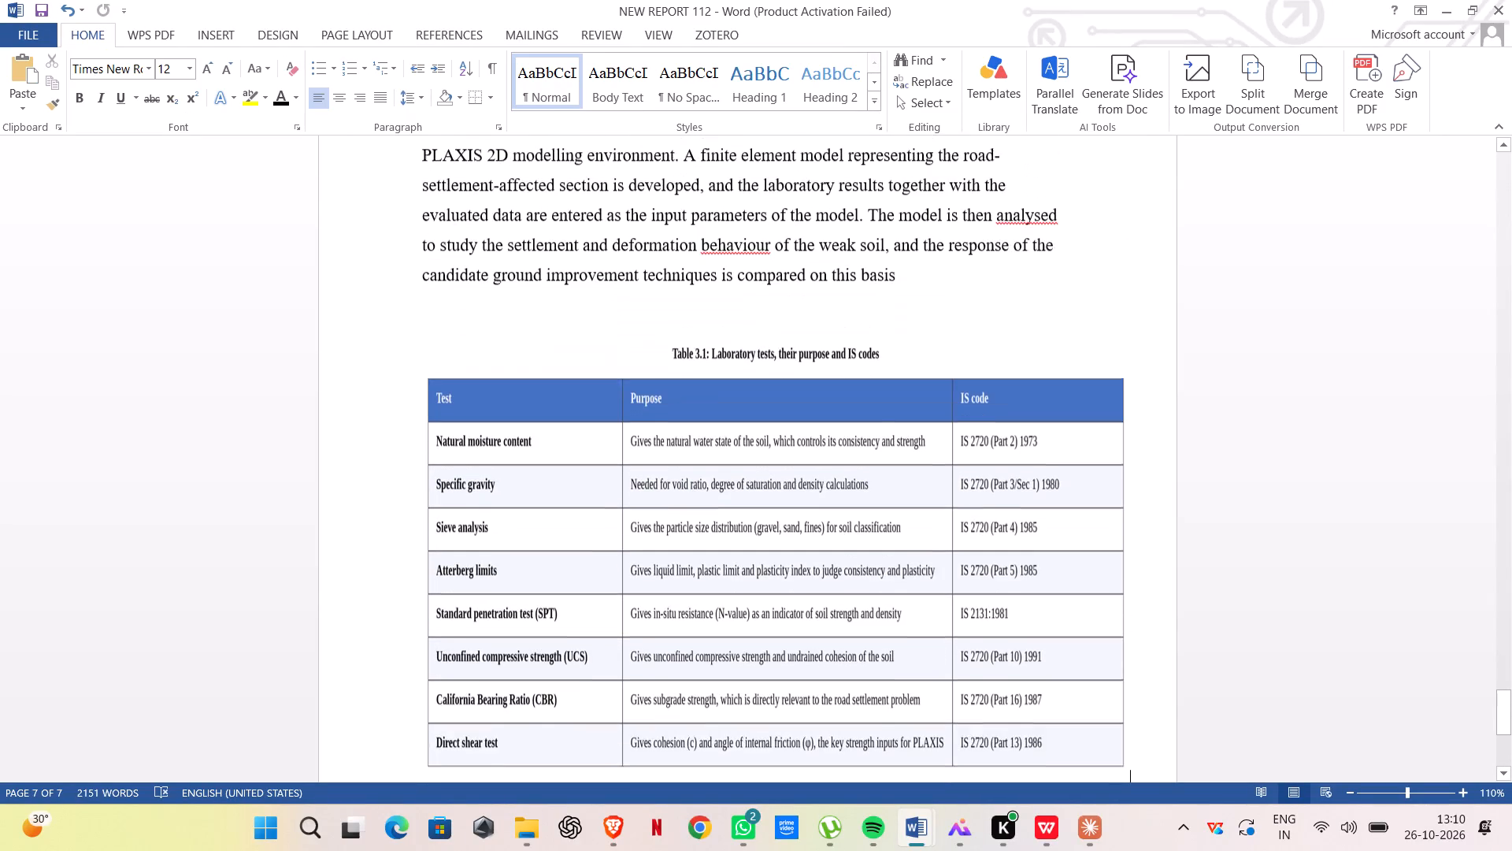
pyautogui.click(872, 377)
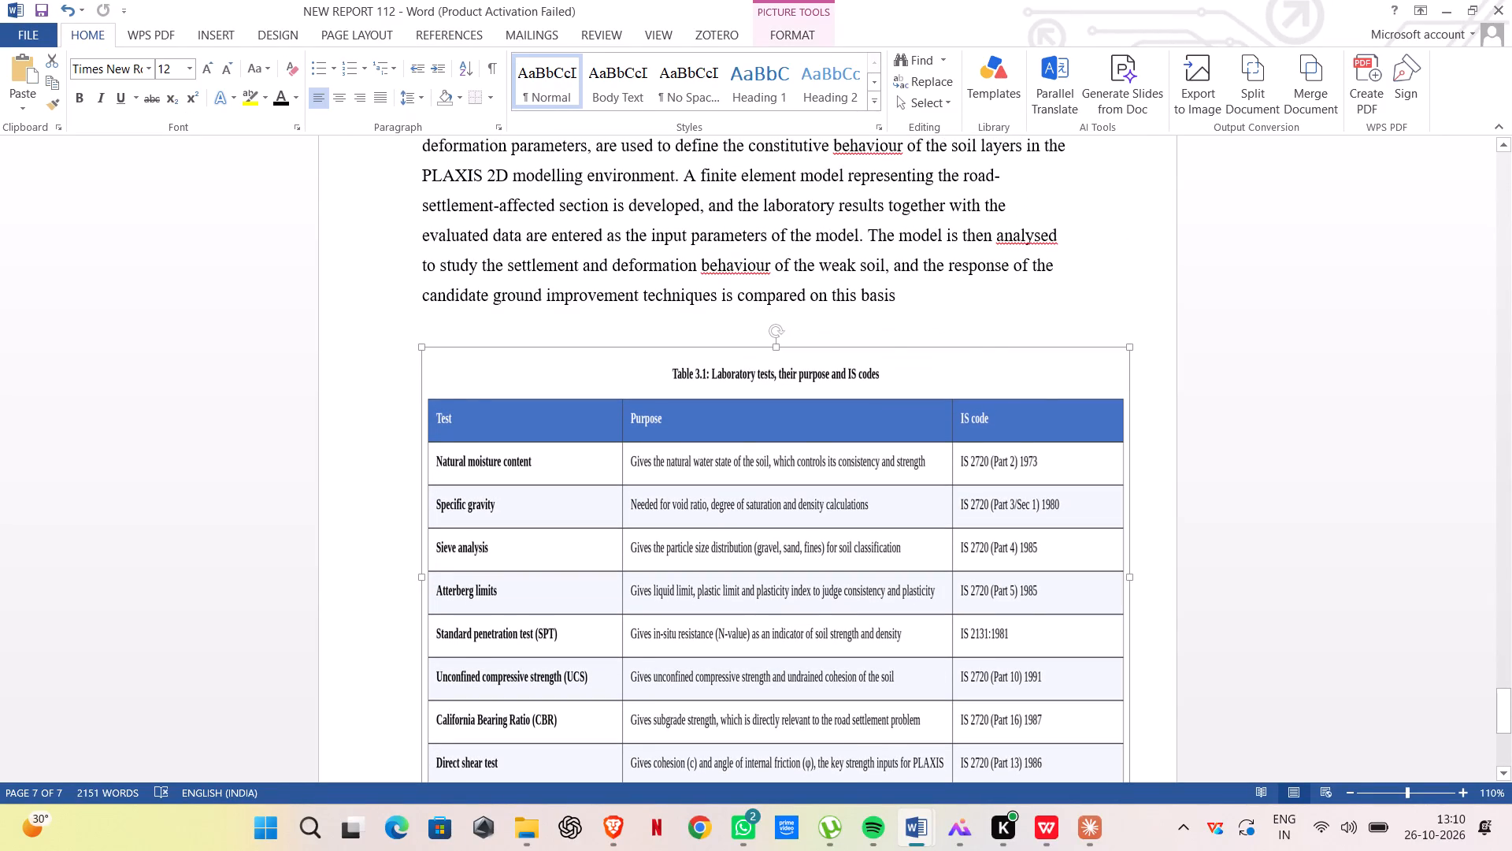
pyautogui.scroll(-4, 831, 326)
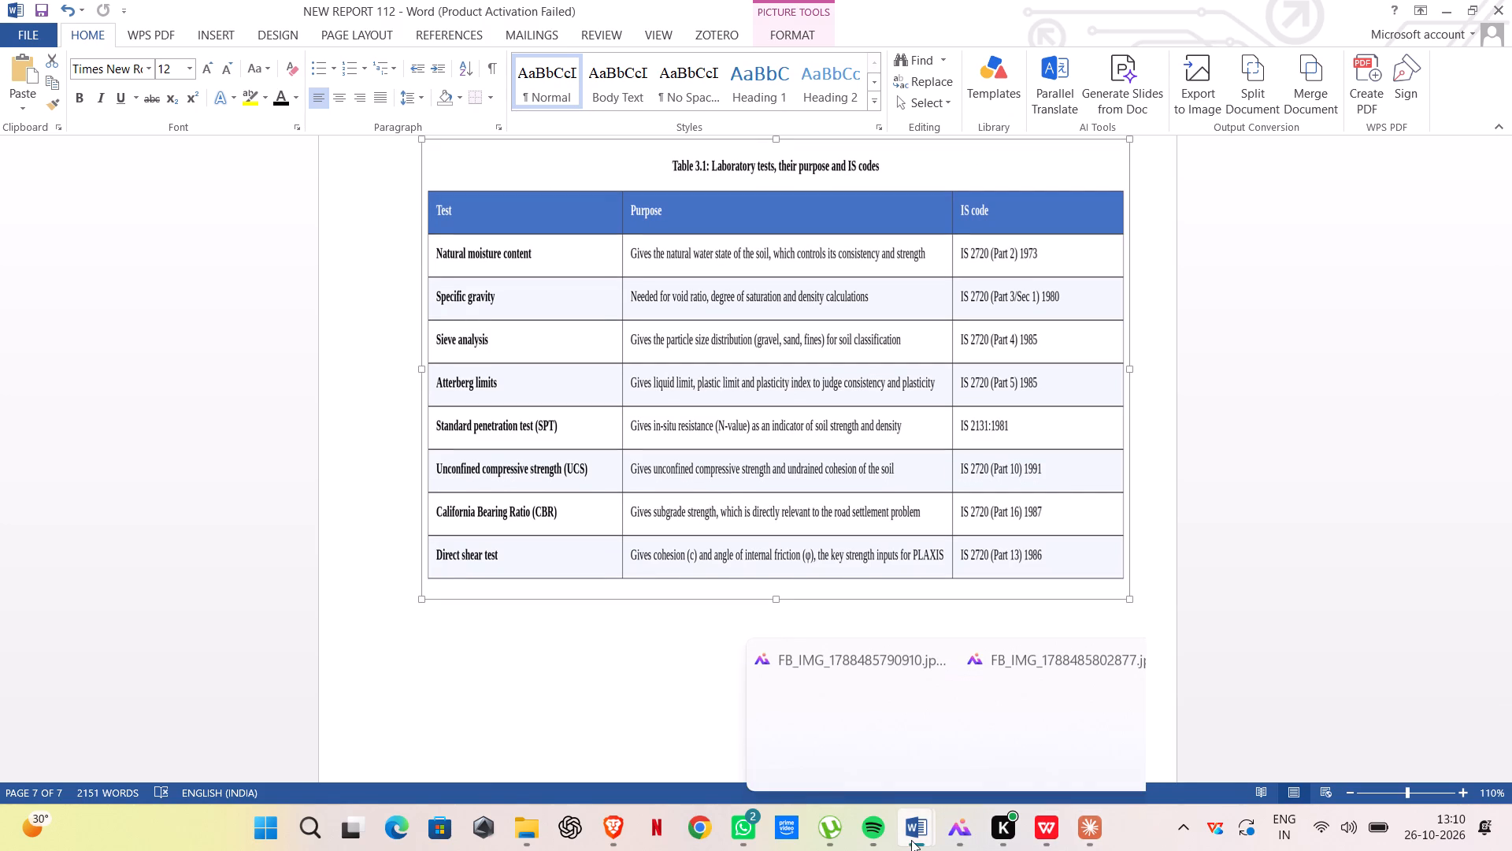
# Switch to the formatted Sikkim report and examine its literature review tables against the lab tests table in NEW REPORT 112.
pyautogui.click(1089, 746)
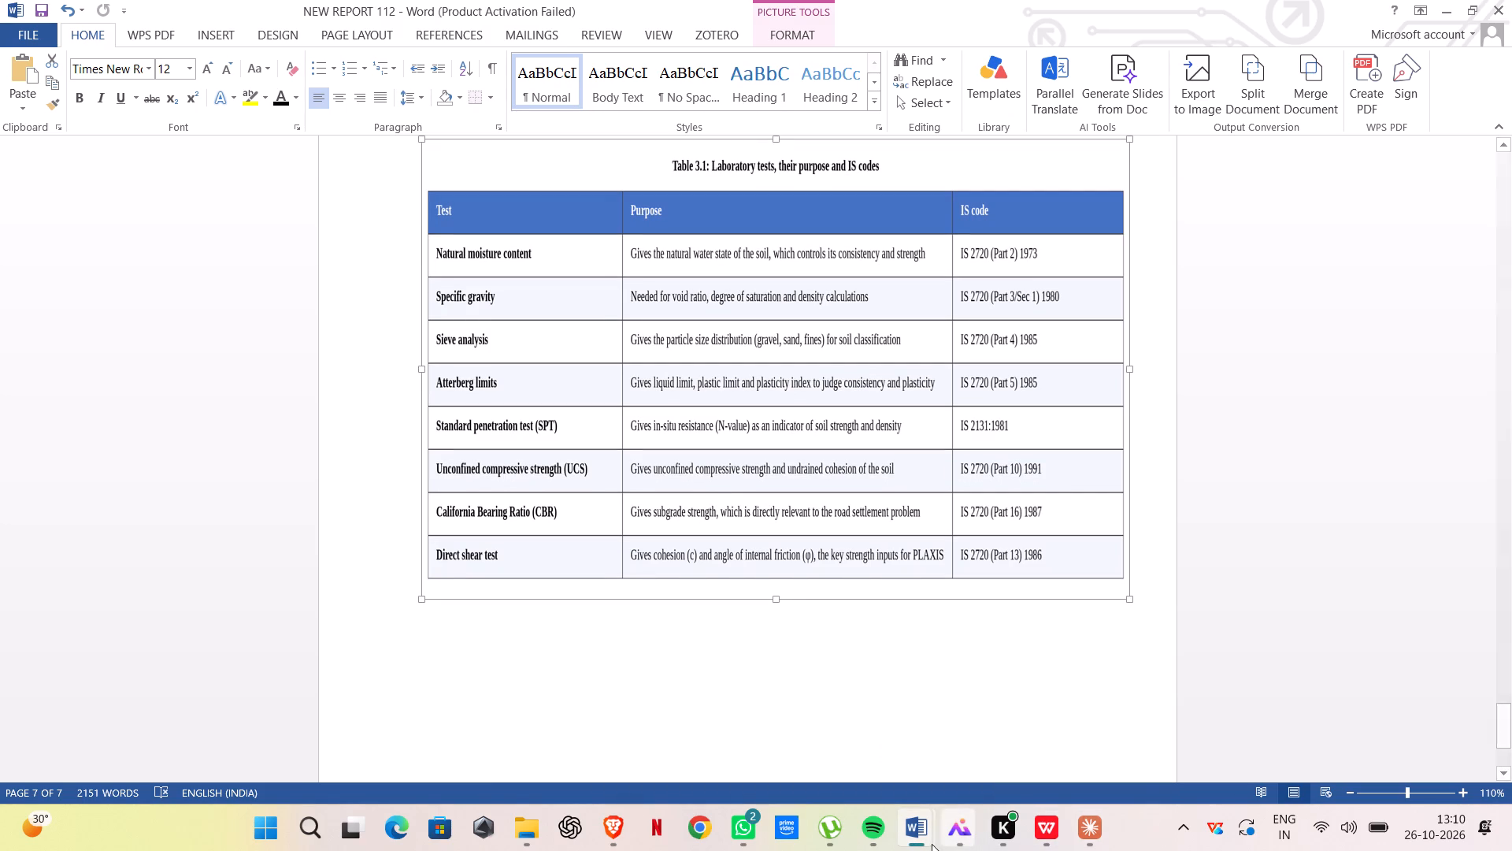
pyautogui.click(1450, 4)
pyautogui.scroll(20, 1002, 269)
pyautogui.scroll(6, 1002, 269)
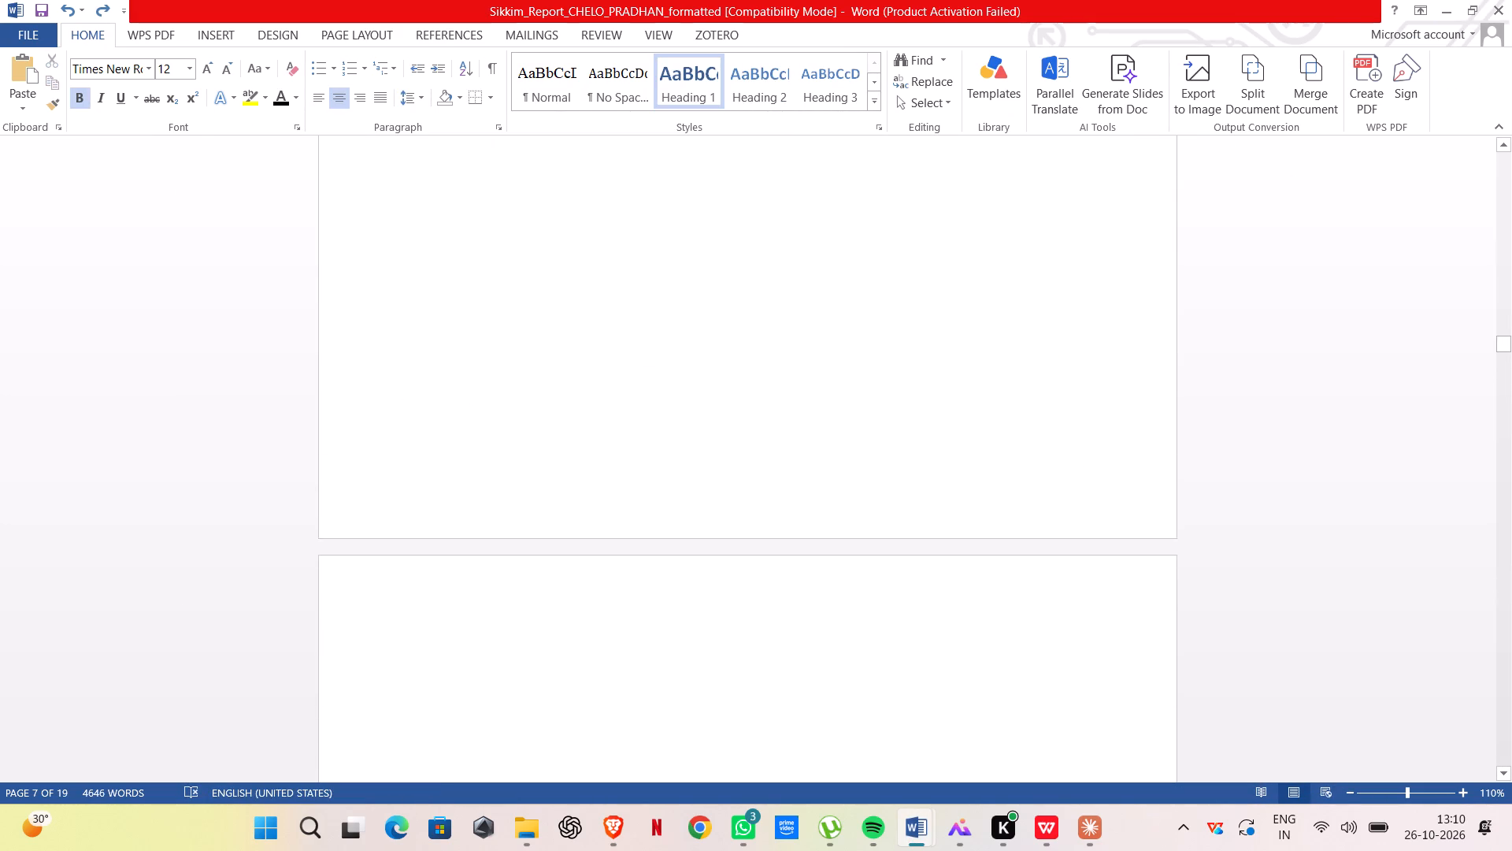
pyautogui.scroll(4, 1002, 269)
pyautogui.scroll(13, 768, 425)
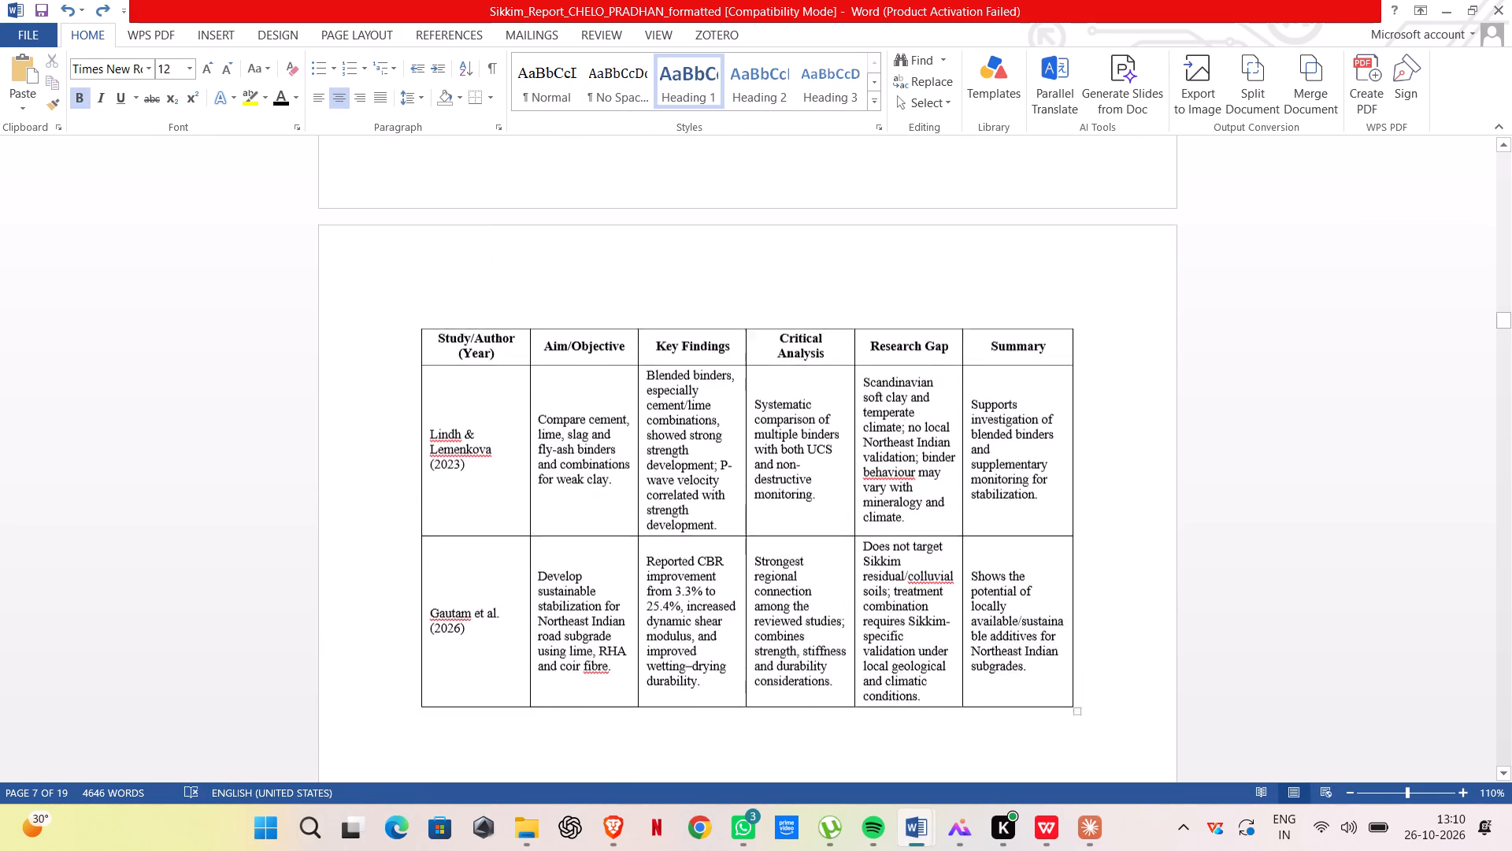
pyautogui.scroll(3, 769, 424)
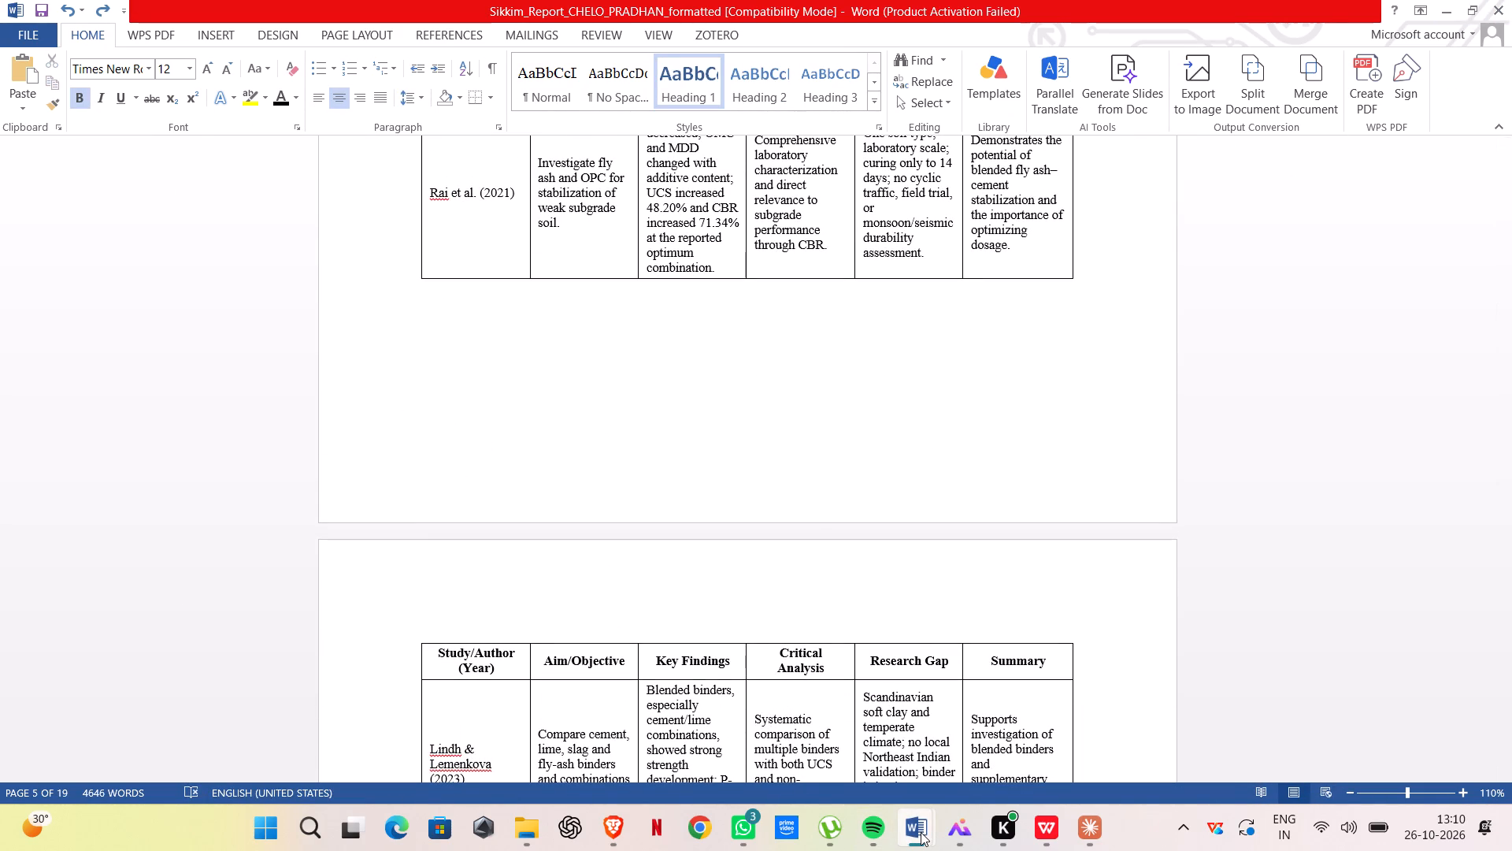
pyautogui.click(1080, 715)
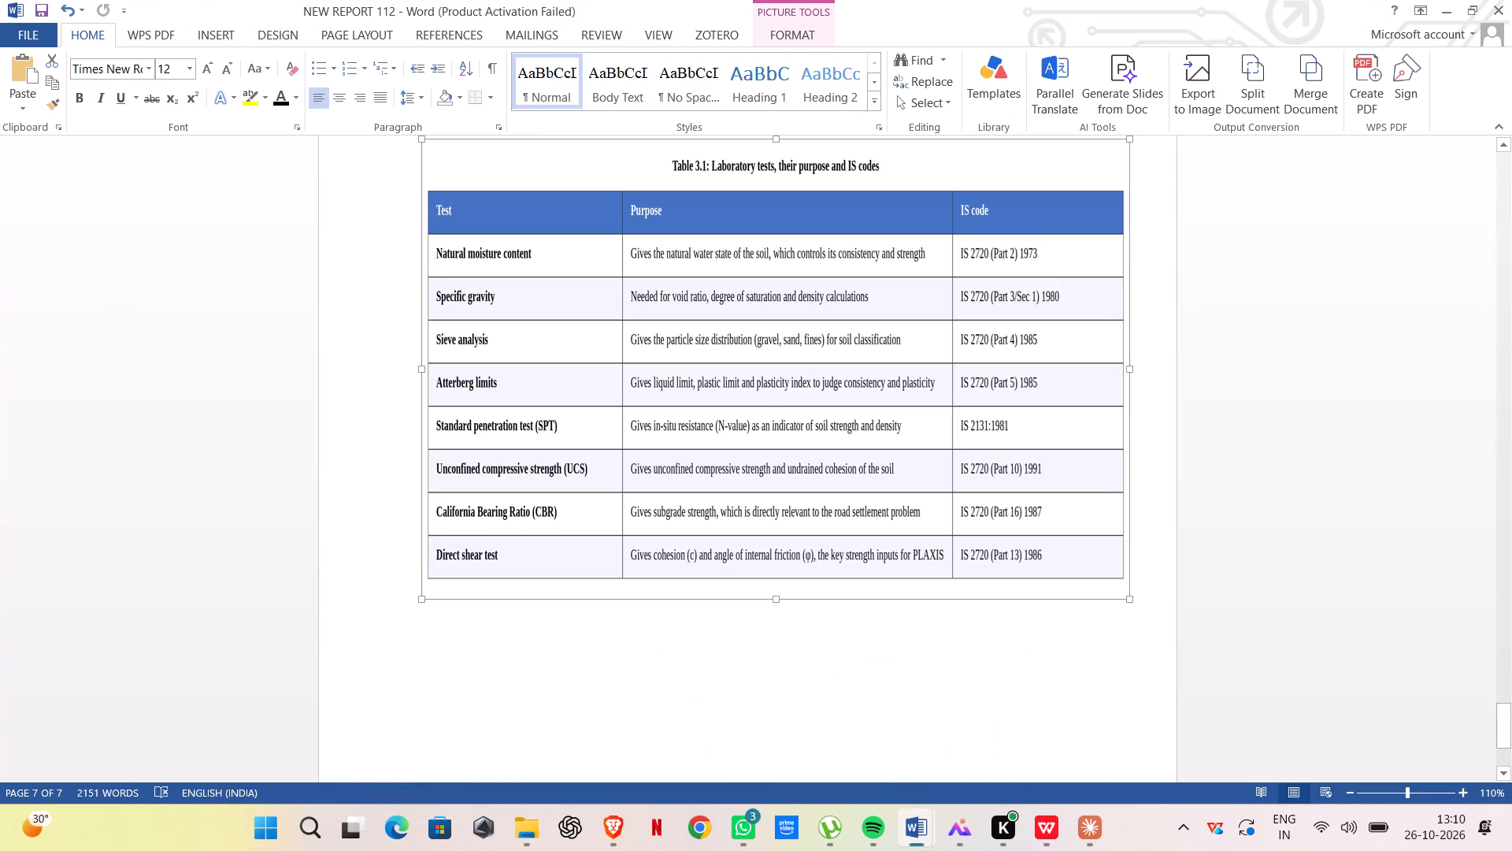
pyautogui.click(1449, 0)
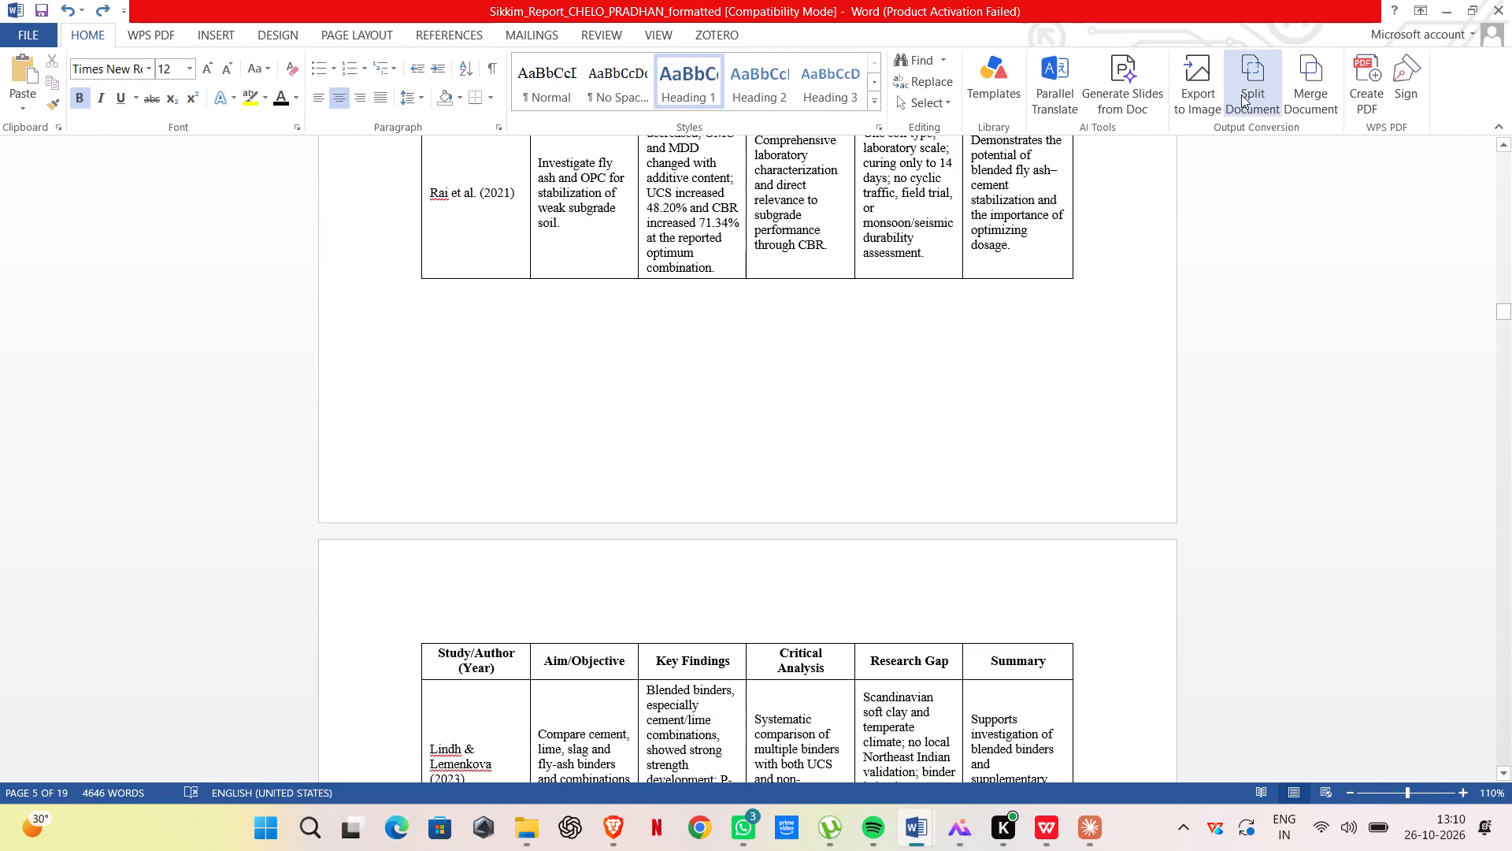
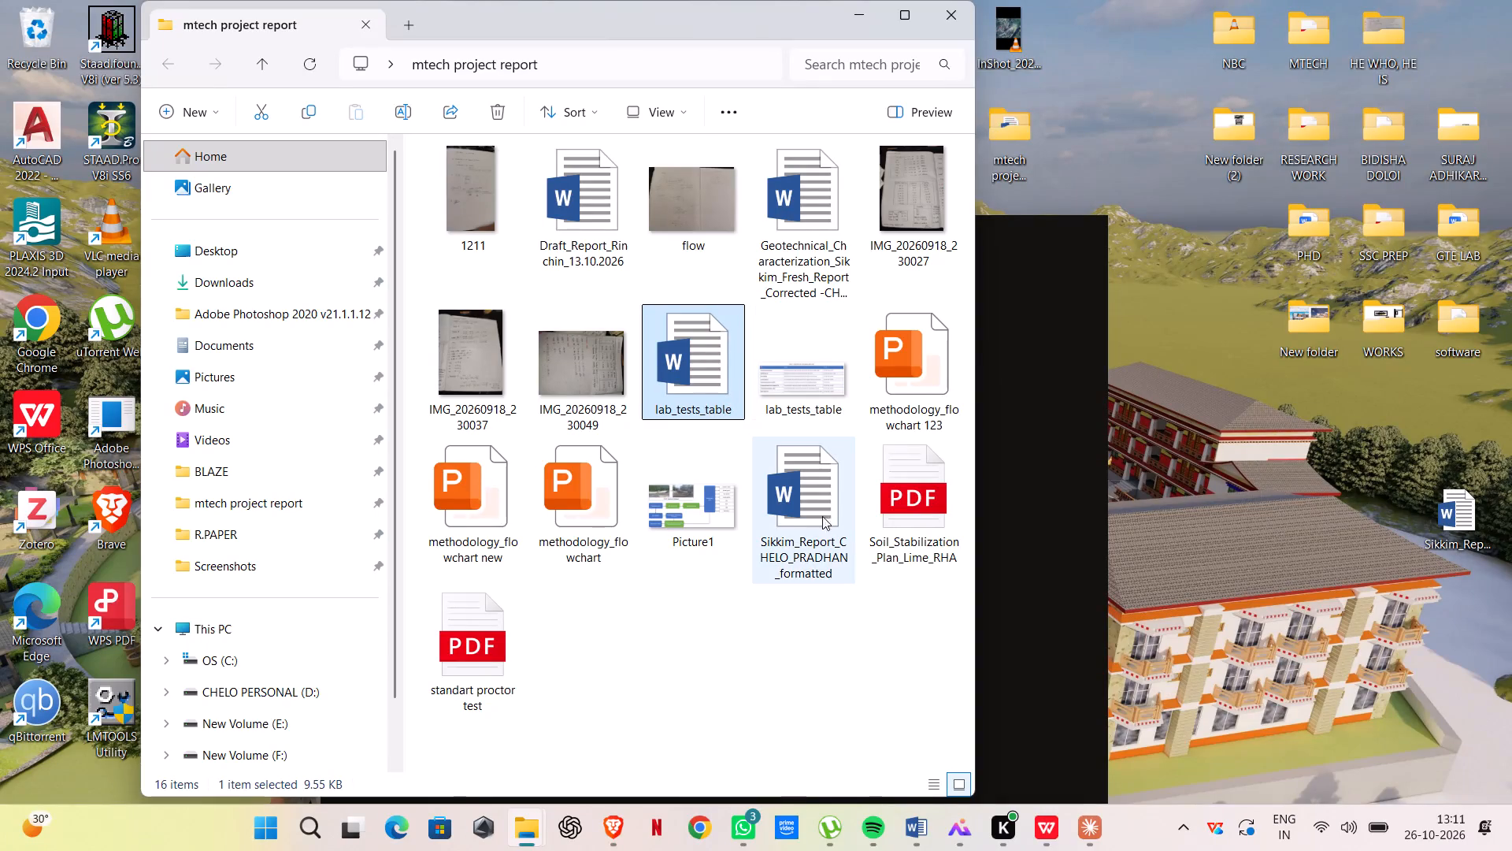
# Open the lab_tests_table Word document from the mtech project report folder and look over its table.
pyautogui.click(732, 389)
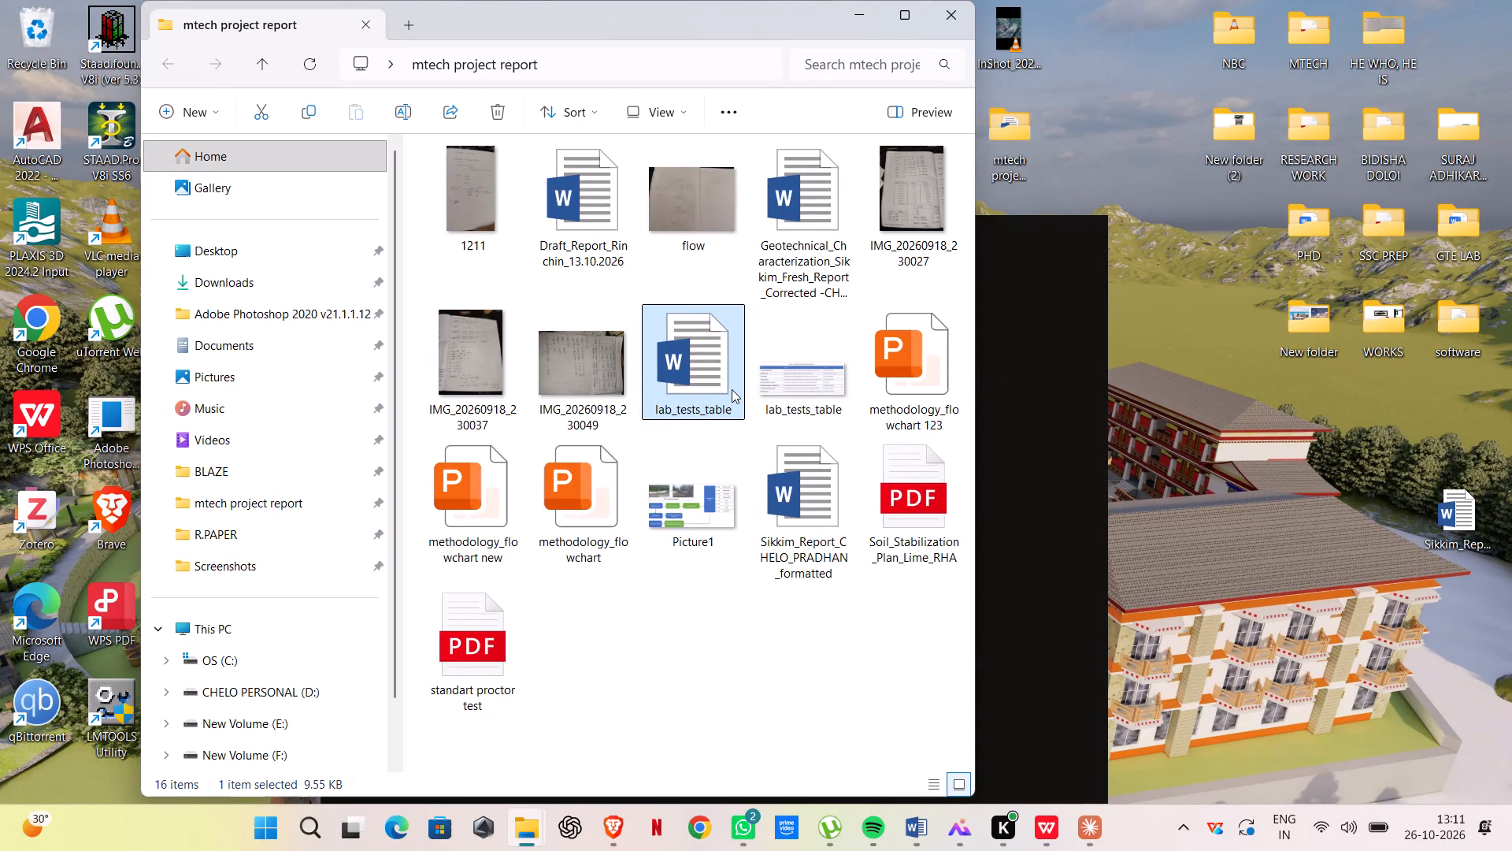
pyautogui.doubleClick(719, 373)
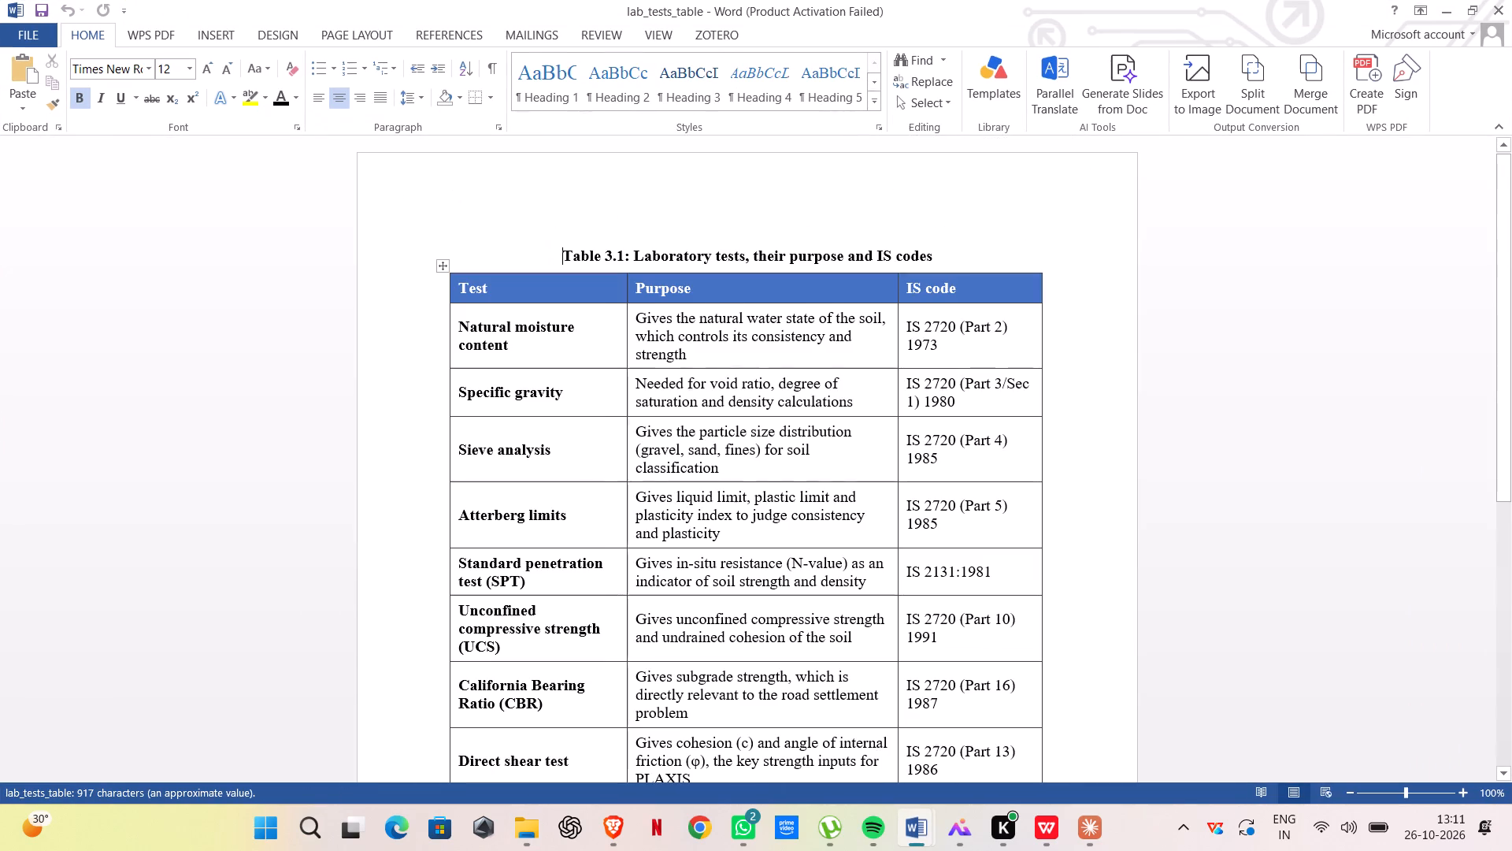
pyautogui.scroll(-5, 715, 367)
pyautogui.scroll(5, 715, 367)
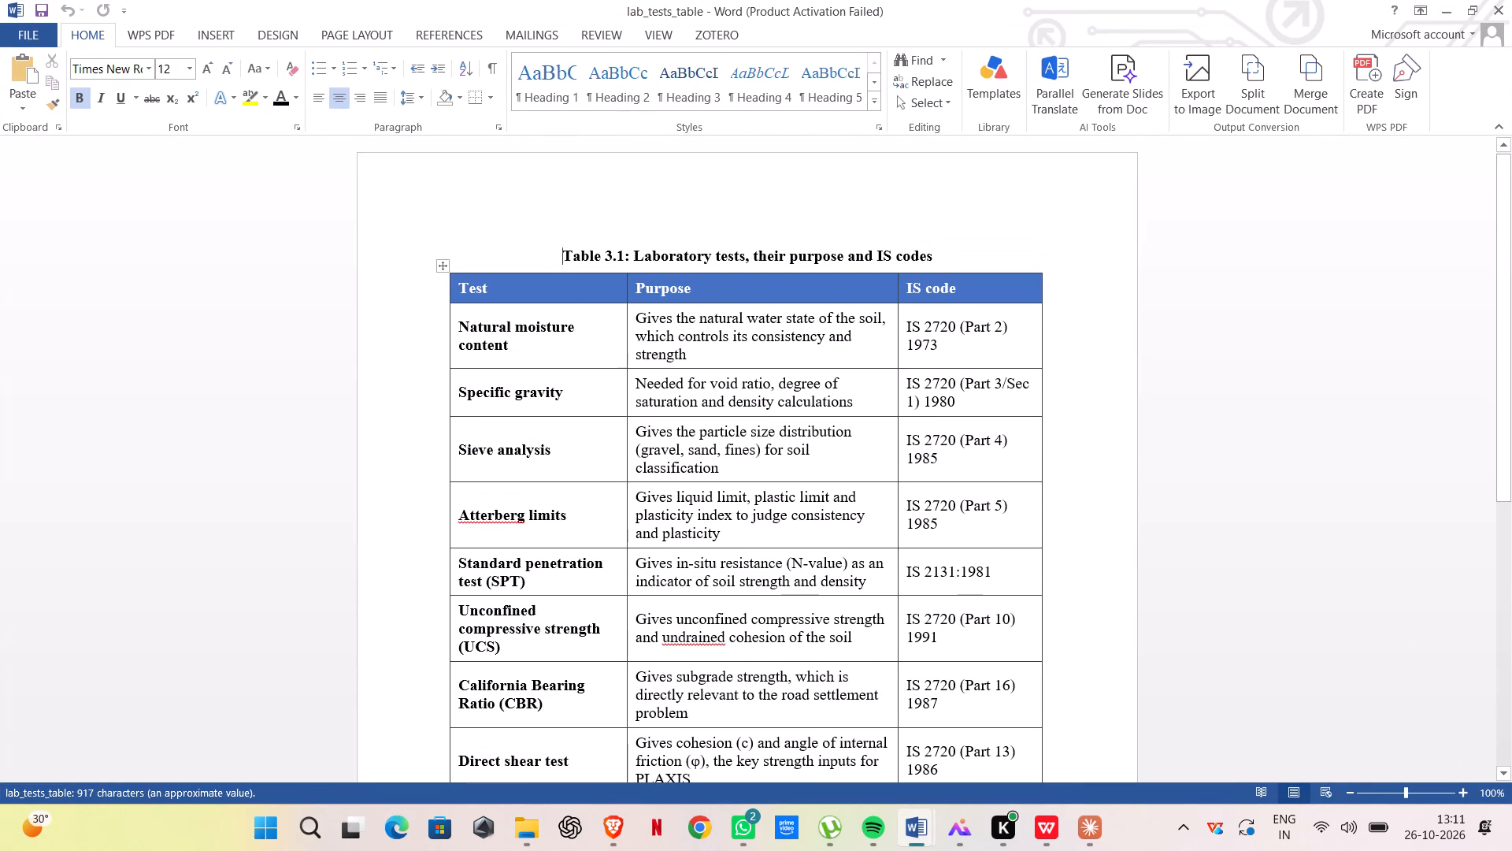
# Move the caption "Table 3.1: Laboratory tests, their purpose and IS codes" from above the table to the line below it.
pyautogui.moveTo(943, 251); pyautogui.dragTo(533, 245)
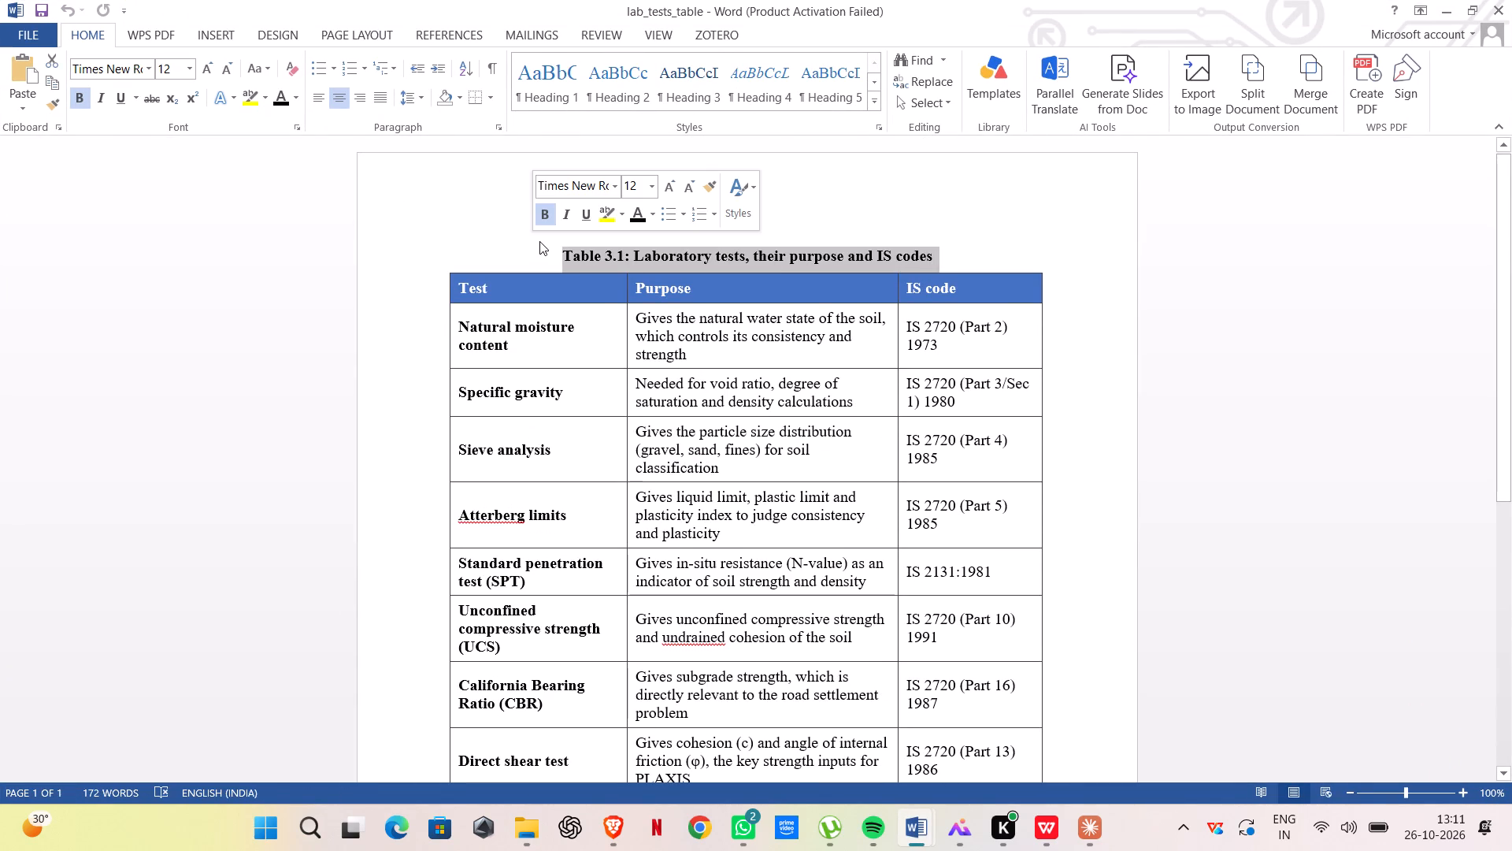
pyautogui.rightClick(571, 246)
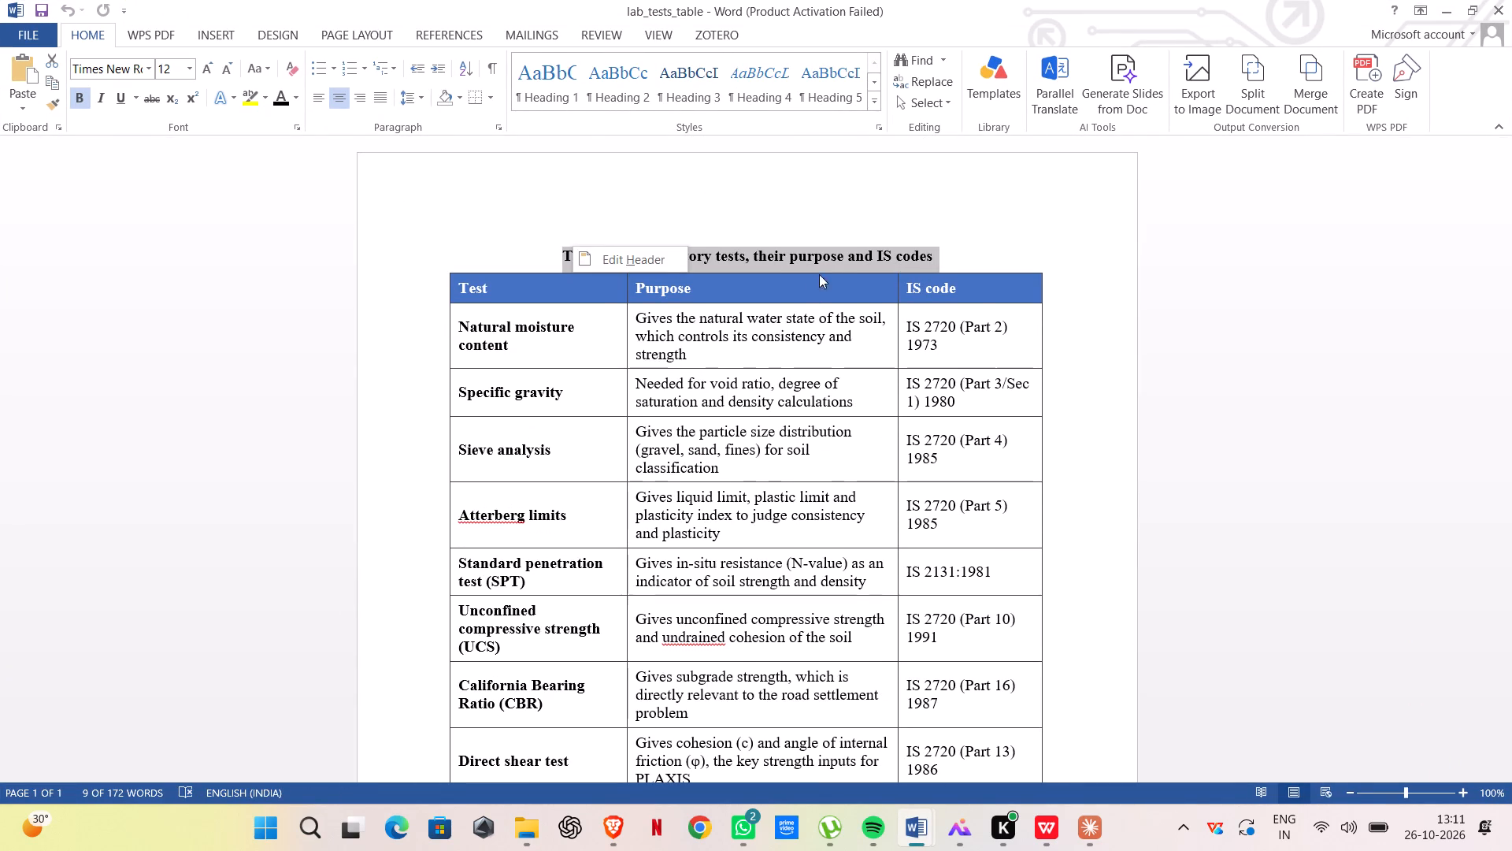
pyautogui.rightClick(839, 247)
pyautogui.click(882, 260)
pyautogui.scroll(-9, 724, 260)
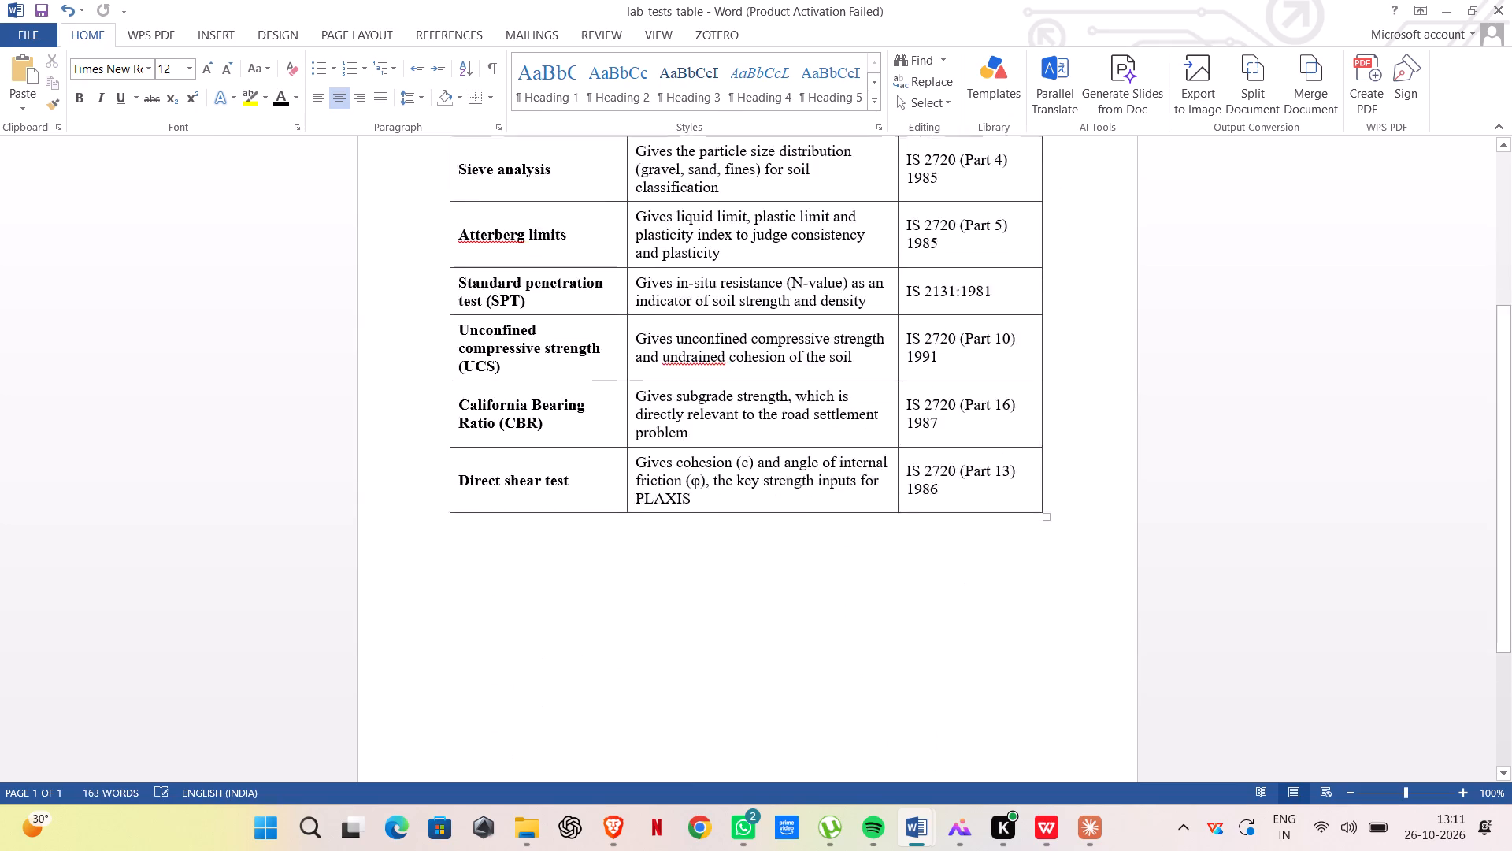
pyautogui.scroll(-2, 712, 293)
pyautogui.click(729, 351)
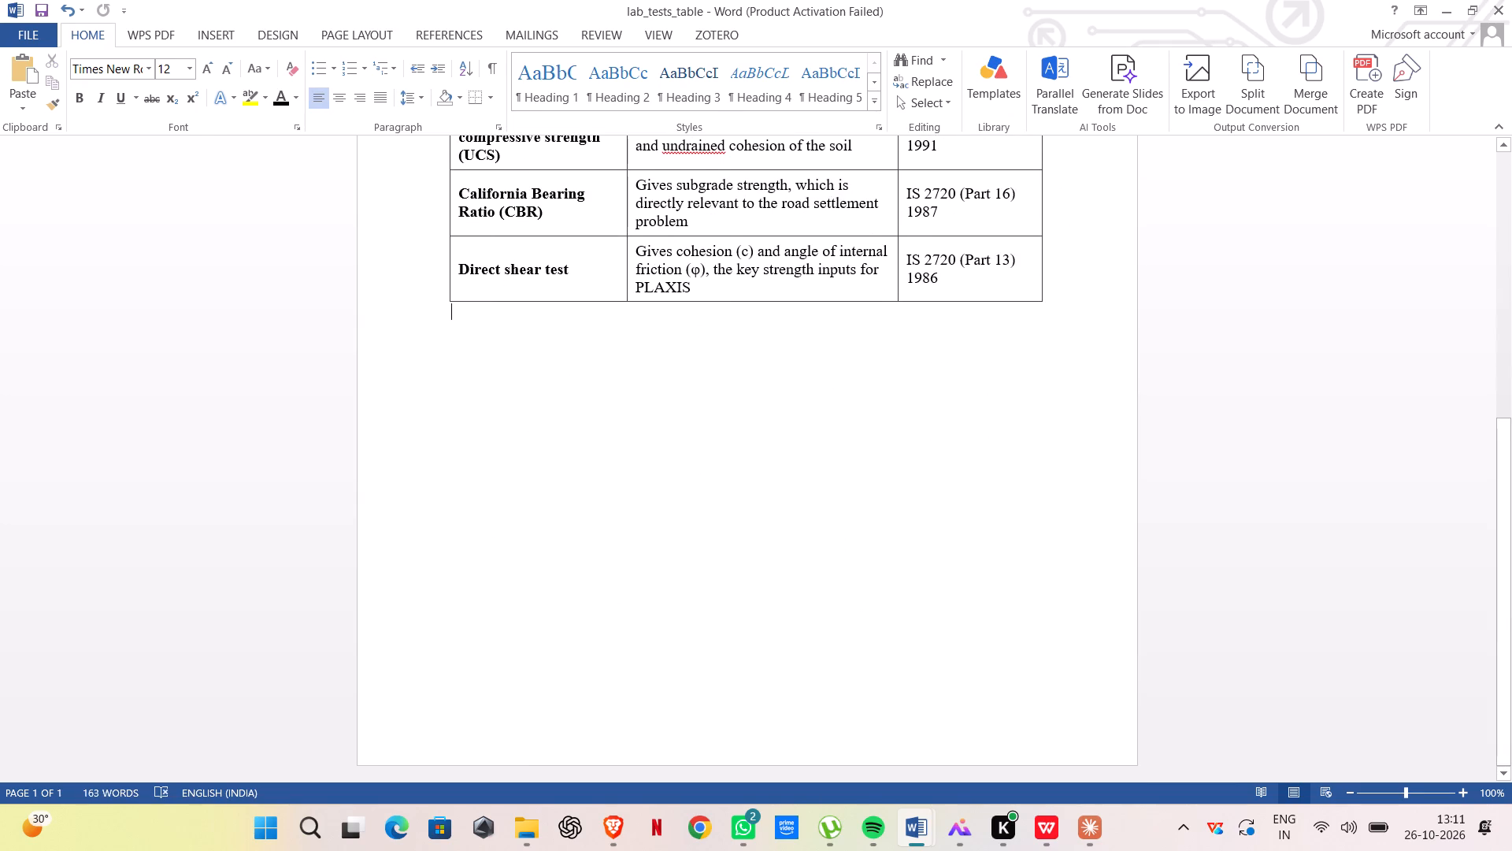
pyautogui.hotkey('ctrl', 'v')
# Add a line break before the moved caption and indent it with spaces until it sits roughly centred beneath the table.
pyautogui.click(453, 314)
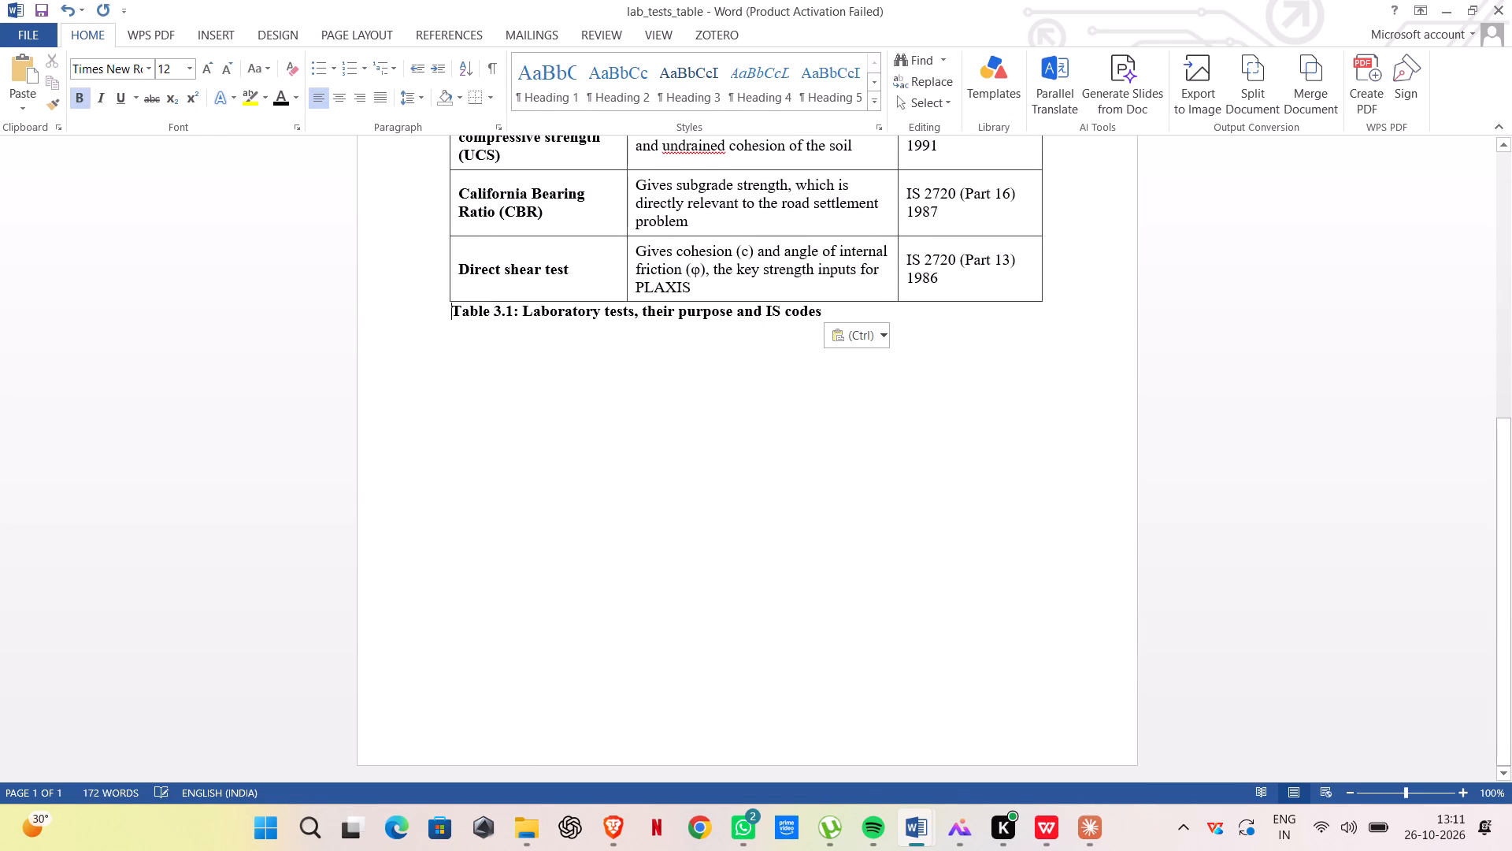
pyautogui.press('space')
pyautogui.press('space')
pyautogui.press('Return')
pyautogui.press('space')
pyautogui.press('space')
pyautogui.press('space')
pyautogui.press('space')
pyautogui.press('space')
pyautogui.press('space')
pyautogui.press('space')
pyautogui.press('space')
pyautogui.press('space')
pyautogui.press('space')
pyautogui.press('space')
pyautogui.press('space')
pyautogui.press('space')
pyautogui.press('space')
pyautogui.press('space')
pyautogui.press('space')
pyautogui.press('space')
pyautogui.press('space')
pyautogui.press('space')
pyautogui.press('space')
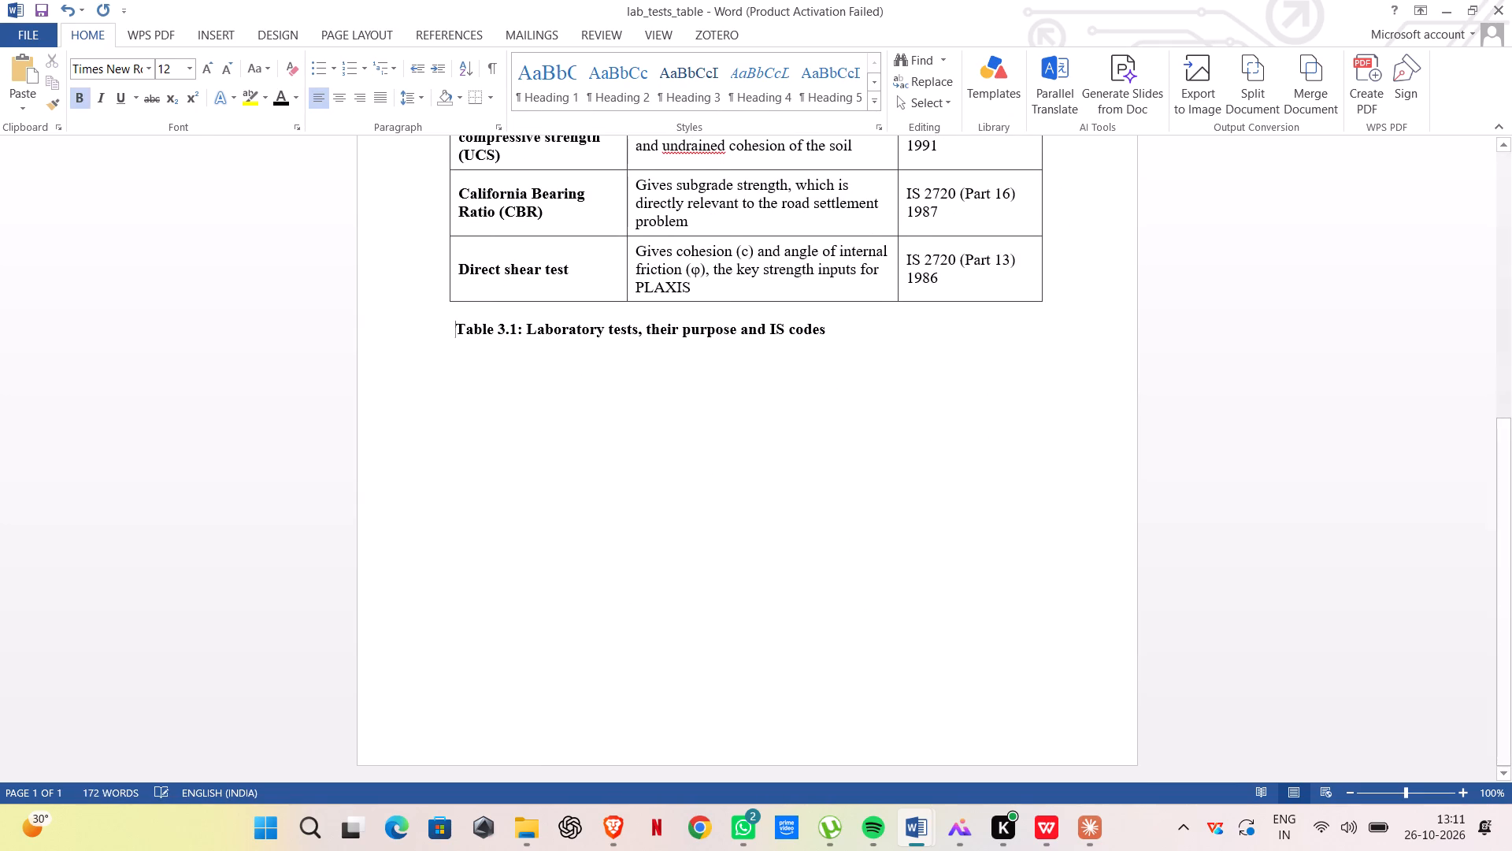
pyautogui.press('space')
pyautogui.press('space')
pyautogui.press('space')
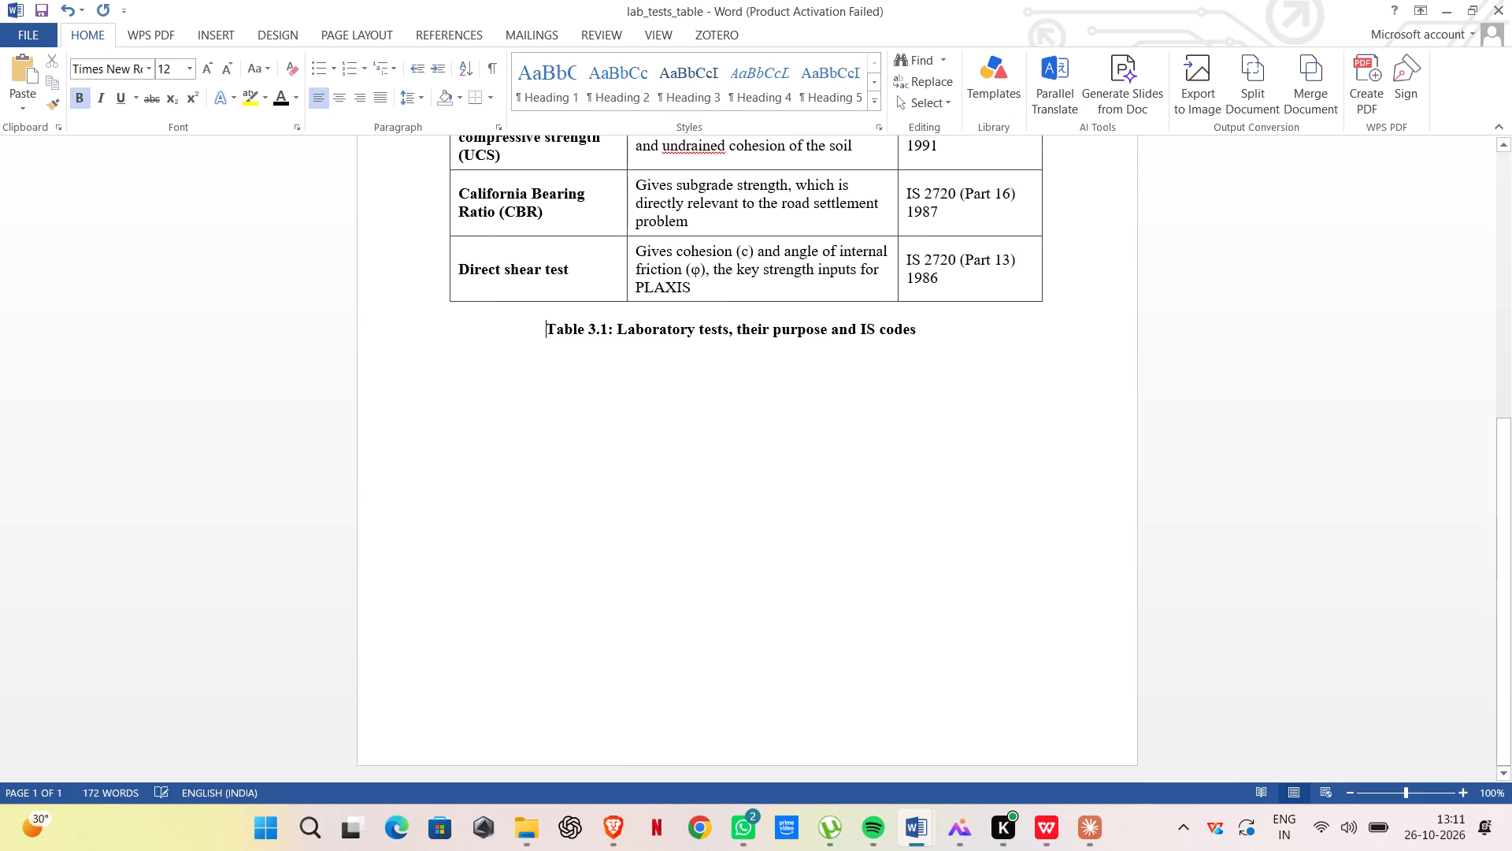
pyautogui.press('space')
pyautogui.press('space')
pyautogui.press('space')
pyautogui.press('space')
pyautogui.press('space')
pyautogui.click(855, 393)
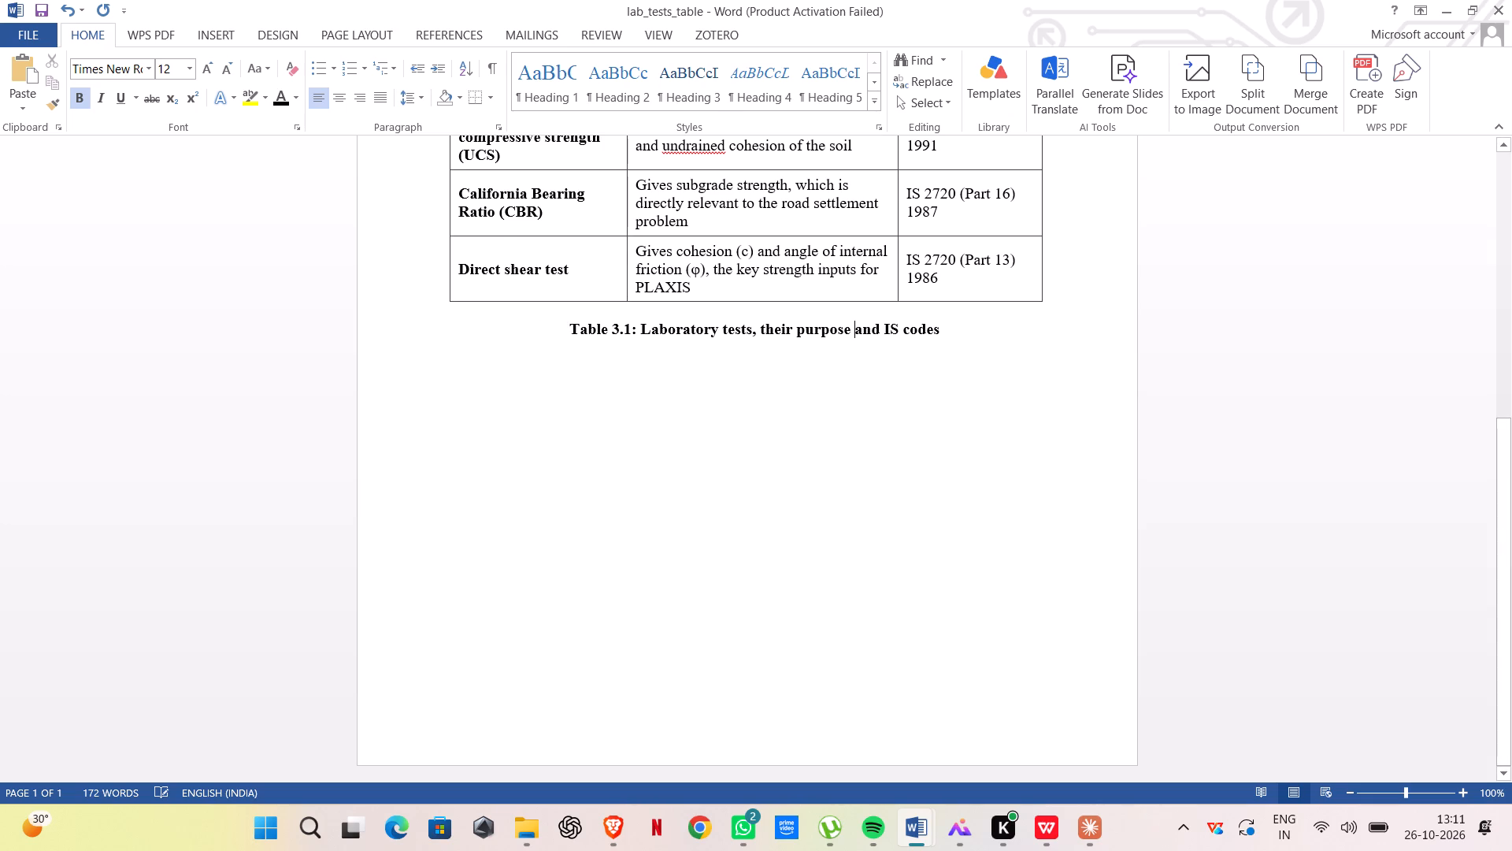
pyautogui.scroll(15, 747, 385)
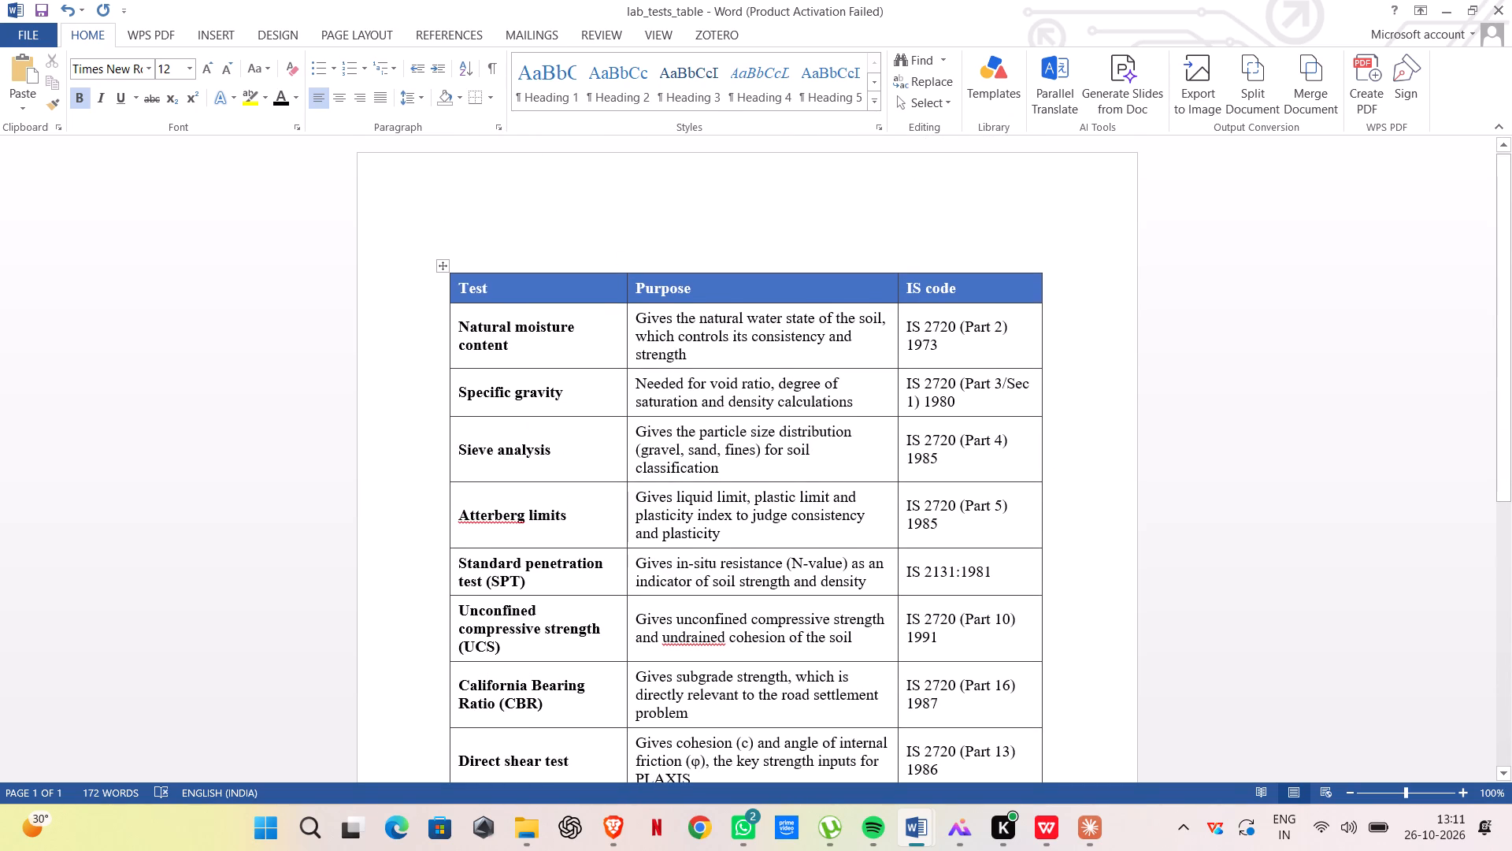
pyautogui.scroll(-4, 602, 199)
pyautogui.scroll(5, 602, 199)
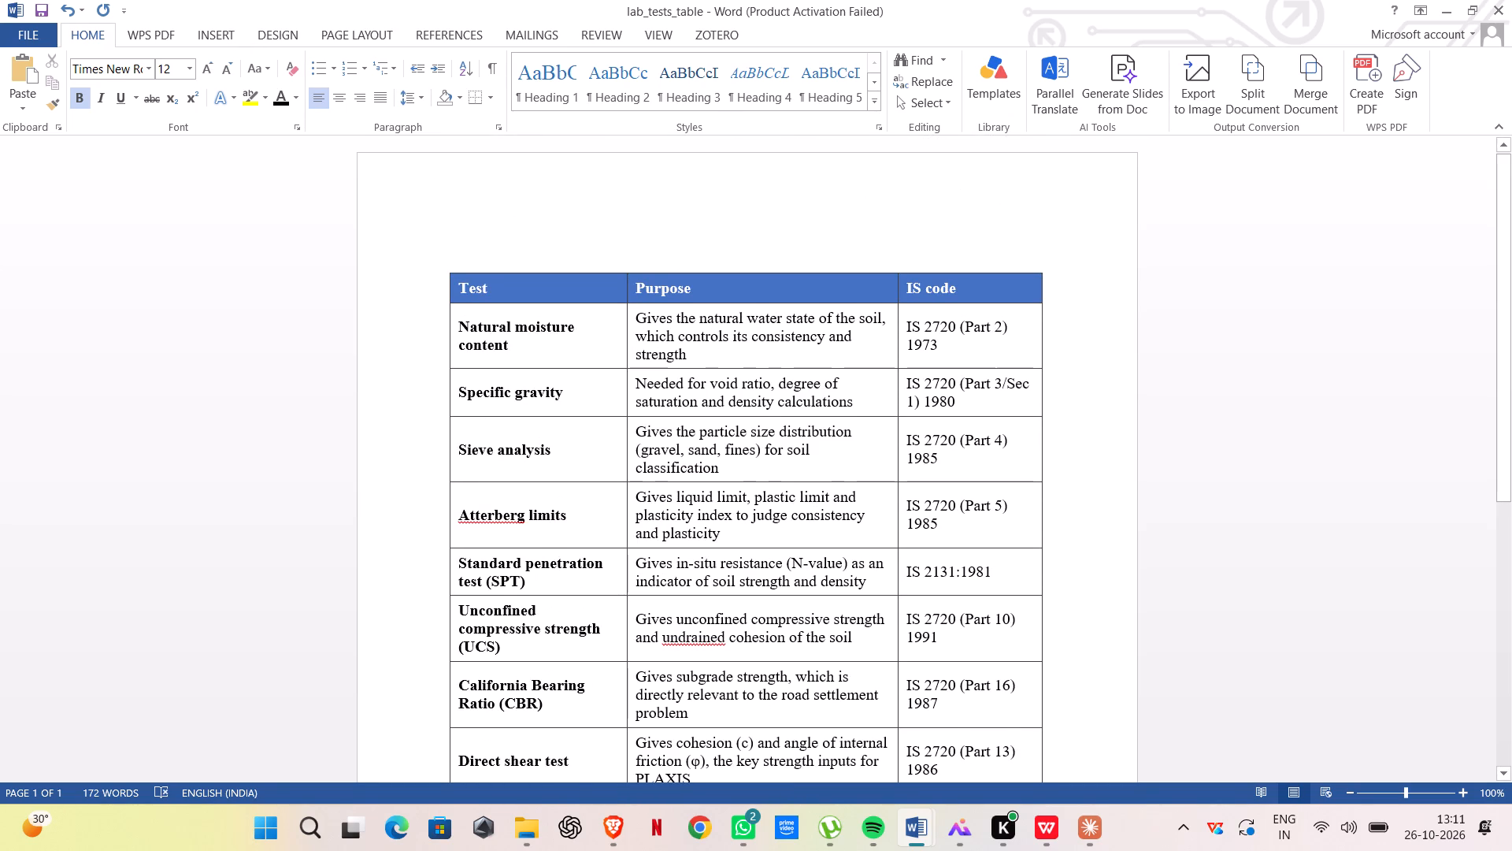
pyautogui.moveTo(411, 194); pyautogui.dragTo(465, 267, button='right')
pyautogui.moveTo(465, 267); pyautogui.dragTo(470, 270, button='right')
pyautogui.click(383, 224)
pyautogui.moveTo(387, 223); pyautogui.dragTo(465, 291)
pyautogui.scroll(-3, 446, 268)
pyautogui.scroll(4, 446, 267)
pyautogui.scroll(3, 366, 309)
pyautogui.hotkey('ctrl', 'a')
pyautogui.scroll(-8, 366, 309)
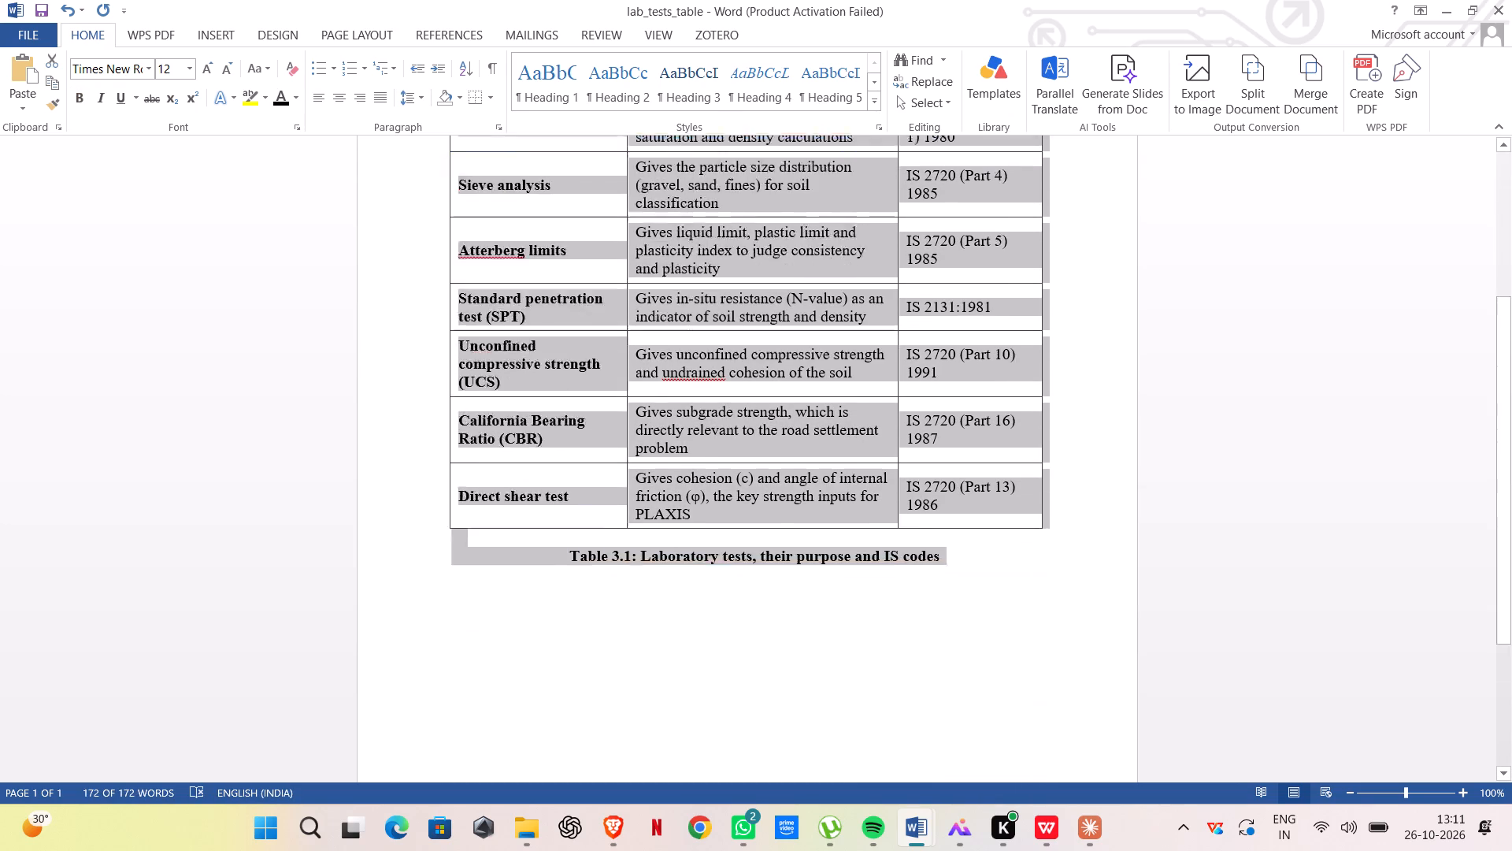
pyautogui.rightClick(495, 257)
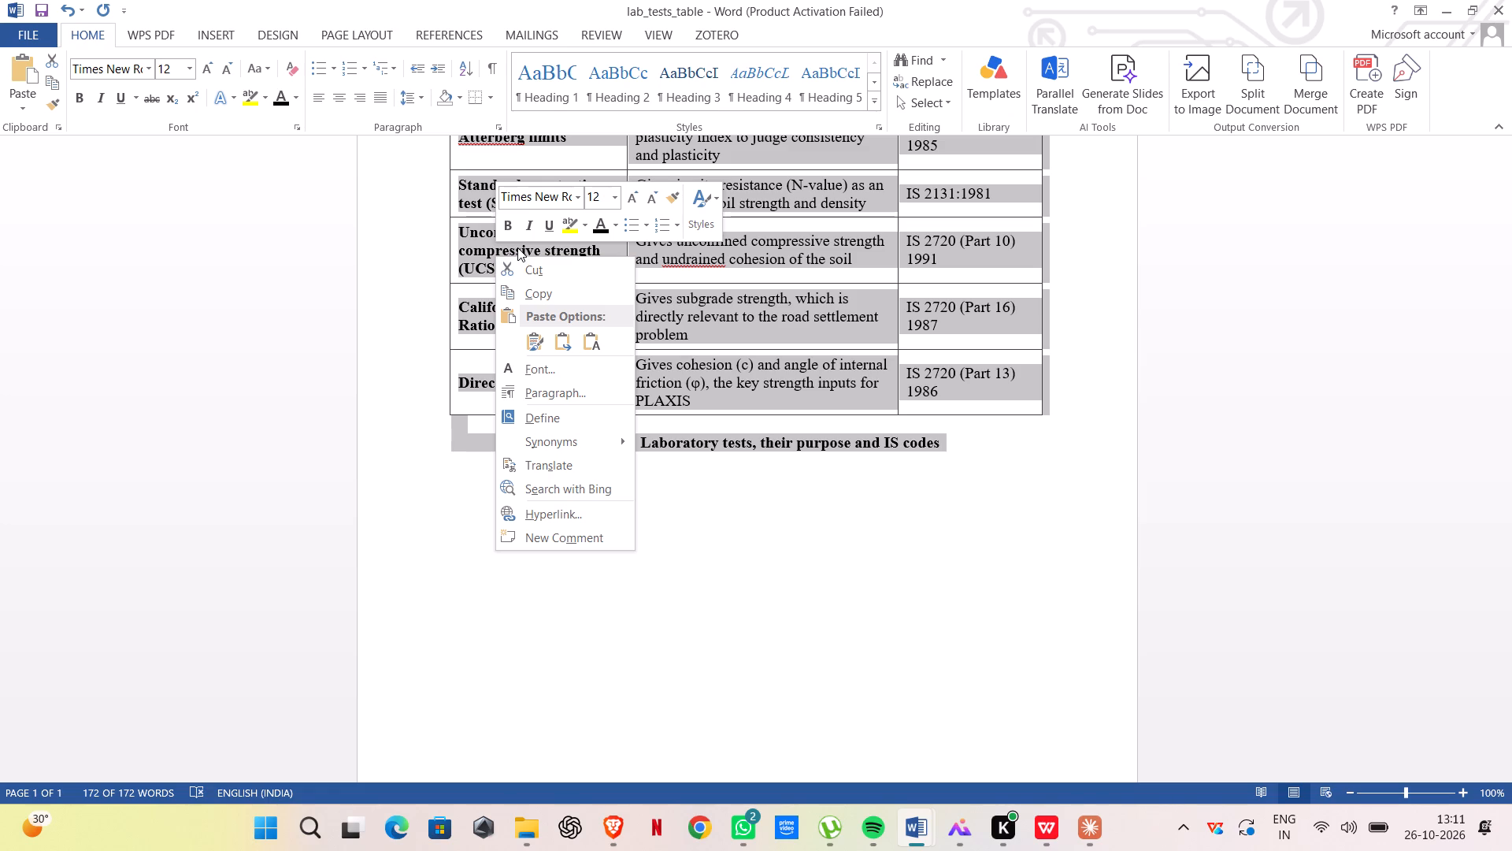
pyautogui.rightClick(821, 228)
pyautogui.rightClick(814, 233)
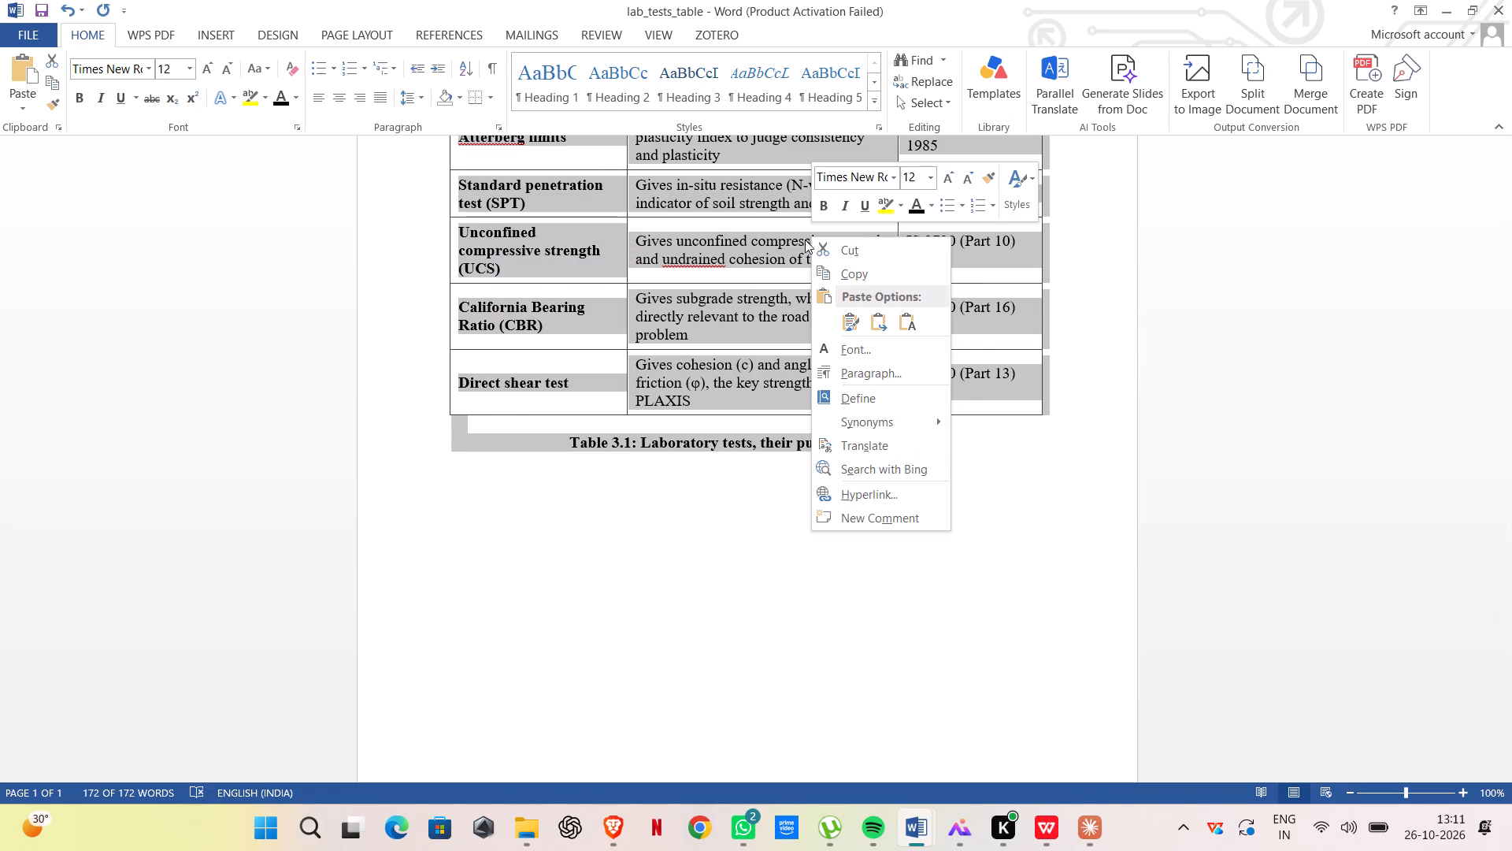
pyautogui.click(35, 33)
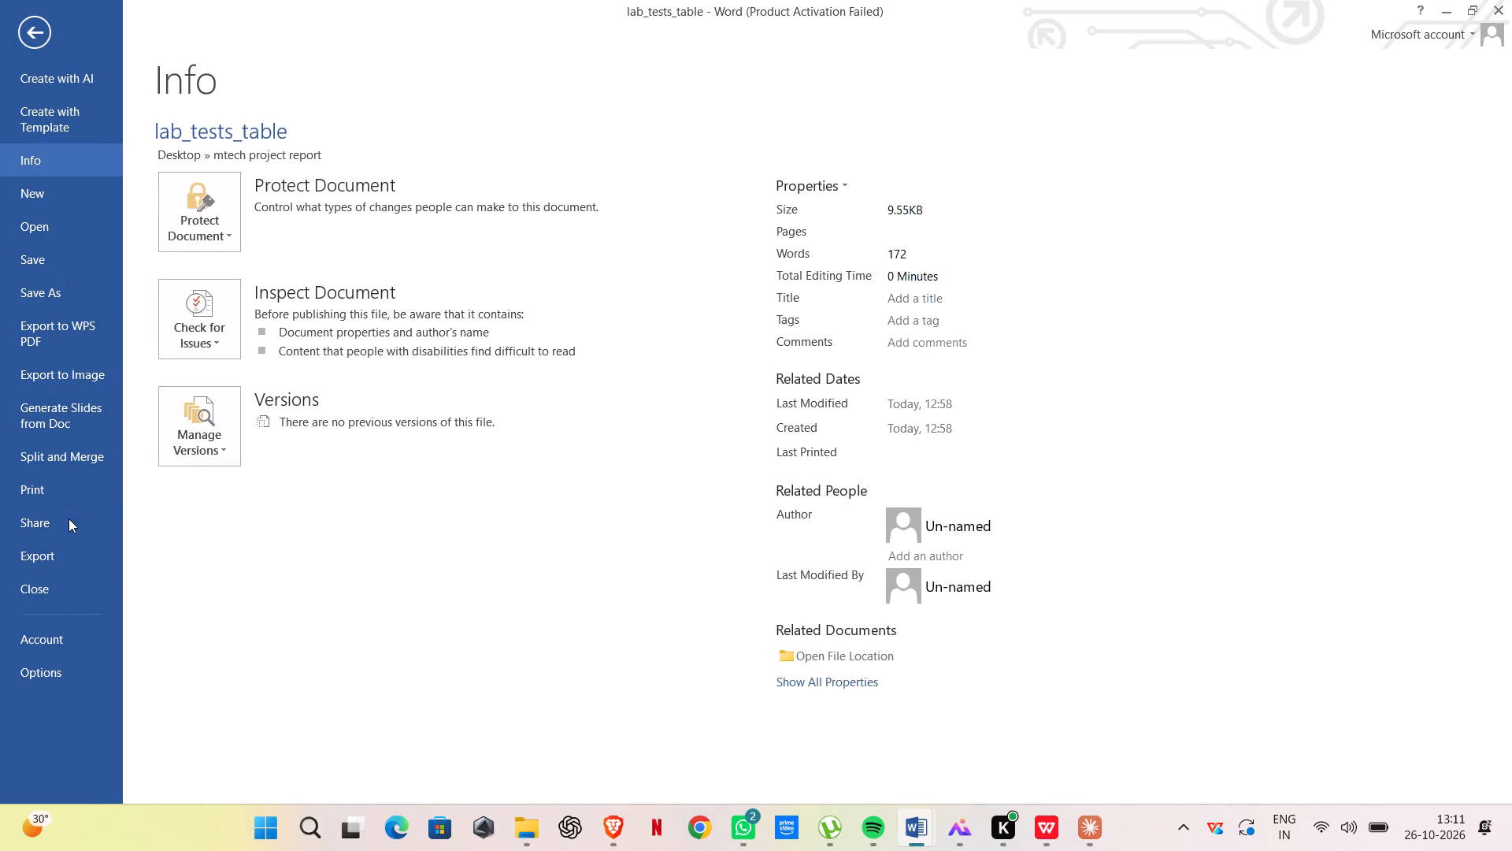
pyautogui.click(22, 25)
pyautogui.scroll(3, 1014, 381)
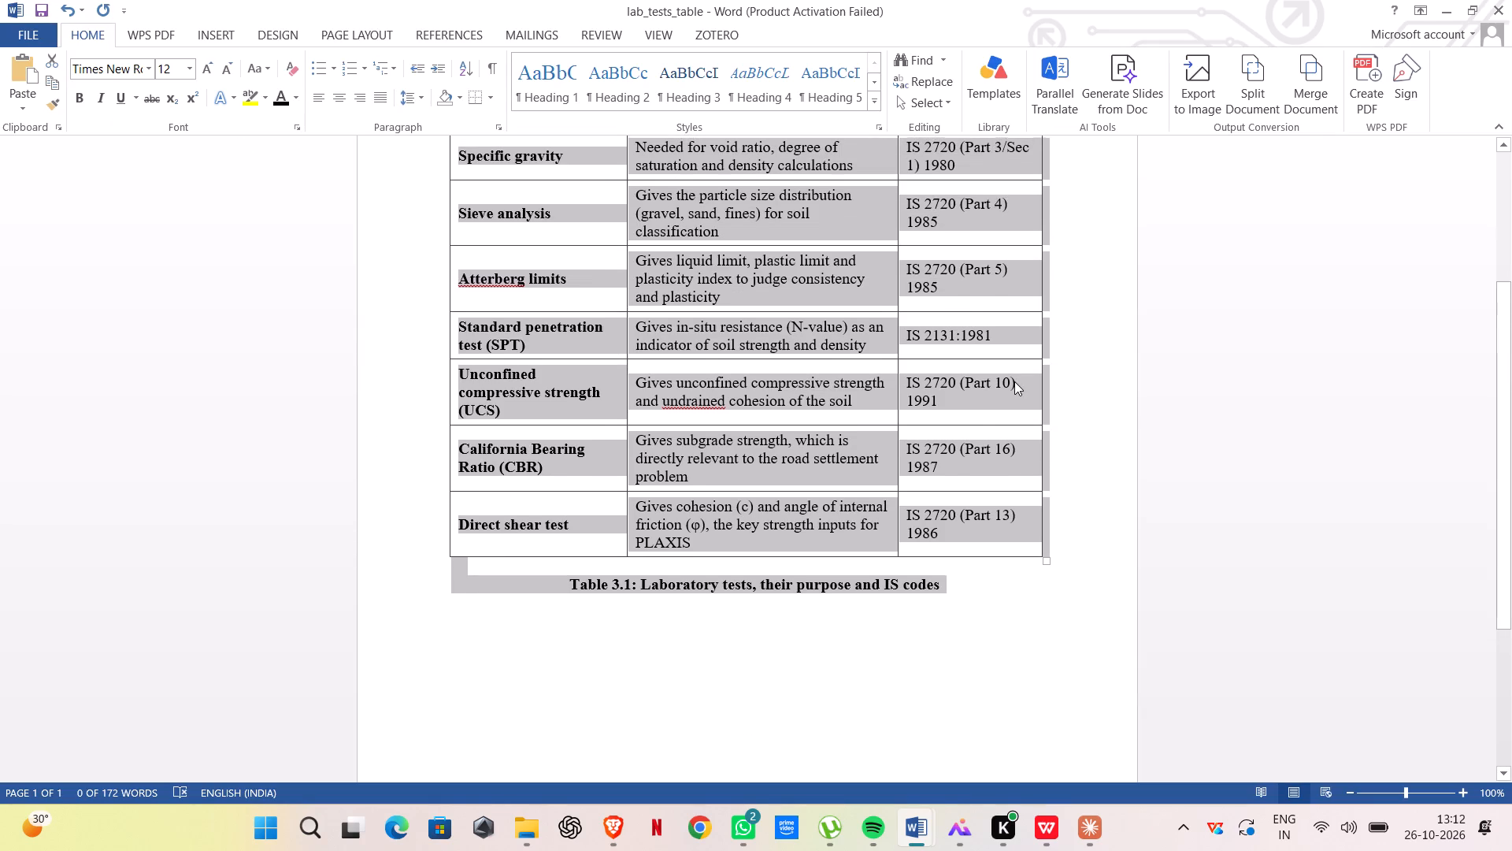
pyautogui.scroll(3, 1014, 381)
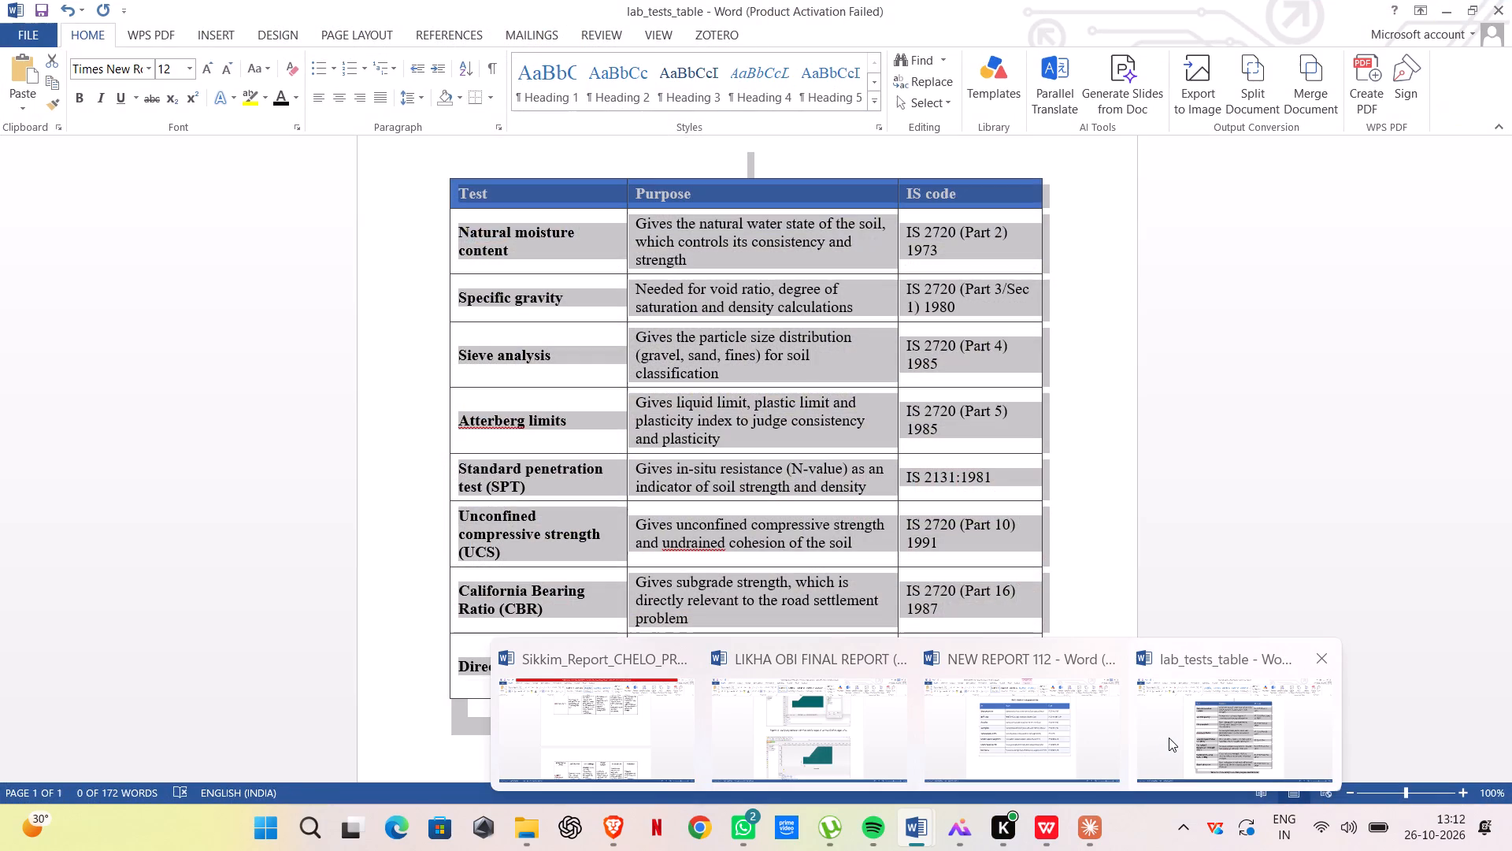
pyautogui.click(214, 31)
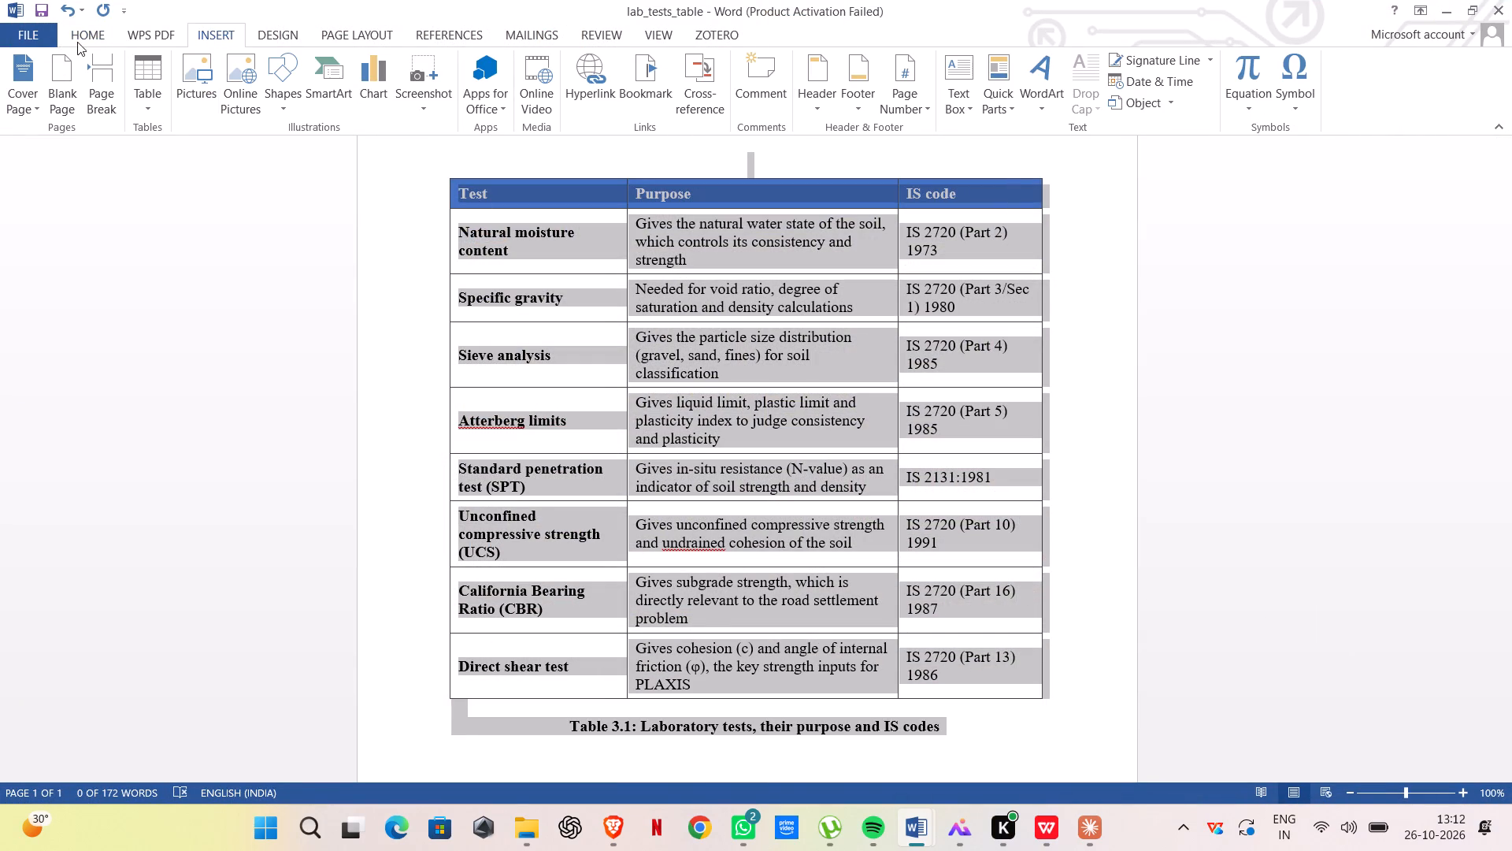
# Save a PDF copy of the document as lab_tests_table in the Desktop folder mtech project report.
pyautogui.click(14, 39)
pyautogui.click(62, 291)
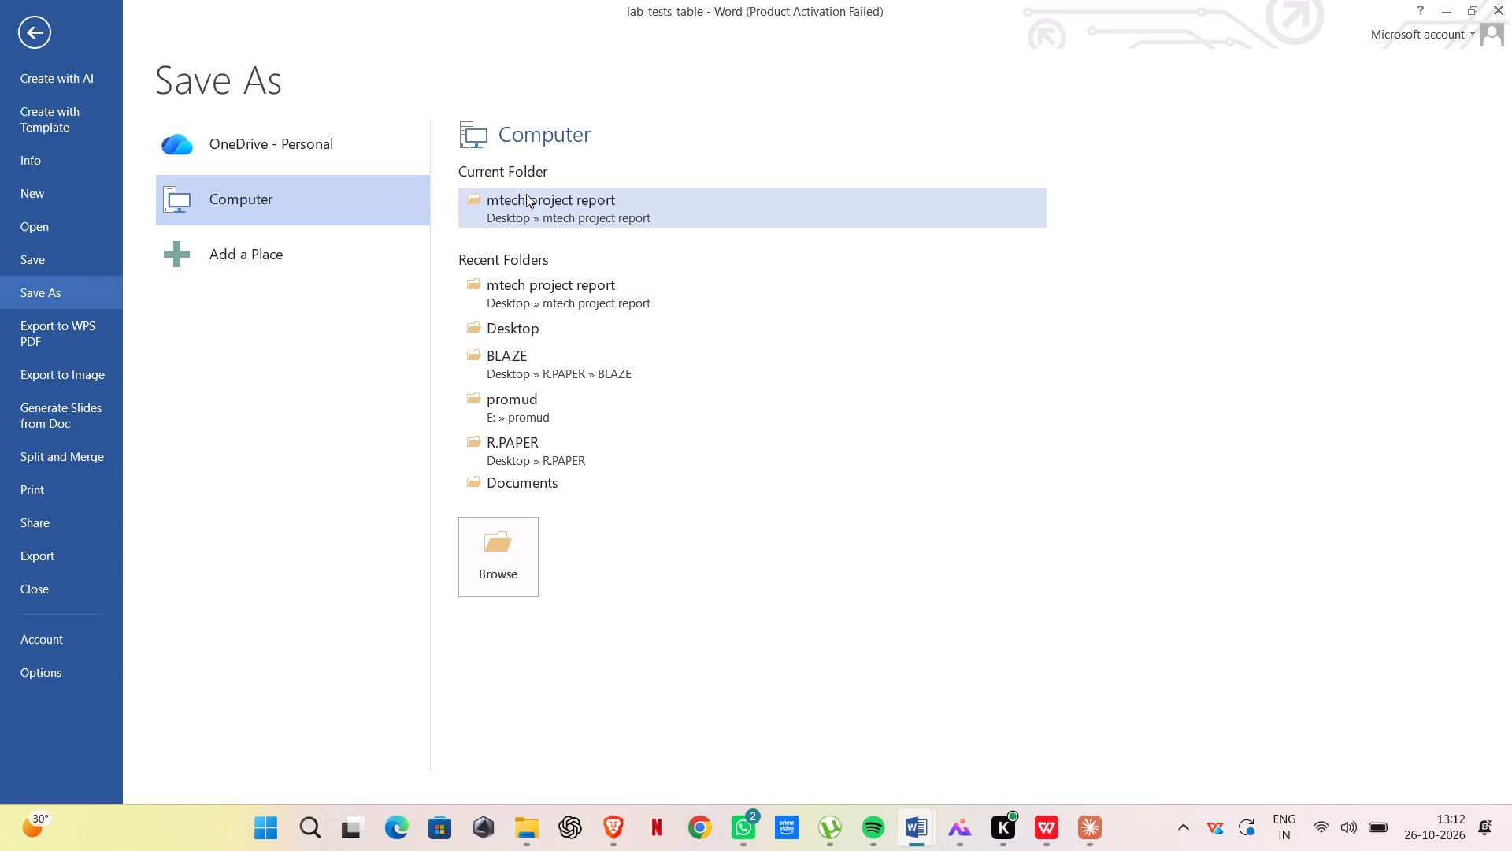
pyautogui.click(535, 198)
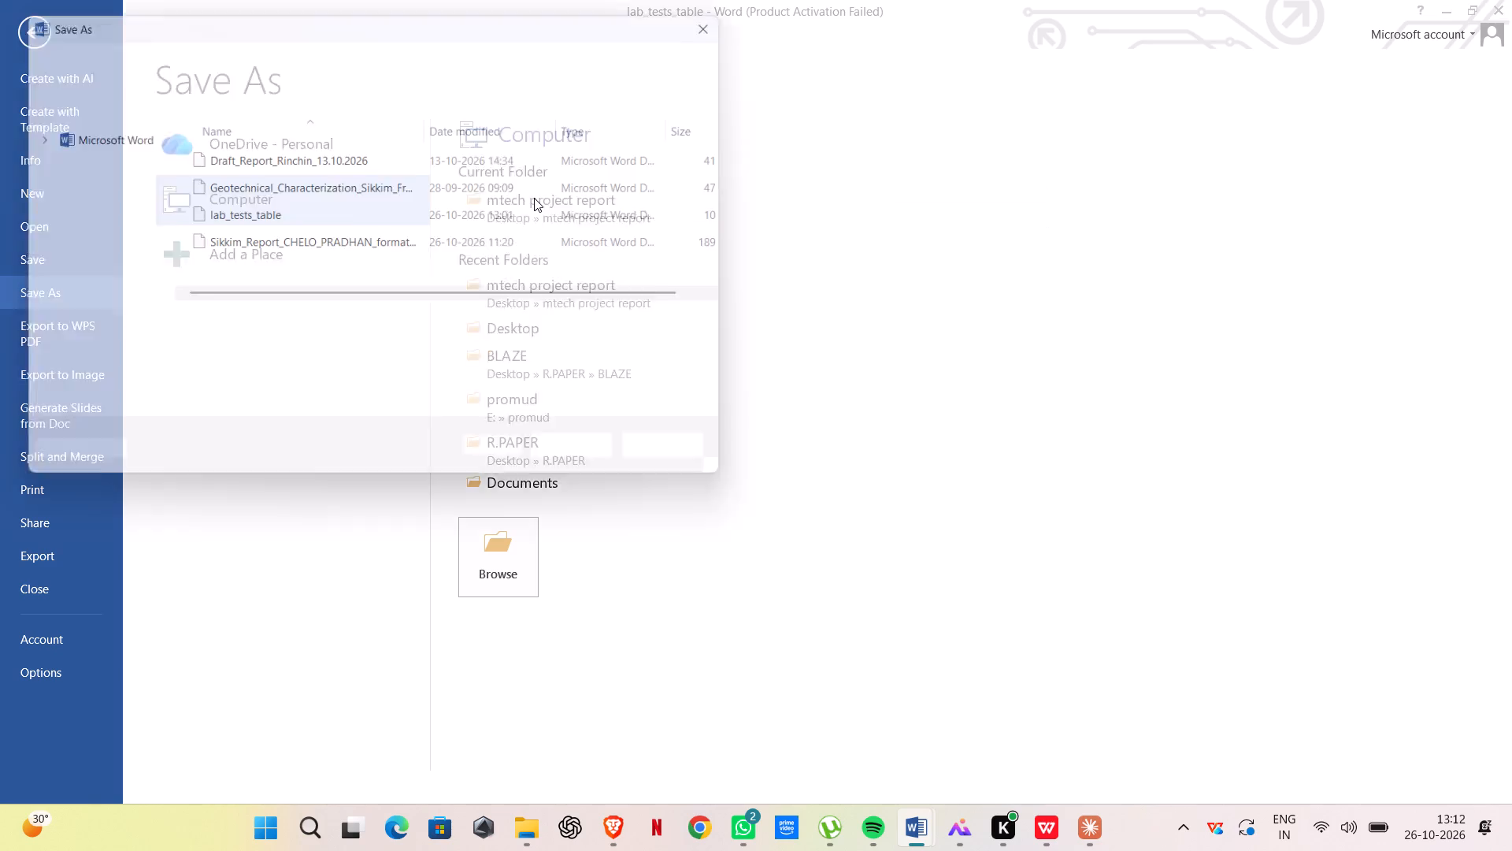
pyautogui.click(190, 362)
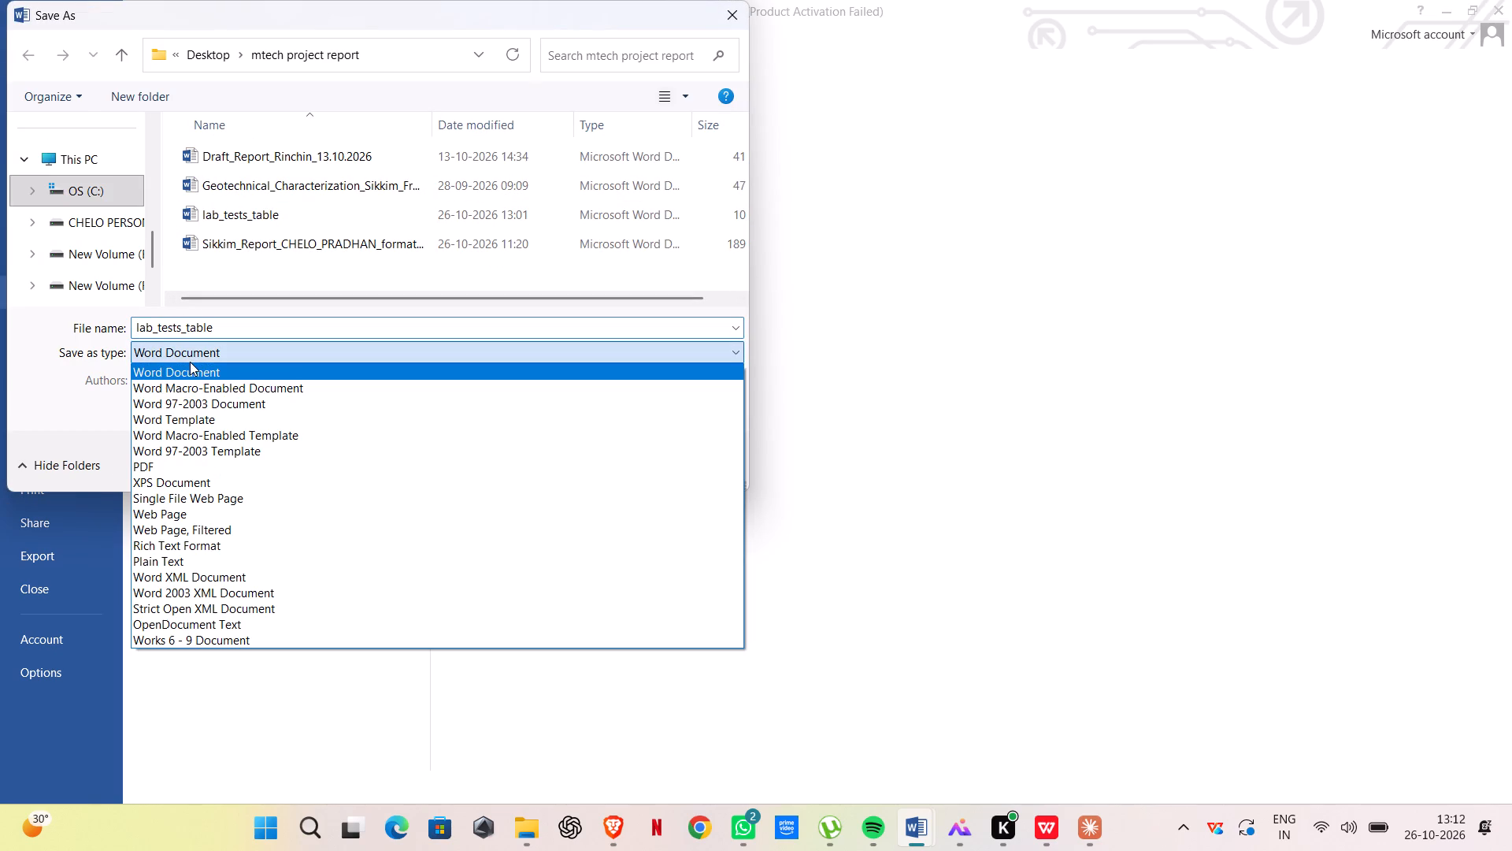
pyautogui.click(186, 463)
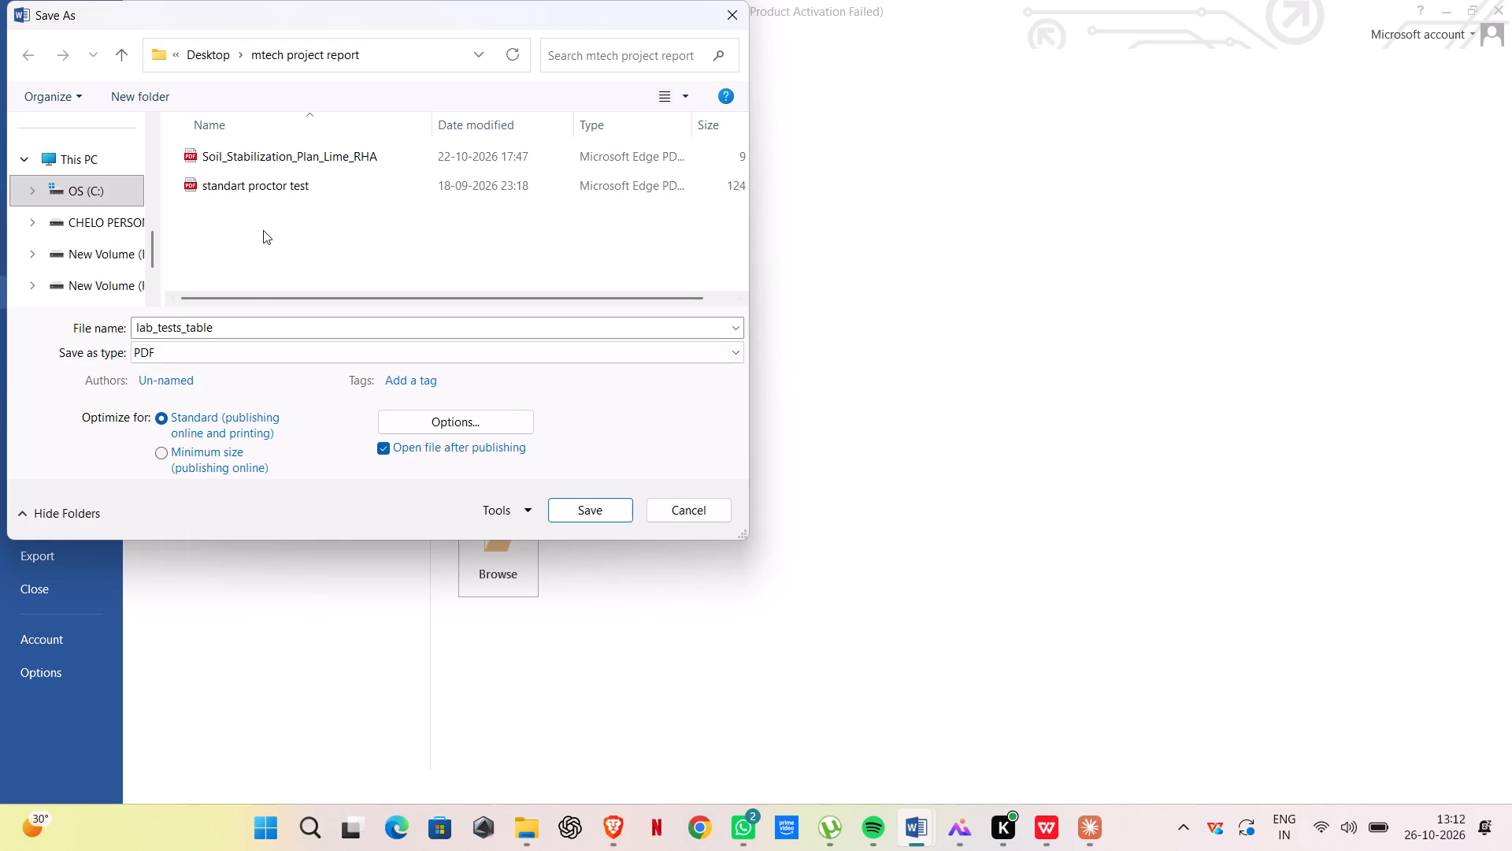
pyautogui.click(106, 206)
pyautogui.scroll(-2, 402, 232)
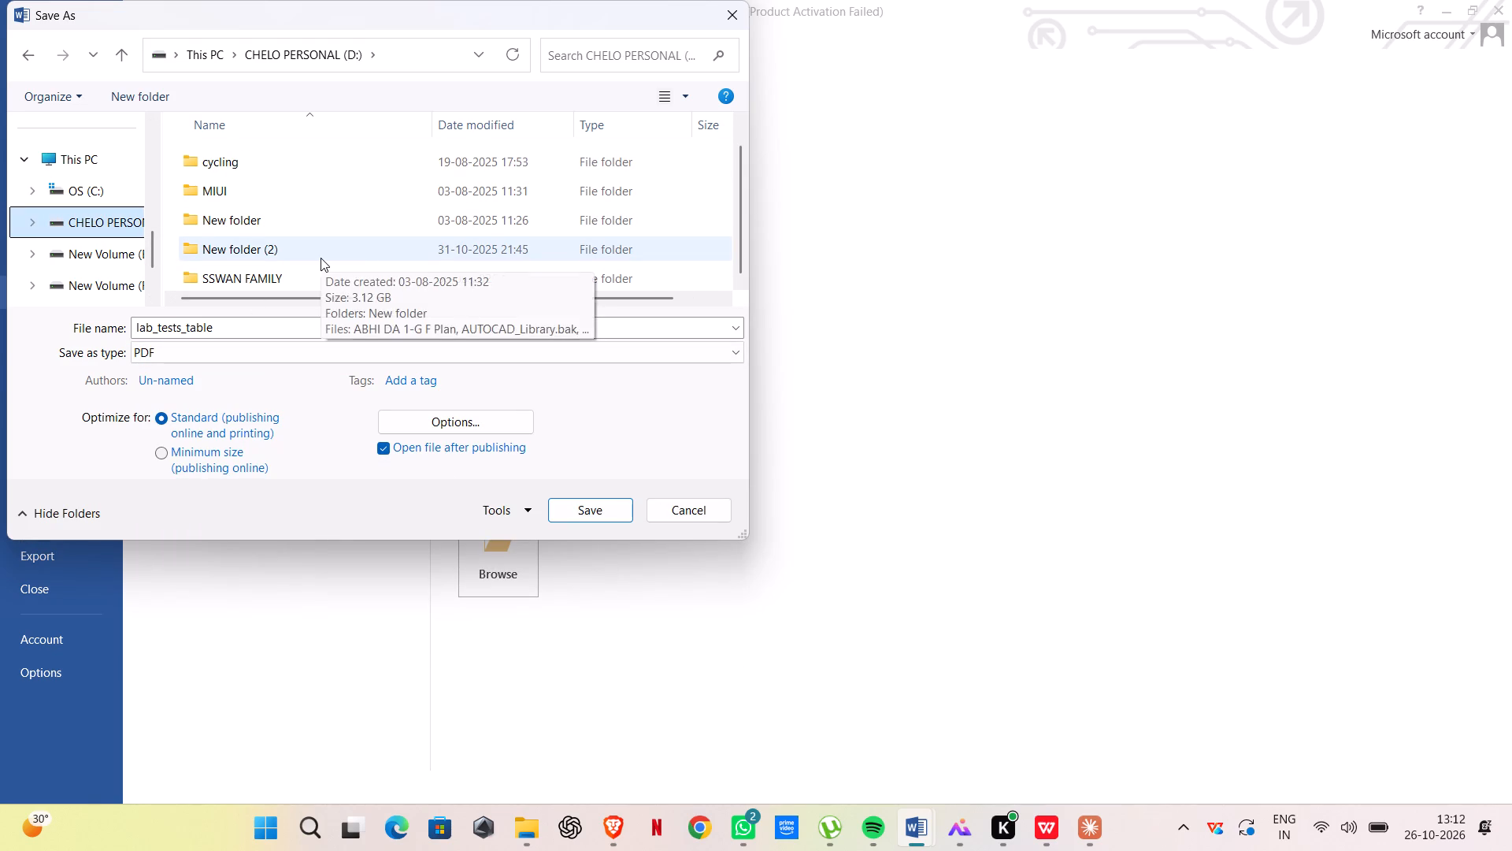
pyautogui.click(107, 167)
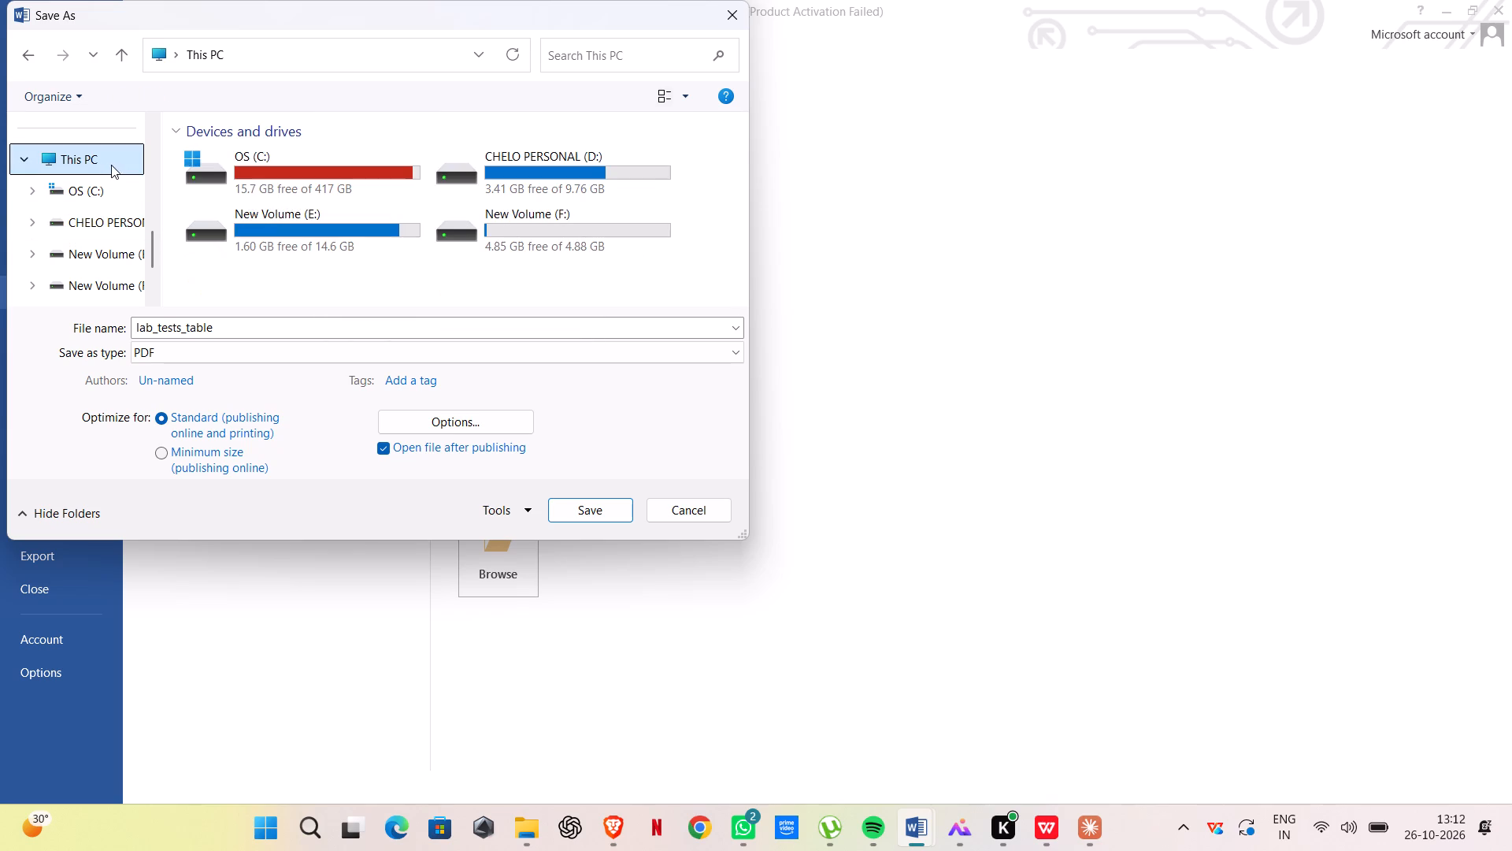
pyautogui.scroll(-5, 105, 284)
pyautogui.scroll(9, 116, 245)
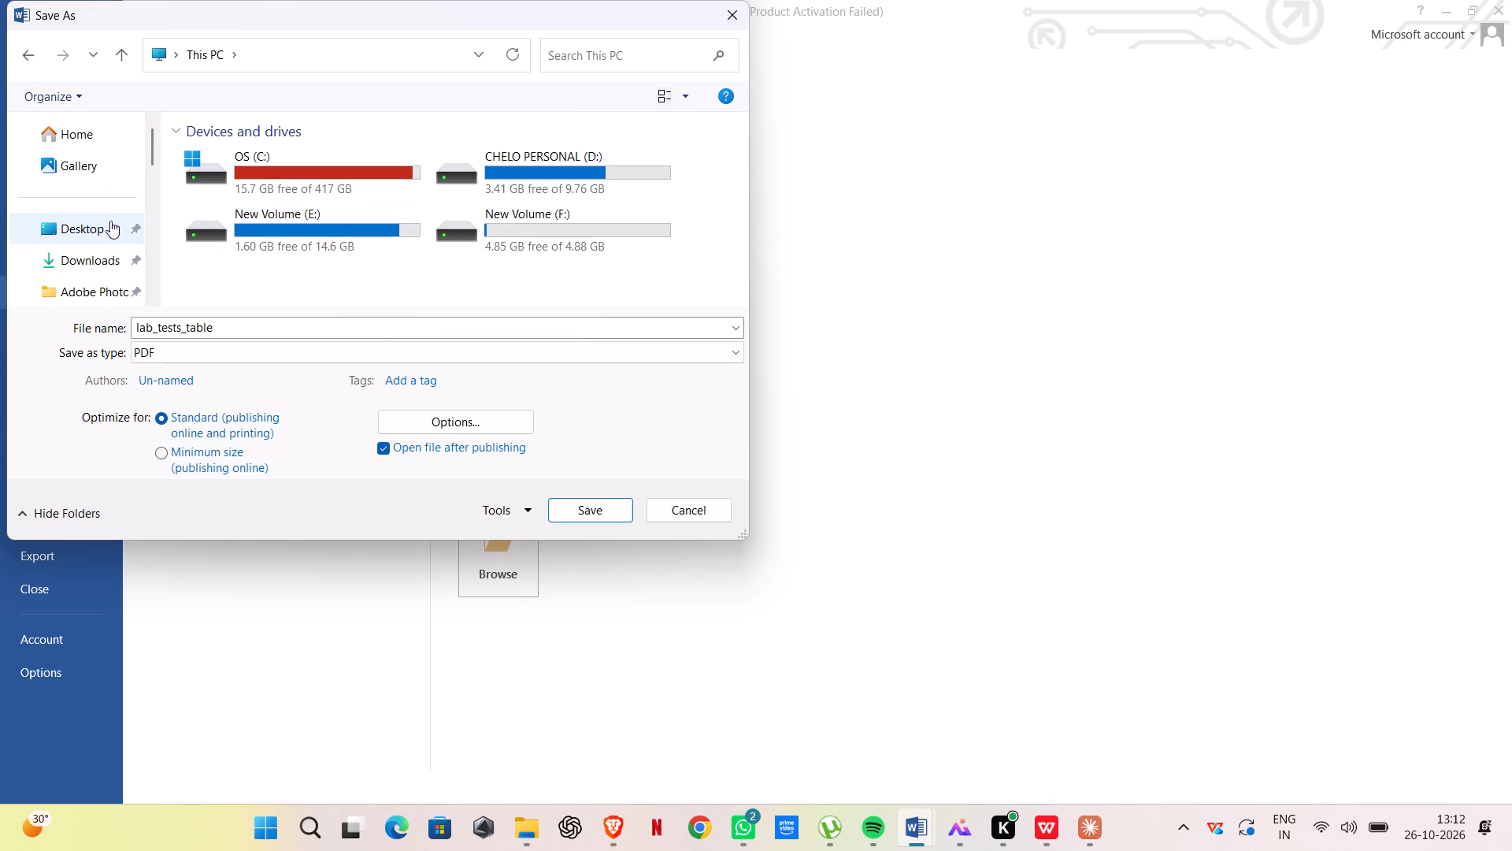
pyautogui.doubleClick(105, 212)
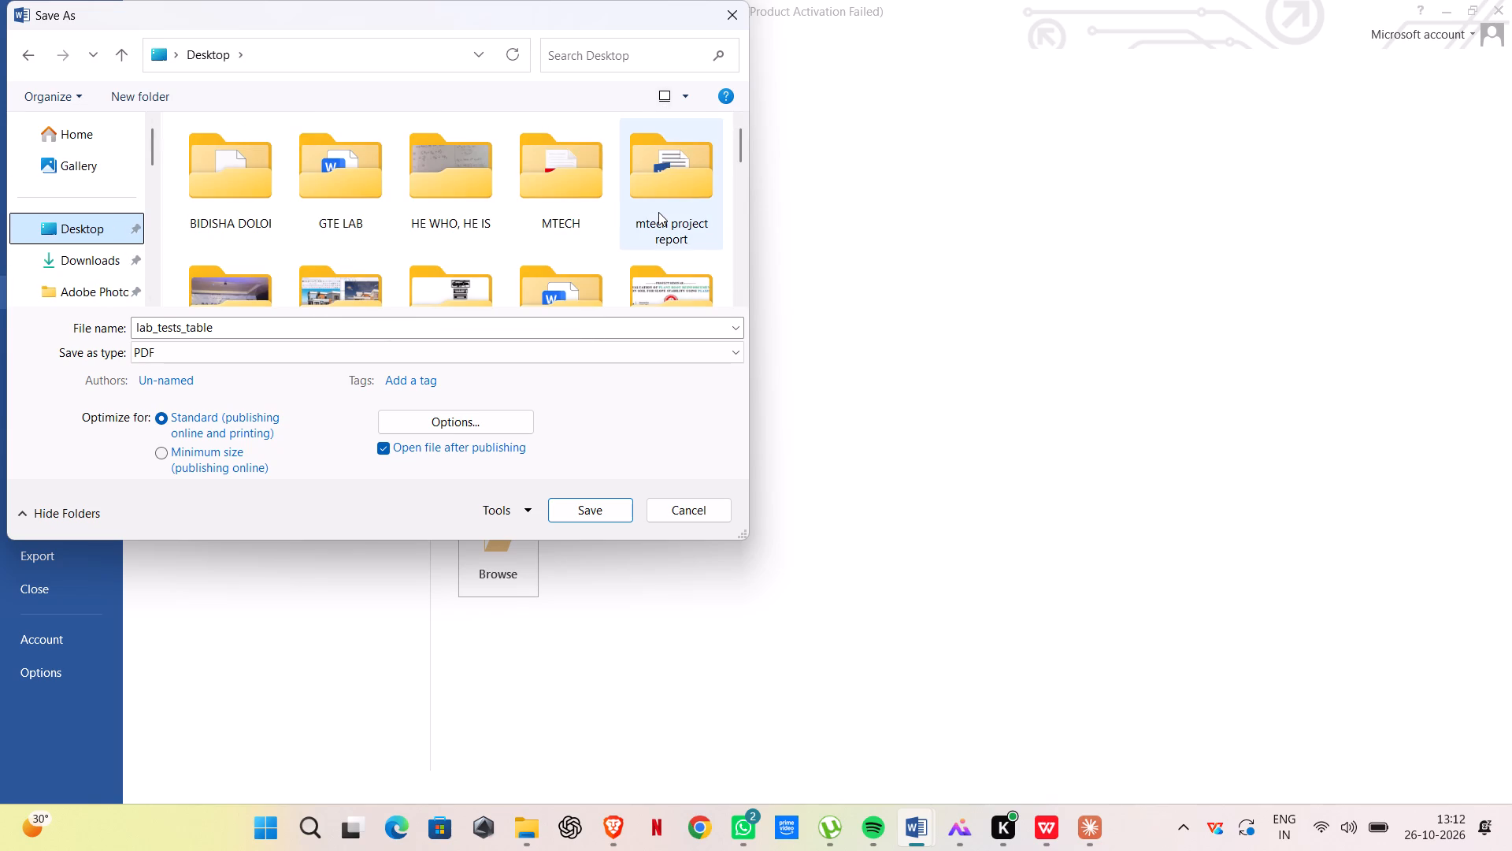
pyautogui.doubleClick(658, 212)
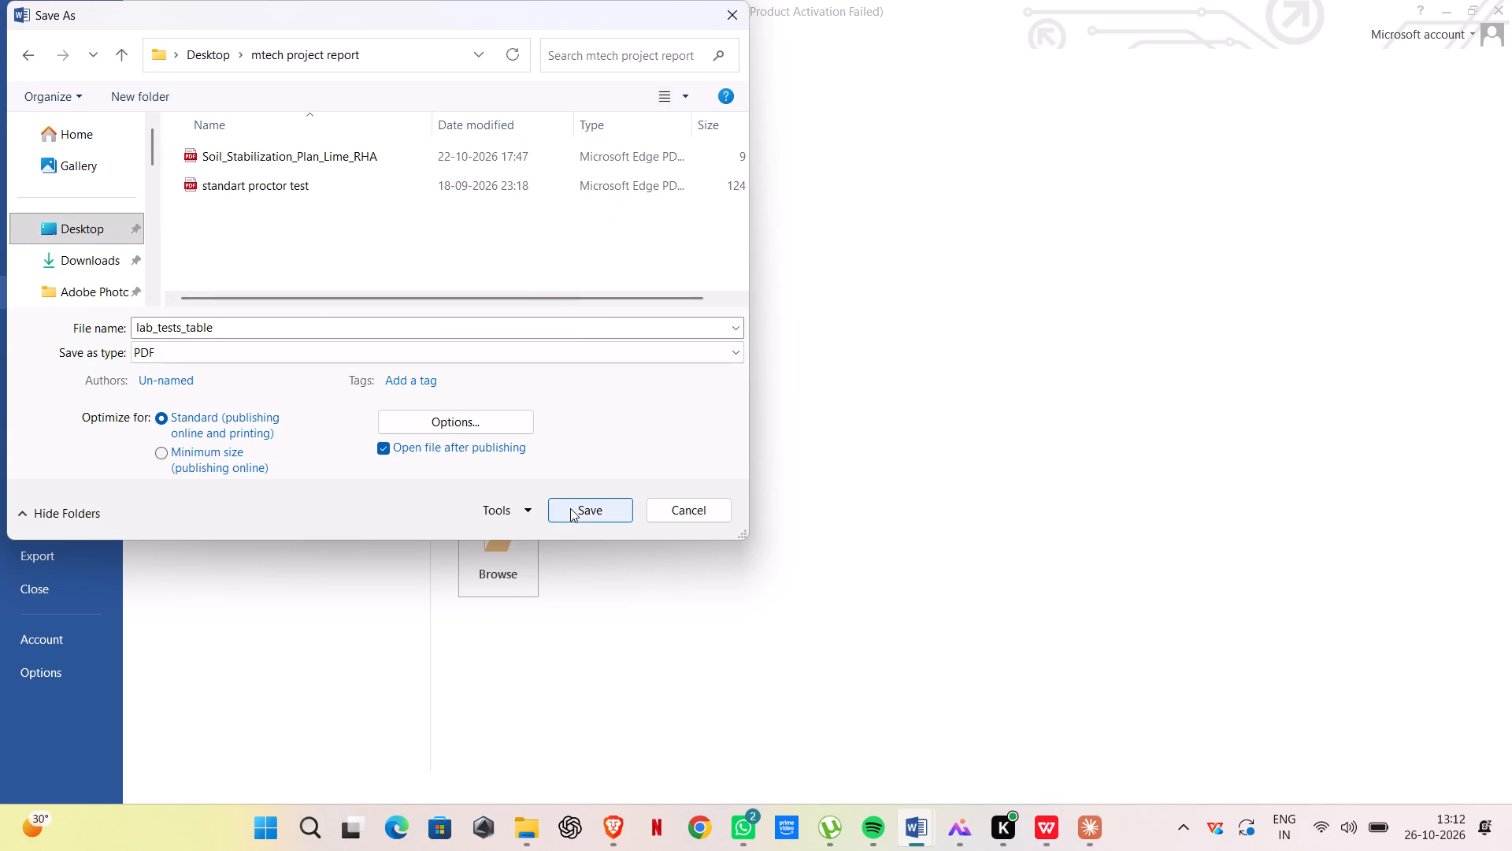
pyautogui.click(570, 508)
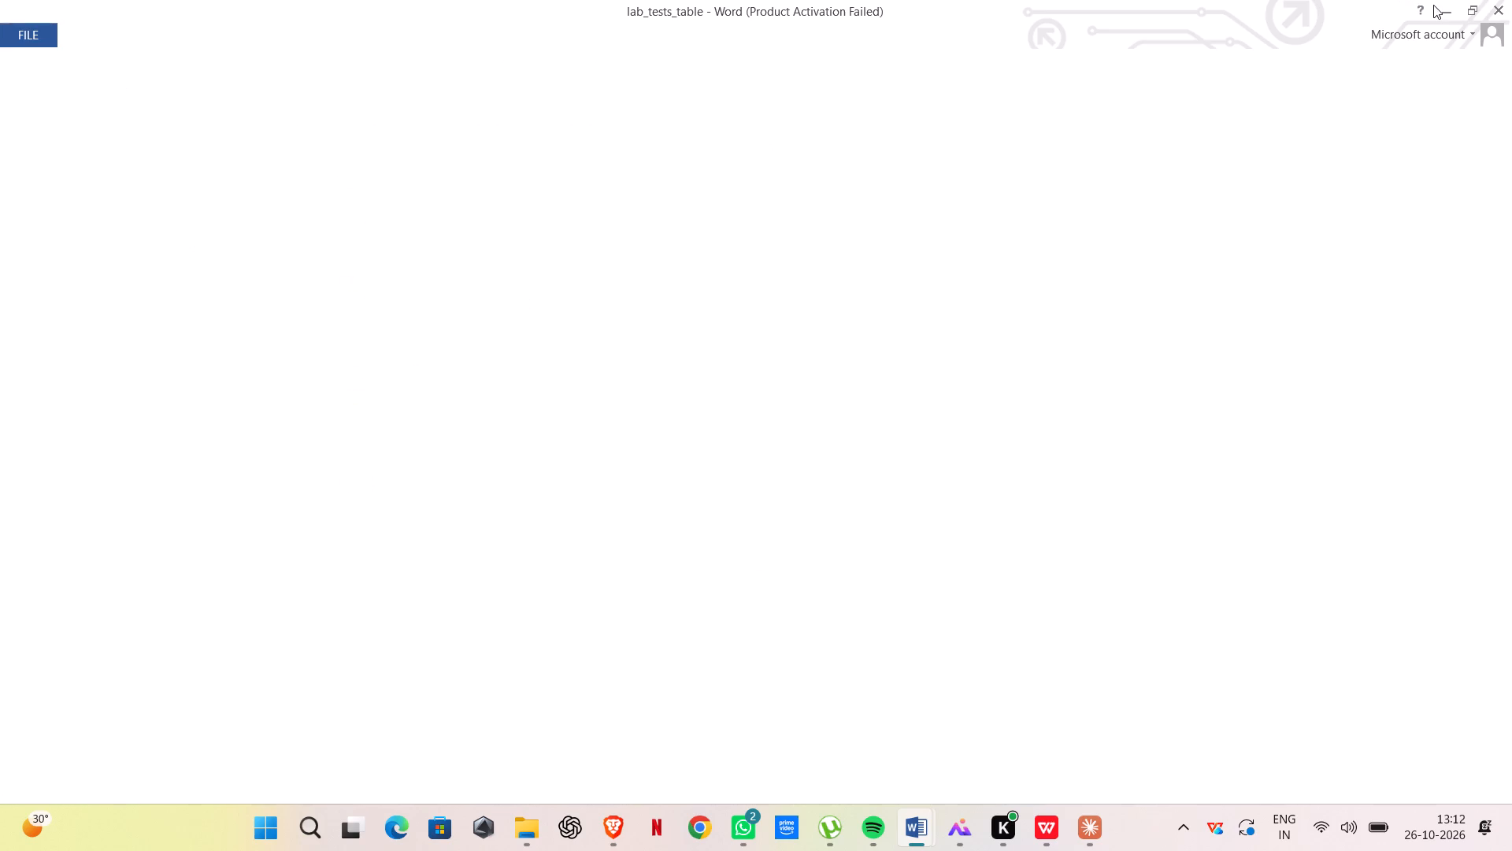
pyautogui.click(1261, 277)
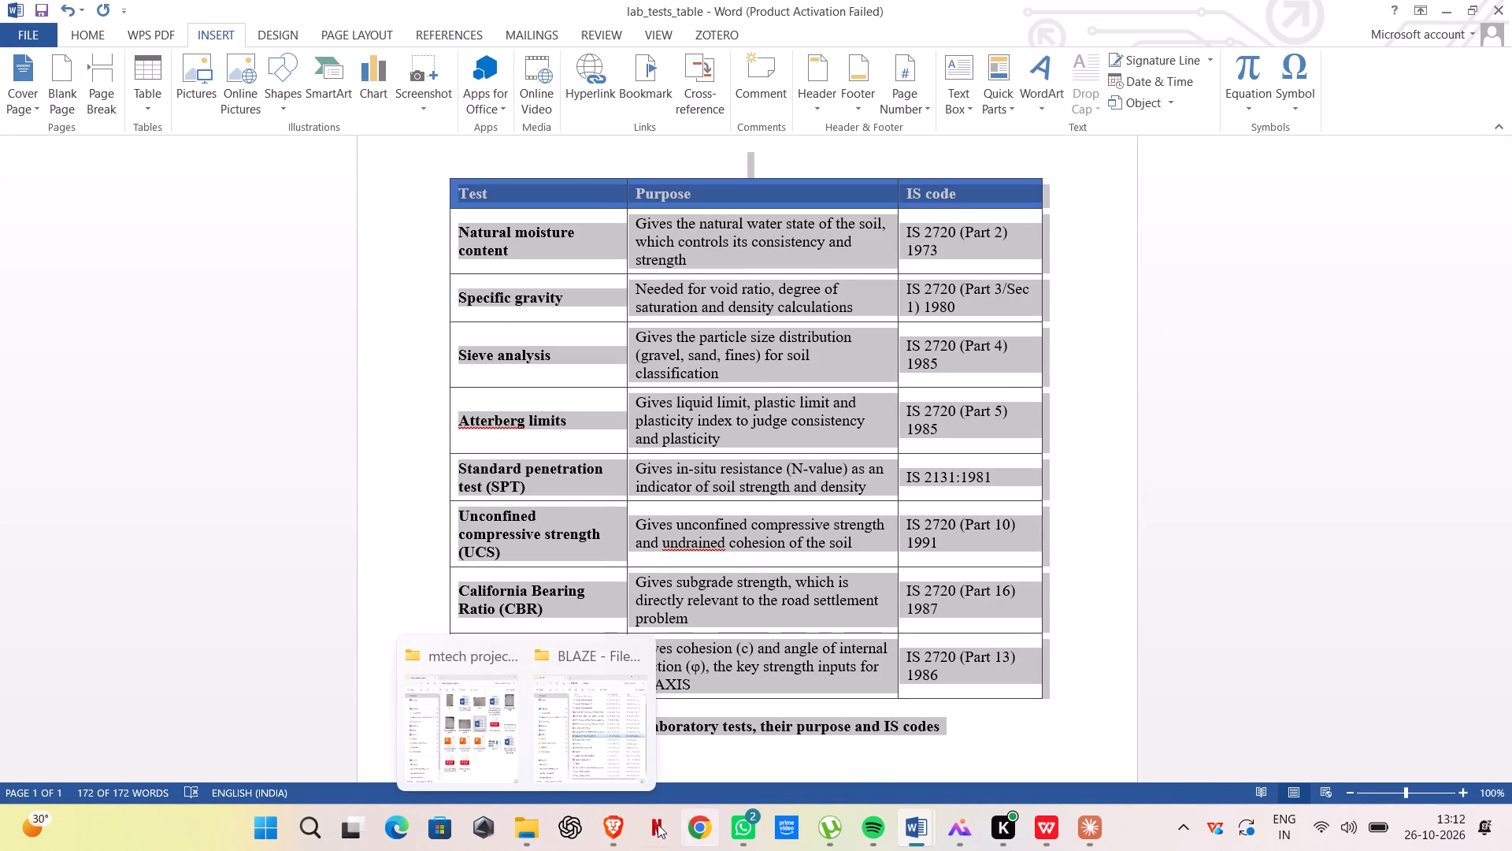
# Switch to Chrome, search Google for "pdf to jpg" and open iLovePDF's PDF to JPG converter.
pyautogui.click(694, 821)
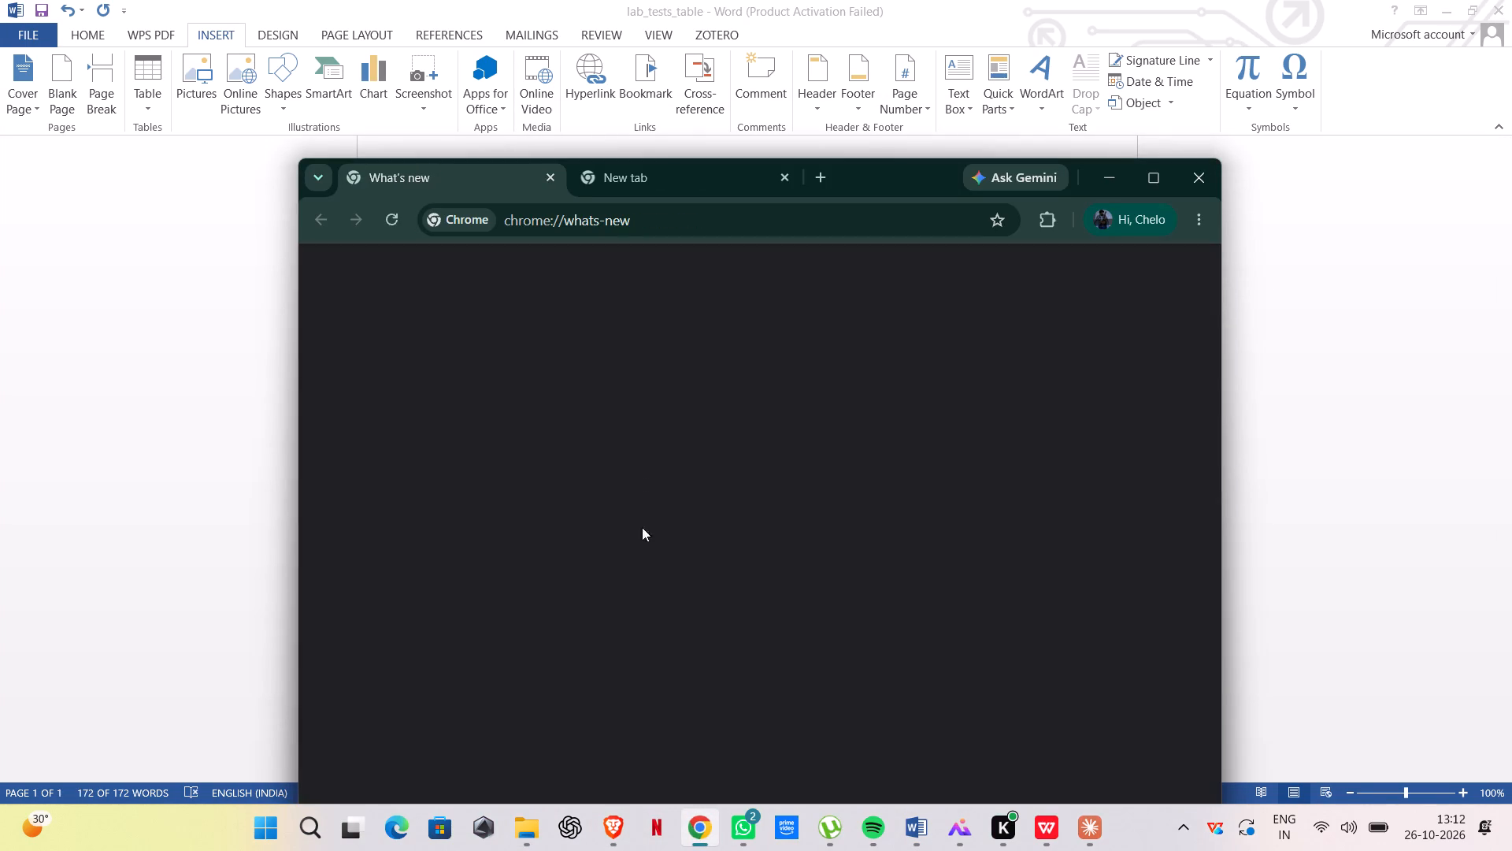
pyautogui.scroll(-2, 620, 309)
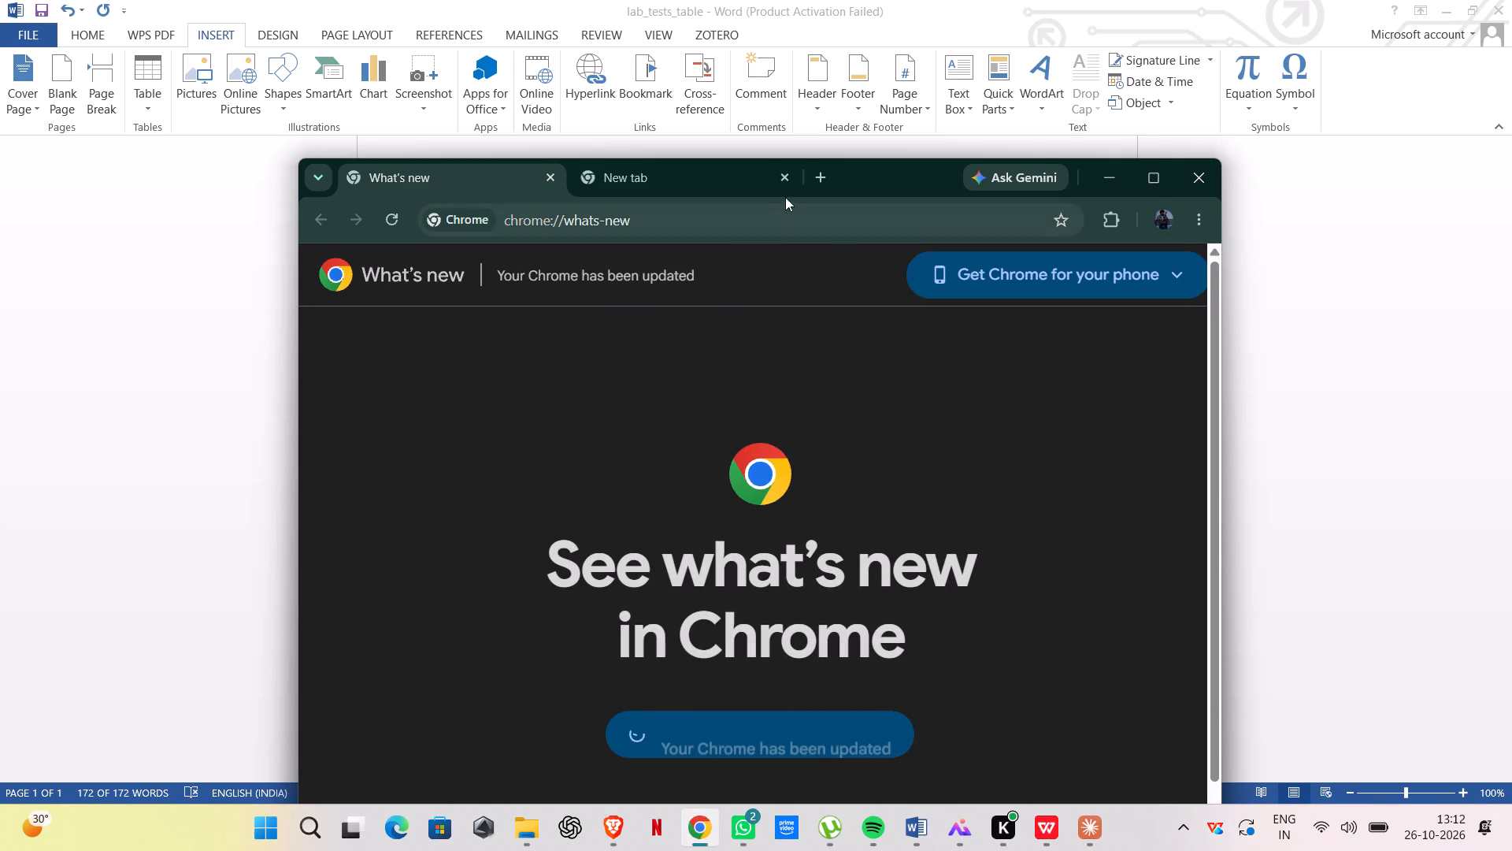
pyautogui.click(810, 165)
pyautogui.click(824, 168)
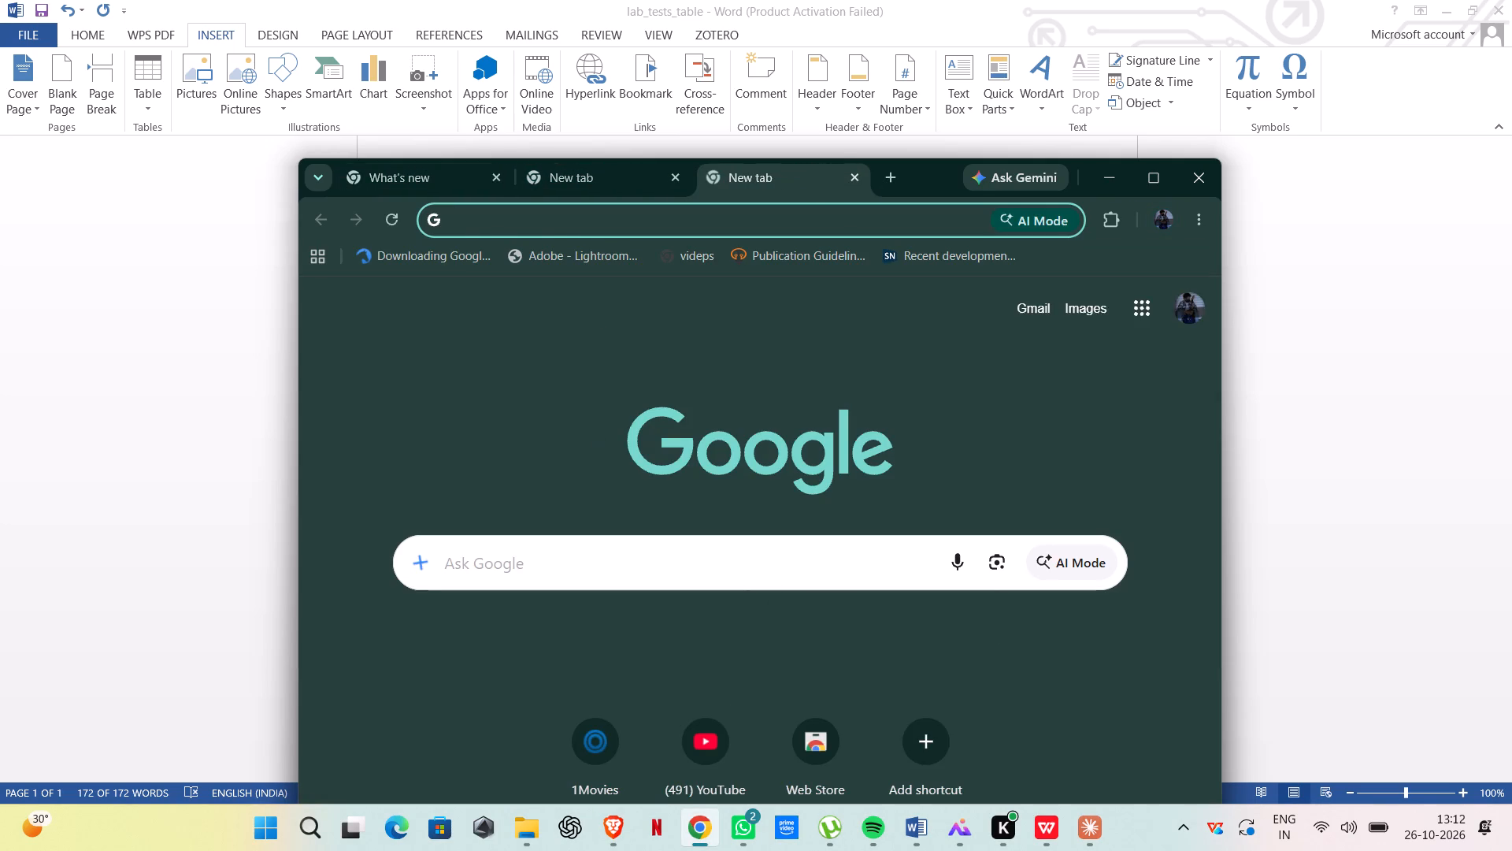
pyautogui.click(589, 567)
pyautogui.press('p')
pyautogui.write('DF')
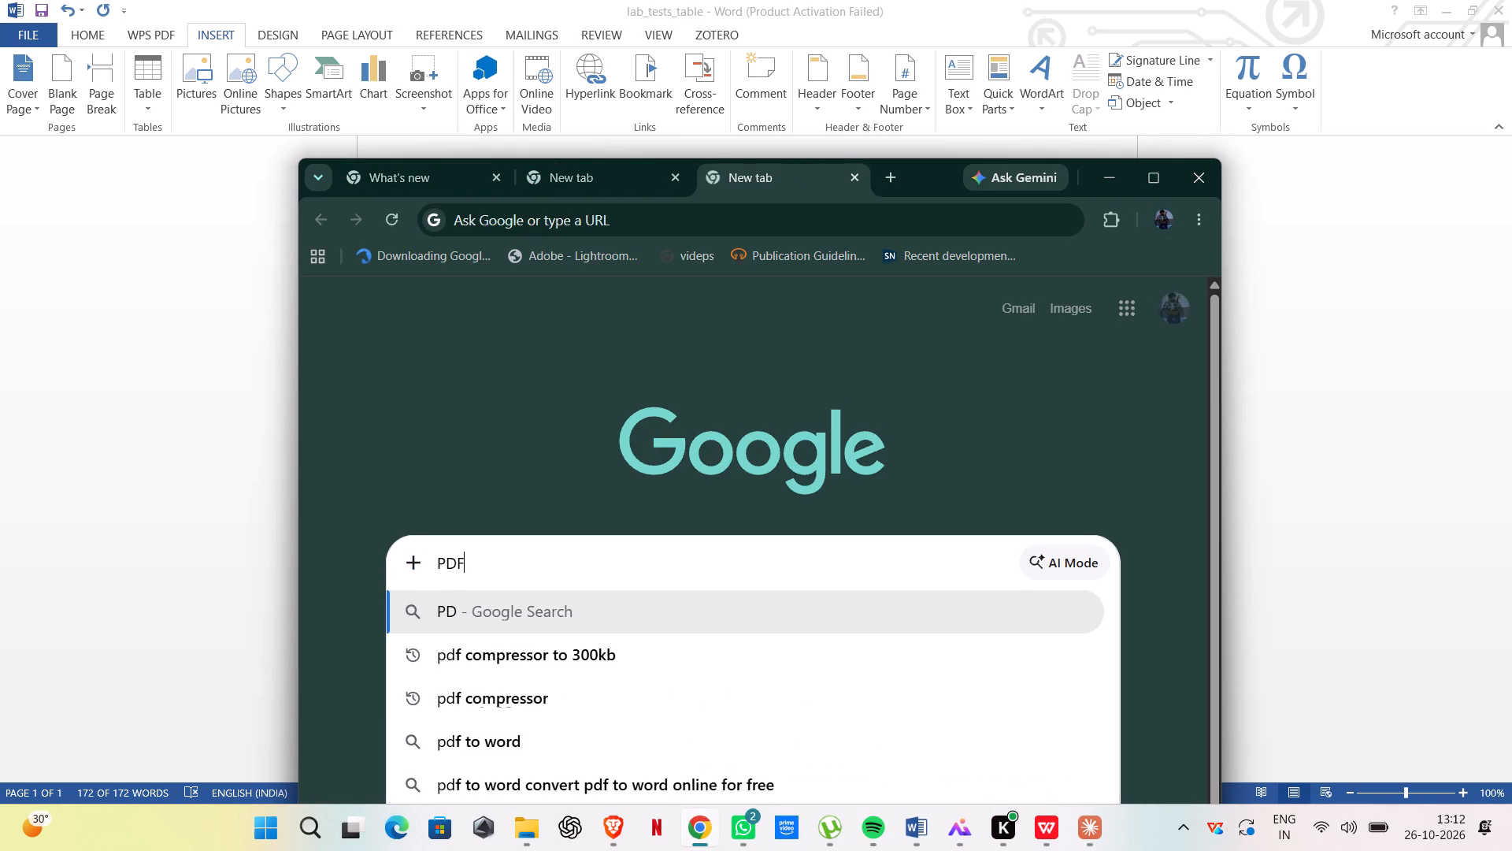
pyautogui.press('space')
pyautogui.press('t')
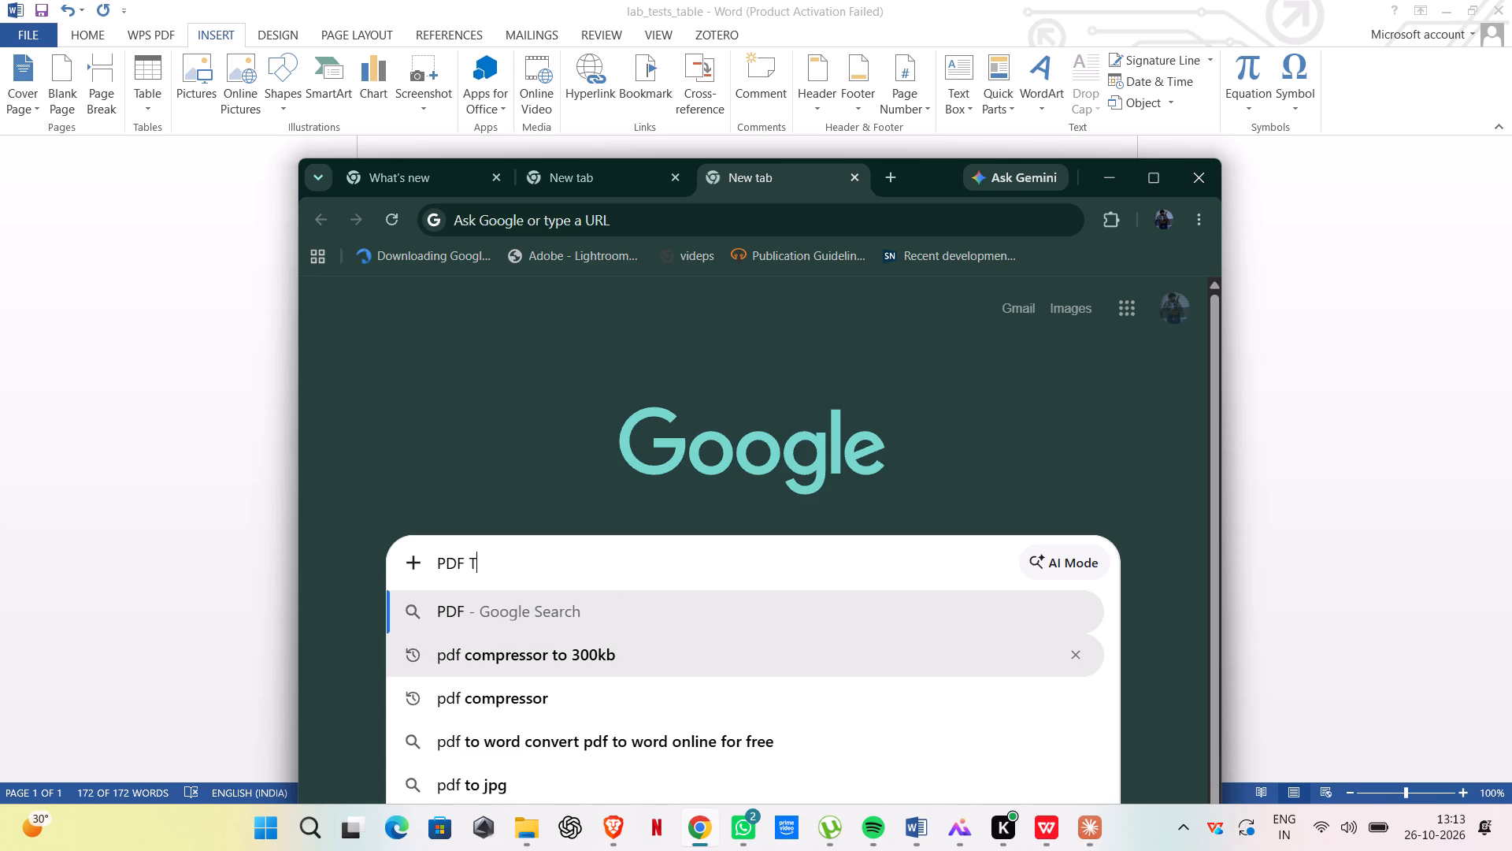
pyautogui.press('o')
pyautogui.click(573, 696)
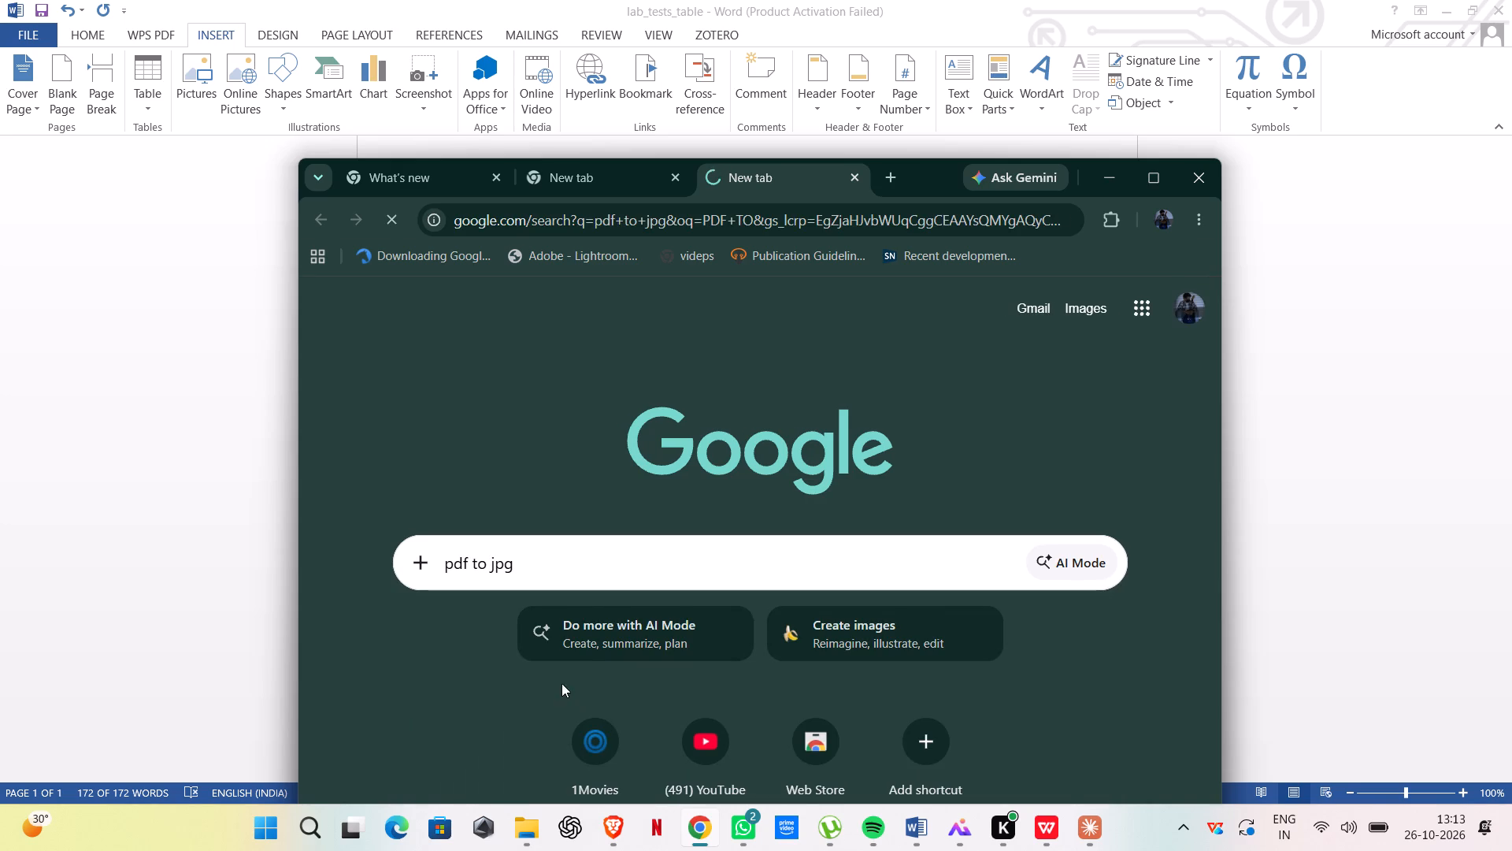
pyautogui.click(546, 479)
pyautogui.click(561, 463)
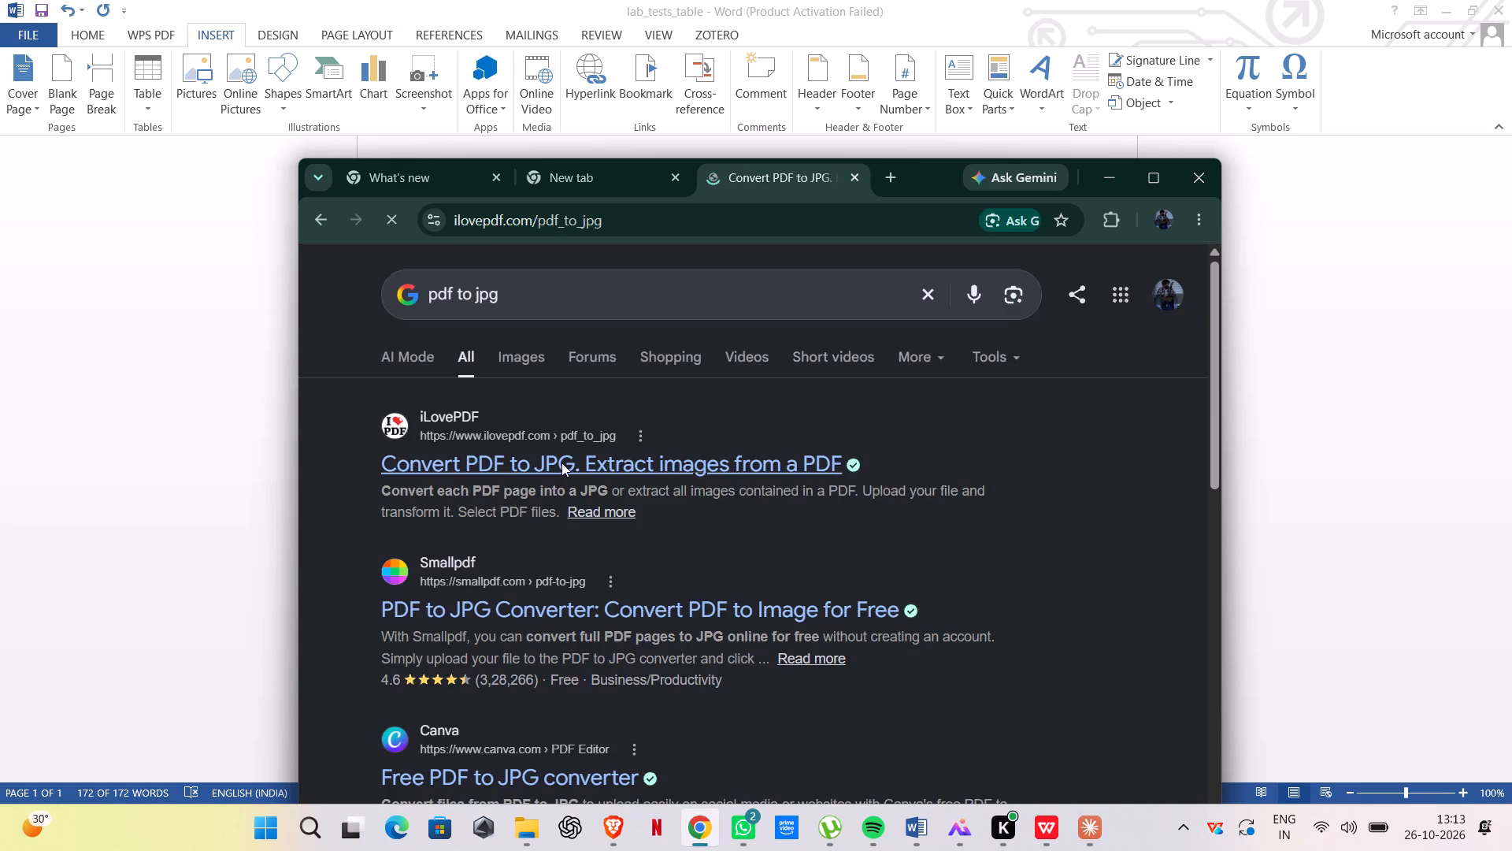
# Upload the lab_tests_table PDF from the Desktop folder mtech project report to the converter.
pyautogui.click(656, 481)
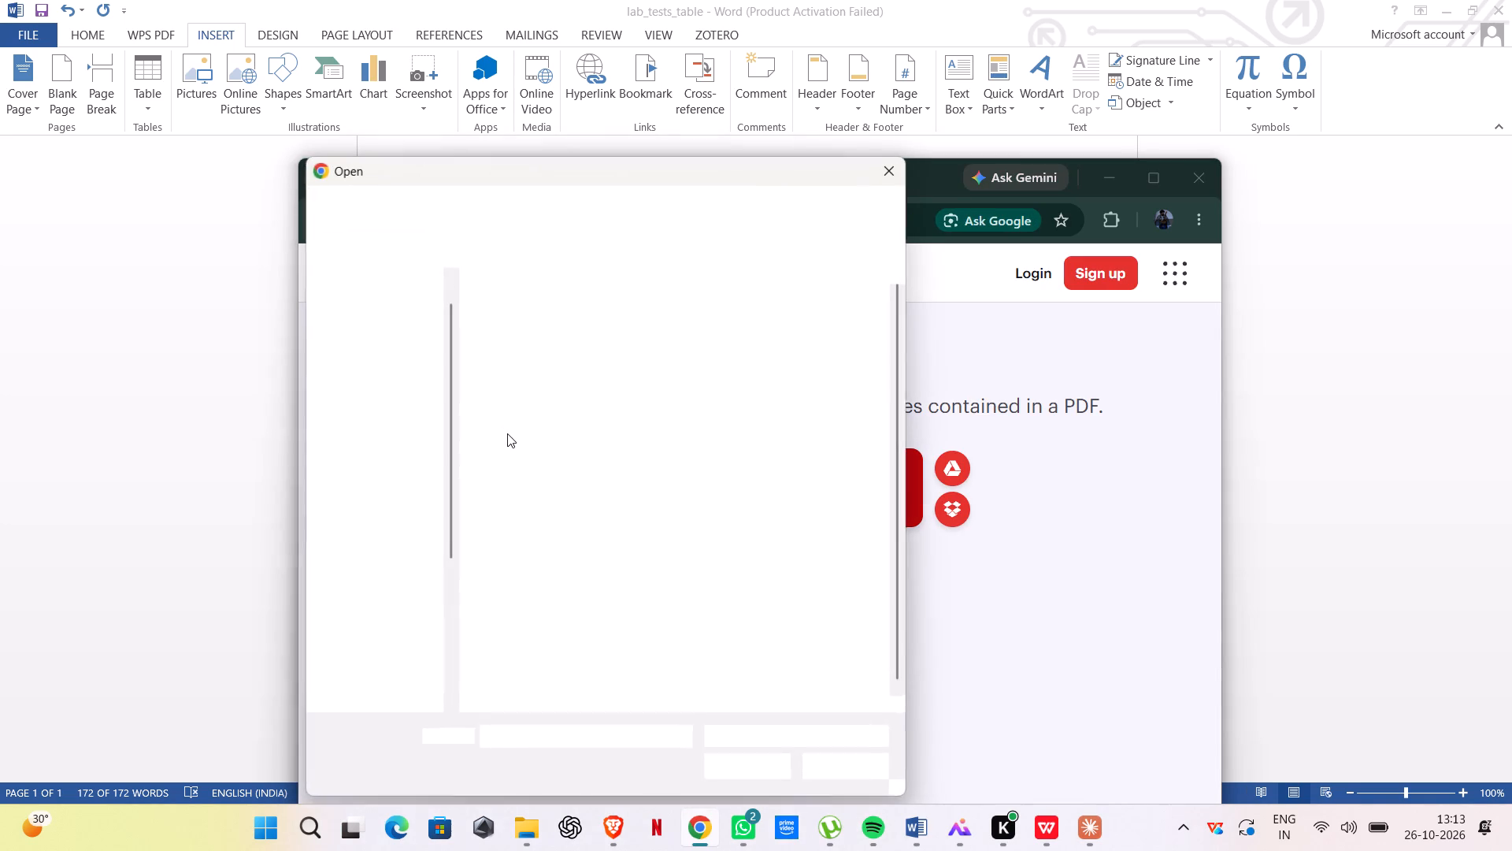
pyautogui.click(417, 342)
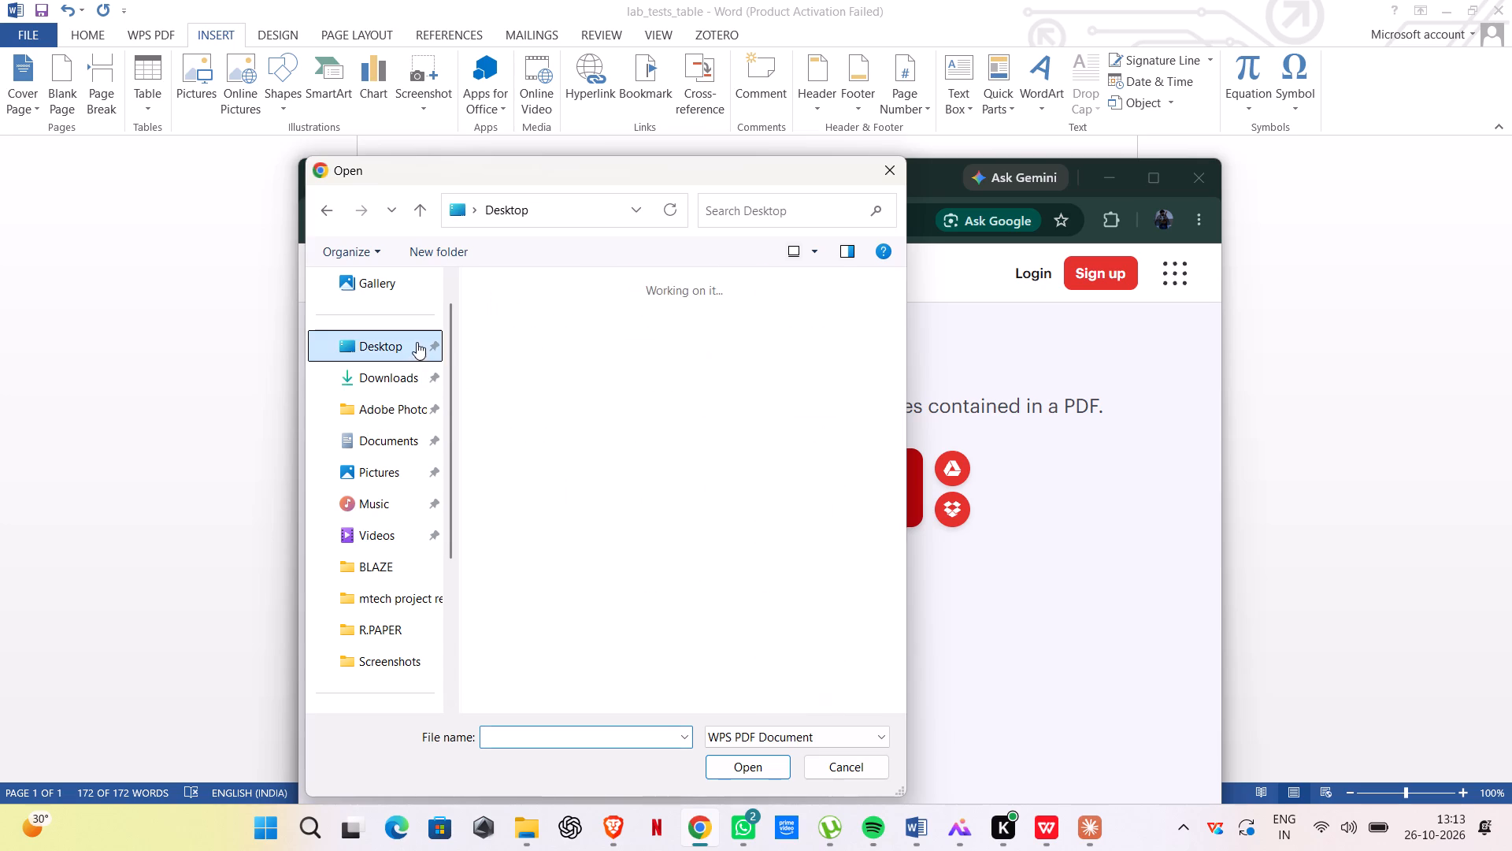
pyautogui.doubleClick(680, 422)
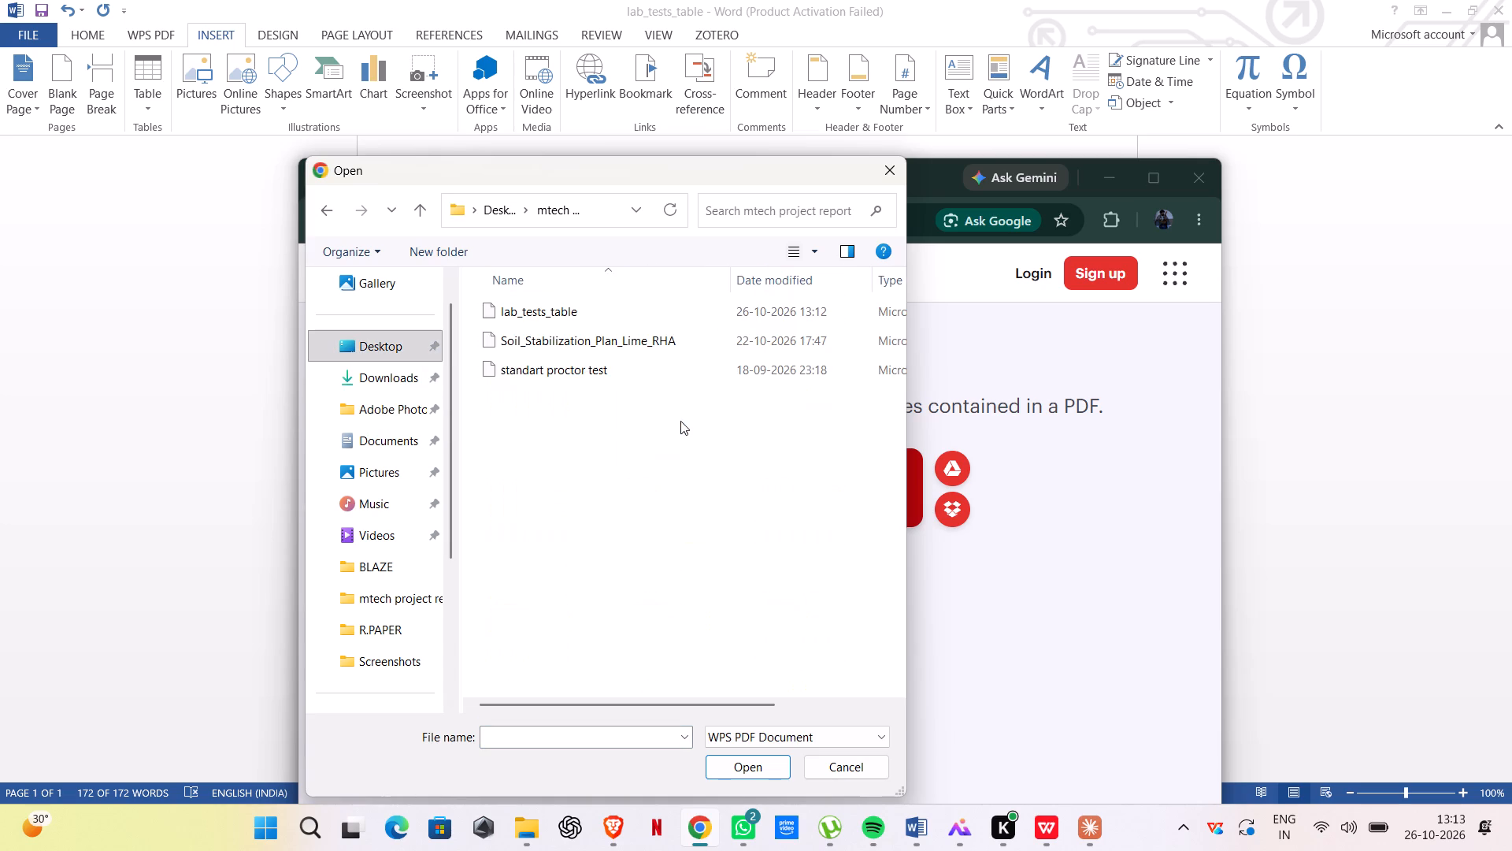
pyautogui.click(626, 310)
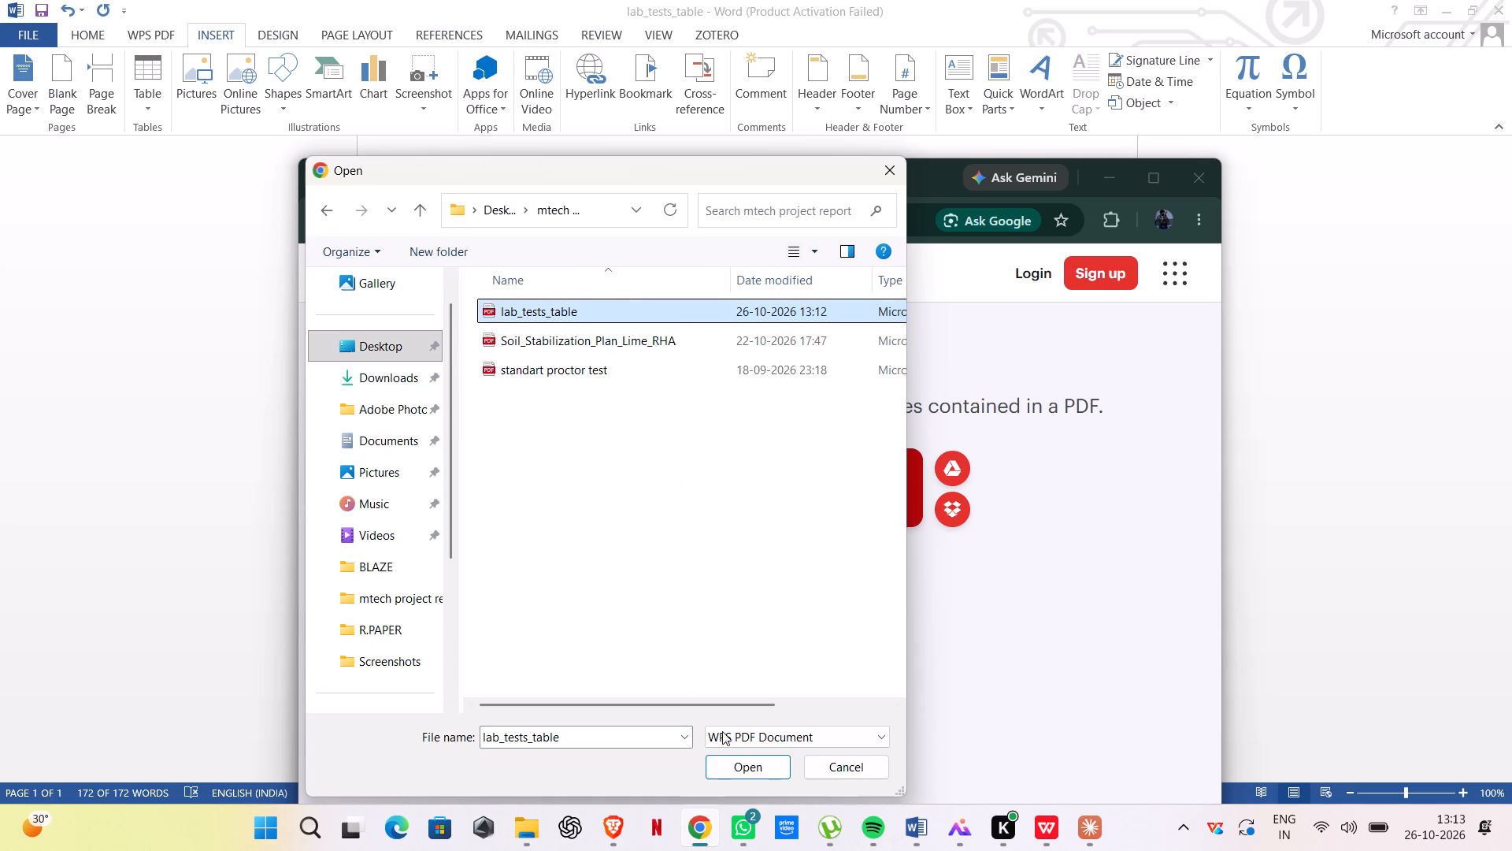
pyautogui.click(748, 764)
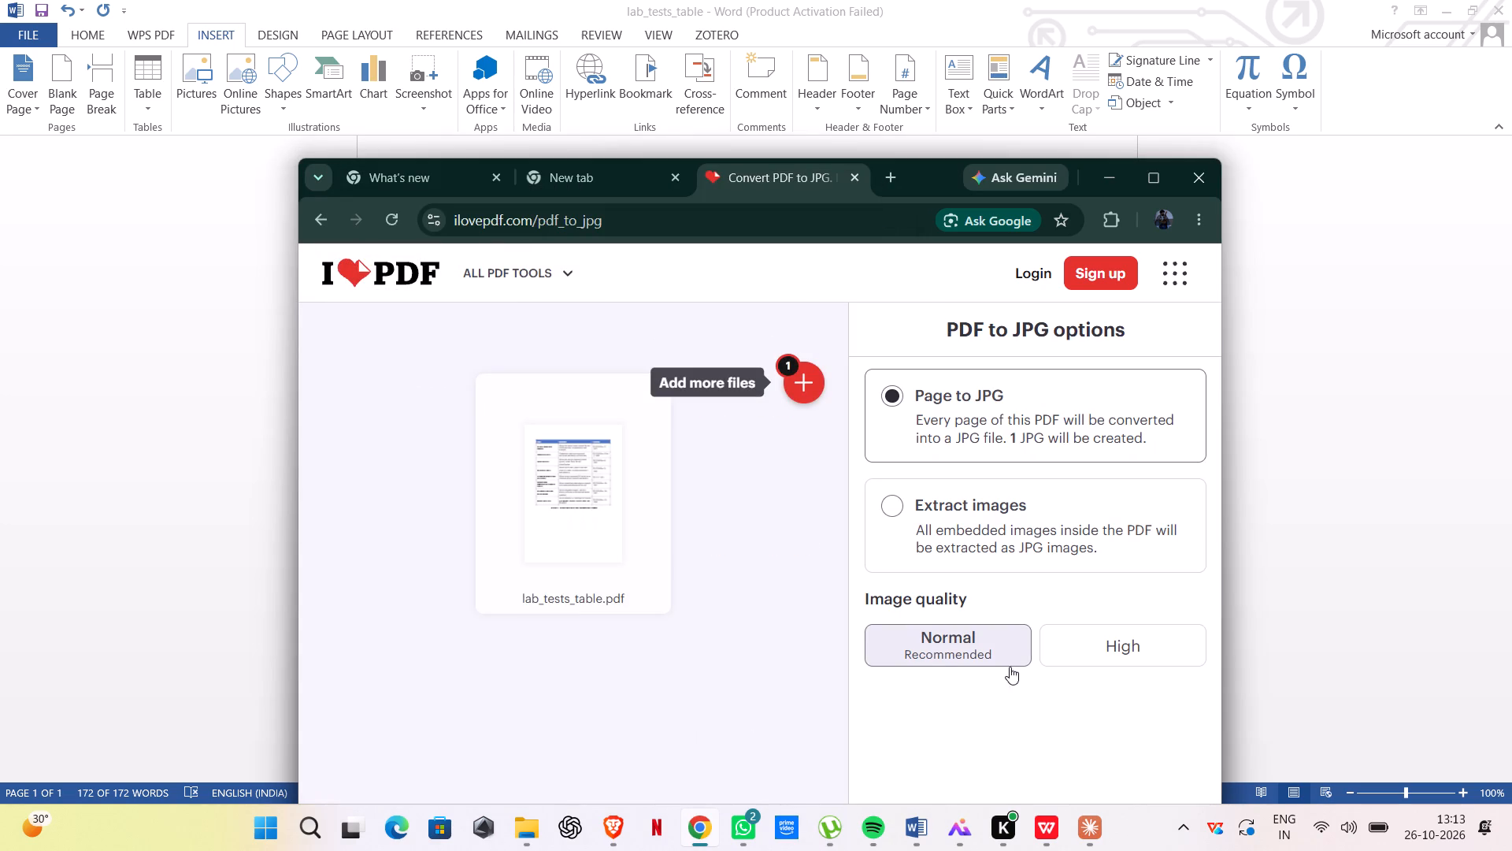
# Convert the uploaded PDF with Page to JPG at Normal image quality and download the resulting JPG.
pyautogui.scroll(-6, 680, 751)
pyautogui.scroll(-1, 736, 696)
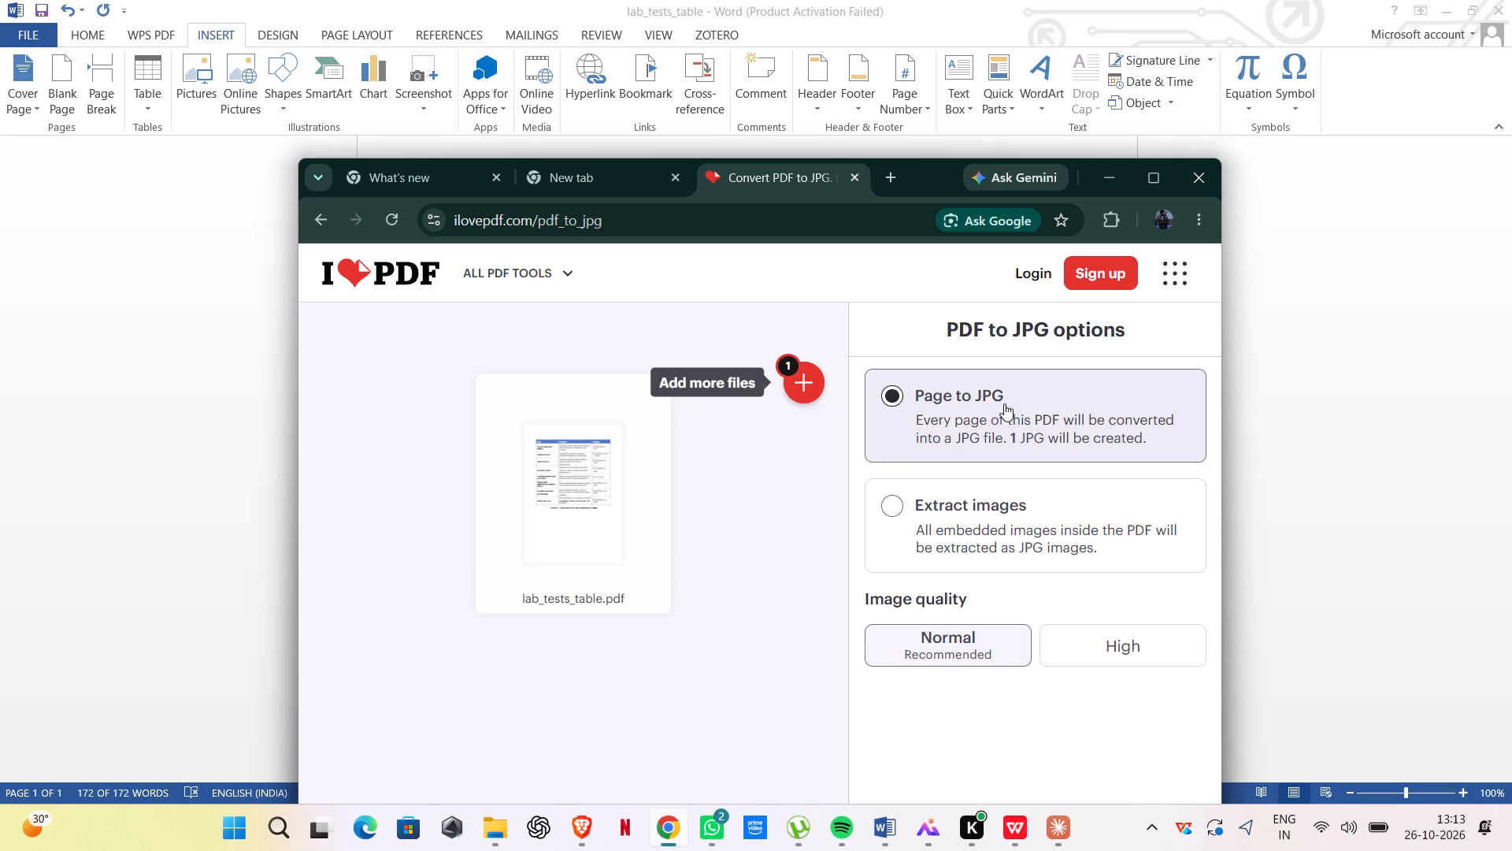
pyautogui.click(1161, 179)
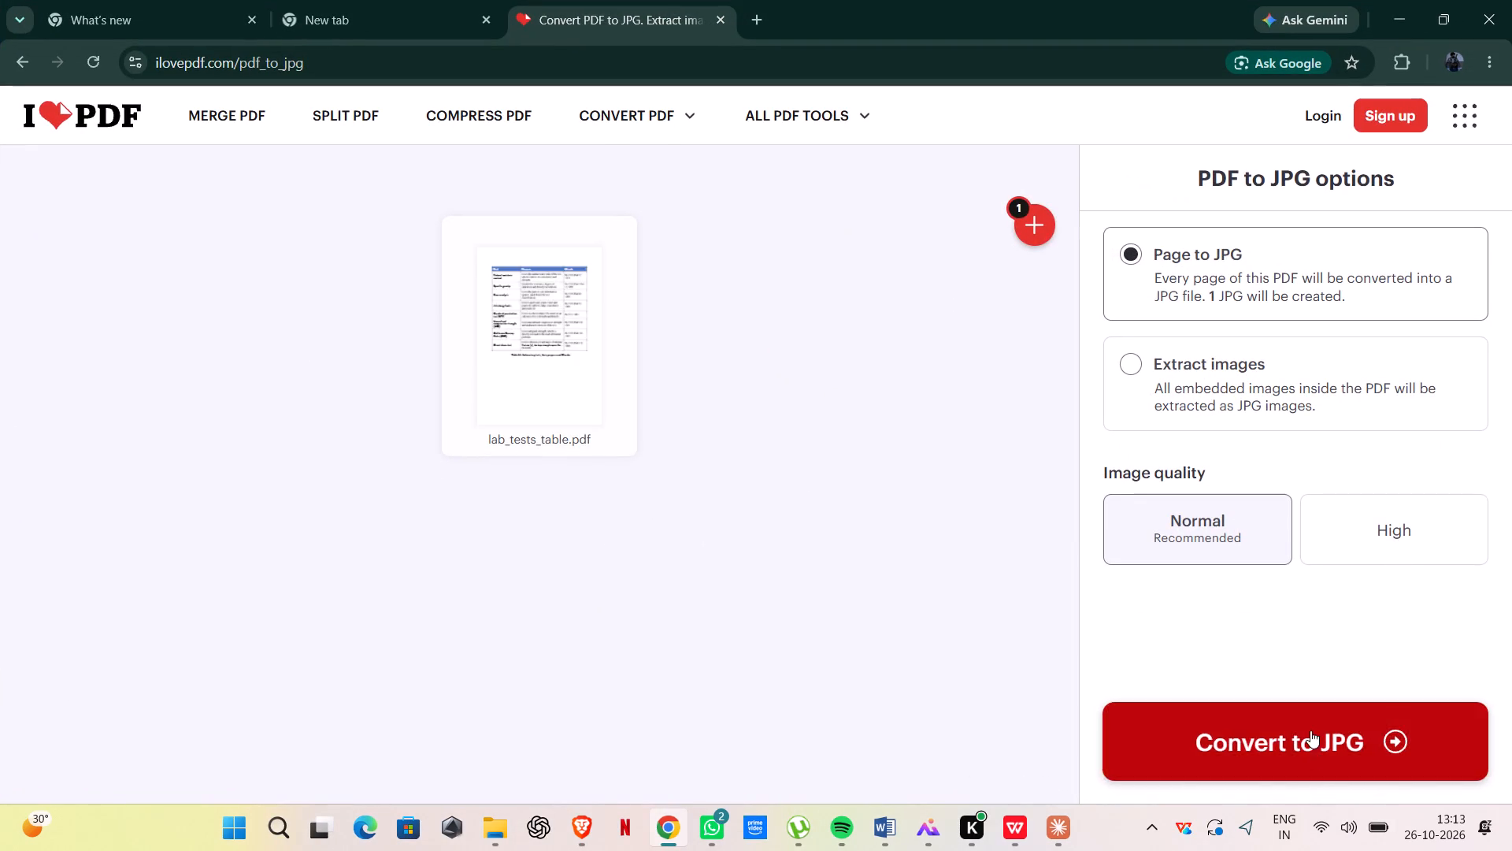
pyautogui.click(1312, 723)
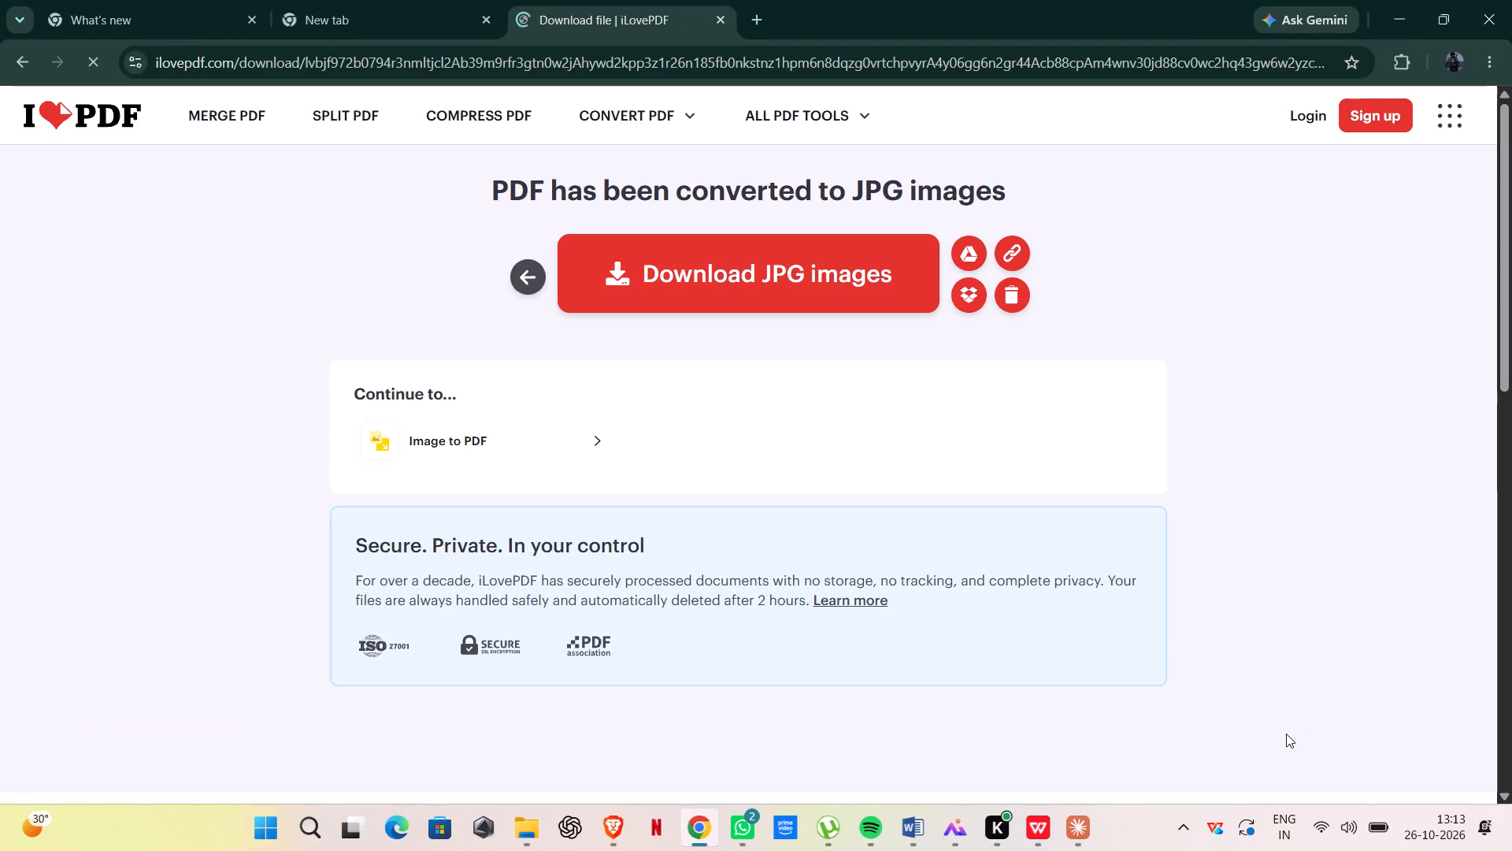
pyautogui.click(764, 278)
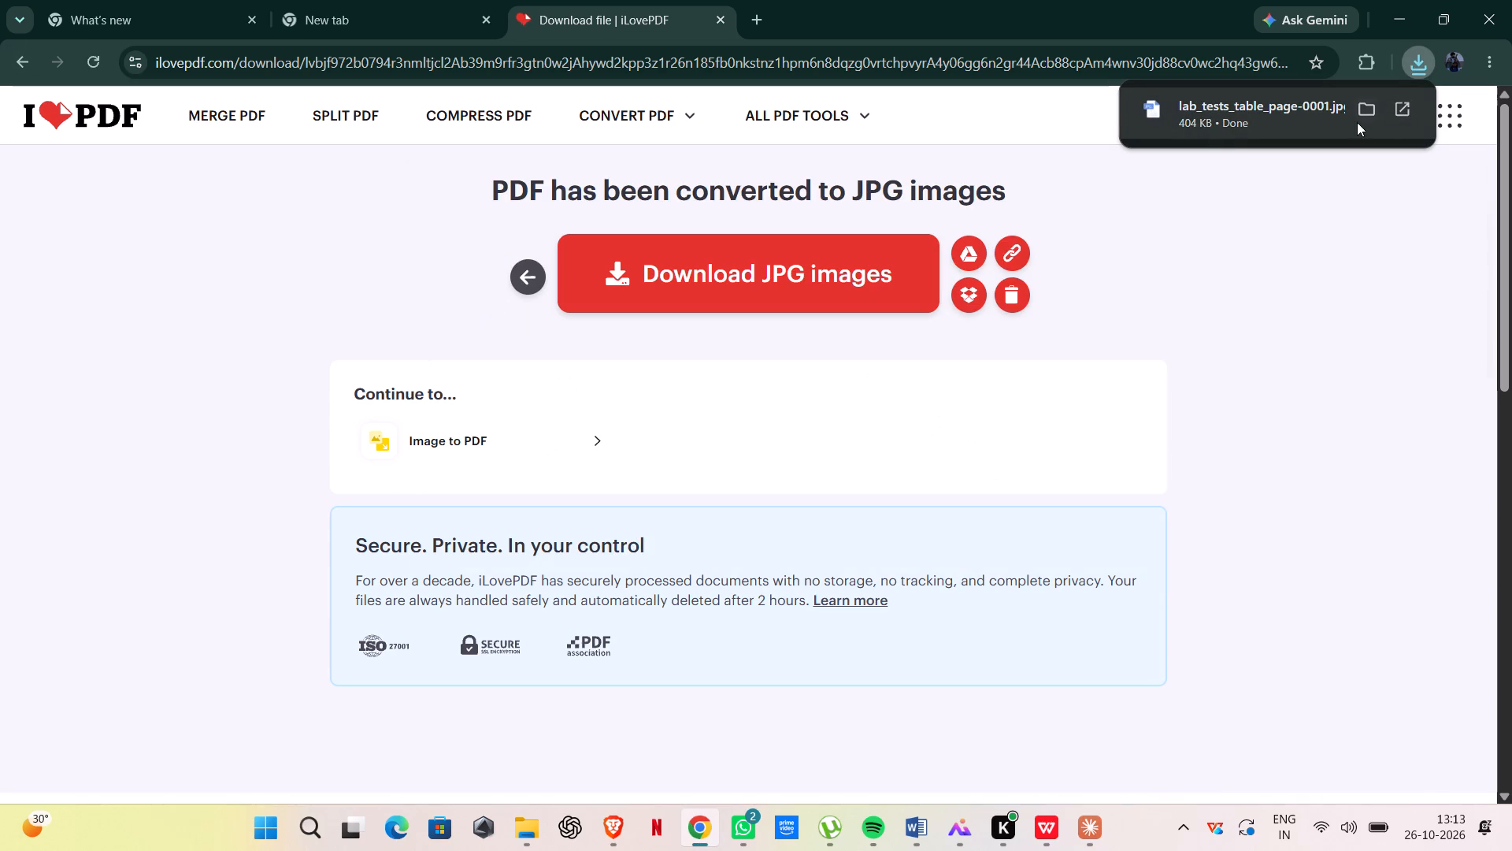
# Copy the downloaded lab_tests_table_page-0001 image from Downloads into the mtech project report folder.
pyautogui.click(1371, 113)
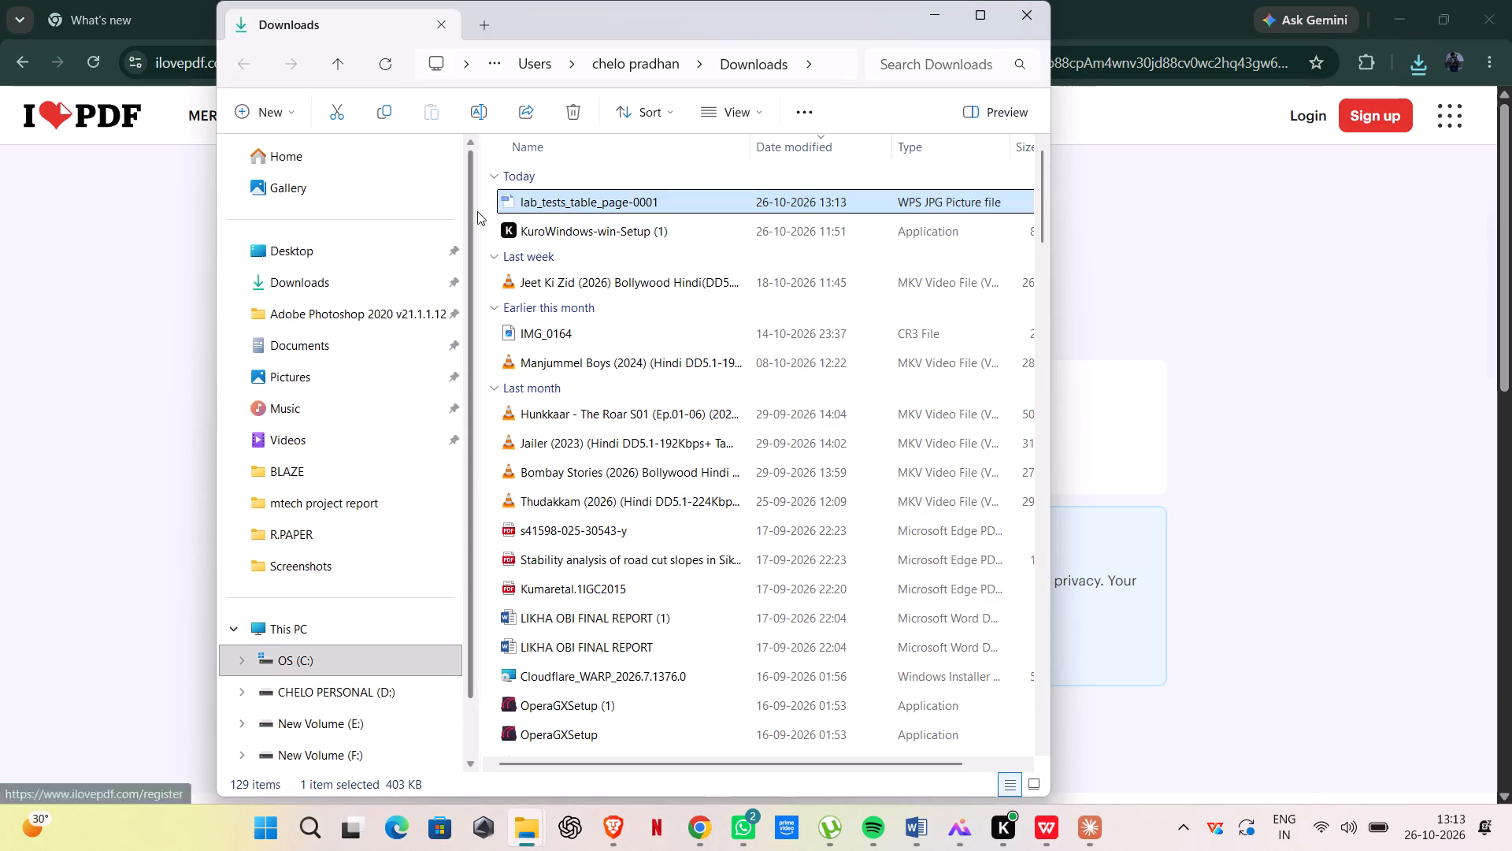
pyautogui.rightClick(554, 195)
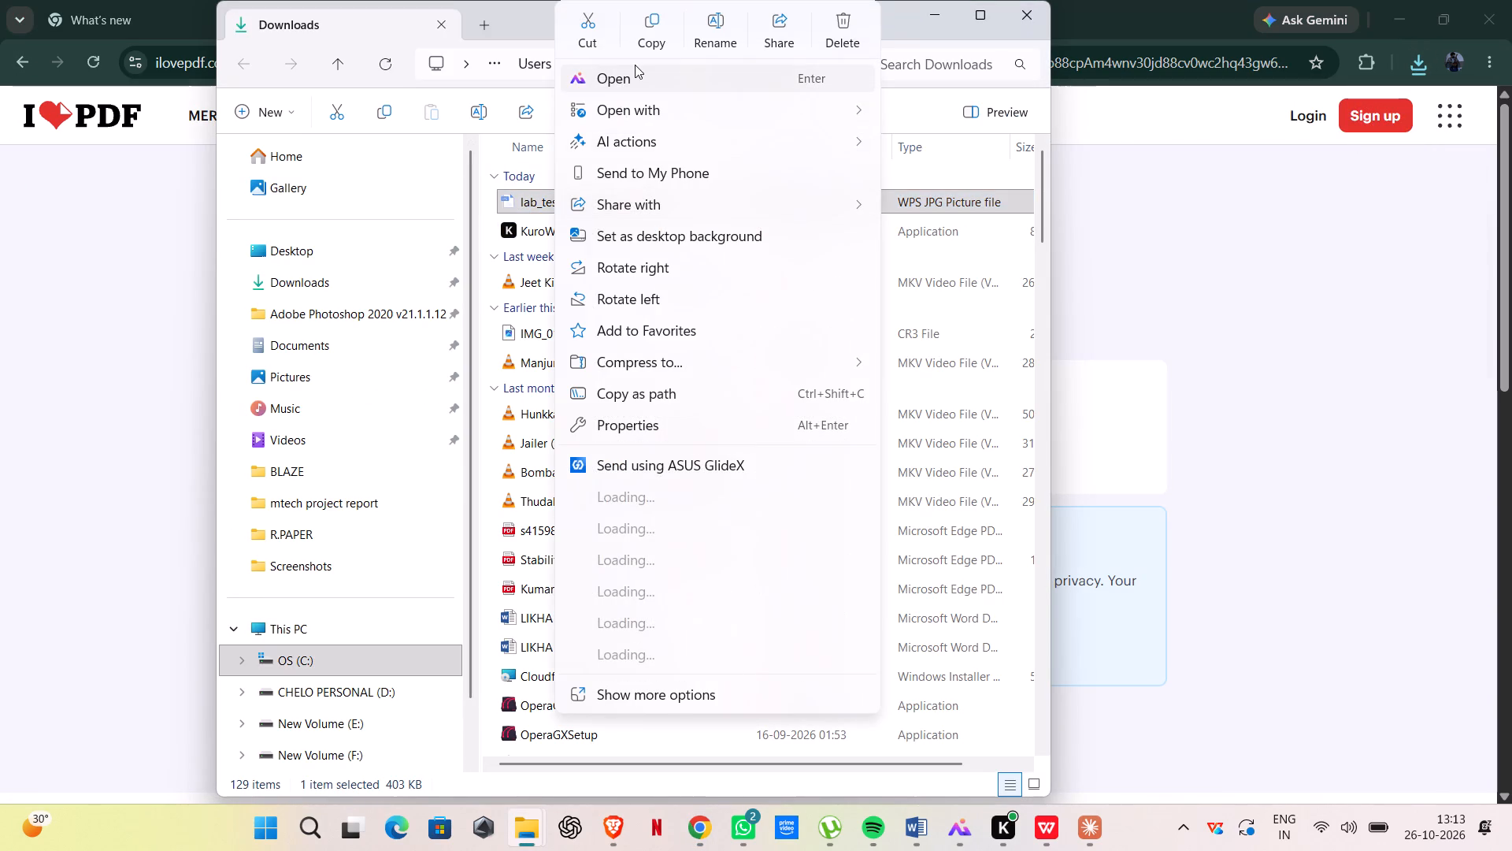
pyautogui.click(654, 32)
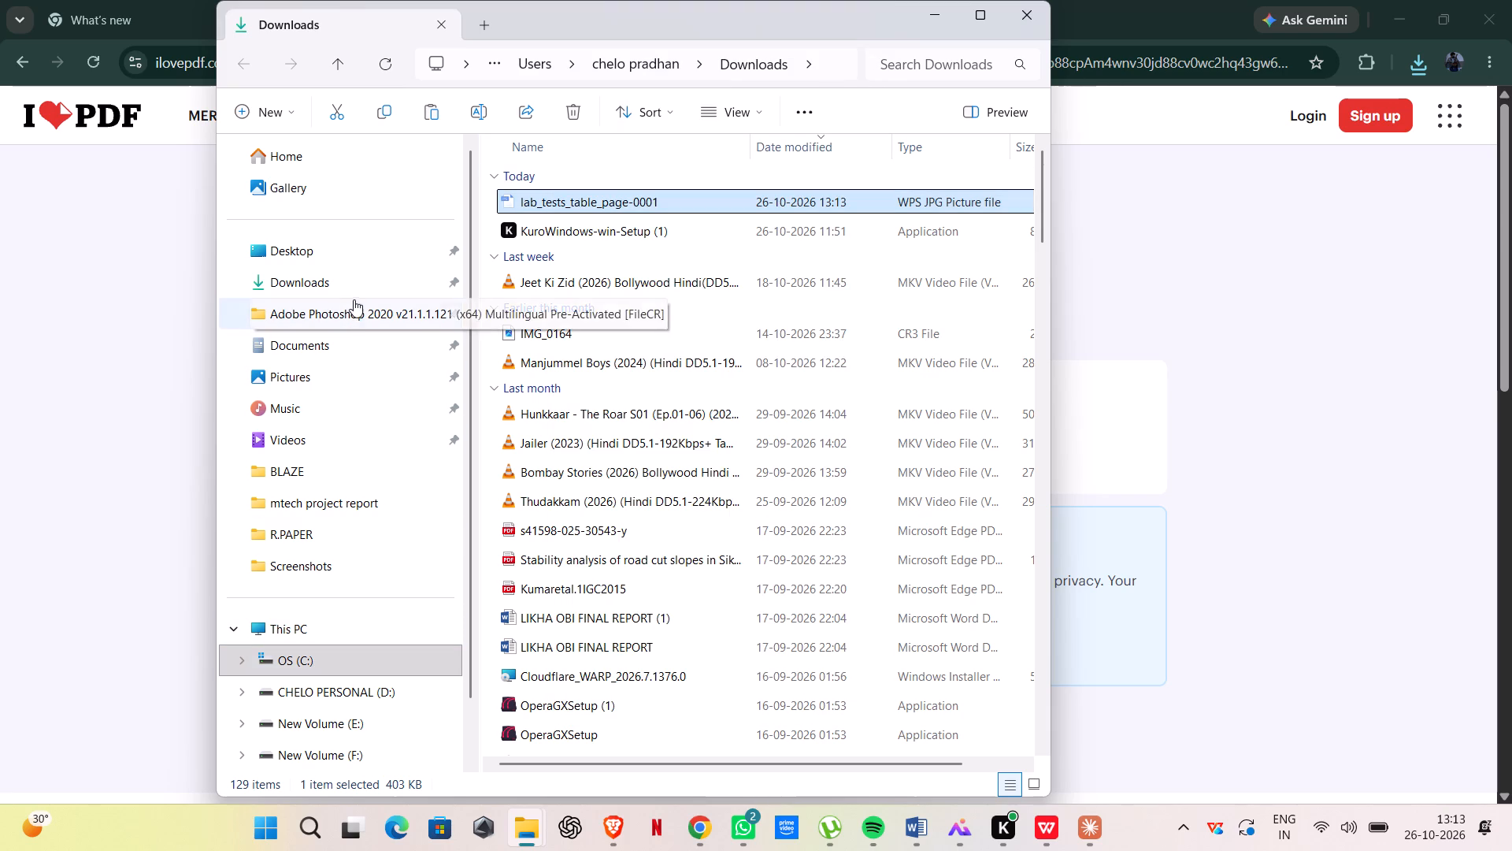
pyautogui.click(369, 496)
pyautogui.rightClick(674, 337)
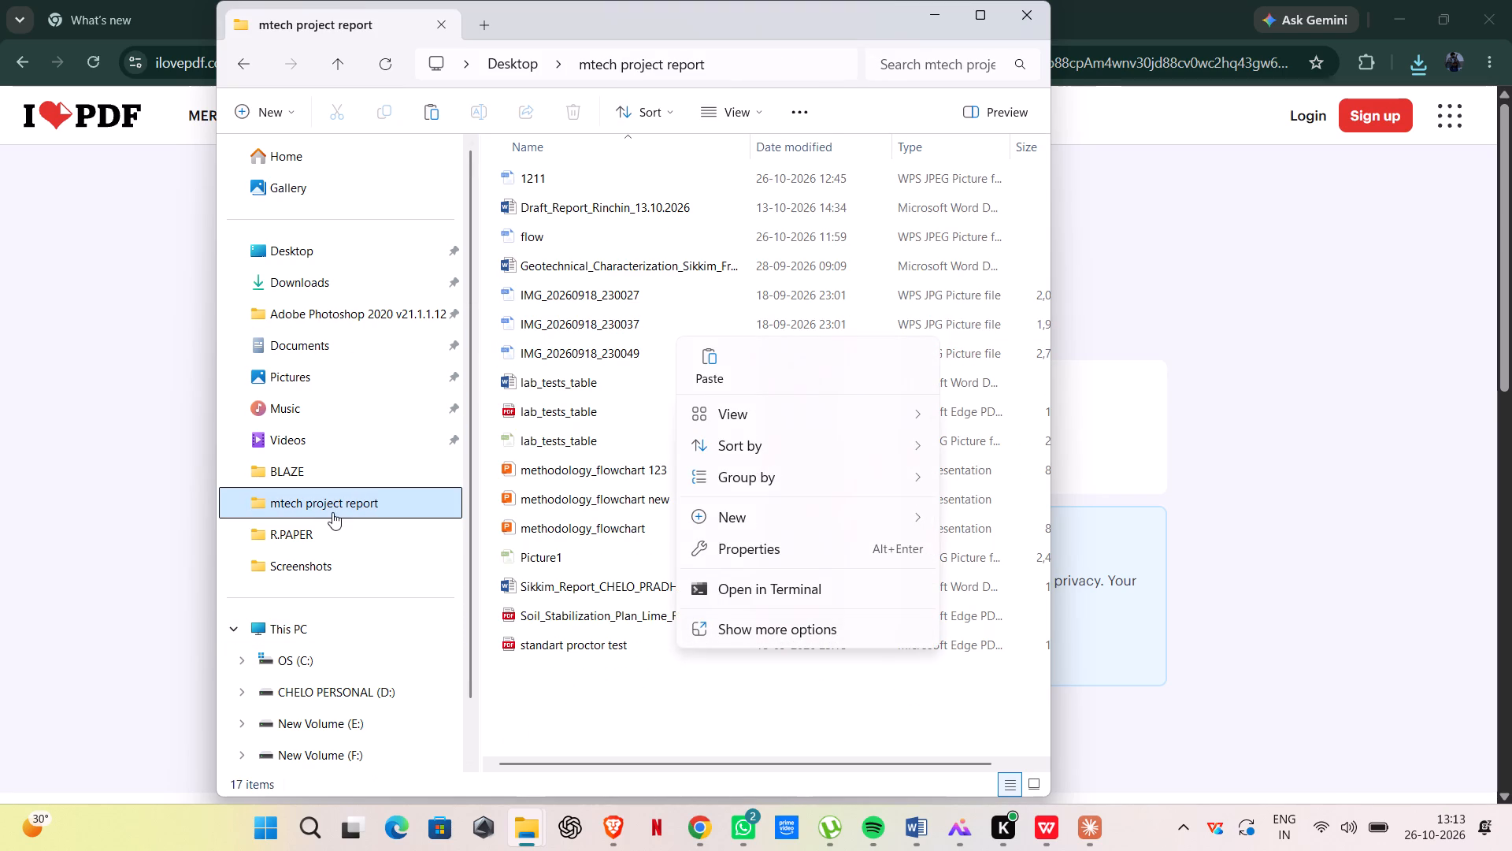
pyautogui.rightClick(632, 687)
pyautogui.rightClick(647, 686)
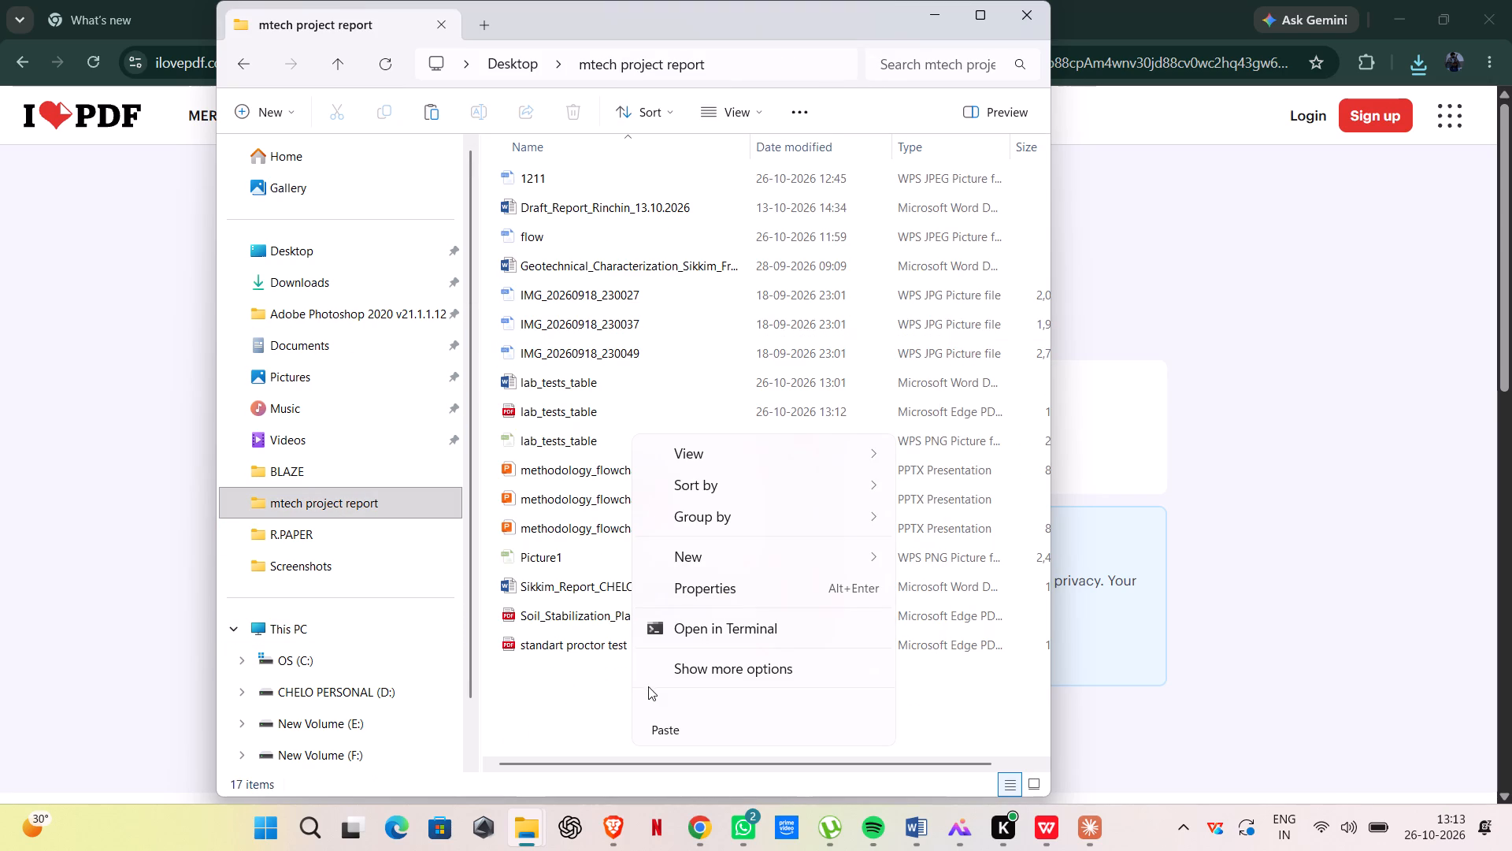
pyautogui.click(666, 727)
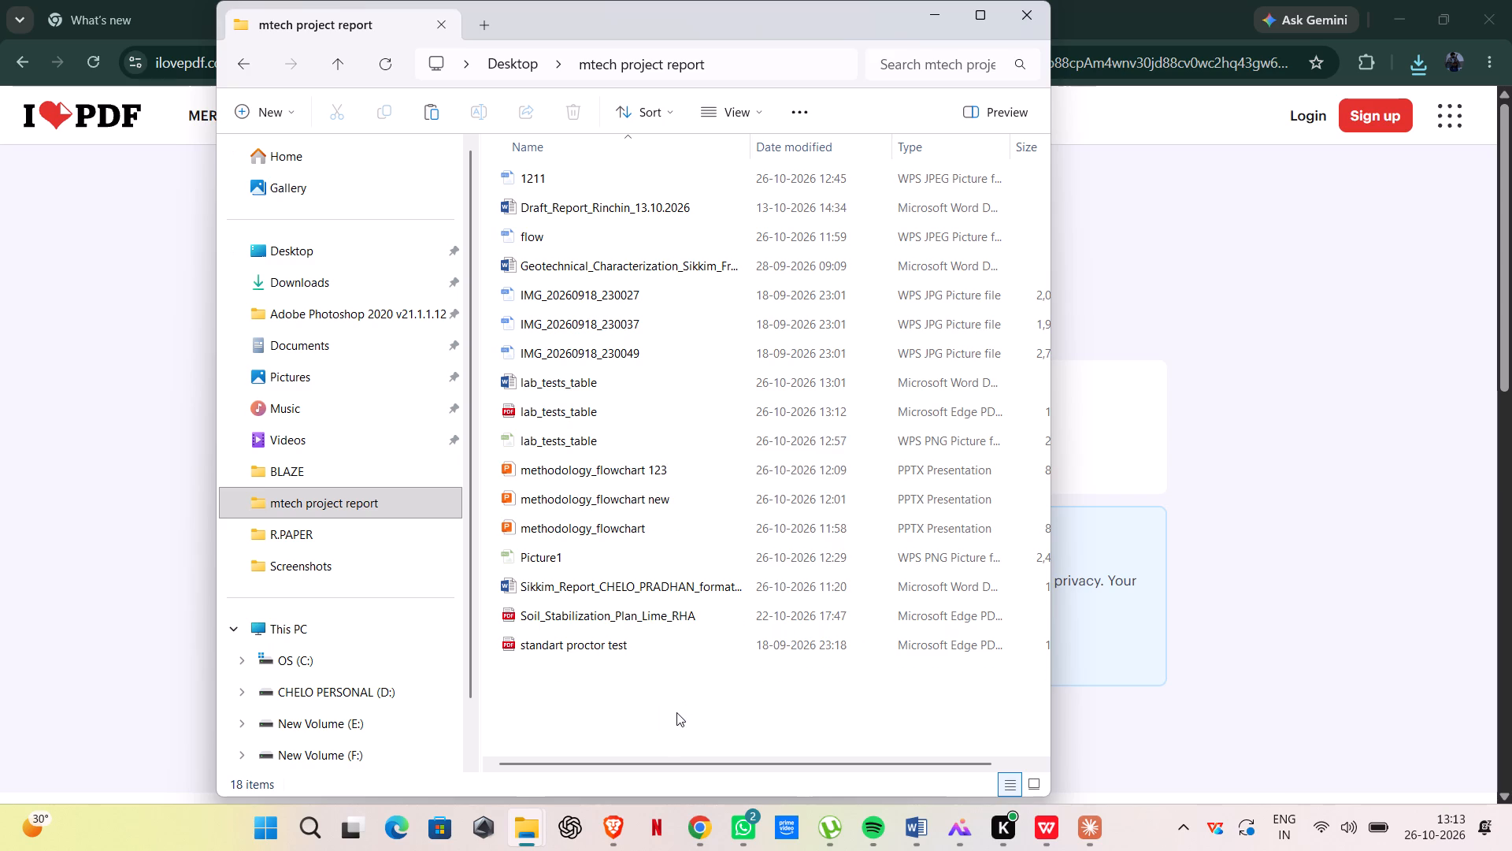
# Return to NEW REPORT 112 in Word and delete the old lab tests table picture with its caption above.
pyautogui.click(1373, 592)
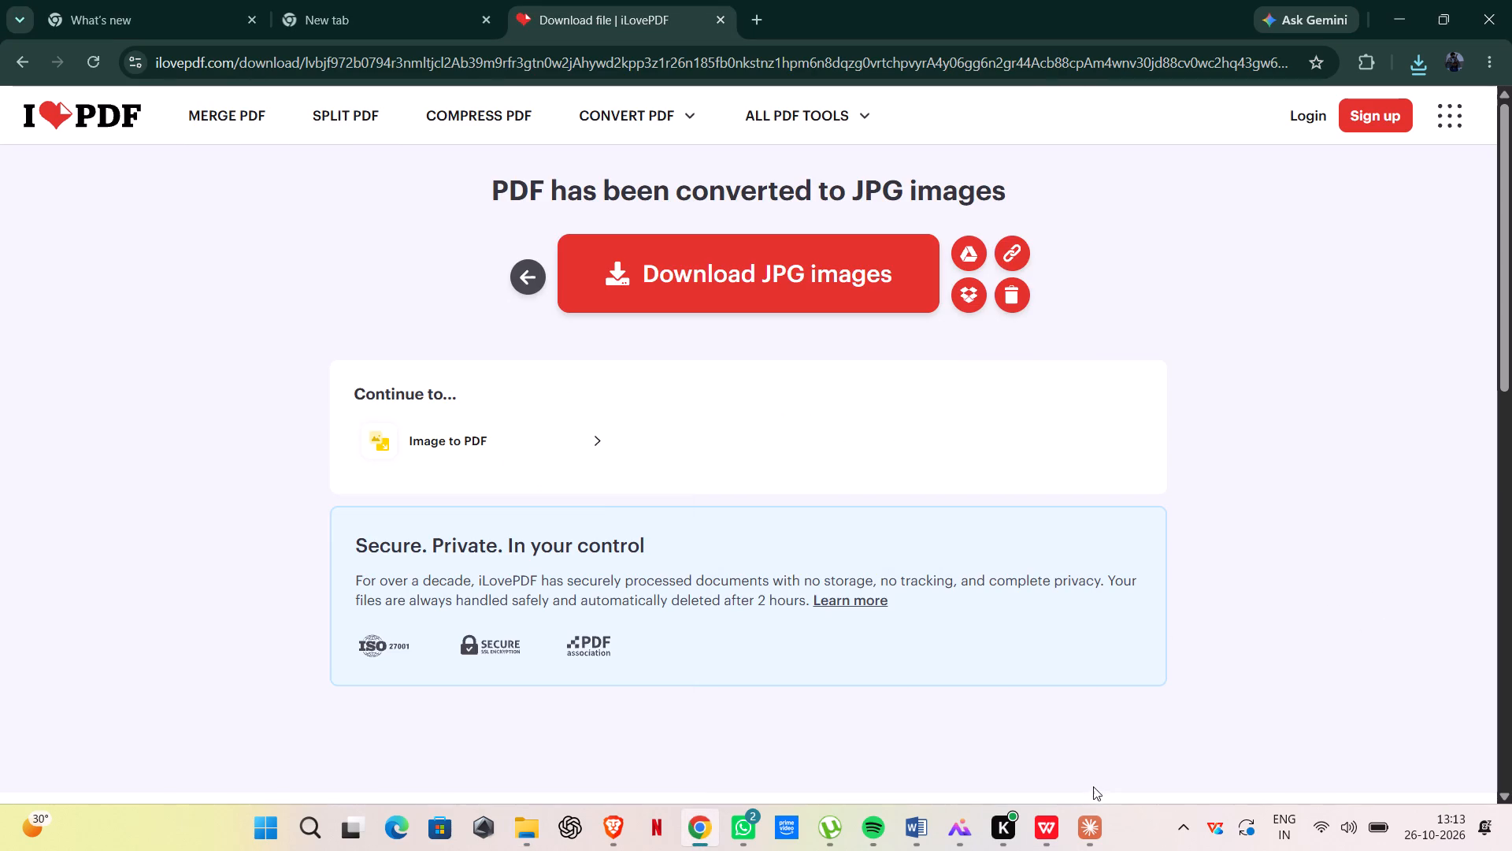
pyautogui.click(1199, 720)
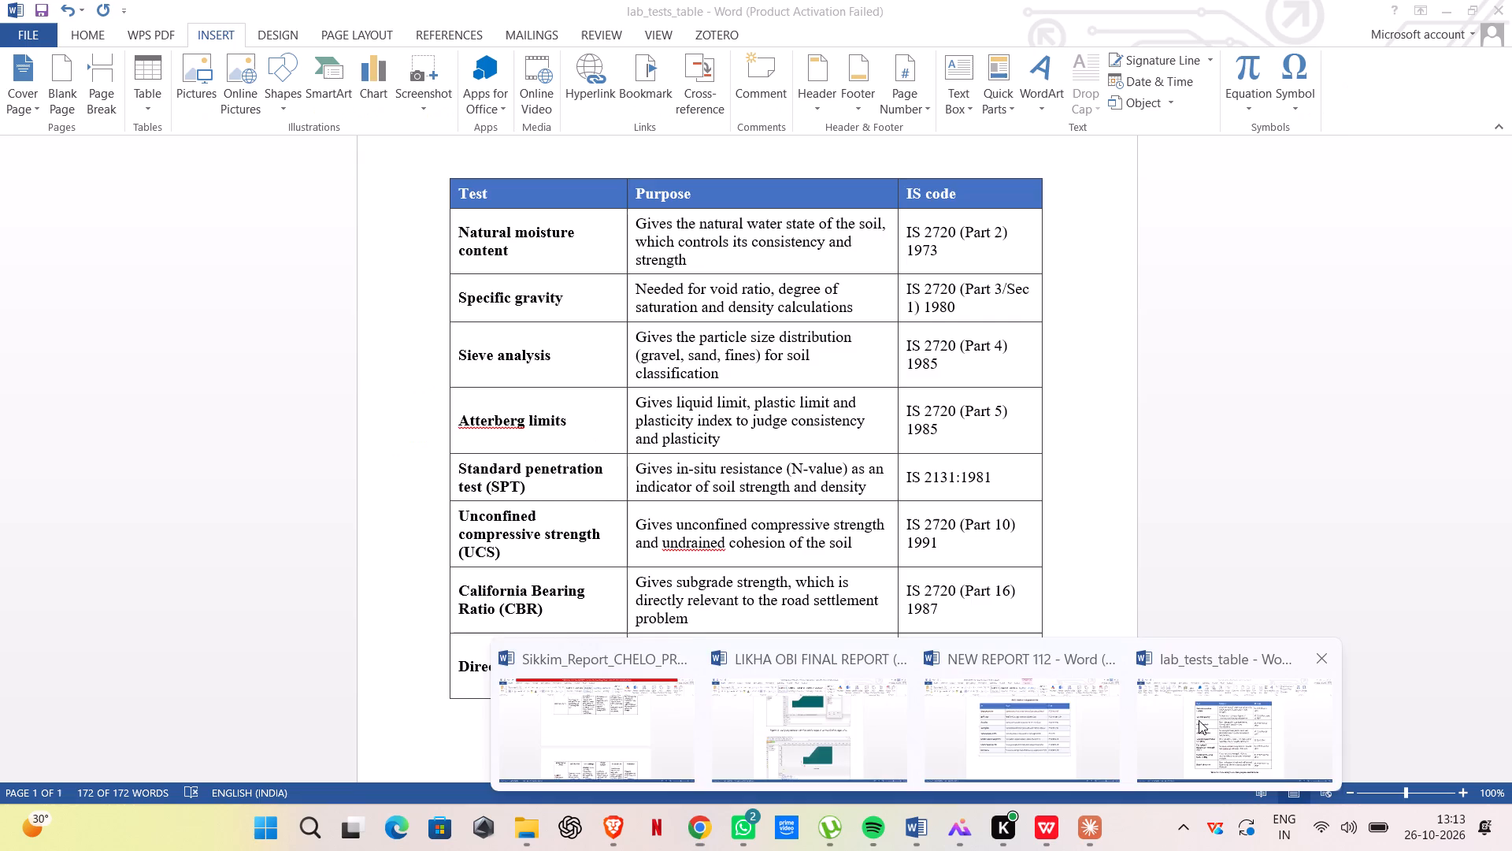
pyautogui.scroll(-1, 975, 705)
pyautogui.scroll(11, 975, 705)
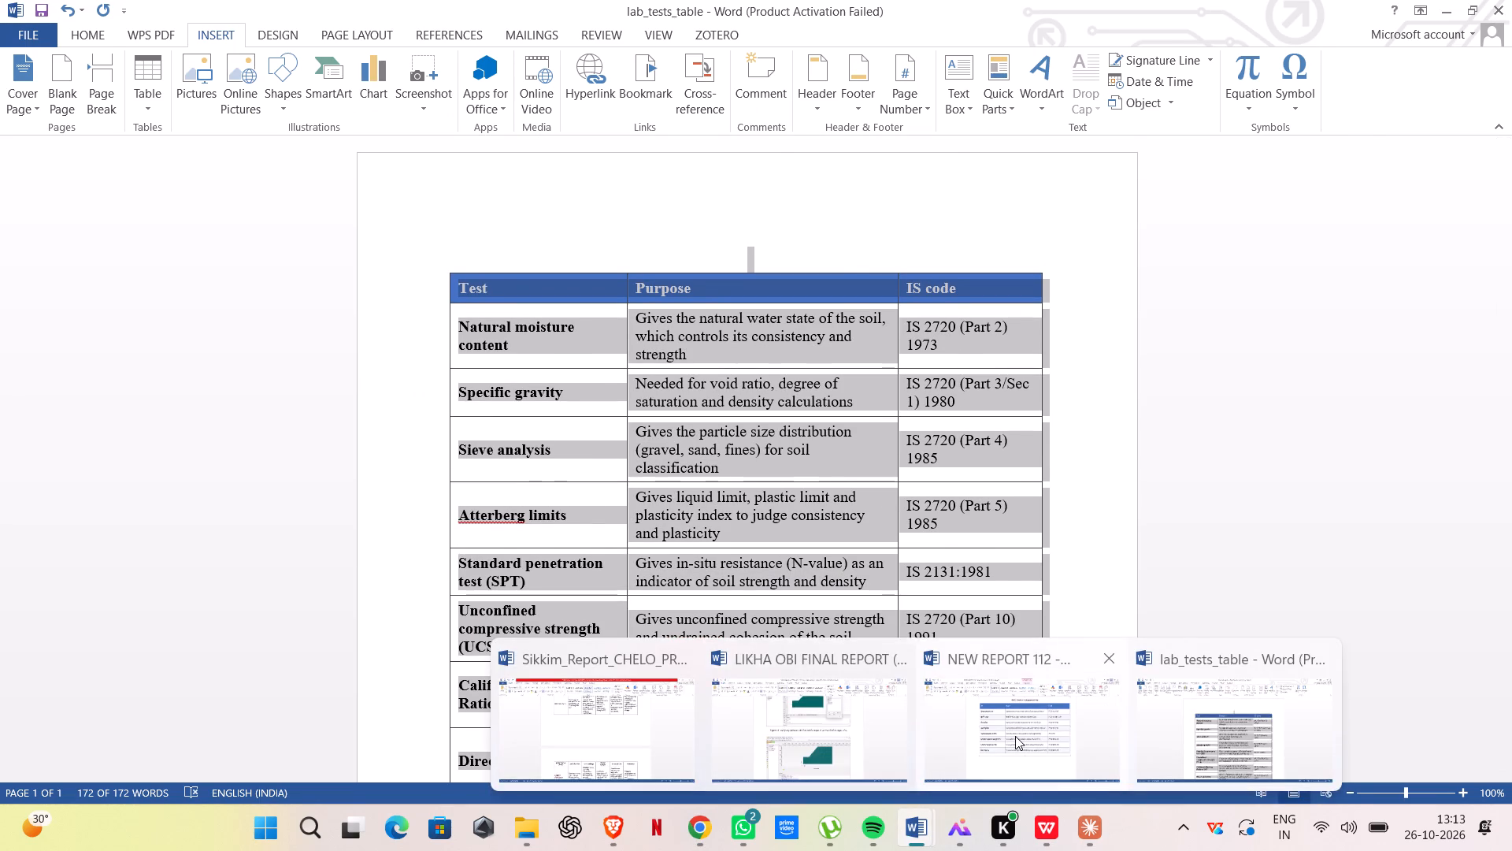
pyautogui.click(1015, 736)
pyautogui.rightClick(882, 556)
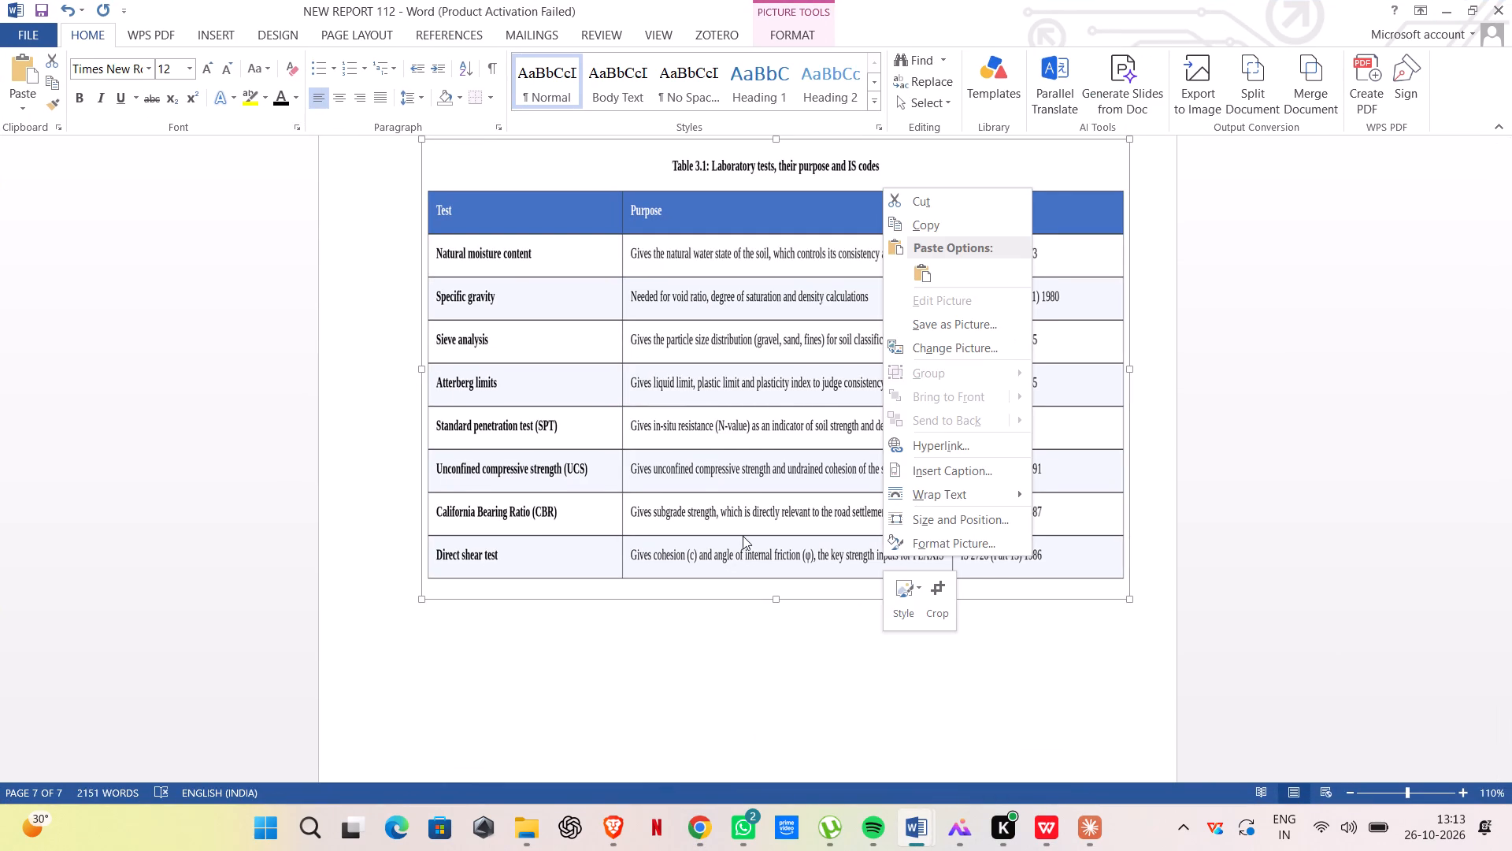
pyautogui.click(743, 536)
pyautogui.press('Delete')
# Insert the picture lab_tests_table_page-0001 from the mtech project report folder below the PLAXIS 2D modelling paragraph.
pyautogui.scroll(3, 718, 410)
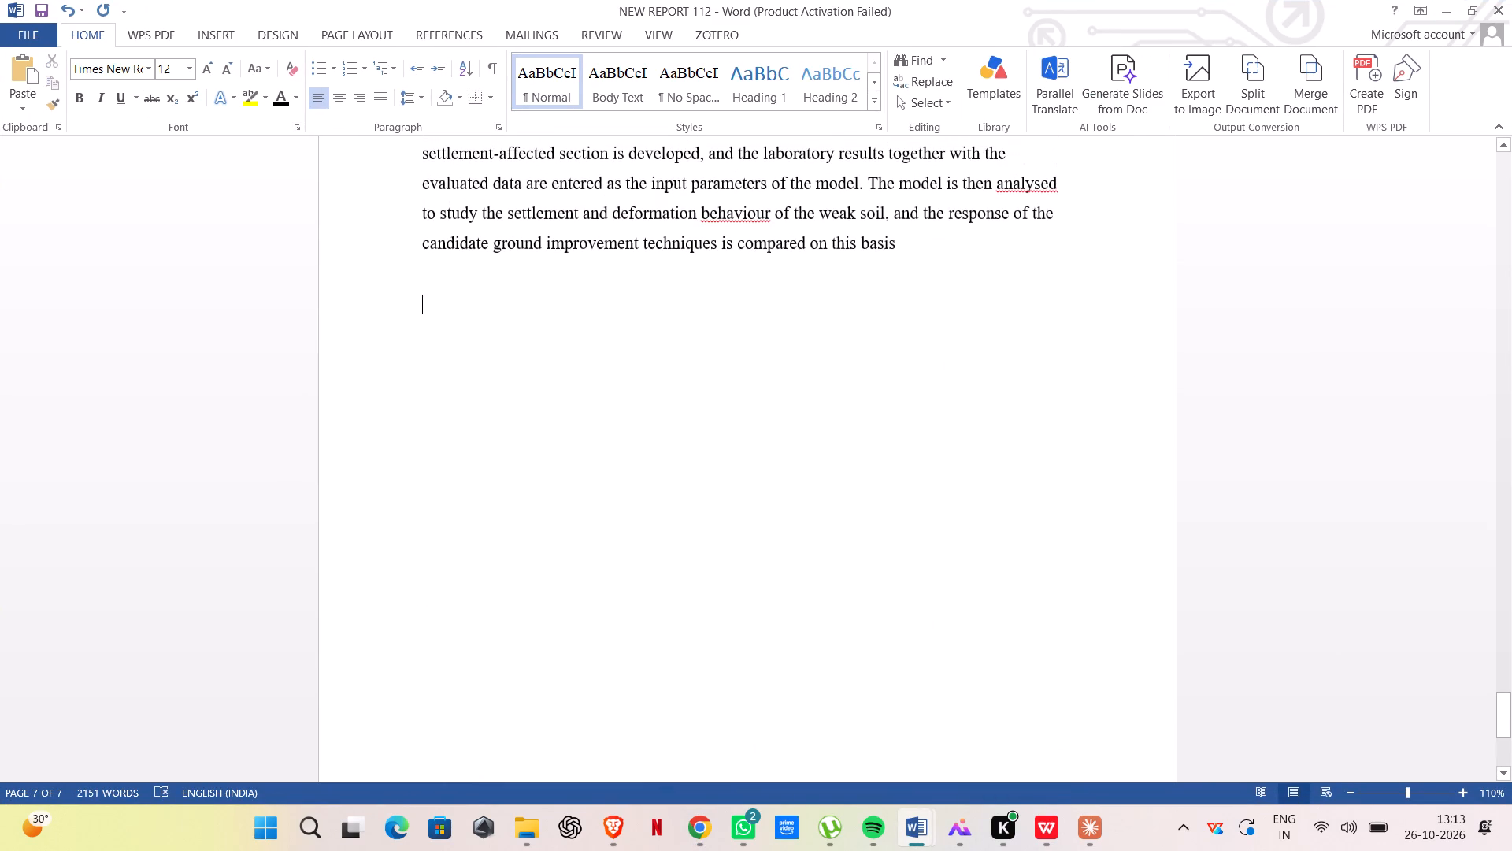
pyautogui.click(189, 27)
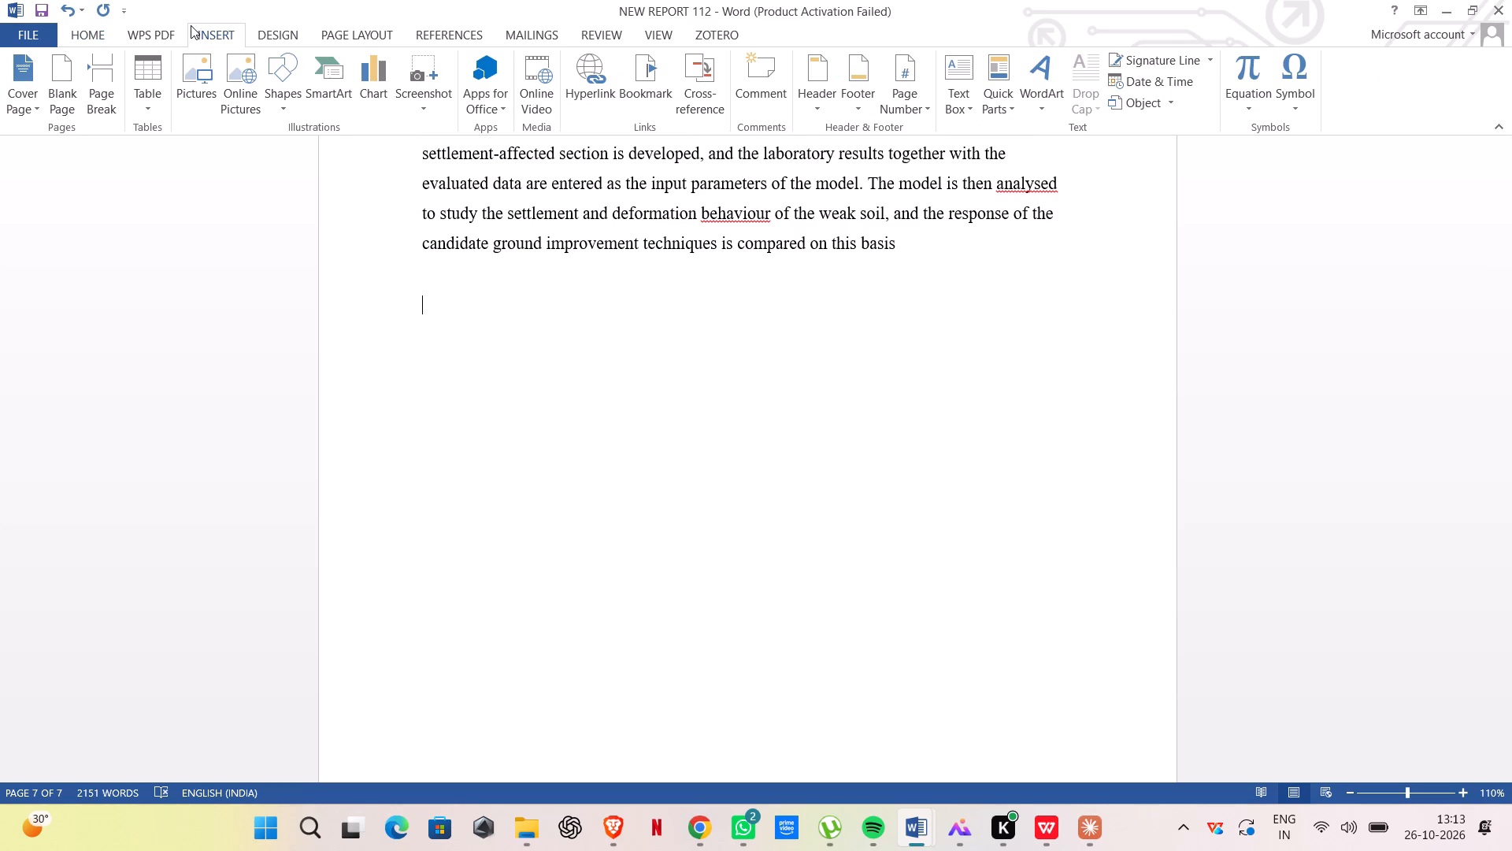
pyautogui.click(209, 76)
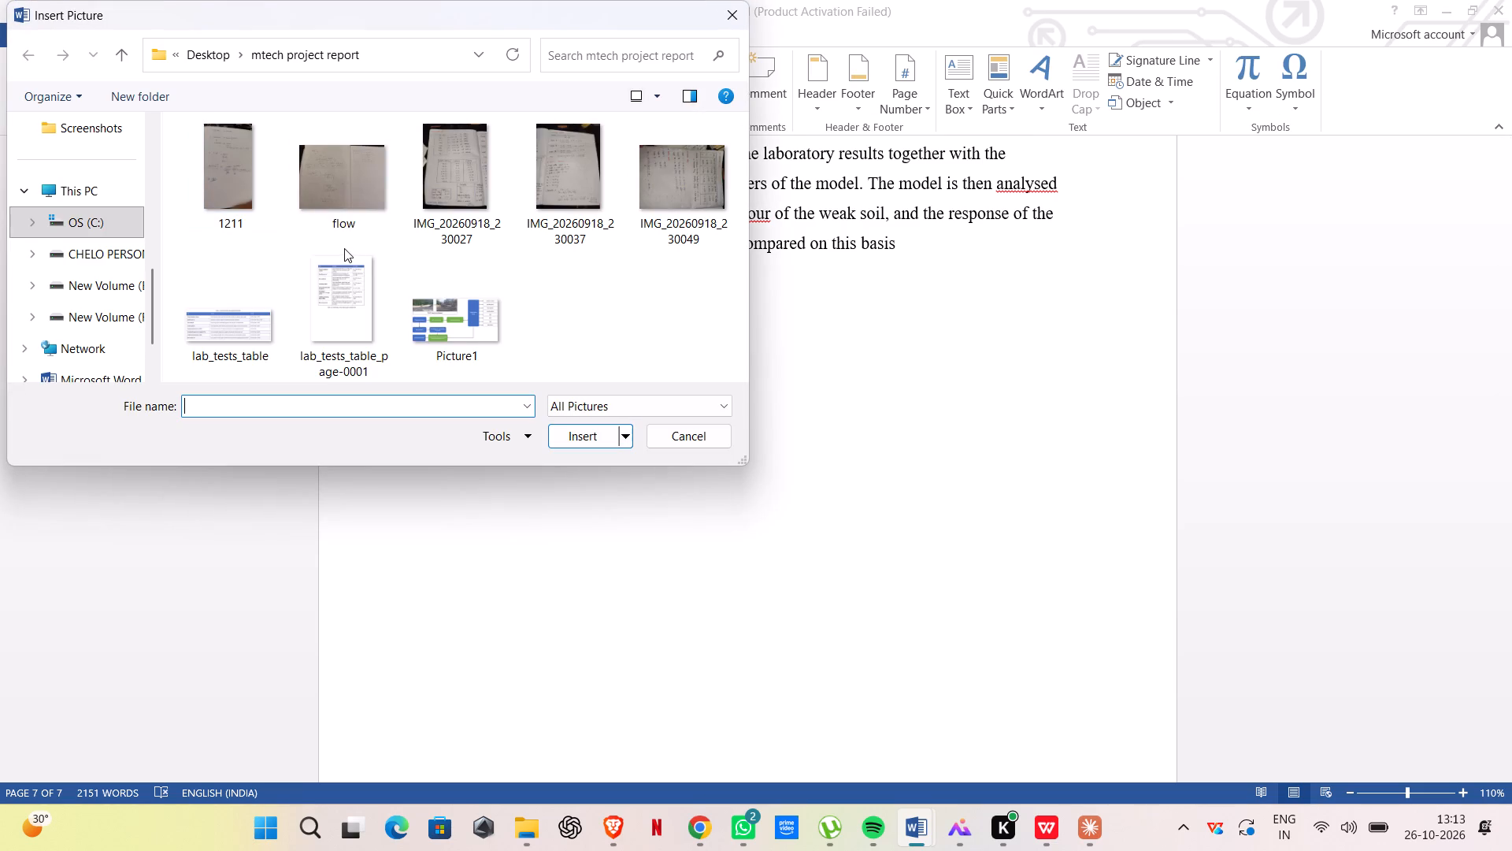
pyautogui.click(298, 302)
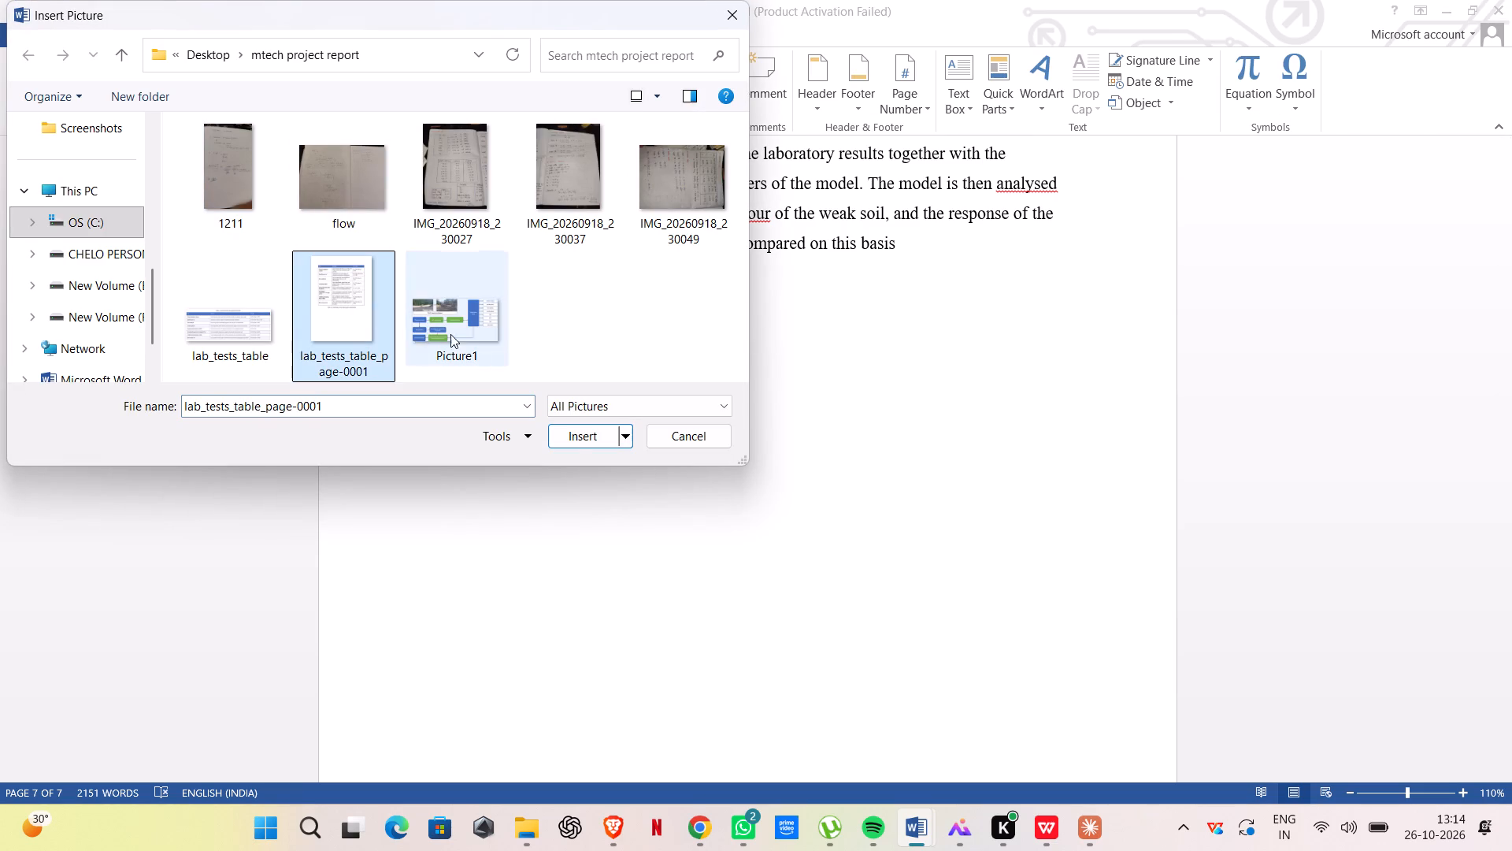
pyautogui.click(573, 430)
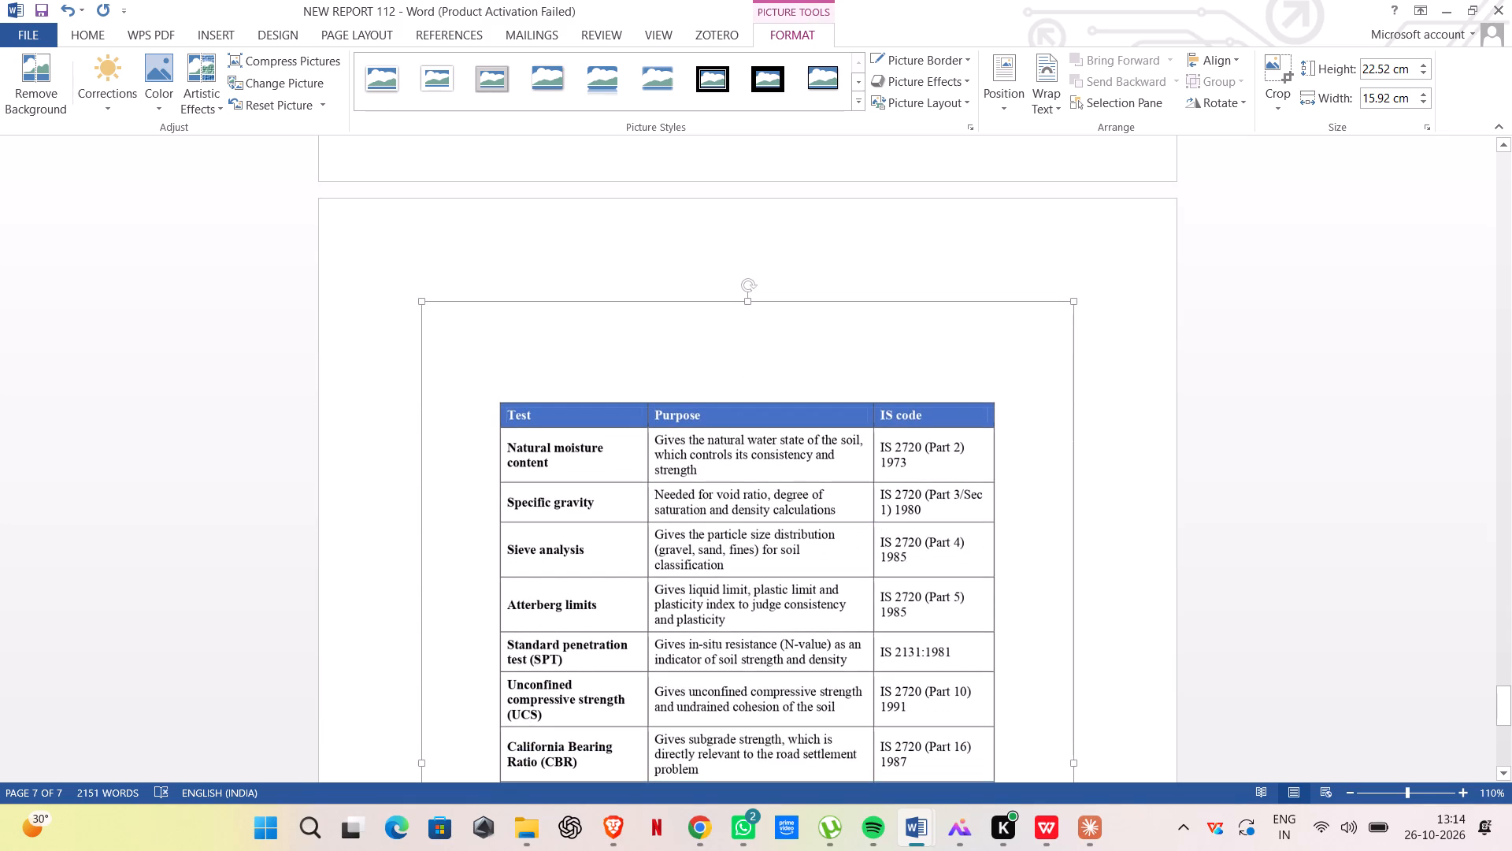
# Shrink the inserted table picture vertically from its bottom edge to a height of about 15.86 cm, keeping its width.
pyautogui.scroll(20, 666, 359)
pyautogui.scroll(7, 666, 359)
pyautogui.scroll(-3, 669, 353)
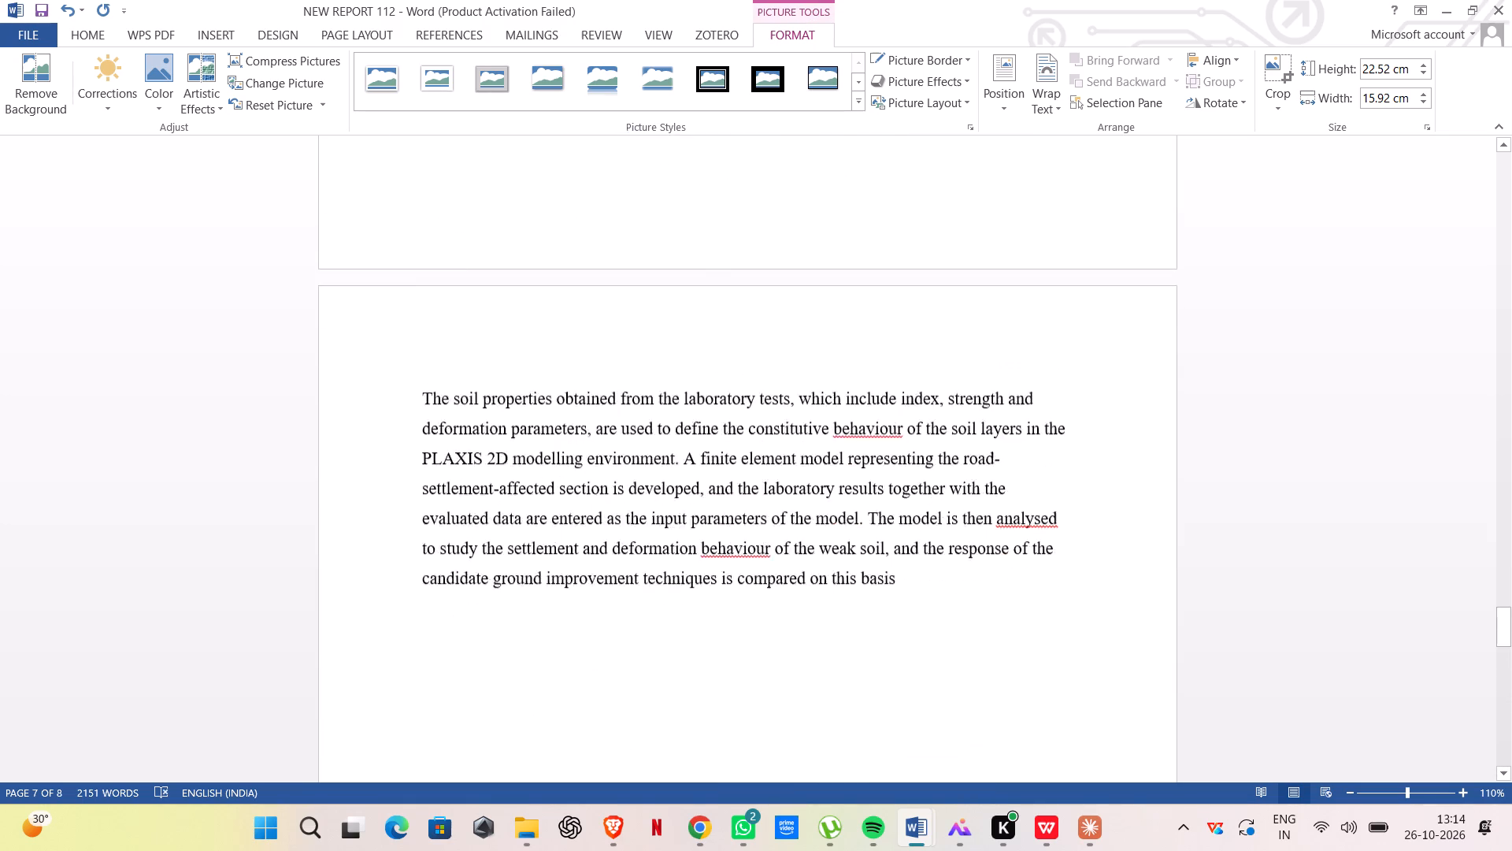
pyautogui.scroll(-20, 669, 353)
pyautogui.scroll(-1, 669, 353)
pyautogui.scroll(-9, 654, 455)
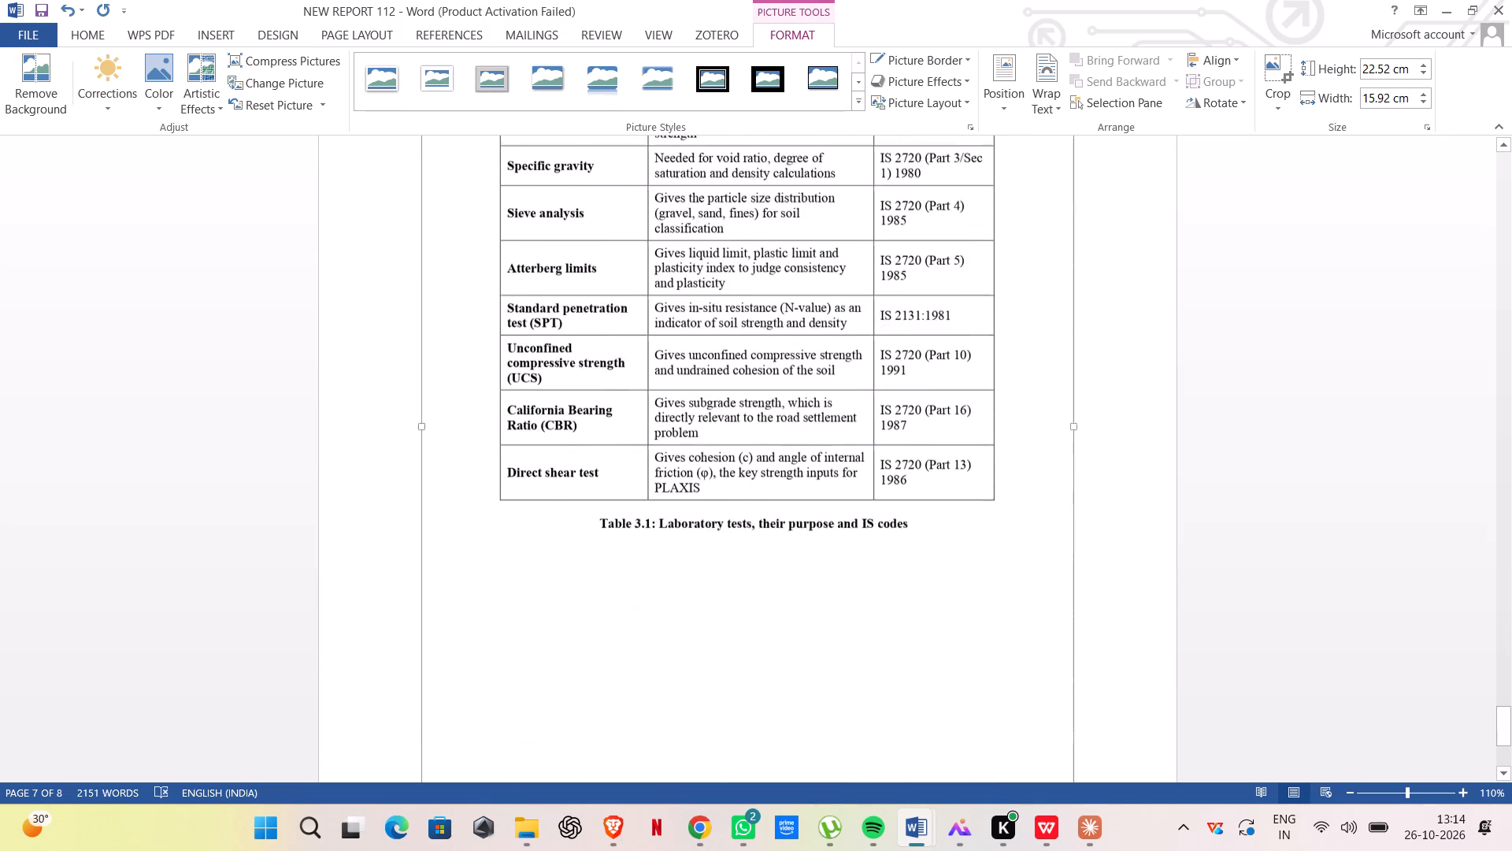
pyautogui.scroll(-3, 660, 444)
pyautogui.scroll(-5, 748, 469)
pyautogui.moveTo(749, 575); pyautogui.dragTo(769, 398)
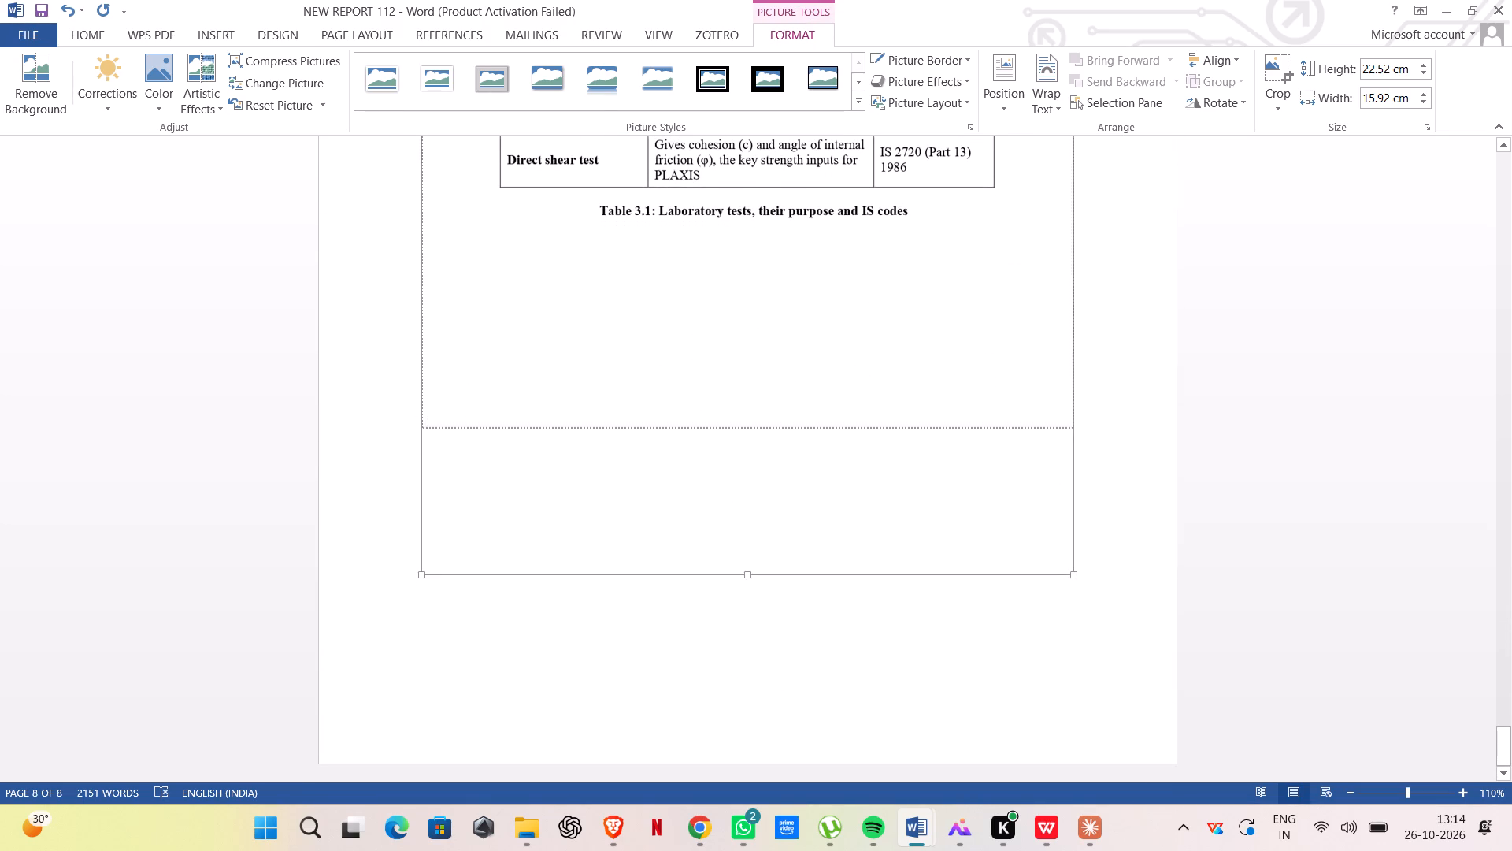
pyautogui.moveTo(769, 398); pyautogui.dragTo(765, 302)
pyautogui.scroll(5, 758, 356)
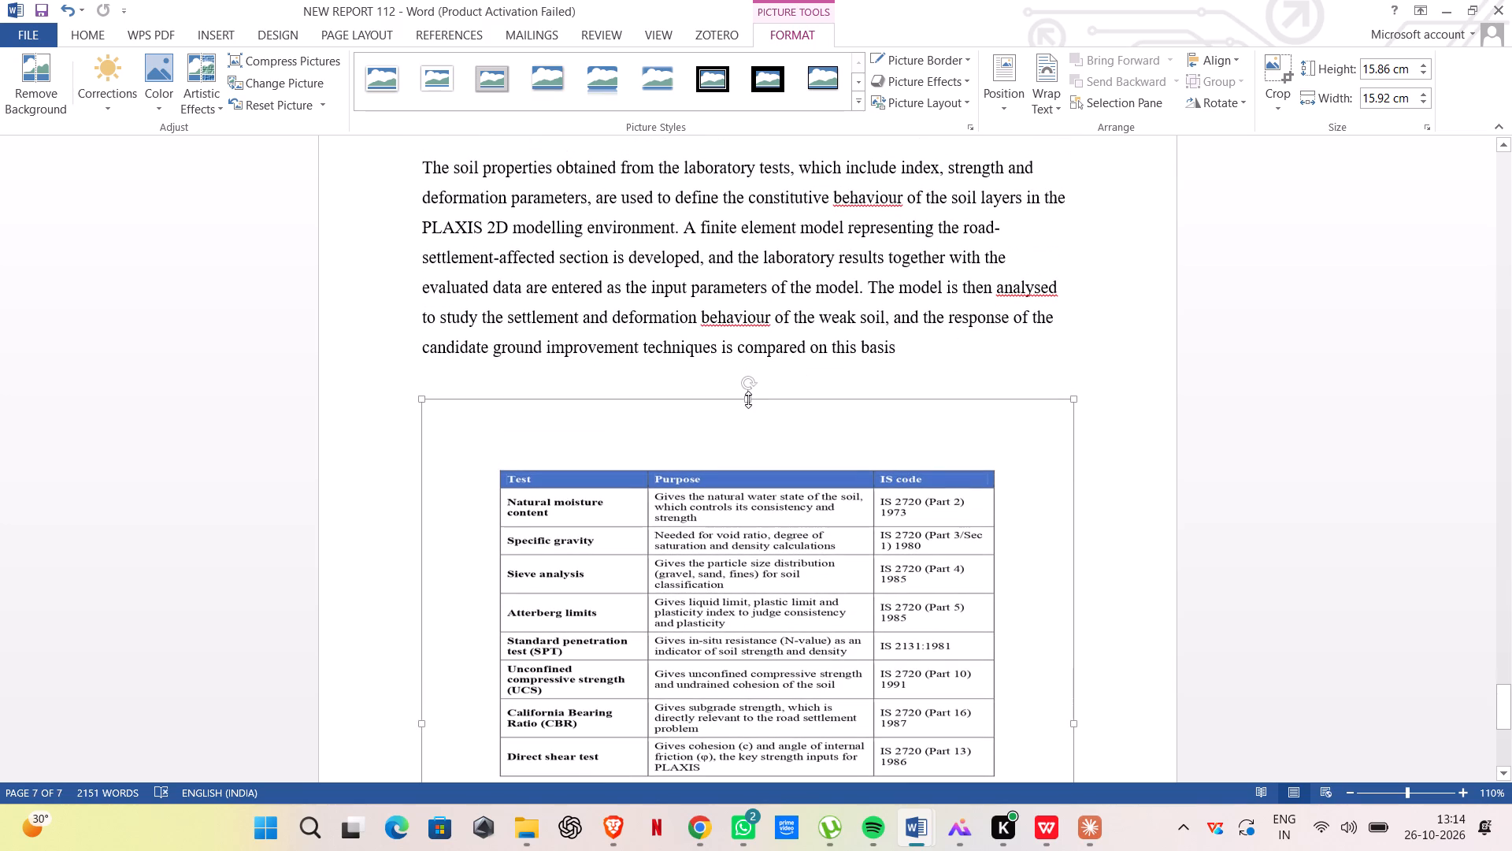
# Stretch the lab tests table picture taller from its lower edge, keeping its width.
pyautogui.scroll(-9, 847, 397)
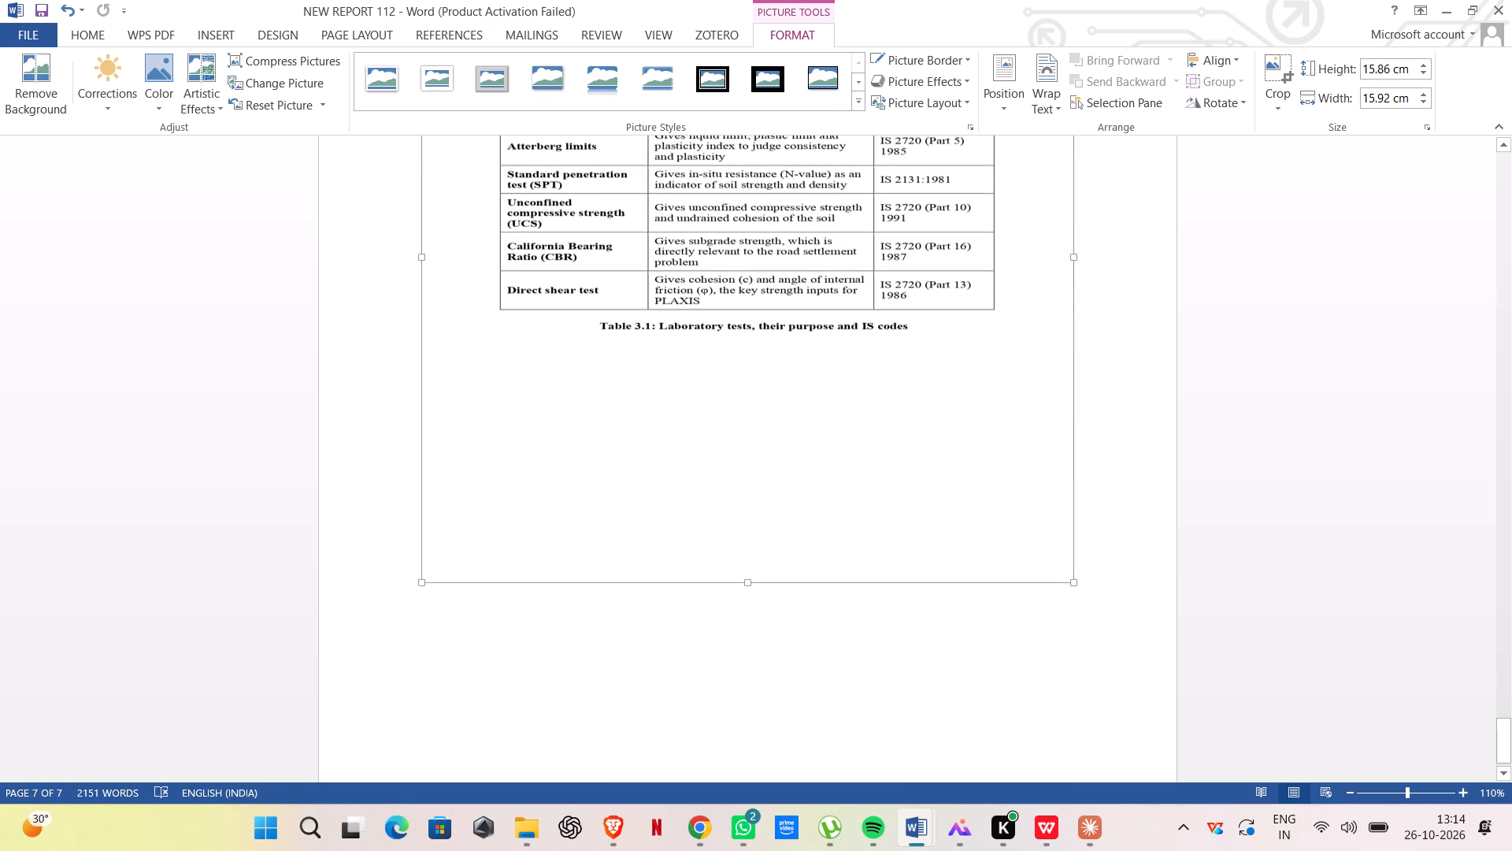
pyautogui.click(745, 587)
pyautogui.moveTo(748, 578); pyautogui.dragTo(749, 619)
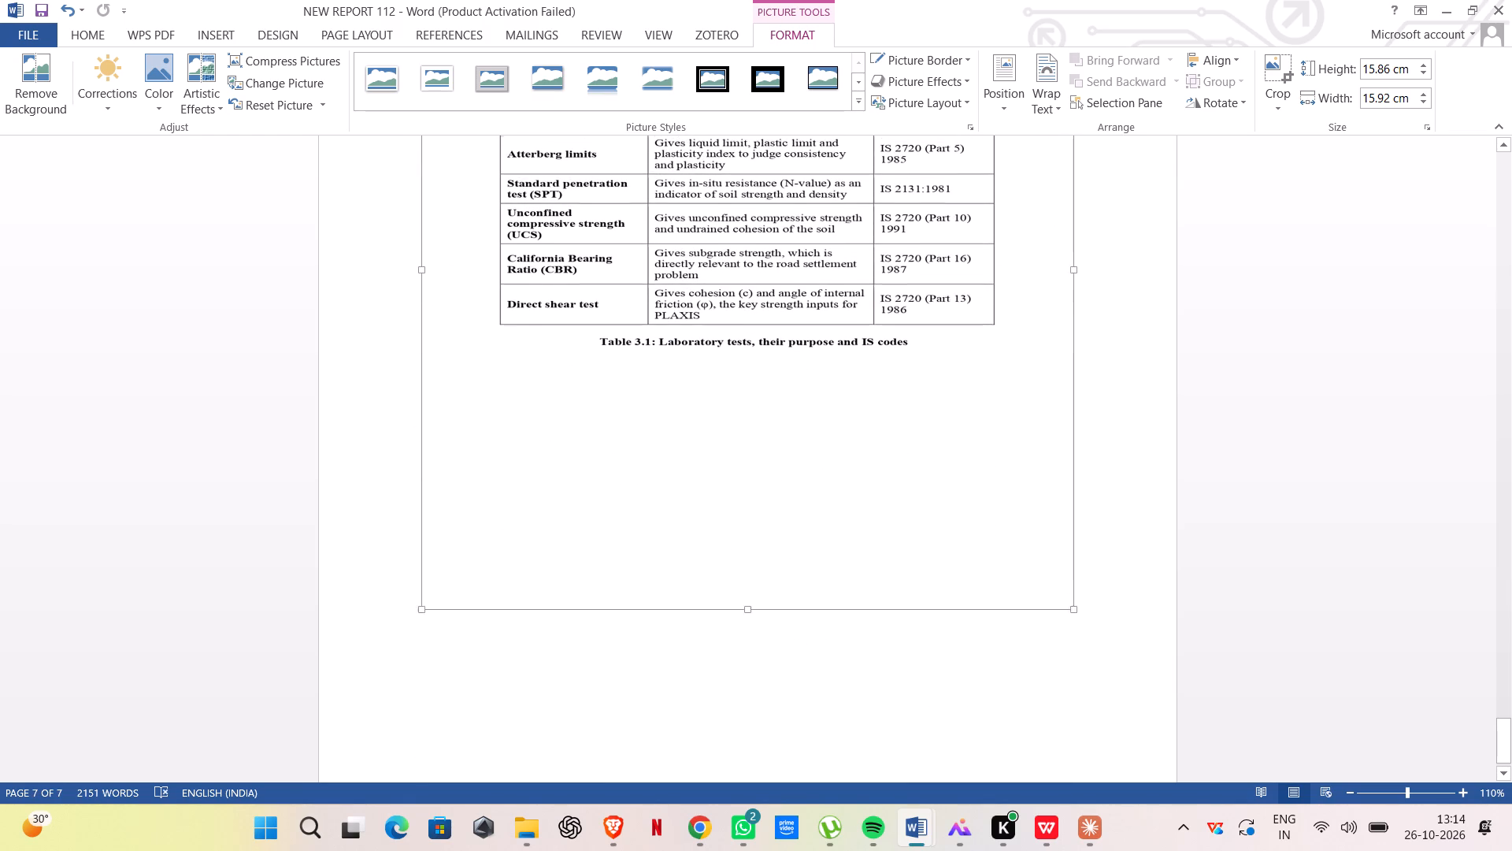
pyautogui.moveTo(749, 619); pyautogui.dragTo(757, 660)
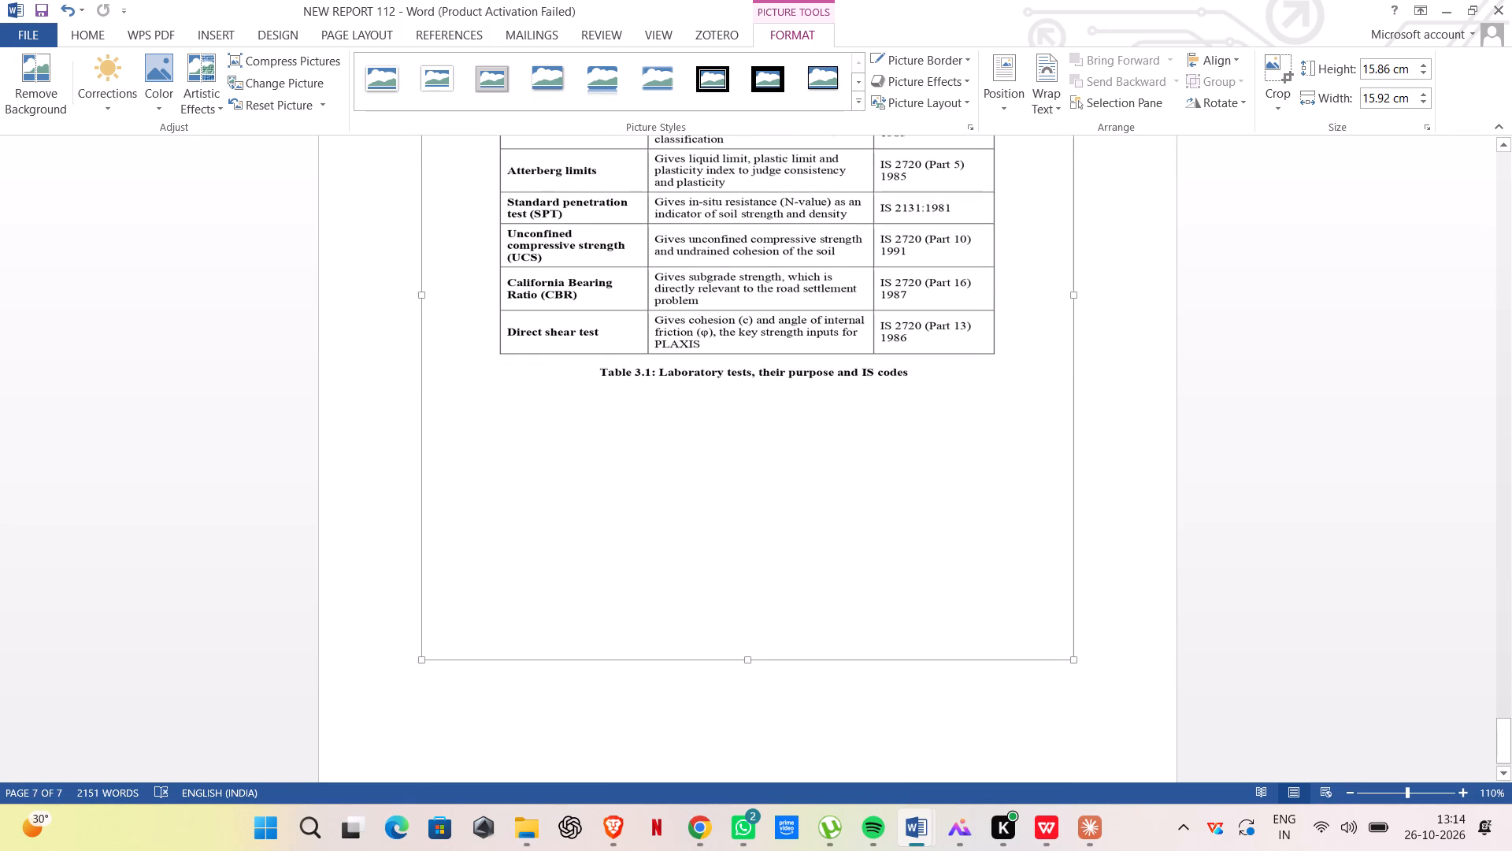
pyautogui.scroll(6, 1017, 324)
pyautogui.click(1169, 283)
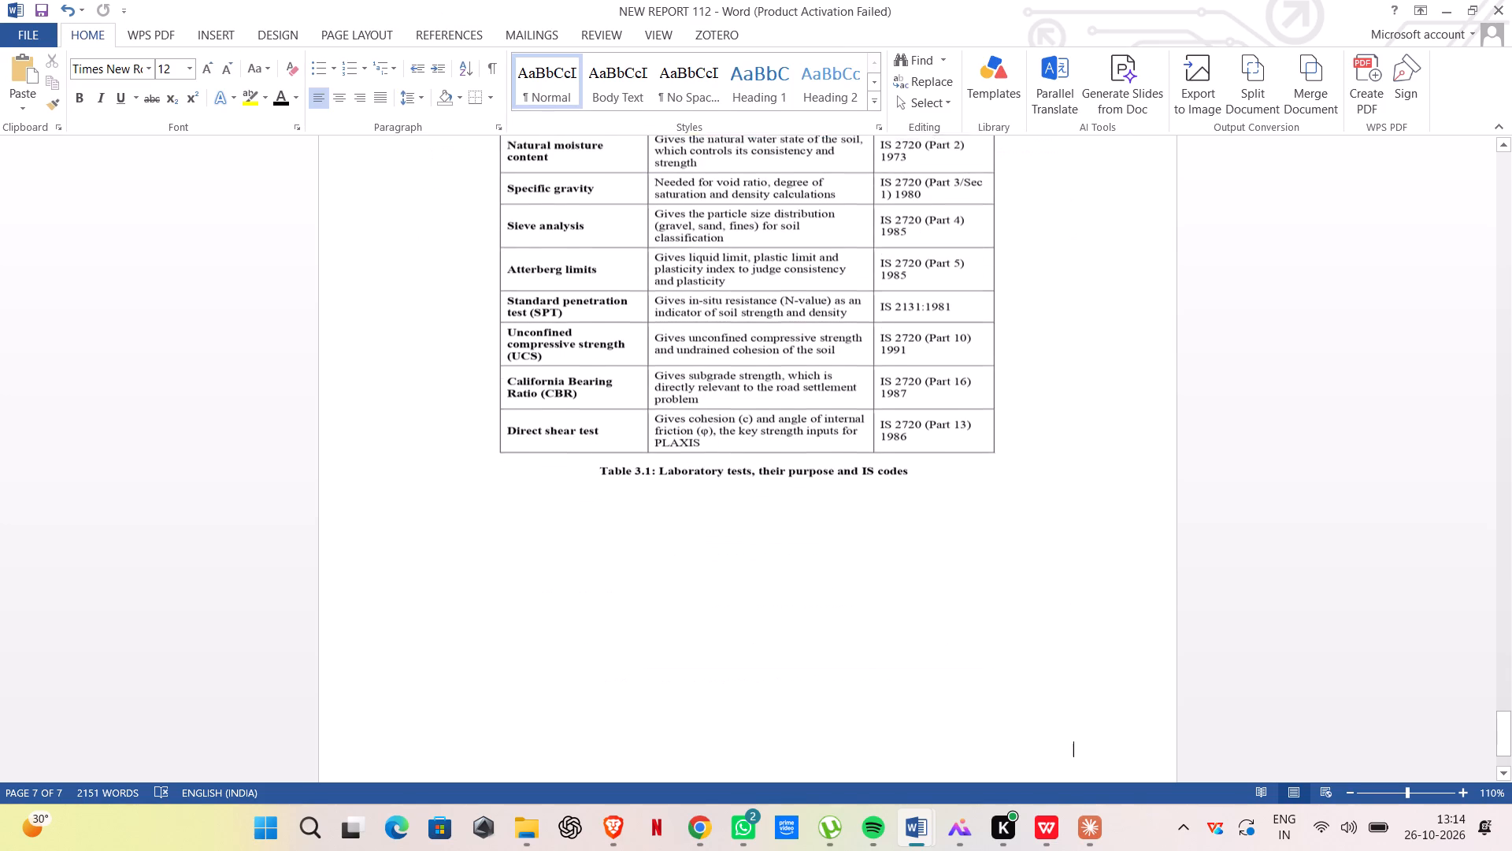
# Enlarge the lab tests table picture proportionally from its upper-left corner so it extends slightly beyond the text width.
pyautogui.scroll(4, 936, 377)
pyautogui.click(761, 350)
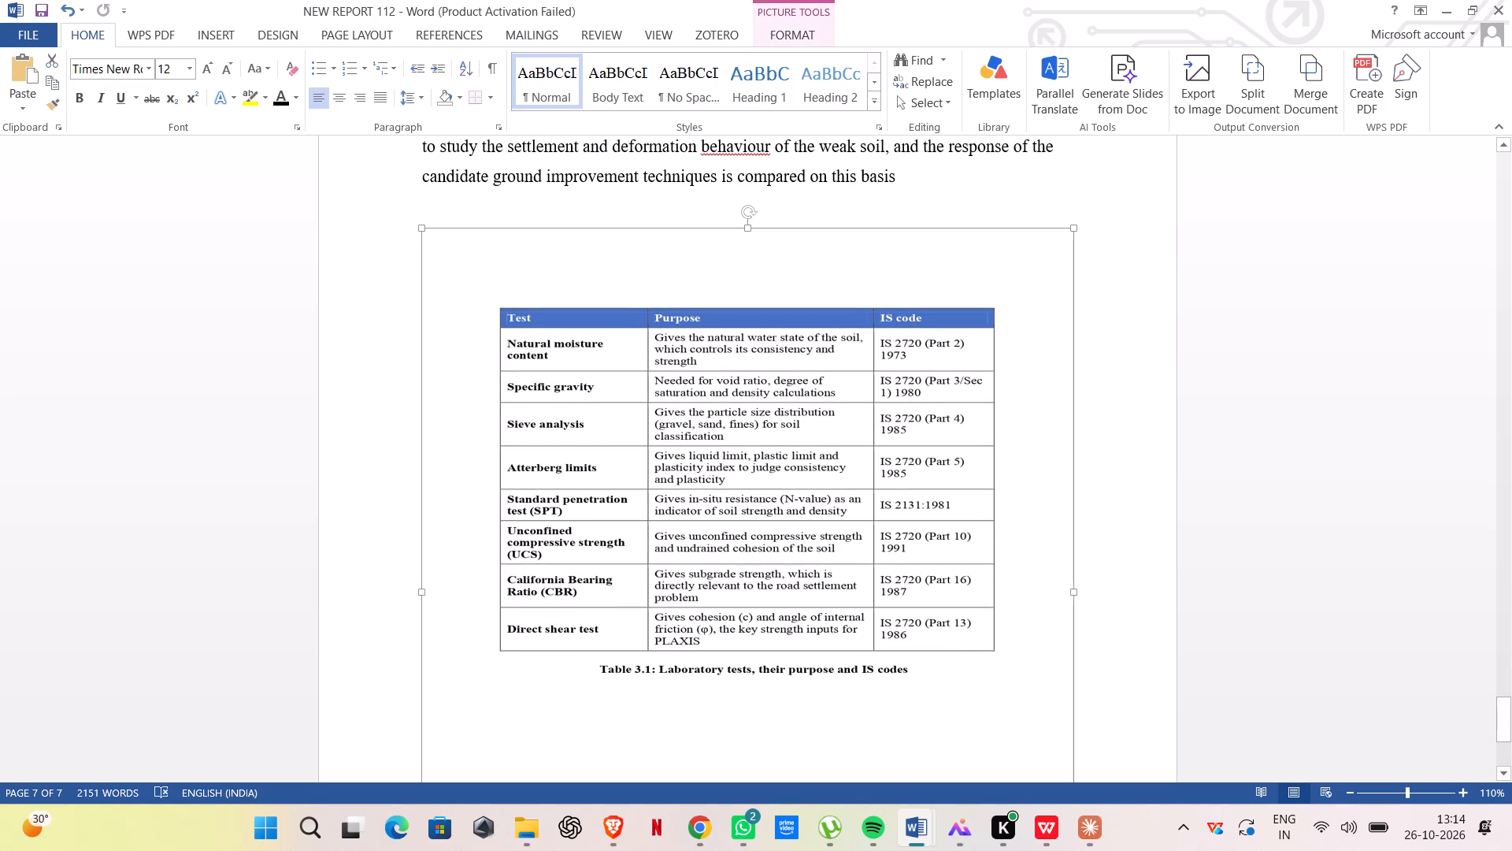
pyautogui.moveTo(421, 228); pyautogui.dragTo(380, 176)
pyautogui.click(1266, 346)
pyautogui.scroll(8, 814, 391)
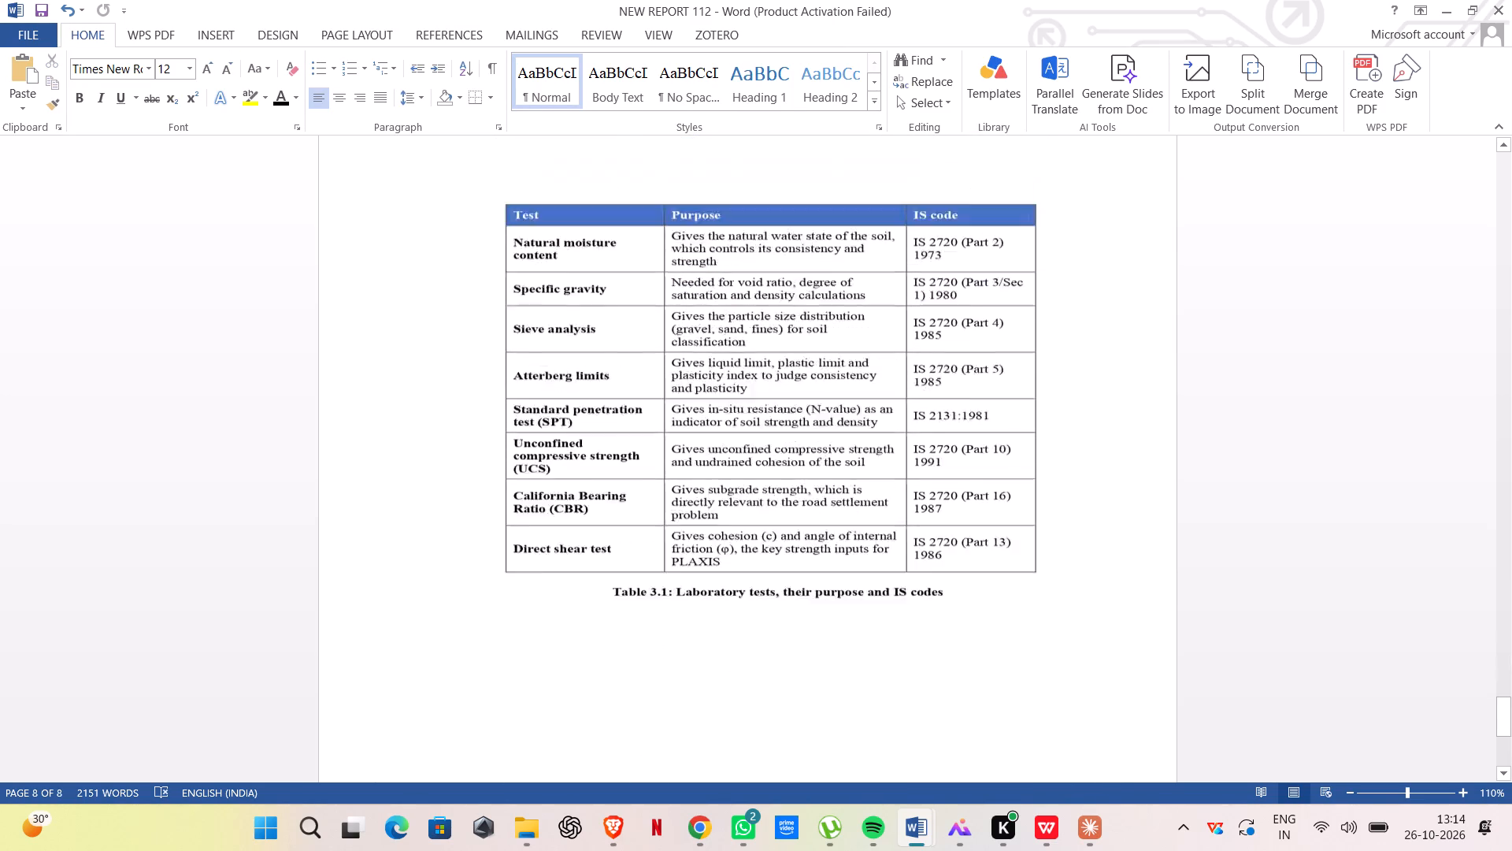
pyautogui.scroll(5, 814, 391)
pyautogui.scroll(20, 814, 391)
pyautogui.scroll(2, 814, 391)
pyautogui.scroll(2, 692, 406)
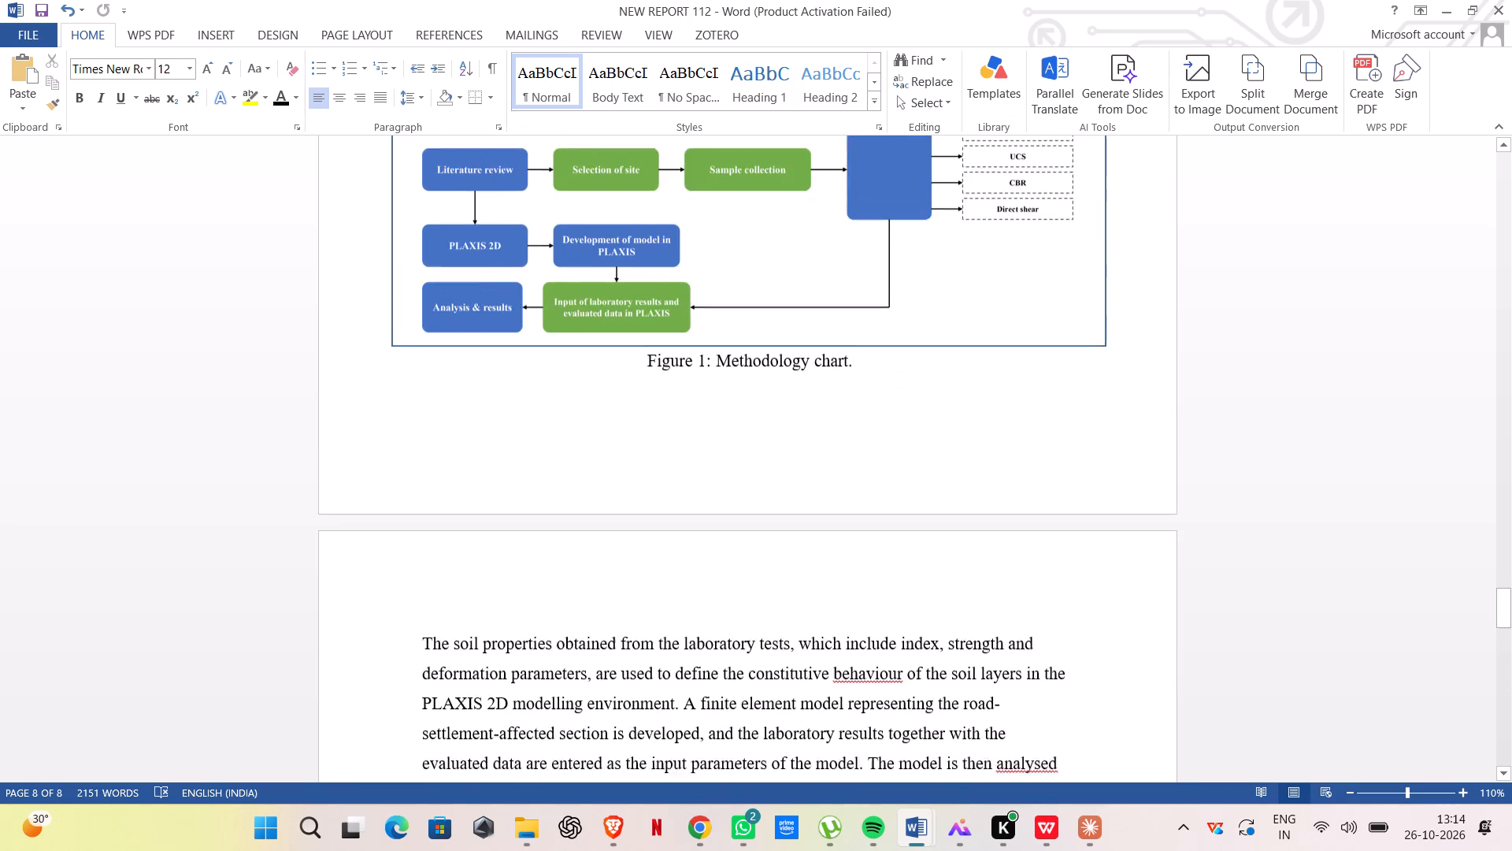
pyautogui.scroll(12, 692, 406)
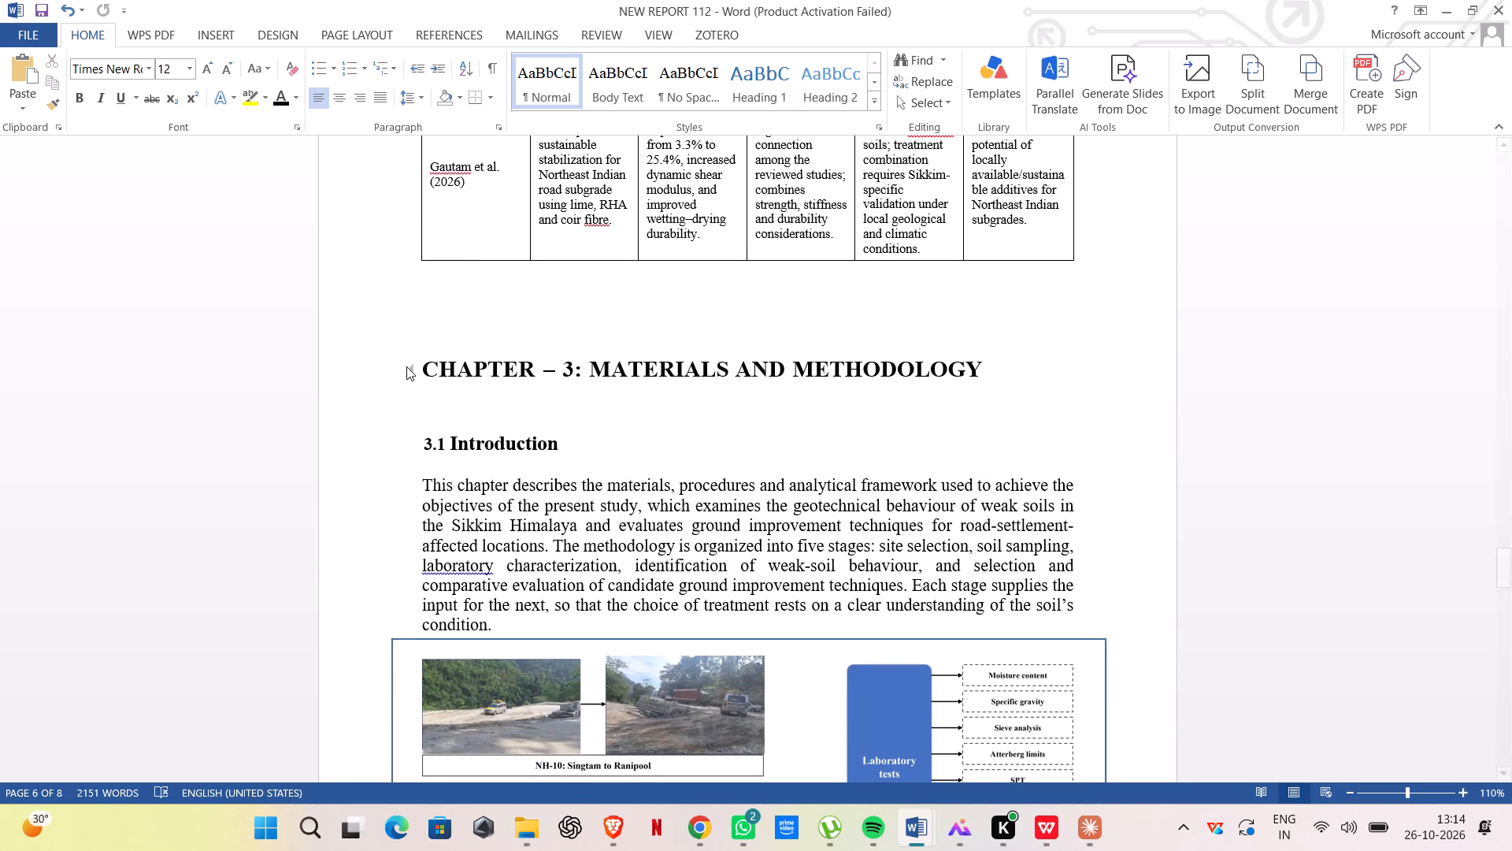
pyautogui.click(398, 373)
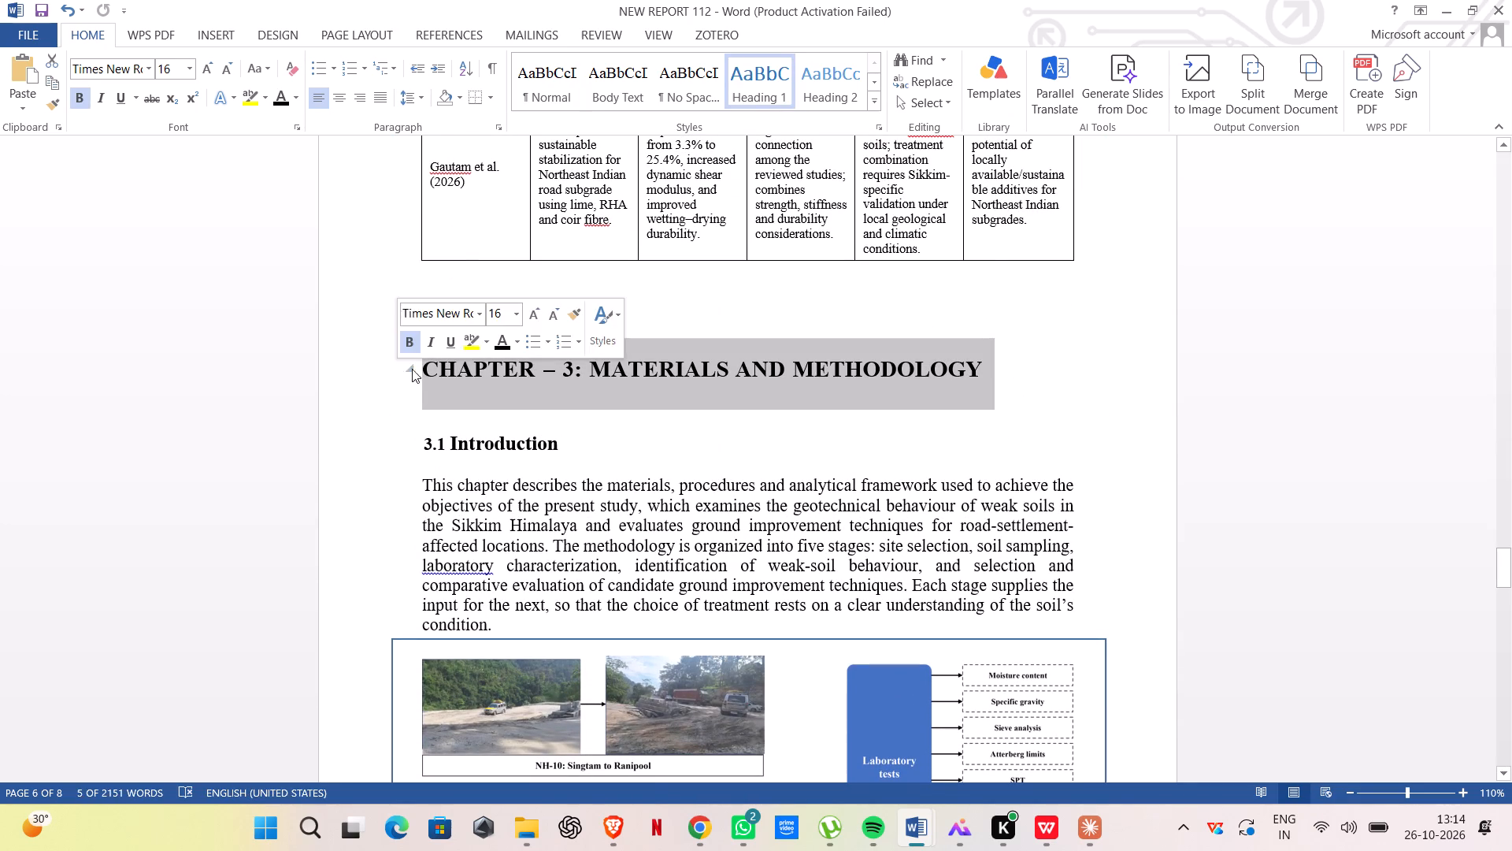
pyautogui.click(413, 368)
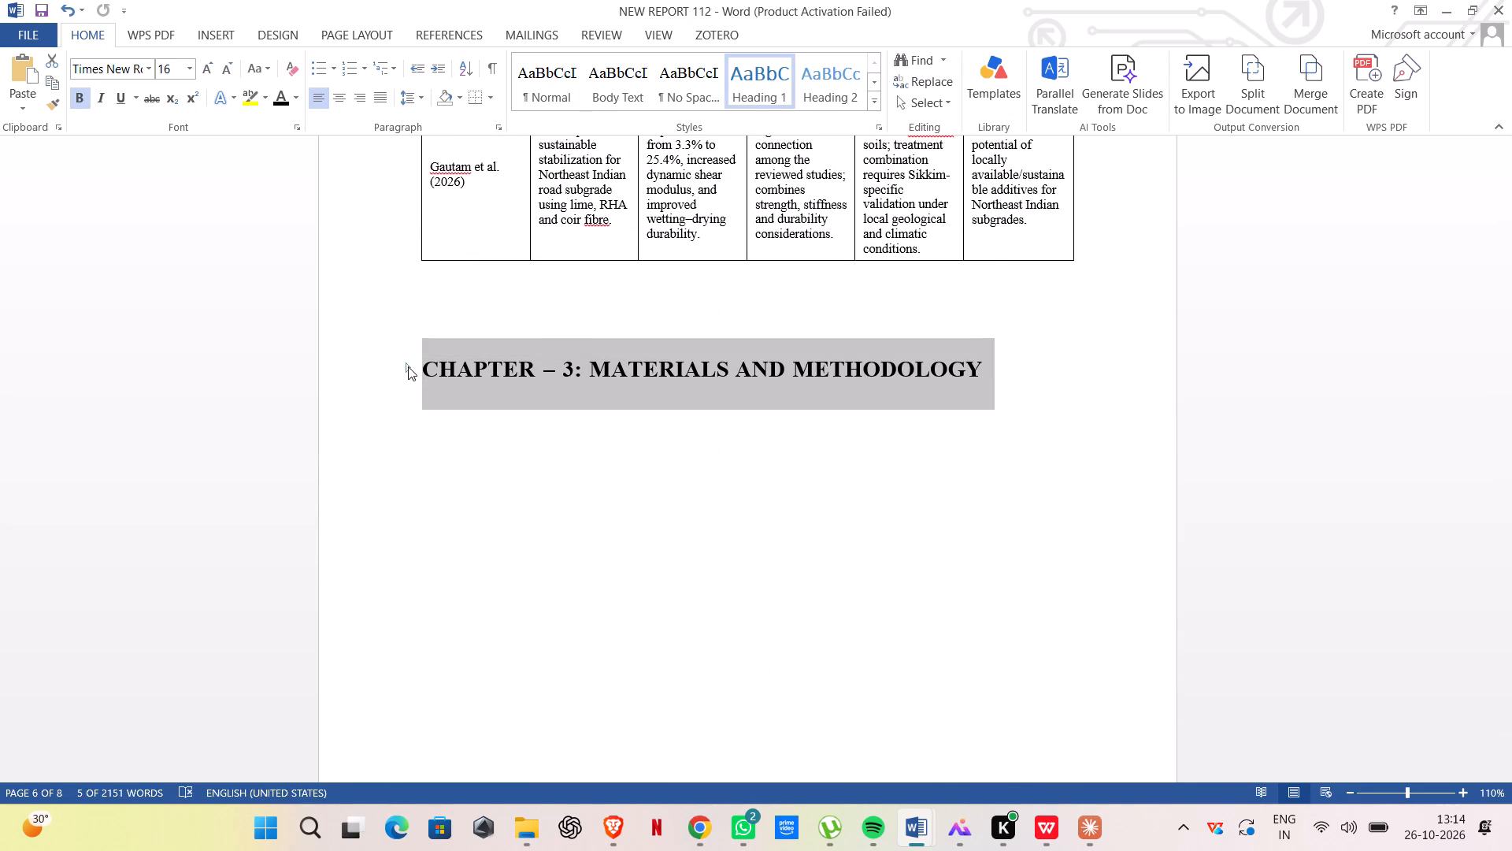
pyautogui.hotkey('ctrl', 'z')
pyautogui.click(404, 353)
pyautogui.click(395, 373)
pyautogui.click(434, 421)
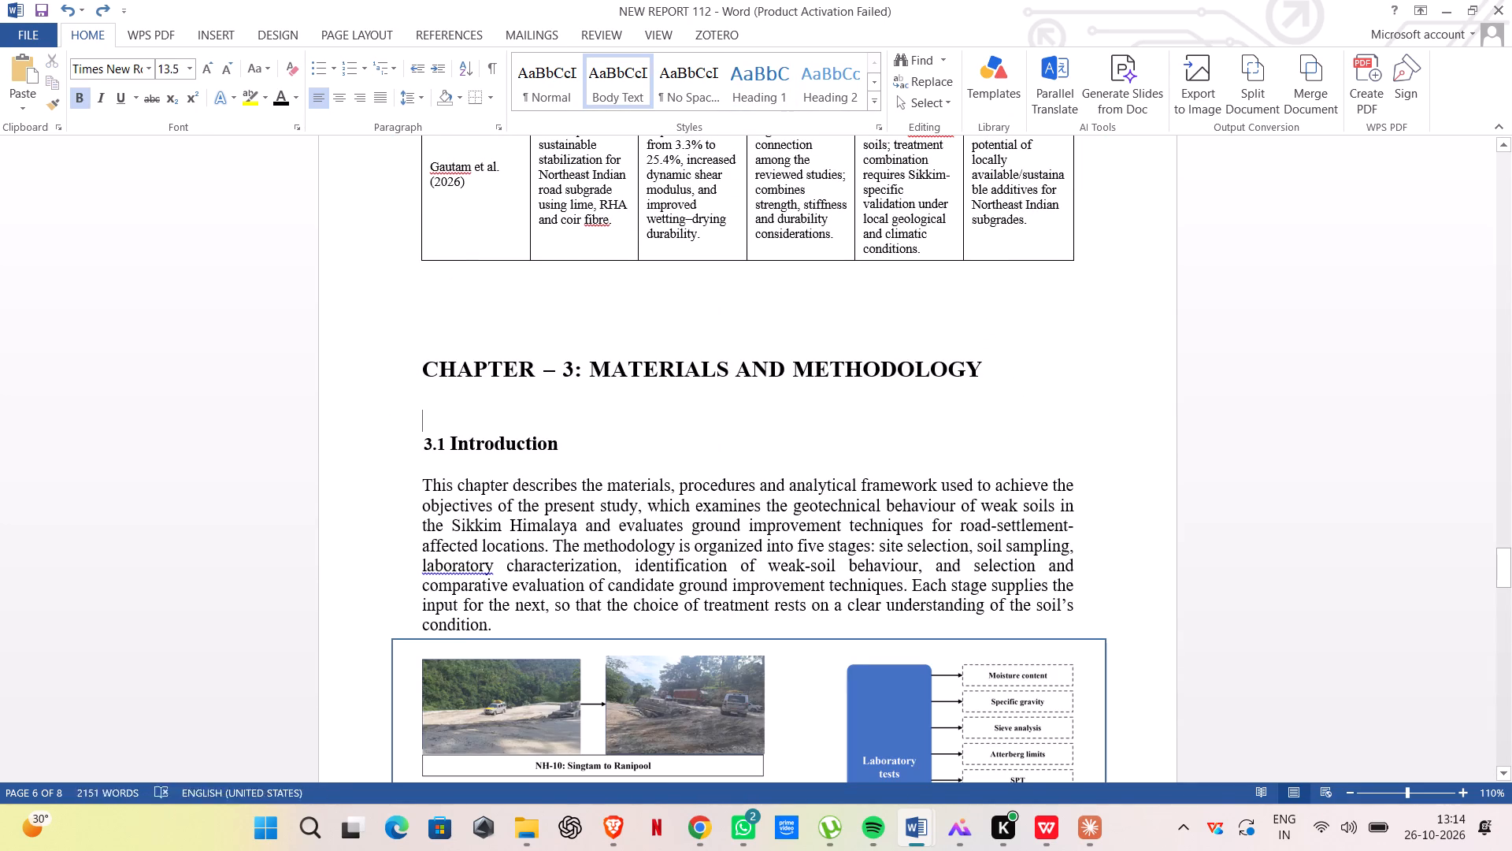
# Delete the empty line above the CHAPTER – 3: MATERIALS AND METHODOLOGY heading to move the chapter content up.
pyautogui.click(421, 369)
pyautogui.press('BackSpace')
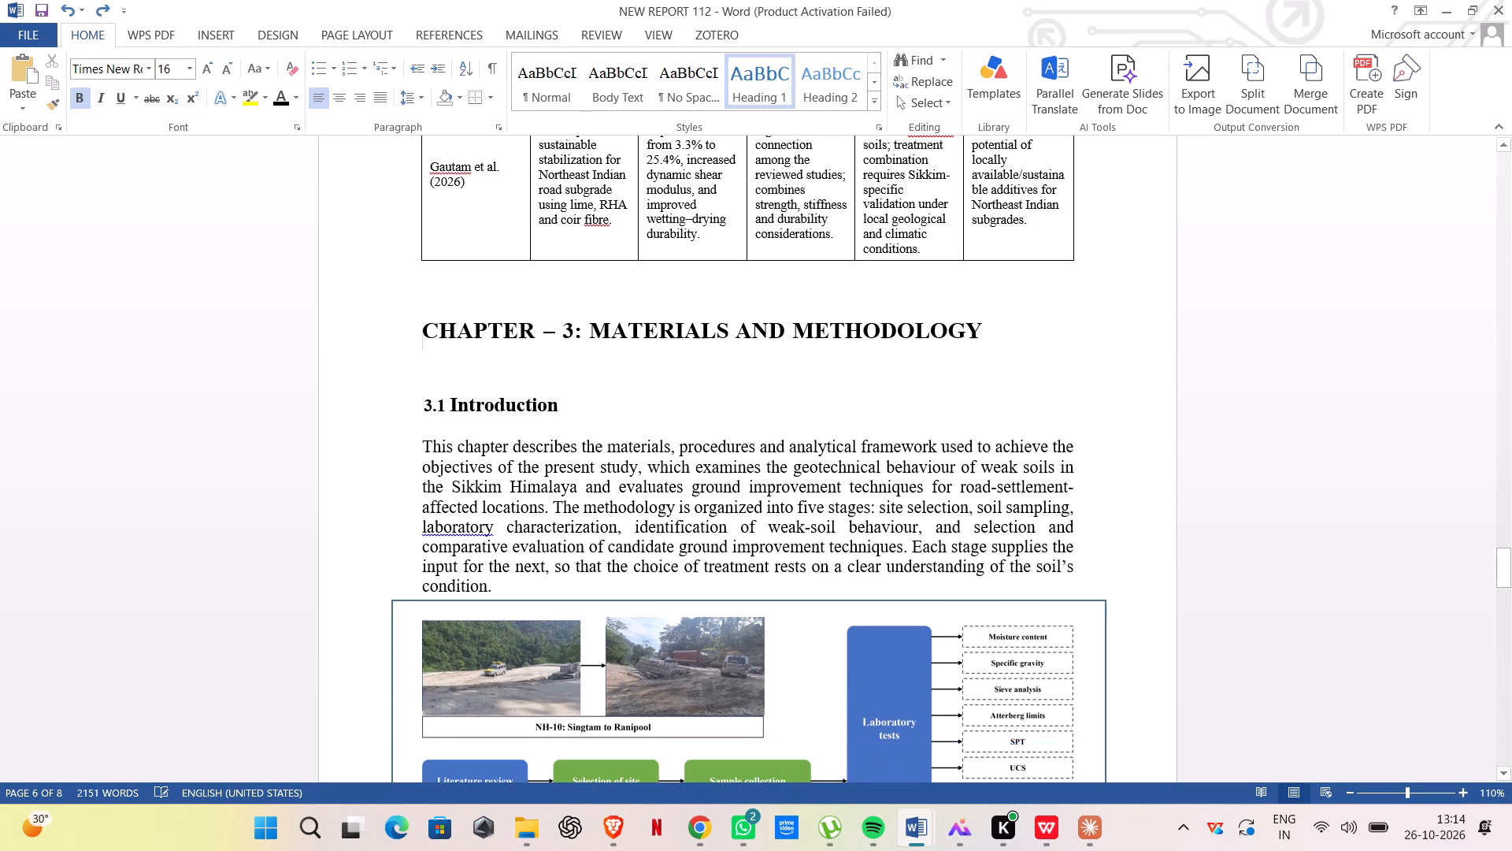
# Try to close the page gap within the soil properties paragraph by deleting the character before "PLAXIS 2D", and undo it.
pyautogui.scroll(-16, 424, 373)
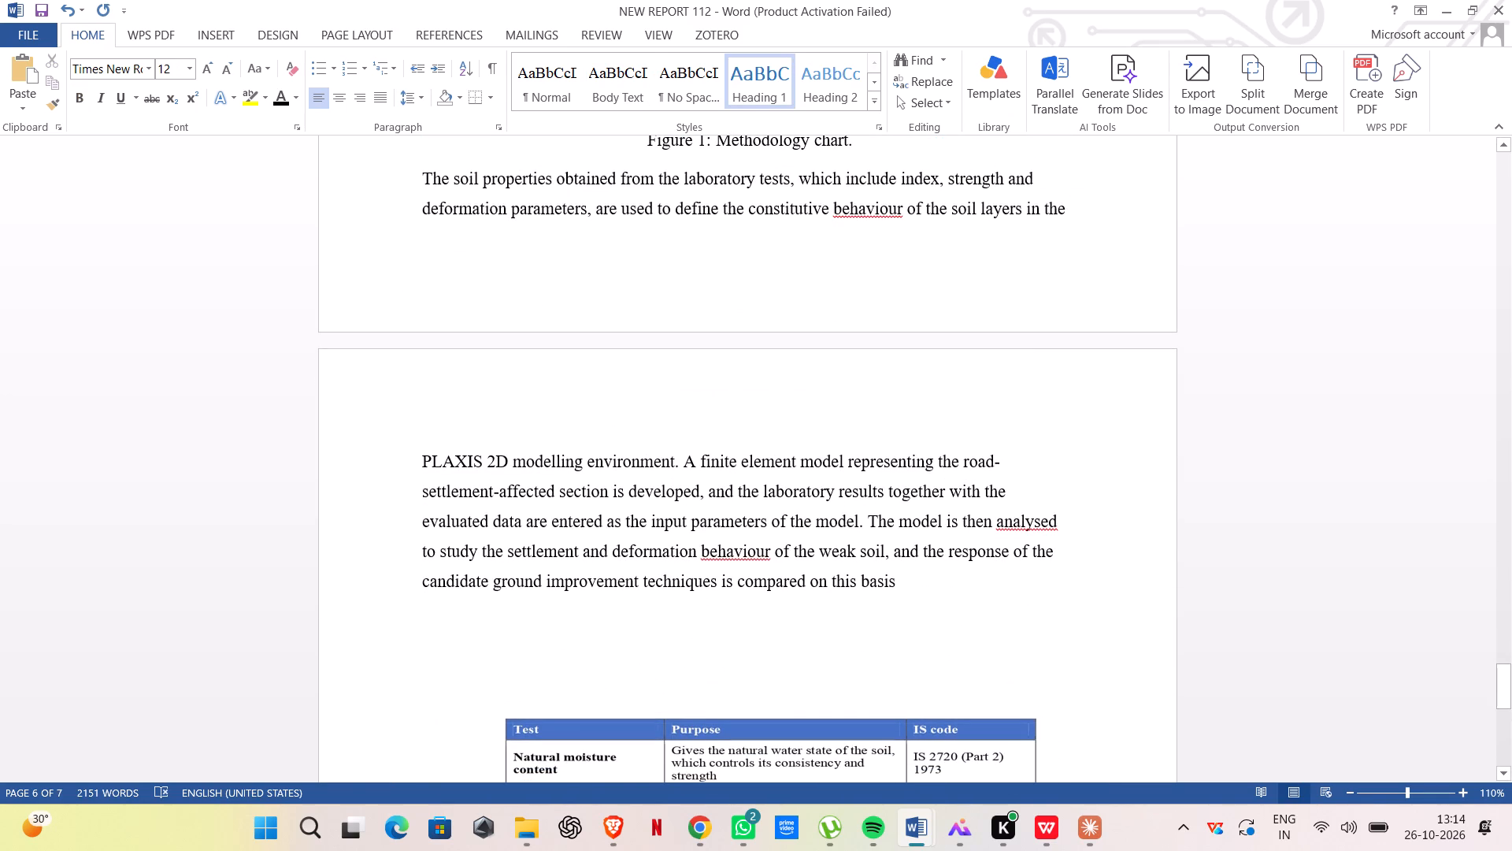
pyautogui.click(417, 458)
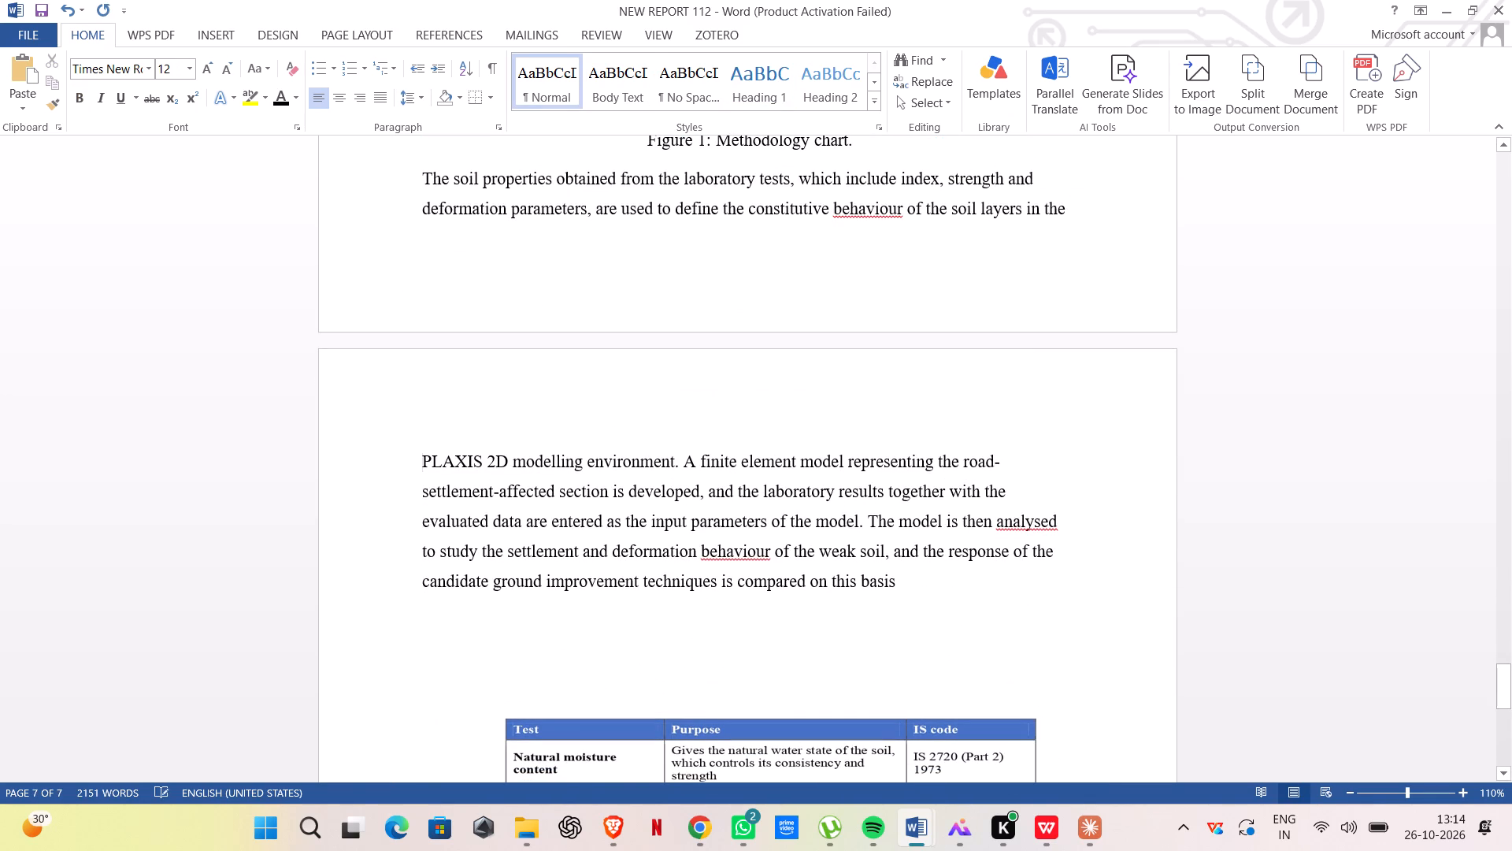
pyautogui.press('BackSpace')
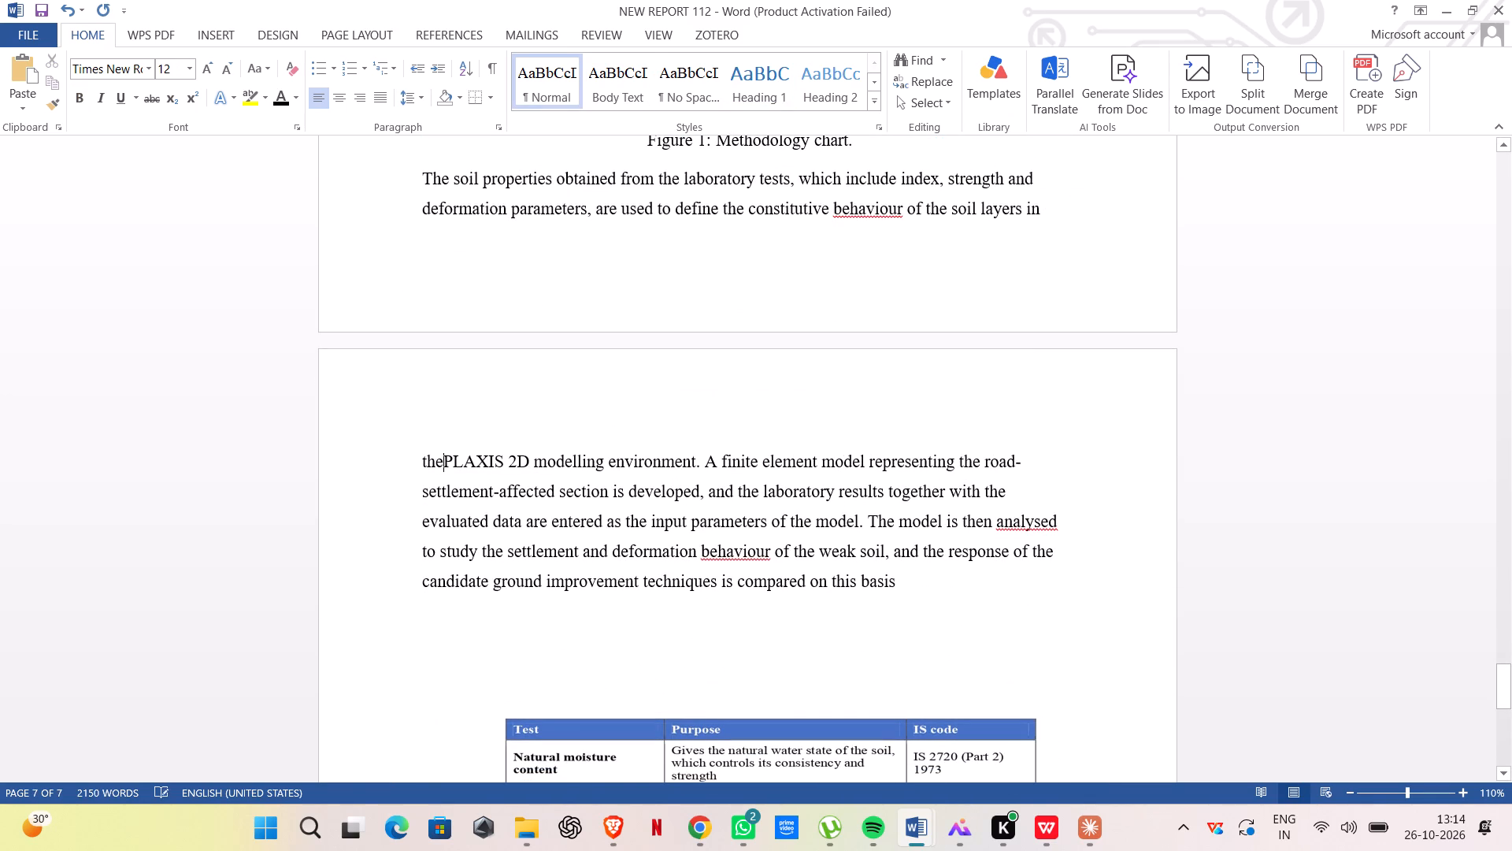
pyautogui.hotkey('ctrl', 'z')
# Readjust the height of the lab tests table picture so it fills the rest of its page below the PLAXIS 2D paragraph.
pyautogui.scroll(-4, 406, 424)
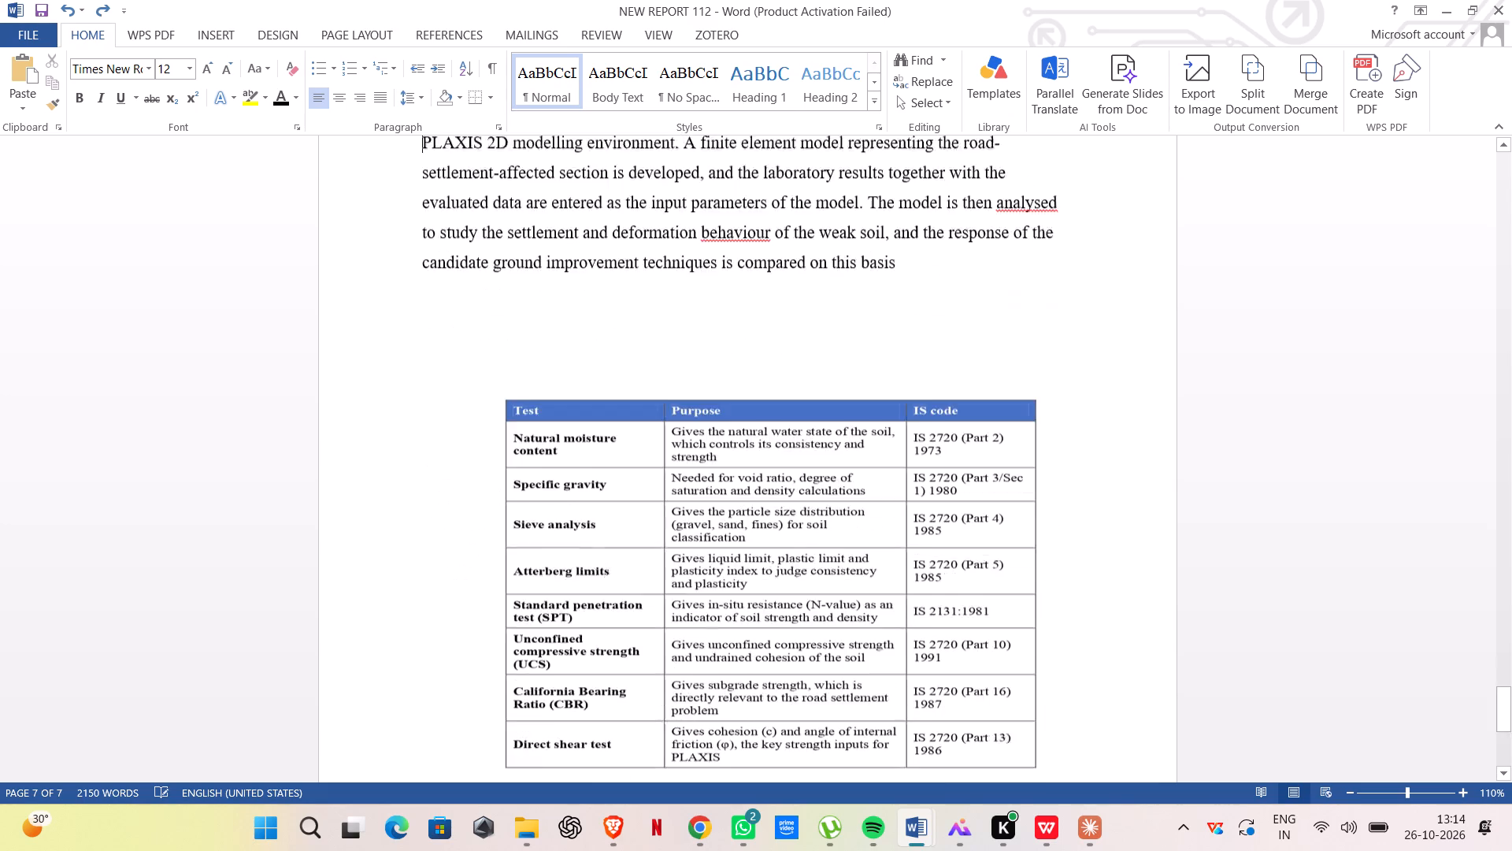
pyautogui.scroll(-6, 402, 437)
pyautogui.moveTo(537, 473); pyautogui.dragTo(544, 470)
pyautogui.scroll(4, 685, 318)
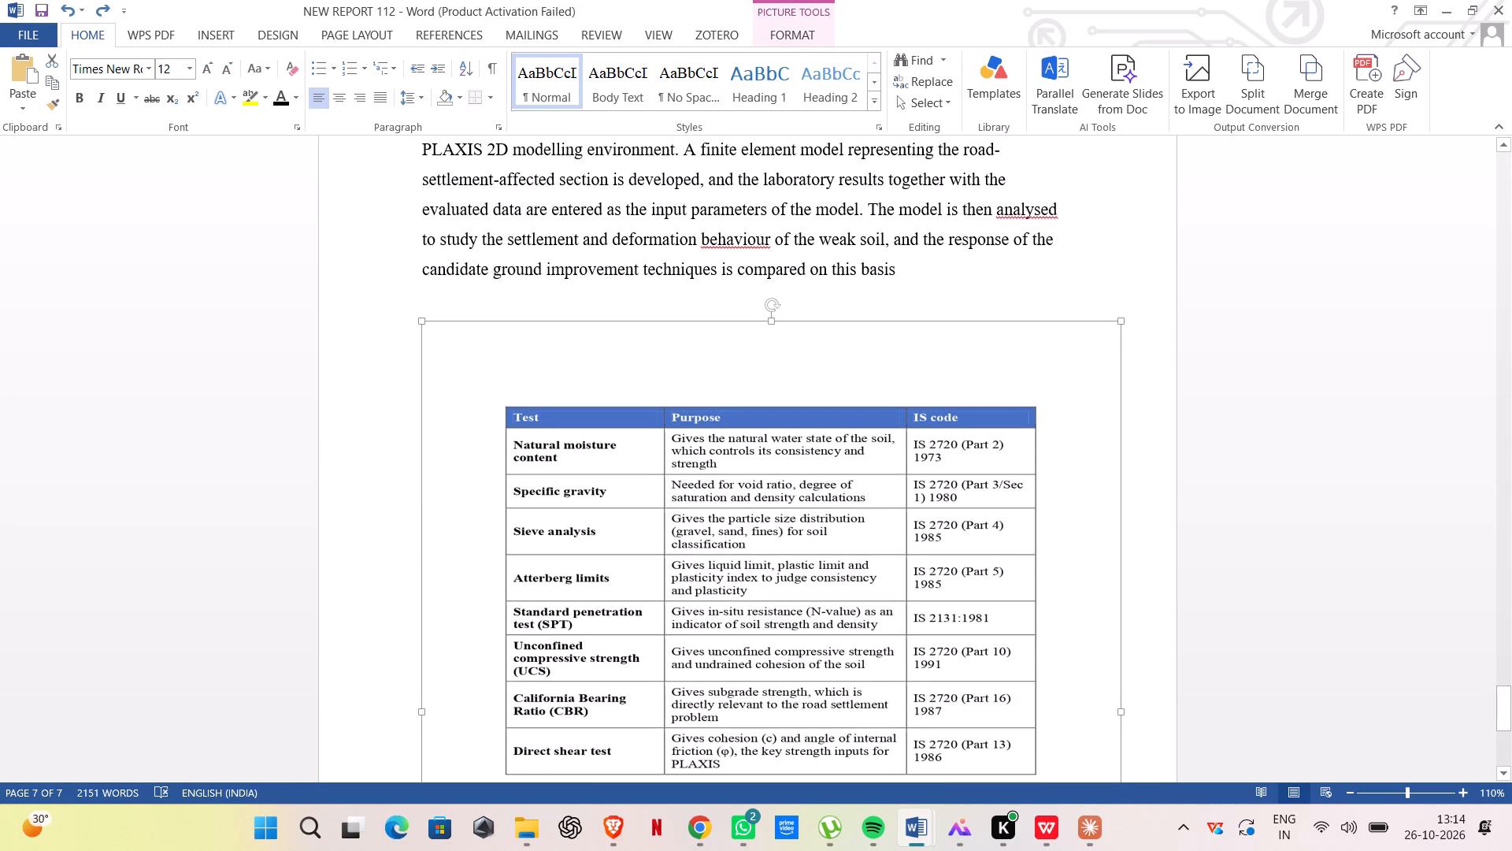
pyautogui.moveTo(773, 321); pyautogui.dragTo(769, 357)
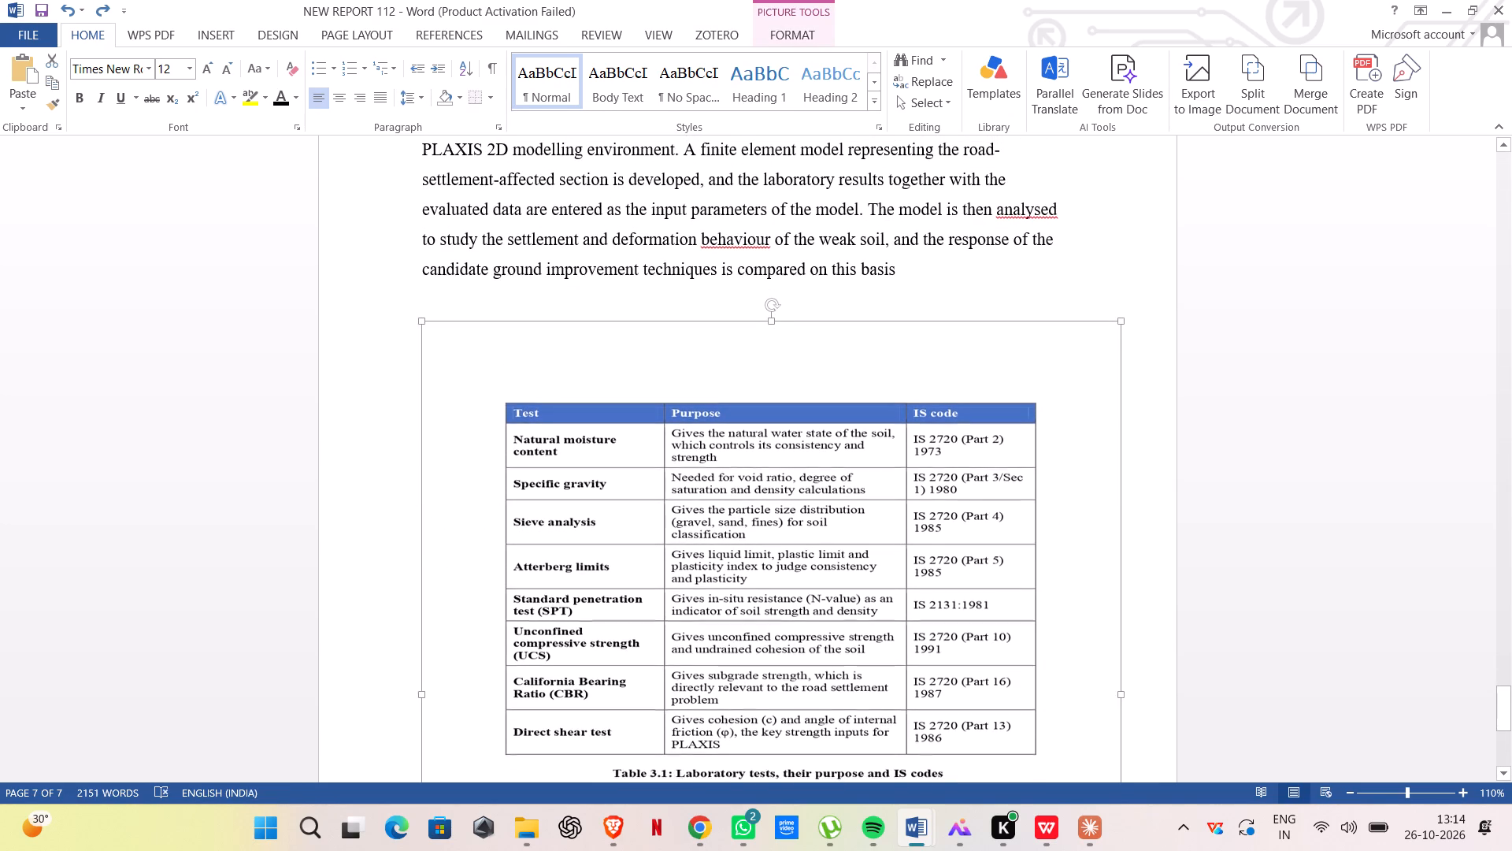
pyautogui.moveTo(769, 357); pyautogui.dragTo(769, 370)
pyautogui.moveTo(773, 374); pyautogui.dragTo(773, 337)
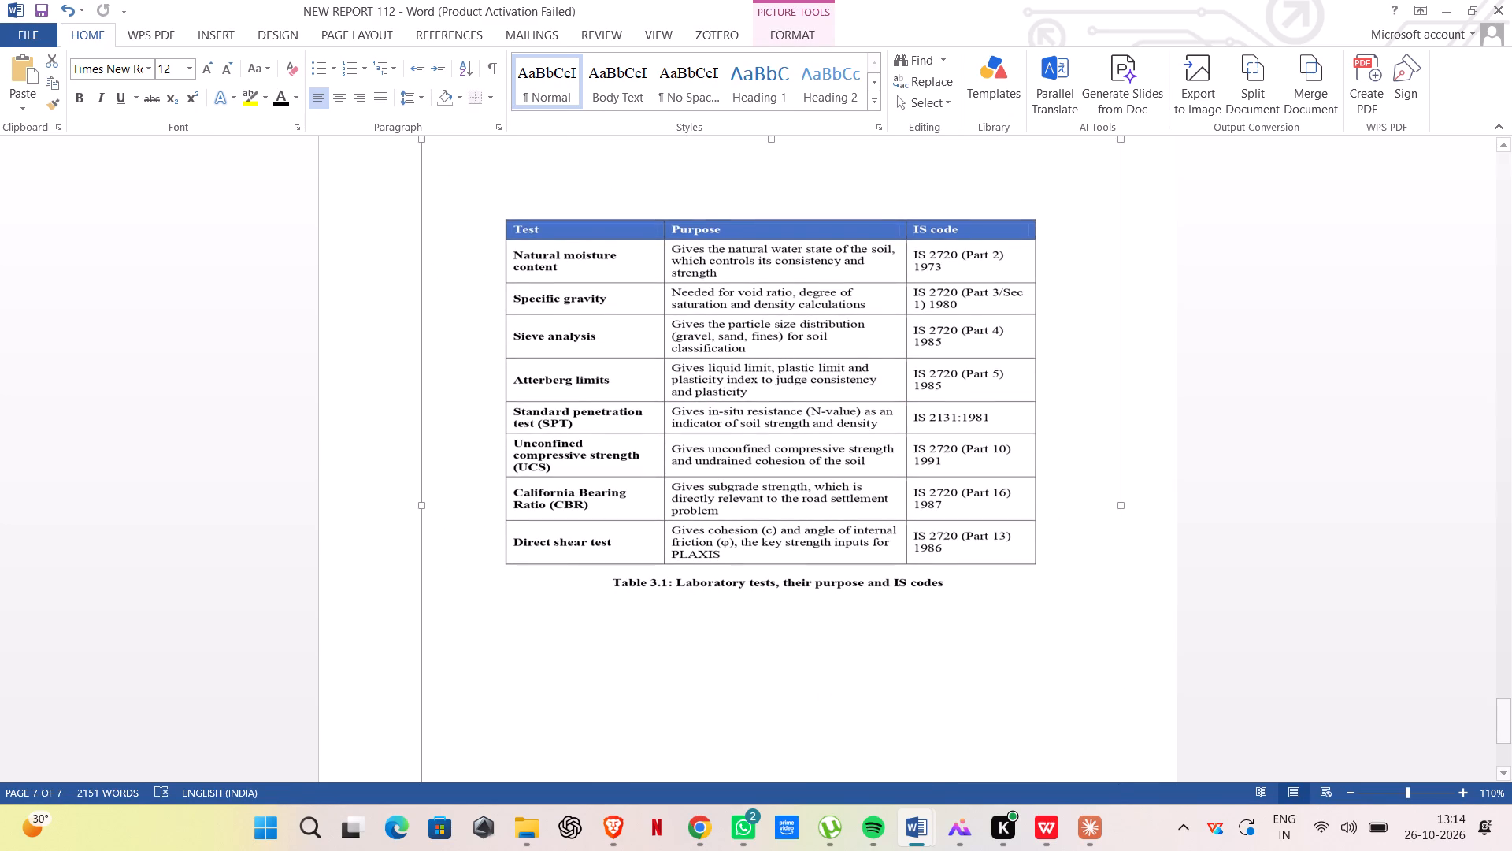
pyautogui.scroll(-8, 738, 522)
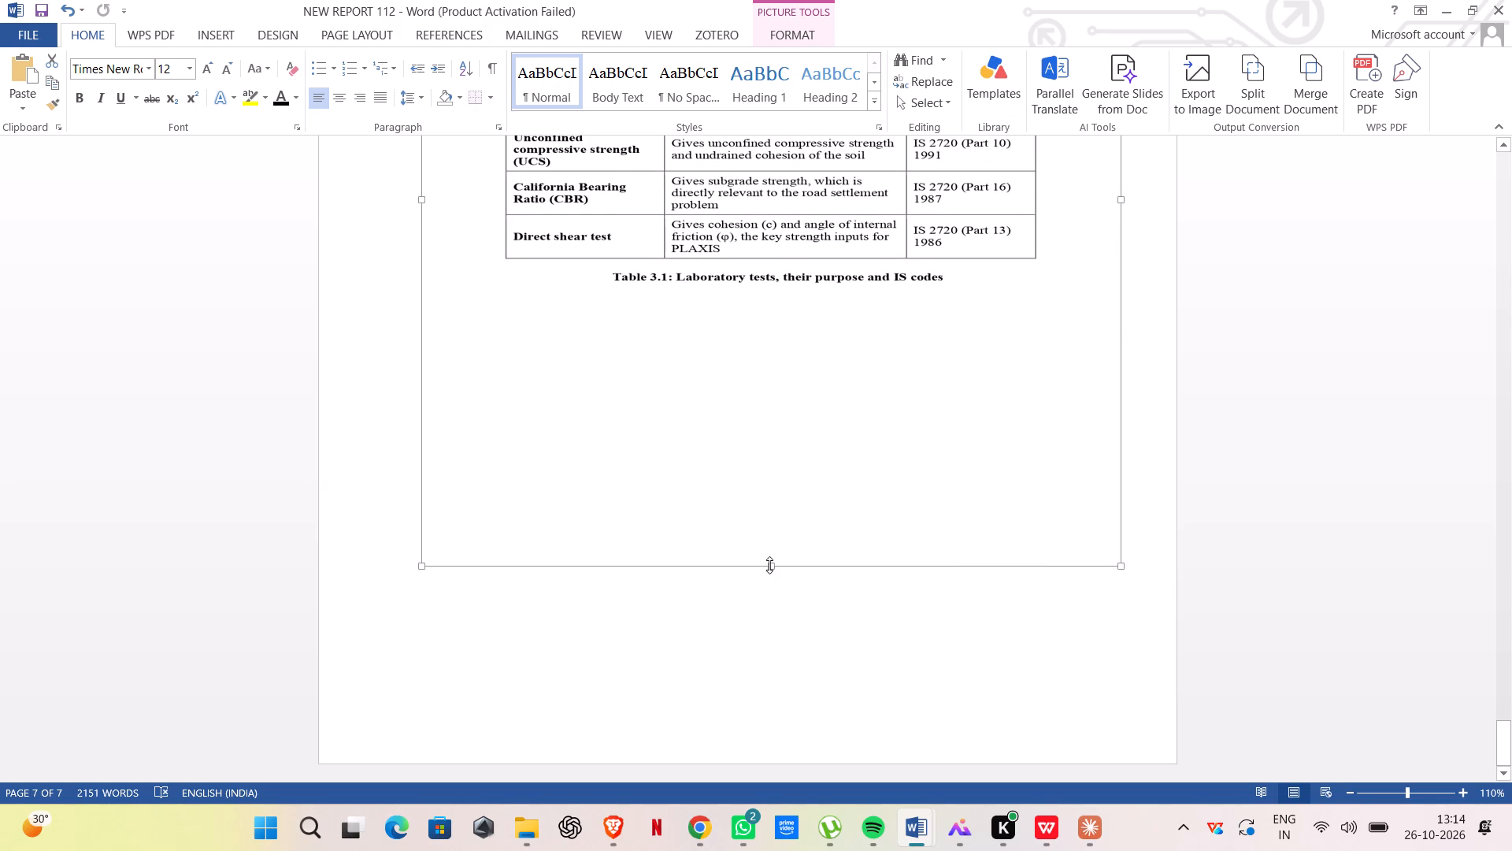
pyautogui.moveTo(769, 565); pyautogui.dragTo(774, 652)
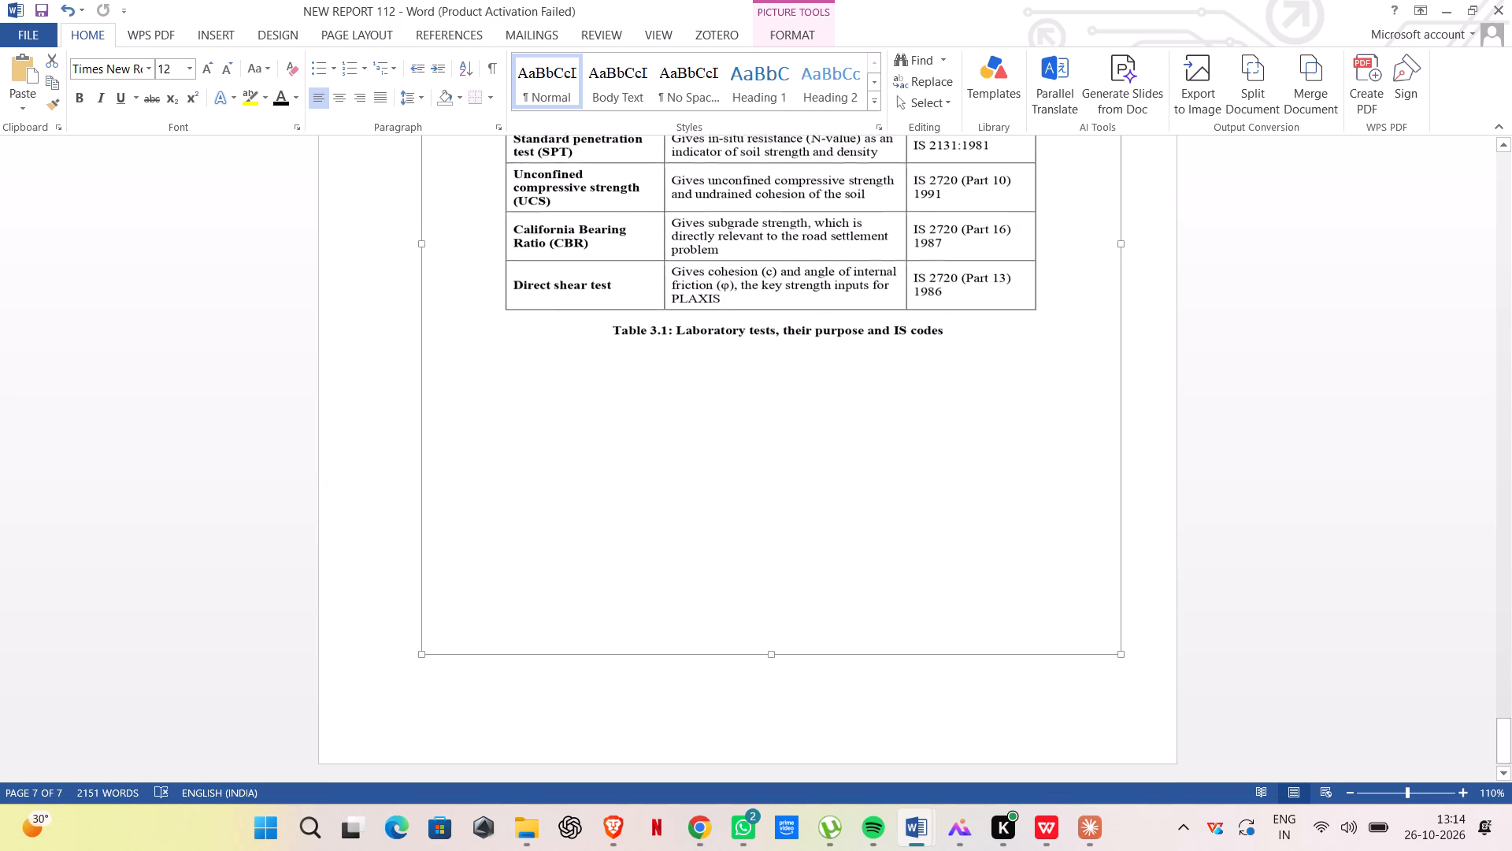
pyautogui.moveTo(774, 652); pyautogui.dragTo(776, 637)
pyautogui.click(1323, 359)
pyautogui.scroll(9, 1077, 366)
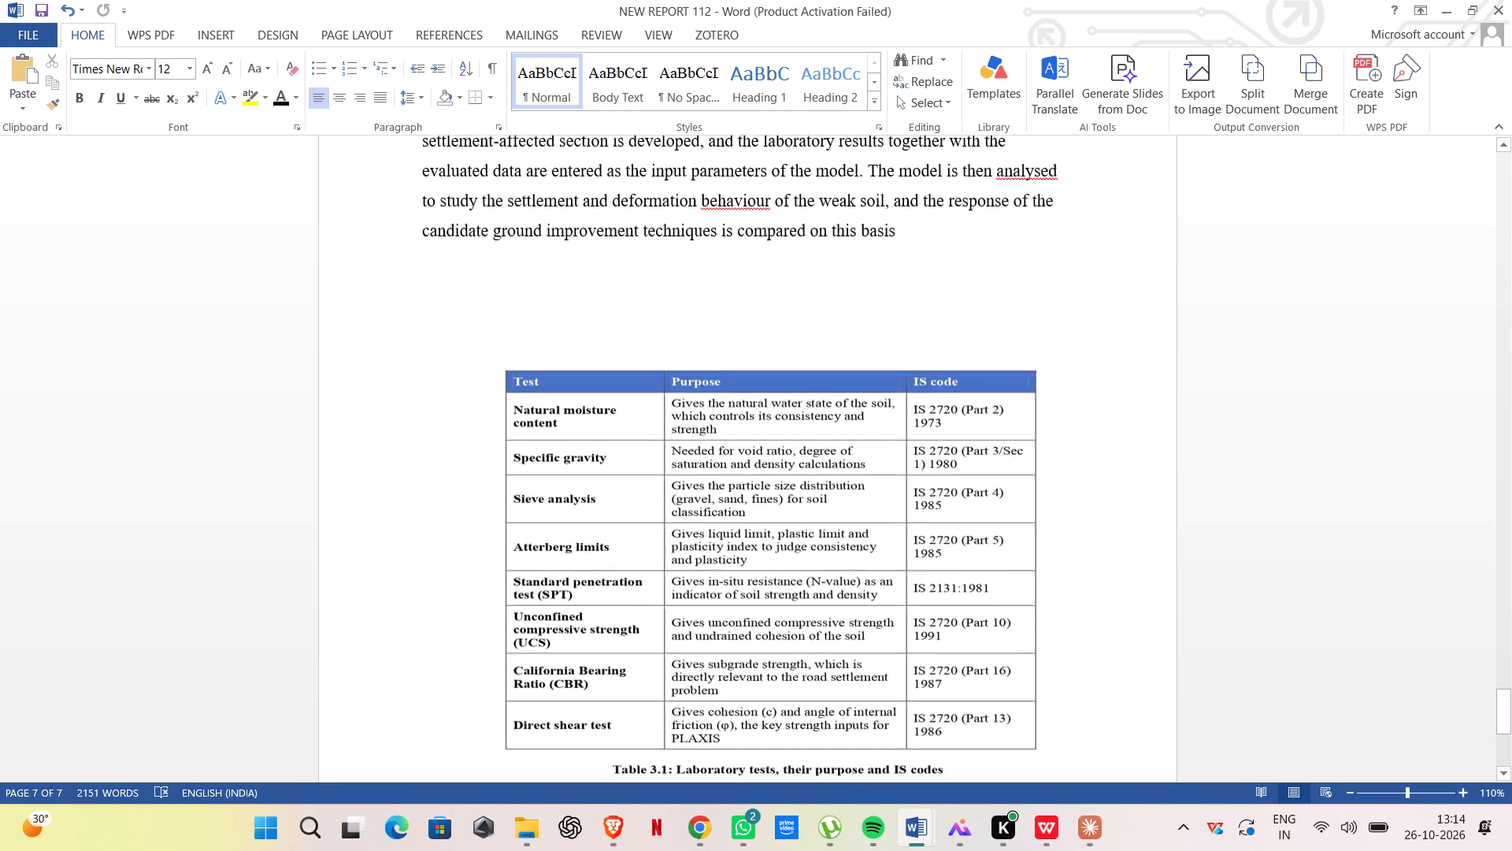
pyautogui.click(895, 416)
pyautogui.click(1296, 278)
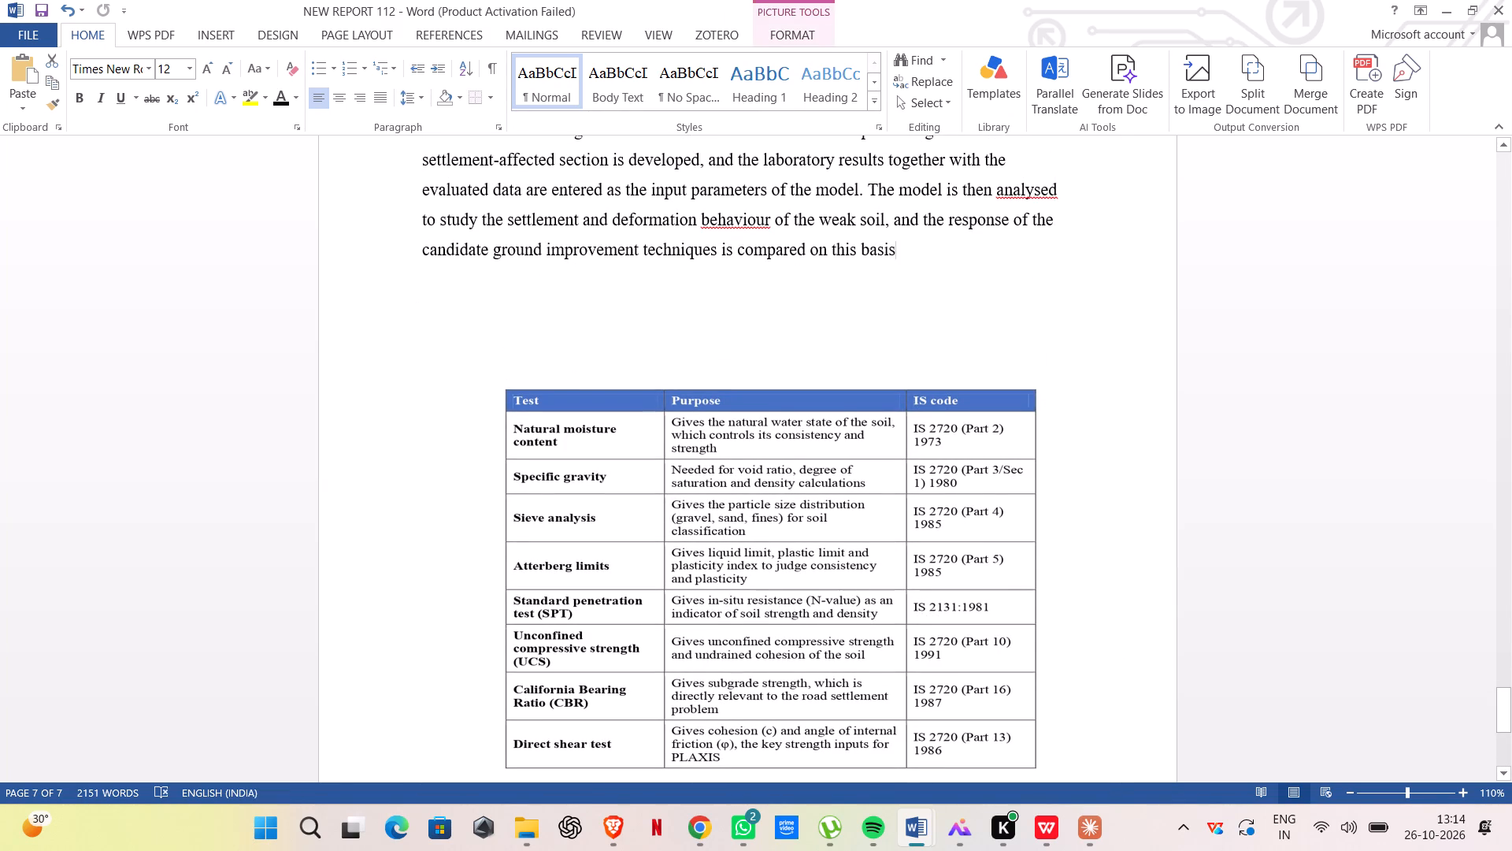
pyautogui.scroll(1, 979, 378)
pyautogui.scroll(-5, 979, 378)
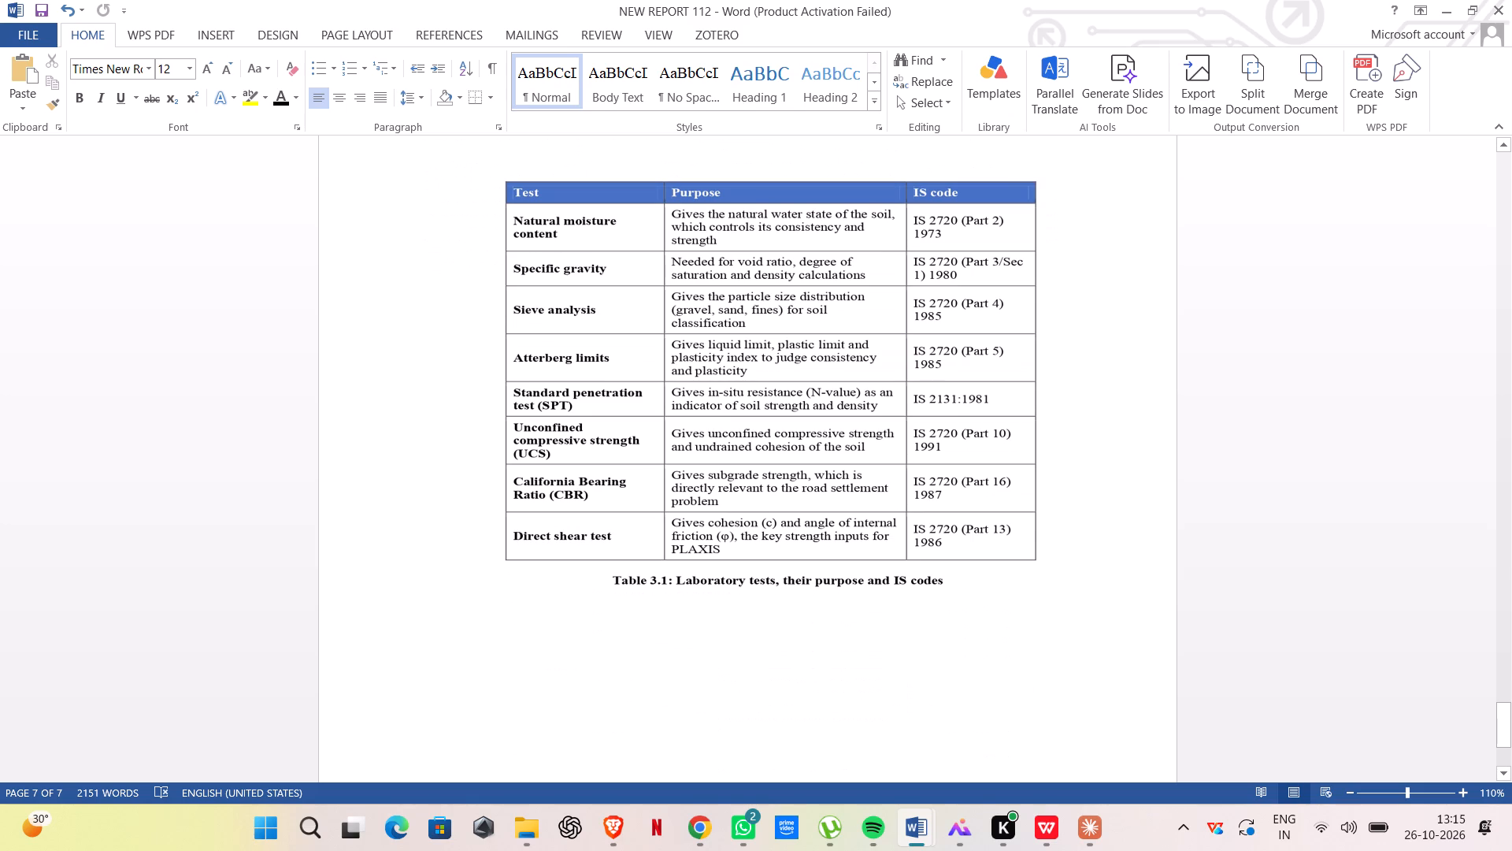
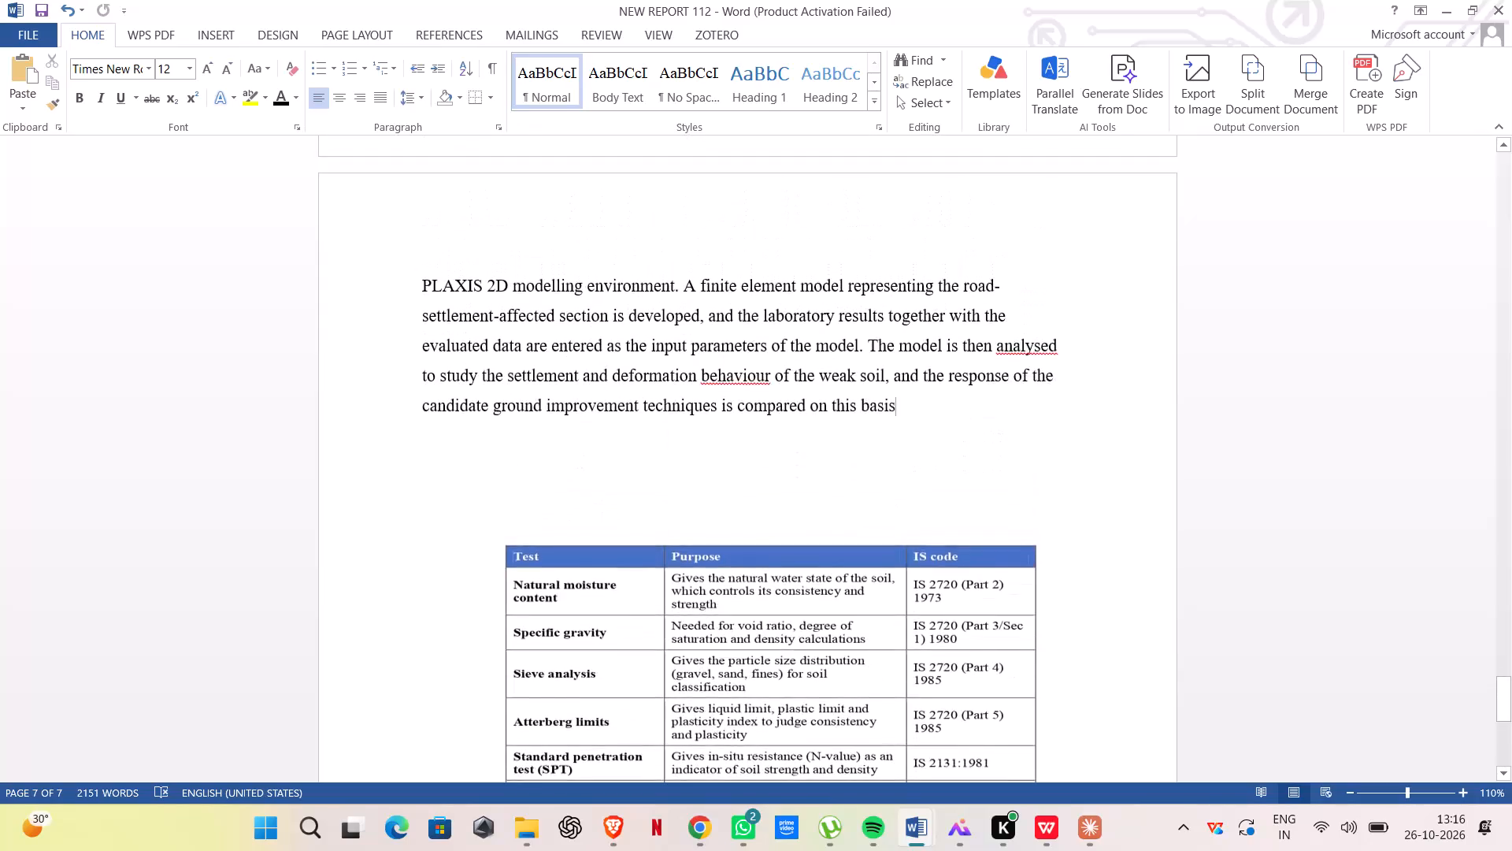
# Review the layout of NEW REPORT 112 from the section 2.6 literature summary table through the Chapter 3 methodology chart to Table 3.1.
pyautogui.scroll(4, 979, 378)
pyautogui.scroll(-6, 979, 378)
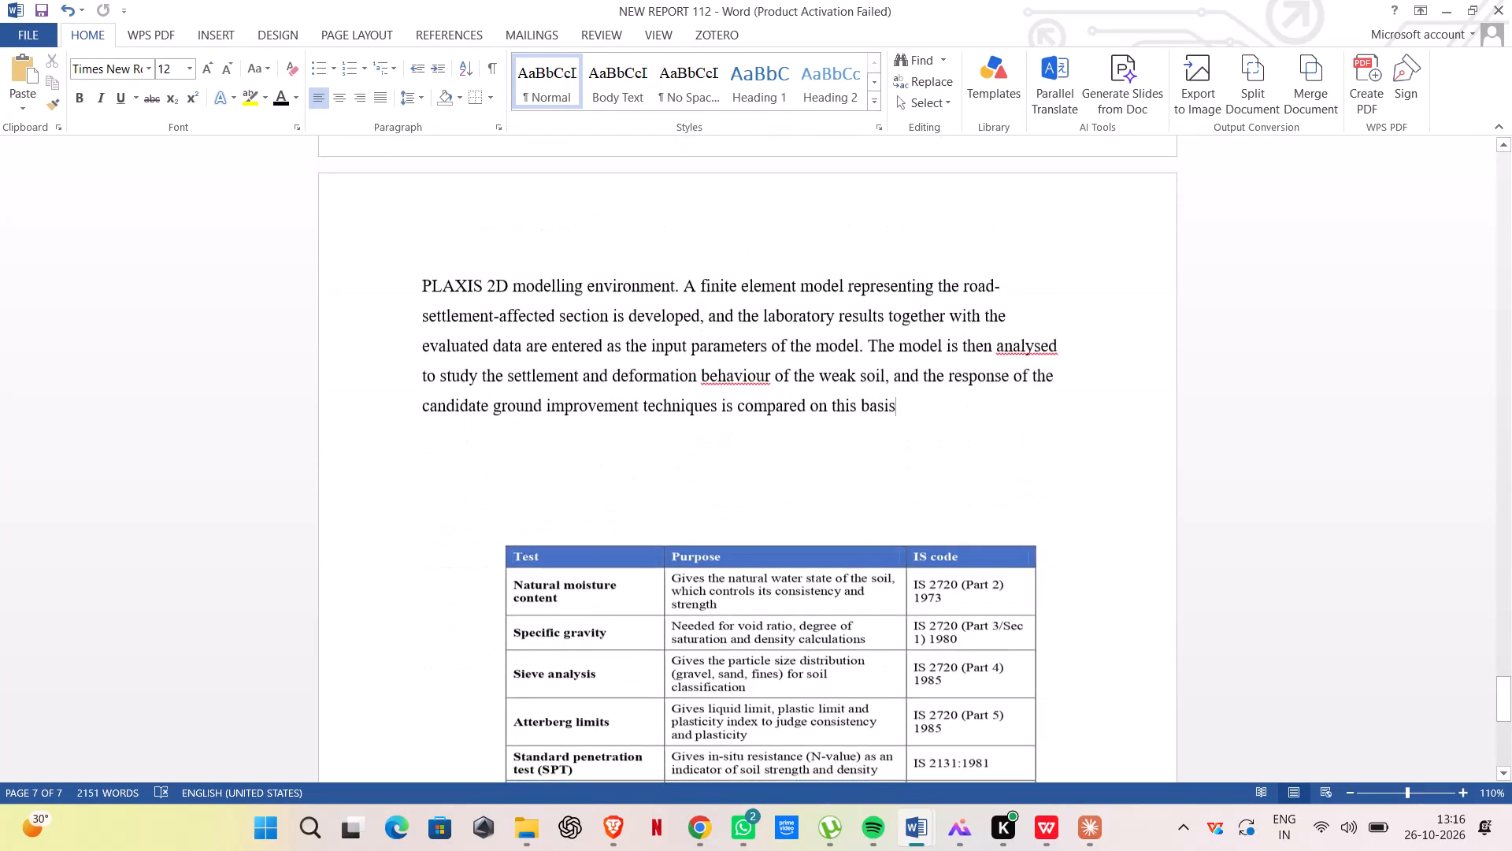
pyautogui.scroll(-8, 825, 504)
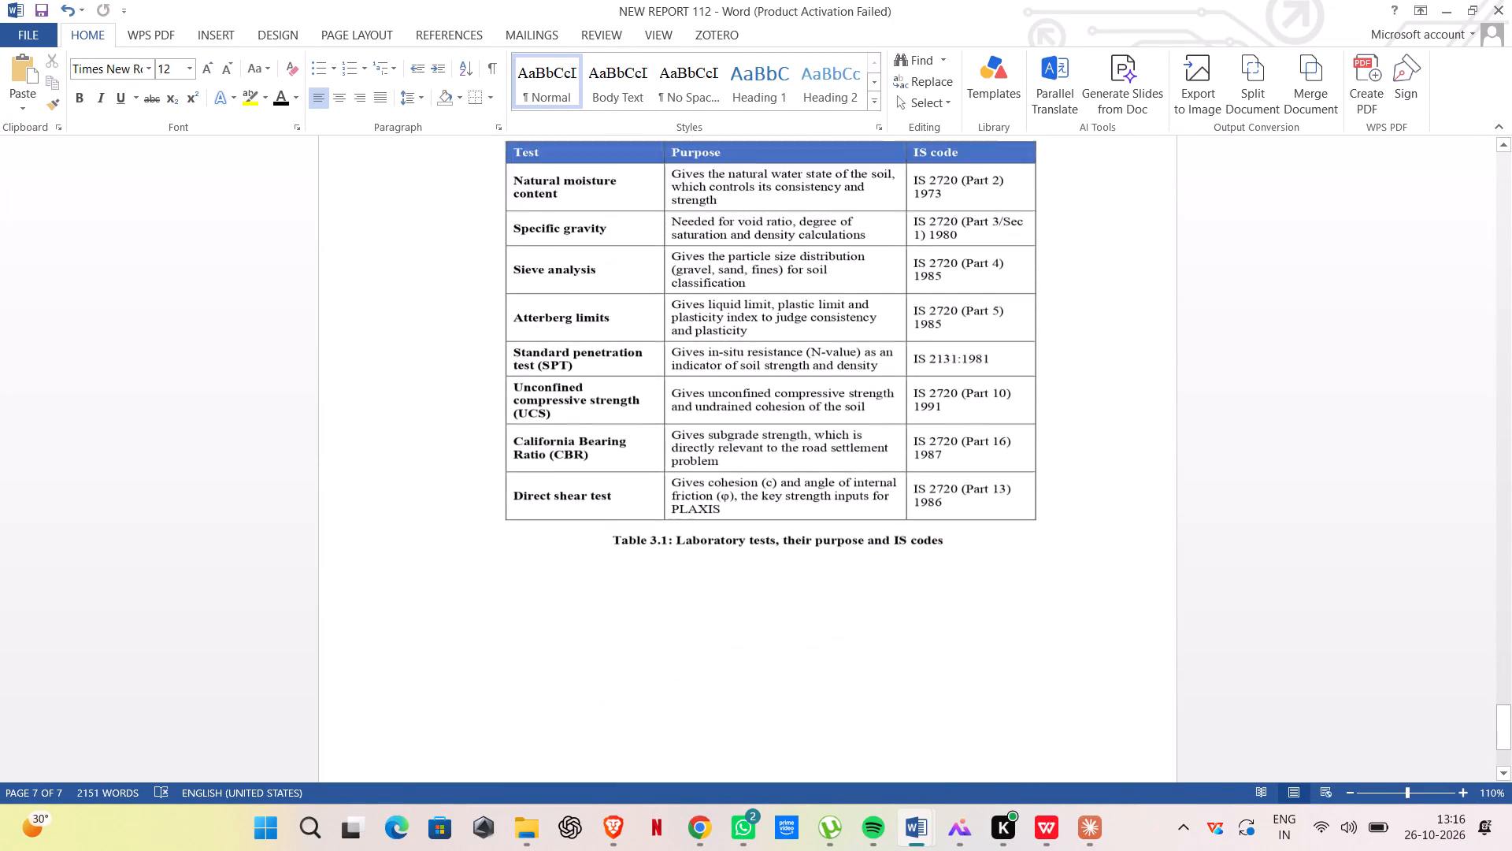
pyautogui.scroll(-2, 828, 487)
pyautogui.scroll(1, 828, 487)
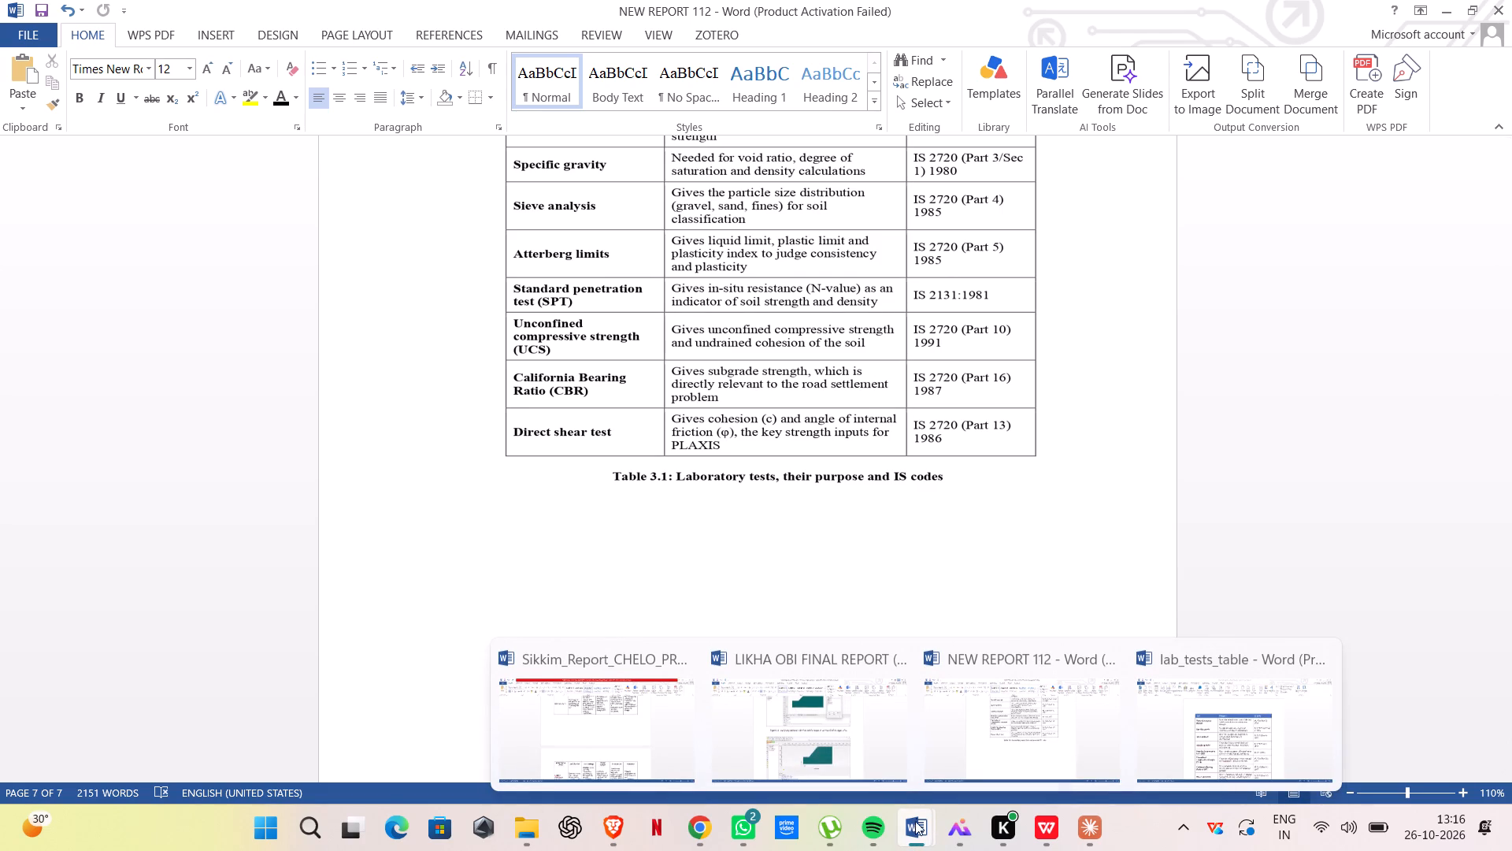
pyautogui.click(1025, 705)
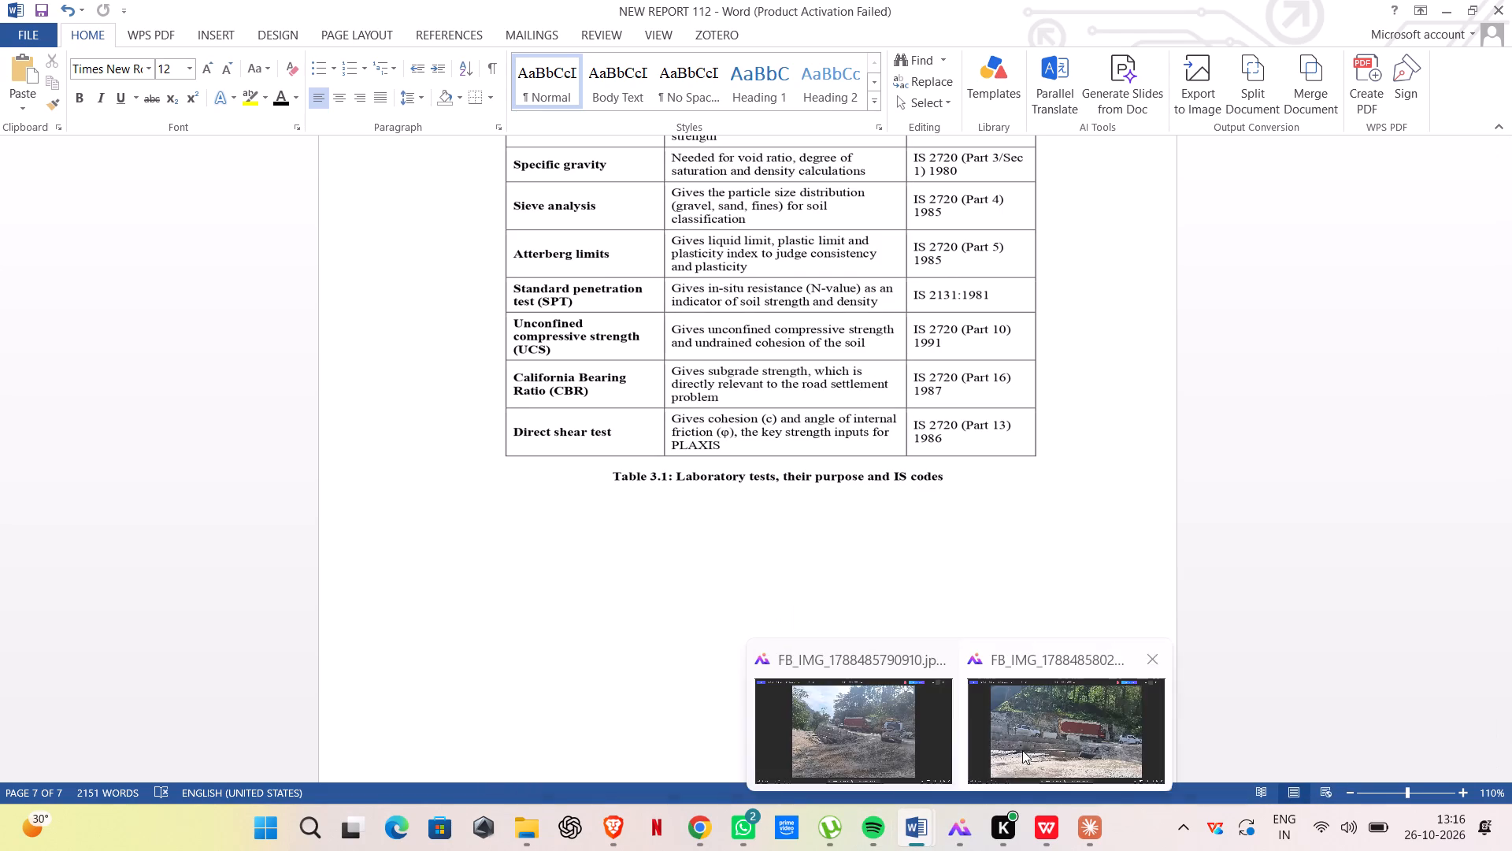
pyautogui.scroll(16, 965, 490)
pyautogui.middleClick(991, 483)
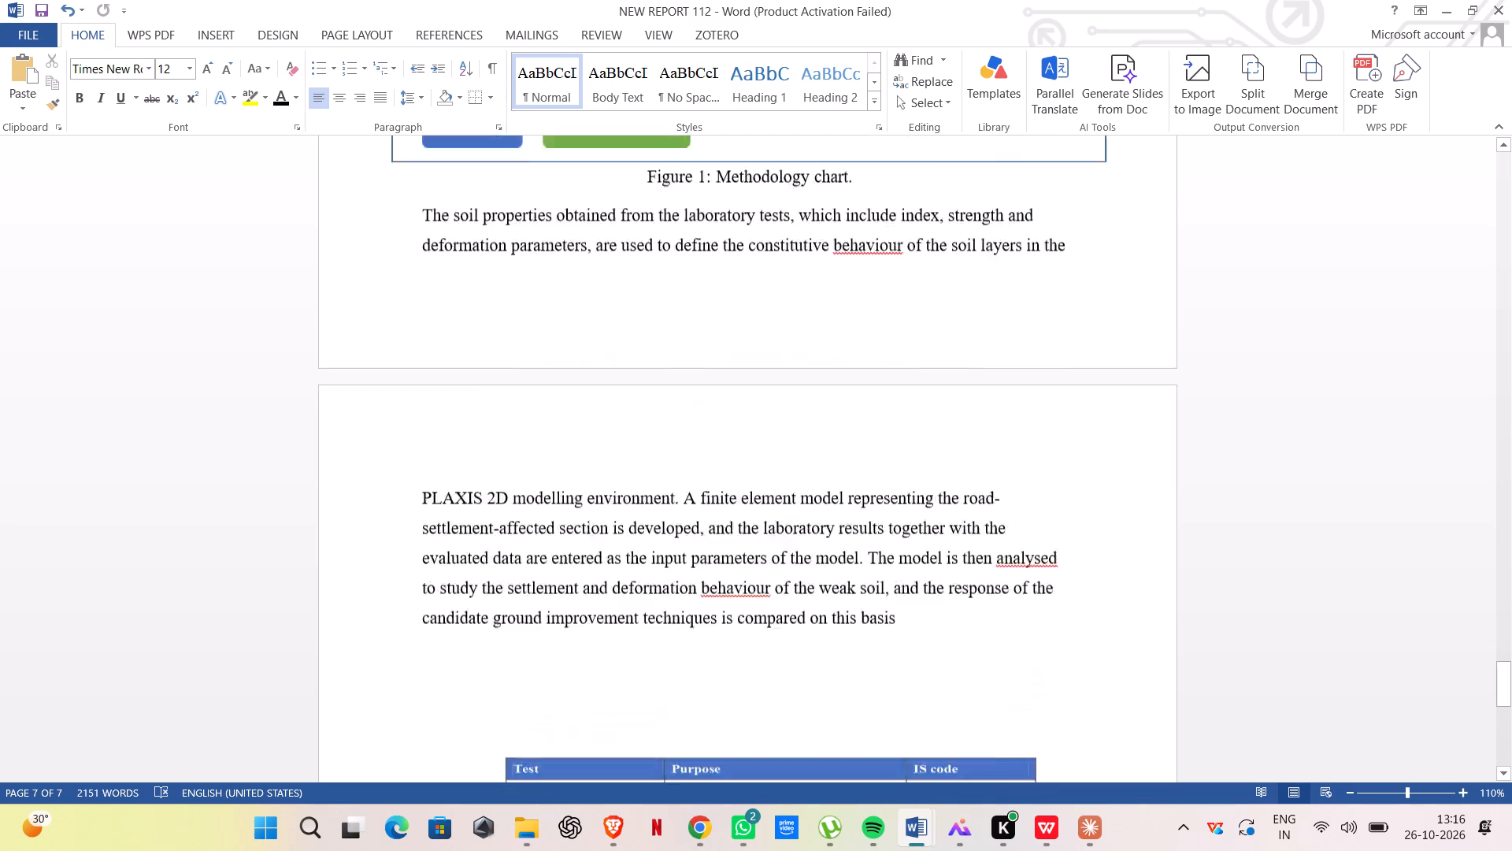
pyautogui.scroll(20, 989, 468)
pyautogui.scroll(13, 989, 468)
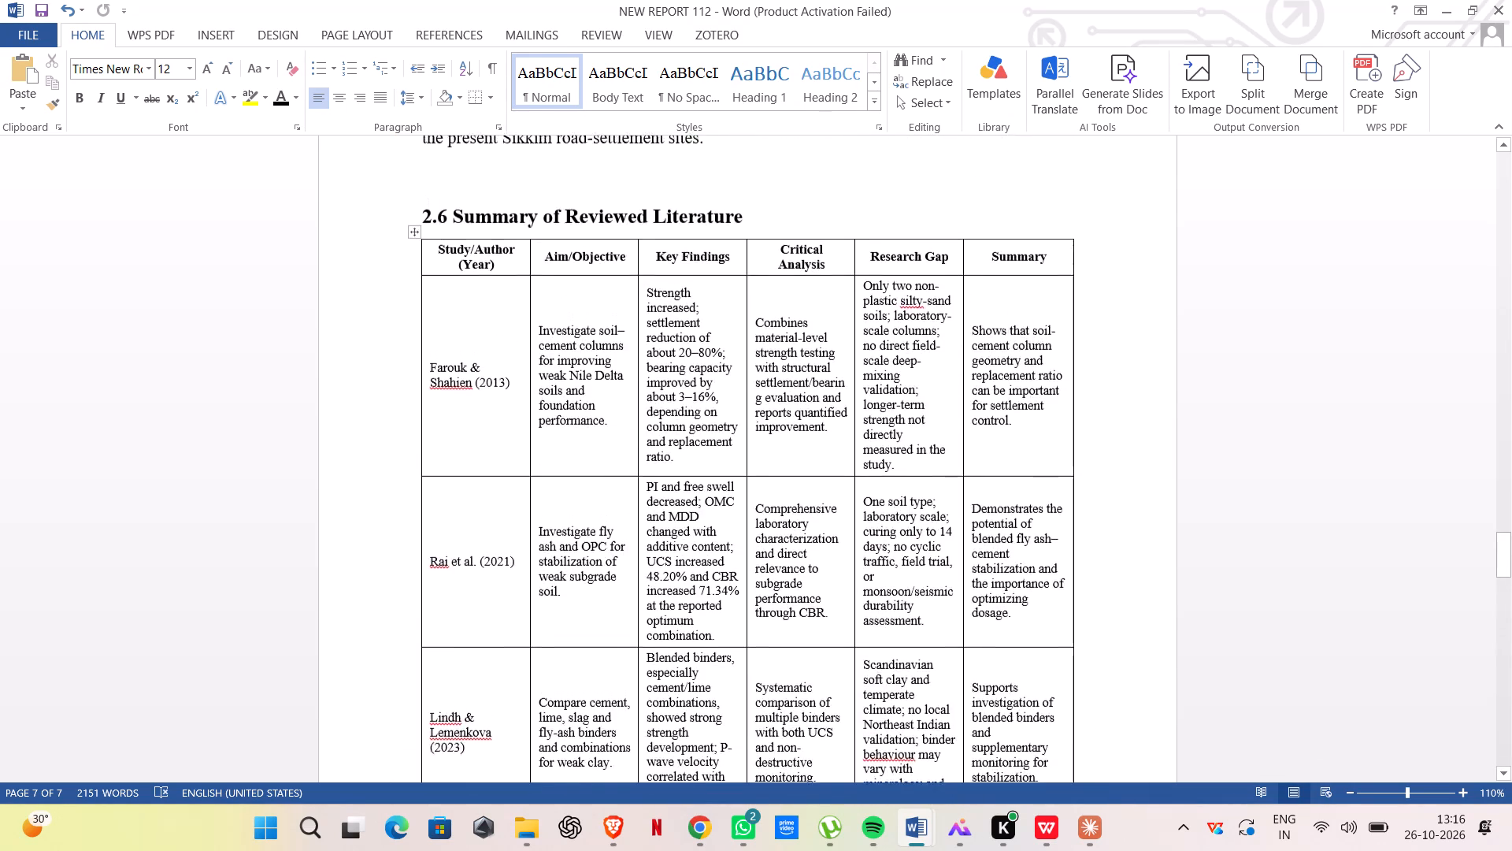
pyautogui.scroll(3, 990, 466)
pyautogui.scroll(-13, 990, 466)
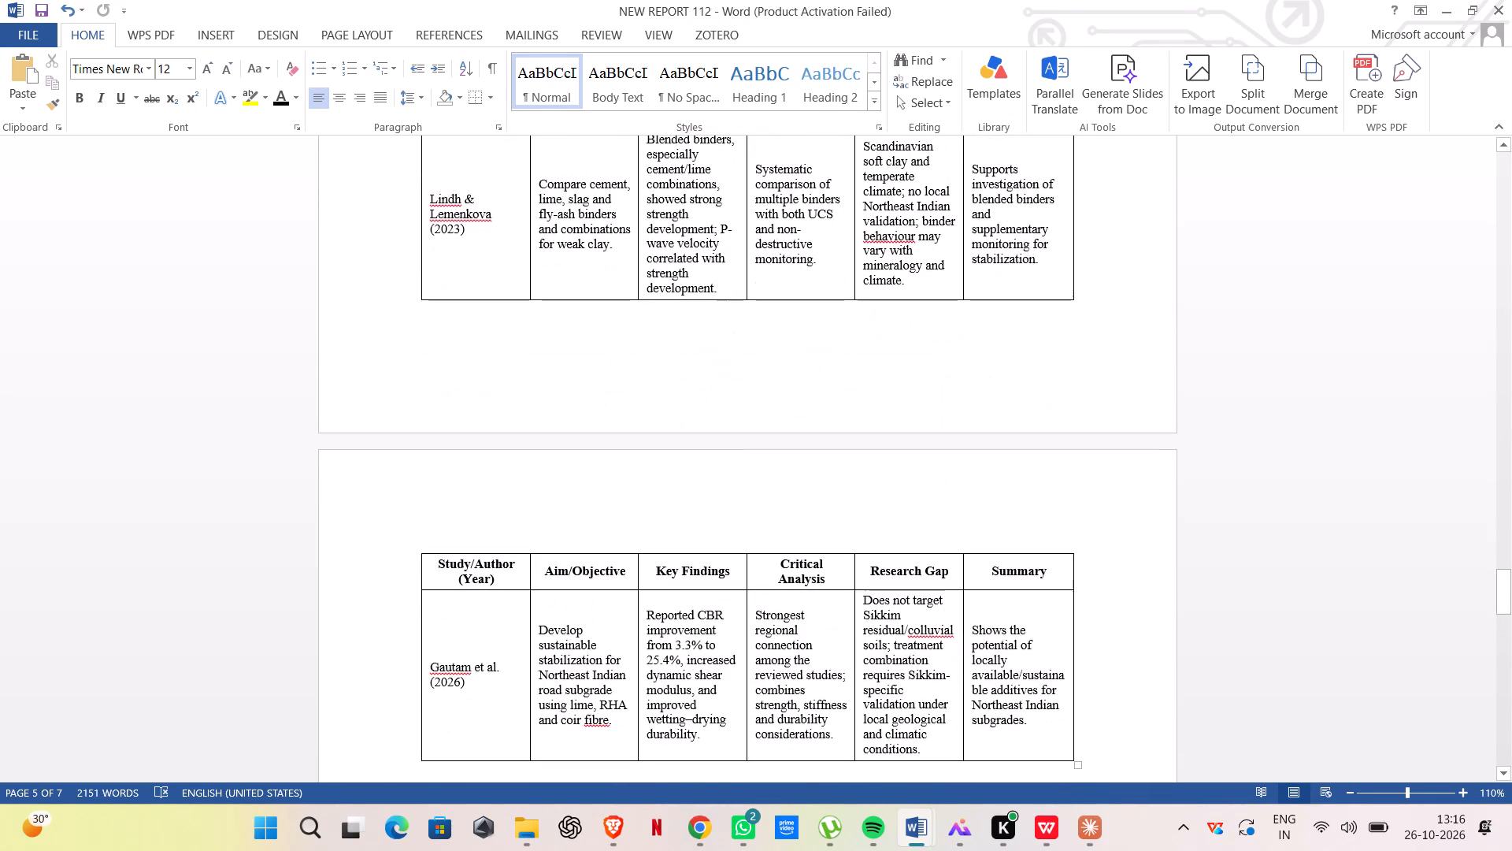
pyautogui.scroll(-12, 991, 461)
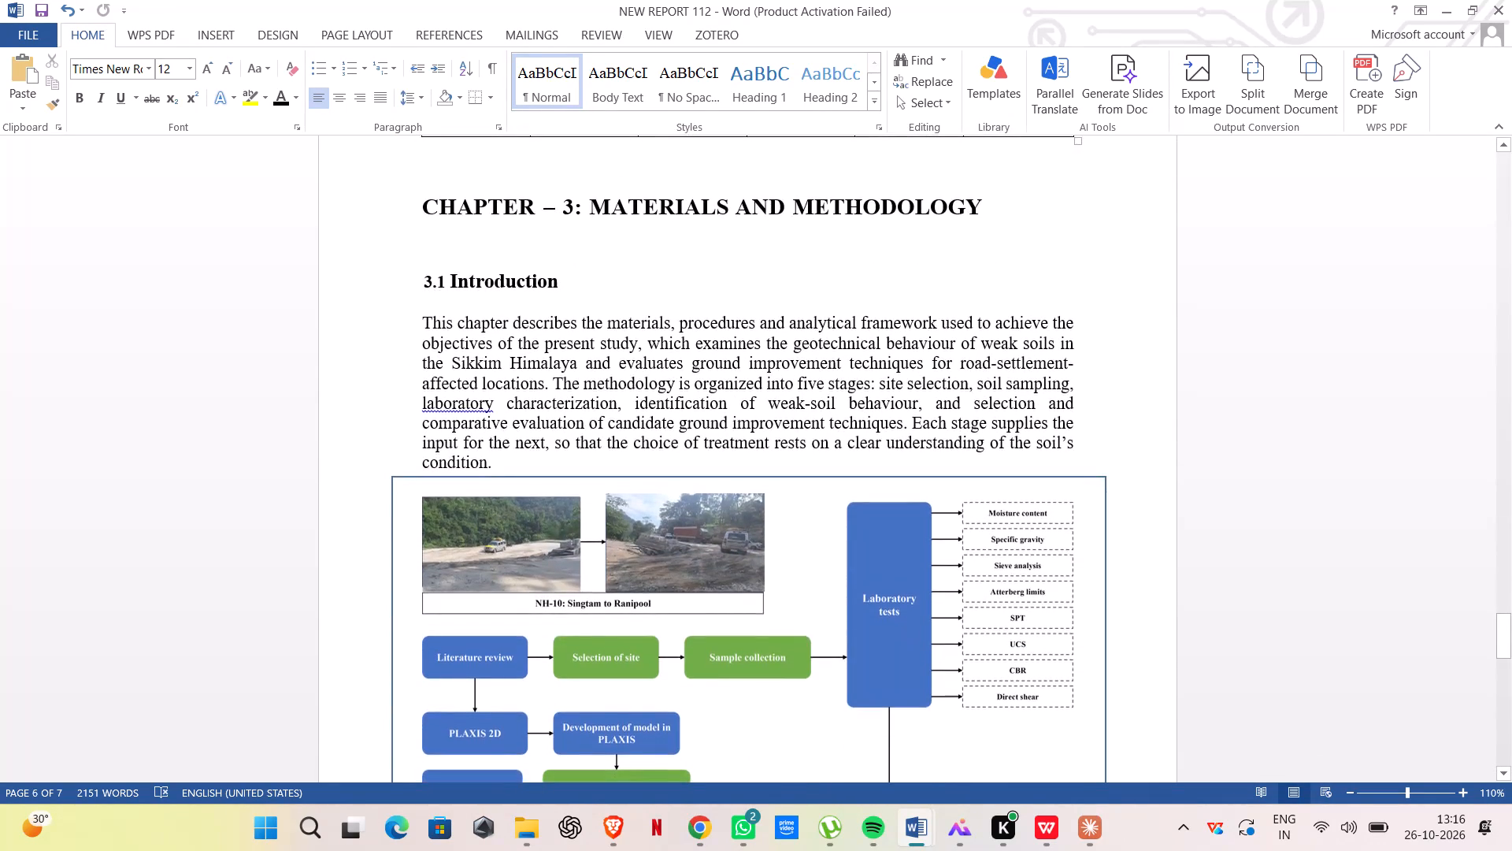
pyautogui.scroll(-5, 995, 453)
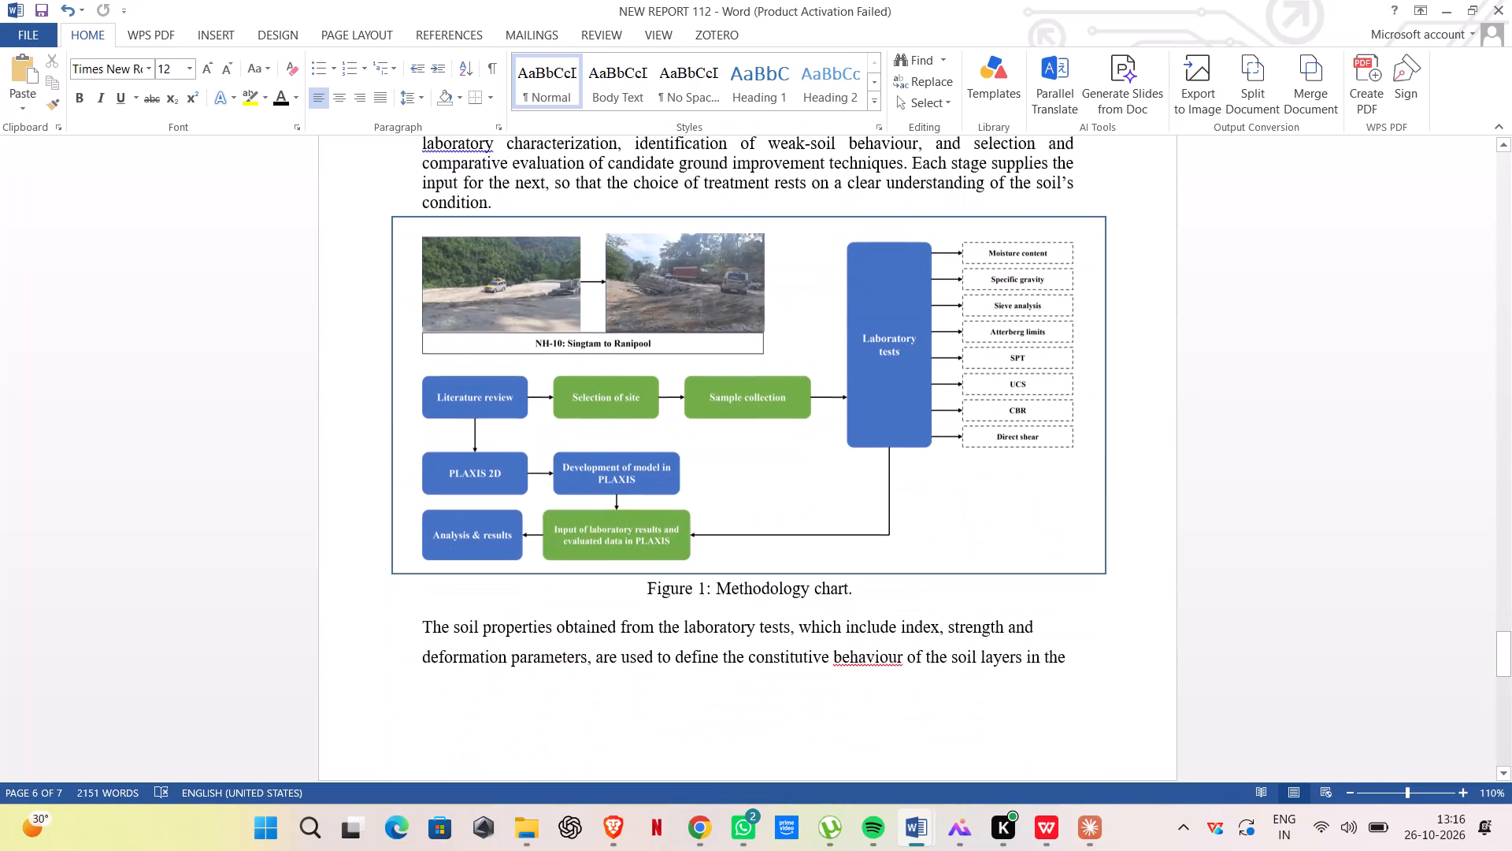
pyautogui.scroll(-1, 995, 453)
pyautogui.scroll(16, 995, 453)
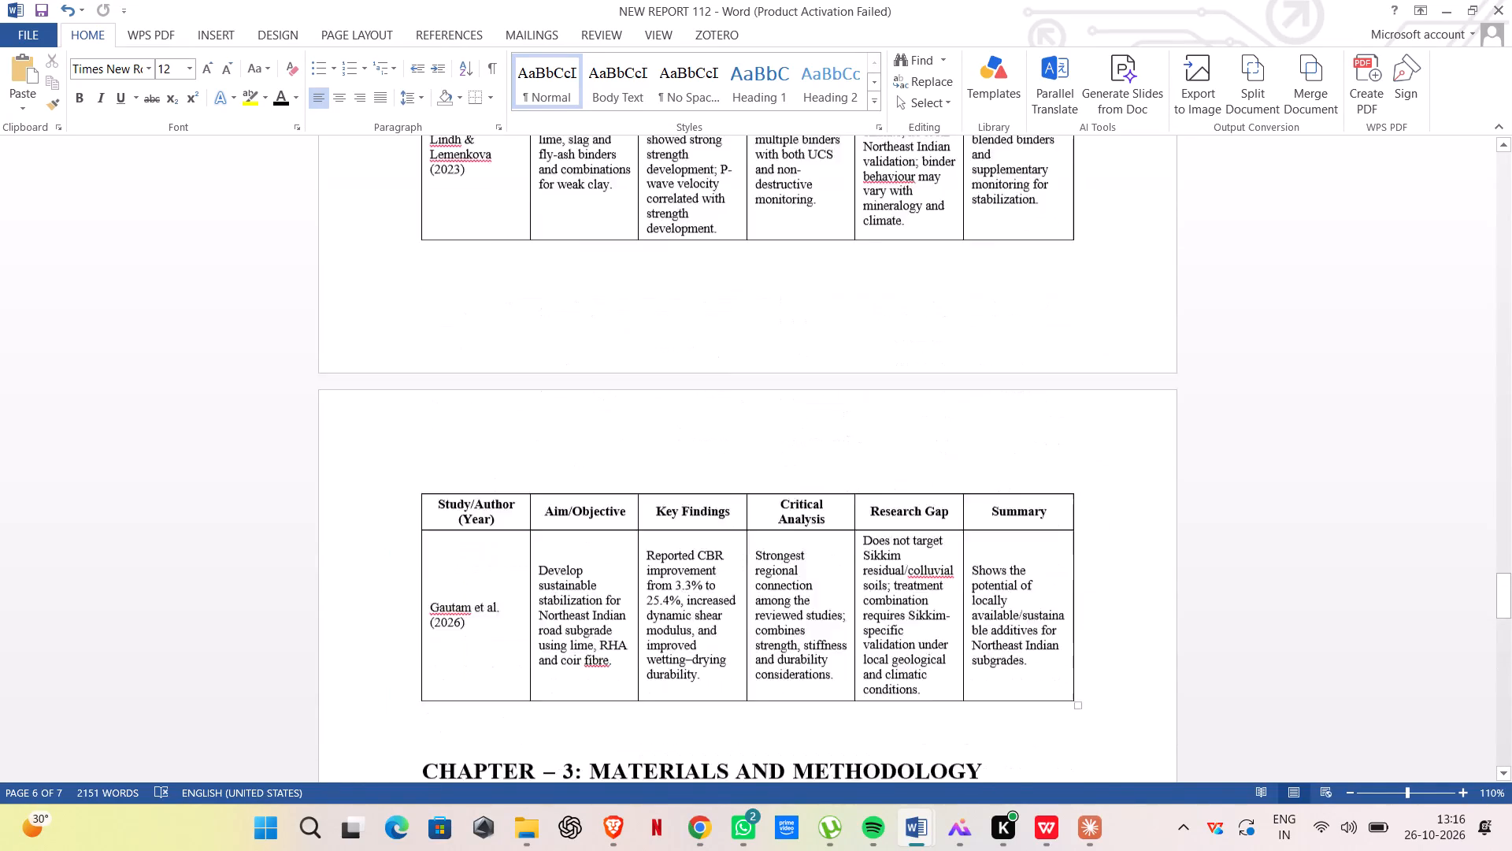
pyautogui.scroll(11, 995, 453)
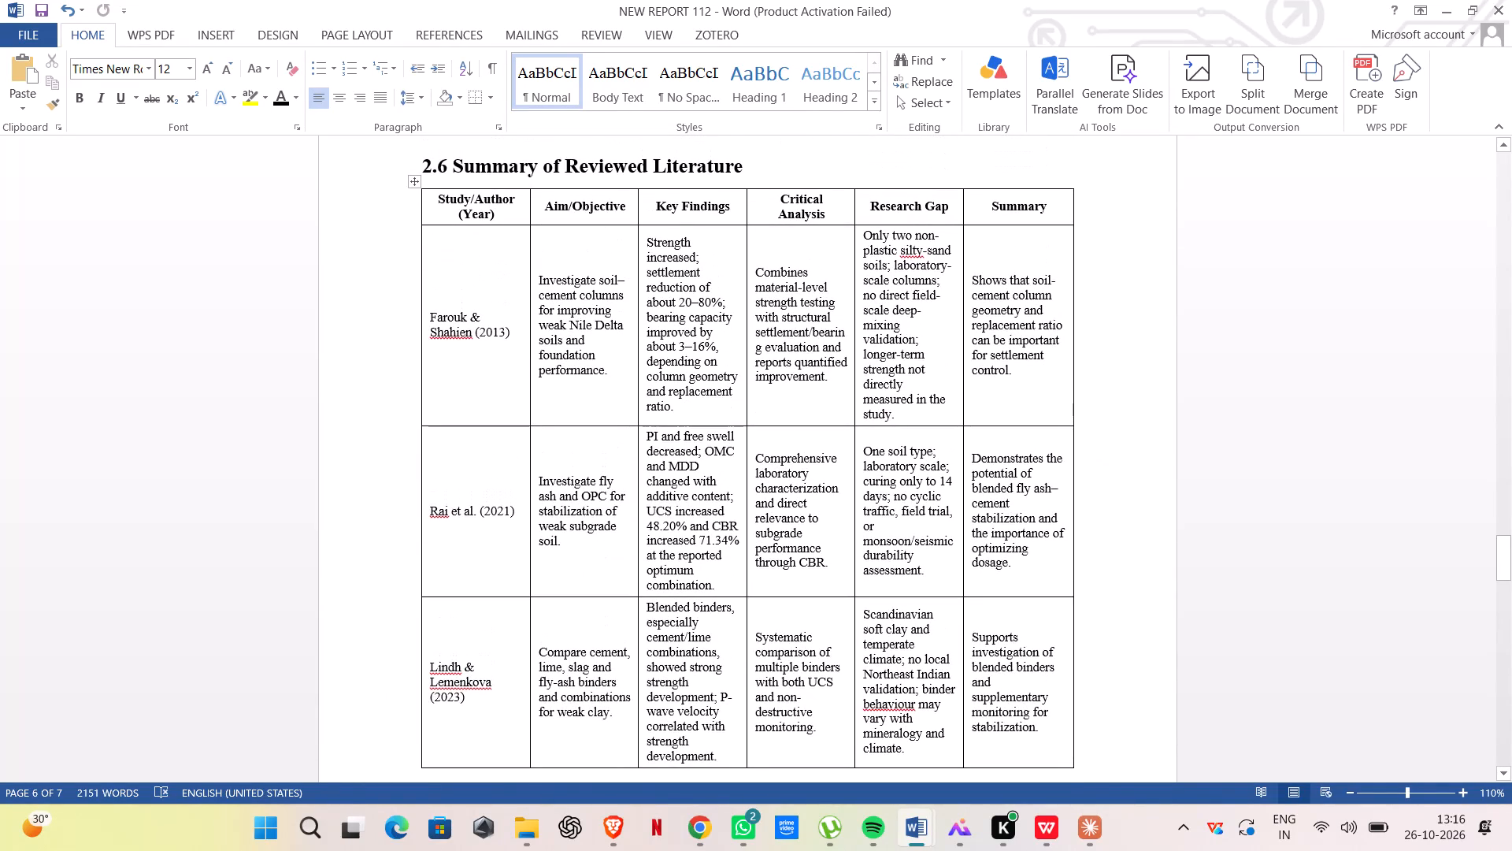
pyautogui.scroll(-14, 995, 453)
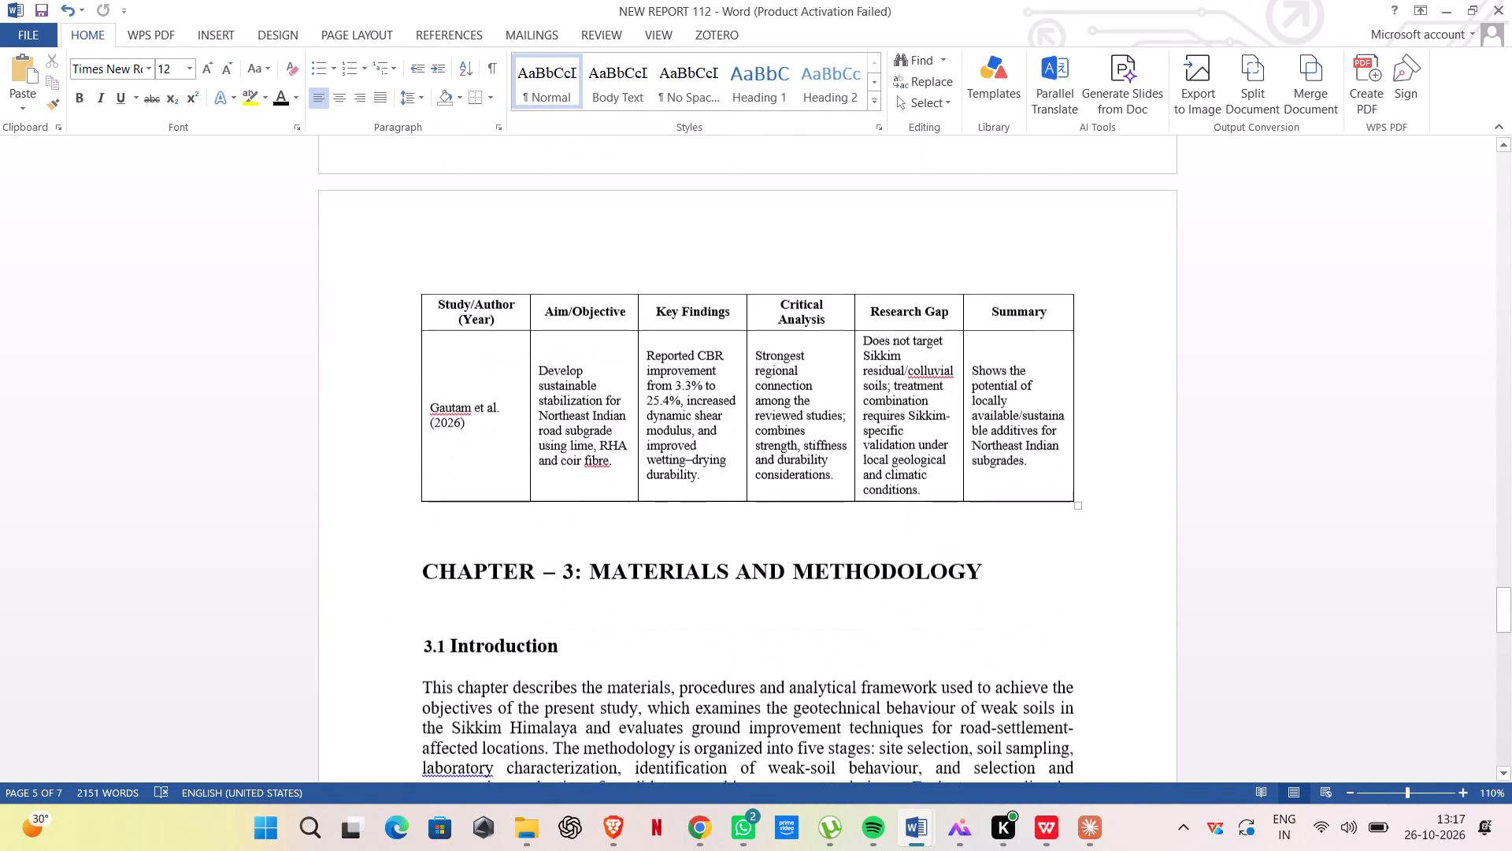
pyautogui.scroll(-15, 995, 453)
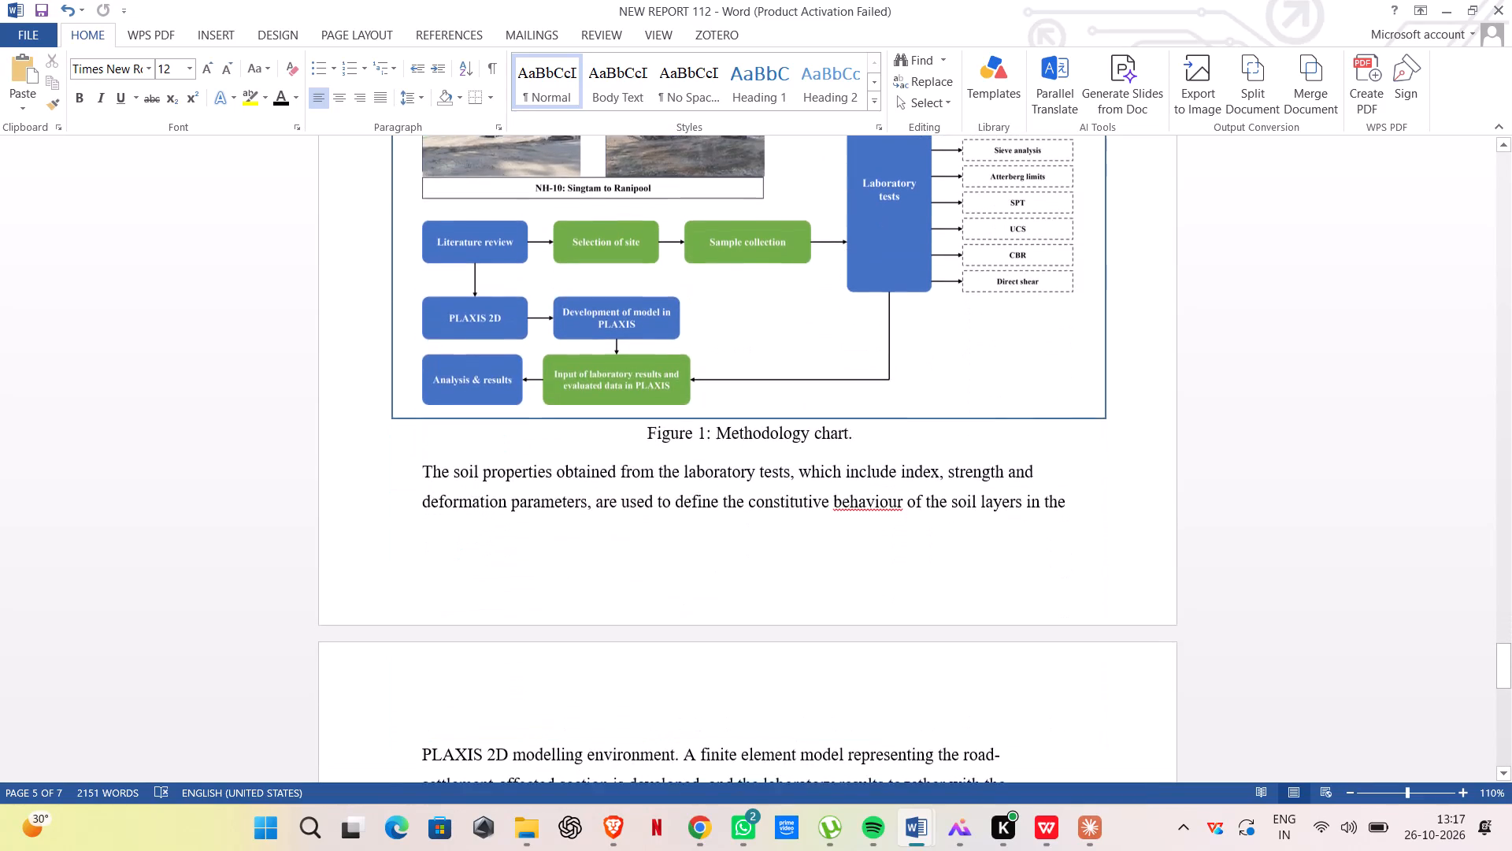
pyautogui.scroll(-19, 995, 453)
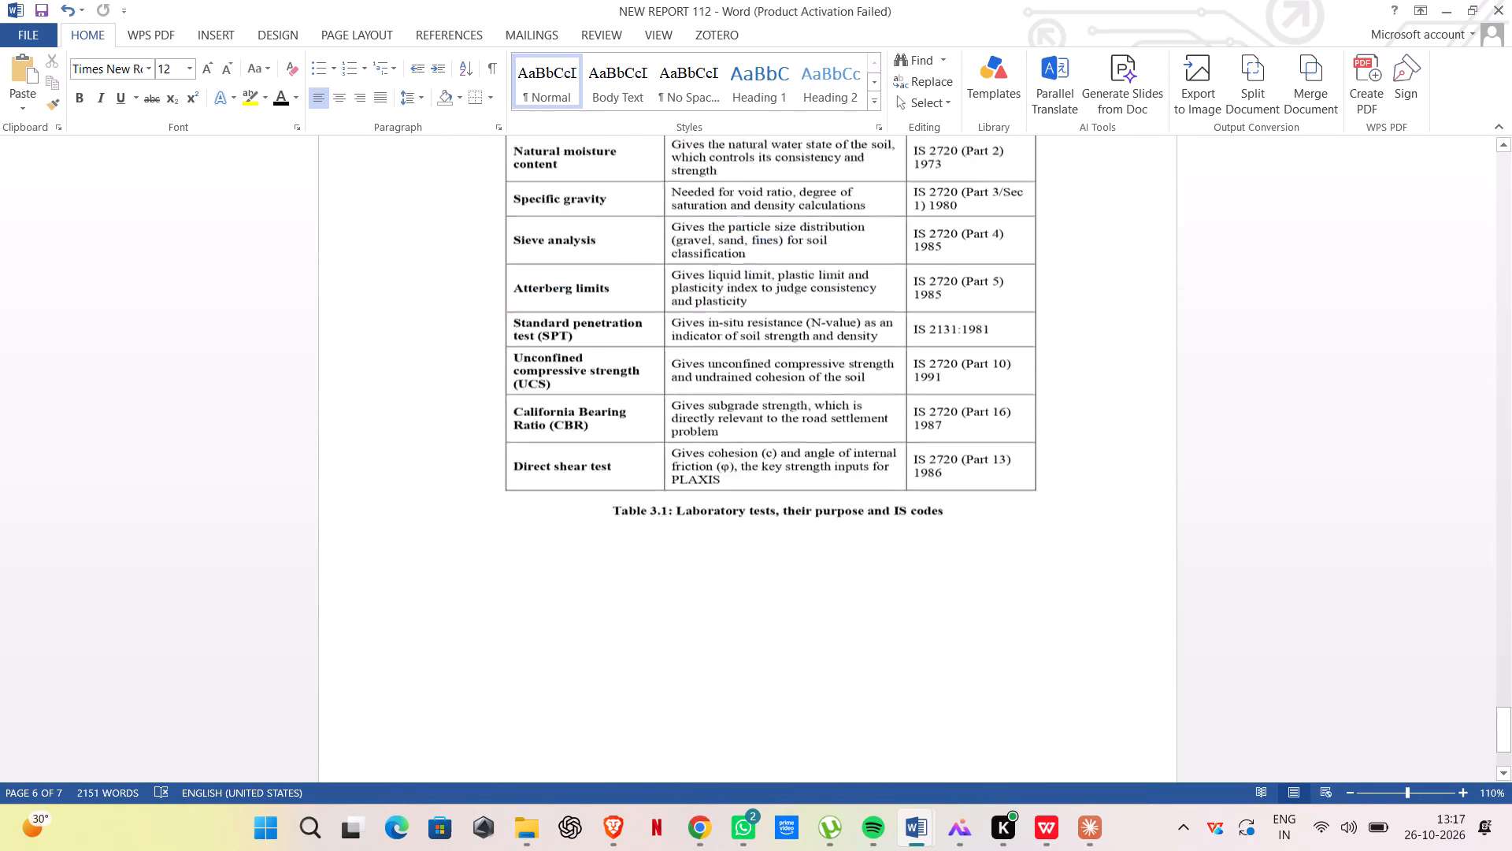
pyautogui.scroll(-8, 995, 453)
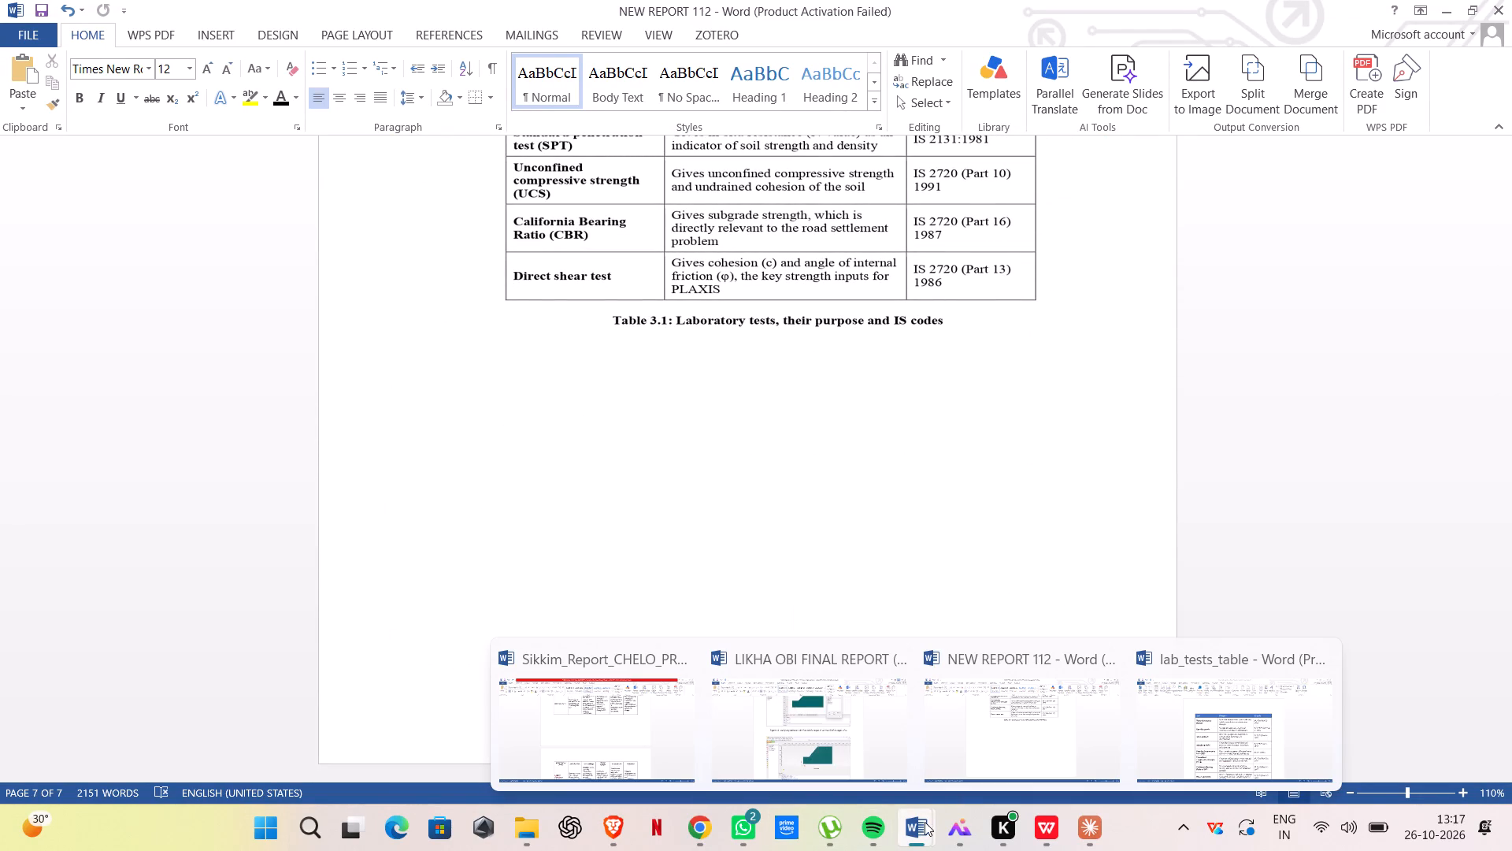
# Switch to the reference FINAL REPORT document and examine how its Chapter 3 presents PLAXIS 2D sections, test photos and site figures.
pyautogui.click(868, 767)
pyautogui.scroll(20, 812, 577)
pyautogui.scroll(5, 812, 577)
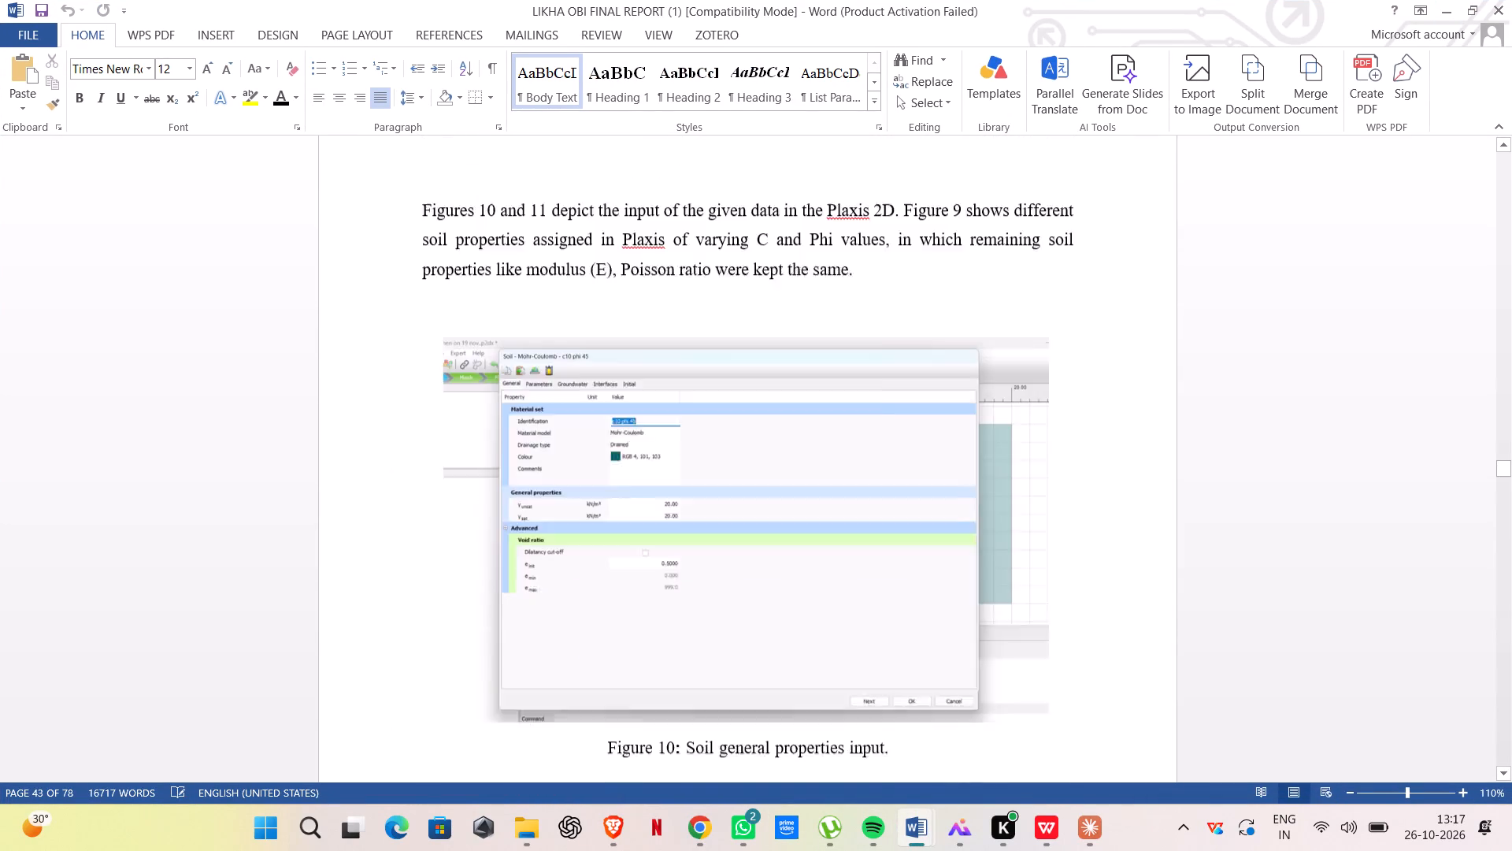
pyautogui.scroll(20, 811, 556)
pyautogui.scroll(20, 811, 556)
pyautogui.scroll(1, 811, 556)
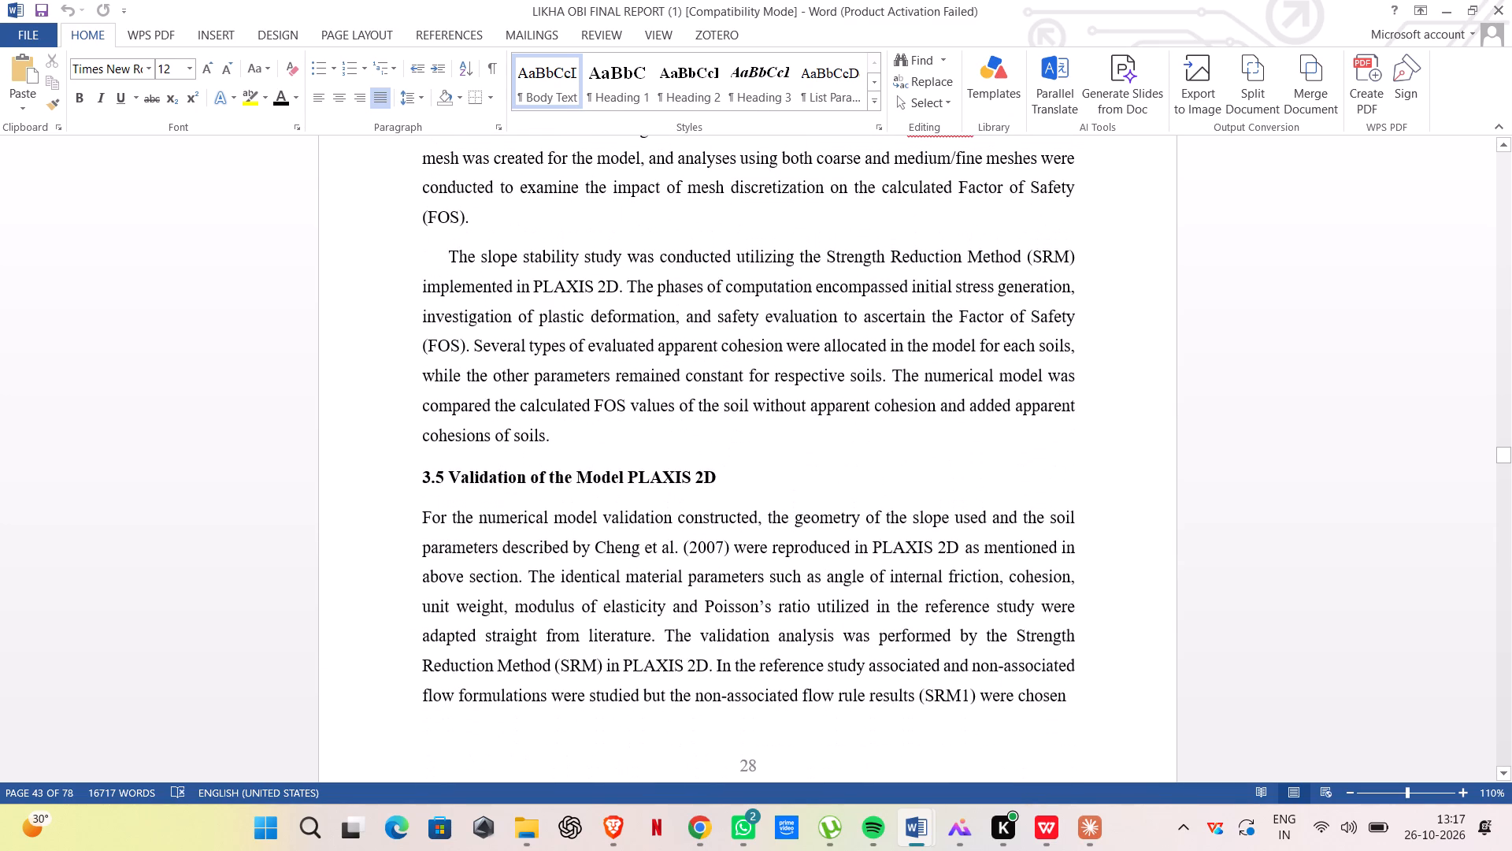
pyautogui.scroll(14, 813, 544)
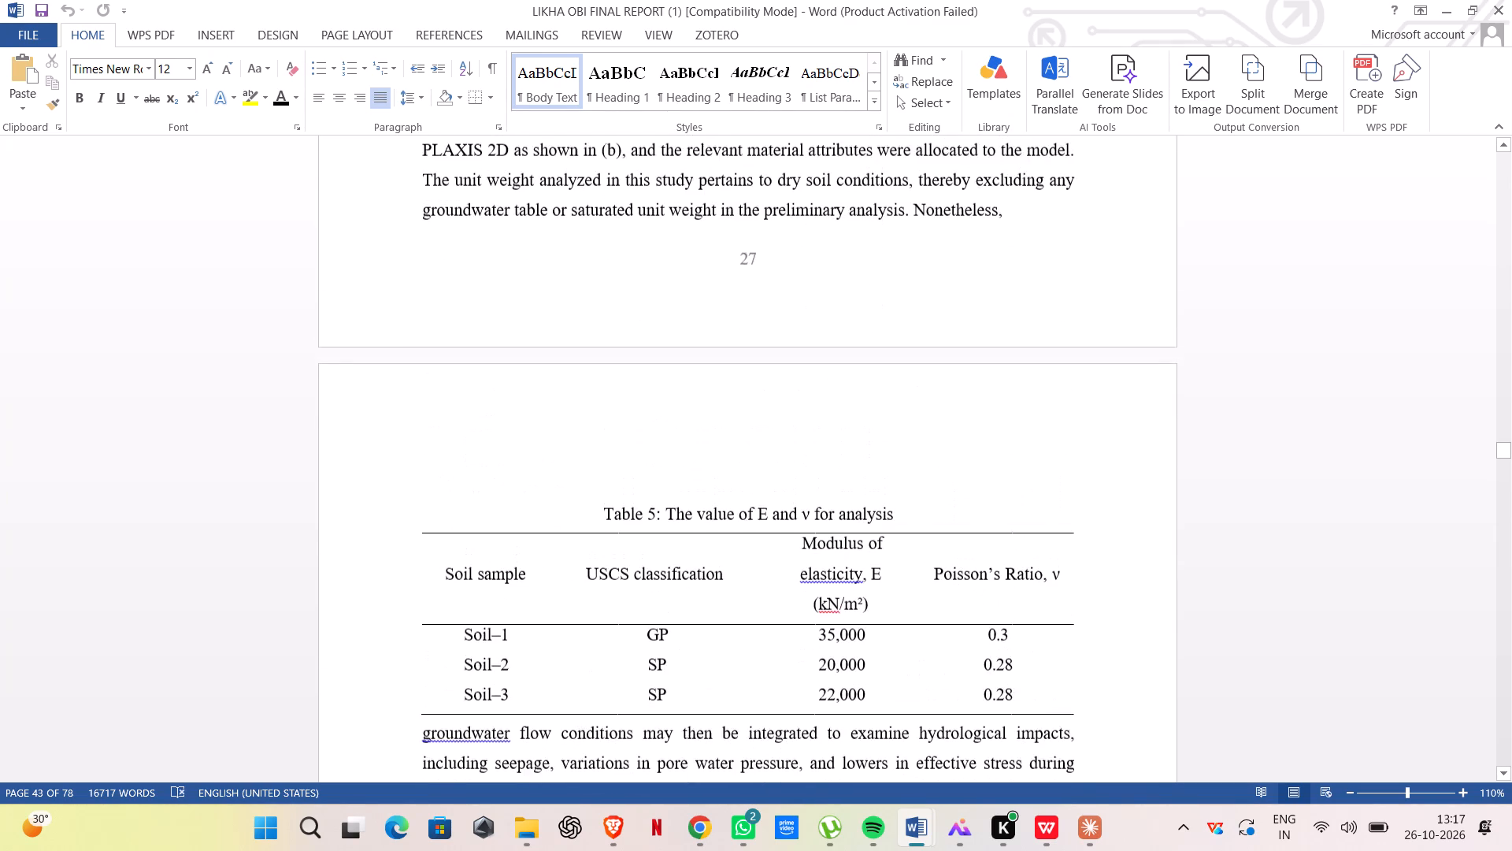
pyautogui.scroll(2, 813, 544)
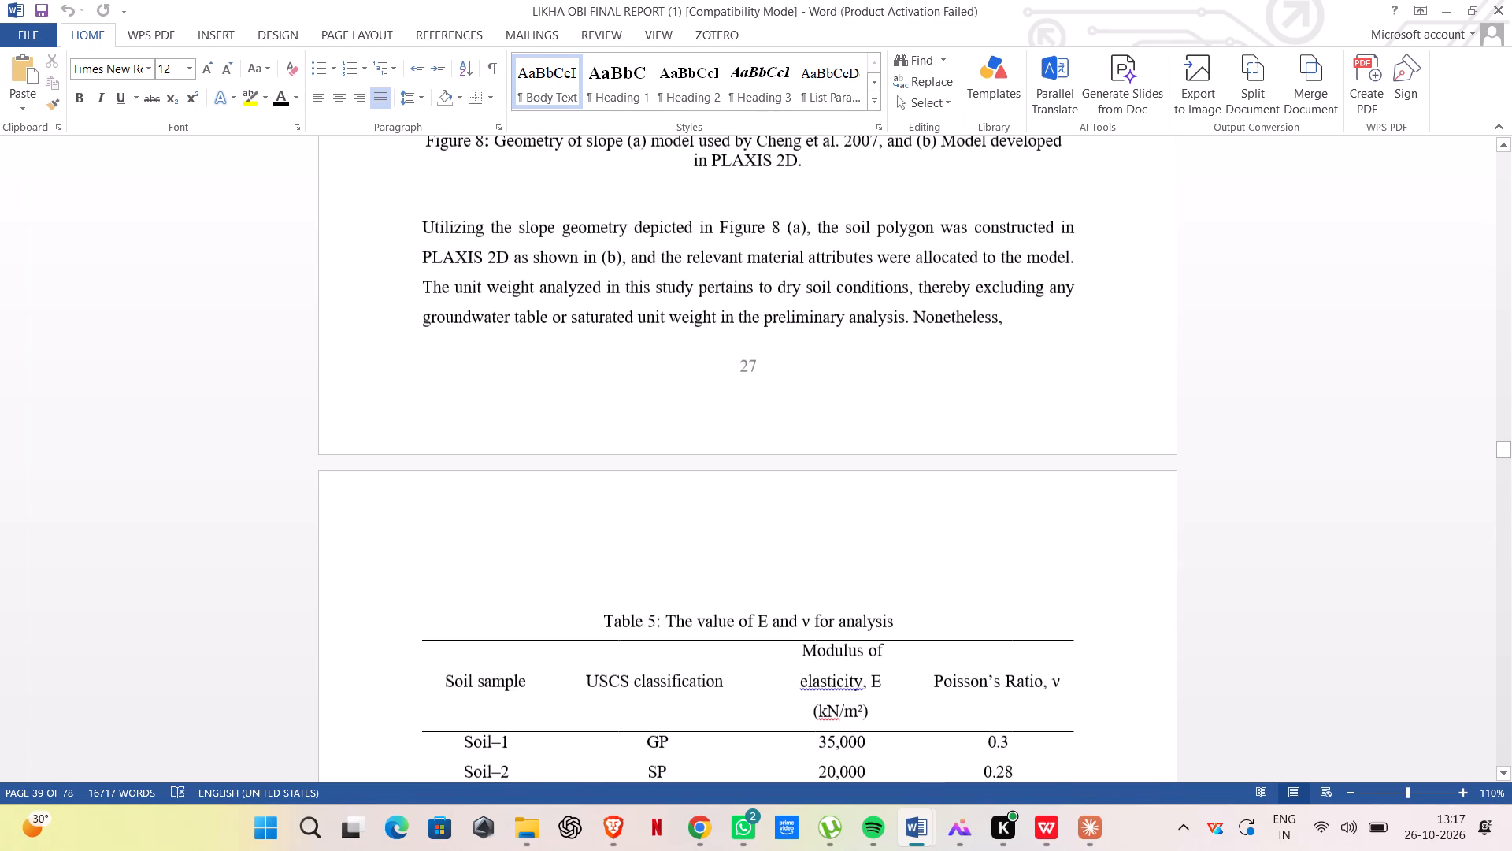
pyautogui.scroll(-2, 813, 544)
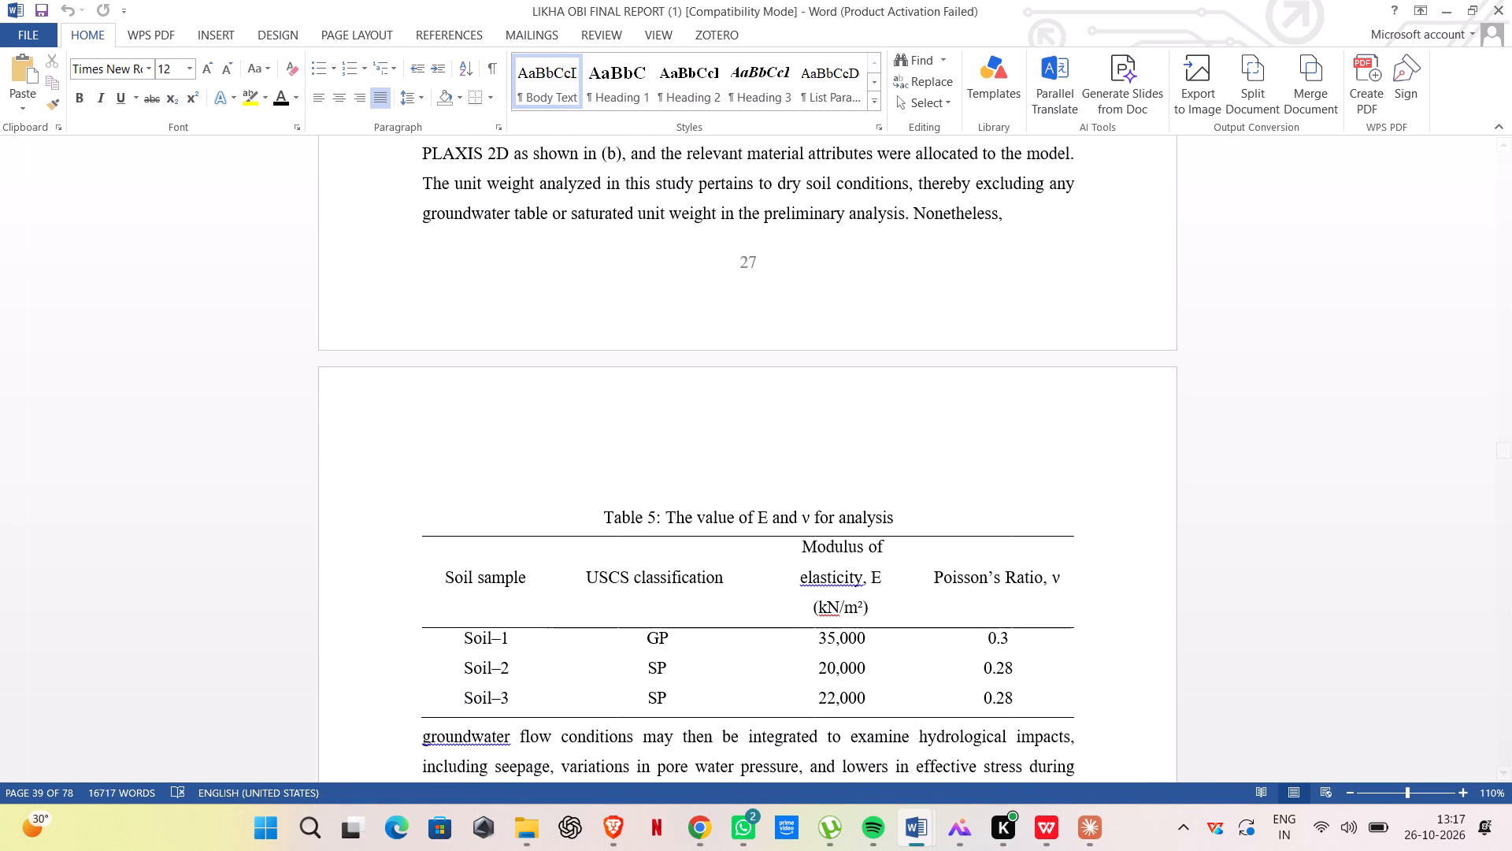
pyautogui.scroll(12, 813, 544)
pyautogui.scroll(18, 813, 544)
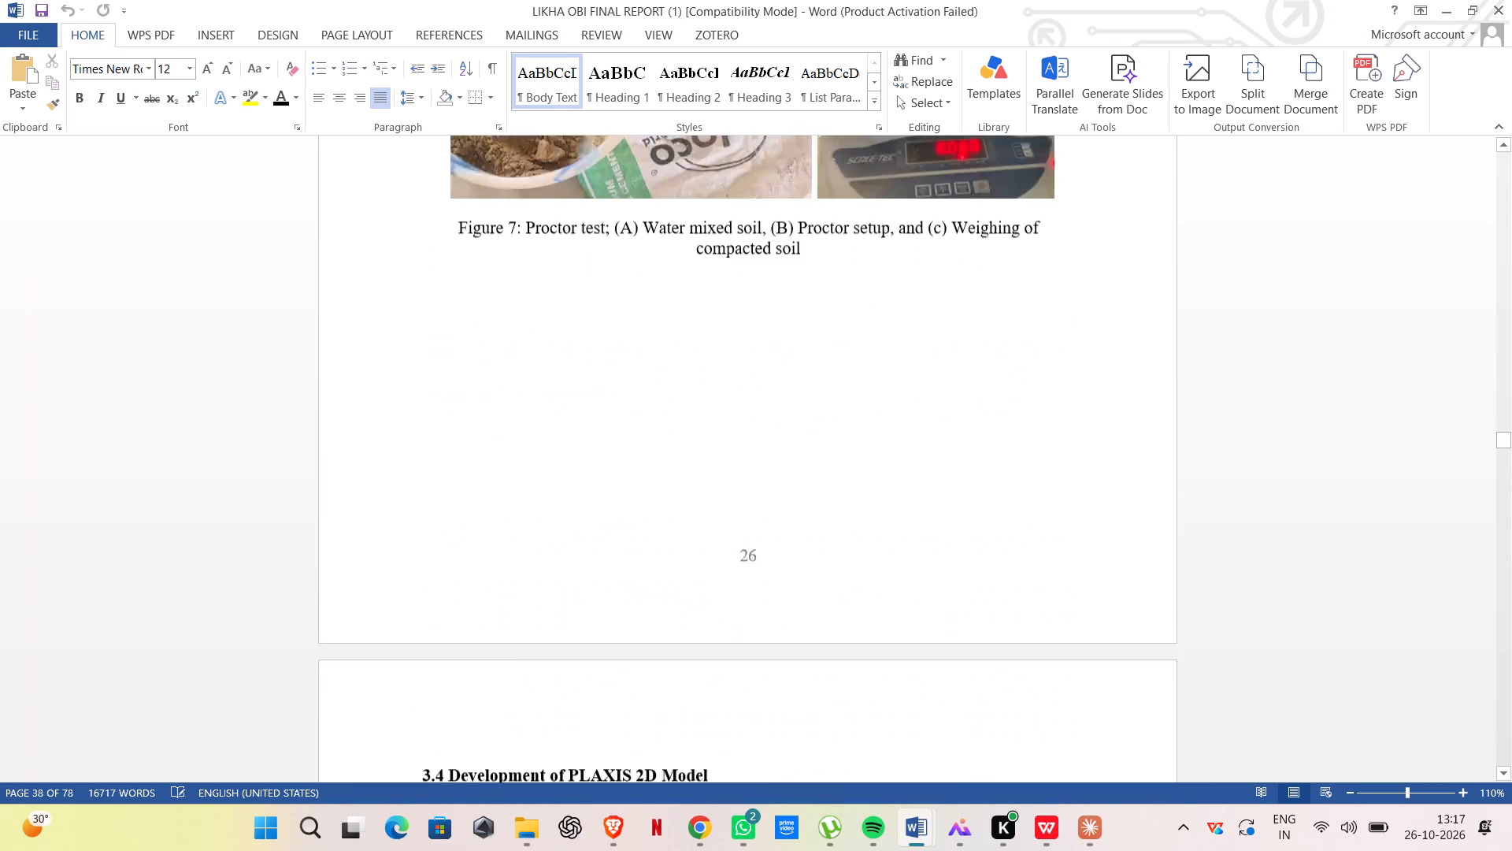
pyautogui.scroll(12, 813, 544)
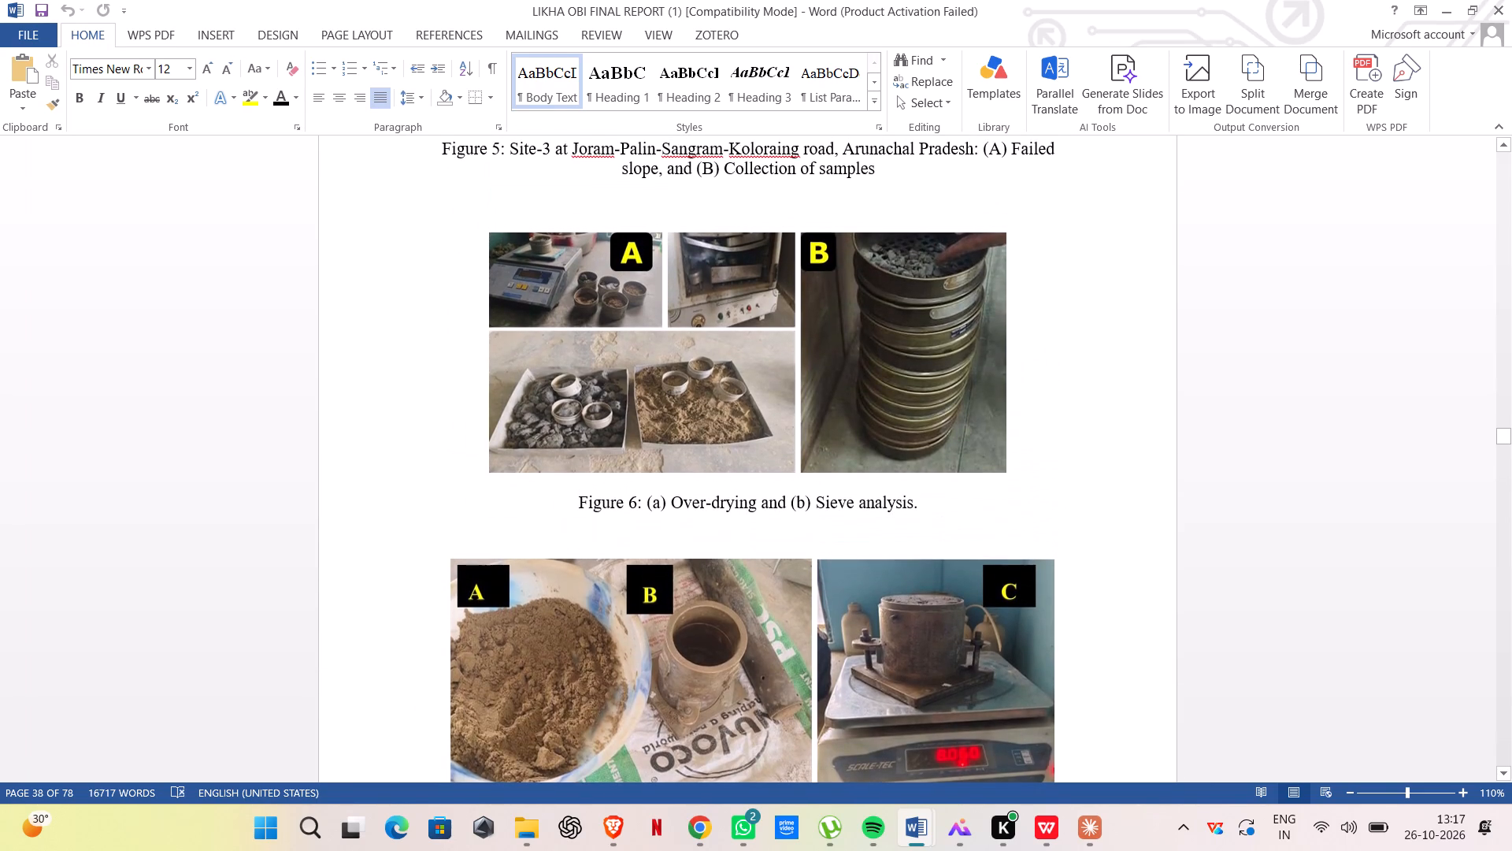
pyautogui.scroll(4, 813, 544)
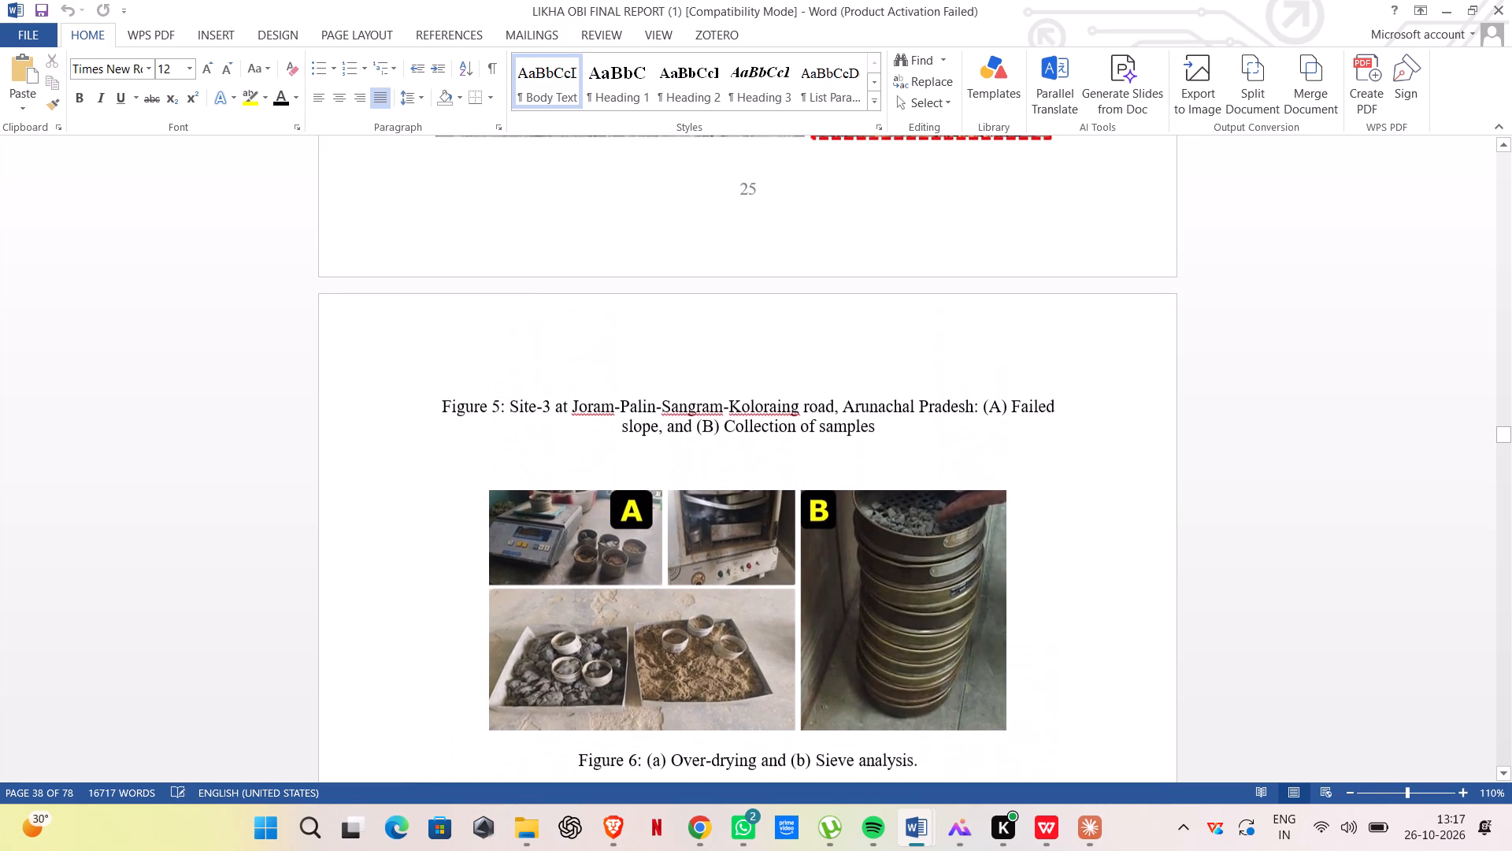
pyautogui.scroll(10, 813, 544)
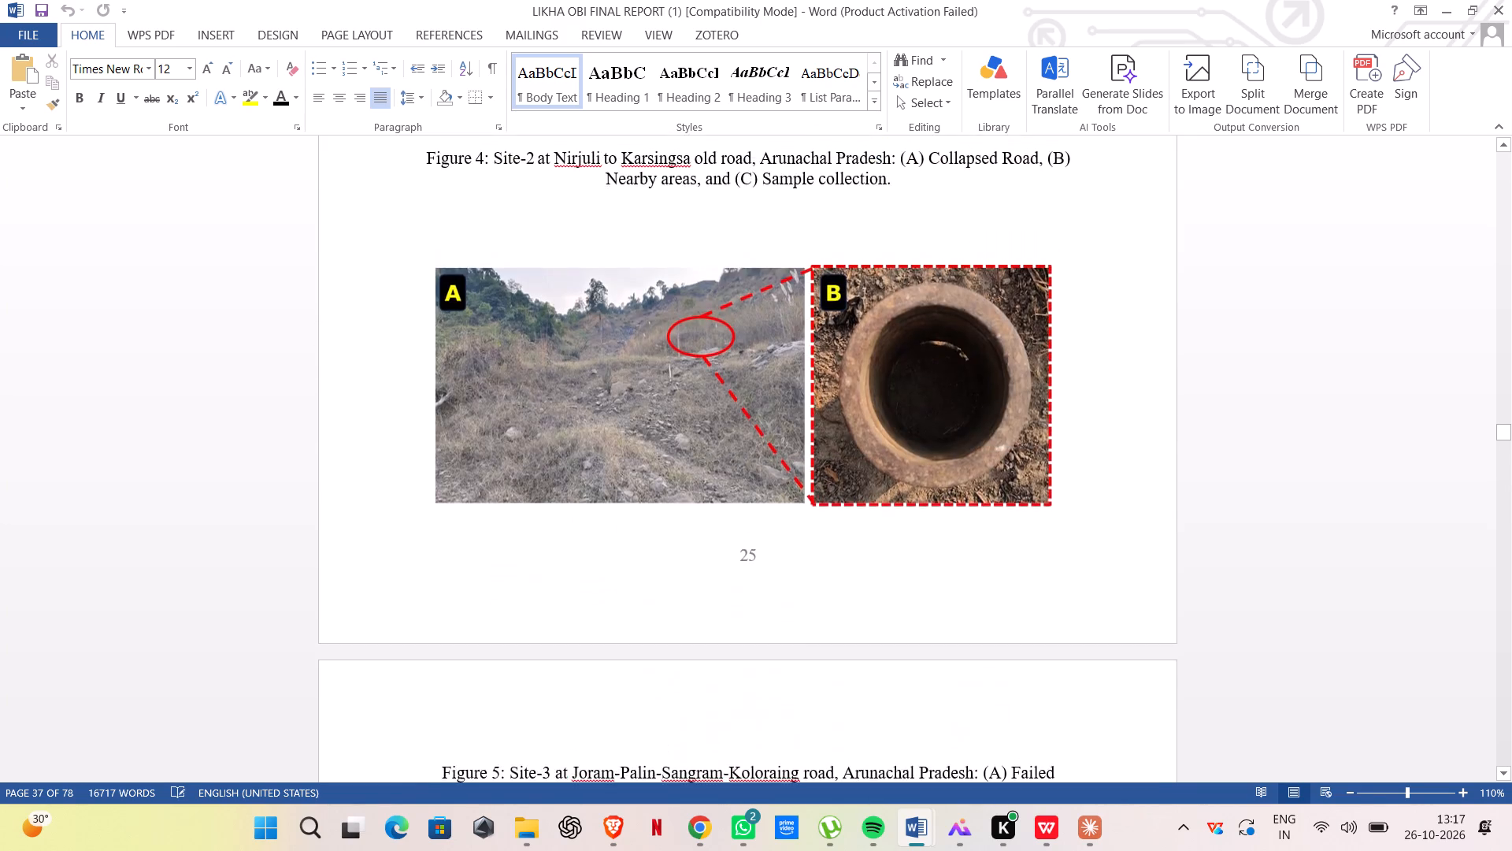
pyautogui.scroll(11, 813, 544)
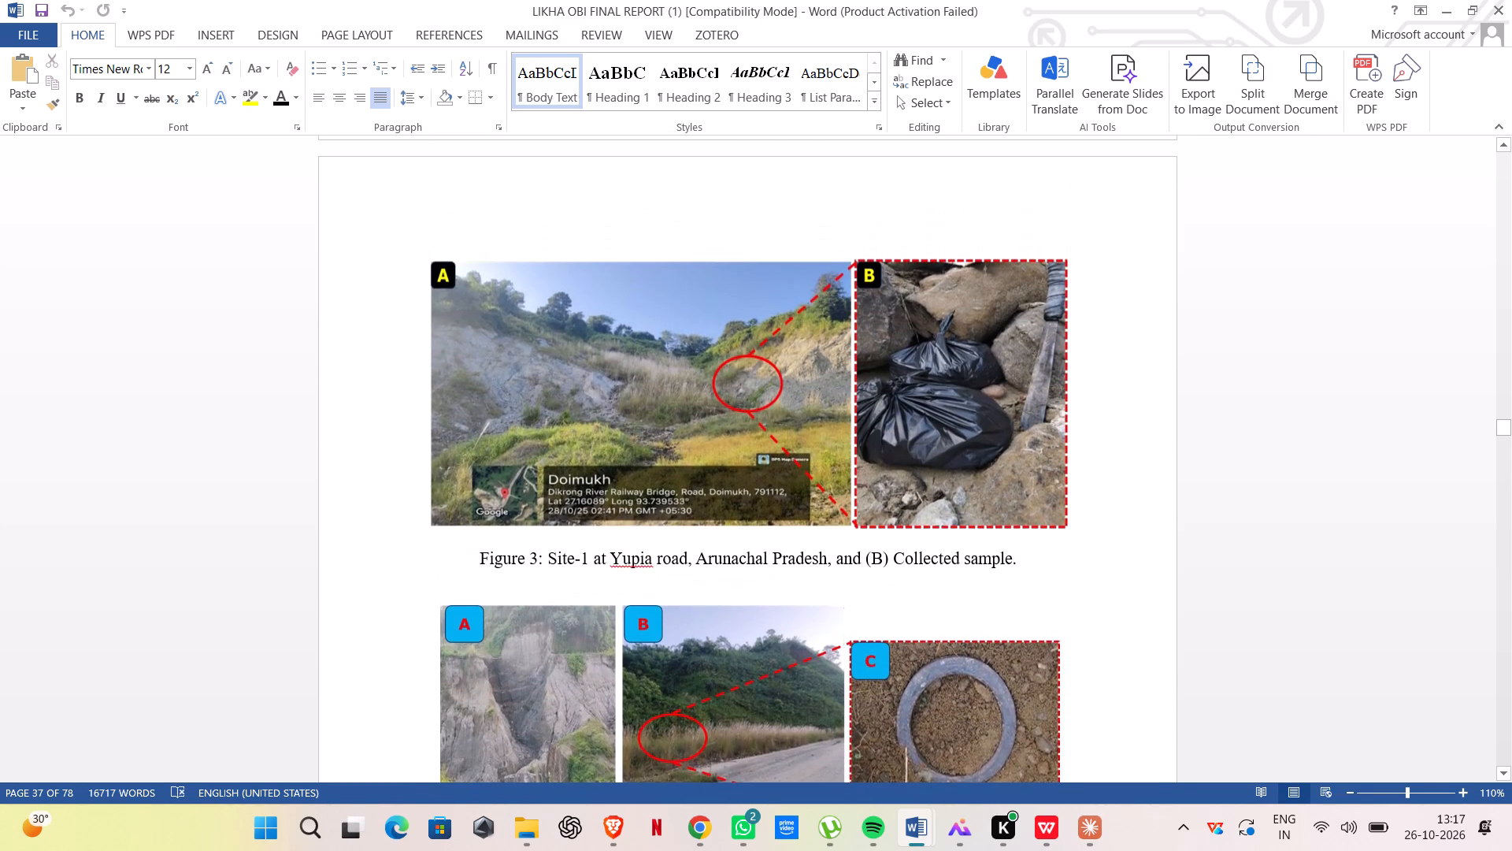
pyautogui.scroll(1, 813, 544)
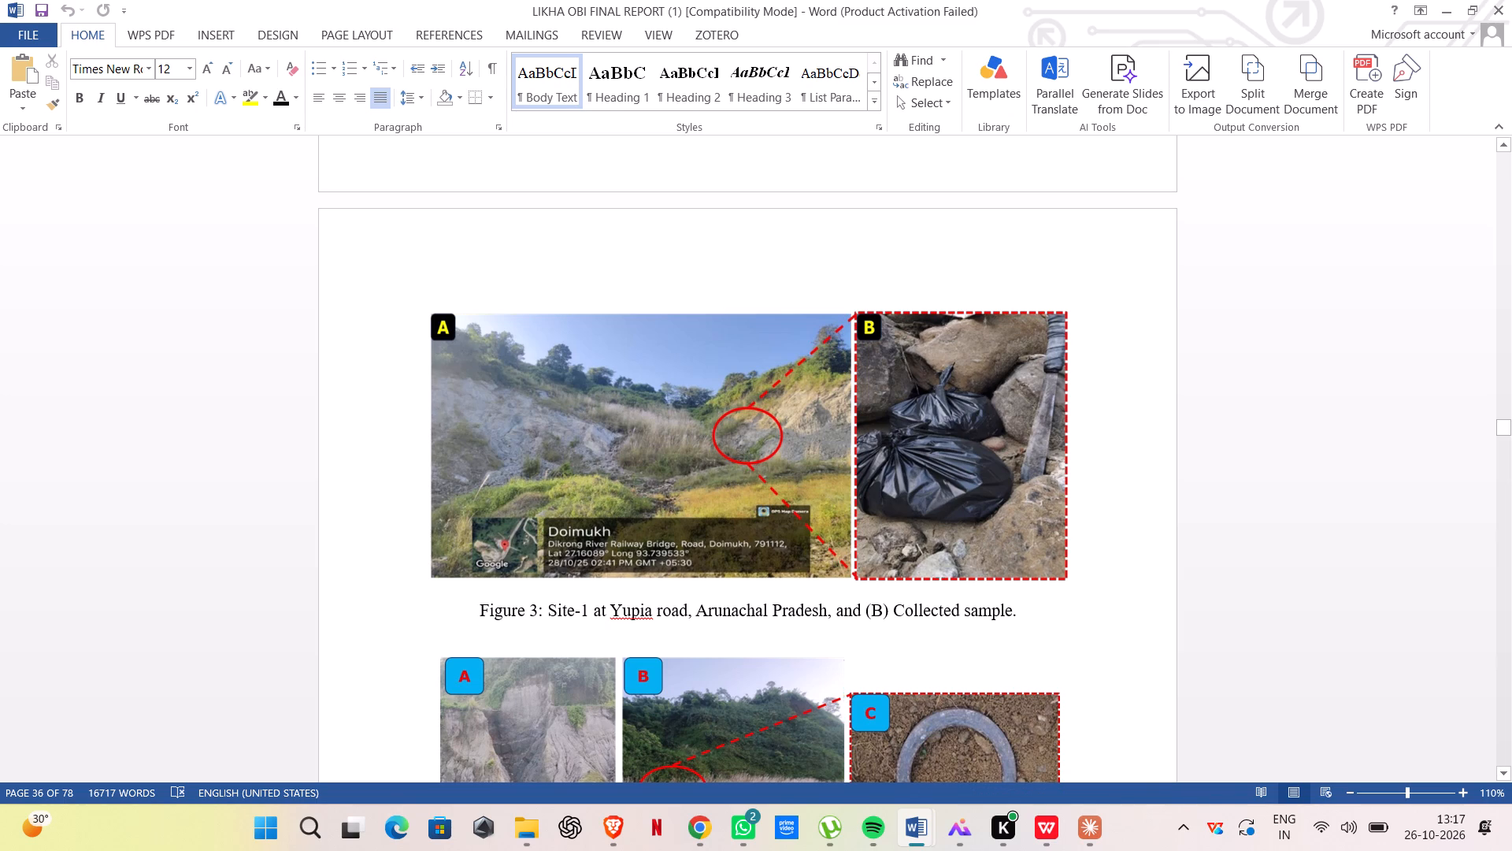
# Copy the whole Figure 3 caption about Site-1 at Yupia road from the reference report.
pyautogui.click(993, 611)
pyautogui.moveTo(1025, 611); pyautogui.dragTo(611, 608)
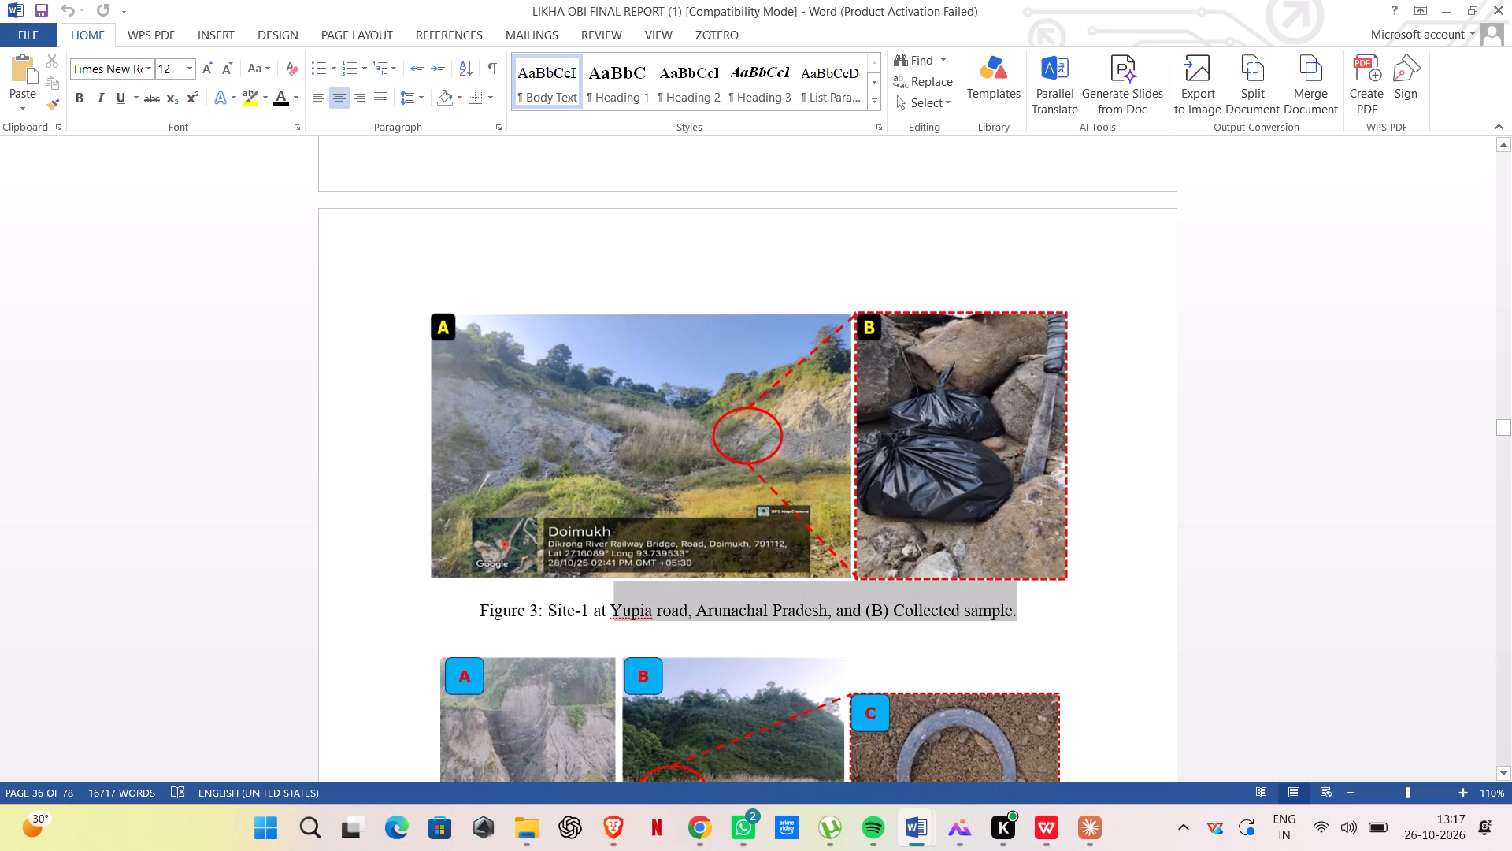
pyautogui.moveTo(611, 608); pyautogui.dragTo(513, 603)
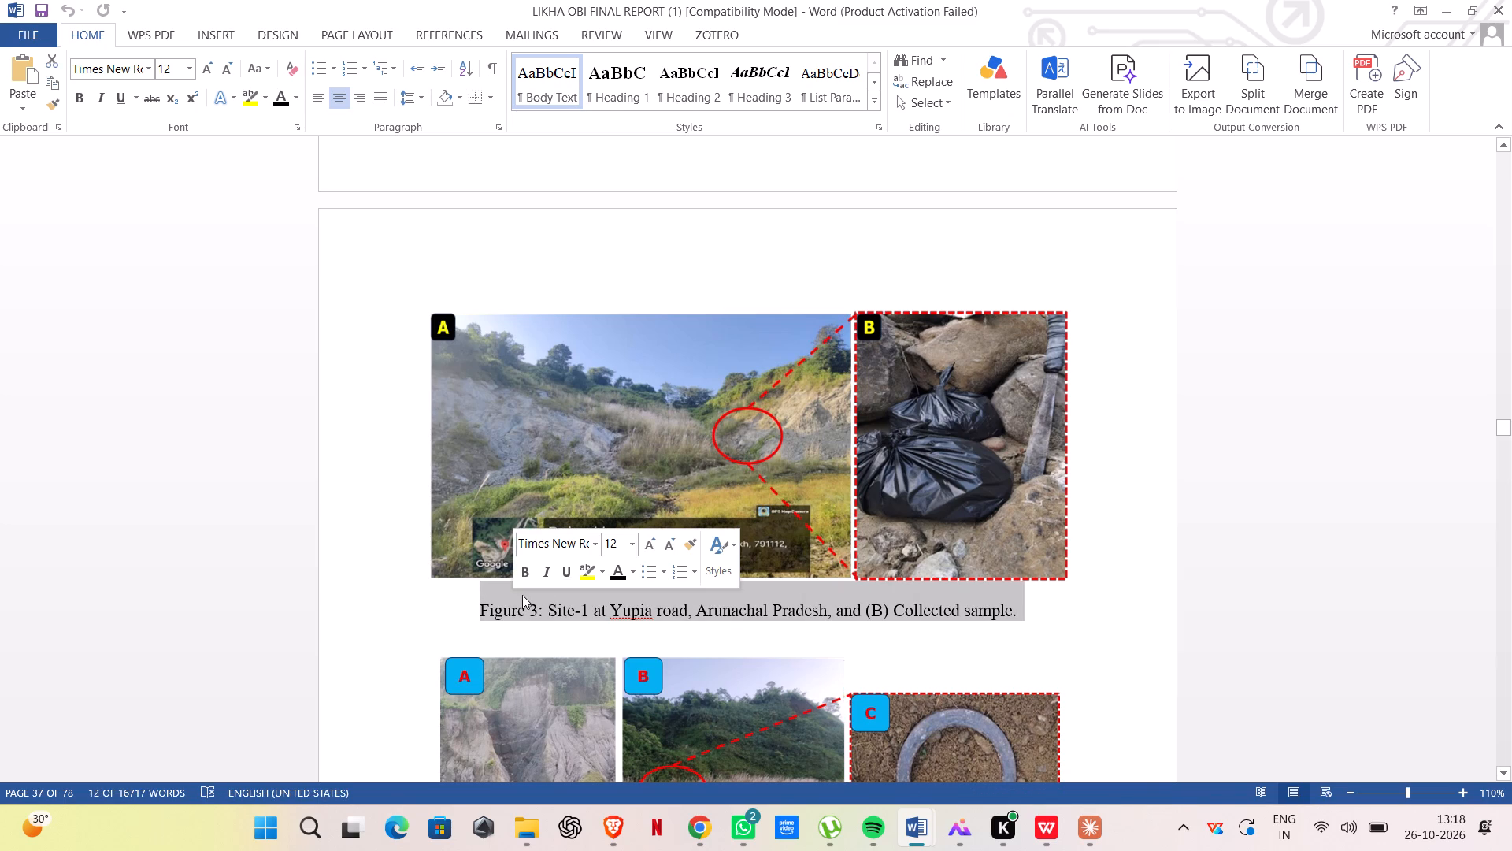
pyautogui.hotkey('ctrl', 'c')
# Examine the reference report's laboratory testing text, Table 4 site details and section 3.3 Selection of Site and Soil.
pyautogui.scroll(14, 629, 484)
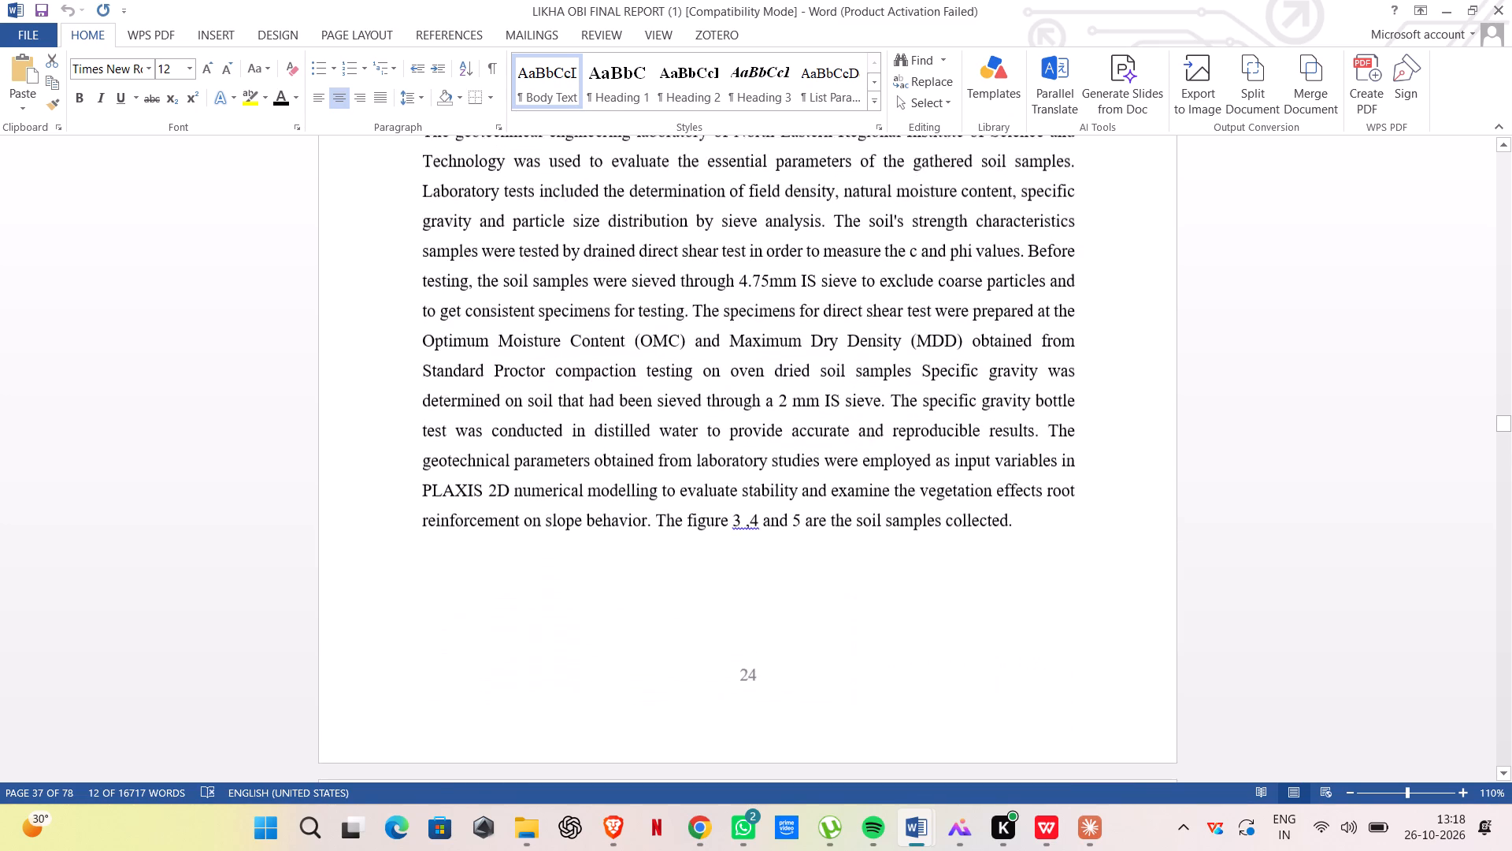
pyautogui.scroll(11, 632, 474)
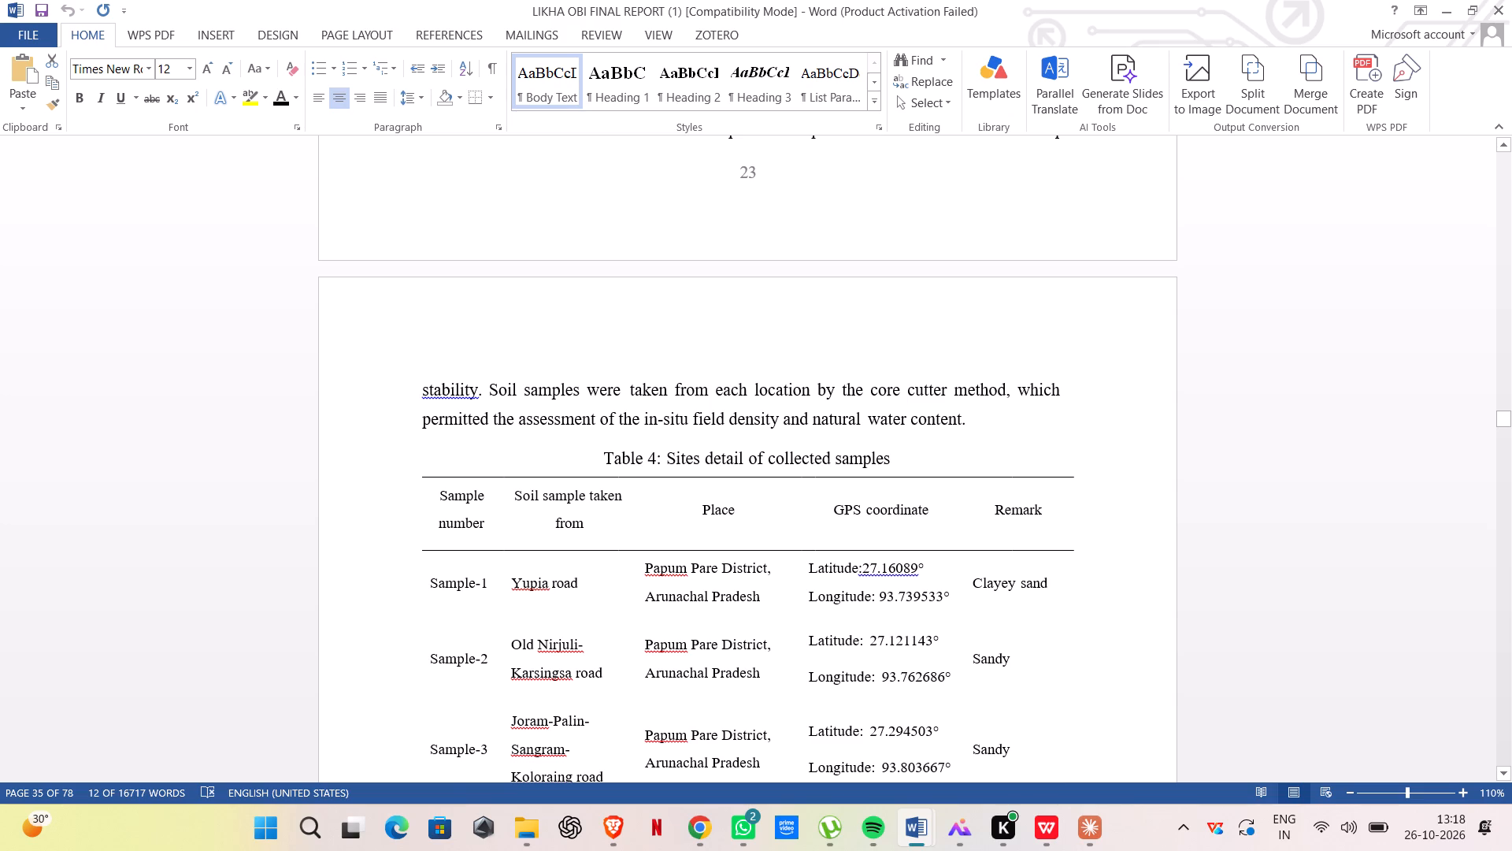
pyautogui.scroll(11, 623, 522)
pyautogui.scroll(-11, 624, 516)
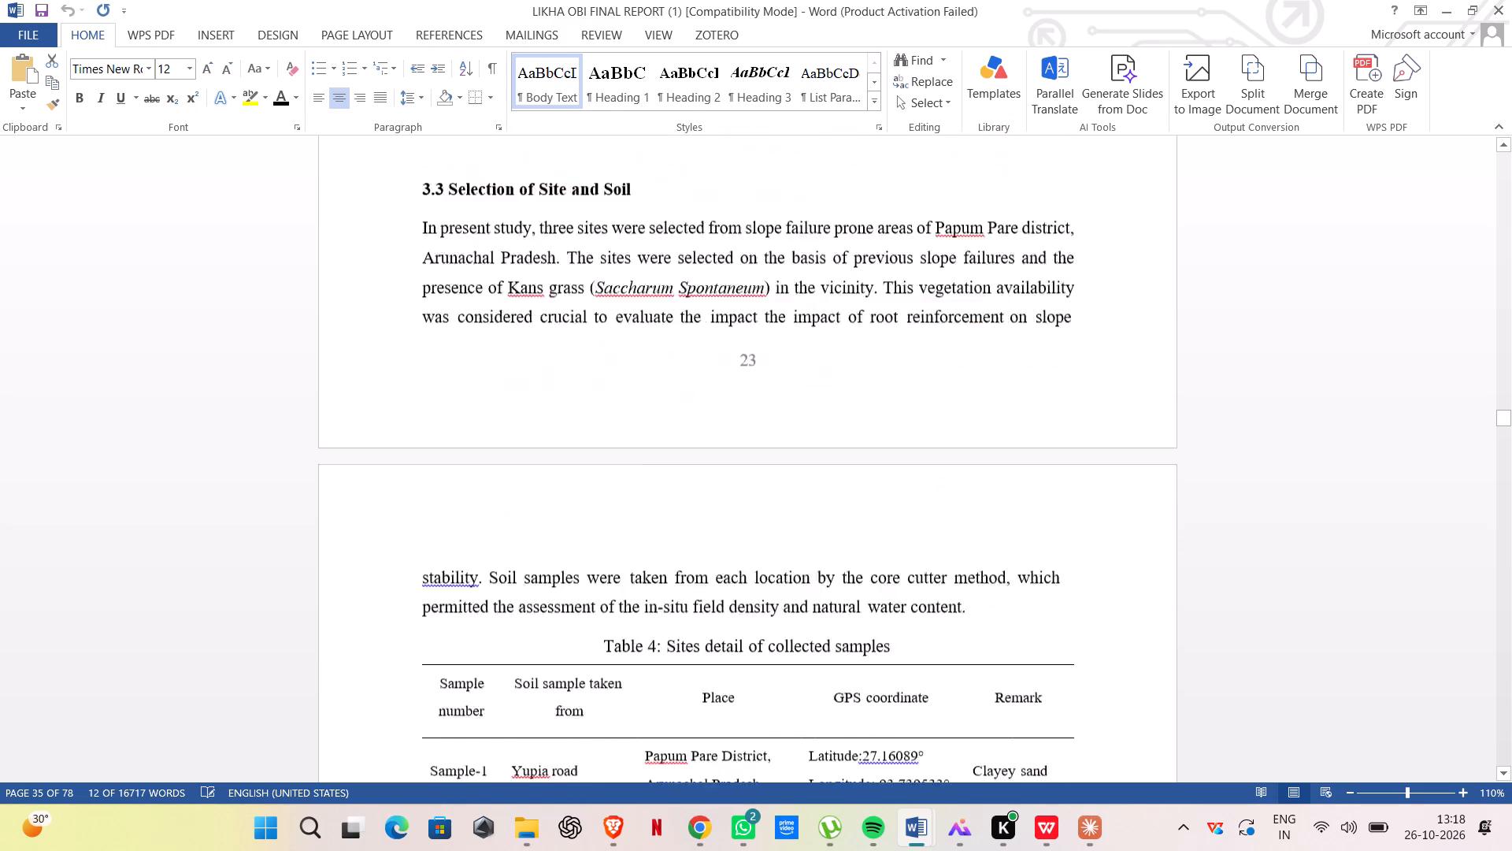
pyautogui.scroll(-2, 624, 515)
pyautogui.scroll(10, 624, 515)
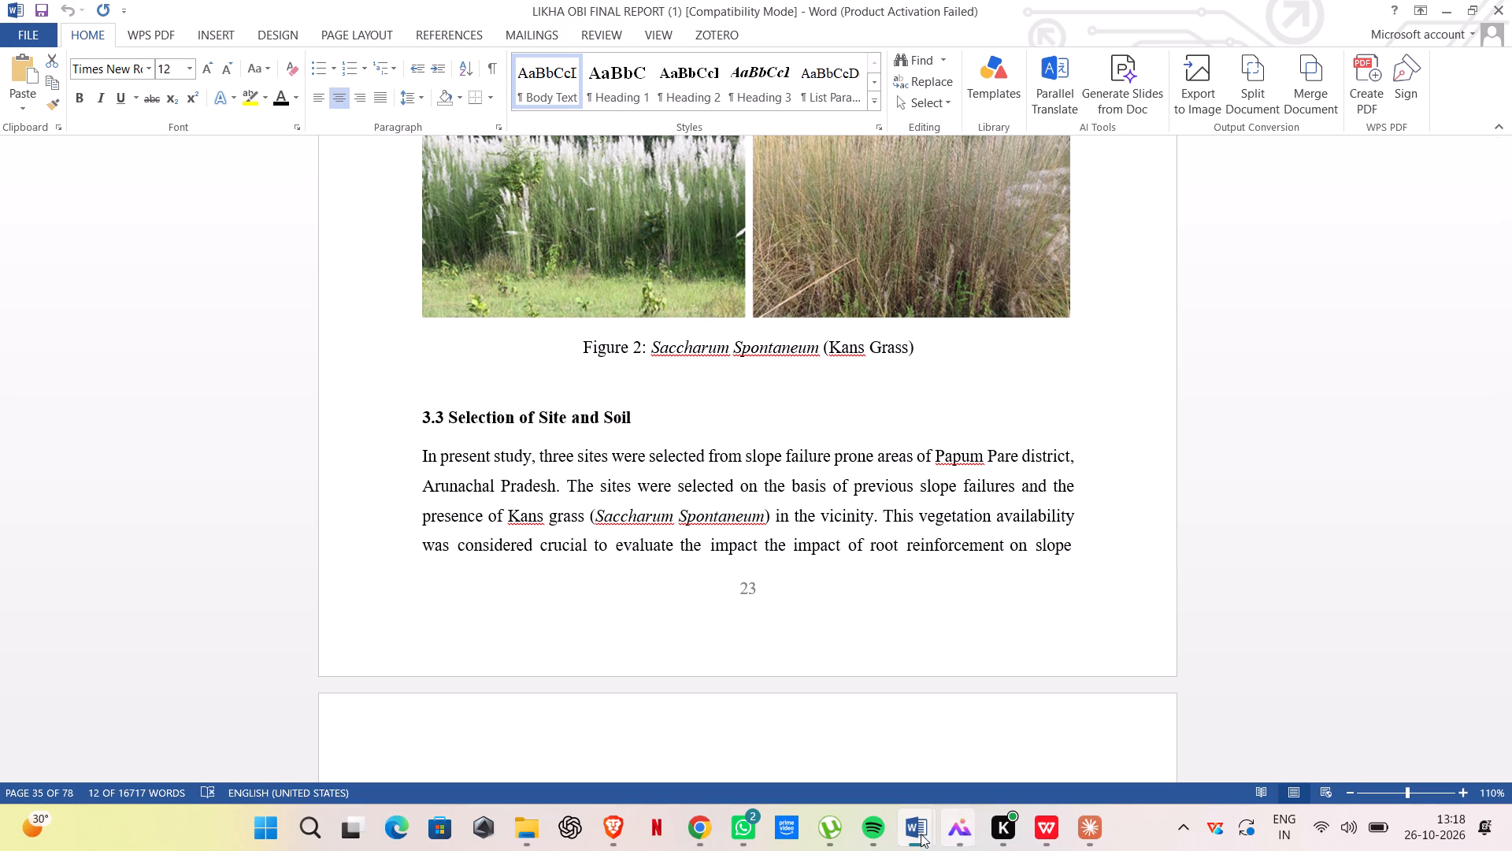
# Close the lab_tests_table document.
pyautogui.click(1154, 691)
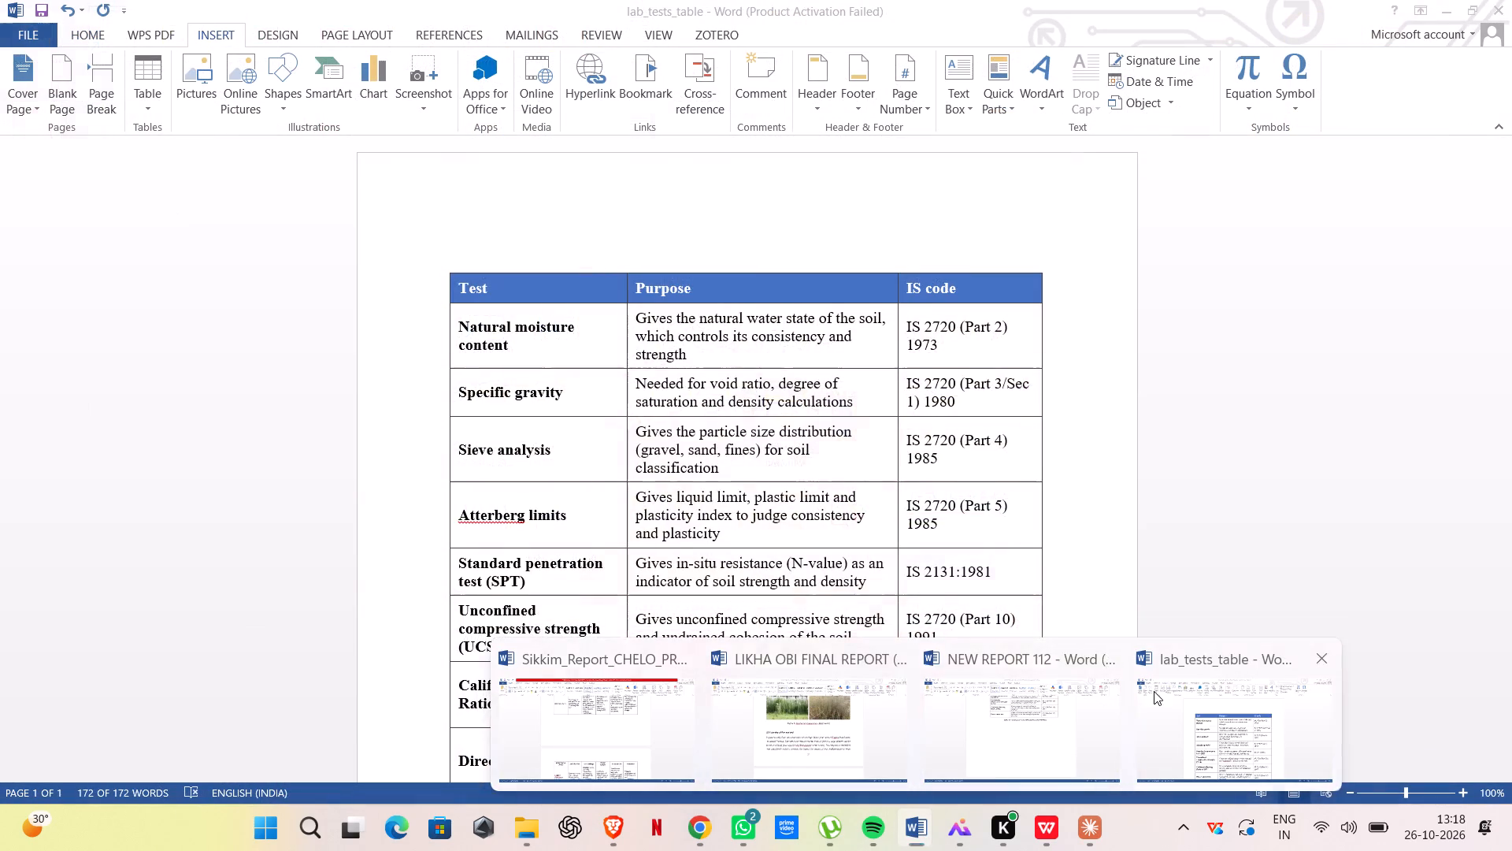
pyautogui.scroll(12, 549, 546)
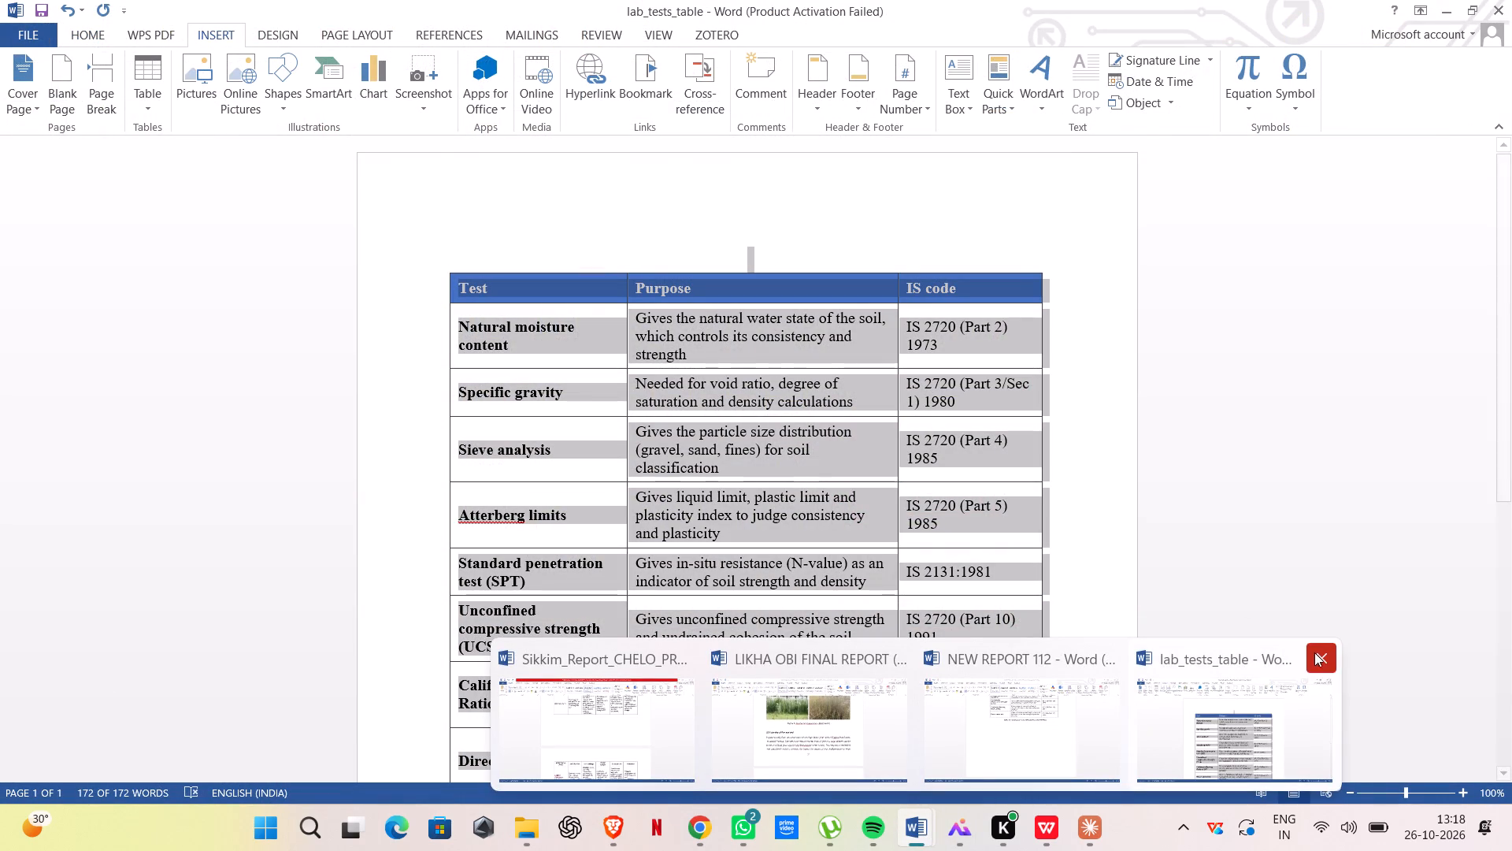
pyautogui.click(1317, 655)
pyautogui.click(676, 452)
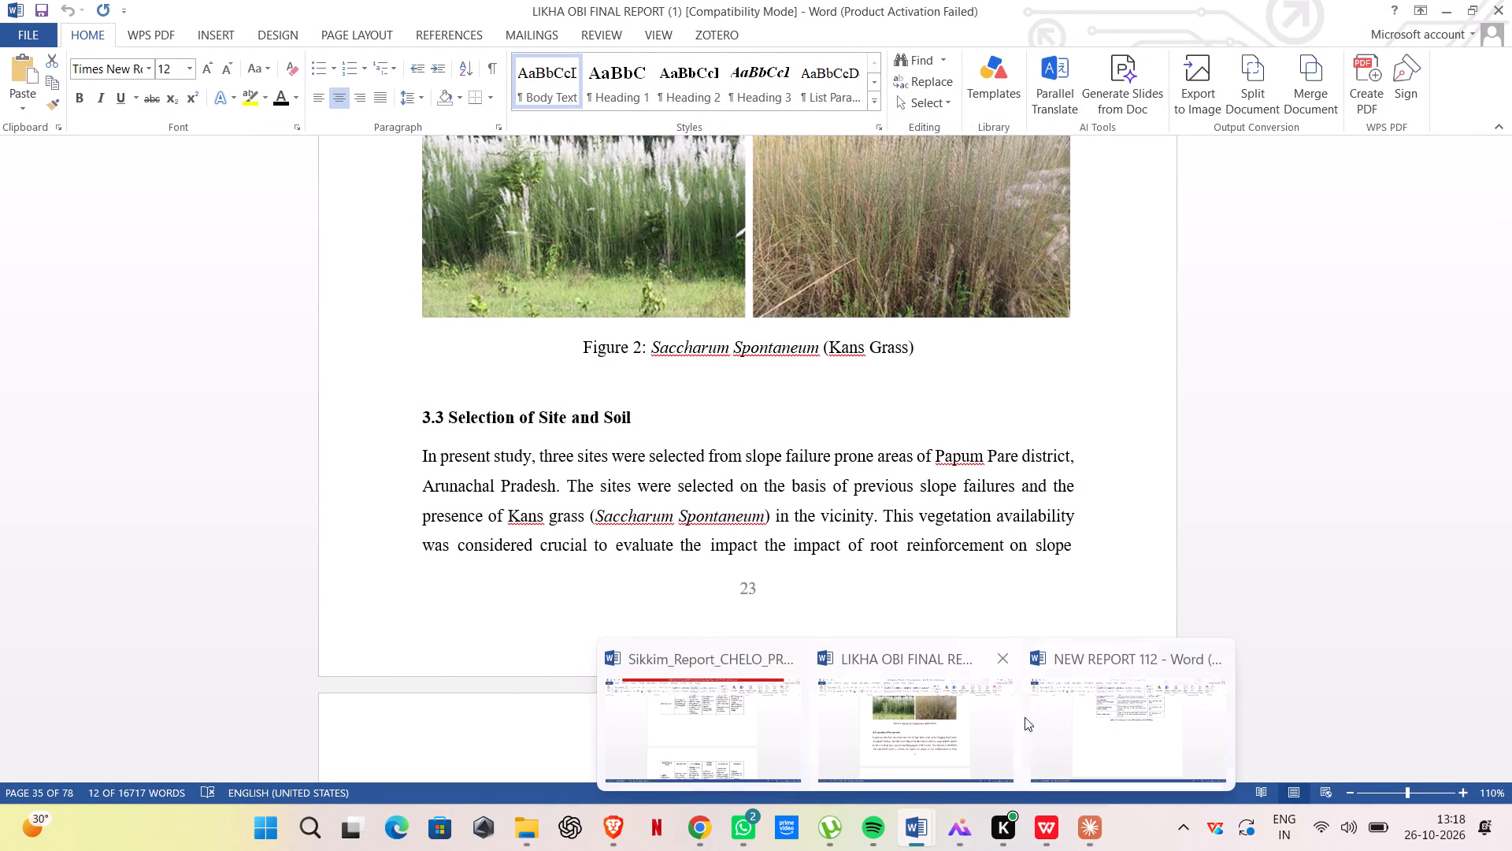
# Switch to NEW REPORT 112 and examine its Chapter 2 literature sections and Chapter 3 methodology content.
pyautogui.click(1064, 709)
pyautogui.scroll(9, 767, 444)
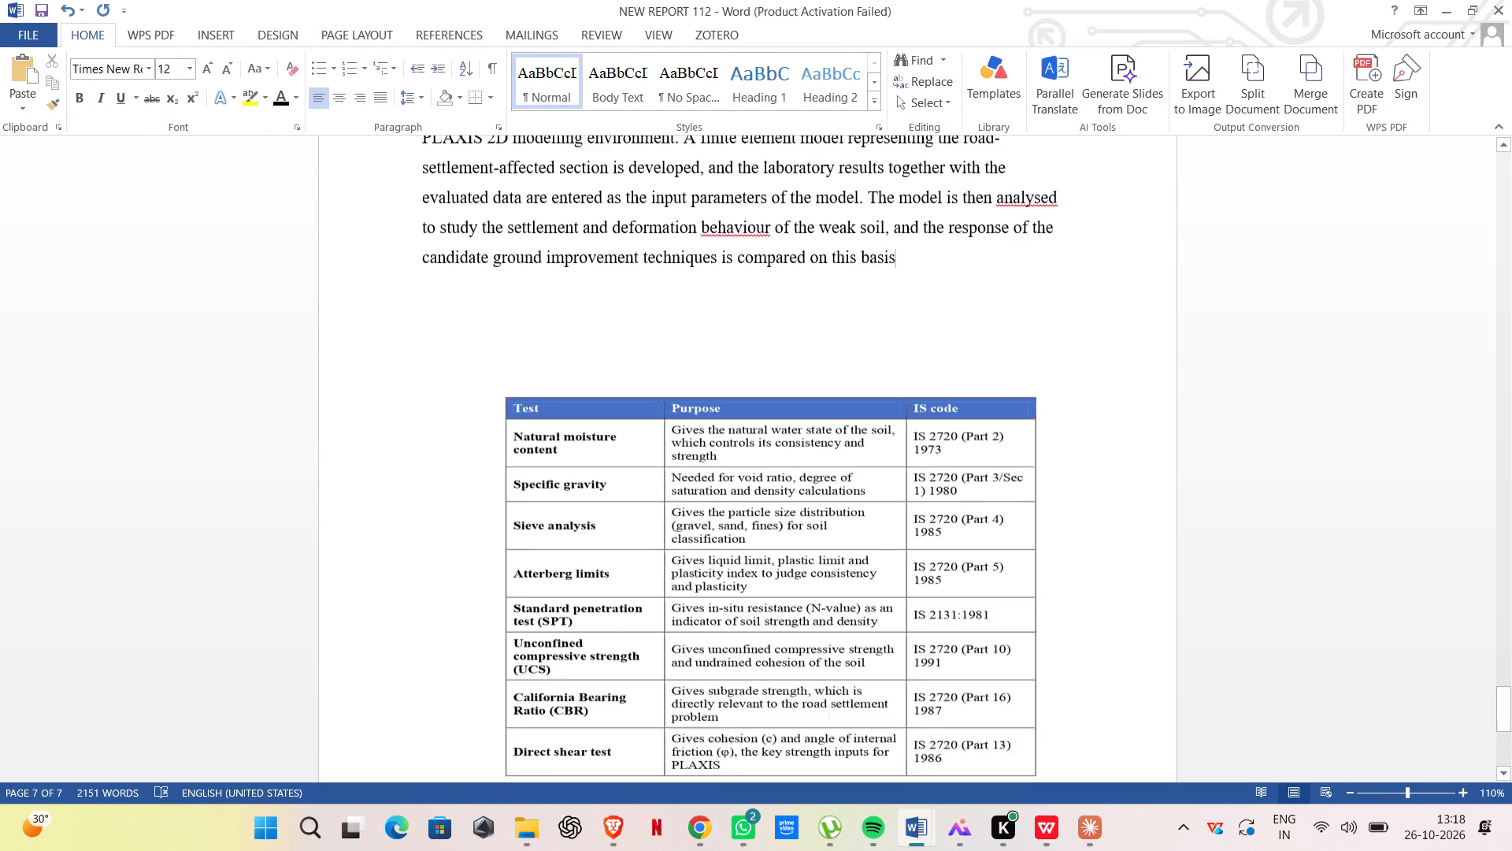
pyautogui.scroll(20, 776, 401)
pyautogui.scroll(12, 776, 401)
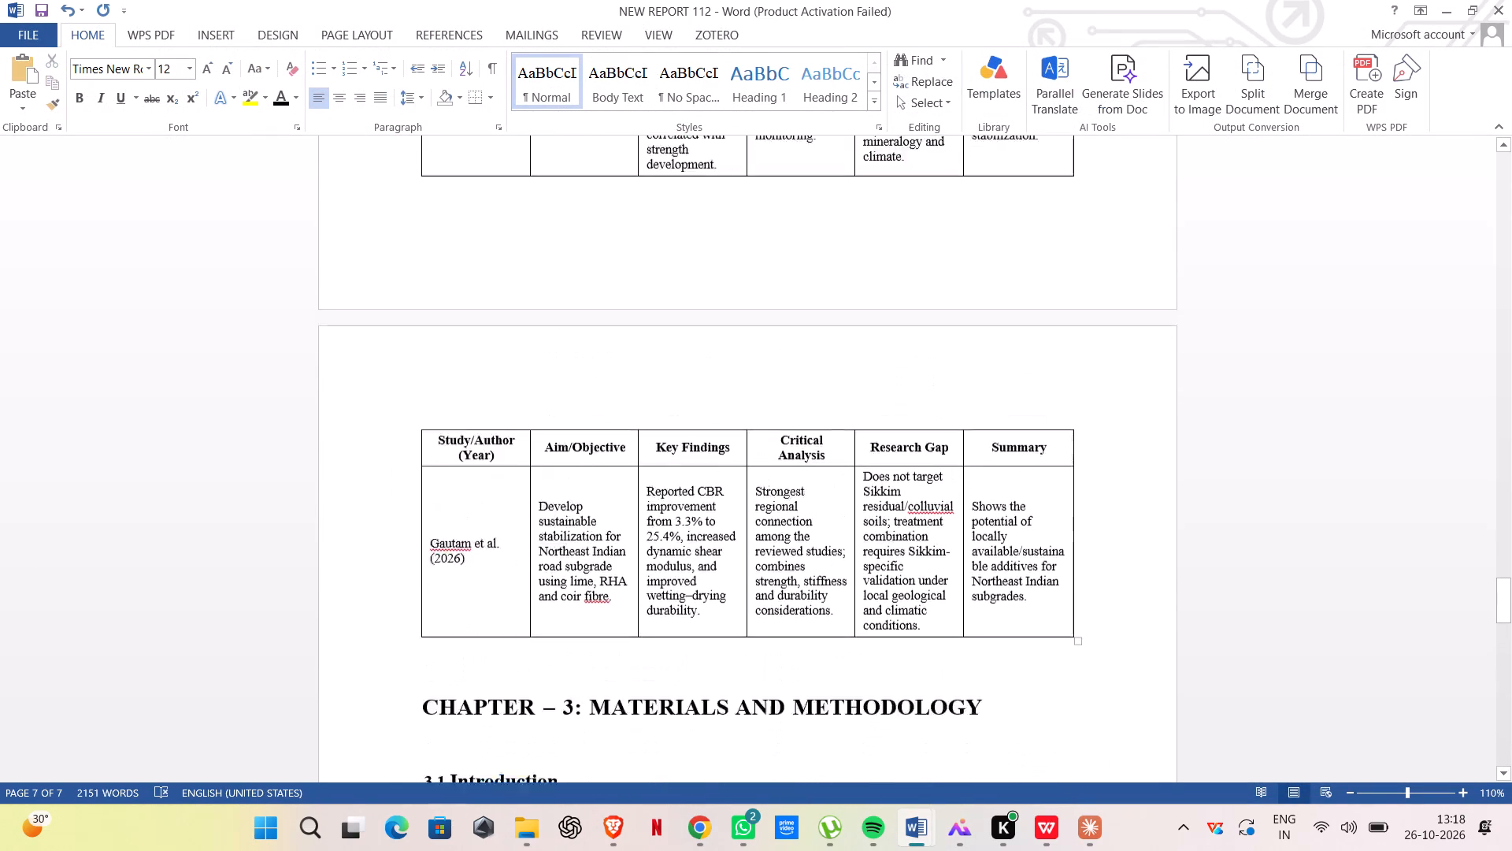
pyautogui.scroll(20, 776, 401)
pyautogui.scroll(15, 776, 401)
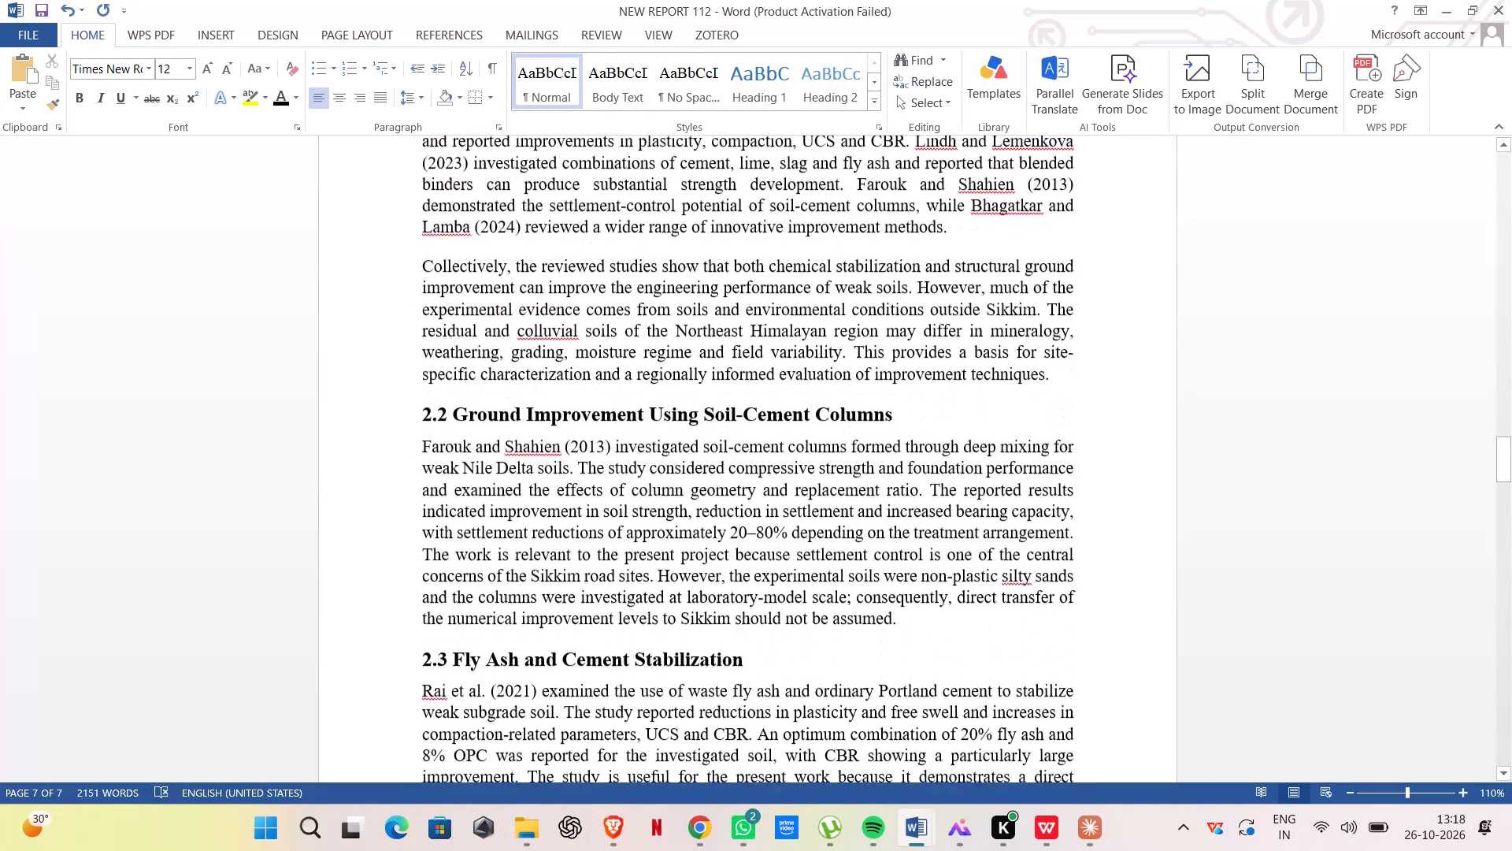
pyautogui.scroll(11, 776, 401)
pyautogui.scroll(-20, 777, 390)
pyautogui.scroll(-3, 777, 390)
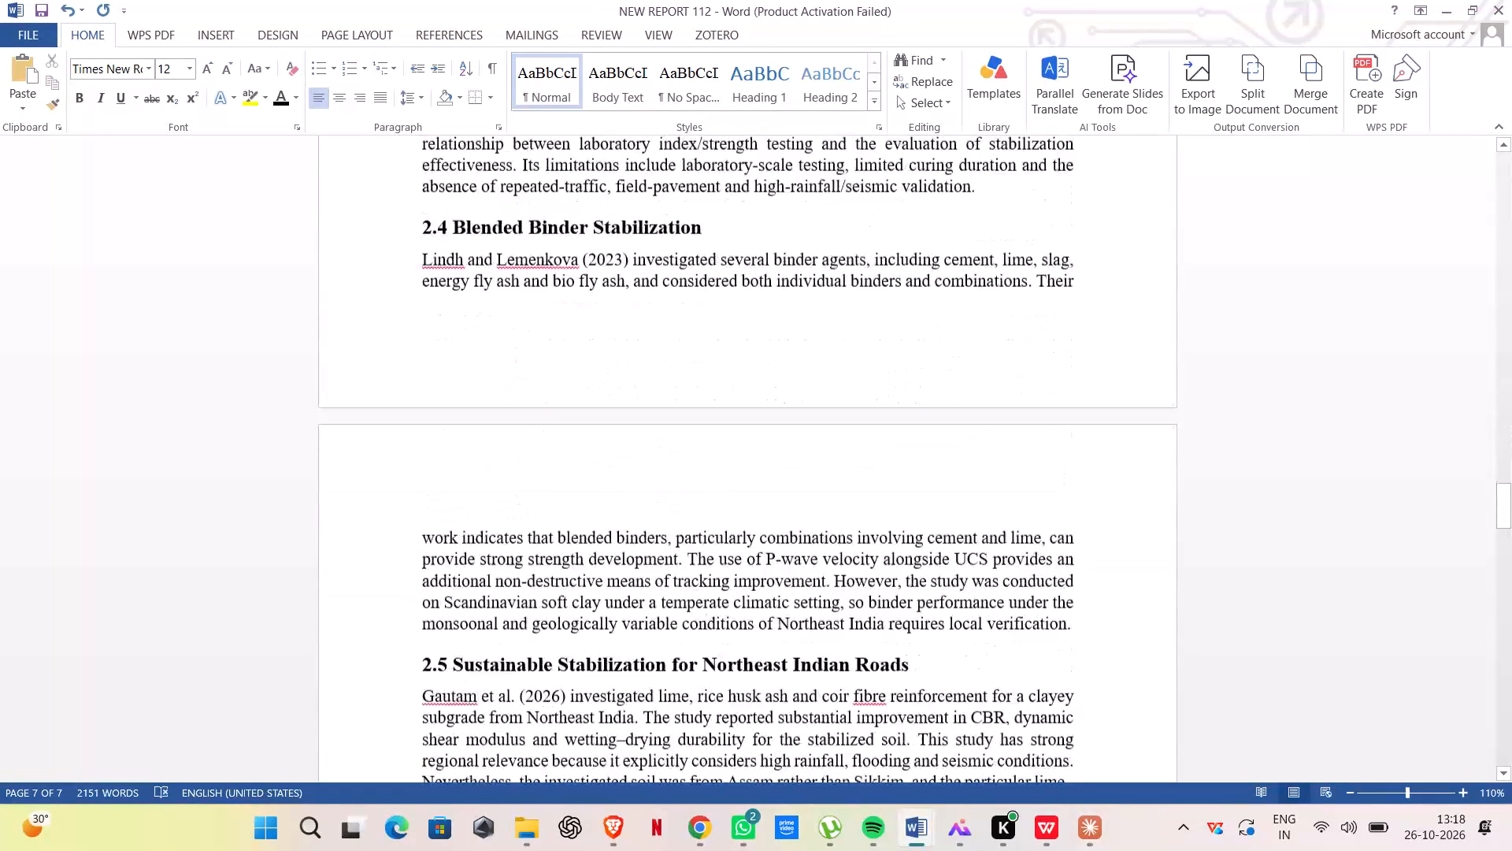
pyautogui.scroll(-20, 777, 390)
pyautogui.scroll(-20, 777, 390)
pyautogui.scroll(-2, 777, 390)
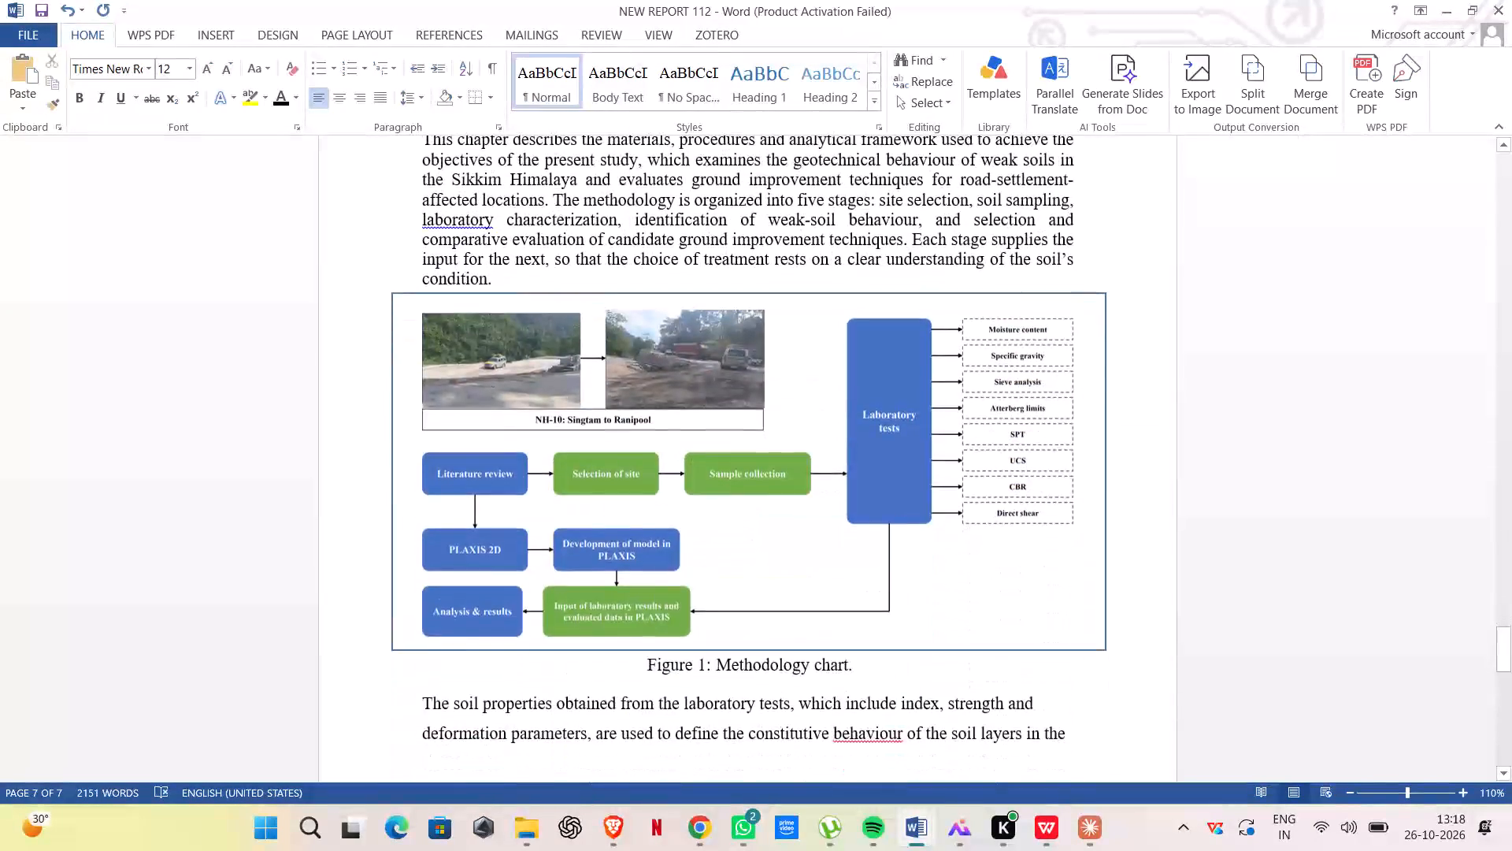
pyautogui.scroll(-1, 777, 390)
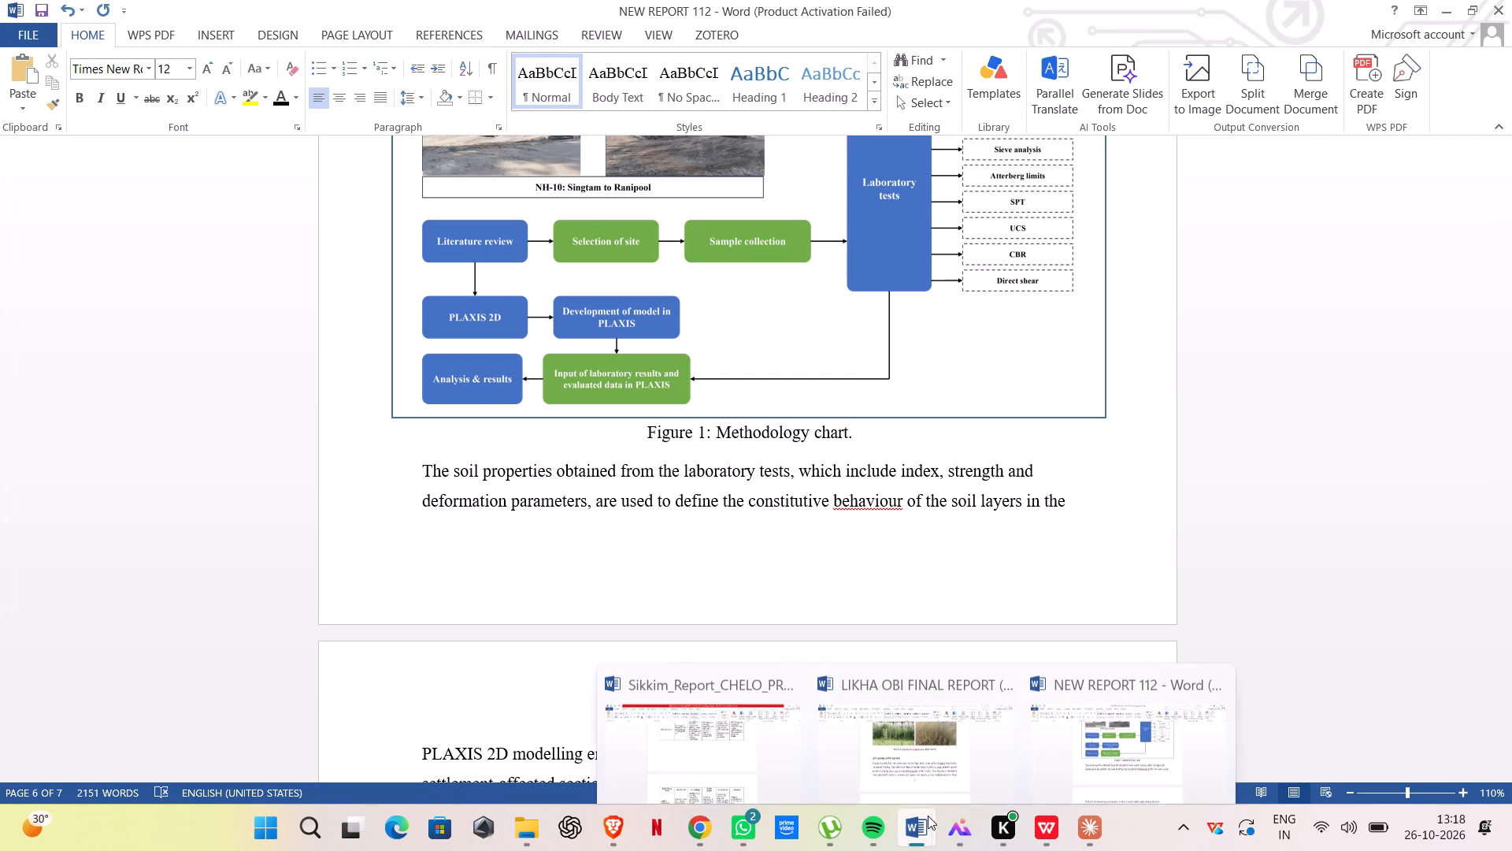
# Switch to the reference FINAL REPORT document at section 3.3 Selection of Site and Soil.
pyautogui.click(930, 715)
pyautogui.scroll(3, 795, 533)
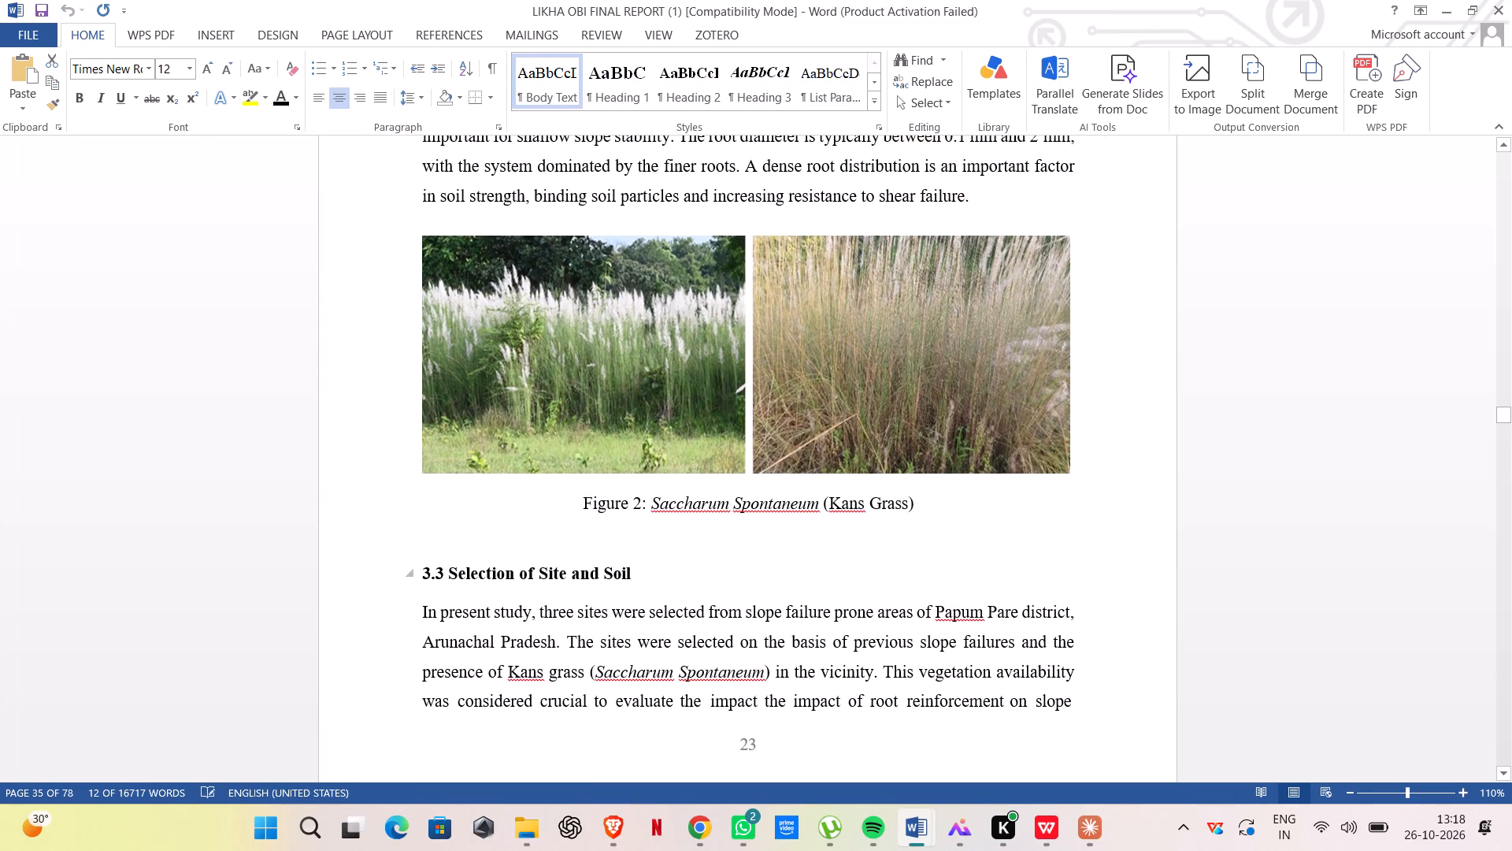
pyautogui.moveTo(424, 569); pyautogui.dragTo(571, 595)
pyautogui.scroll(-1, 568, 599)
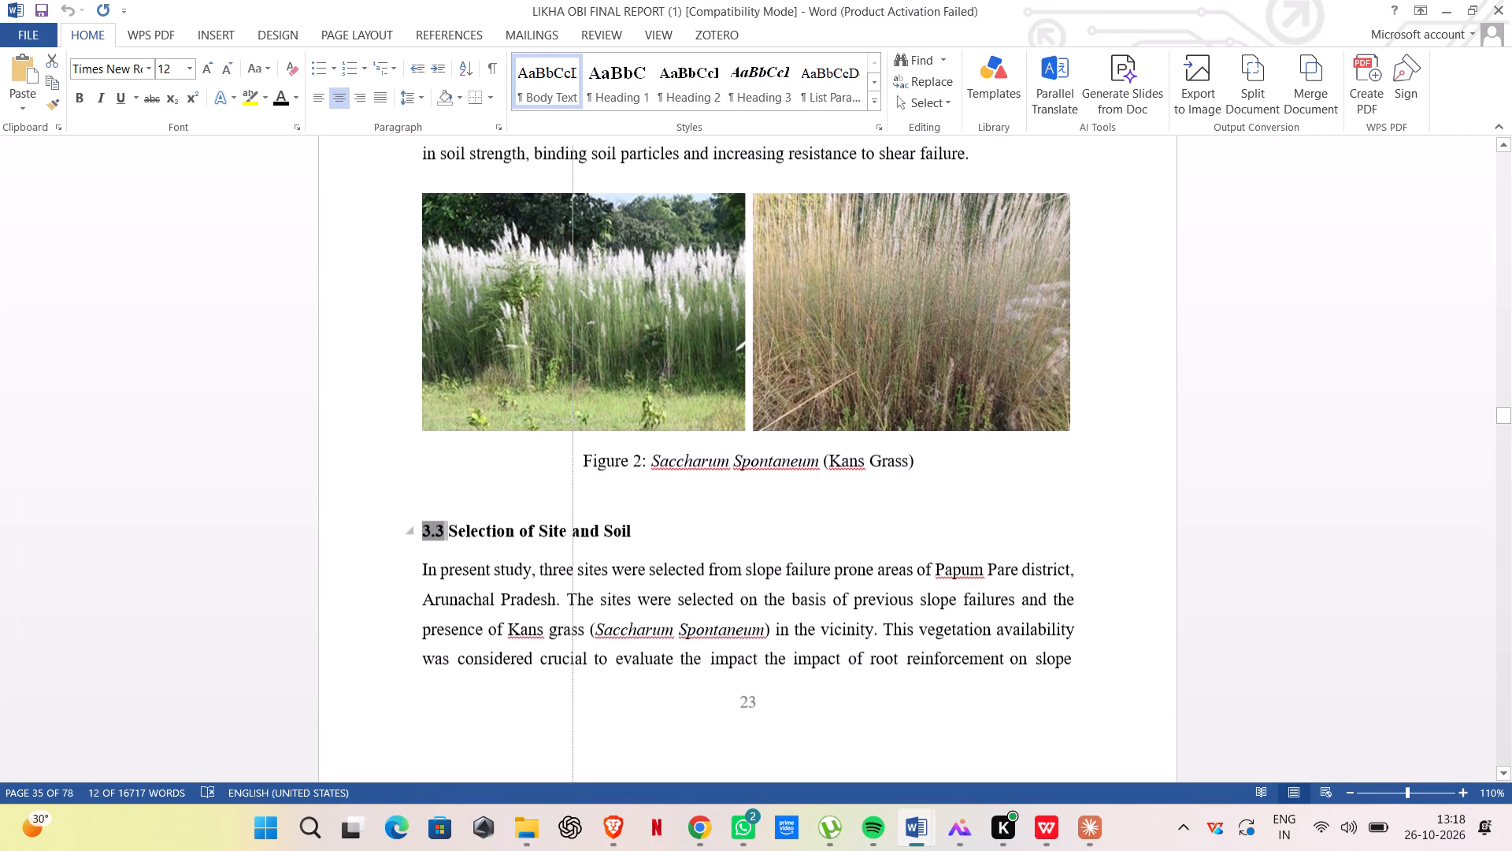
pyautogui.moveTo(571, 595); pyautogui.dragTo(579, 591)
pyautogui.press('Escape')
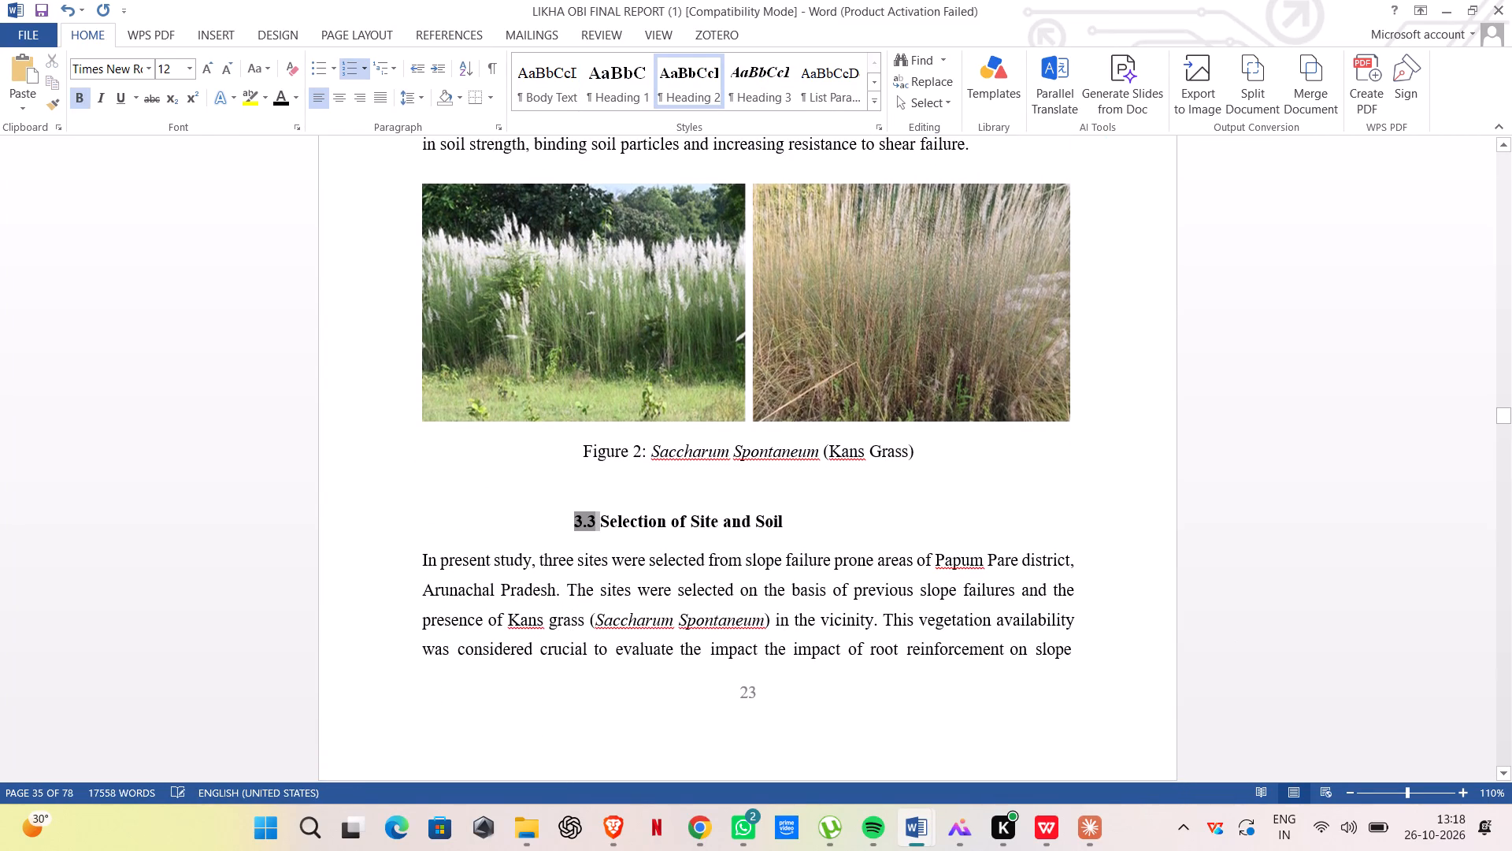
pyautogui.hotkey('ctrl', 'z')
pyautogui.scroll(-5, 586, 513)
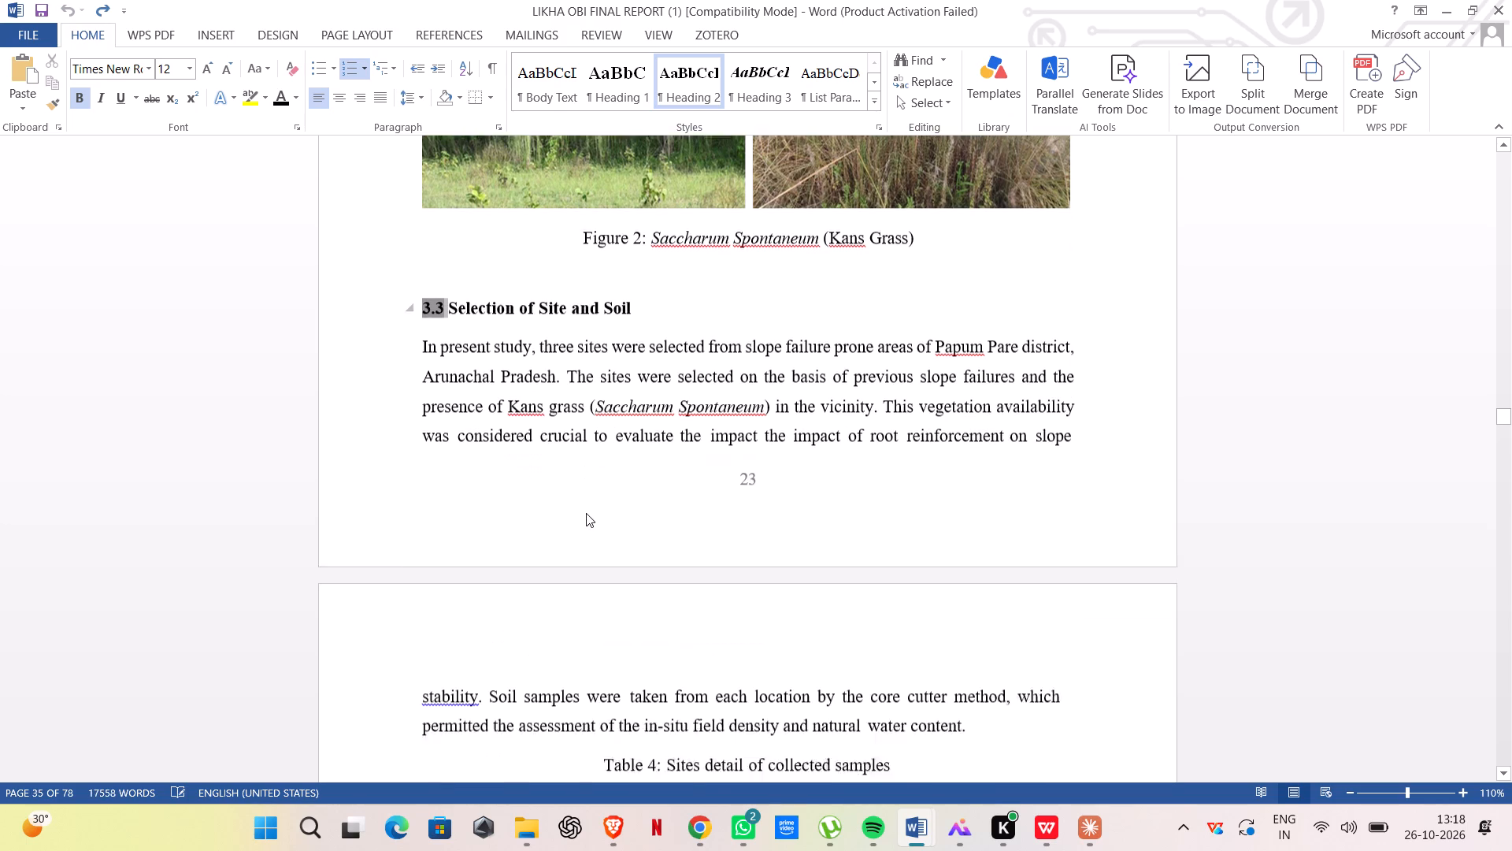
pyautogui.scroll(-2, 586, 513)
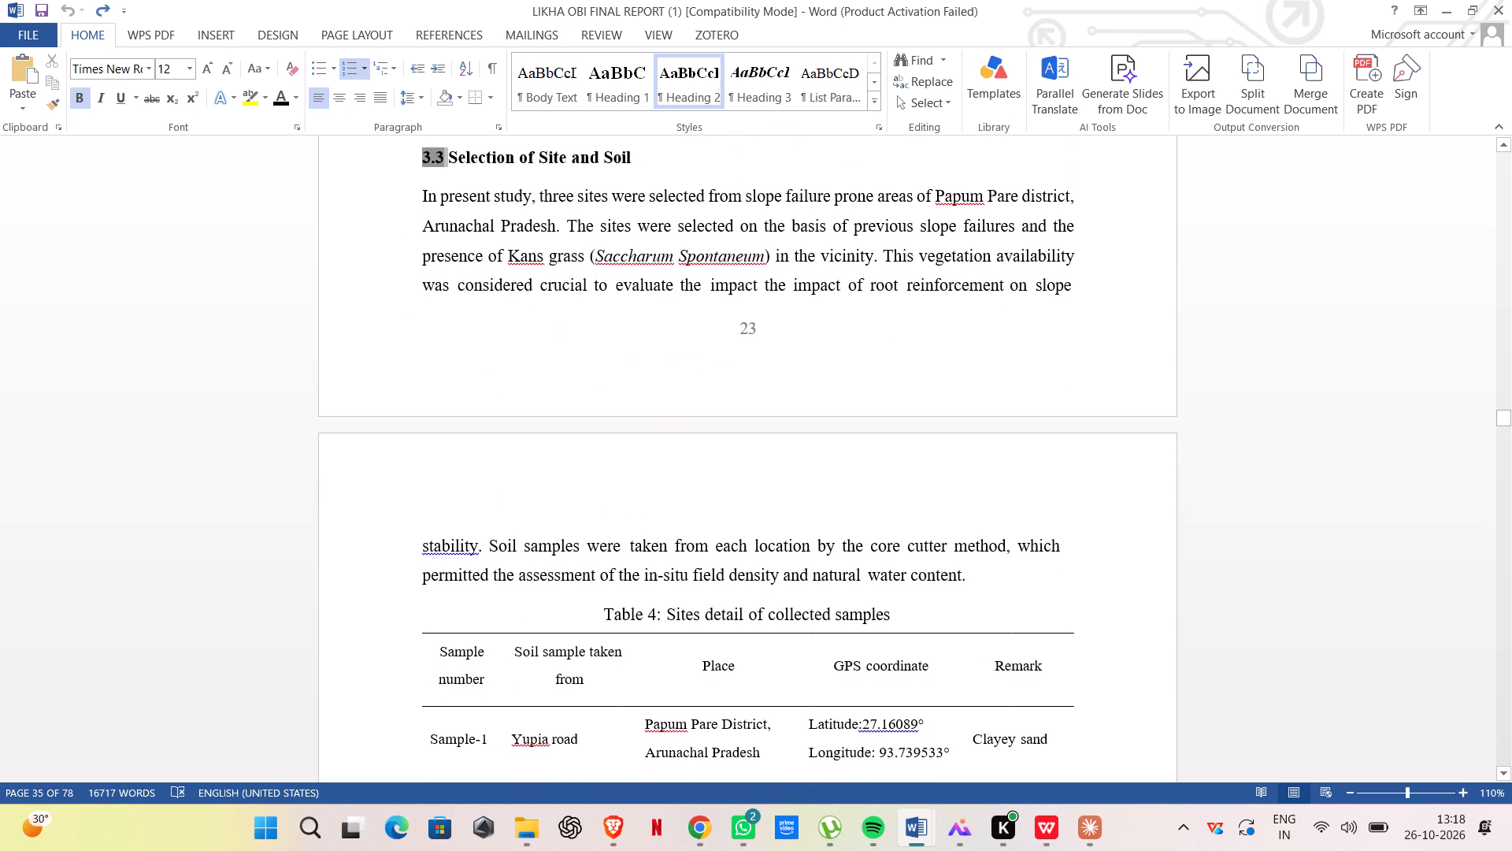
pyautogui.press('shift+super+s')
pyautogui.moveTo(409, 151); pyautogui.dragTo(741, 534)
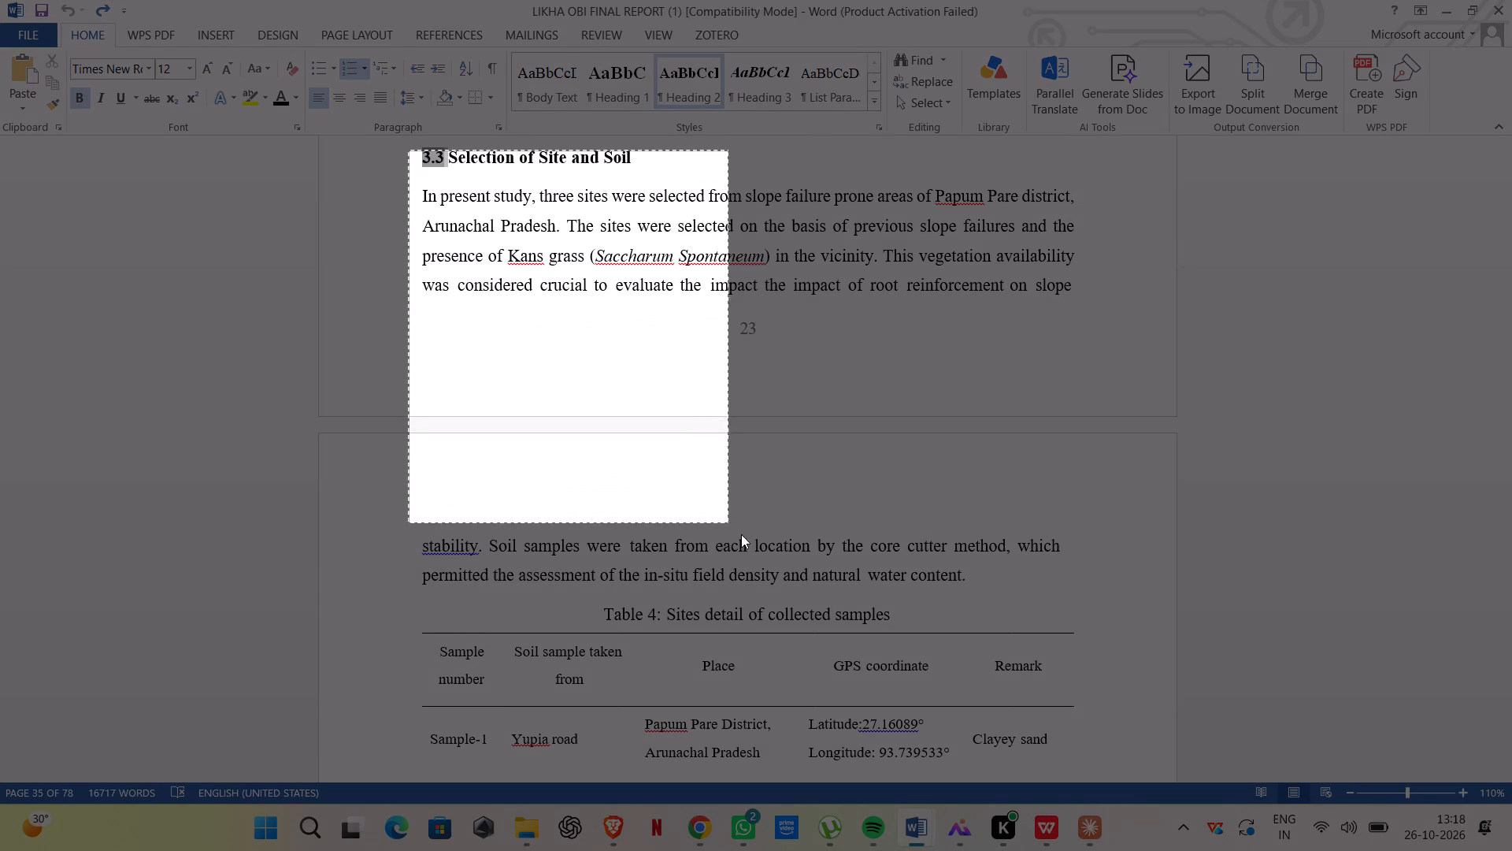
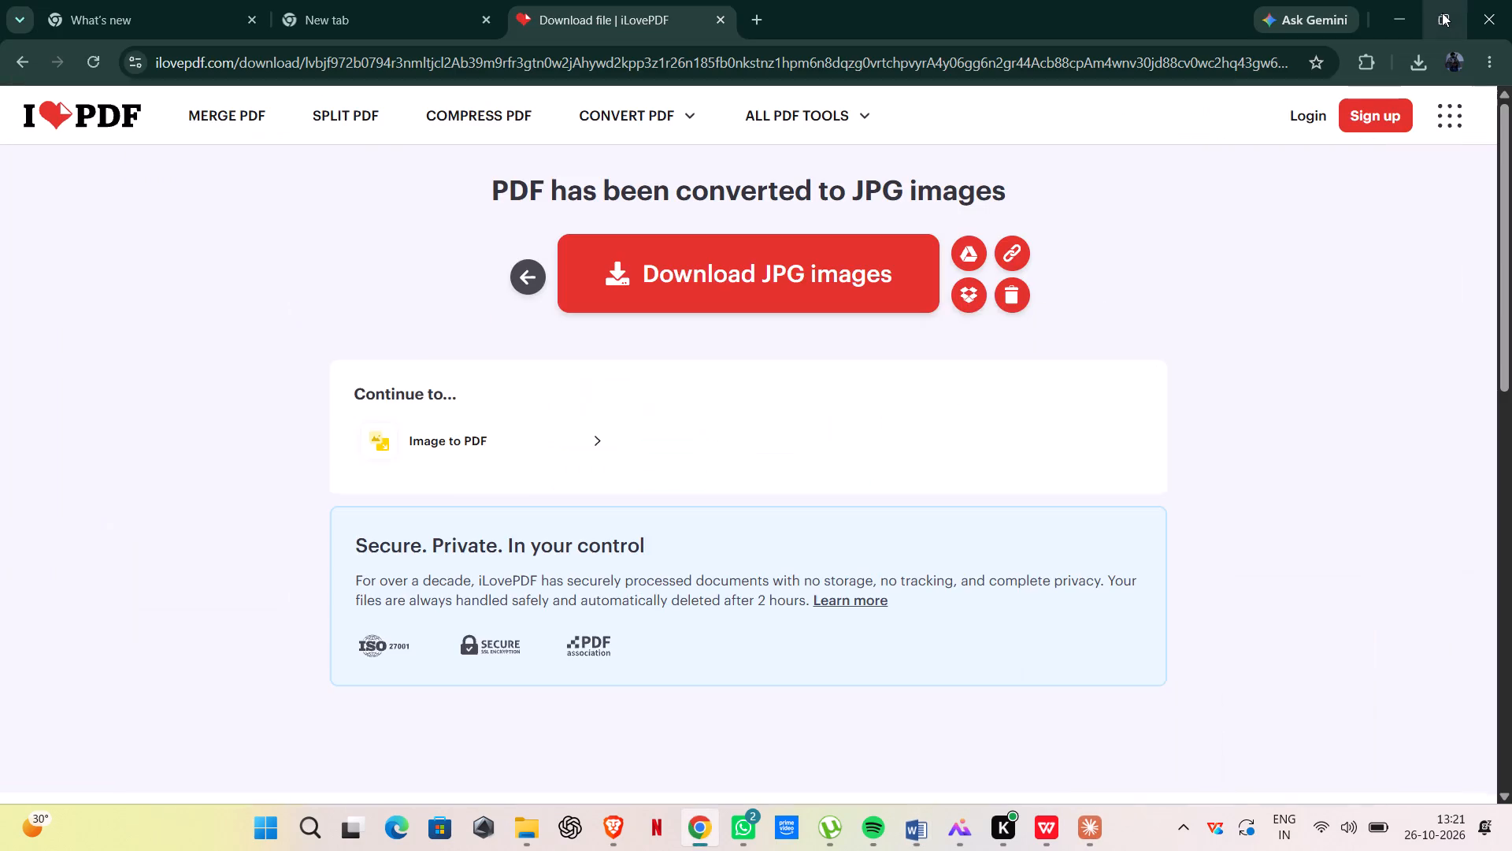
pyautogui.click(1440, 15)
pyautogui.click(1191, 191)
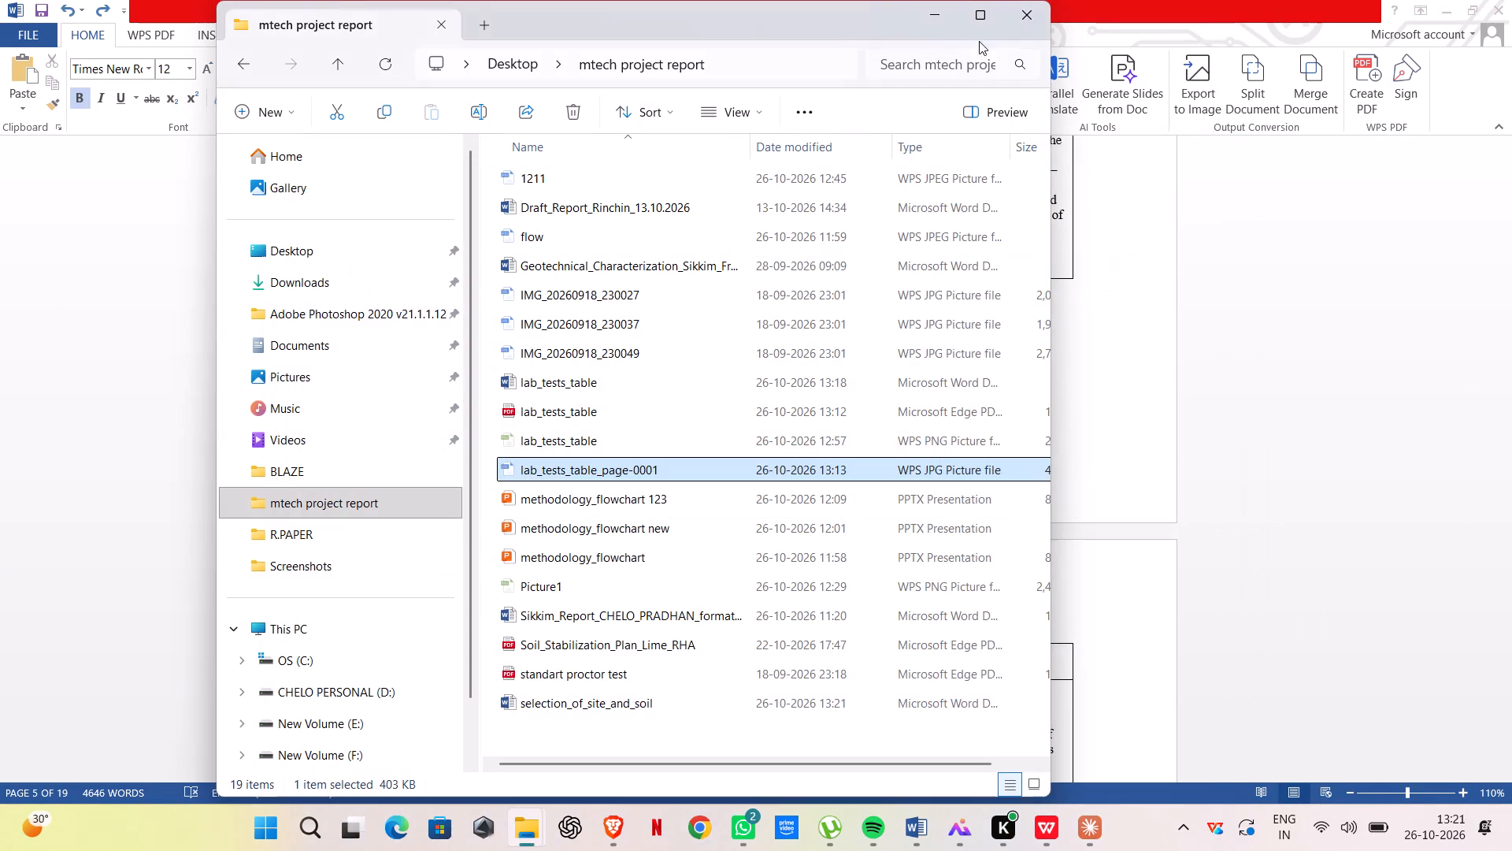
pyautogui.click(936, 17)
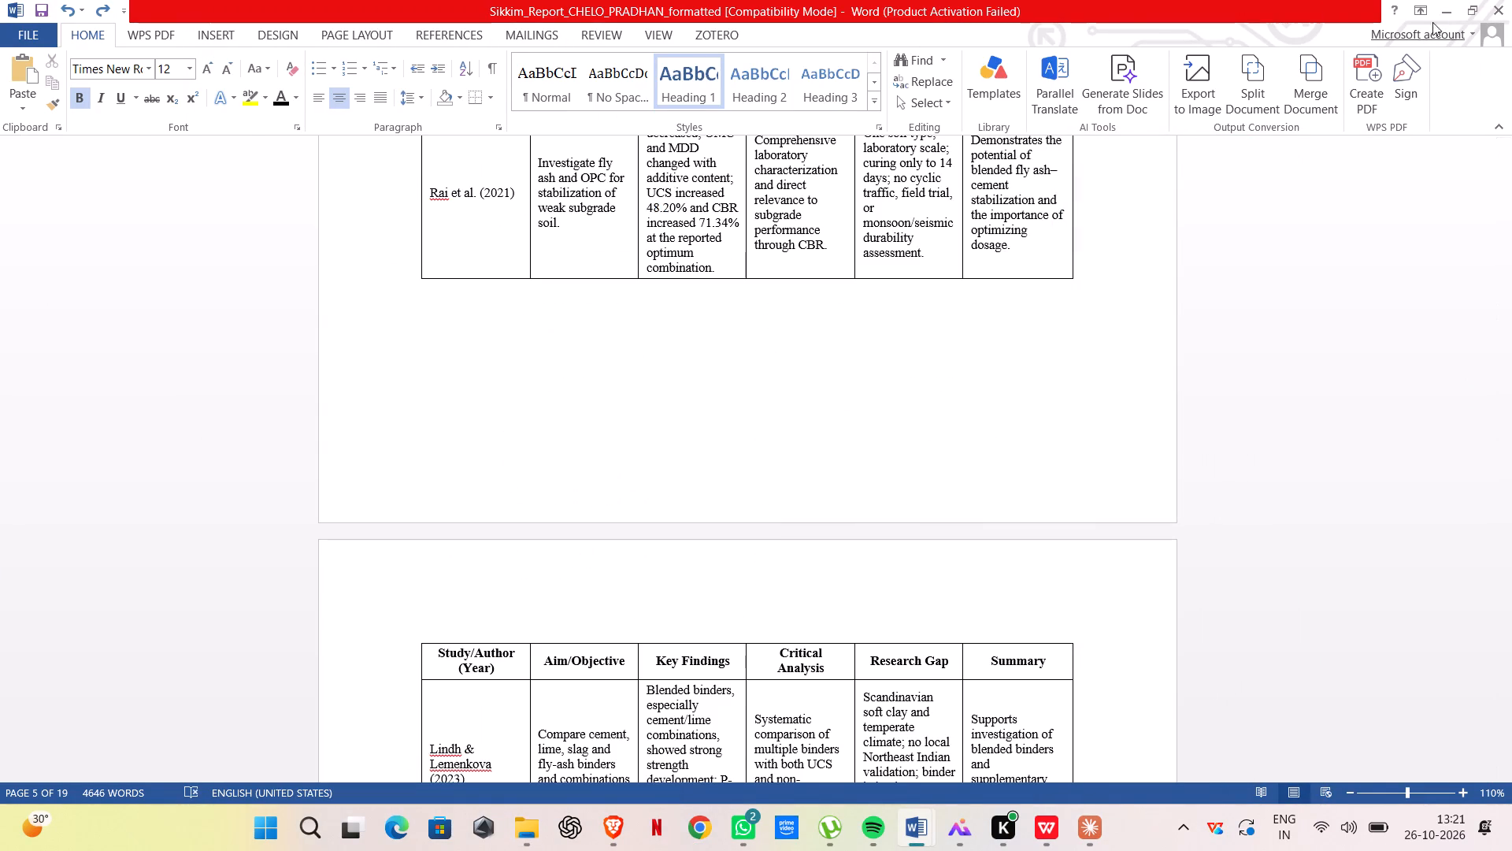
pyautogui.click(1452, 6)
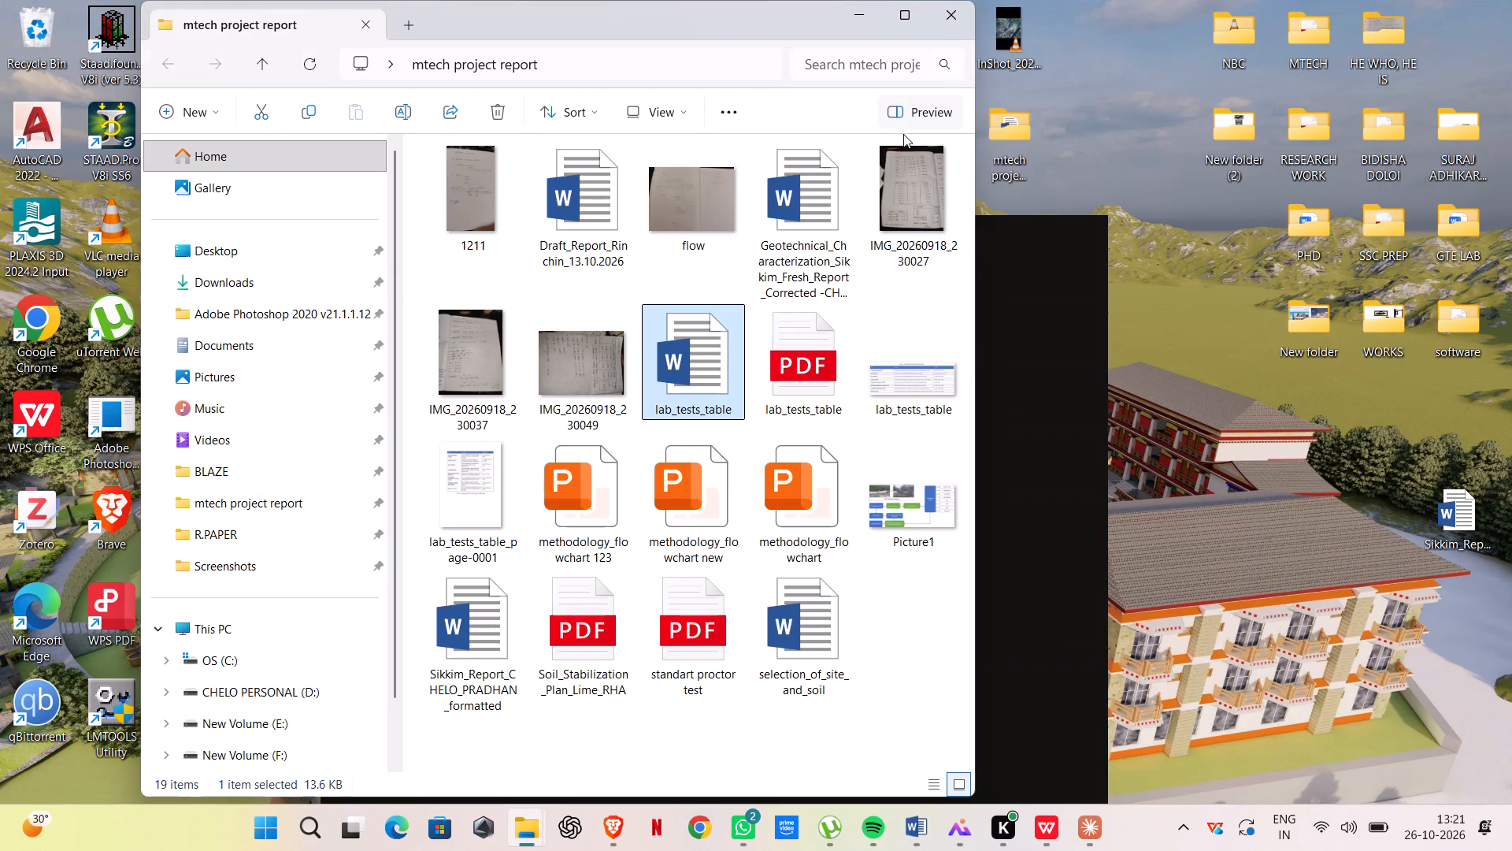
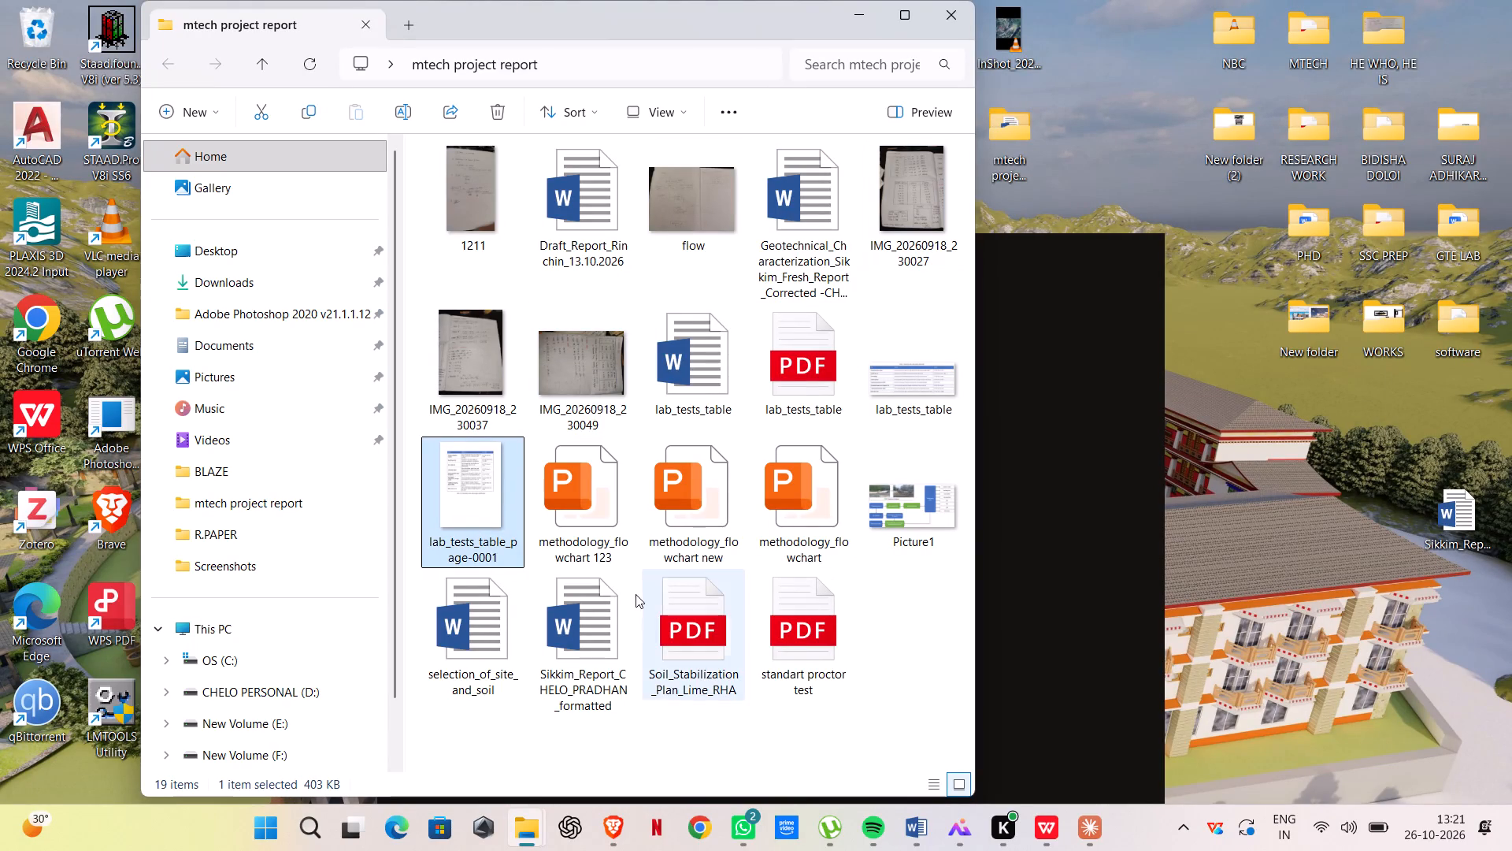
# Open selection_of_site_and_soil from the project folder, enable editing, and copy the whole 3.3 section including its table.
pyautogui.doubleClick(490, 640)
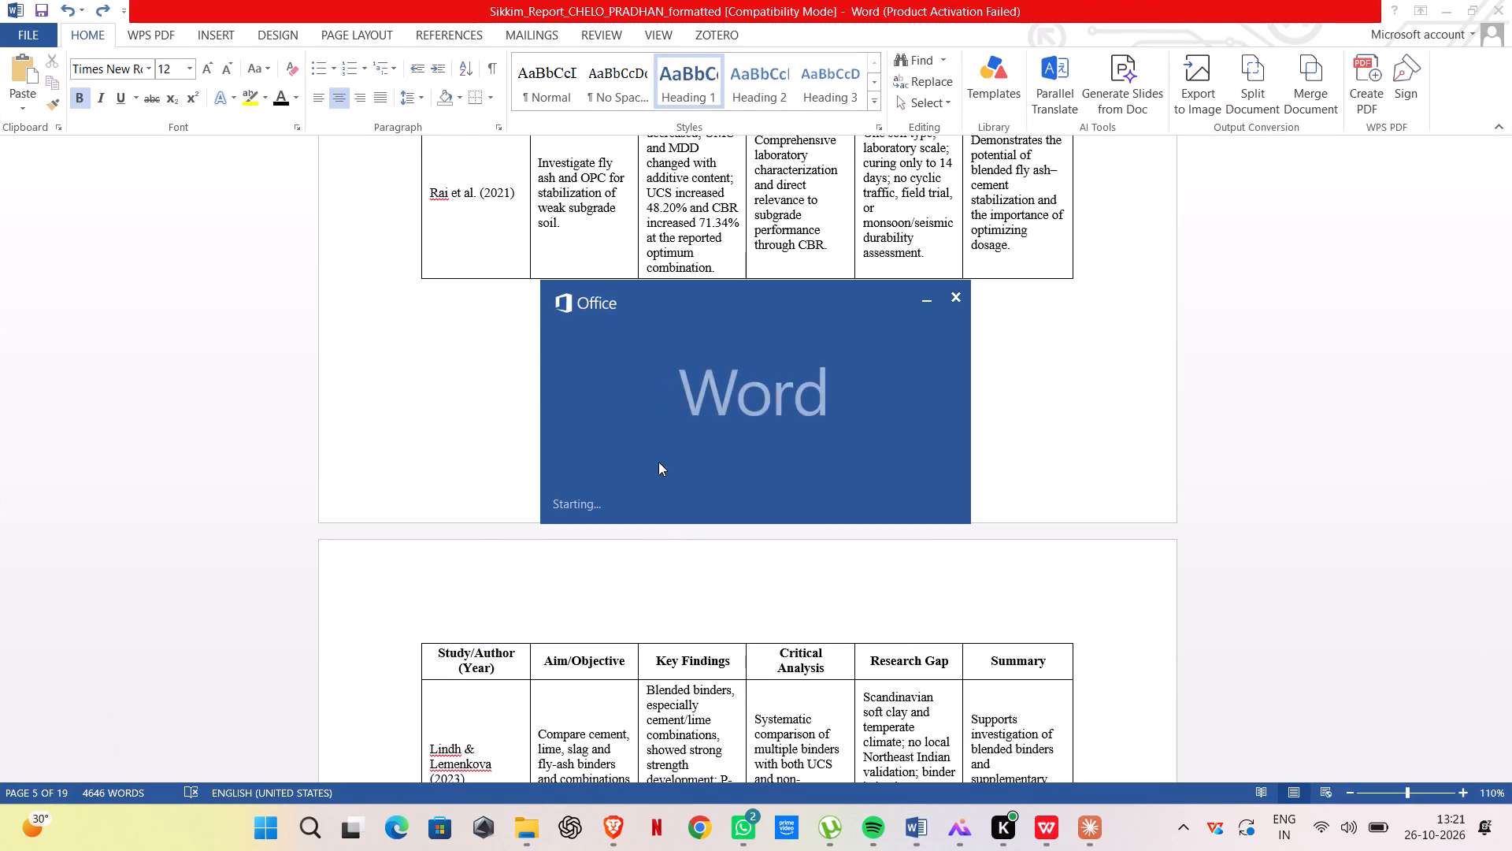
pyautogui.scroll(5, 592, 470)
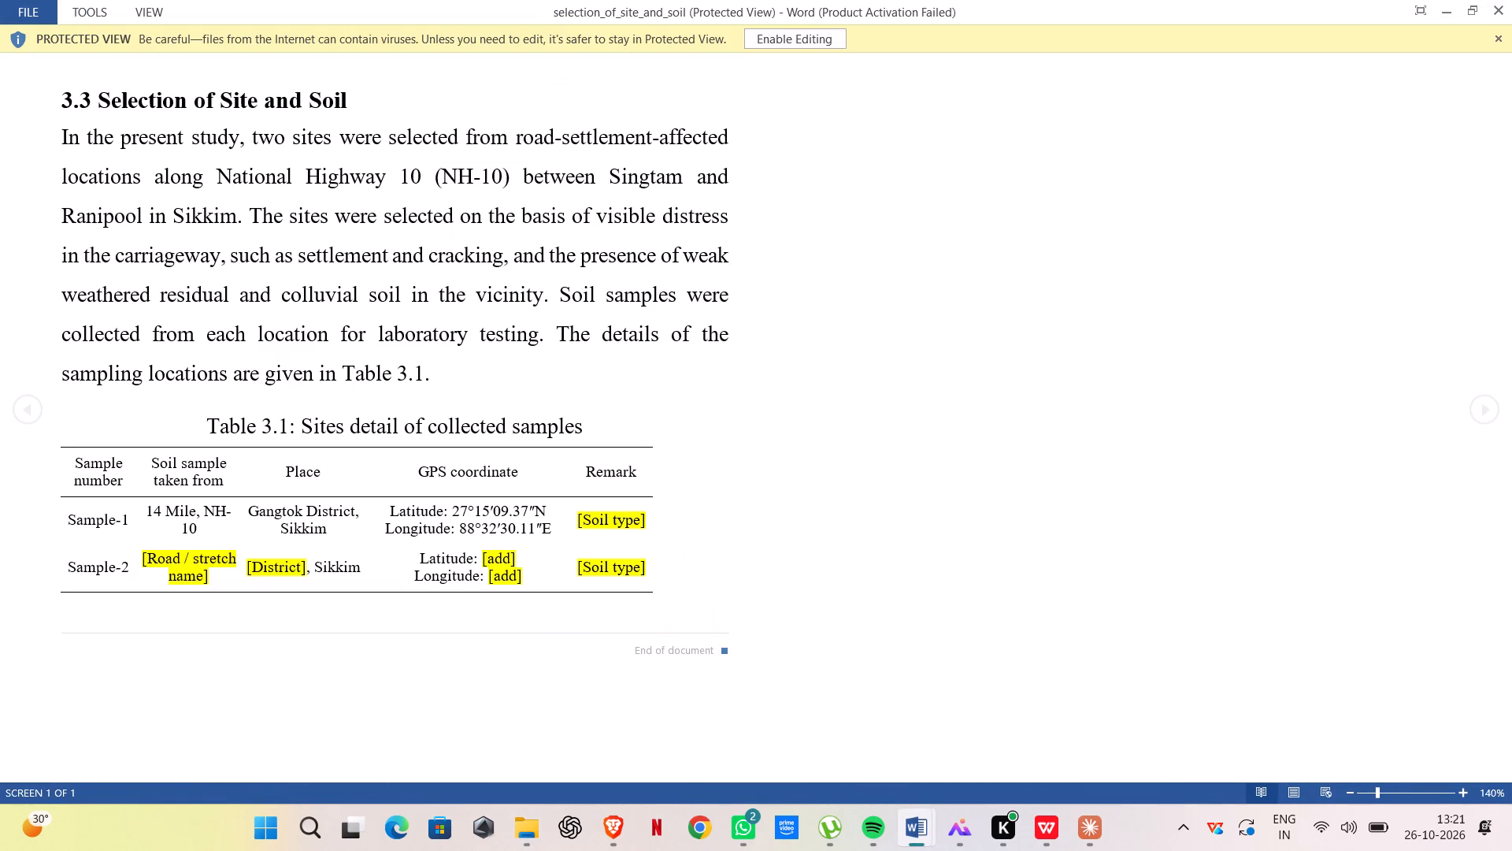
pyautogui.click(816, 41)
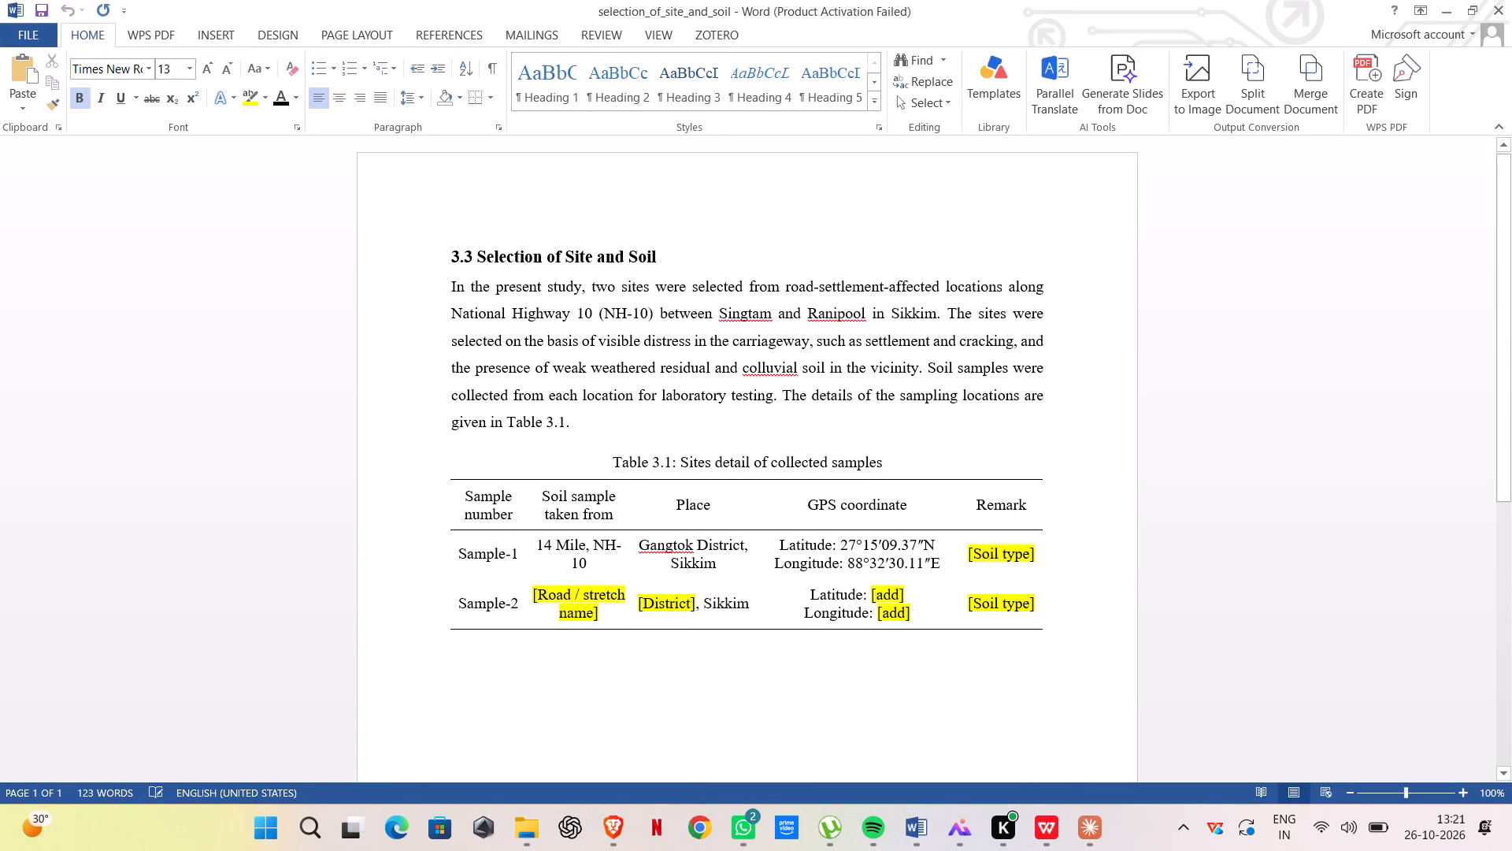
pyautogui.moveTo(449, 250); pyautogui.dragTo(1009, 667)
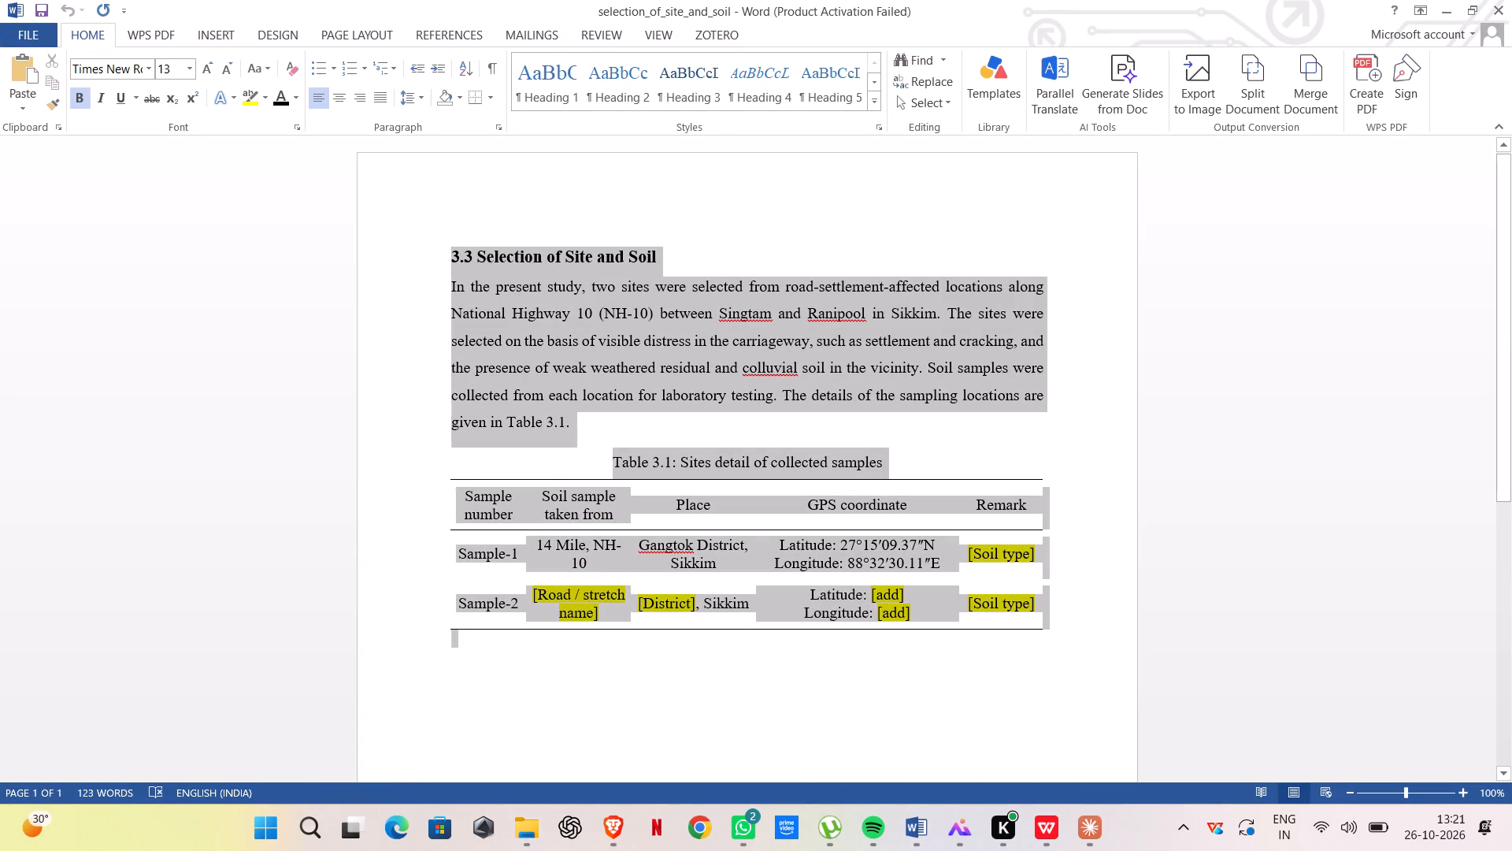
pyautogui.moveTo(1009, 667); pyautogui.dragTo(1041, 678)
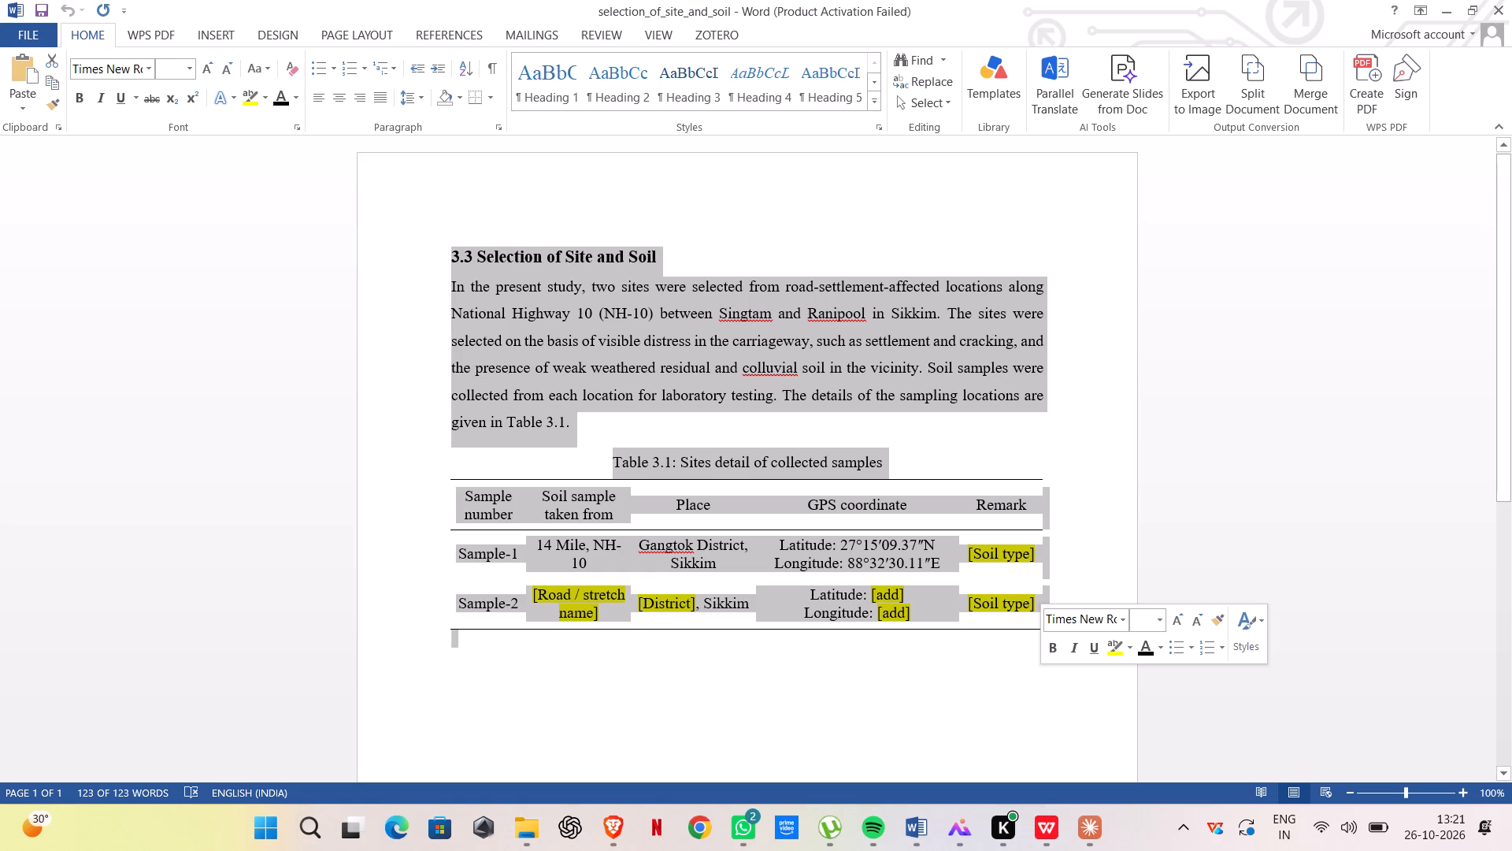
pyautogui.hotkey('ctrl', 'c')
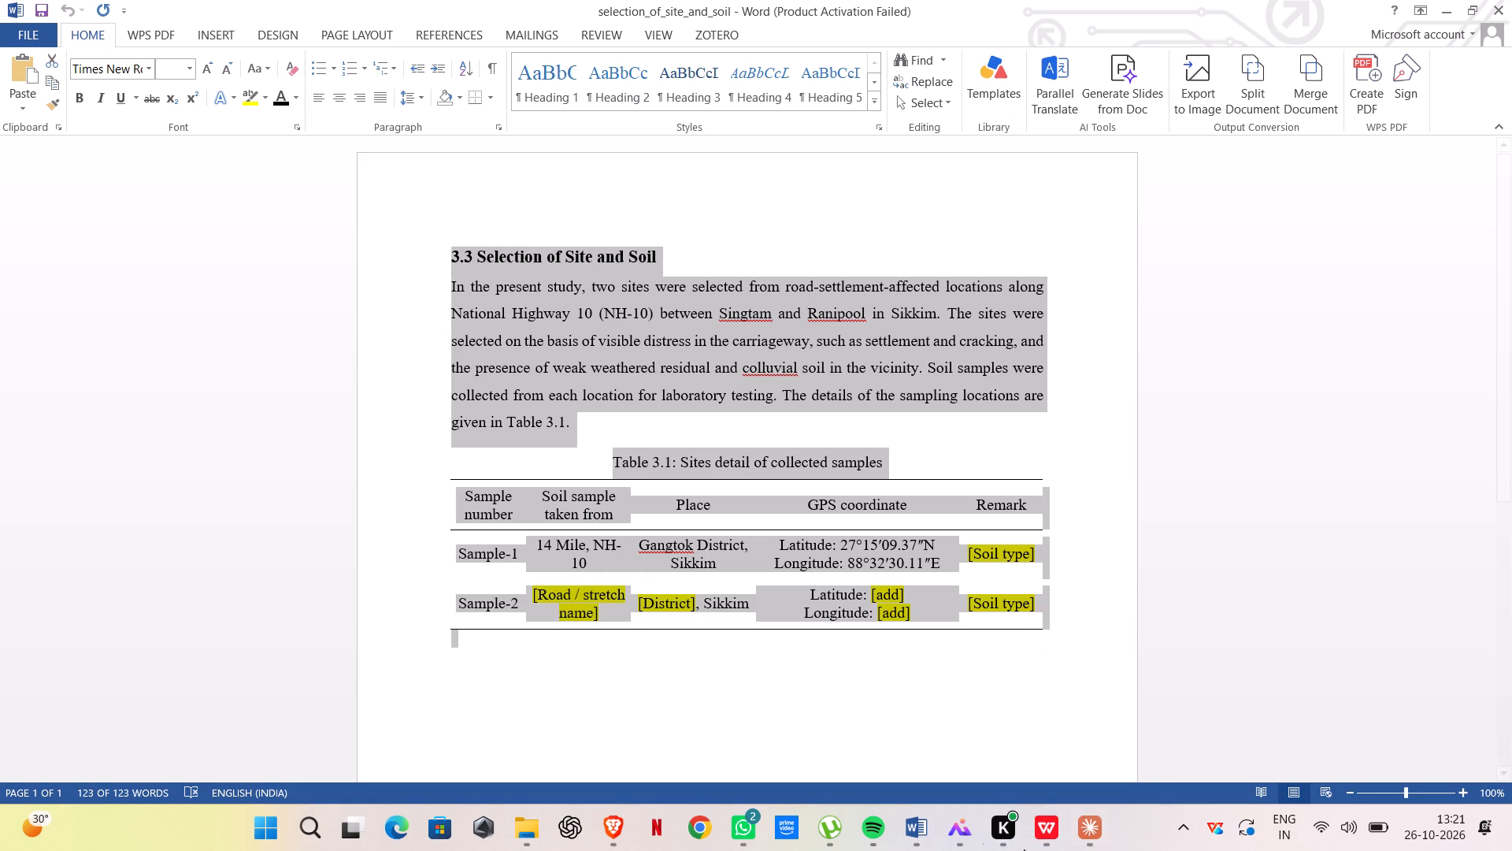
# Paste the copied 3.3 Selection of Site and Soil section into NEW REPORT 112, on a new line after the laboratory tests table picture.
pyautogui.click(1074, 724)
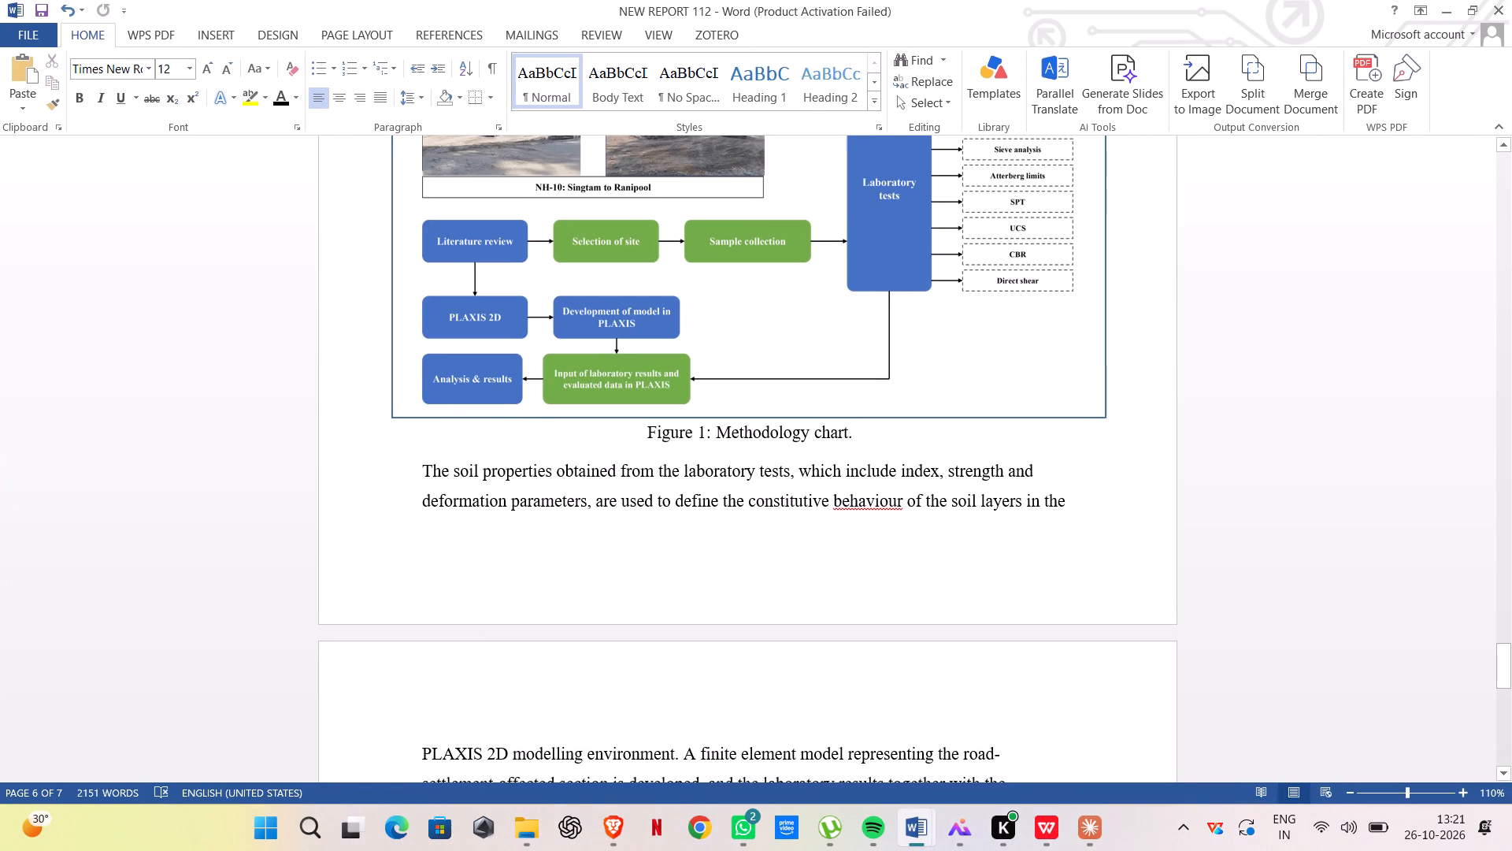
pyautogui.scroll(-20, 728, 612)
pyautogui.scroll(-4, 728, 612)
pyautogui.click(422, 415)
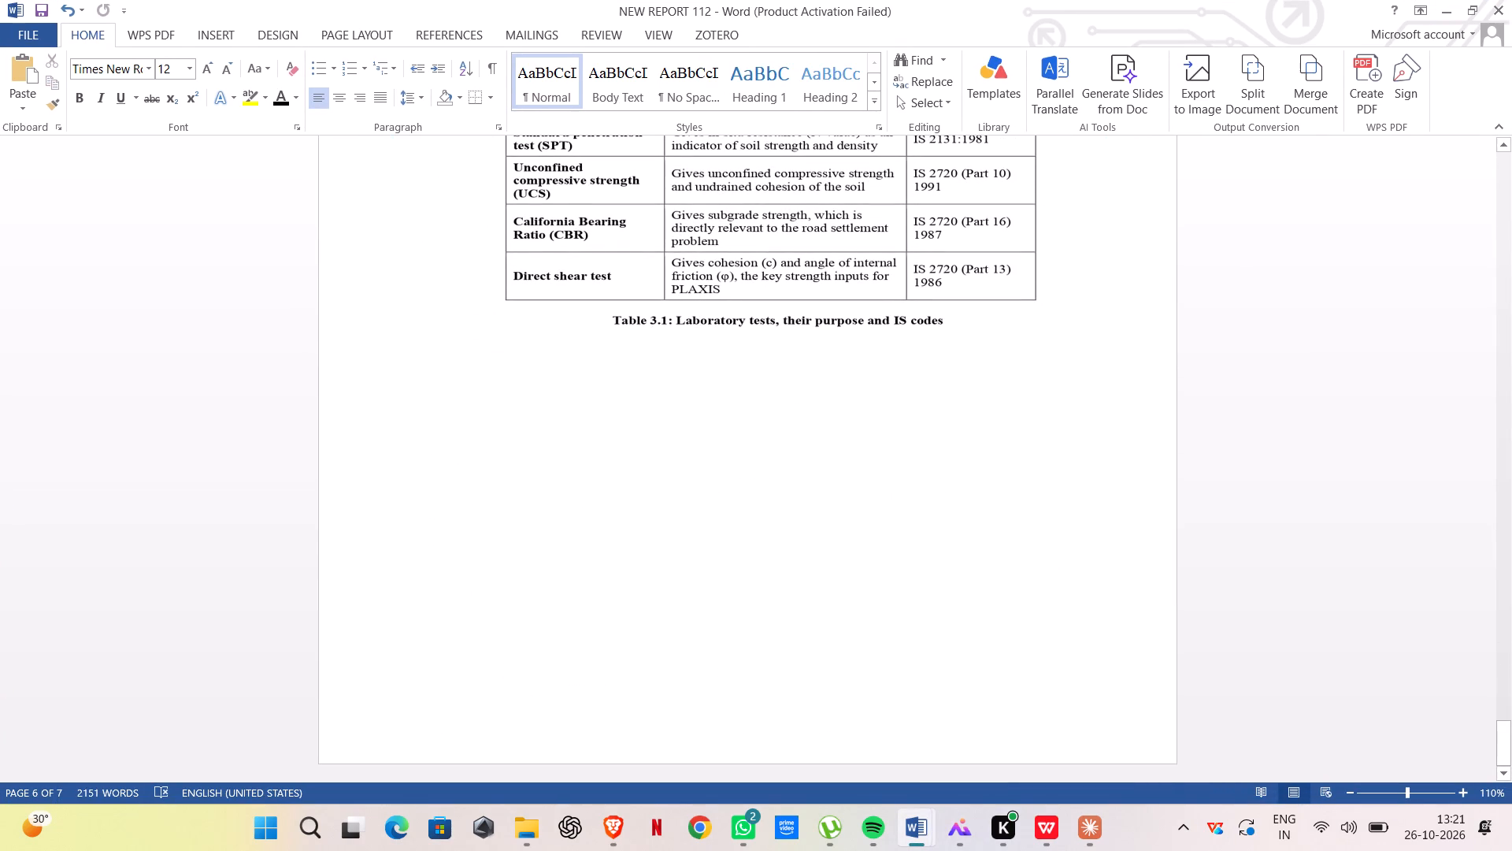
pyautogui.scroll(-17, 632, 637)
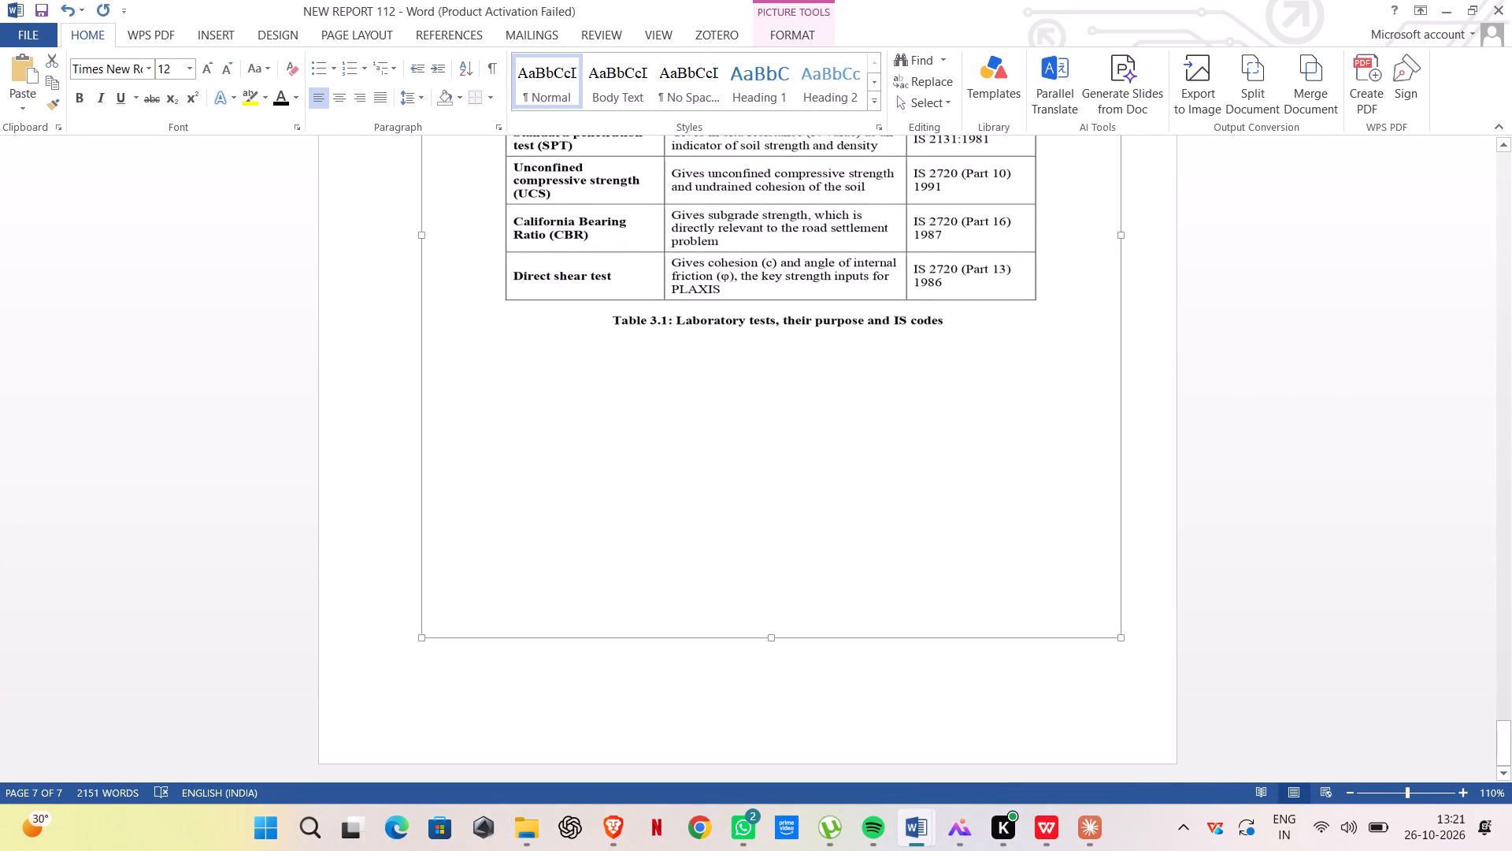
pyautogui.scroll(-2, 641, 644)
pyautogui.click(642, 656)
pyautogui.scroll(-6, 639, 659)
pyautogui.scroll(5, 885, 648)
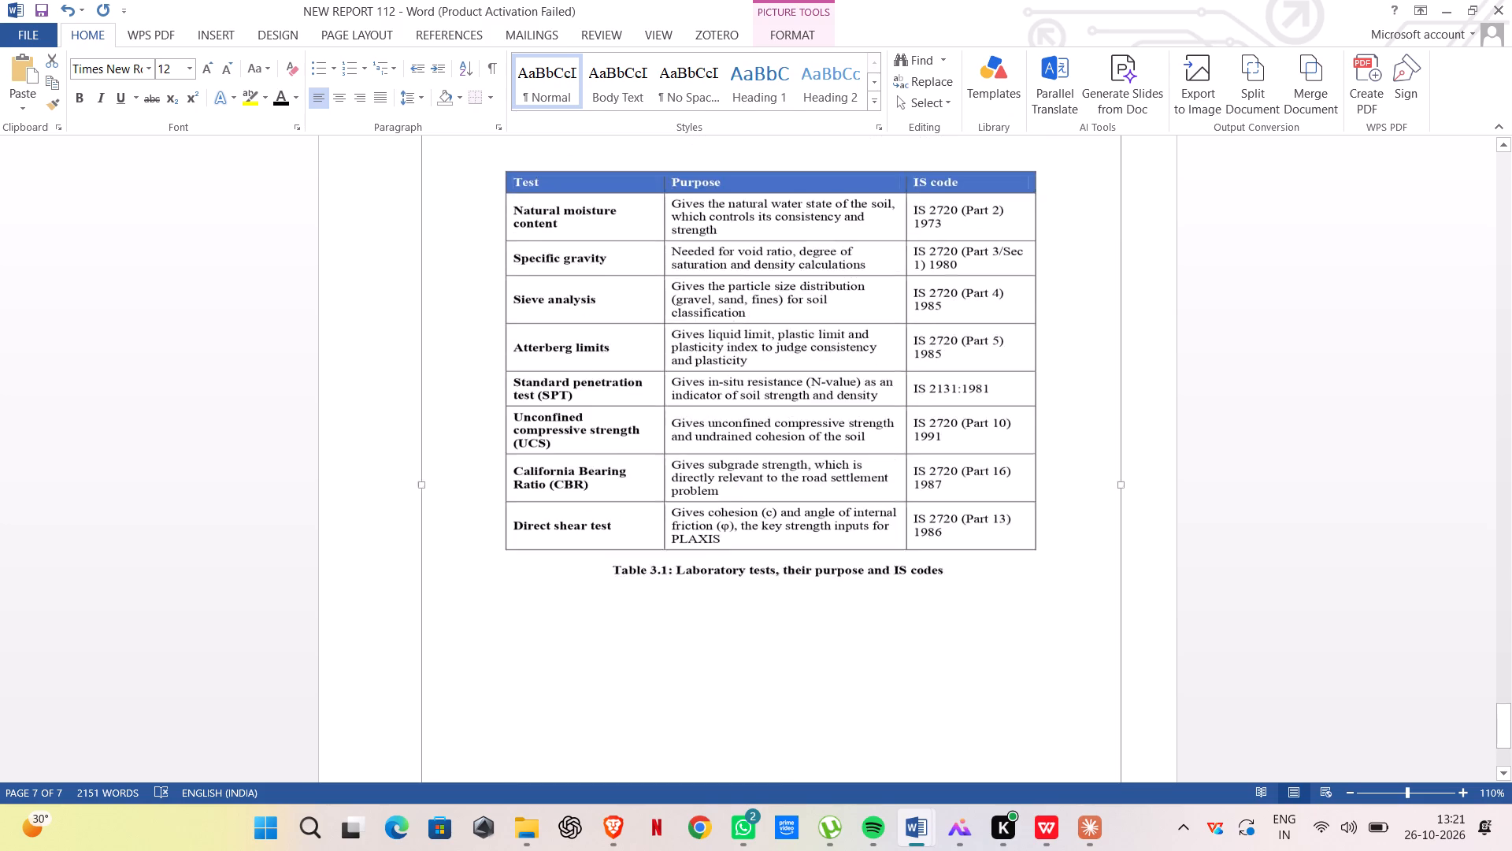
pyautogui.scroll(10, 887, 648)
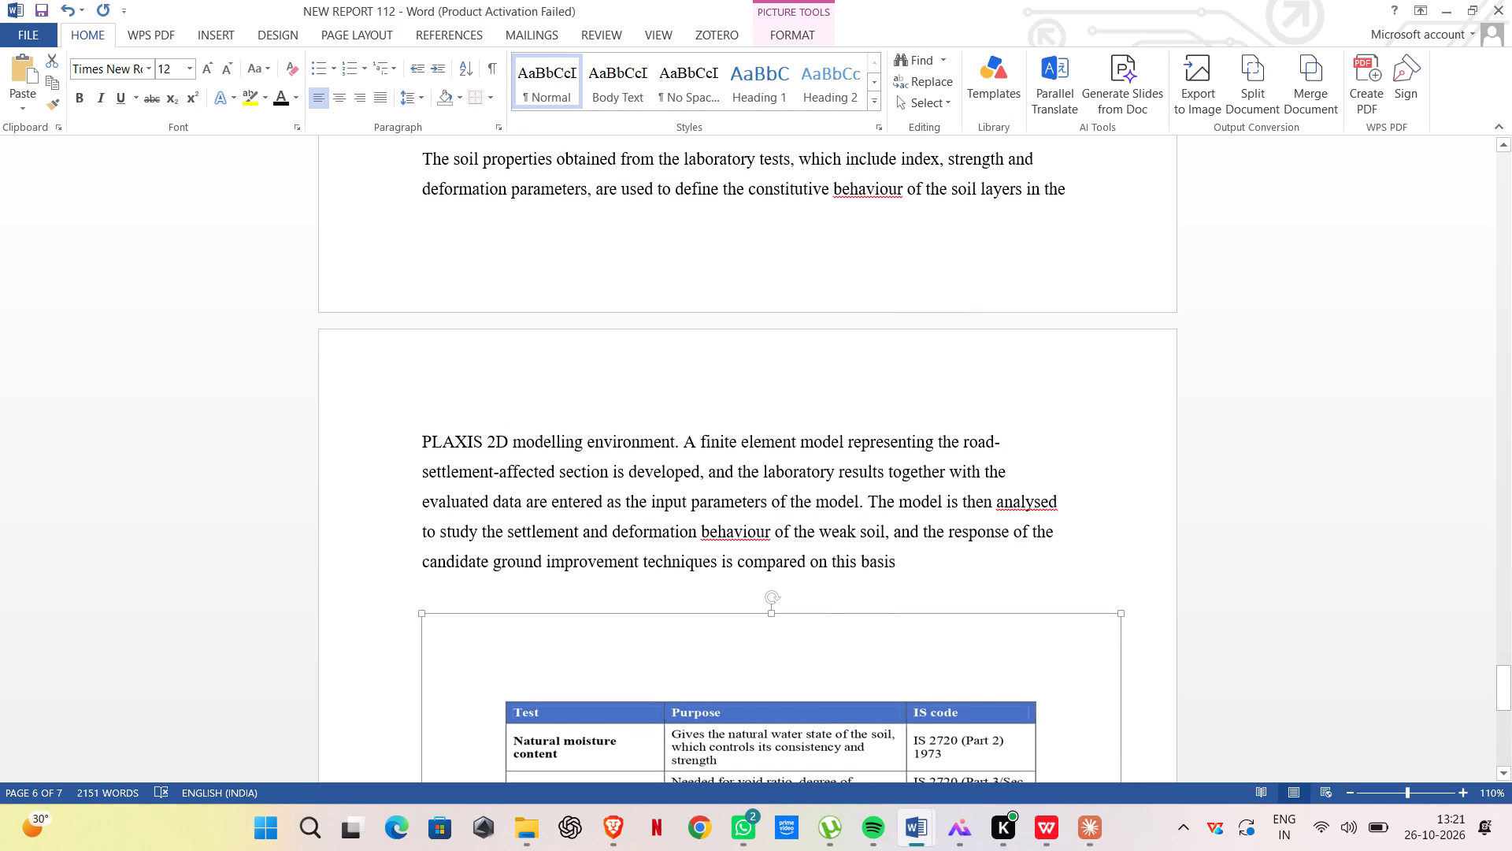
pyautogui.scroll(-13, 934, 564)
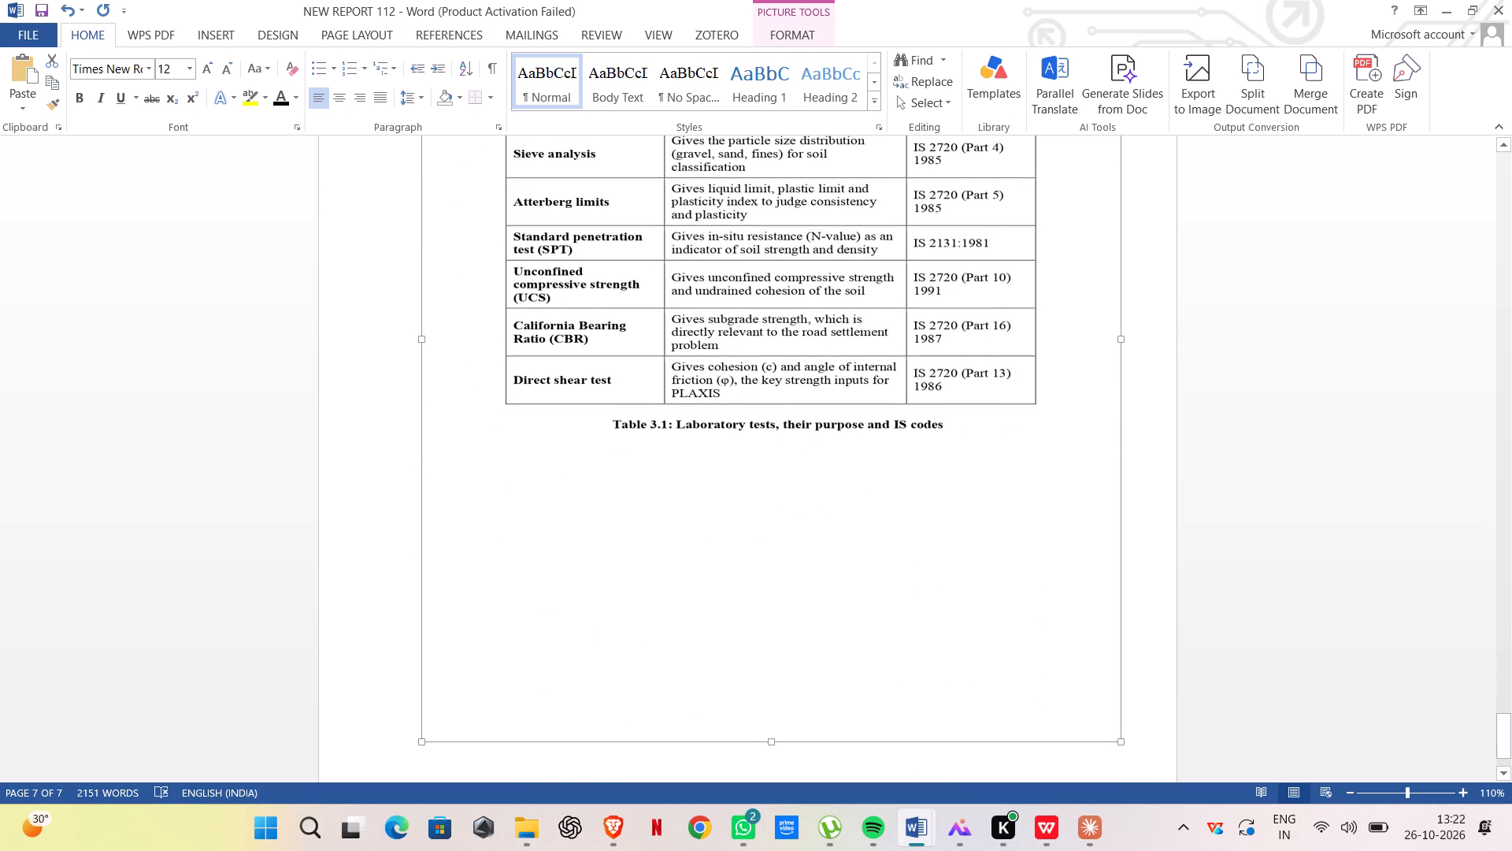
pyautogui.click(1226, 500)
pyautogui.scroll(-6, 1075, 588)
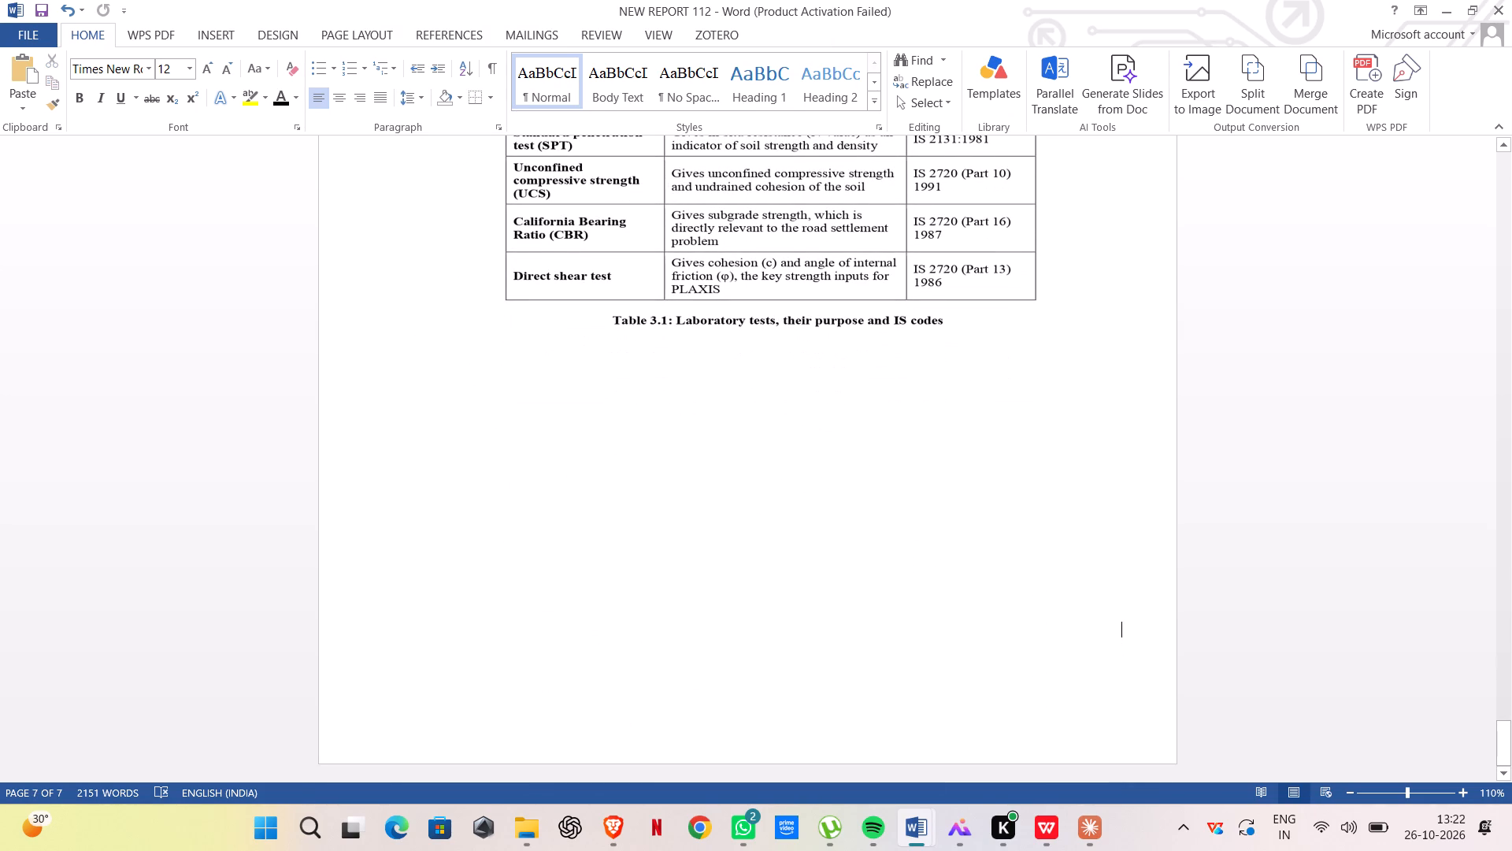
pyautogui.press('Return')
pyautogui.press('Return')
pyautogui.press('BackSpace')
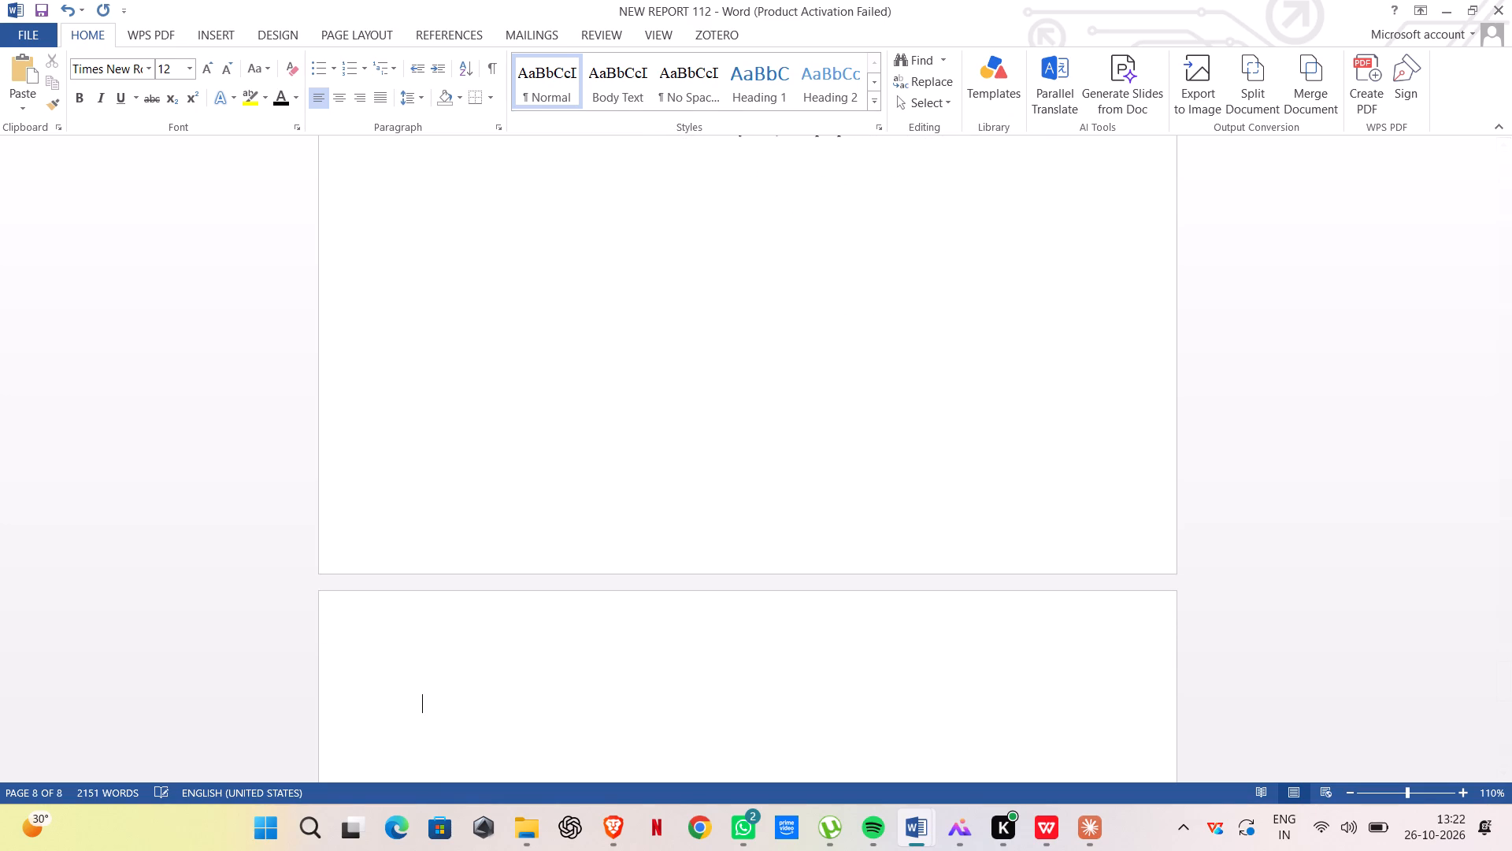
pyautogui.press('BackSpace')
pyautogui.press('Return')
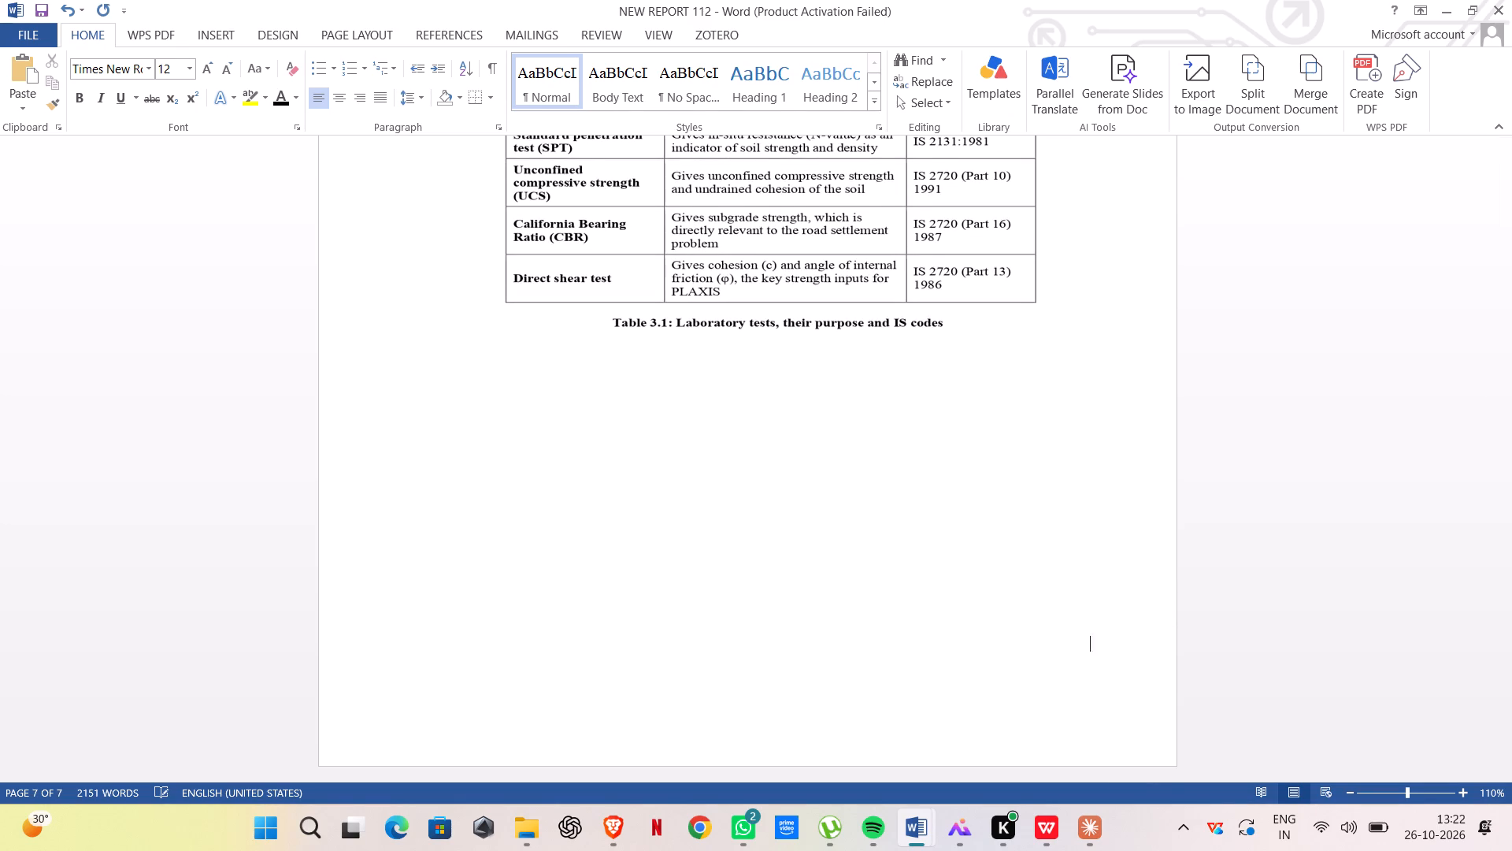
pyautogui.hotkey('ctrl', 'v')
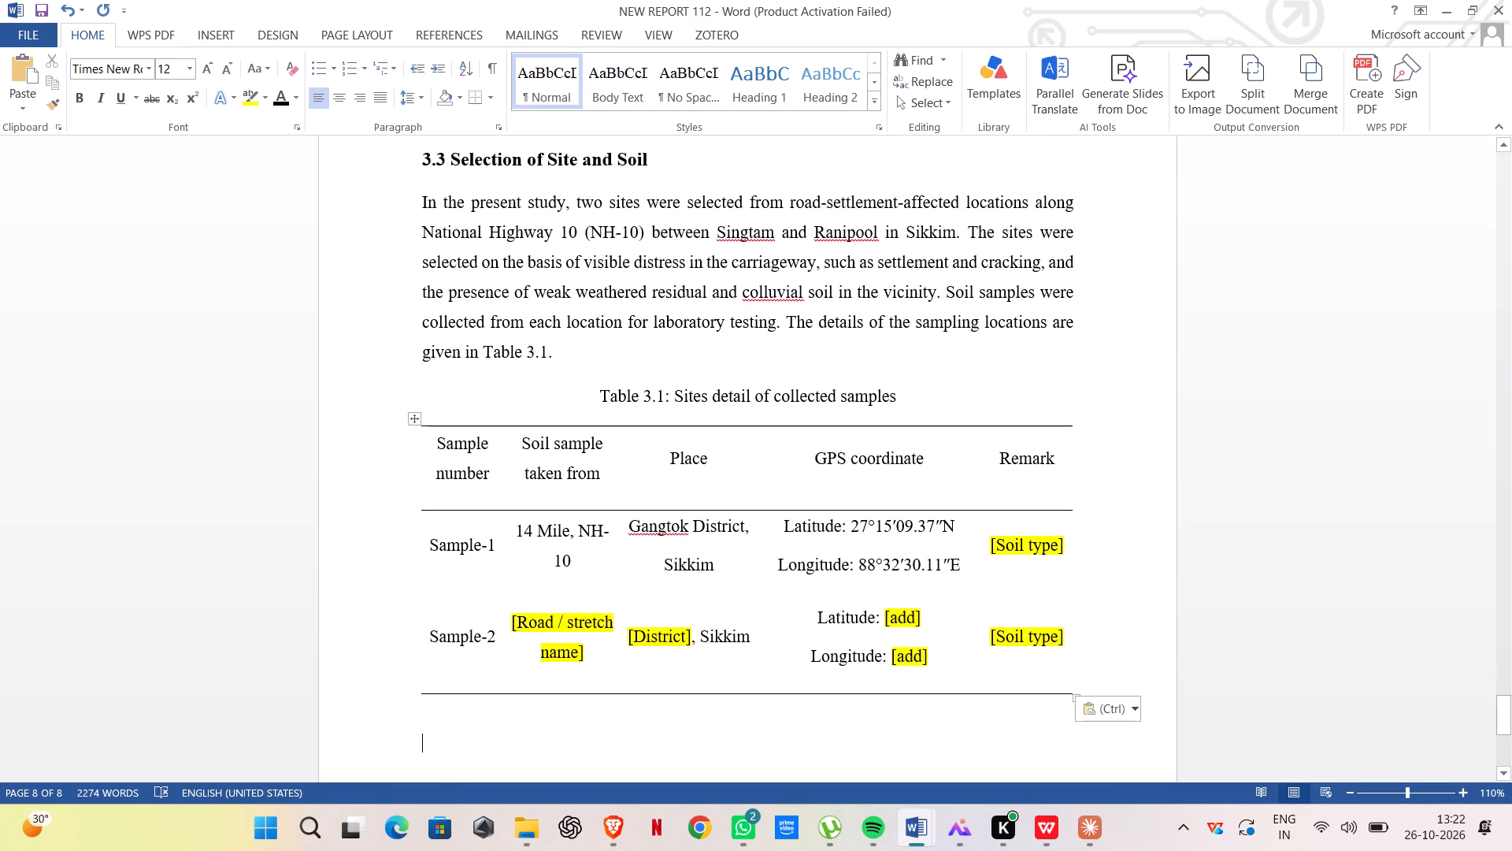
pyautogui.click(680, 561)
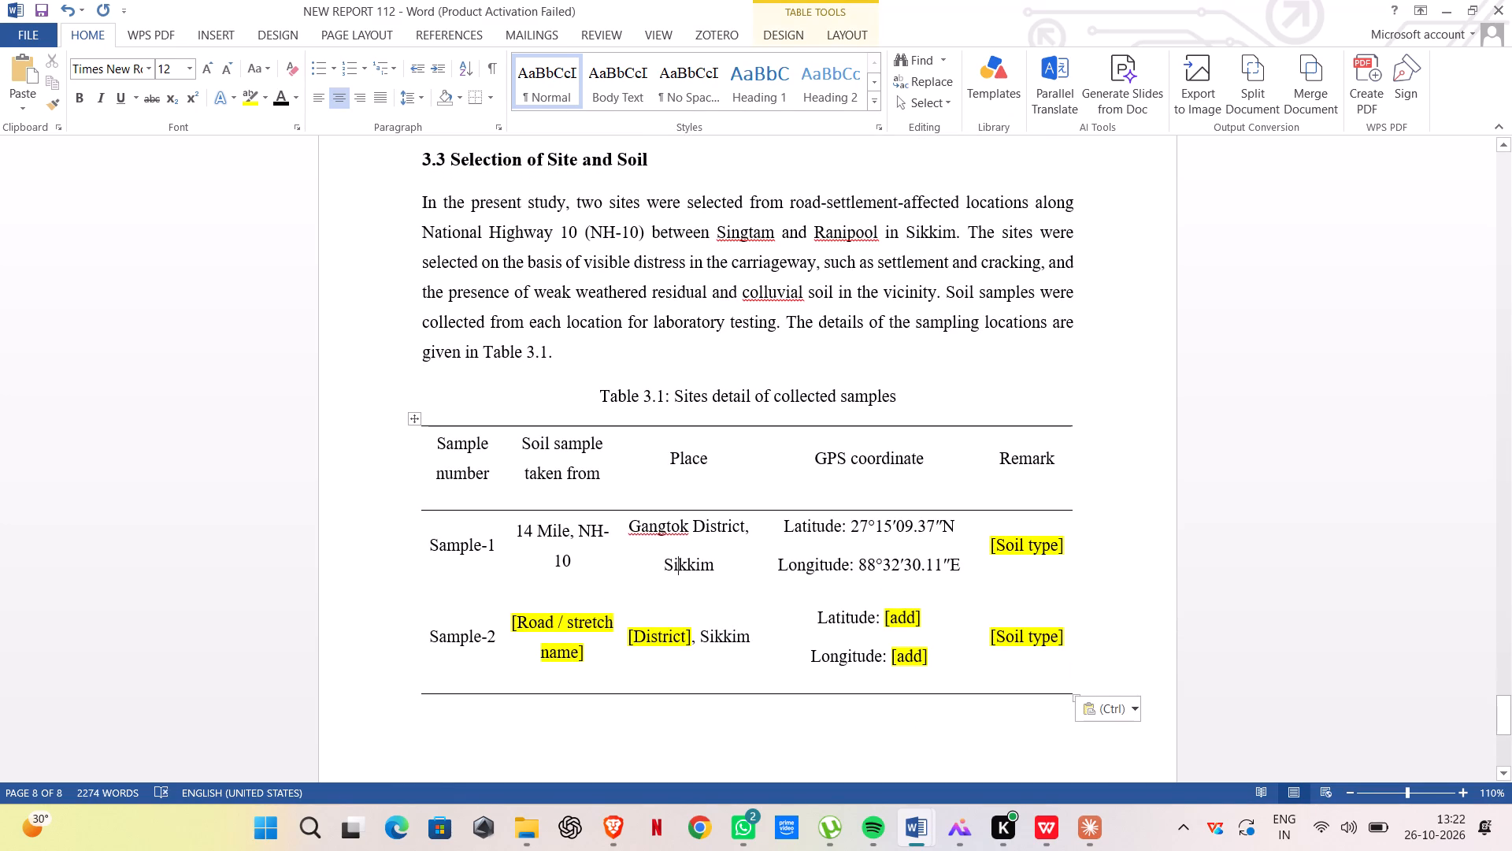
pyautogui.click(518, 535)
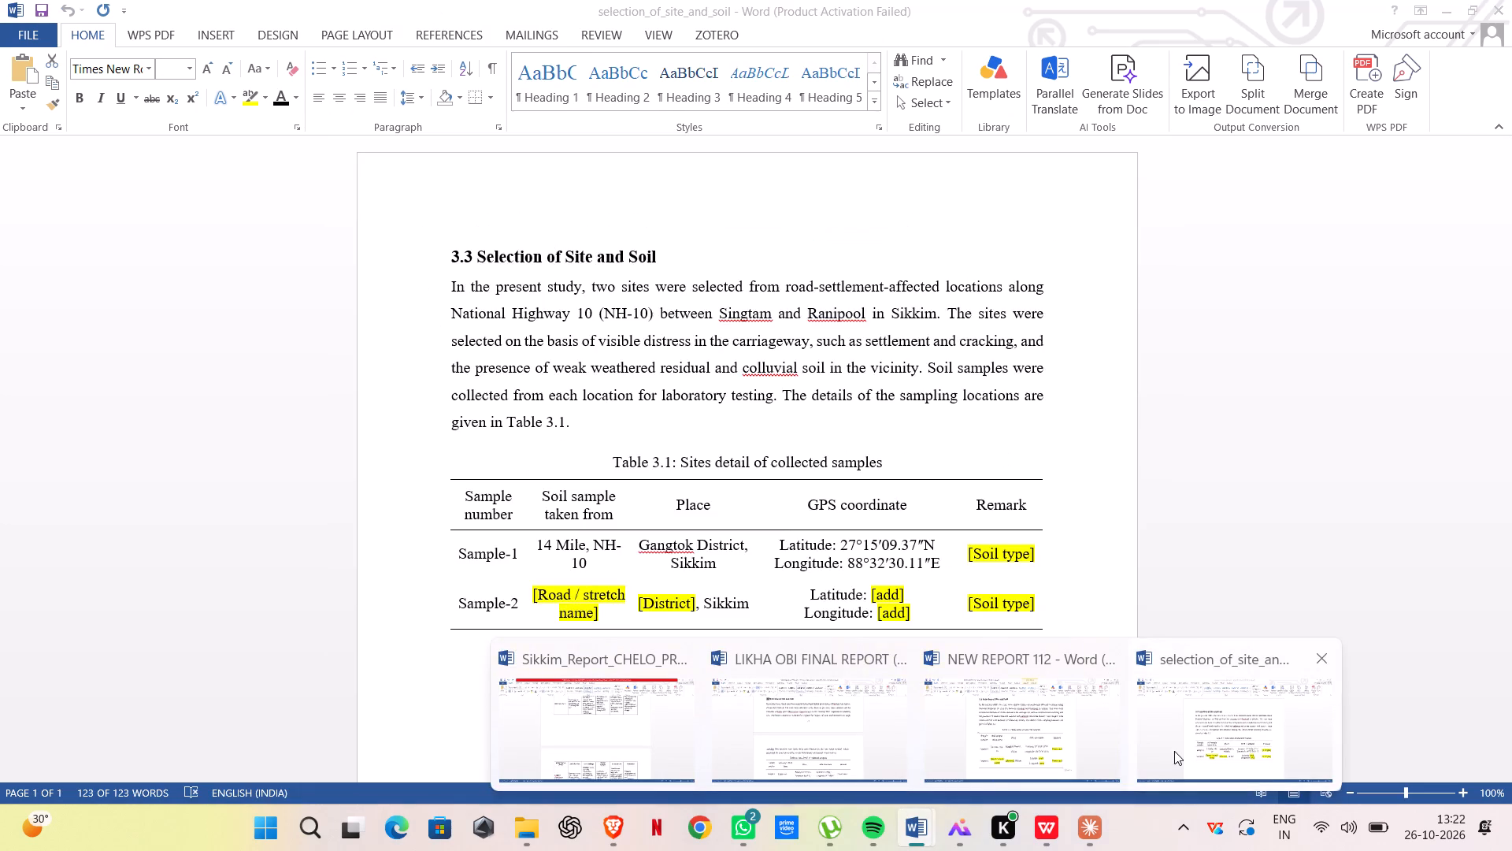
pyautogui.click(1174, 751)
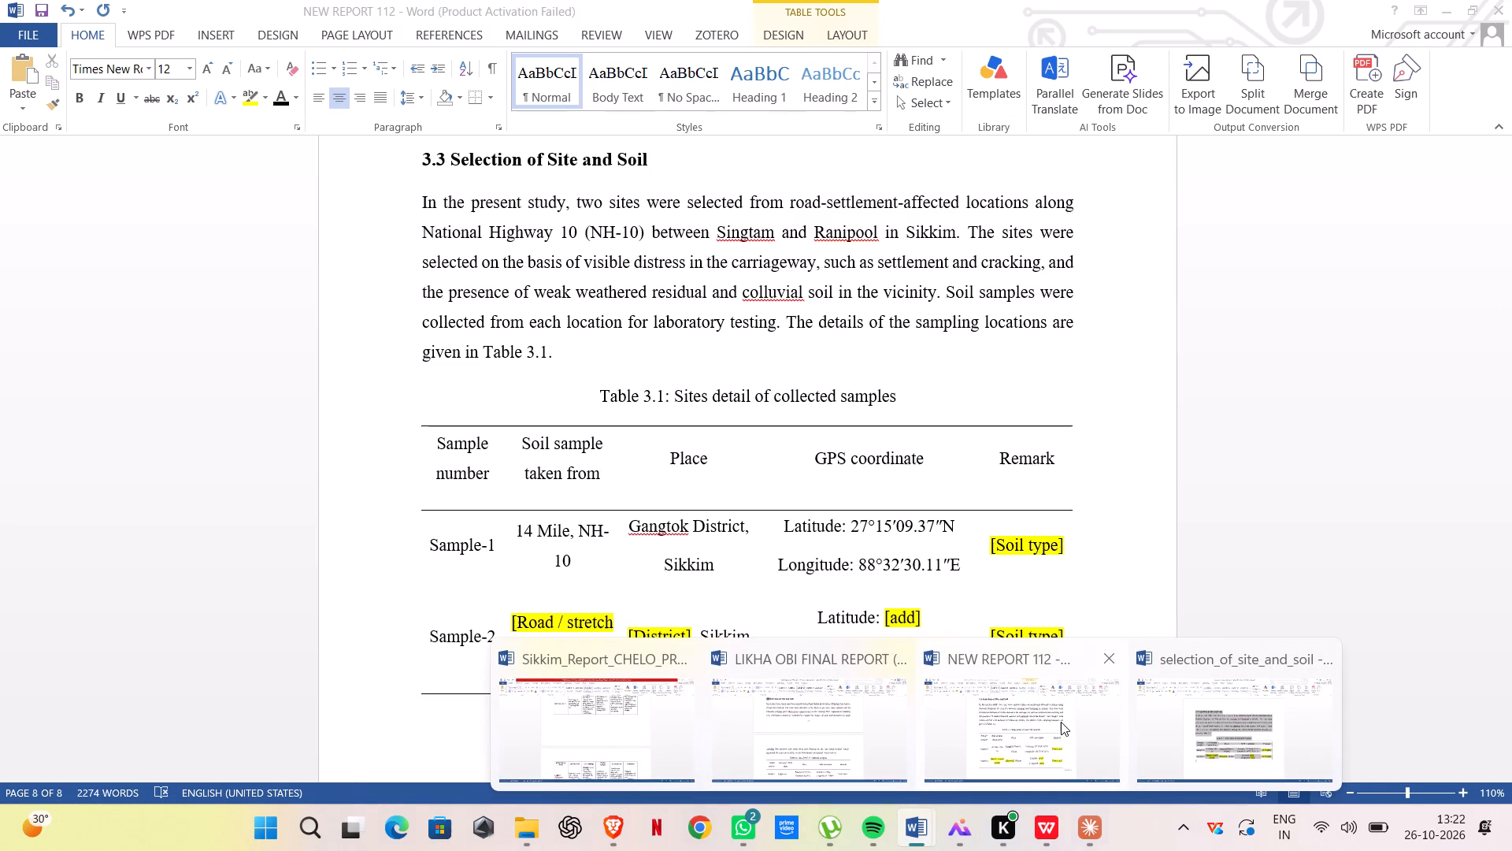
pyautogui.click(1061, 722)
# Replace "two sites" with "a site" in the first sentence of section 3.3.
pyautogui.scroll(1, 765, 549)
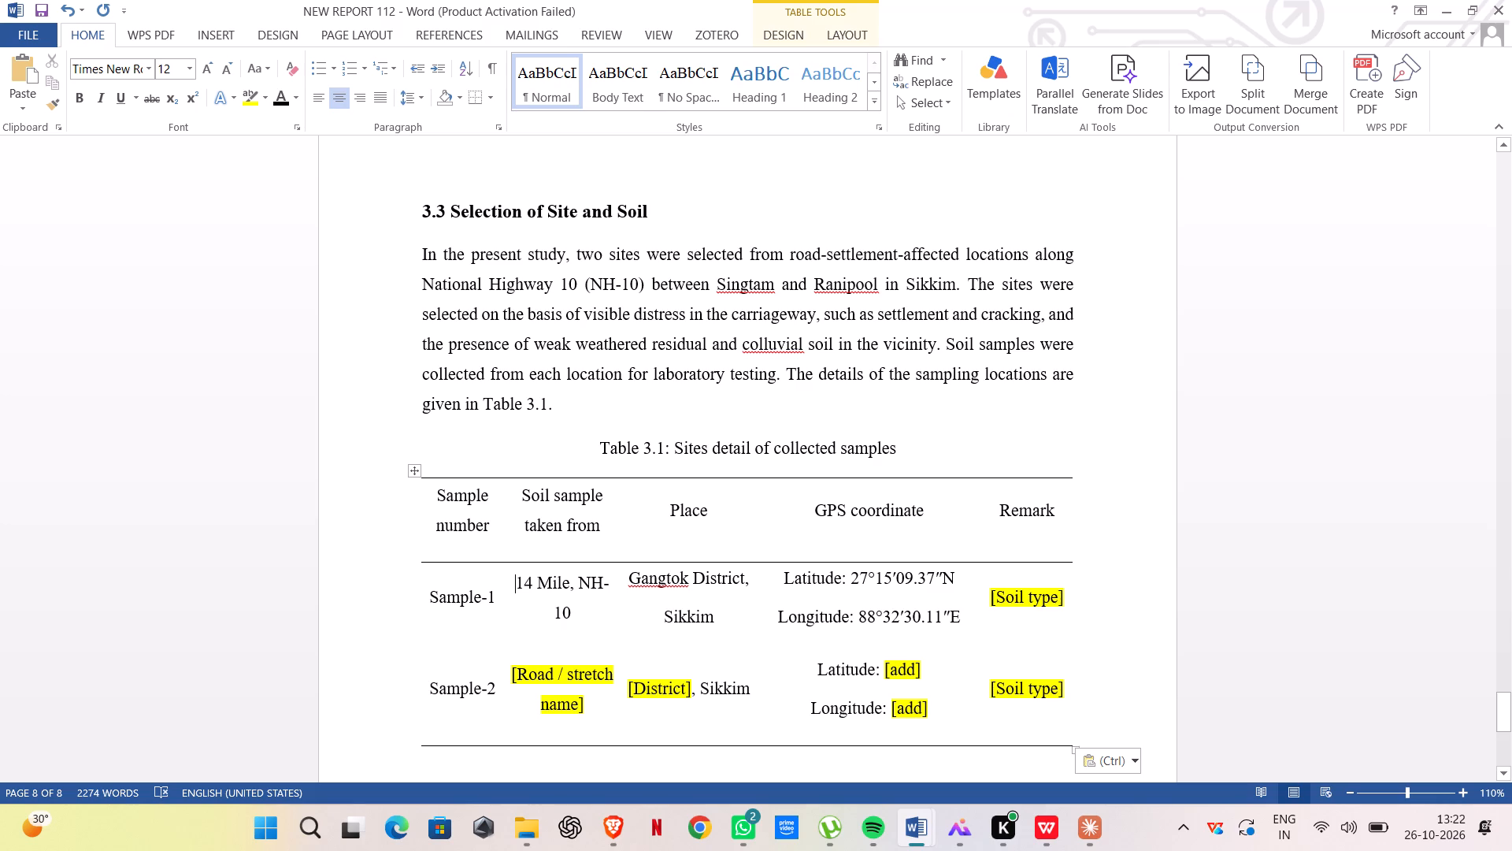
pyautogui.moveTo(602, 256); pyautogui.dragTo(585, 258)
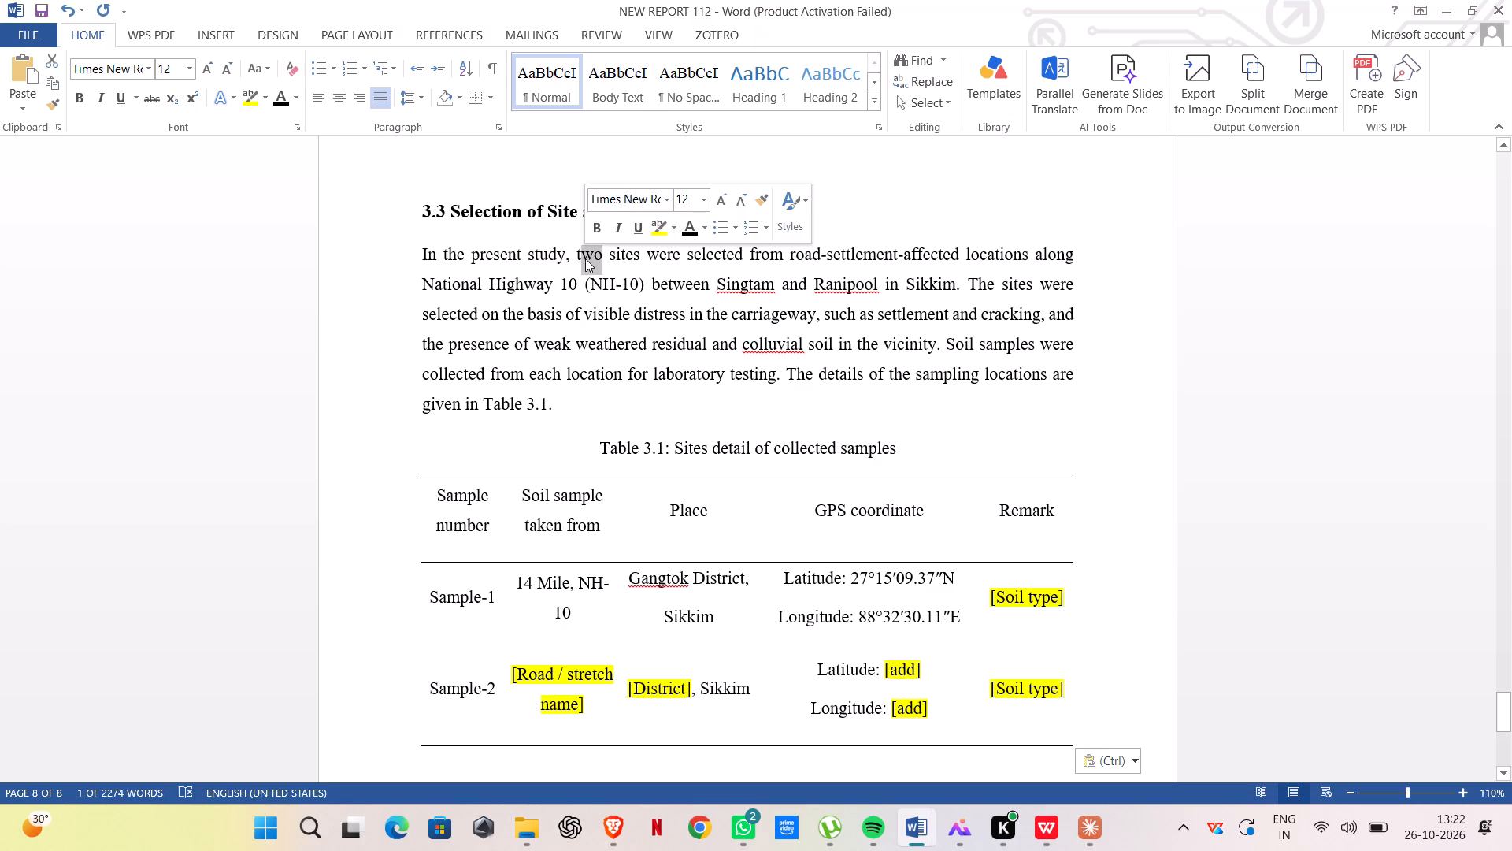
pyautogui.press('BackSpace')
pyautogui.press('BackSpace')
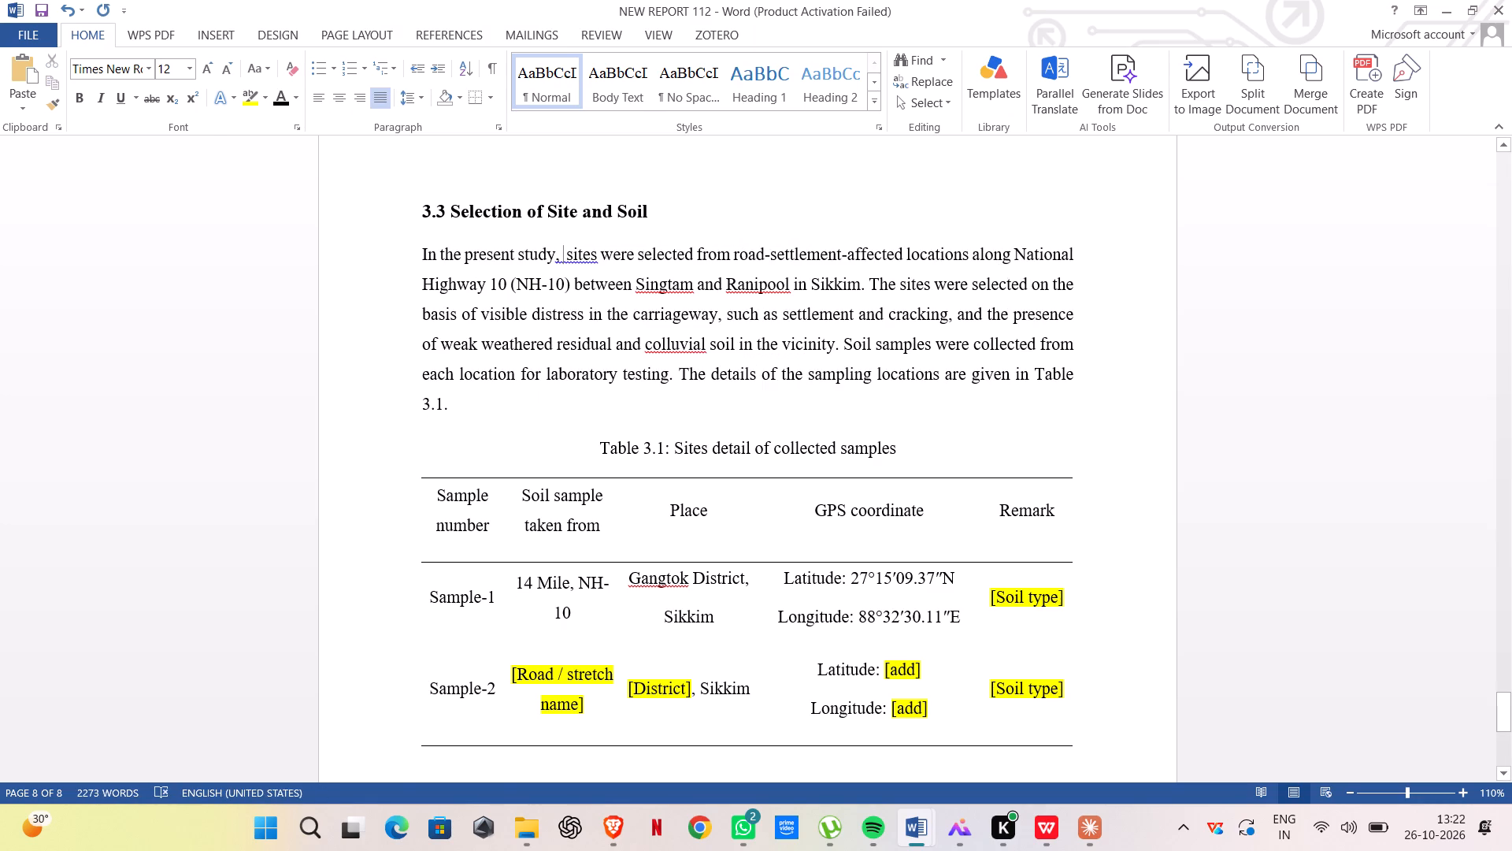
pyautogui.press('a')
pyautogui.press('BackSpace')
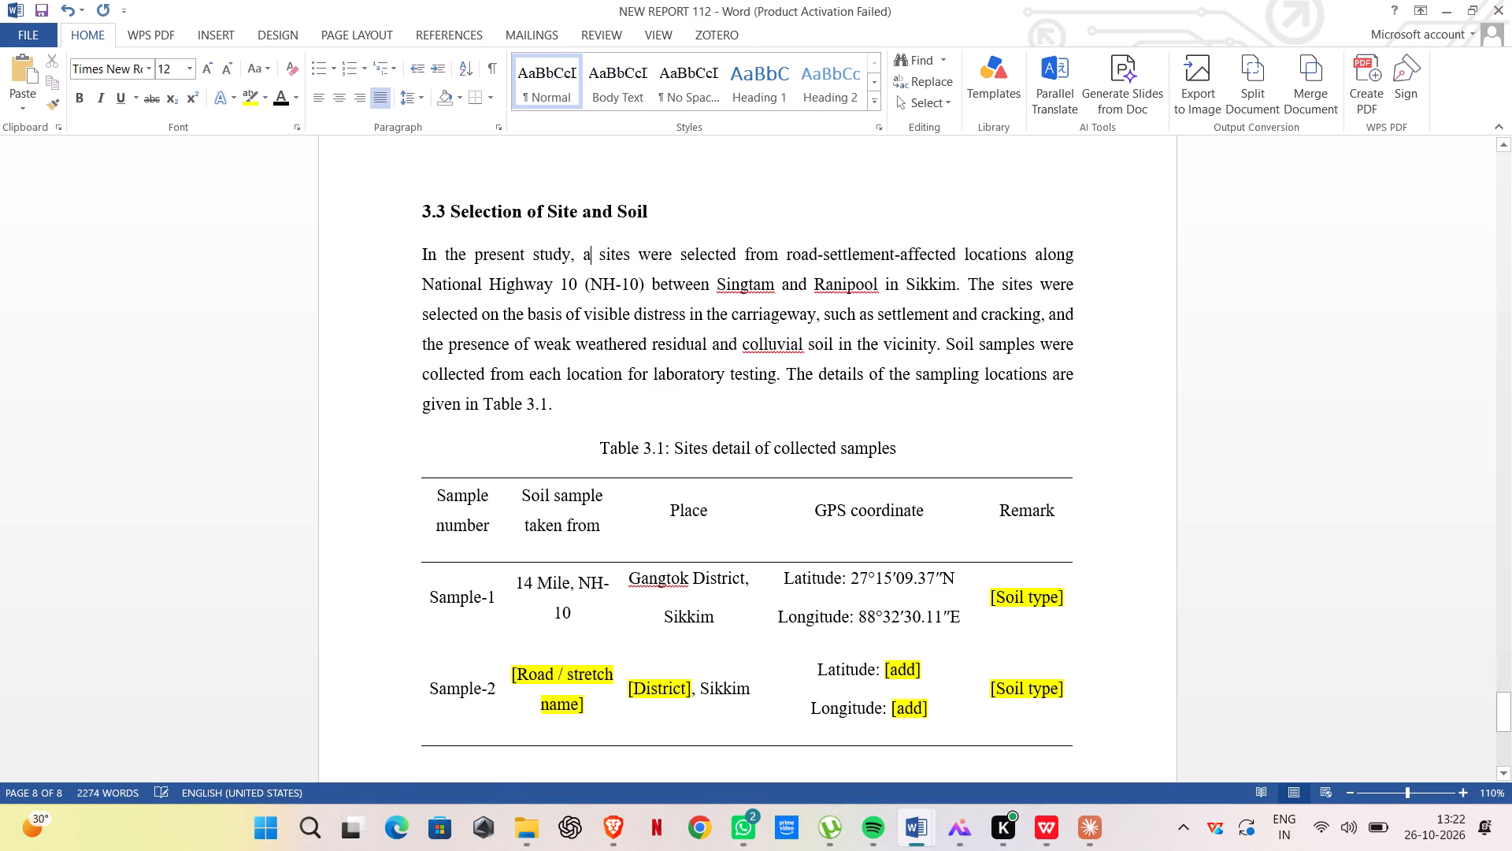
pyautogui.click(636, 250)
pyautogui.press('BackSpace')
pyautogui.press('BackSpace')
pyautogui.press('BackSpace')
pyautogui.press('space')
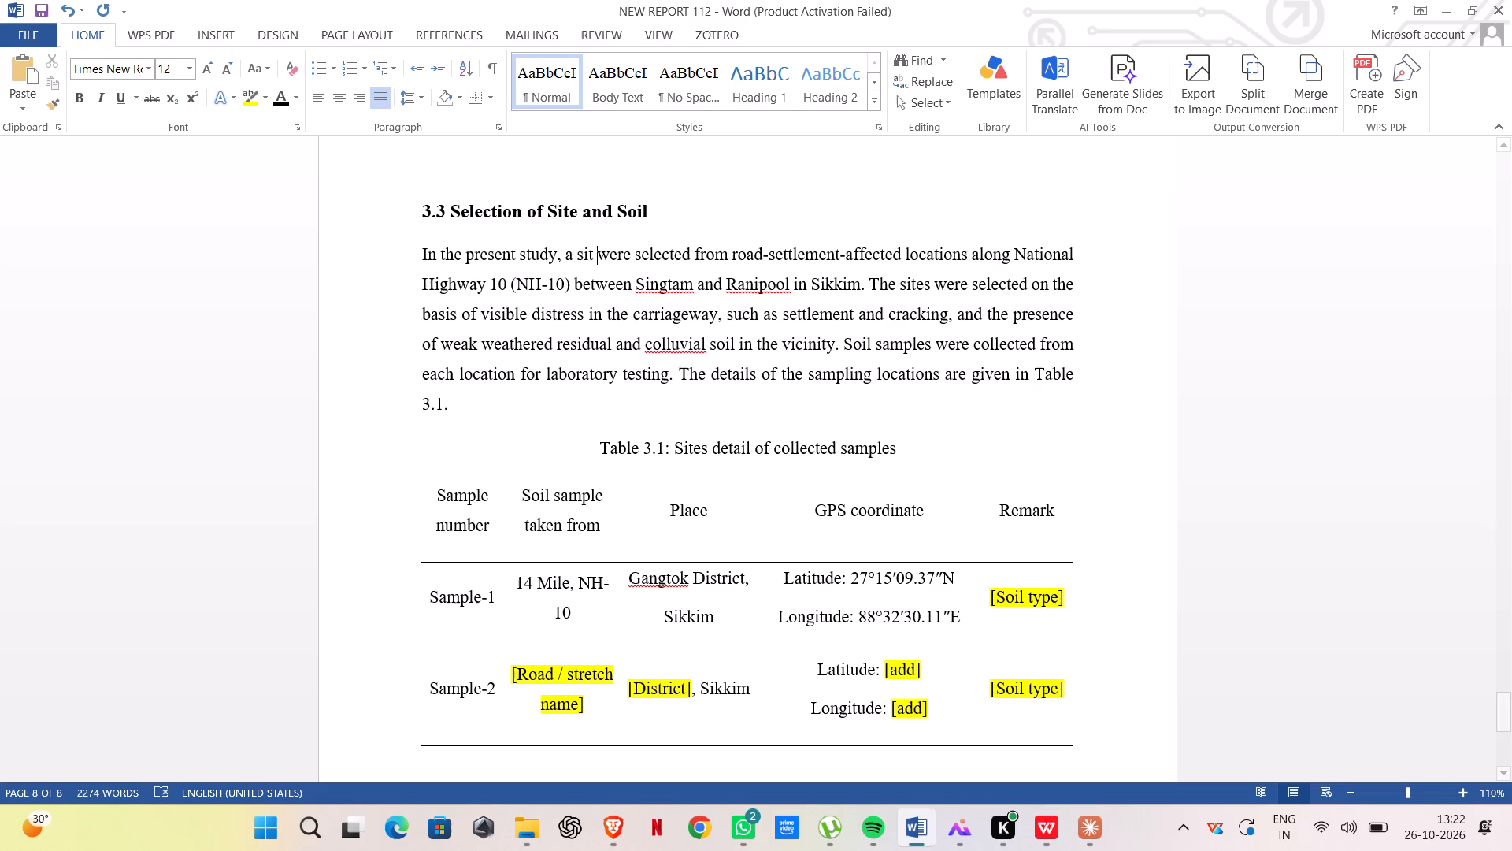
pyautogui.hotkey('ctrl', 'z')
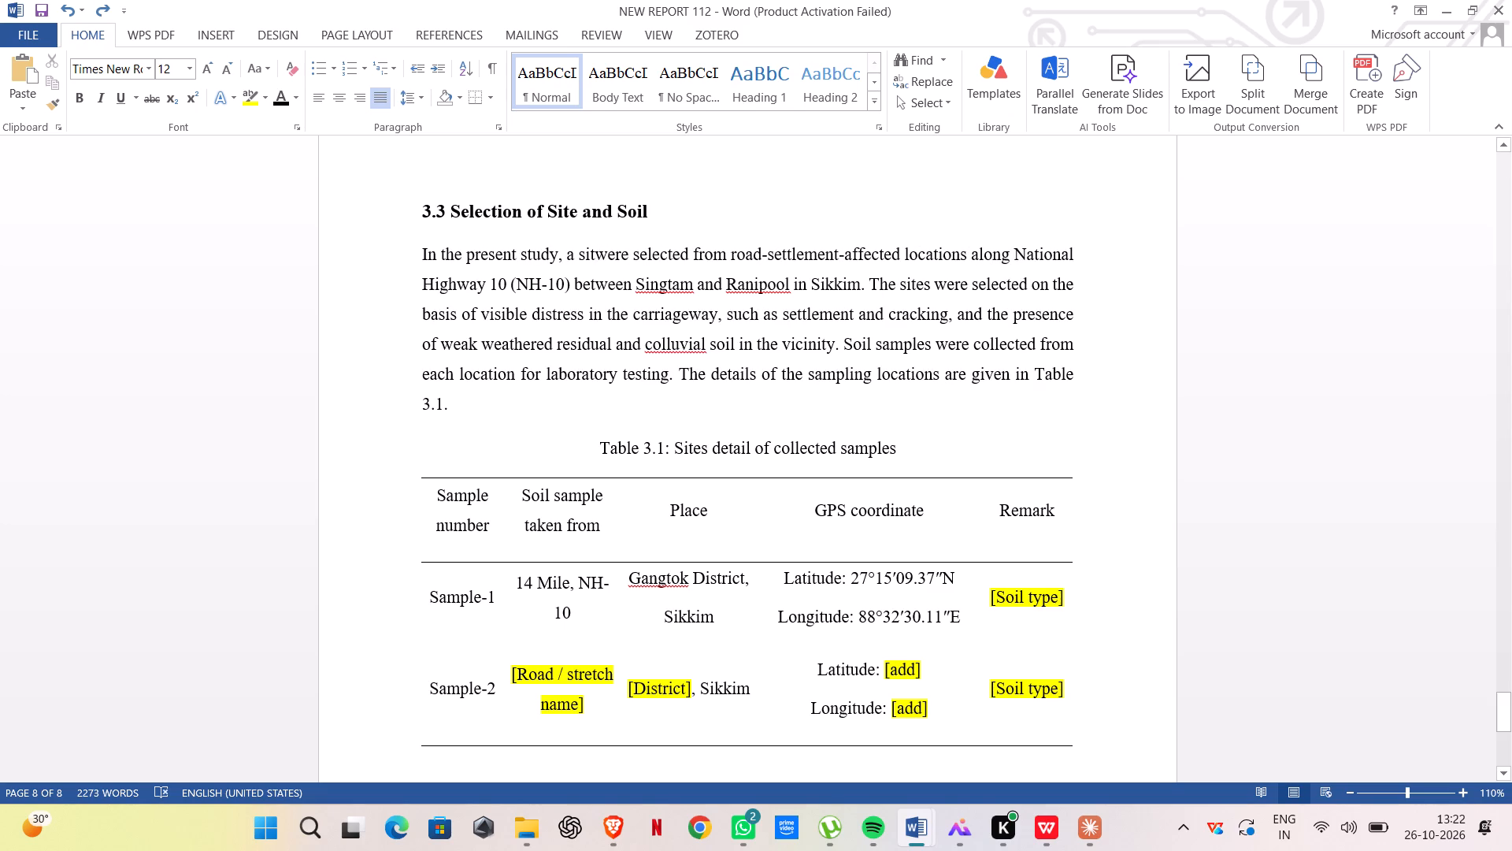
pyautogui.moveTo(413, 207); pyautogui.dragTo(1058, 695)
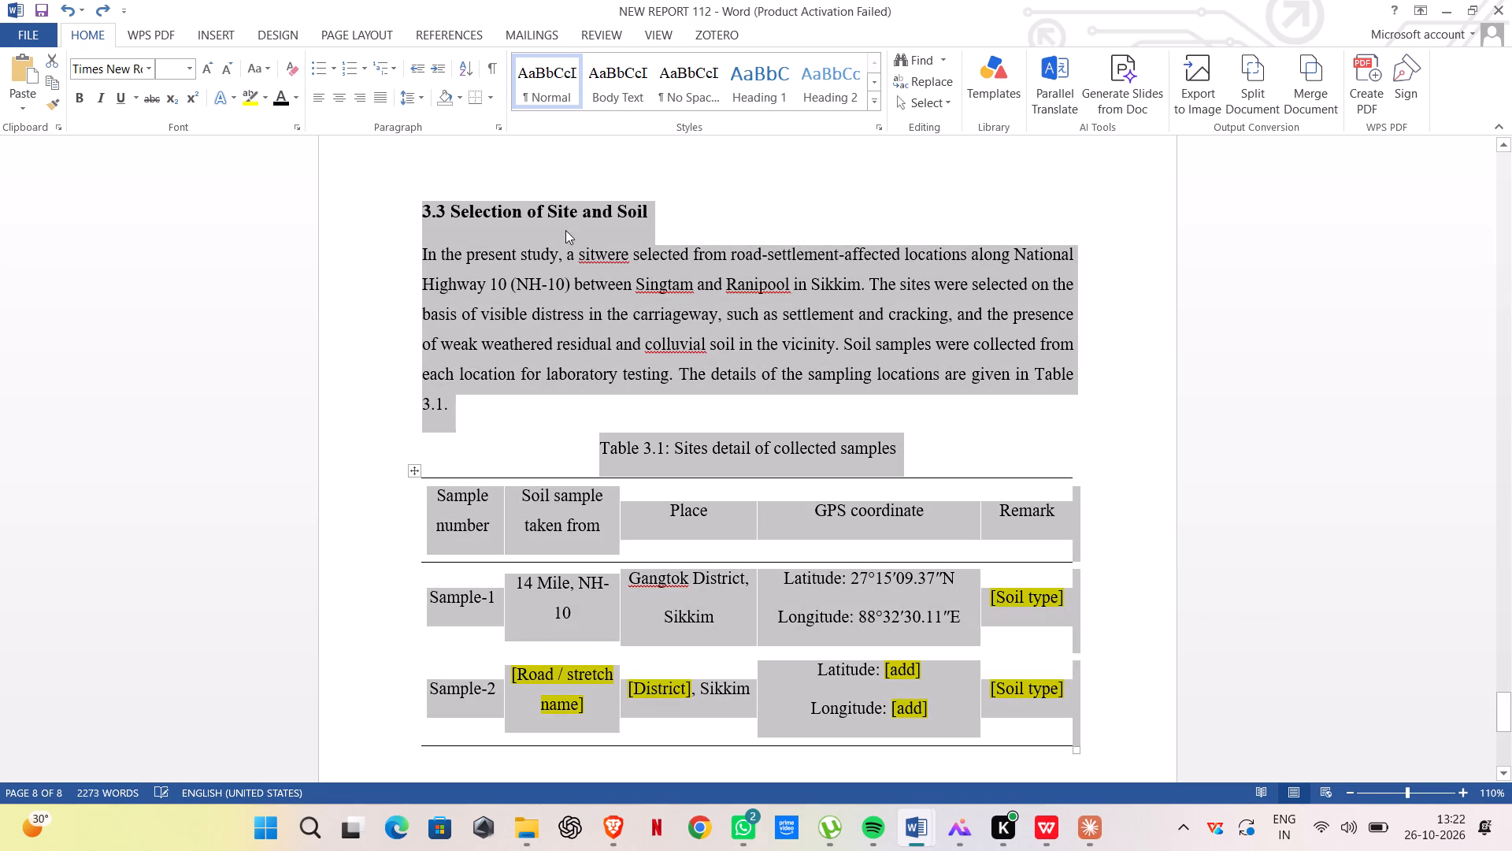
pyautogui.click(491, 248)
pyautogui.click(576, 256)
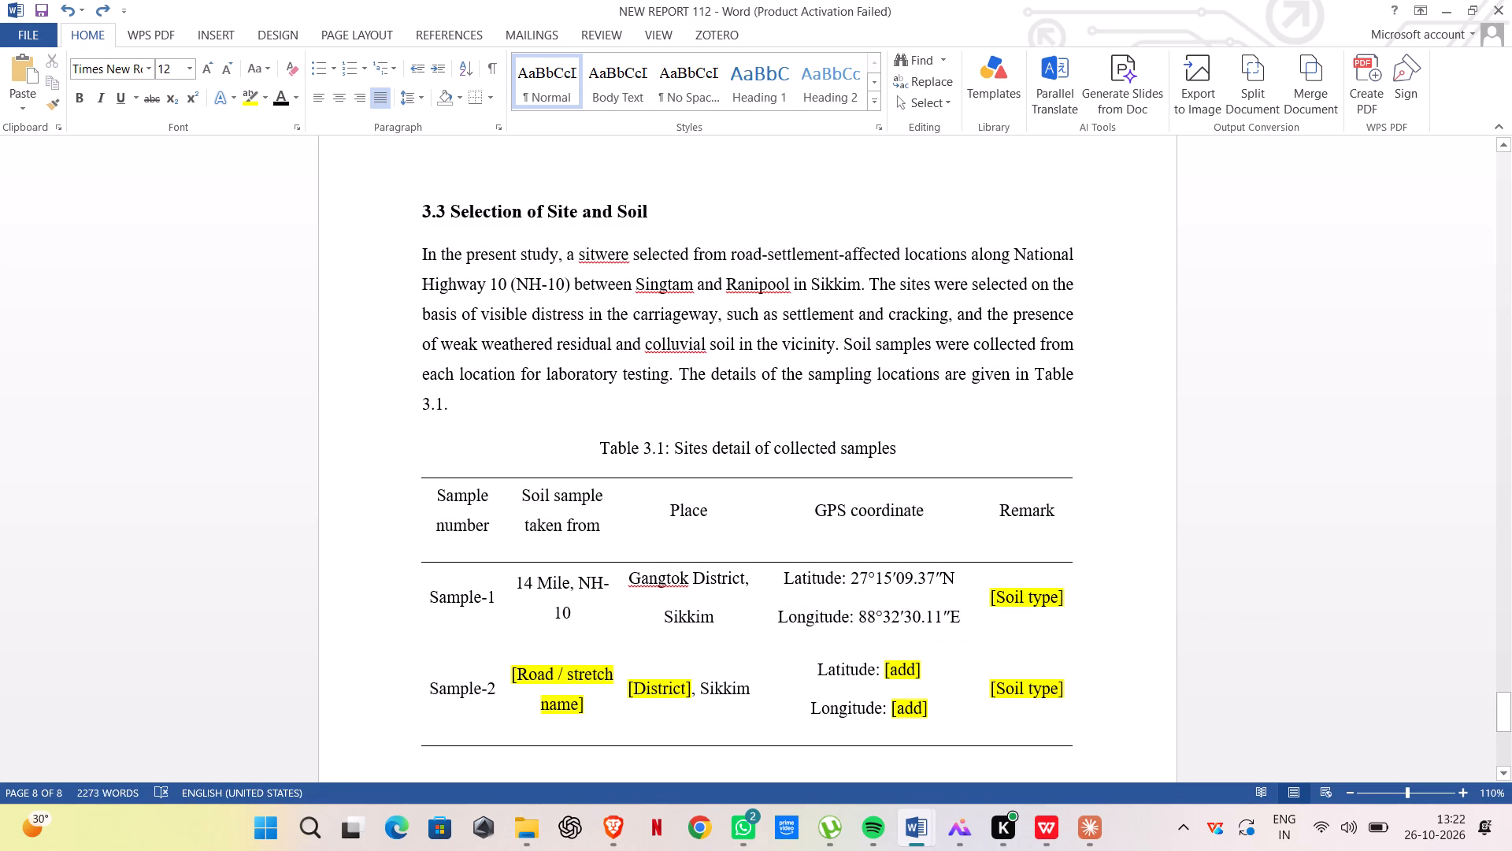
pyautogui.click(595, 254)
pyautogui.press('e')
pyautogui.press('space')
# Change the verb "were" to "was" in the first sentence of section 3.3 so it reads "a site was selected".
pyautogui.click(629, 255)
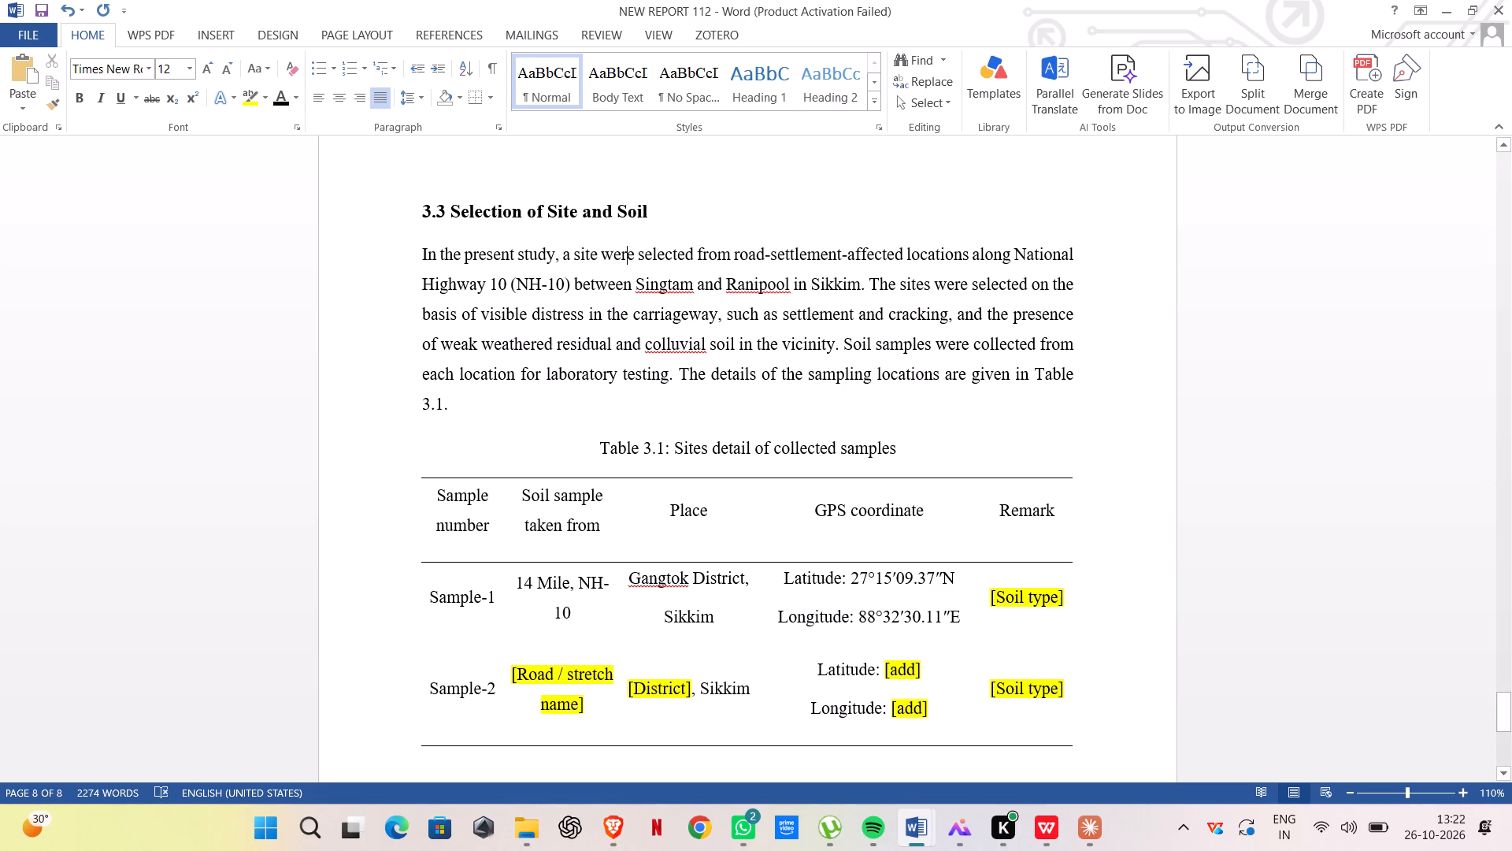
pyautogui.click(639, 254)
pyautogui.press('BackSpace')
pyautogui.press('BackSpace')
pyautogui.press('BackSpace')
pyautogui.press('BackSpace')
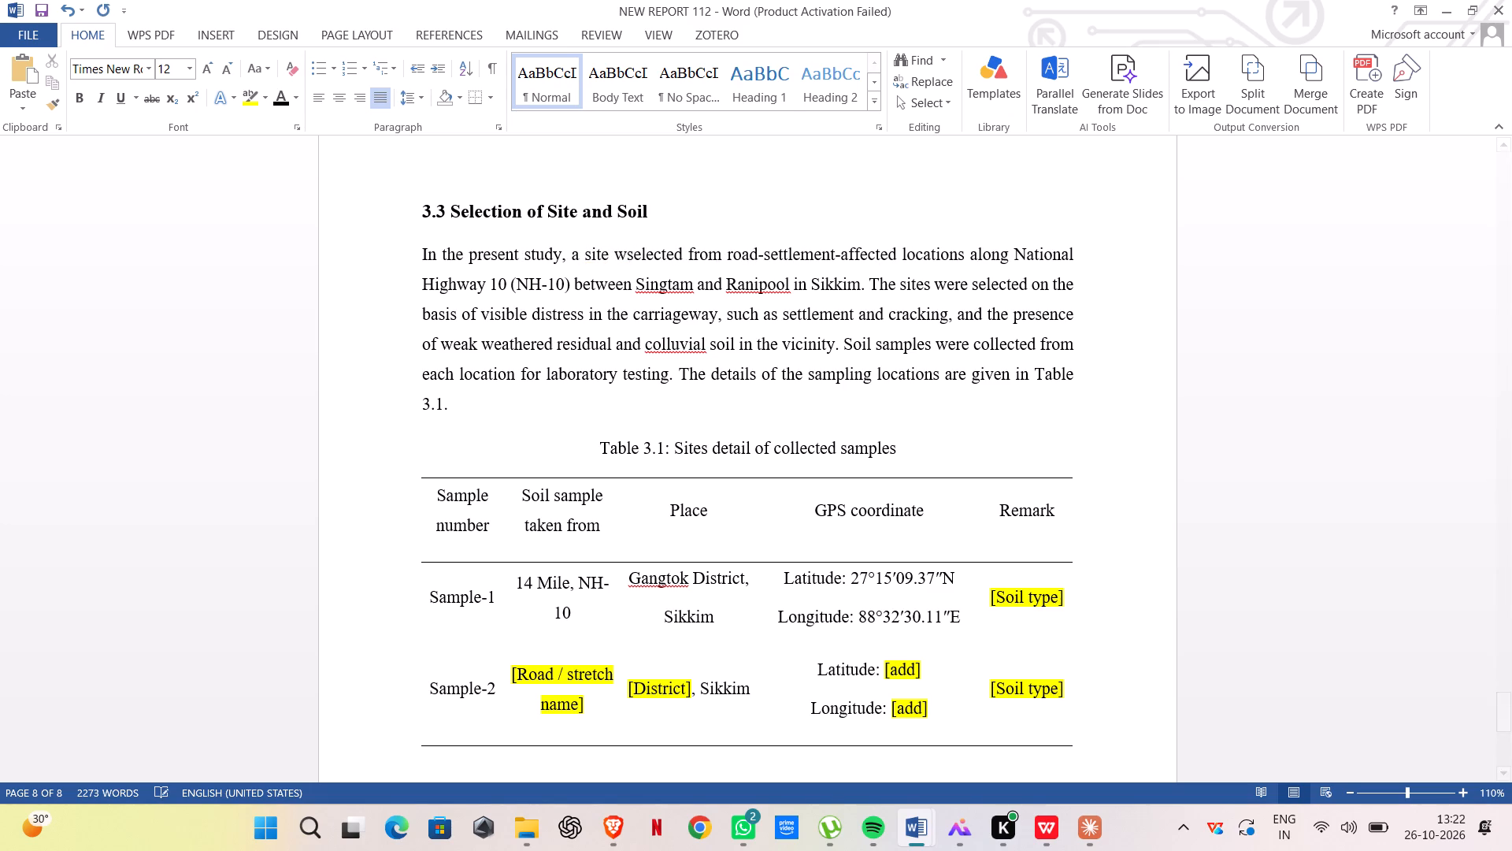
pyautogui.press('BackSpace')
pyautogui.press('a')
pyautogui.press('s')
pyautogui.press('space')
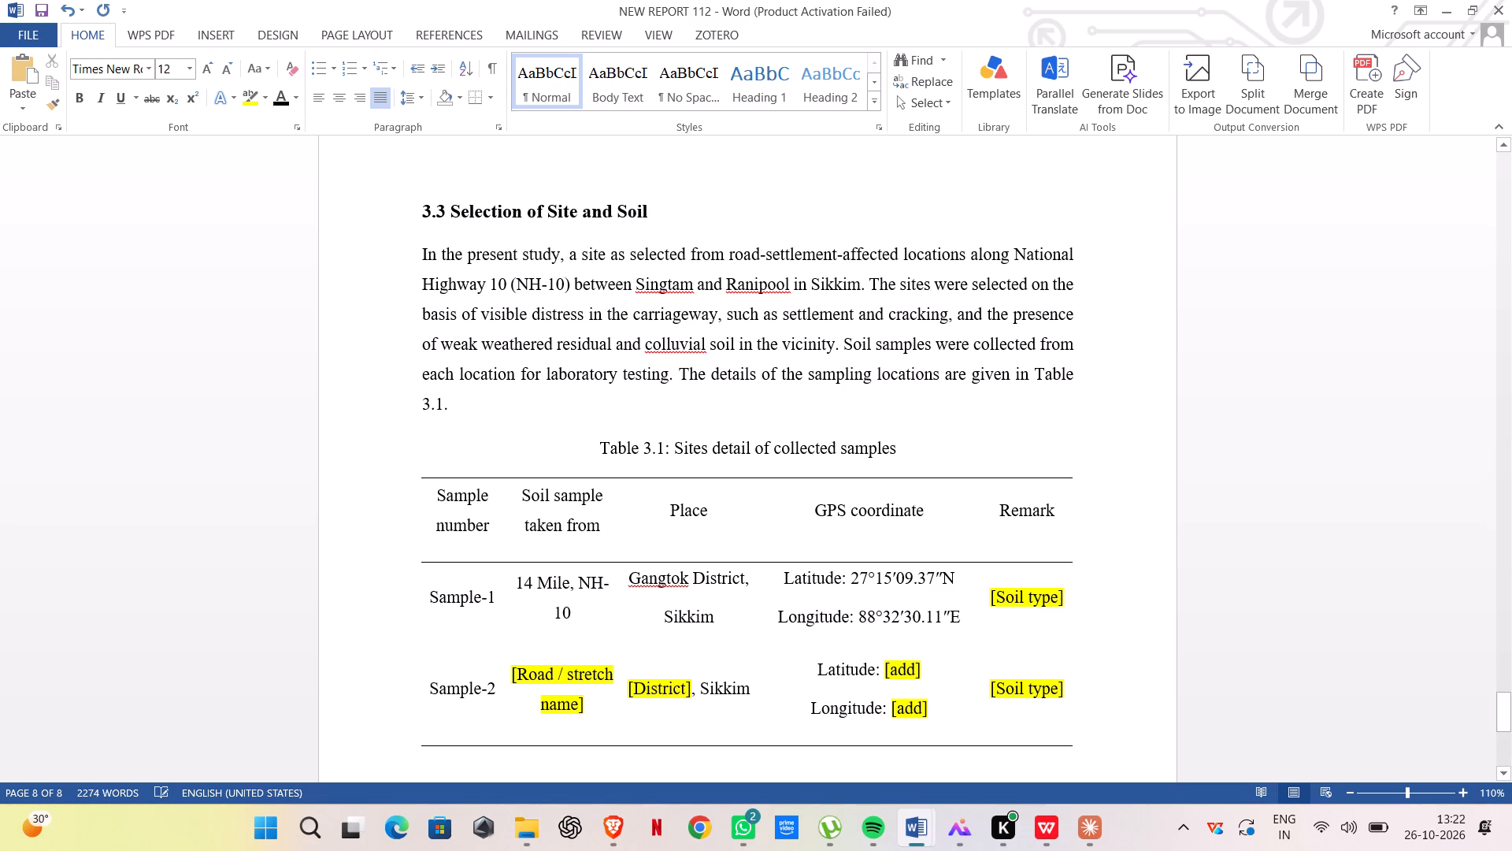
pyautogui.press('BackSpace')
pyautogui.press('BackSpace')
pyautogui.press('BackSpace')
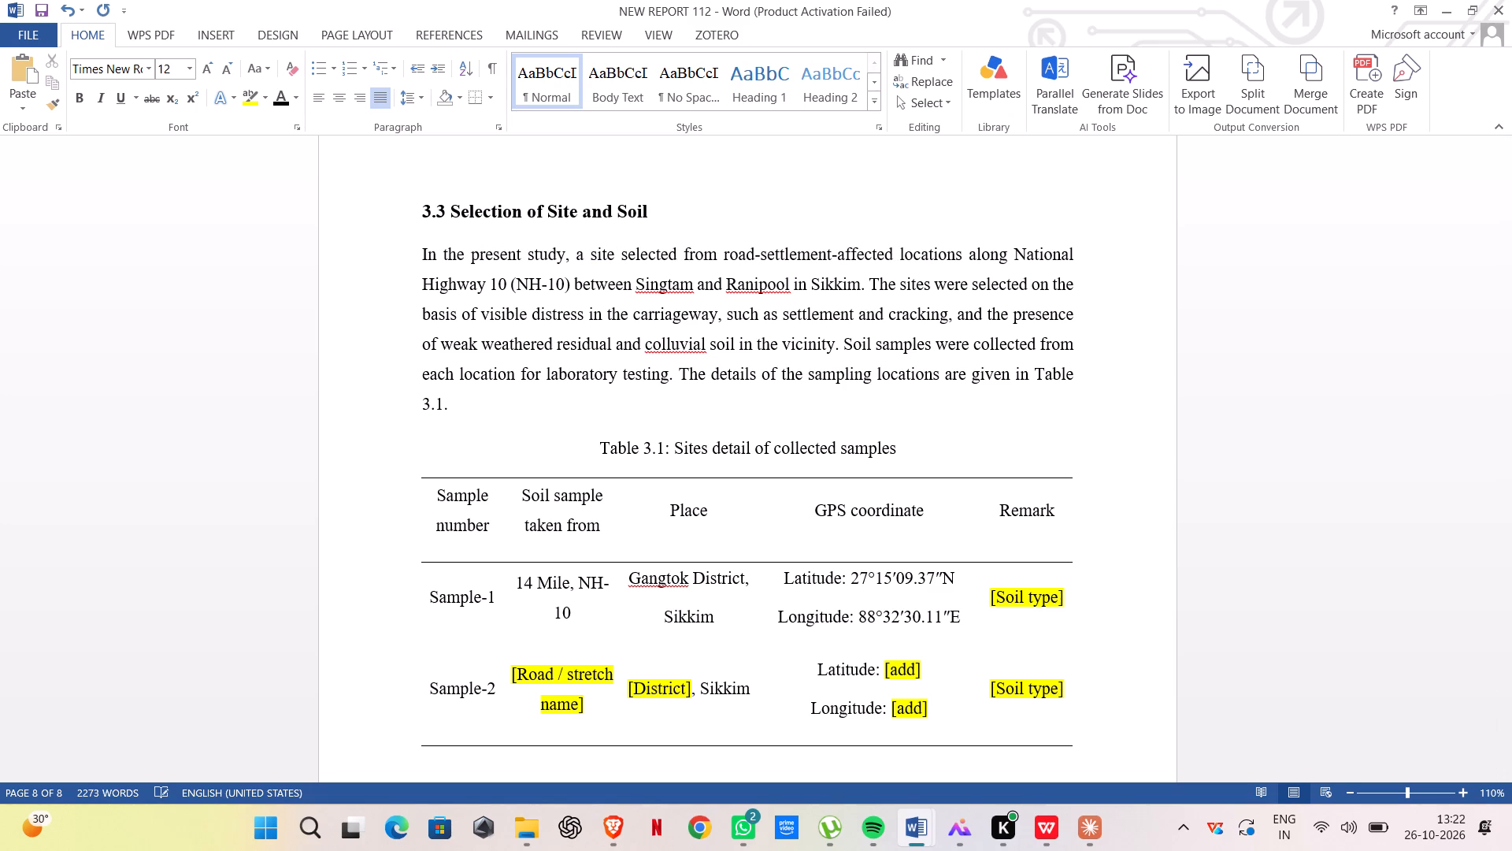
pyautogui.write('was')
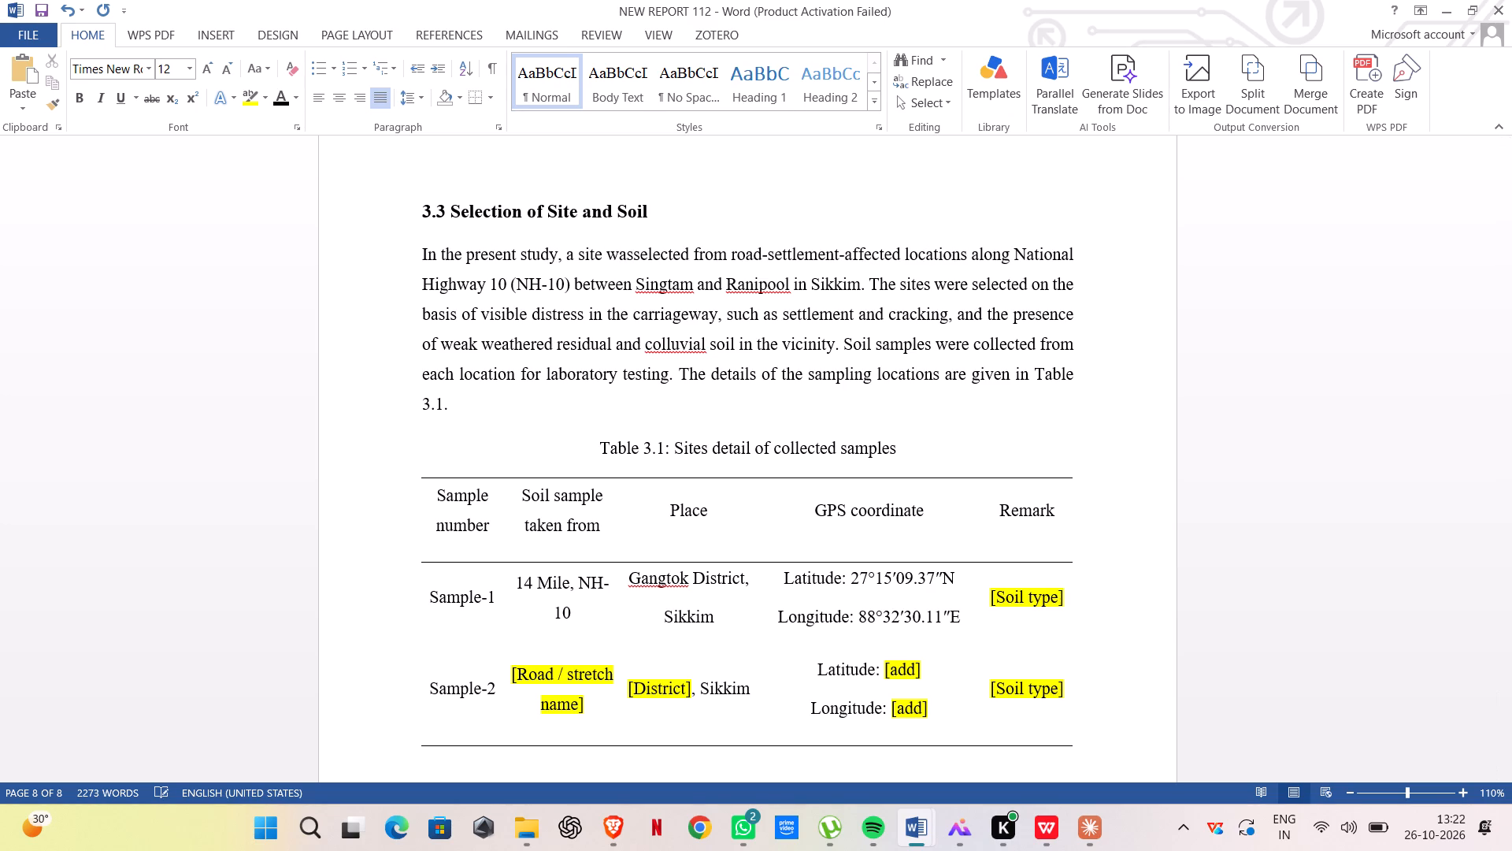
pyautogui.press('space')
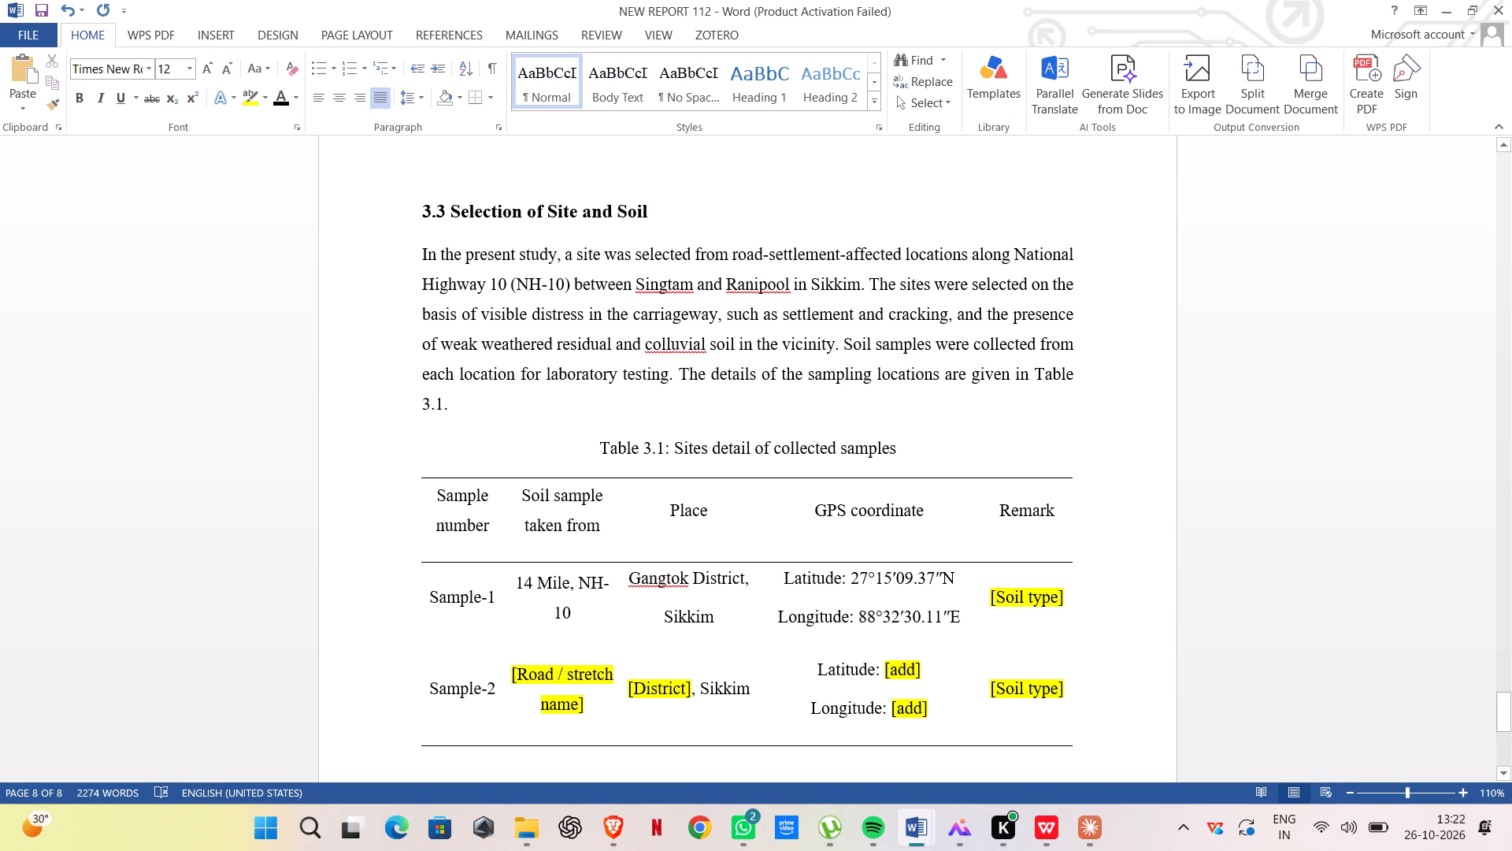
# Change "were" to "was" after "The sites" in the second sentence of section 3.3.
pyautogui.click(967, 292)
pyautogui.press('BackSpace')
pyautogui.press('BackSpace')
pyautogui.press('BackSpace')
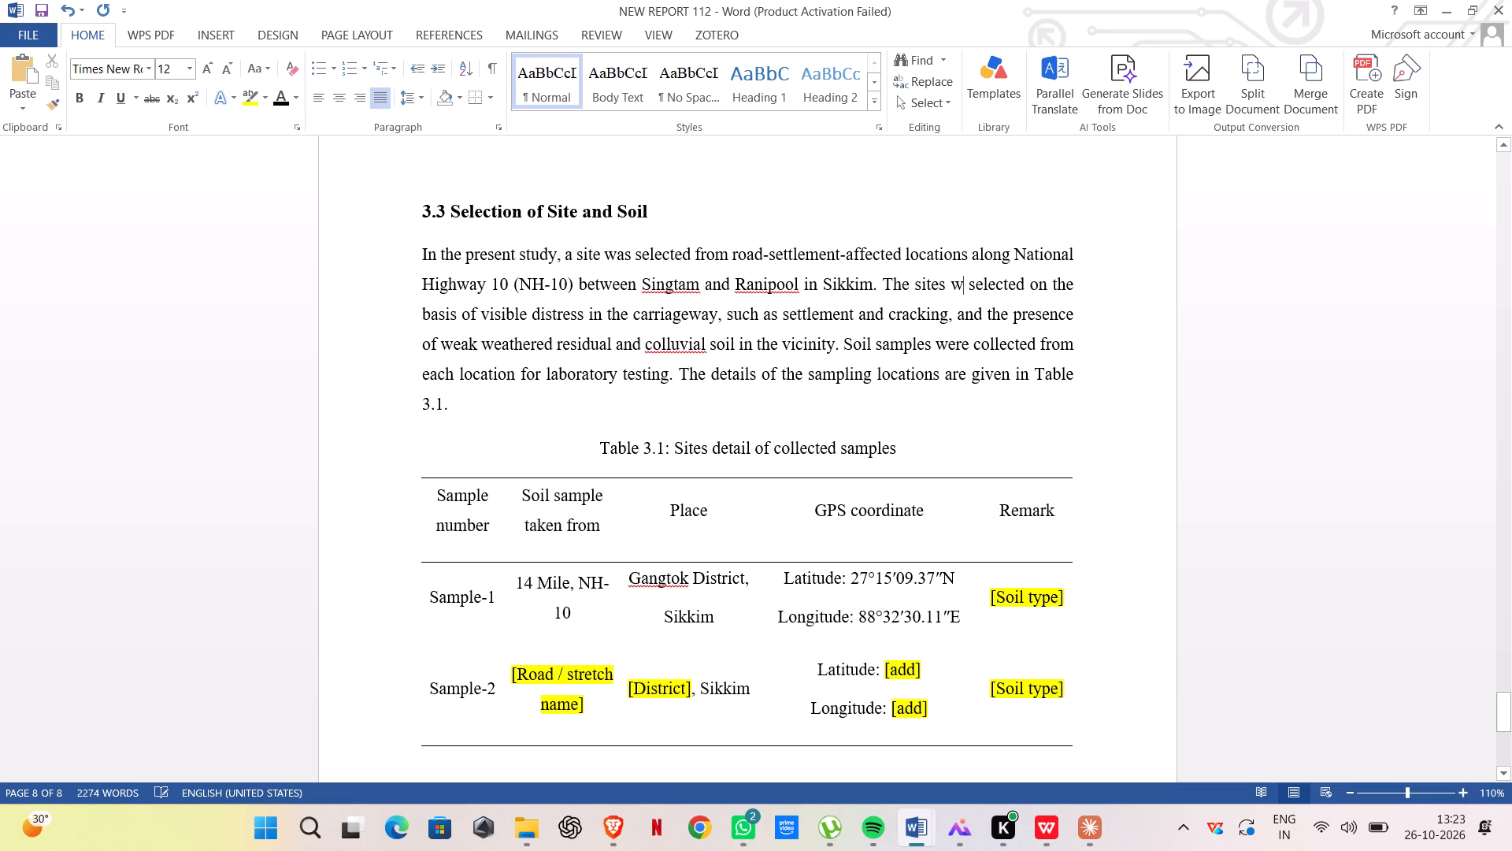
pyautogui.write('as')
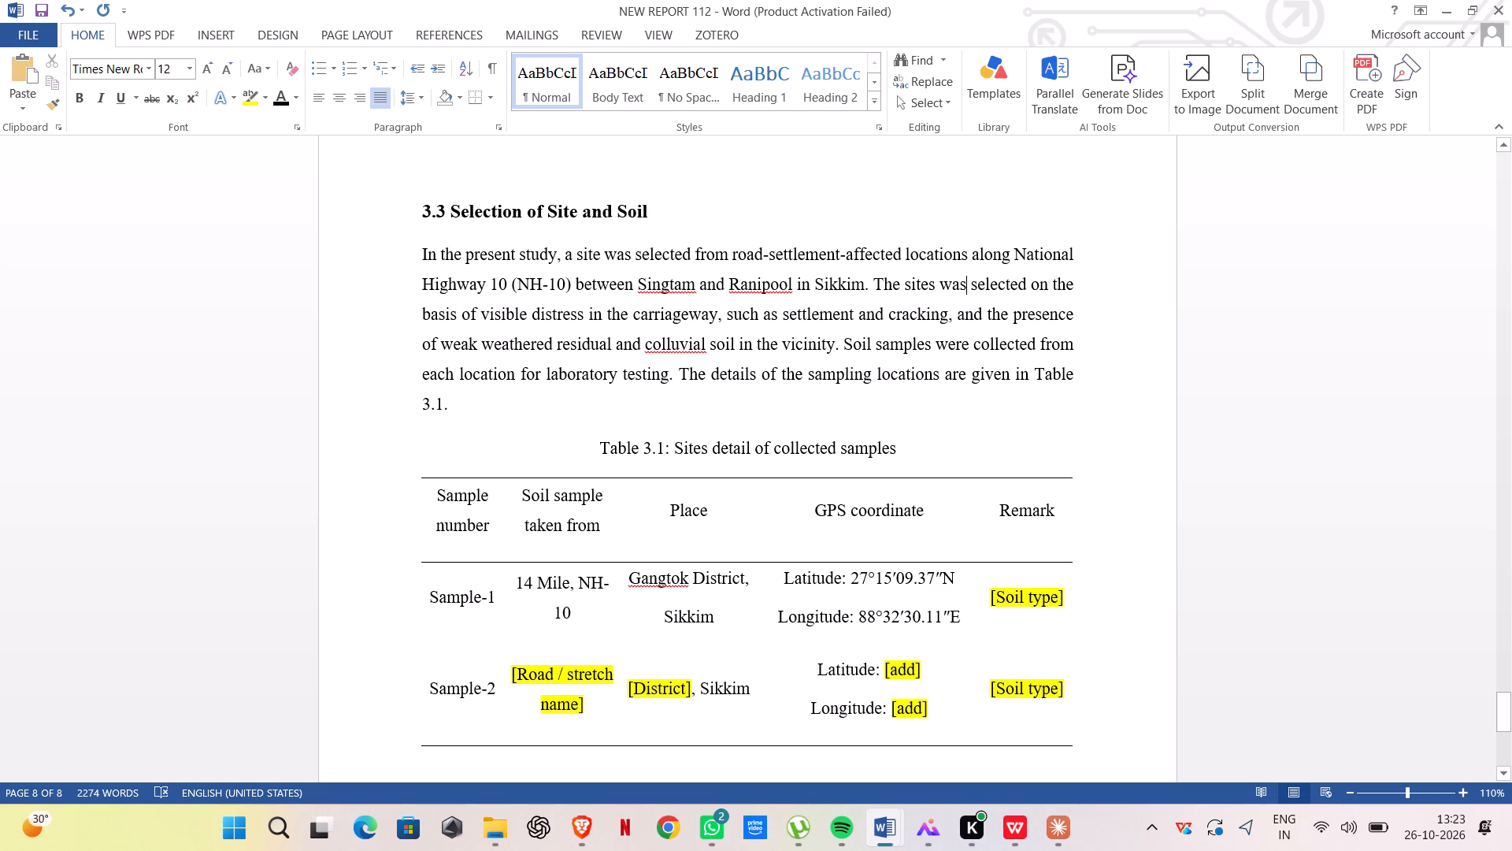
# Delete "and the presence of weak weathered residual and colluvial soil in the vicinity" and the comma before it, ending the sentence at "cracking".
pyautogui.moveTo(960, 310); pyautogui.dragTo(820, 342)
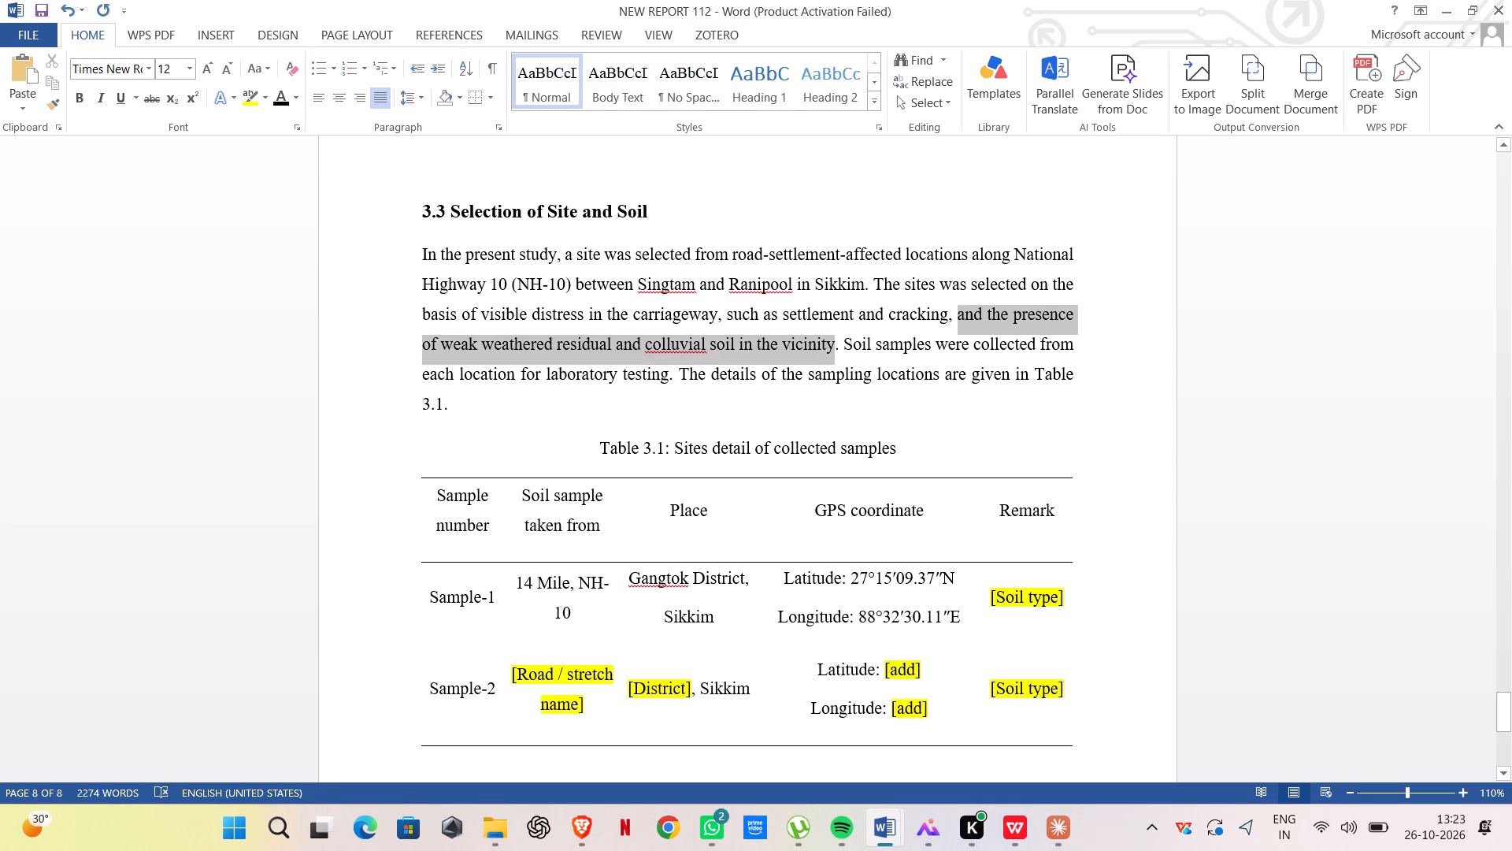
pyautogui.moveTo(820, 342); pyautogui.dragTo(821, 341)
pyautogui.press('BackSpace')
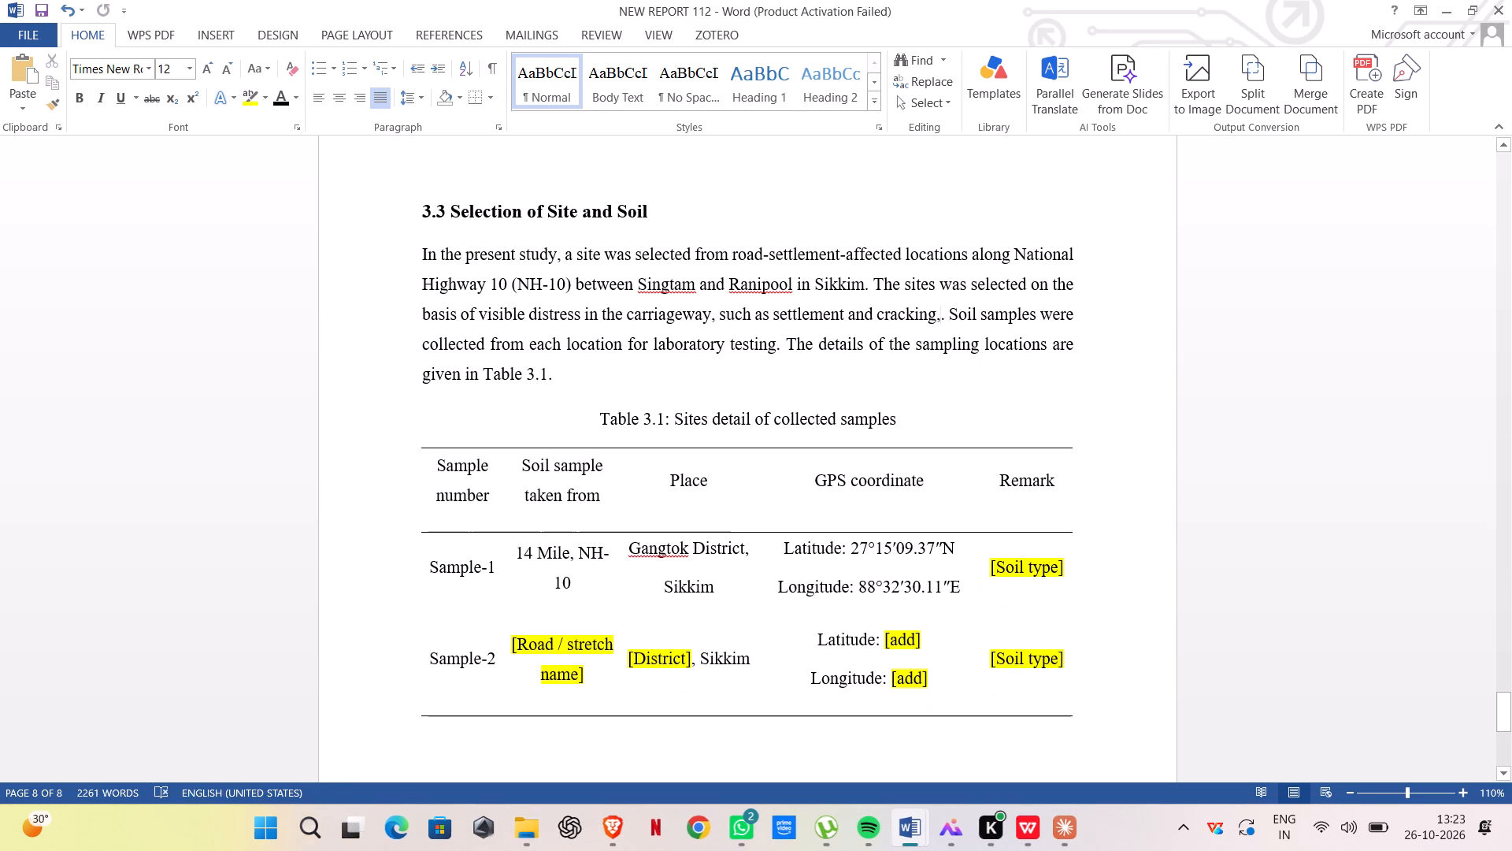
pyautogui.press('BackSpace')
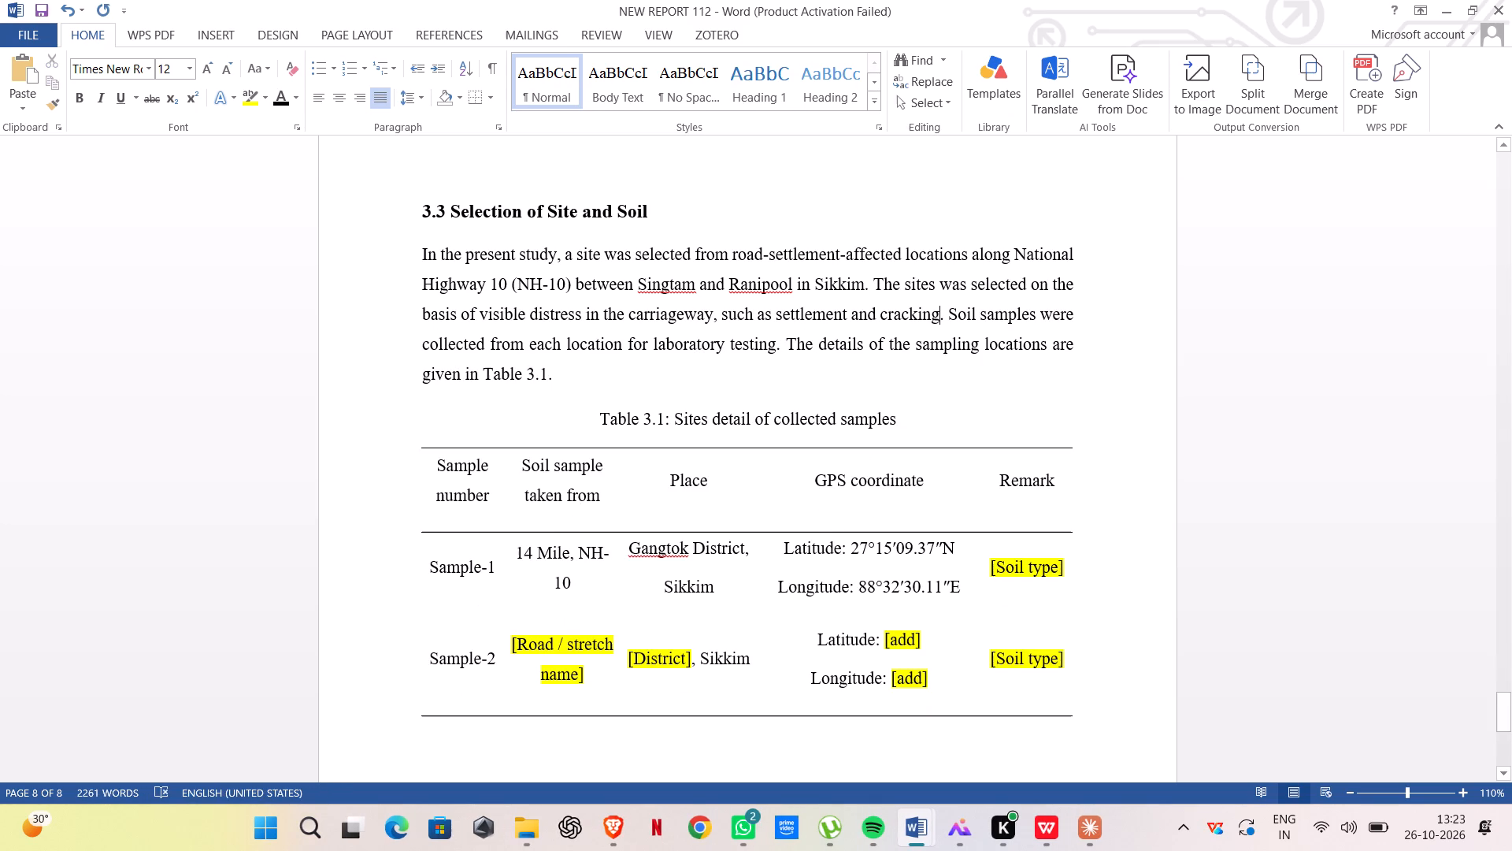
# Reword "Soil samples were collected" to "Soil sample was collected" in the section 3.3 paragraph.
pyautogui.click(1076, 310)
pyautogui.press('BackSpace')
pyautogui.press('BackSpace')
pyautogui.press('BackSpace')
pyautogui.press('BackSpace')
pyautogui.press('BackSpace')
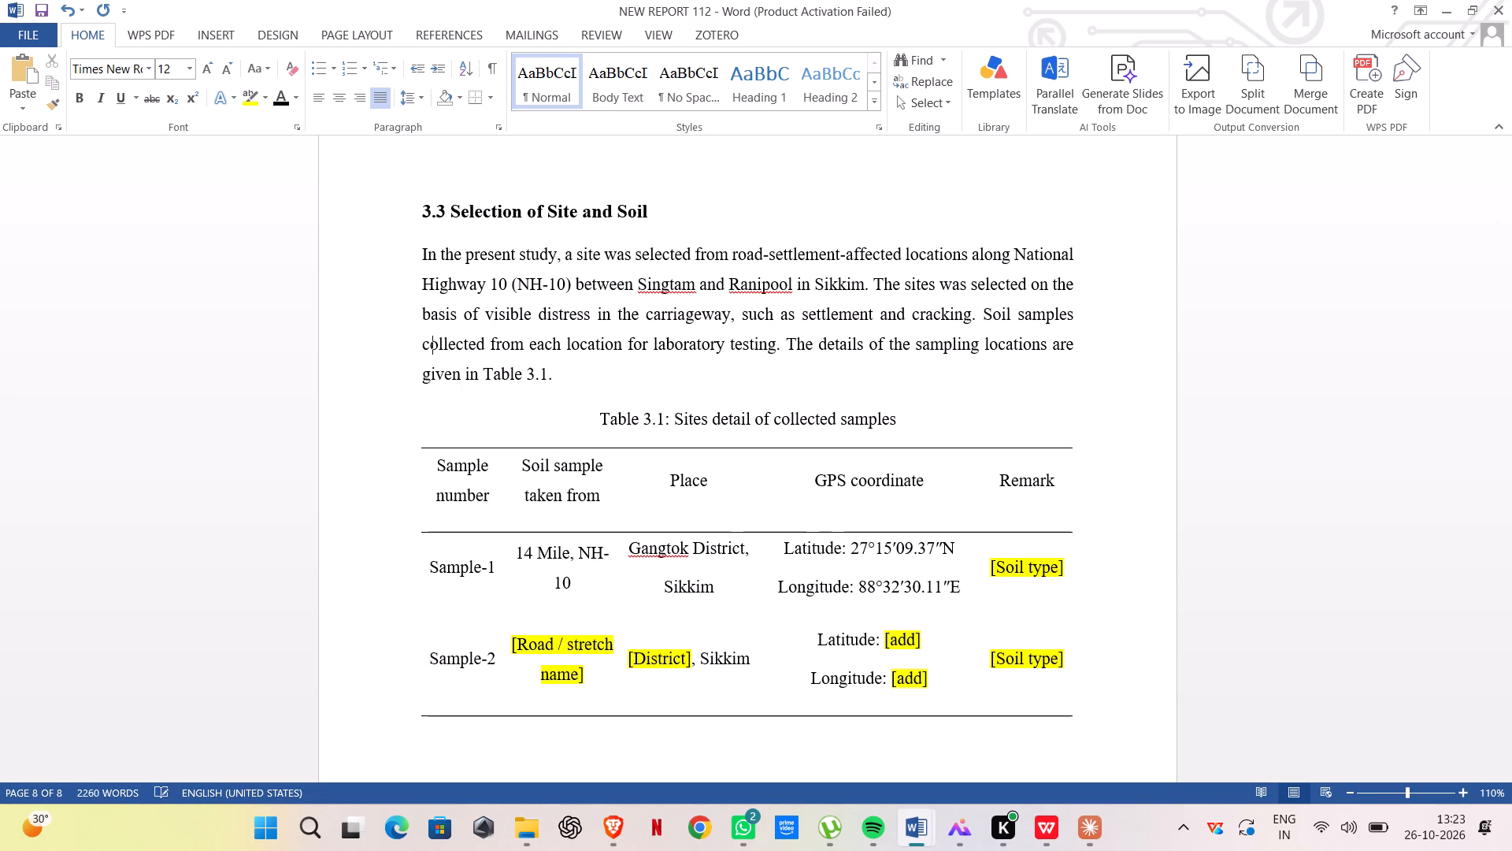
pyautogui.press('BackSpace')
pyautogui.press('space')
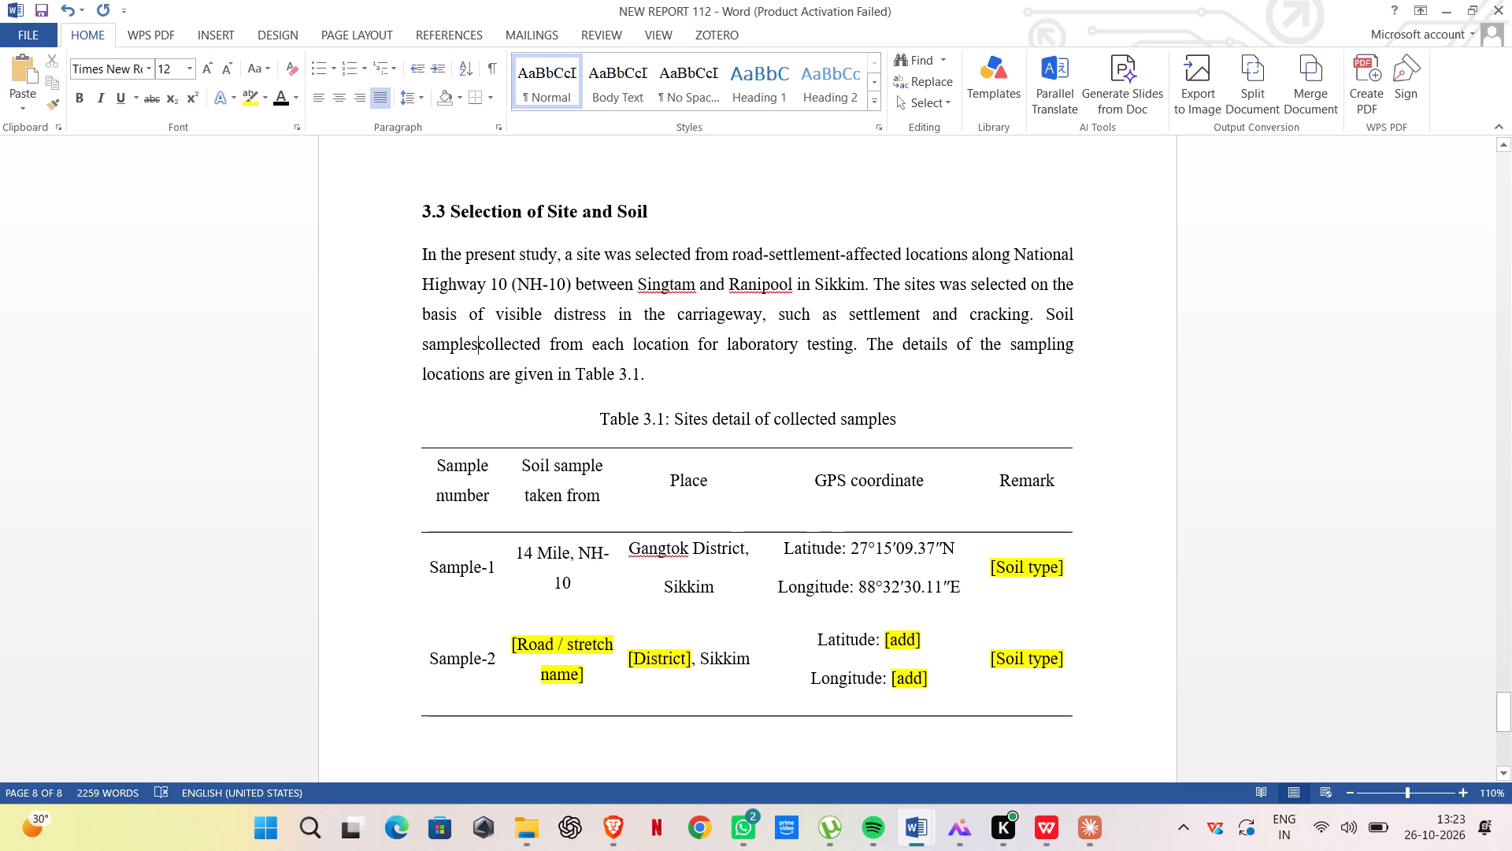
pyautogui.press('BackSpace')
pyautogui.press('BackSpace')
pyautogui.press('space')
pyautogui.press('w')
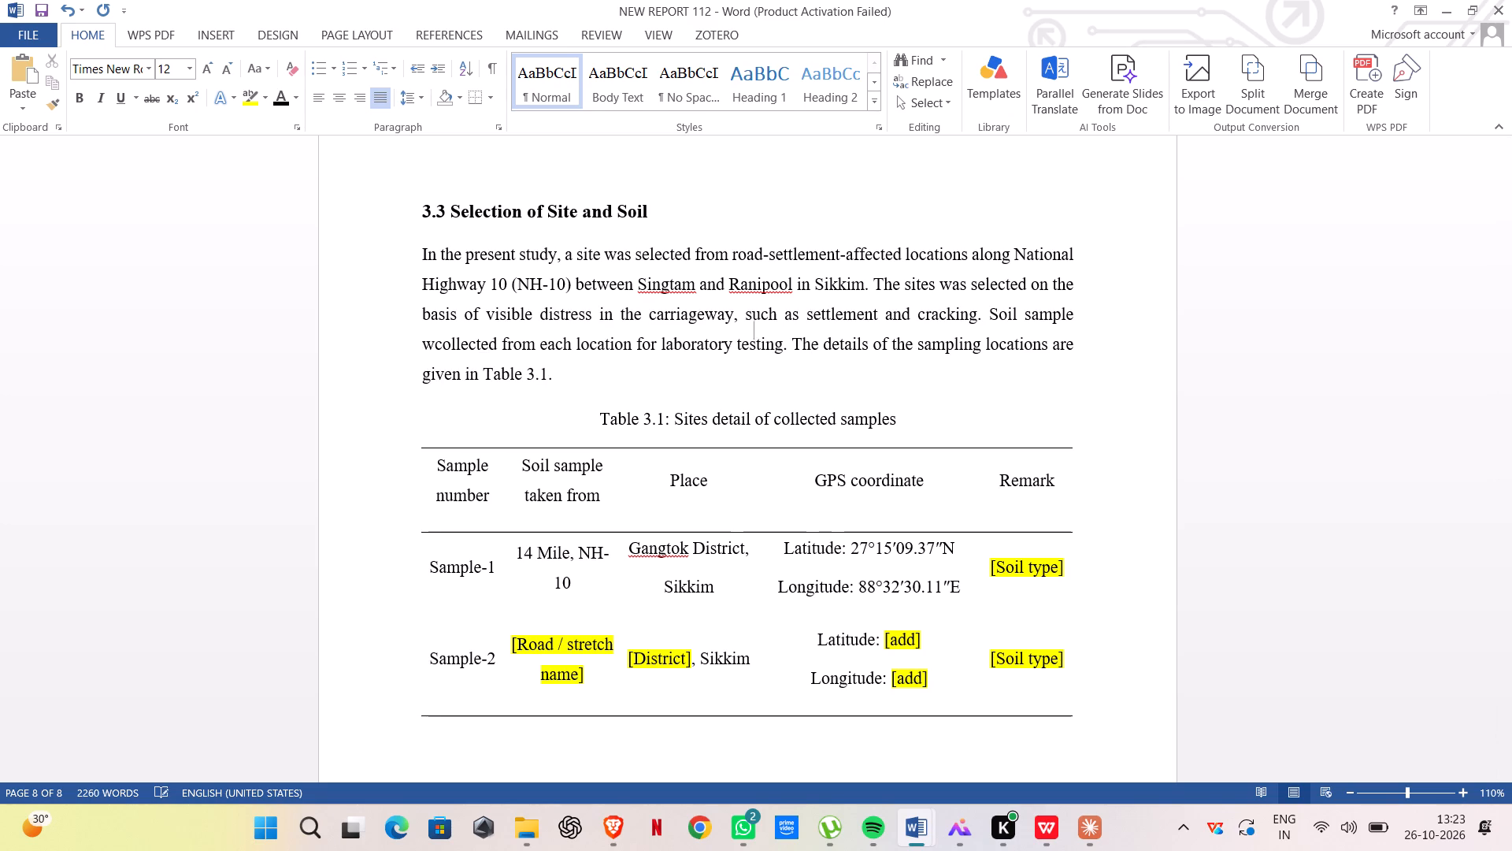
pyautogui.press('a')
pyautogui.write('s')
pyautogui.press('space')
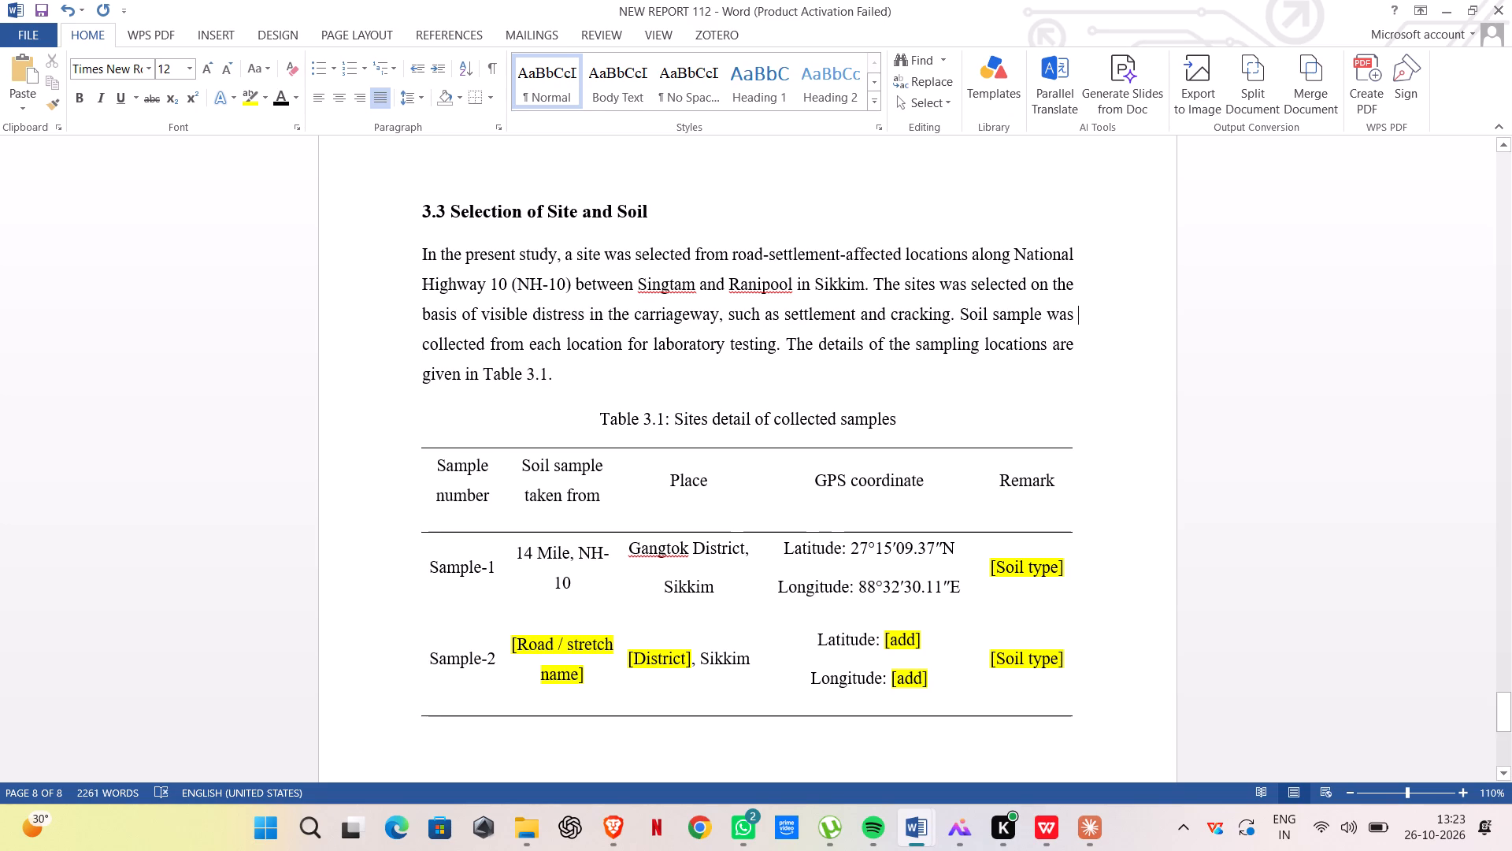
# Replace "each" with "the" so the soil sample sentence reads "collected from the location for laboratory testing".
pyautogui.click(569, 355)
pyautogui.click(566, 344)
pyautogui.press('BackSpace')
pyautogui.press('BackSpace')
pyautogui.press('BackSpace')
pyautogui.press('BackSpace')
pyautogui.press('BackSpace')
pyautogui.press('t')
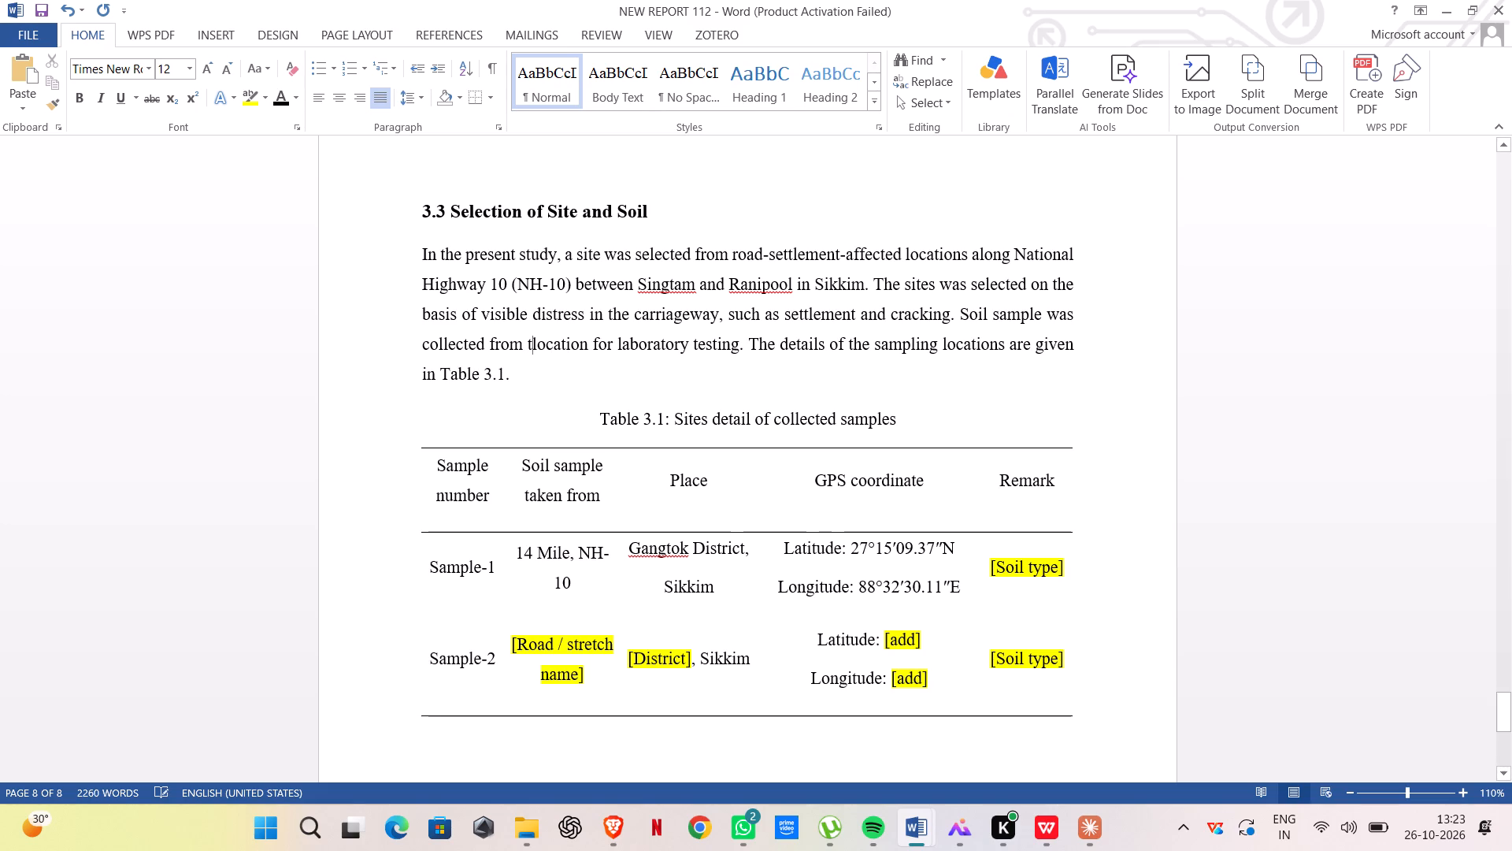
pyautogui.press('h')
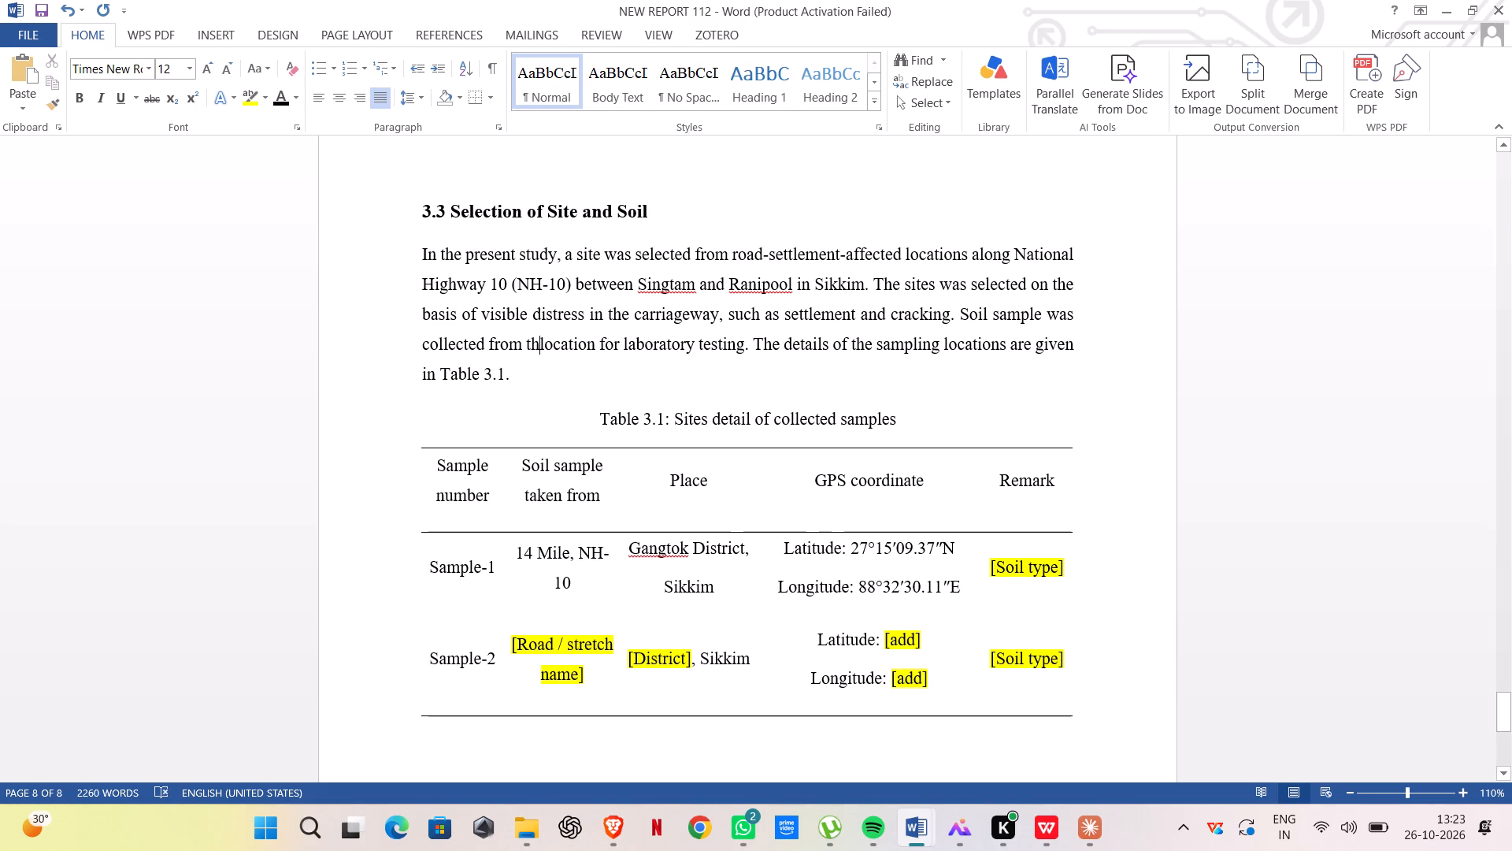
pyautogui.write('e')
pyautogui.press('space')
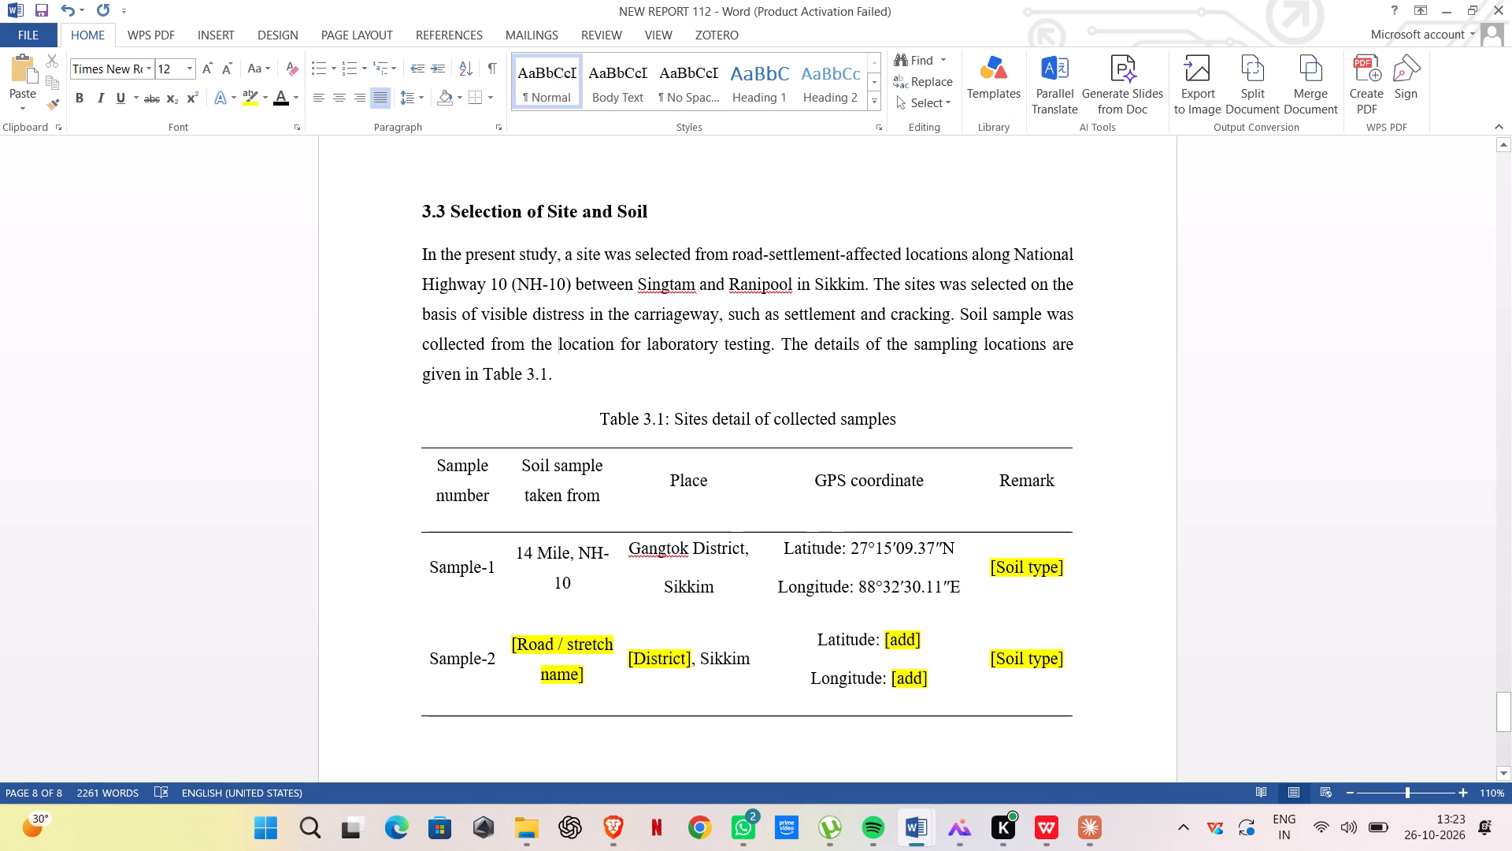
# Make "sampling locations" singular, "sampling location", in the last sentence of the section 3.3 paragraph.
pyautogui.click(1051, 349)
pyautogui.press('BackSpace')
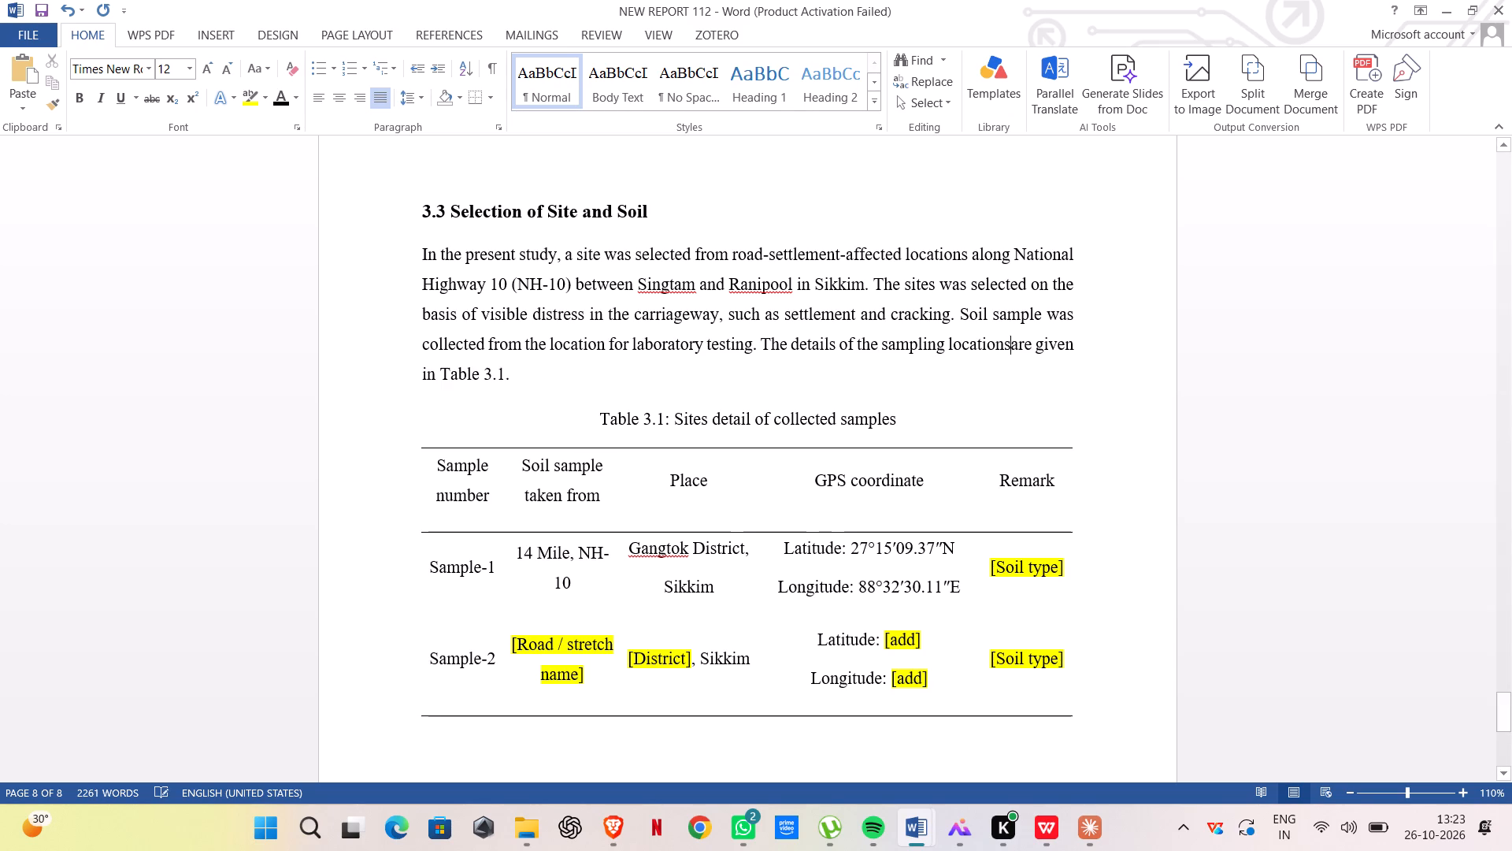
pyautogui.press('BackSpace')
pyautogui.press('space')
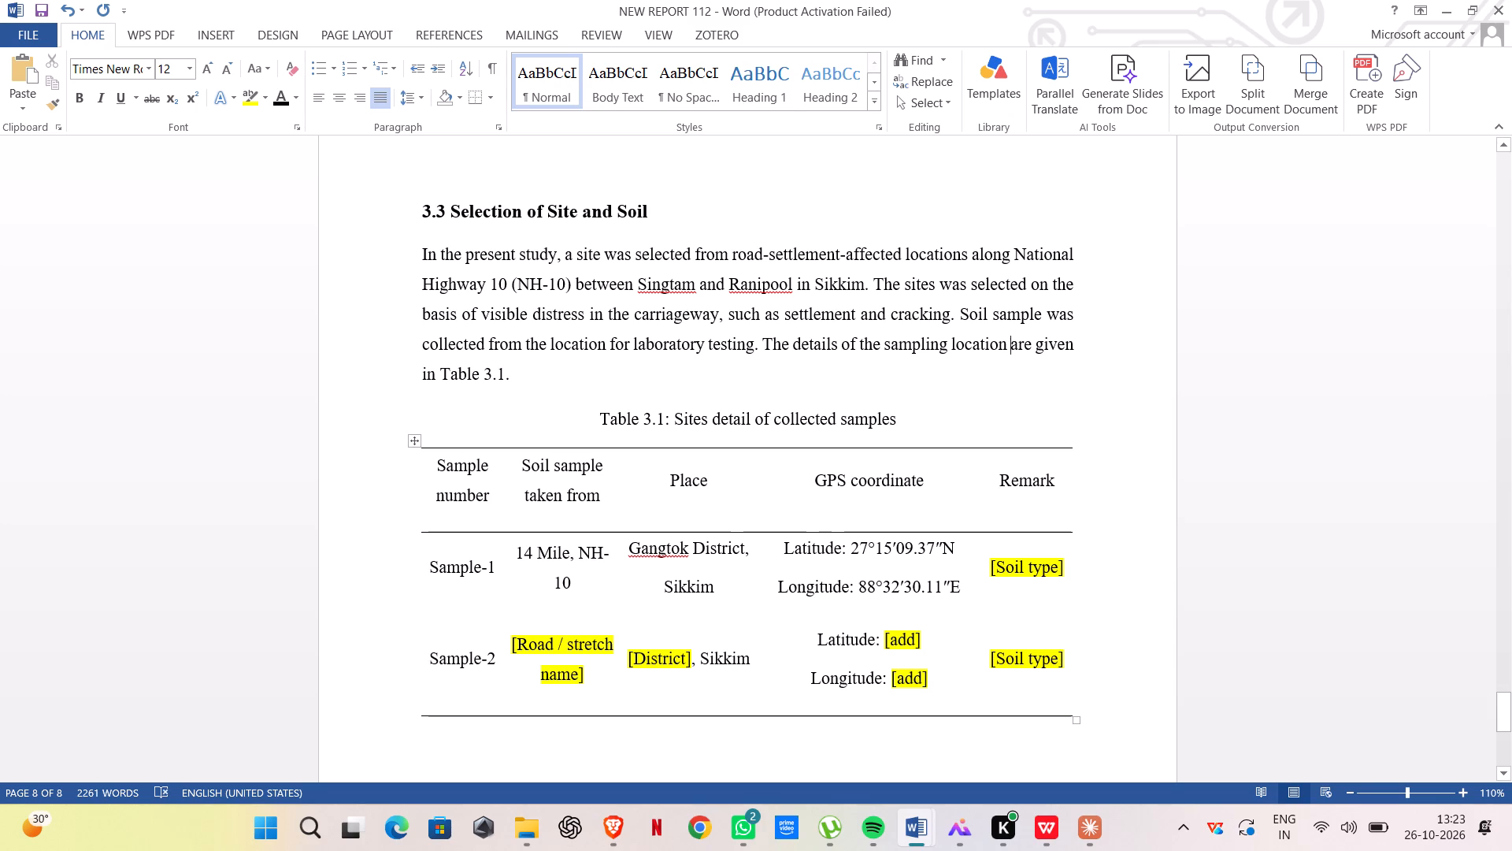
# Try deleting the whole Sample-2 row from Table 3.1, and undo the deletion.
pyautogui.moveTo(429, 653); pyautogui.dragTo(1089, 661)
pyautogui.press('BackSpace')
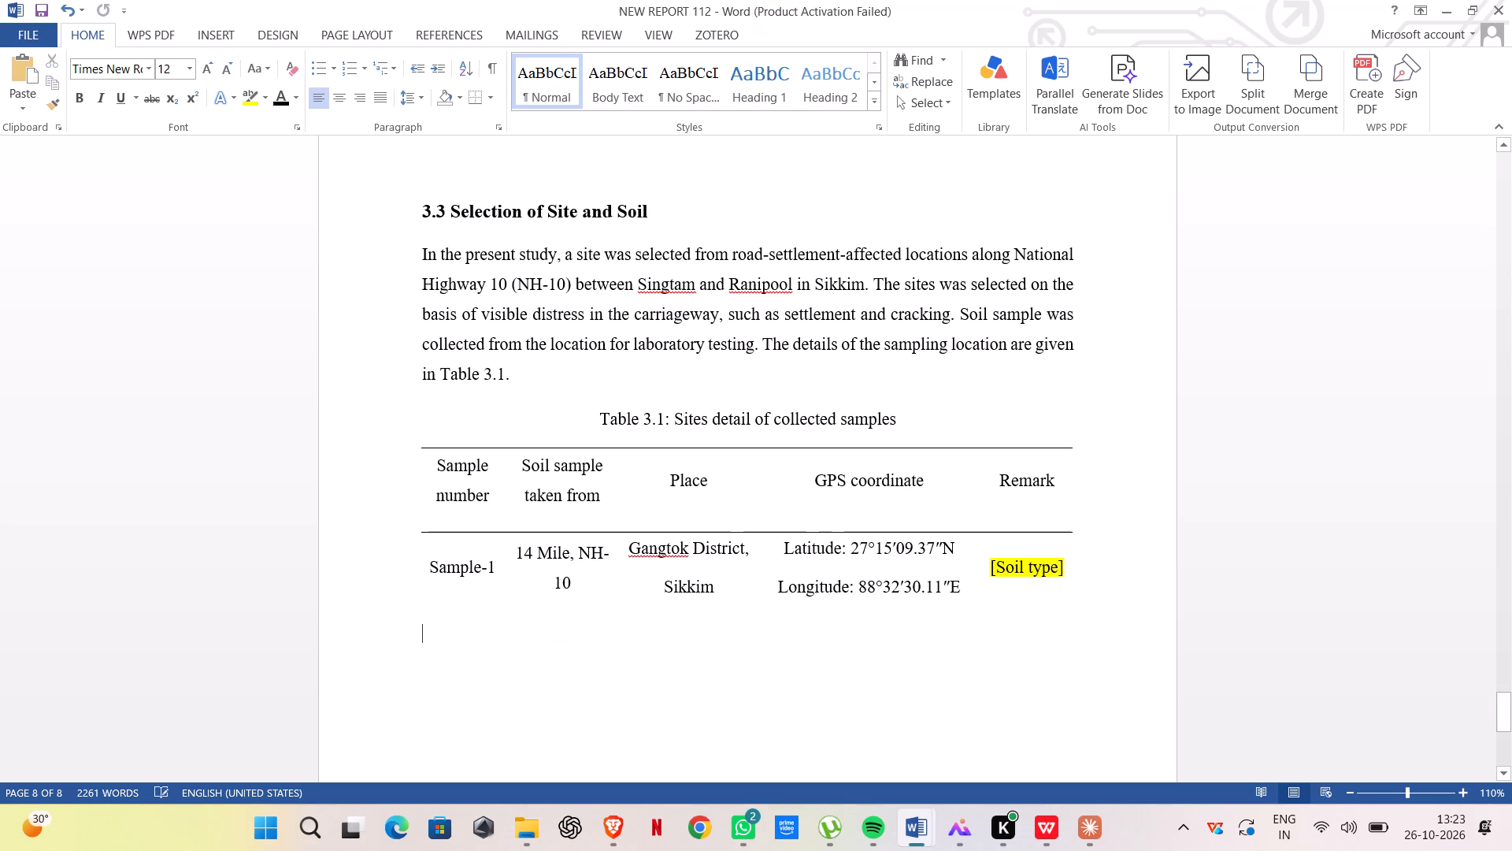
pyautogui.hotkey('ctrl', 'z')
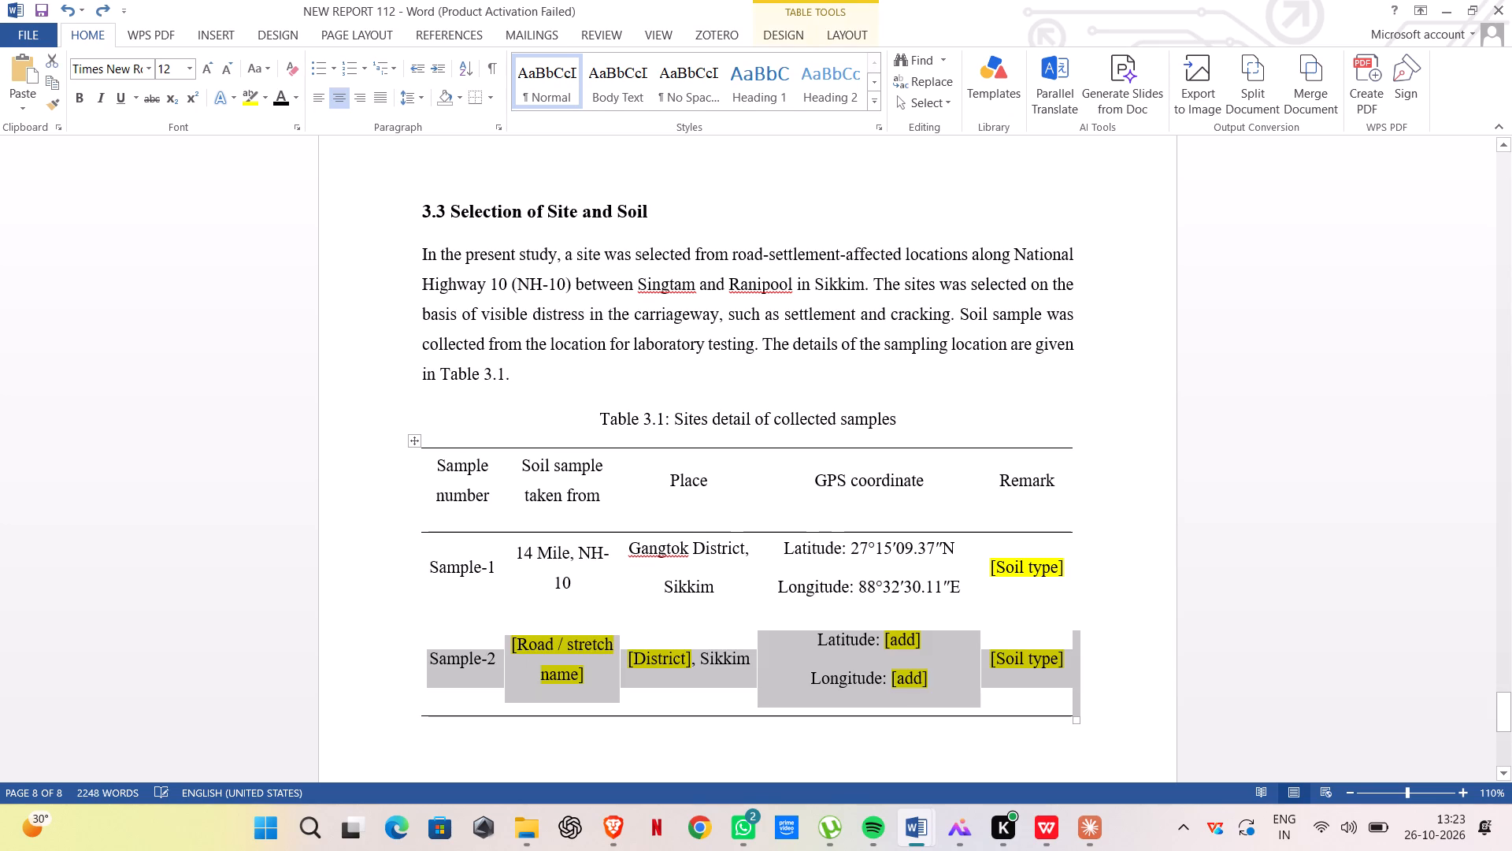
# Delete the Sample-2 cells from Table 3.1 using the shift cells left option.
pyautogui.scroll(-4, 904, 603)
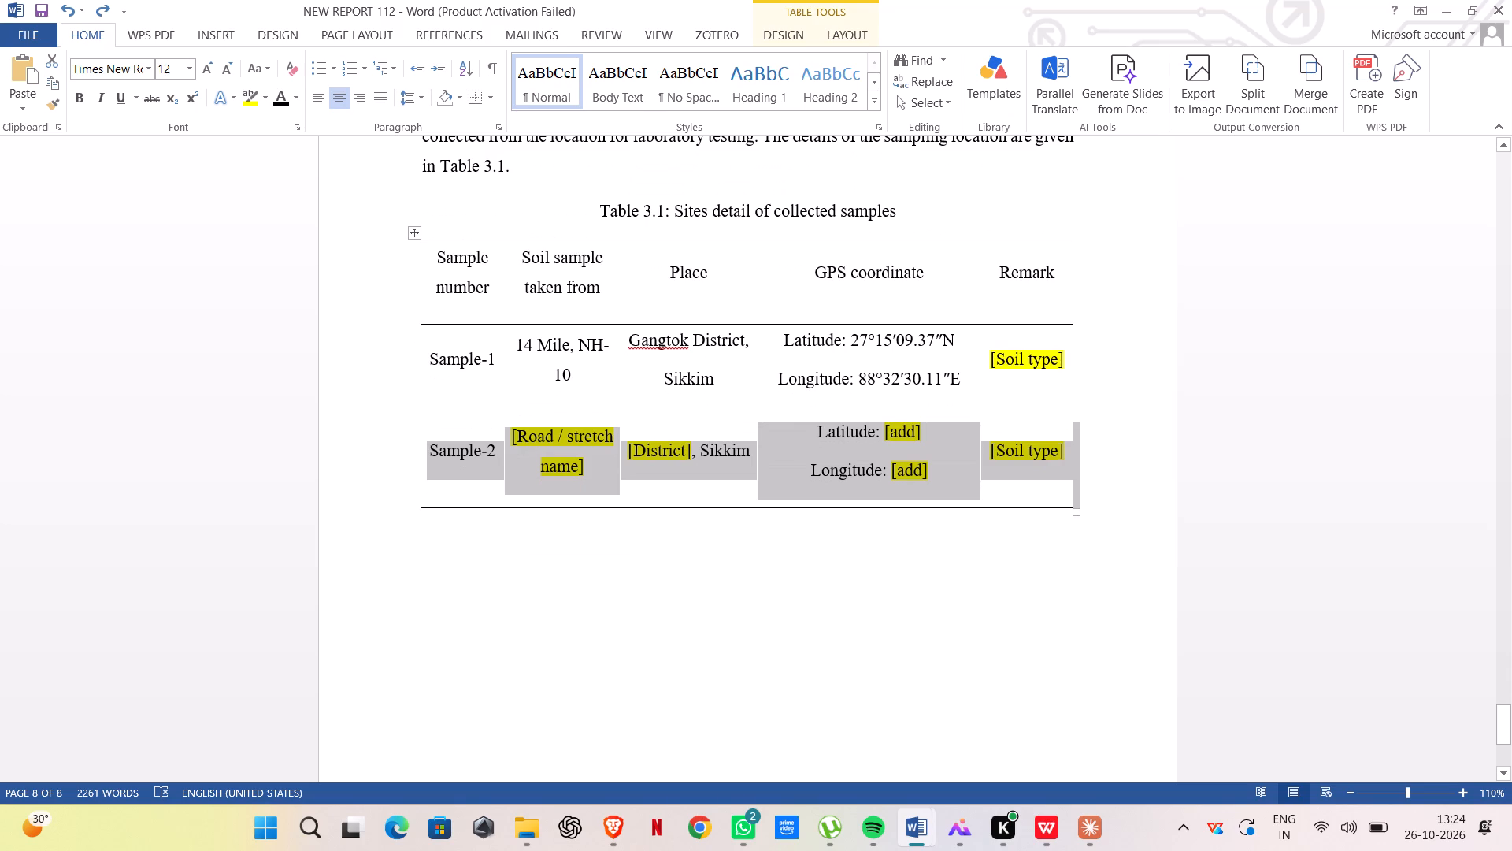
pyautogui.moveTo(1066, 508); pyautogui.dragTo(1057, 497)
pyautogui.click(1036, 510)
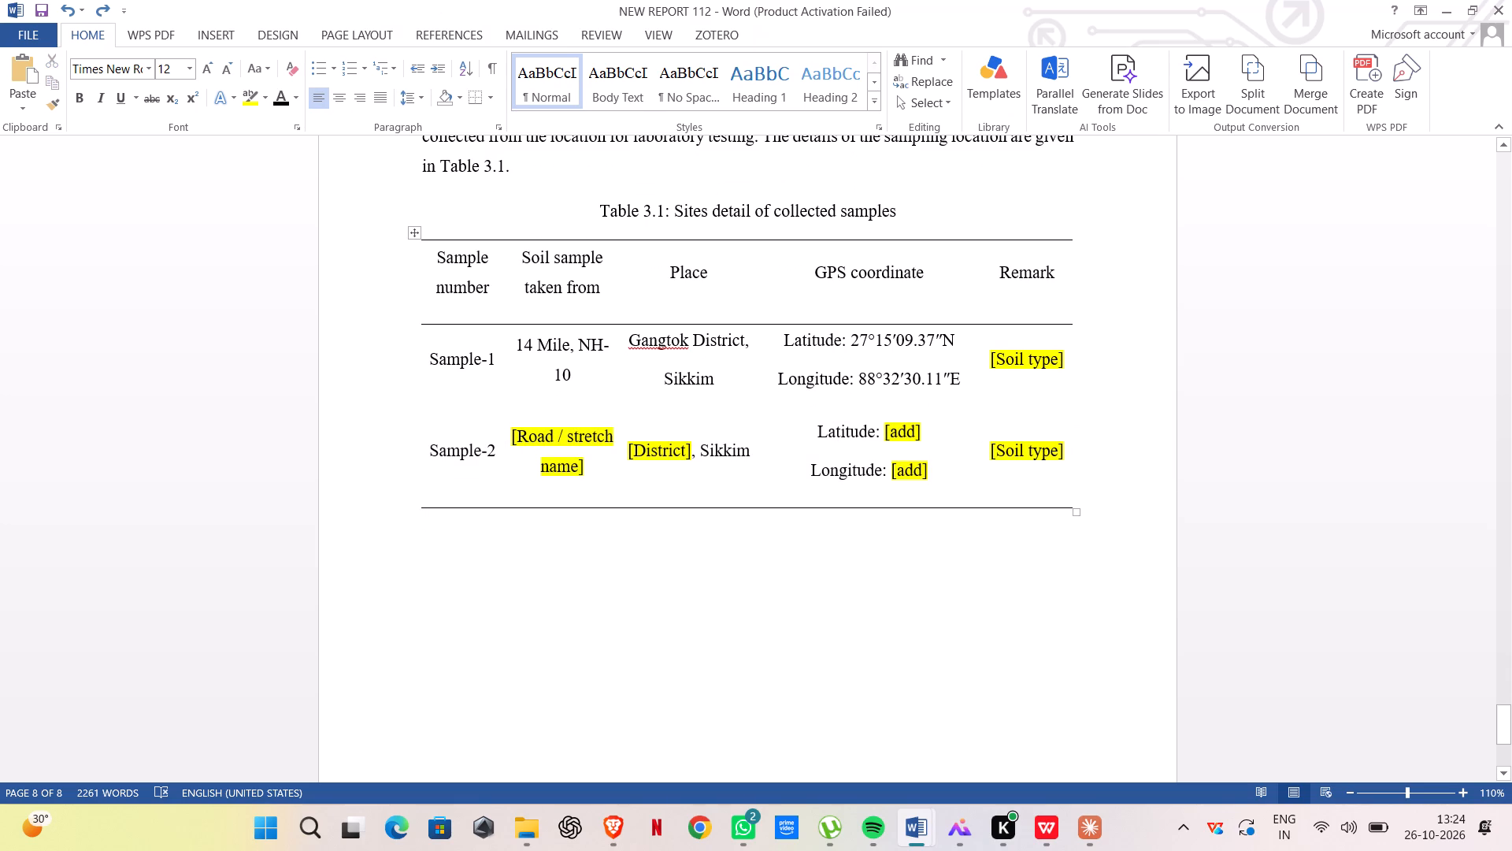
pyautogui.moveTo(432, 444); pyautogui.dragTo(997, 451)
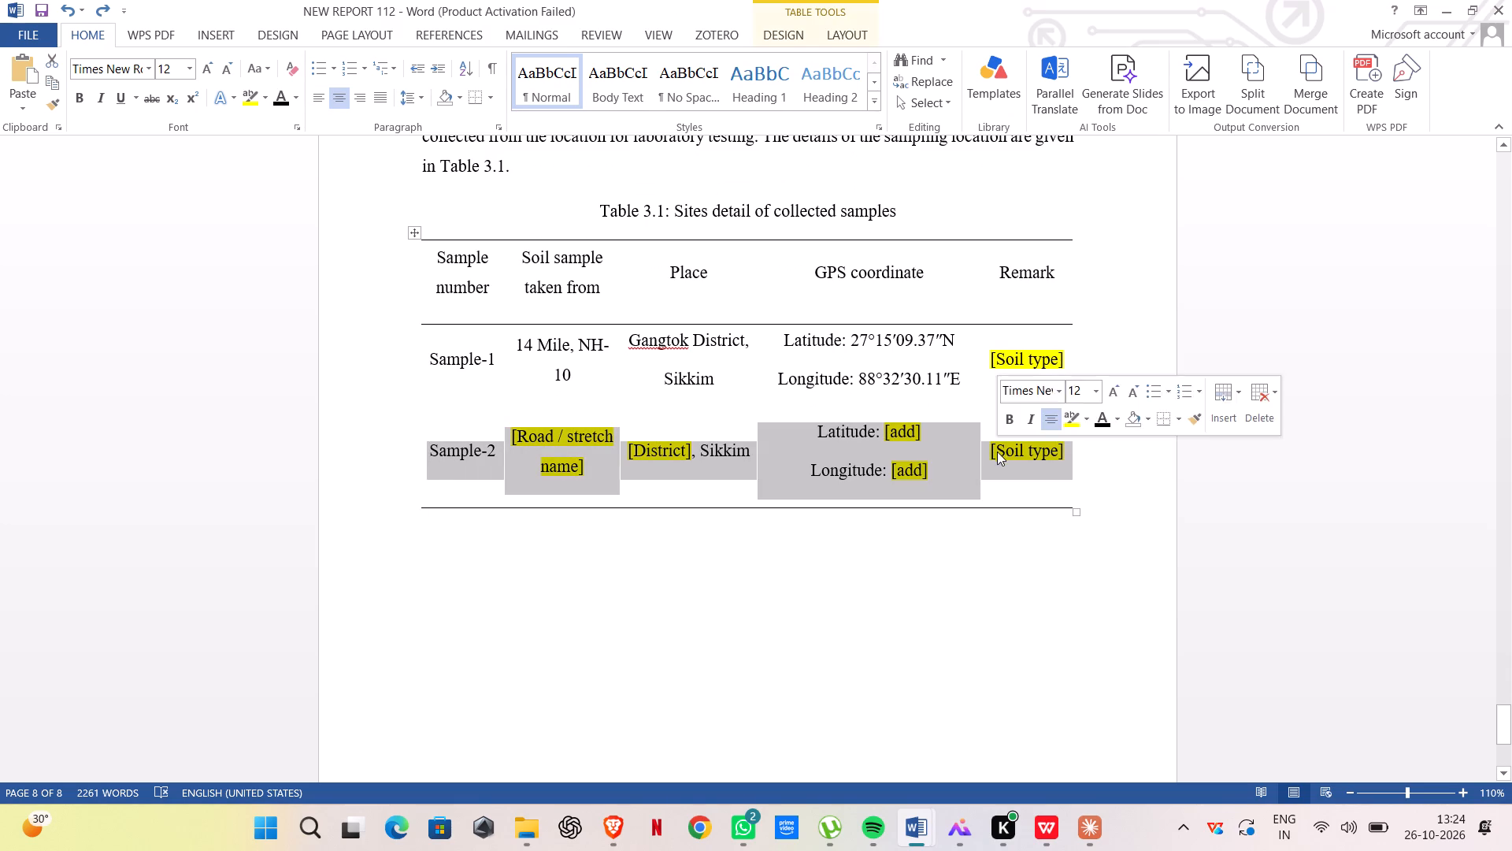
pyautogui.press('BackSpace')
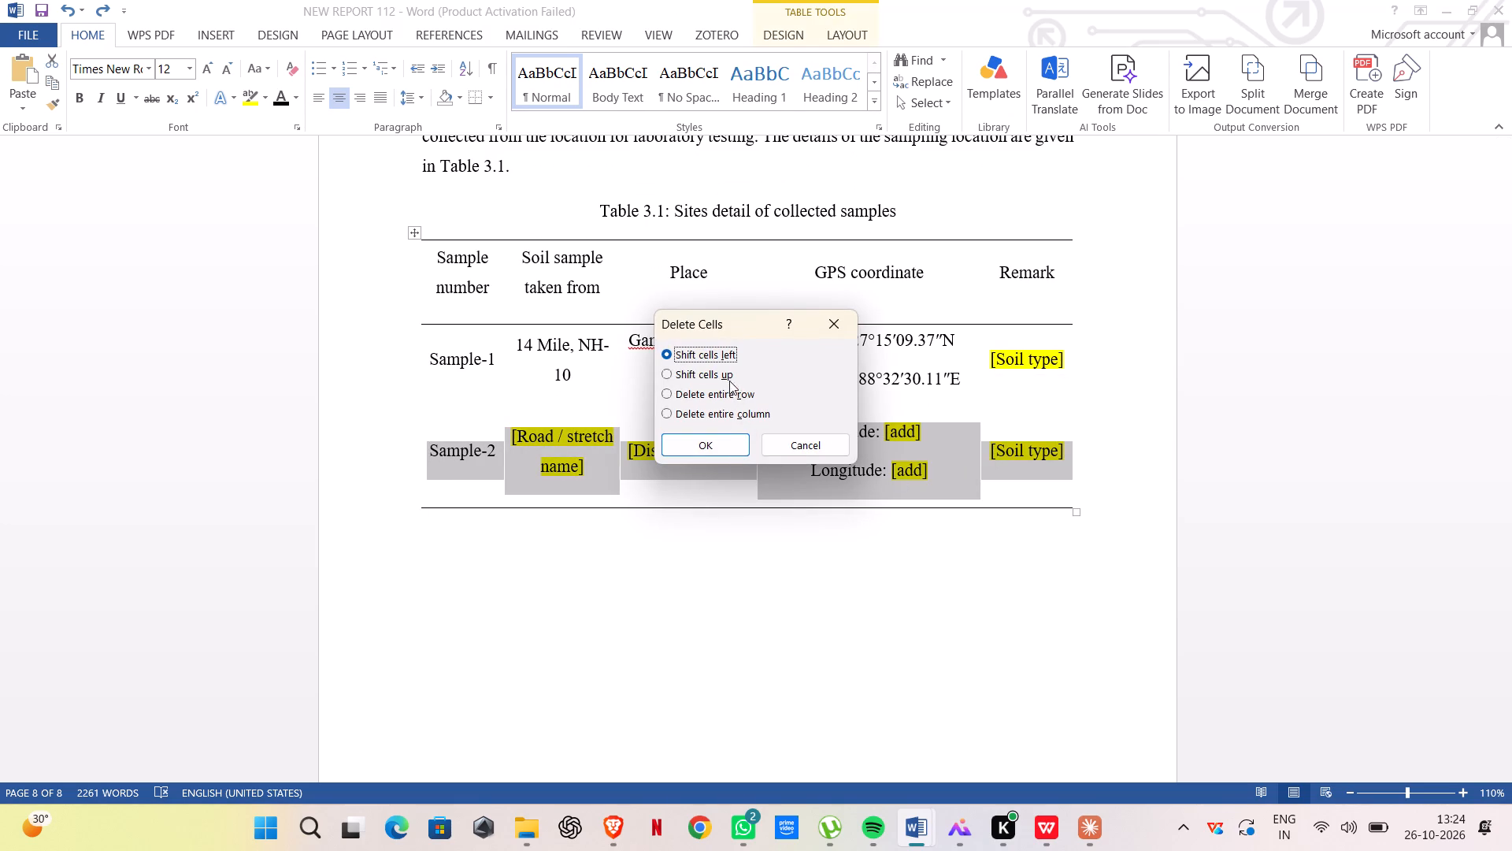
pyautogui.click(713, 444)
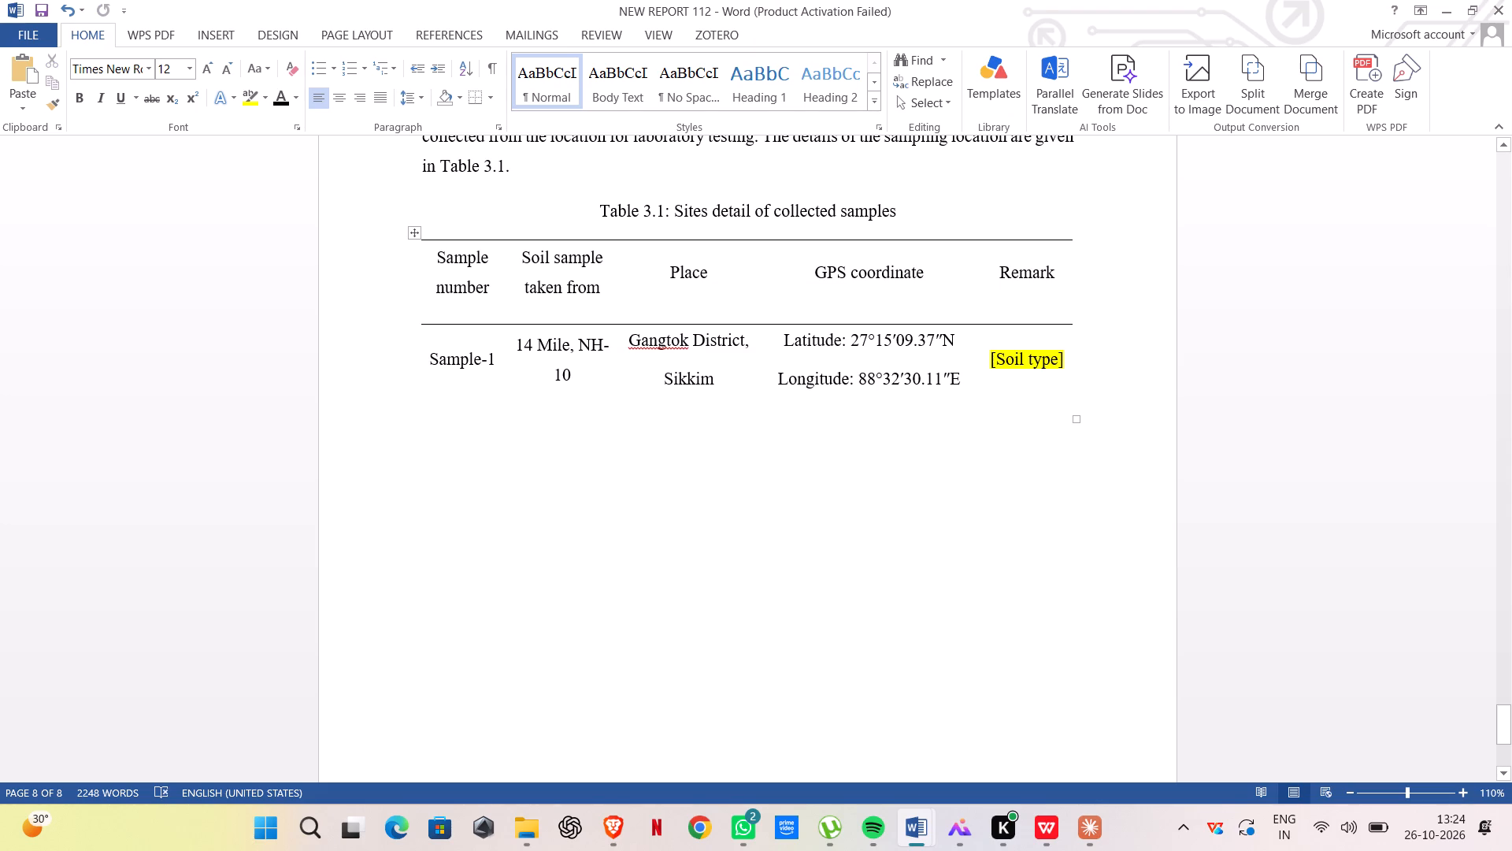
# Draw a horizontal line about 16 cm long below the Sample-1 row as the bottom border of Table 3.1.
pyautogui.moveTo(435, 432); pyautogui.dragTo(641, 421)
pyautogui.click(217, 34)
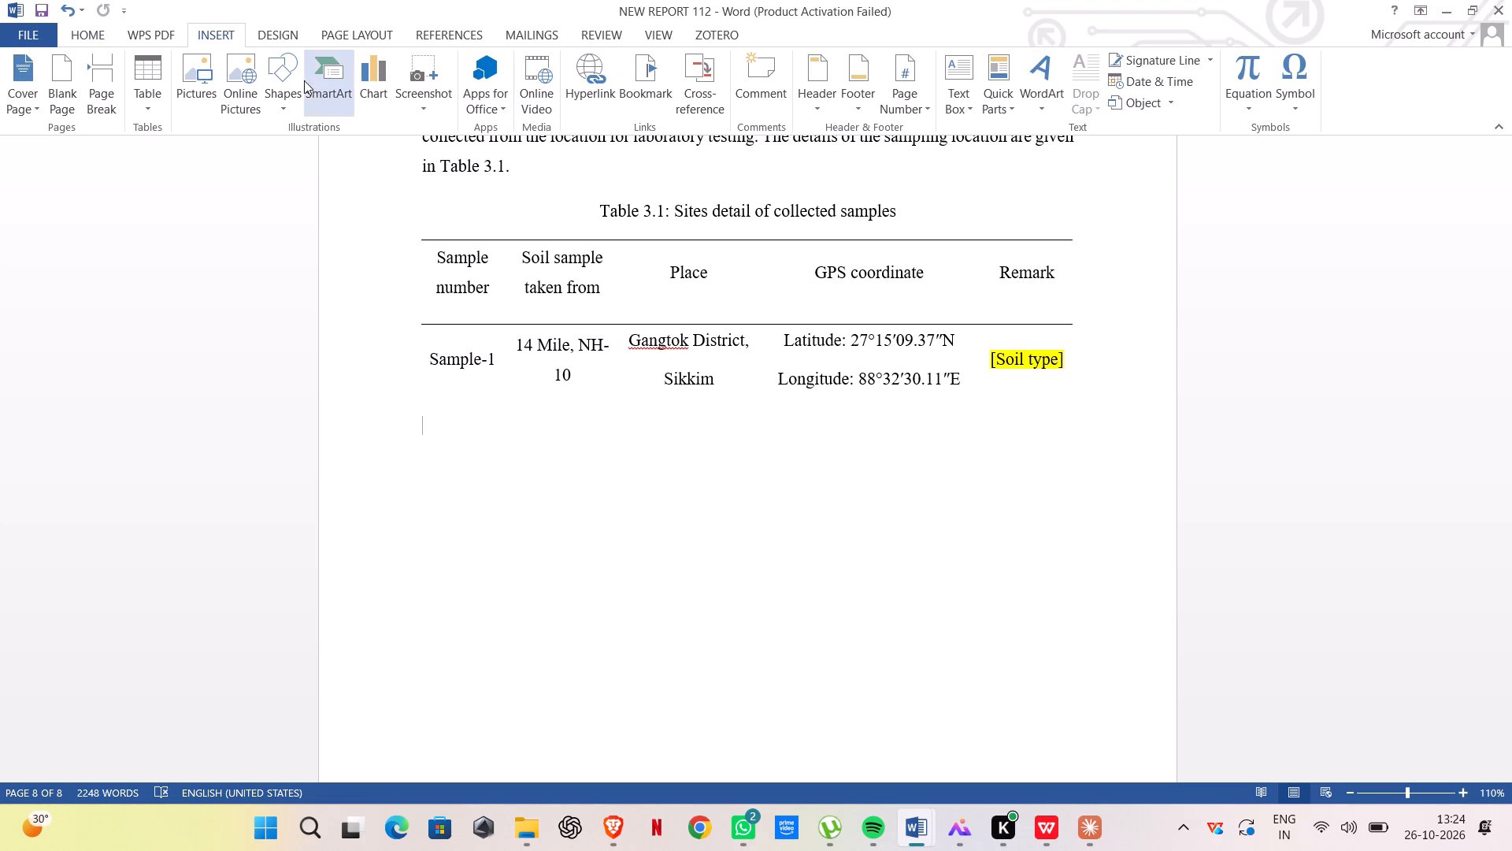
pyautogui.click(281, 84)
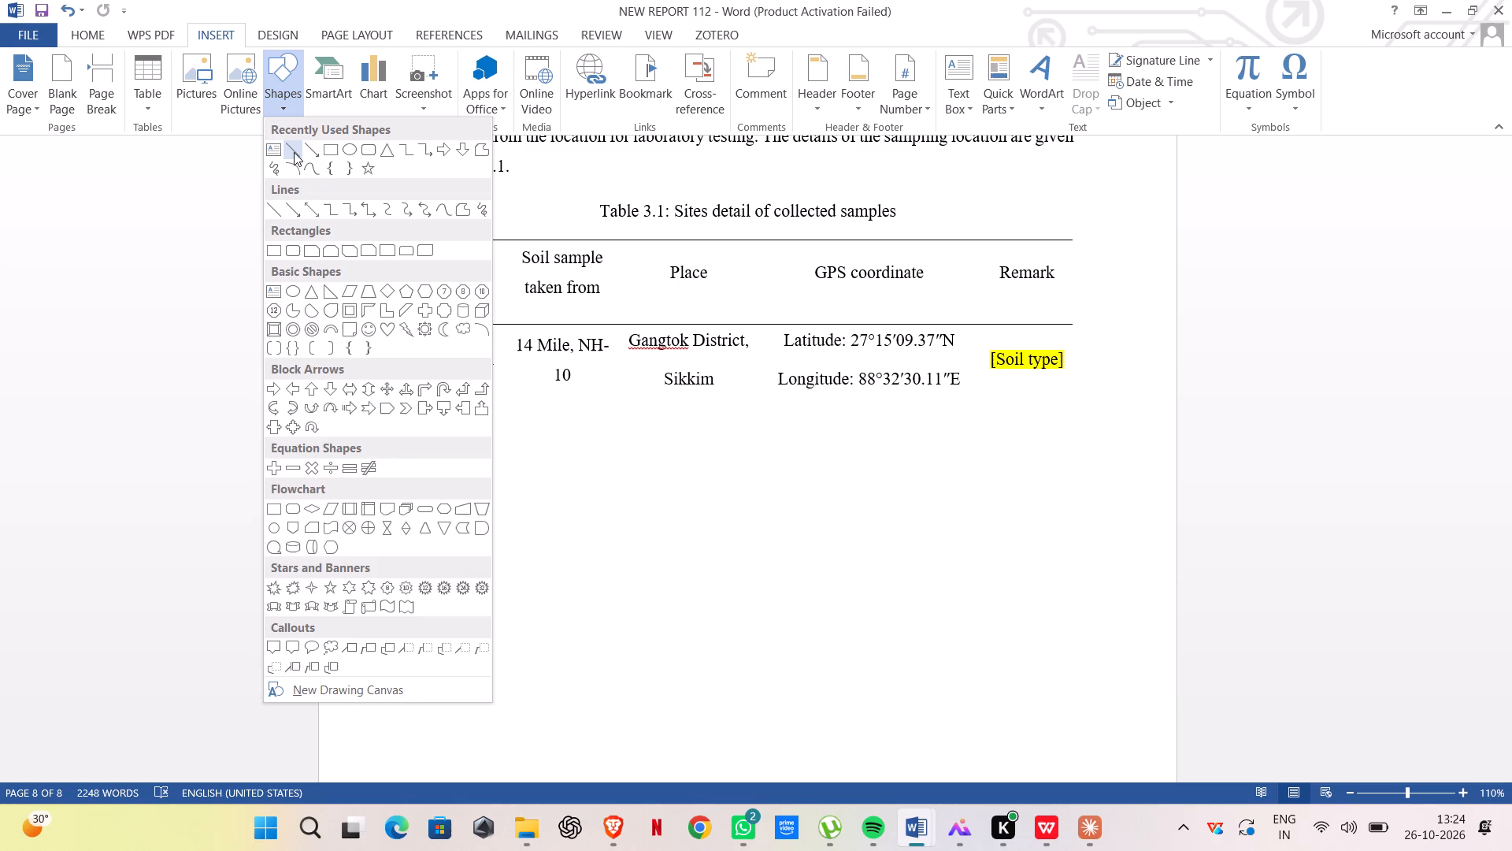
pyautogui.click(294, 152)
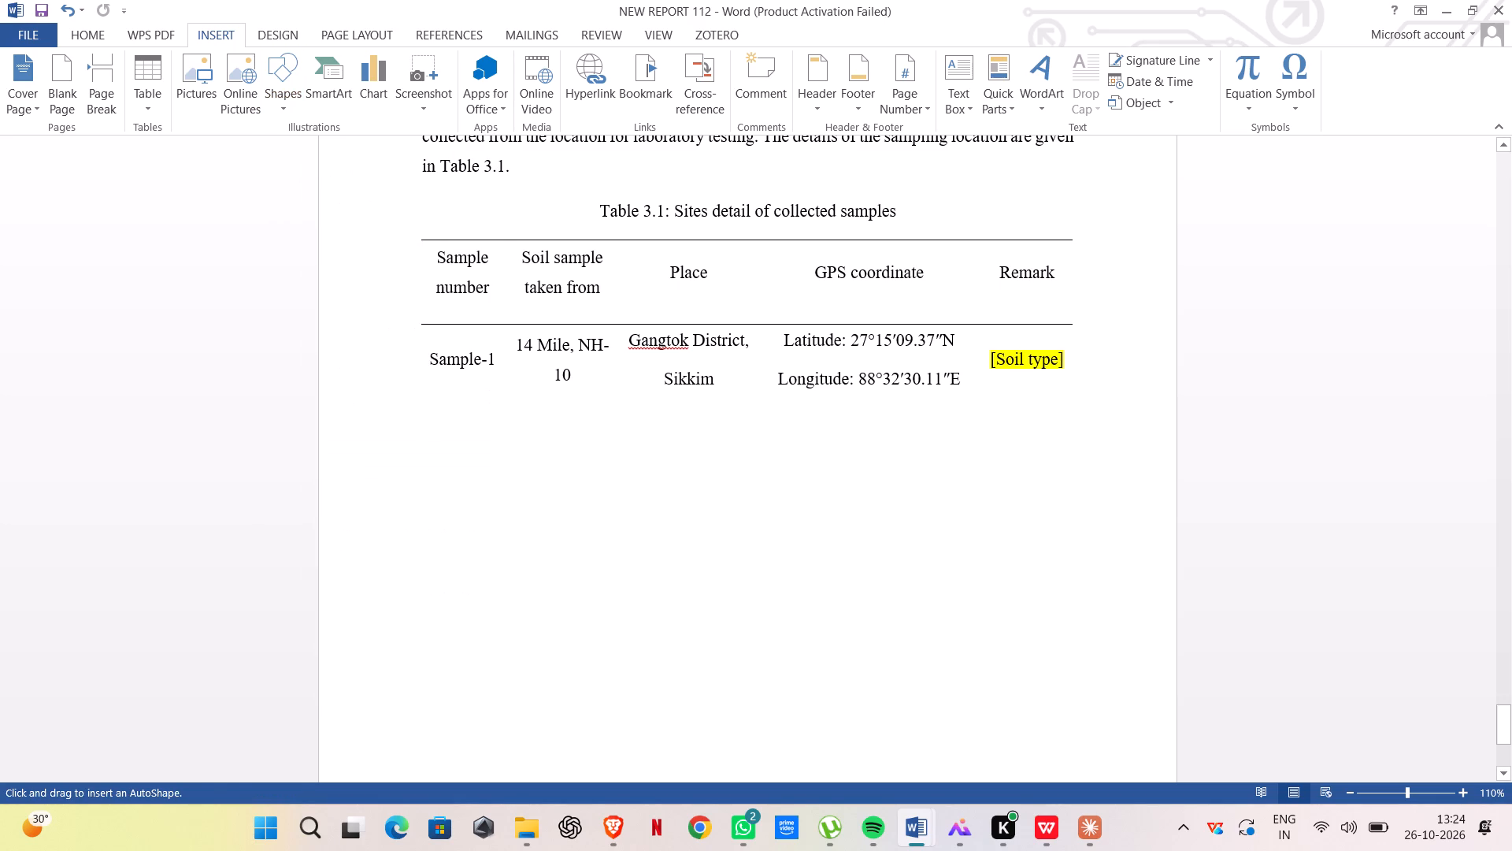
pyautogui.moveTo(416, 438); pyautogui.dragTo(1080, 426)
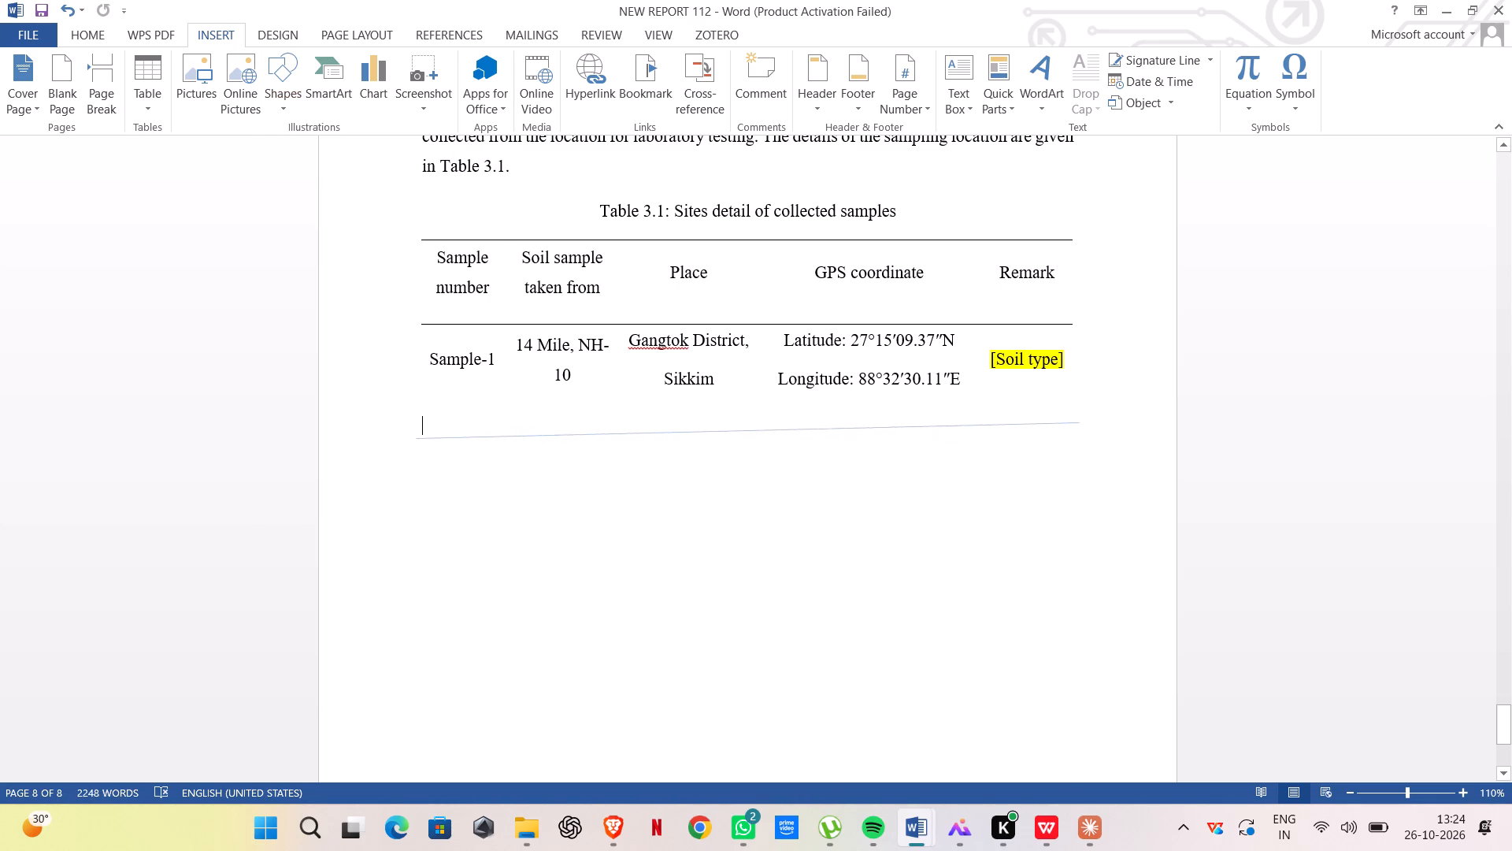
pyautogui.moveTo(1080, 426); pyautogui.dragTo(1076, 448)
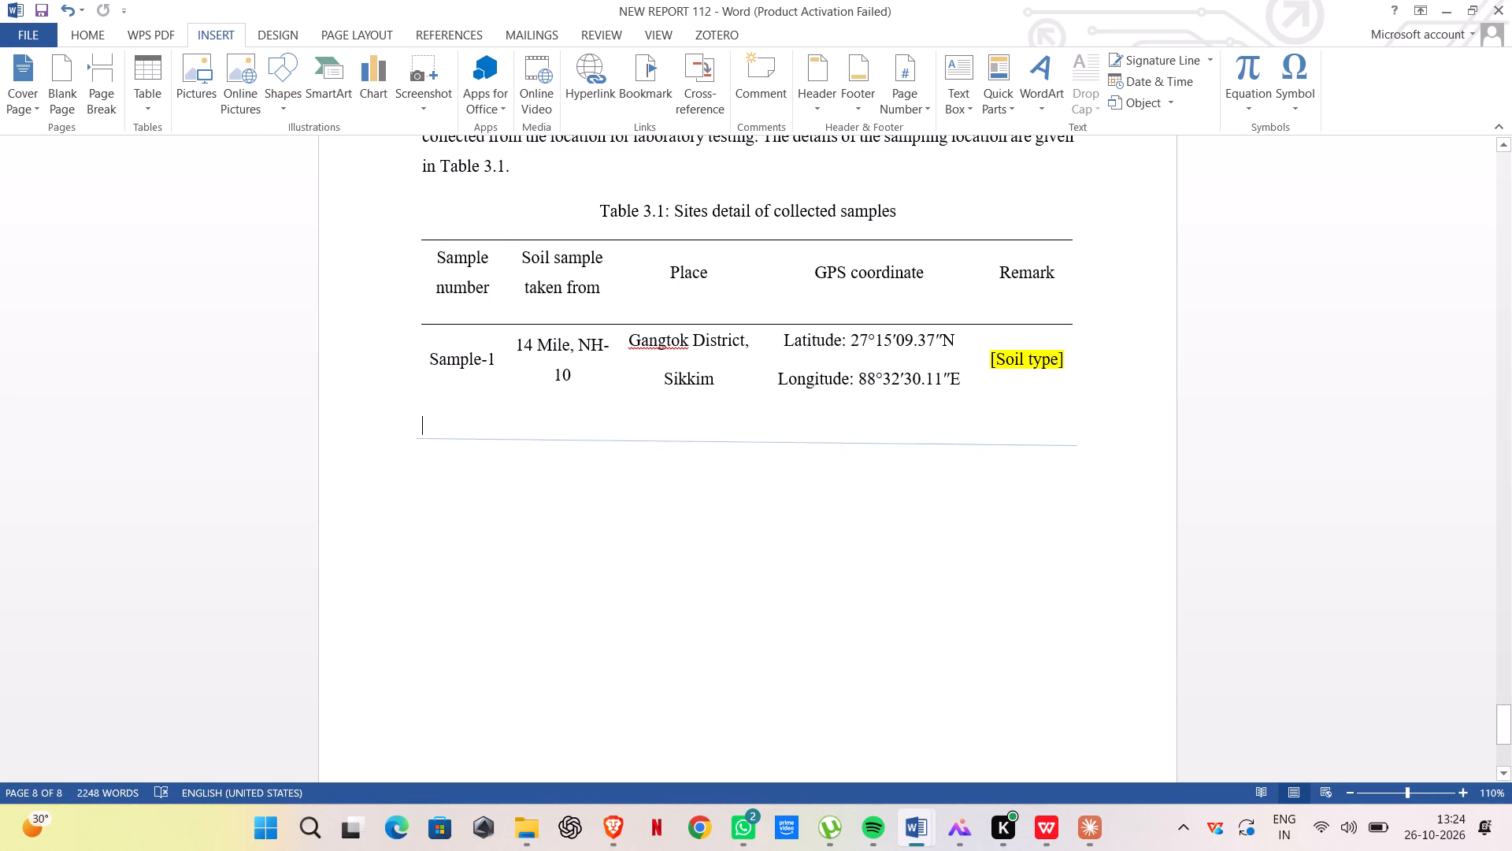
pyautogui.moveTo(1076, 448); pyautogui.dragTo(1080, 329)
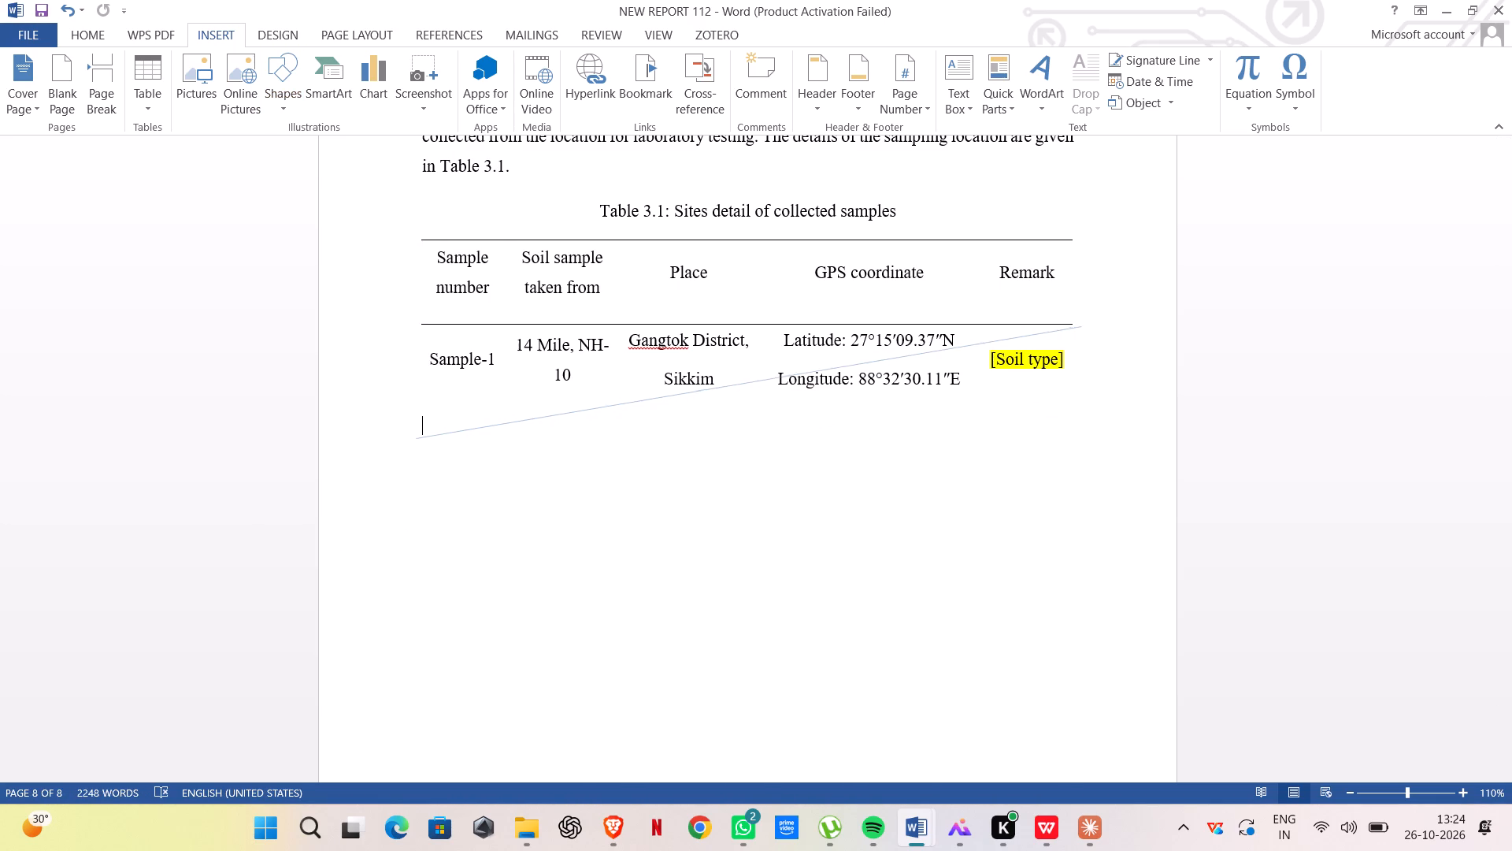
pyautogui.moveTo(1080, 329); pyautogui.dragTo(1064, 433)
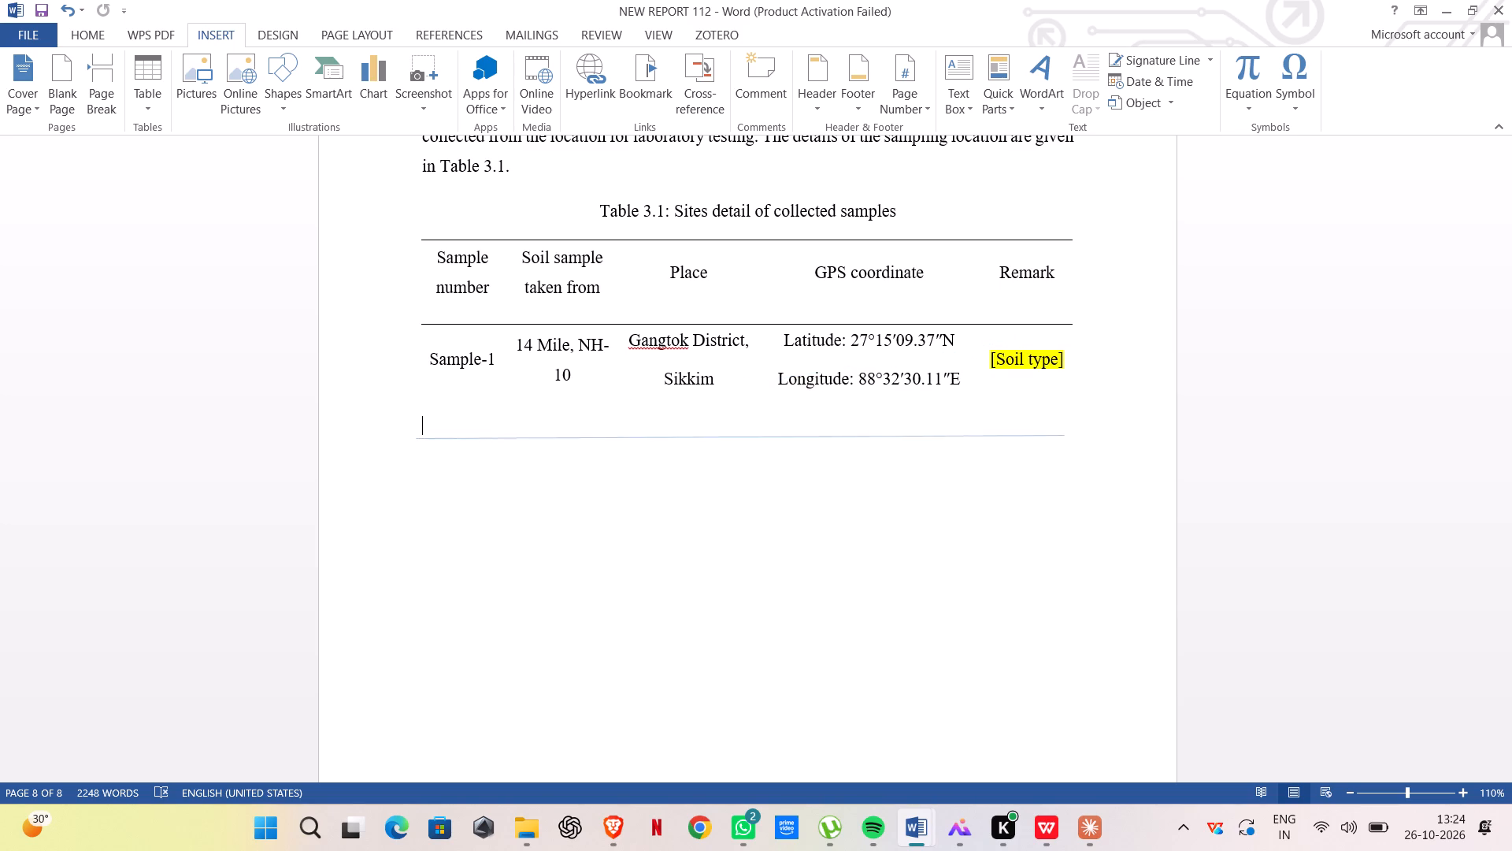
pyautogui.moveTo(1064, 433); pyautogui.dragTo(1072, 437)
pyautogui.click(998, 516)
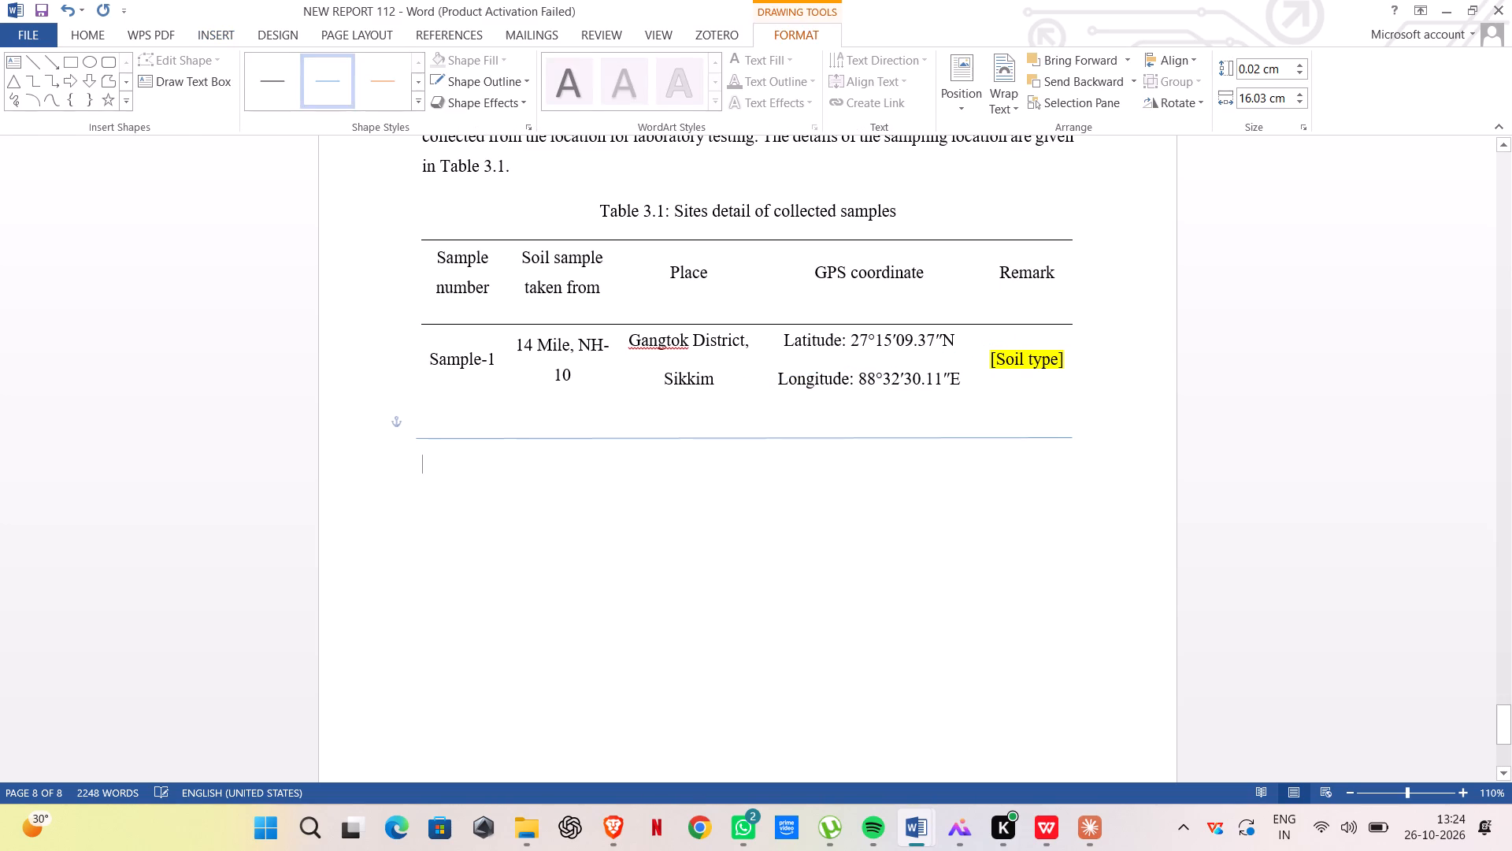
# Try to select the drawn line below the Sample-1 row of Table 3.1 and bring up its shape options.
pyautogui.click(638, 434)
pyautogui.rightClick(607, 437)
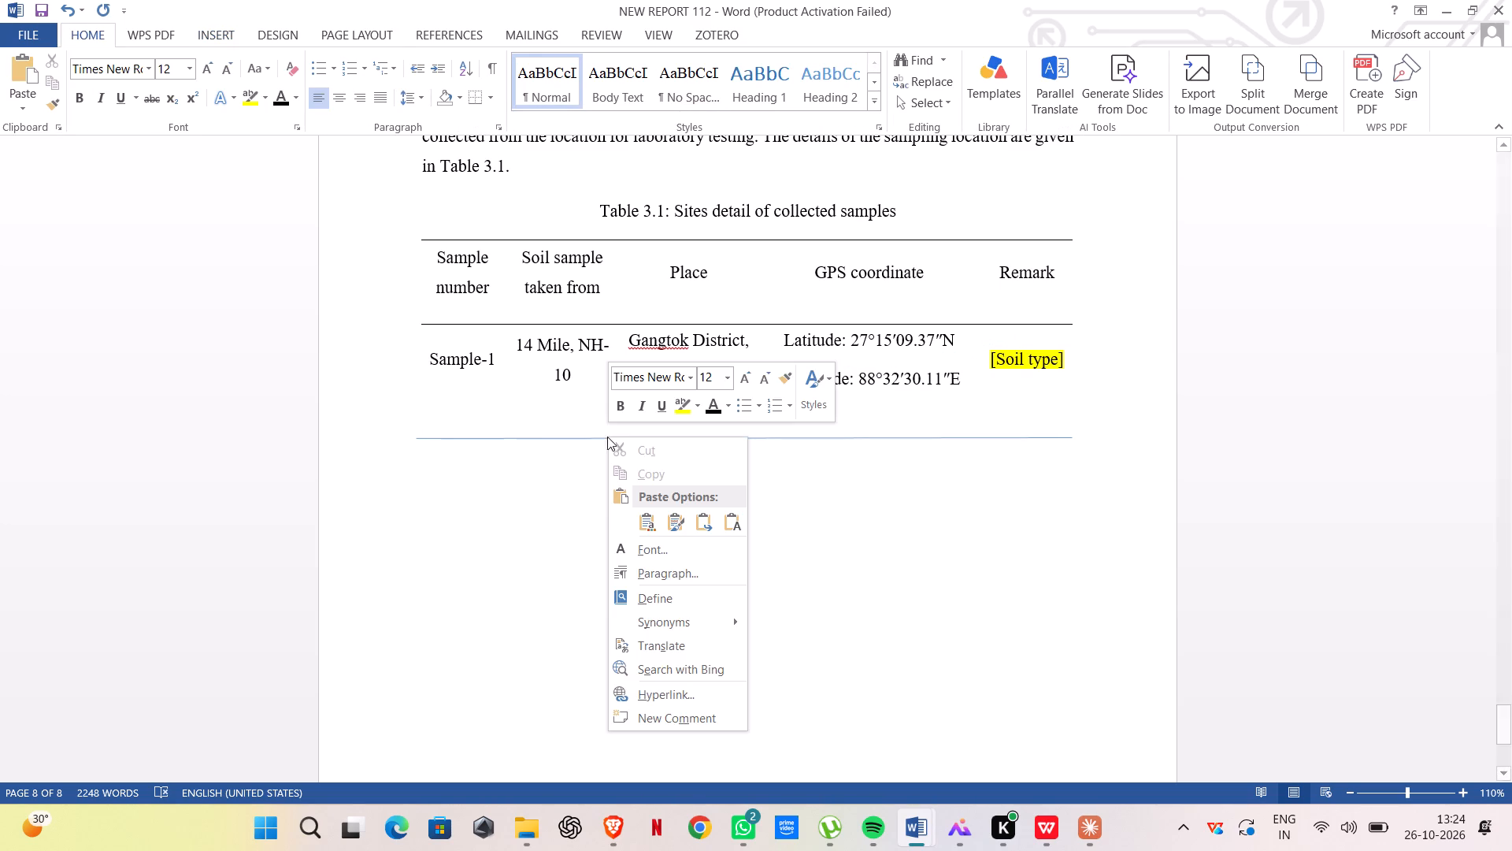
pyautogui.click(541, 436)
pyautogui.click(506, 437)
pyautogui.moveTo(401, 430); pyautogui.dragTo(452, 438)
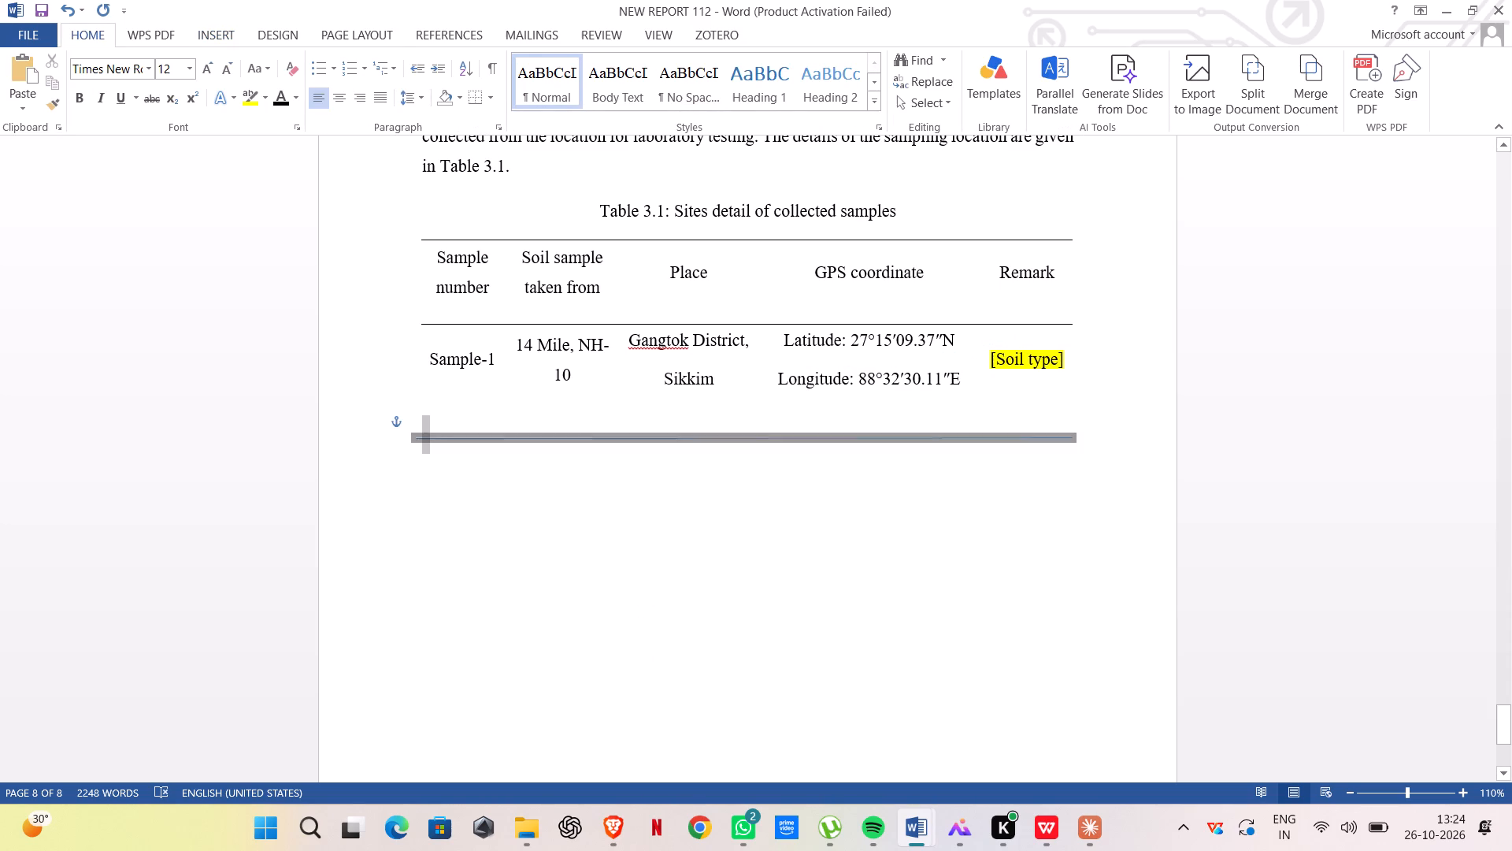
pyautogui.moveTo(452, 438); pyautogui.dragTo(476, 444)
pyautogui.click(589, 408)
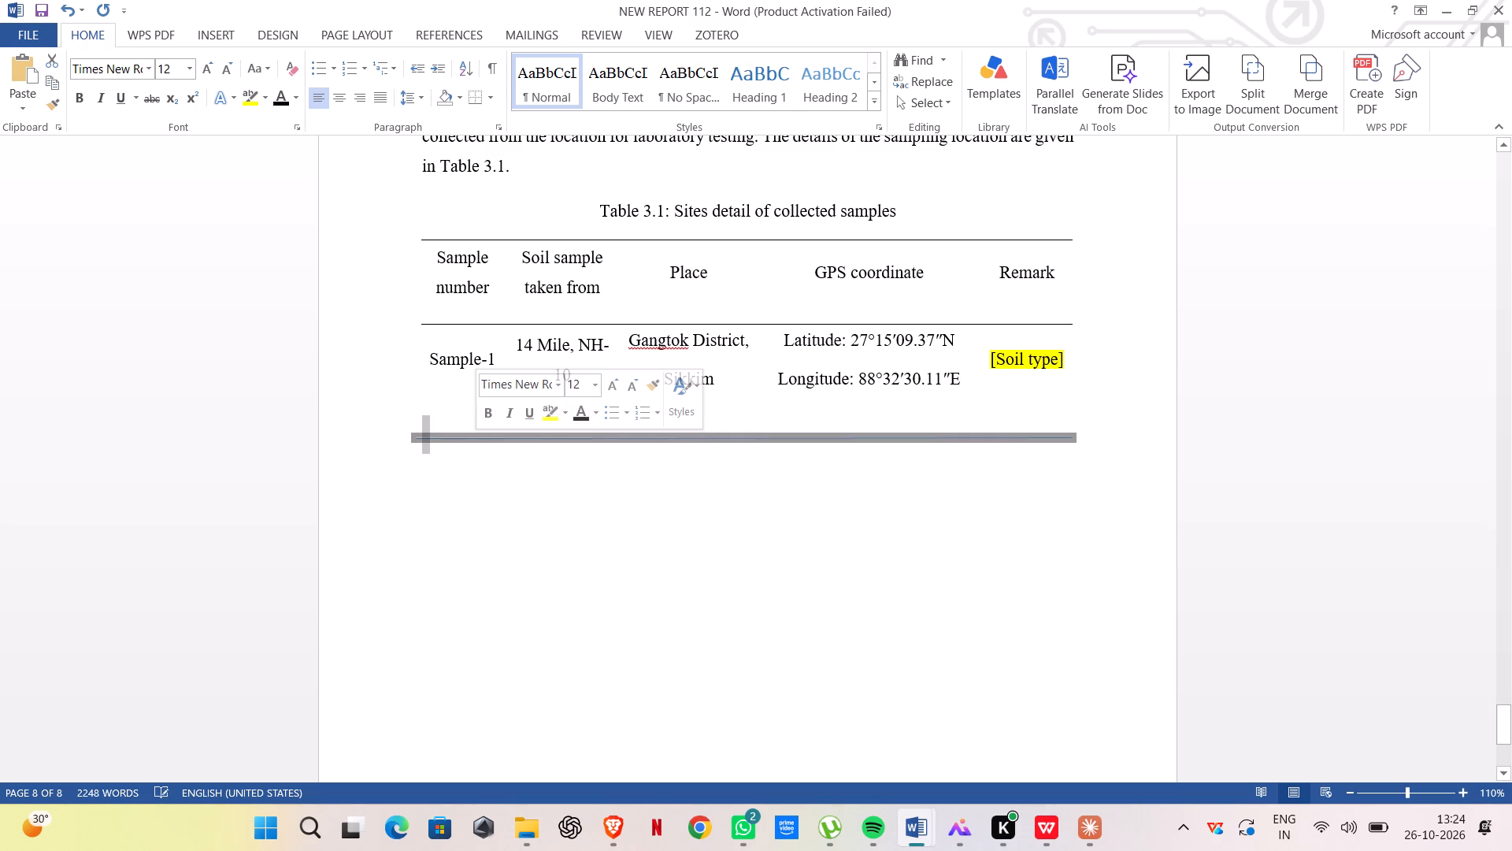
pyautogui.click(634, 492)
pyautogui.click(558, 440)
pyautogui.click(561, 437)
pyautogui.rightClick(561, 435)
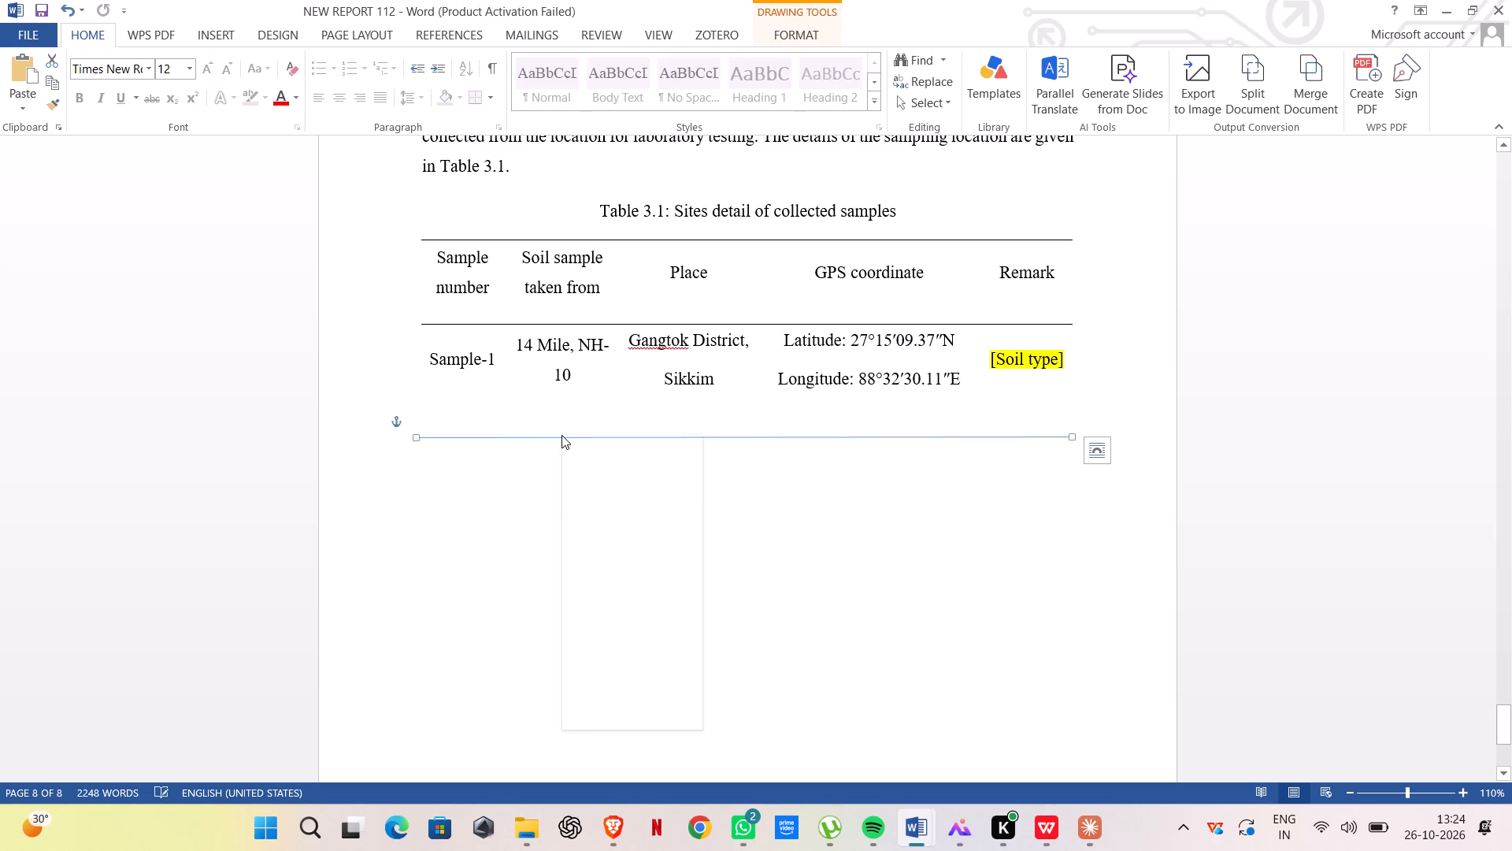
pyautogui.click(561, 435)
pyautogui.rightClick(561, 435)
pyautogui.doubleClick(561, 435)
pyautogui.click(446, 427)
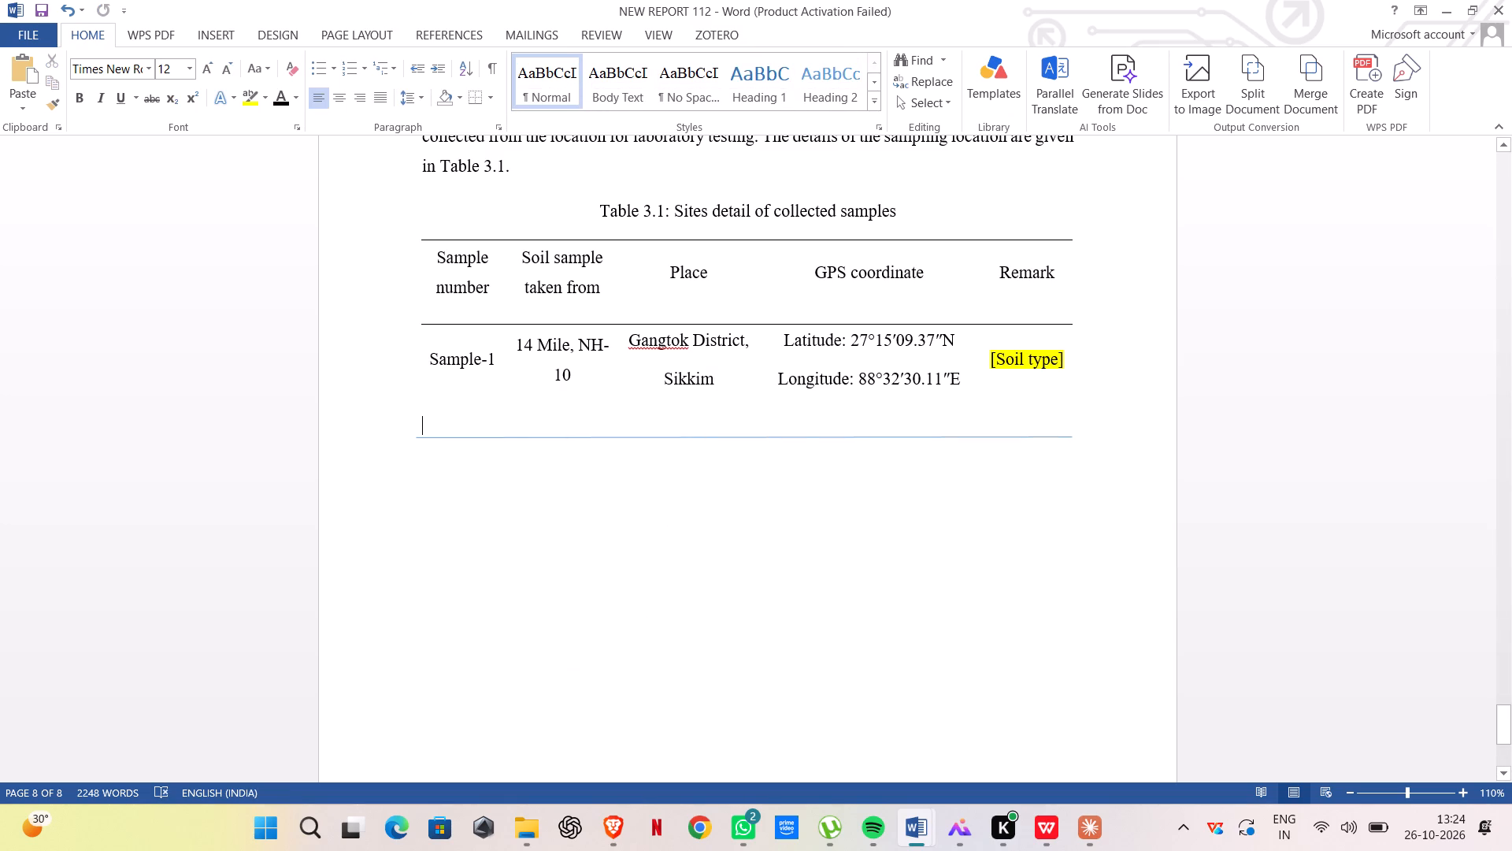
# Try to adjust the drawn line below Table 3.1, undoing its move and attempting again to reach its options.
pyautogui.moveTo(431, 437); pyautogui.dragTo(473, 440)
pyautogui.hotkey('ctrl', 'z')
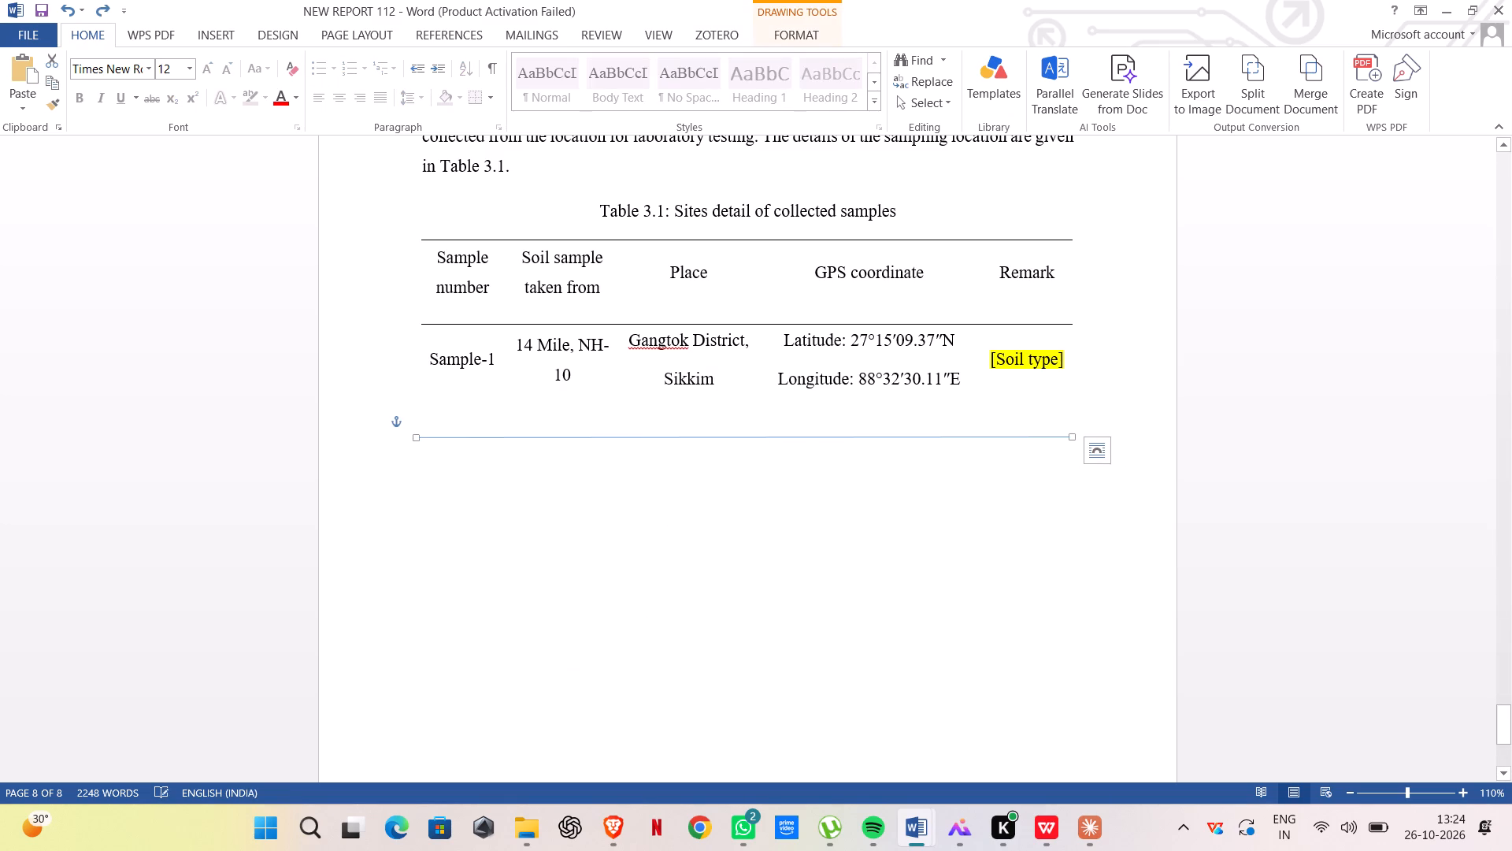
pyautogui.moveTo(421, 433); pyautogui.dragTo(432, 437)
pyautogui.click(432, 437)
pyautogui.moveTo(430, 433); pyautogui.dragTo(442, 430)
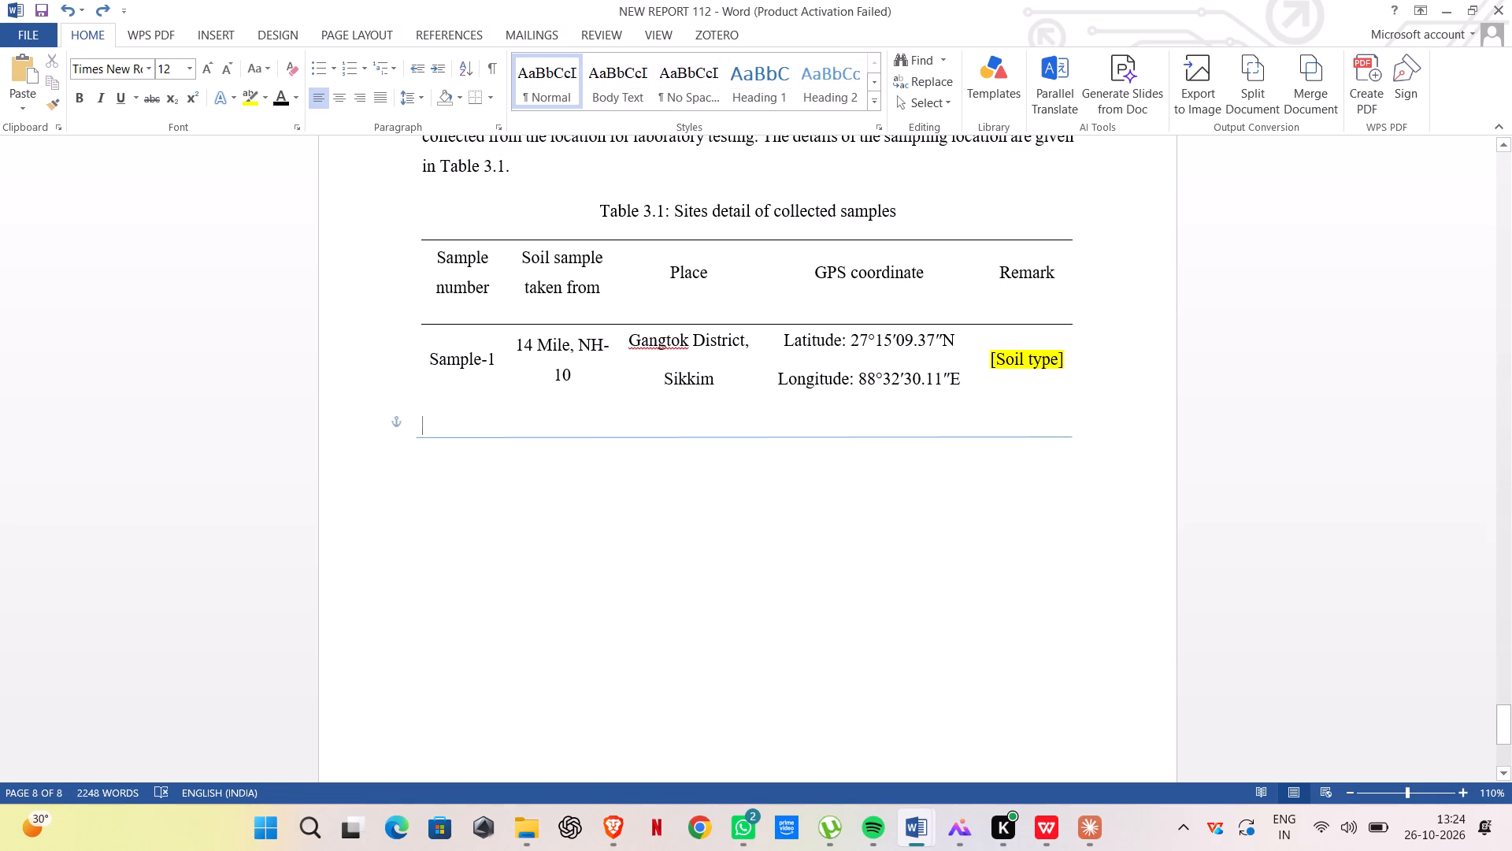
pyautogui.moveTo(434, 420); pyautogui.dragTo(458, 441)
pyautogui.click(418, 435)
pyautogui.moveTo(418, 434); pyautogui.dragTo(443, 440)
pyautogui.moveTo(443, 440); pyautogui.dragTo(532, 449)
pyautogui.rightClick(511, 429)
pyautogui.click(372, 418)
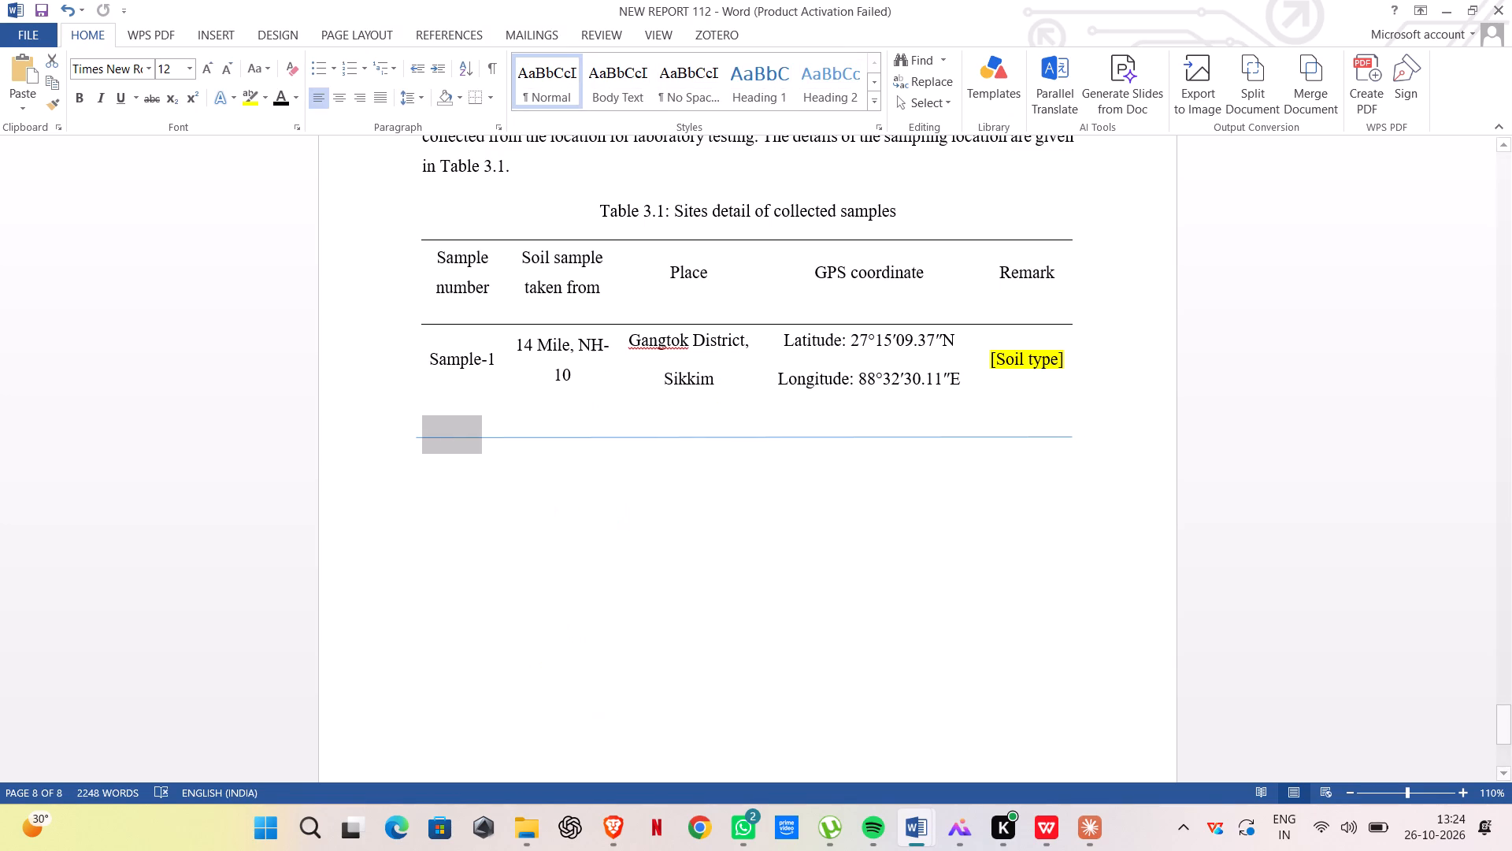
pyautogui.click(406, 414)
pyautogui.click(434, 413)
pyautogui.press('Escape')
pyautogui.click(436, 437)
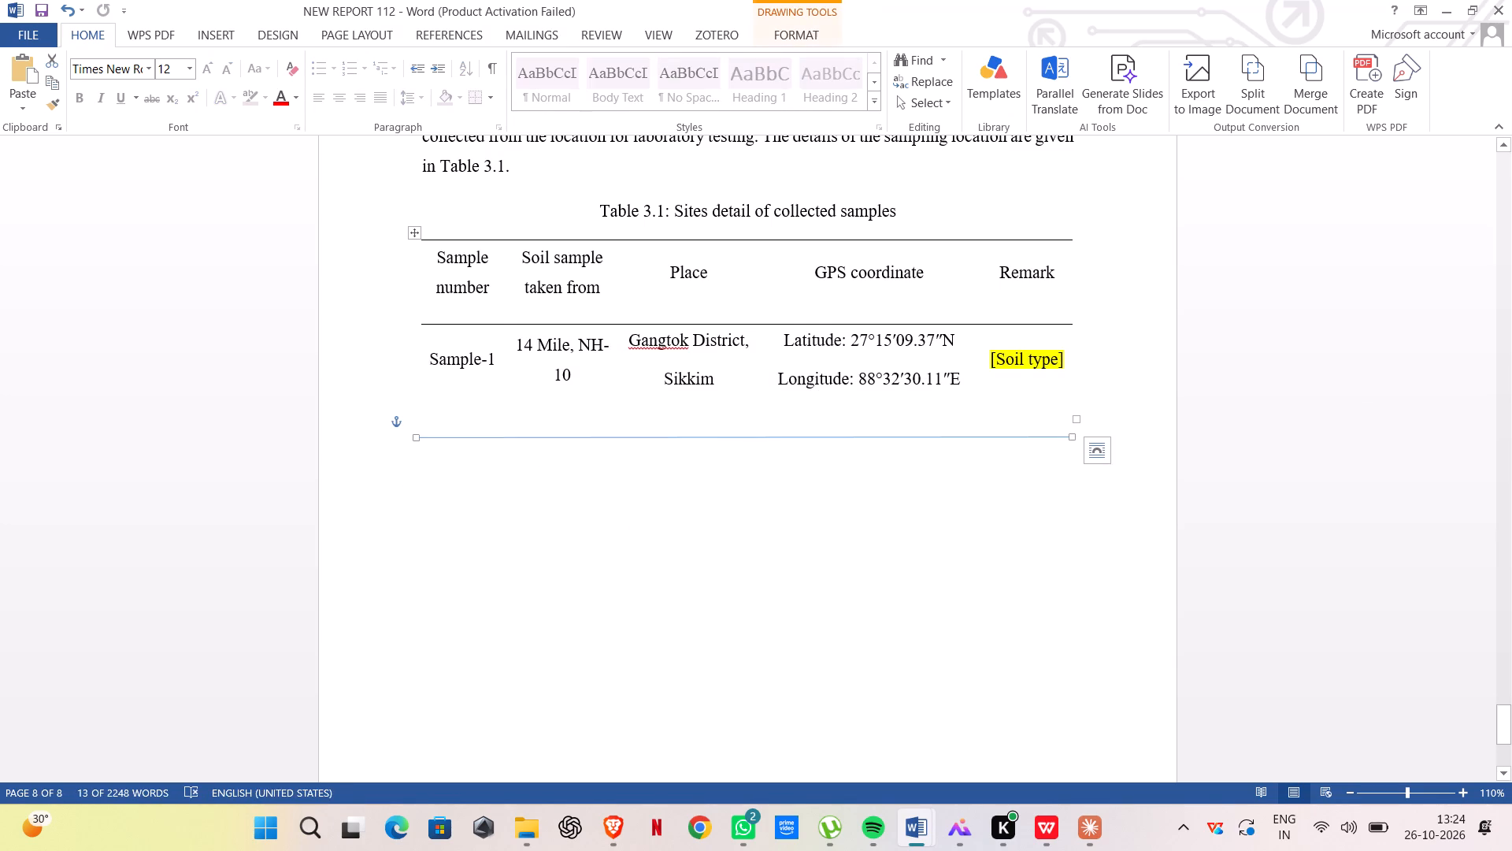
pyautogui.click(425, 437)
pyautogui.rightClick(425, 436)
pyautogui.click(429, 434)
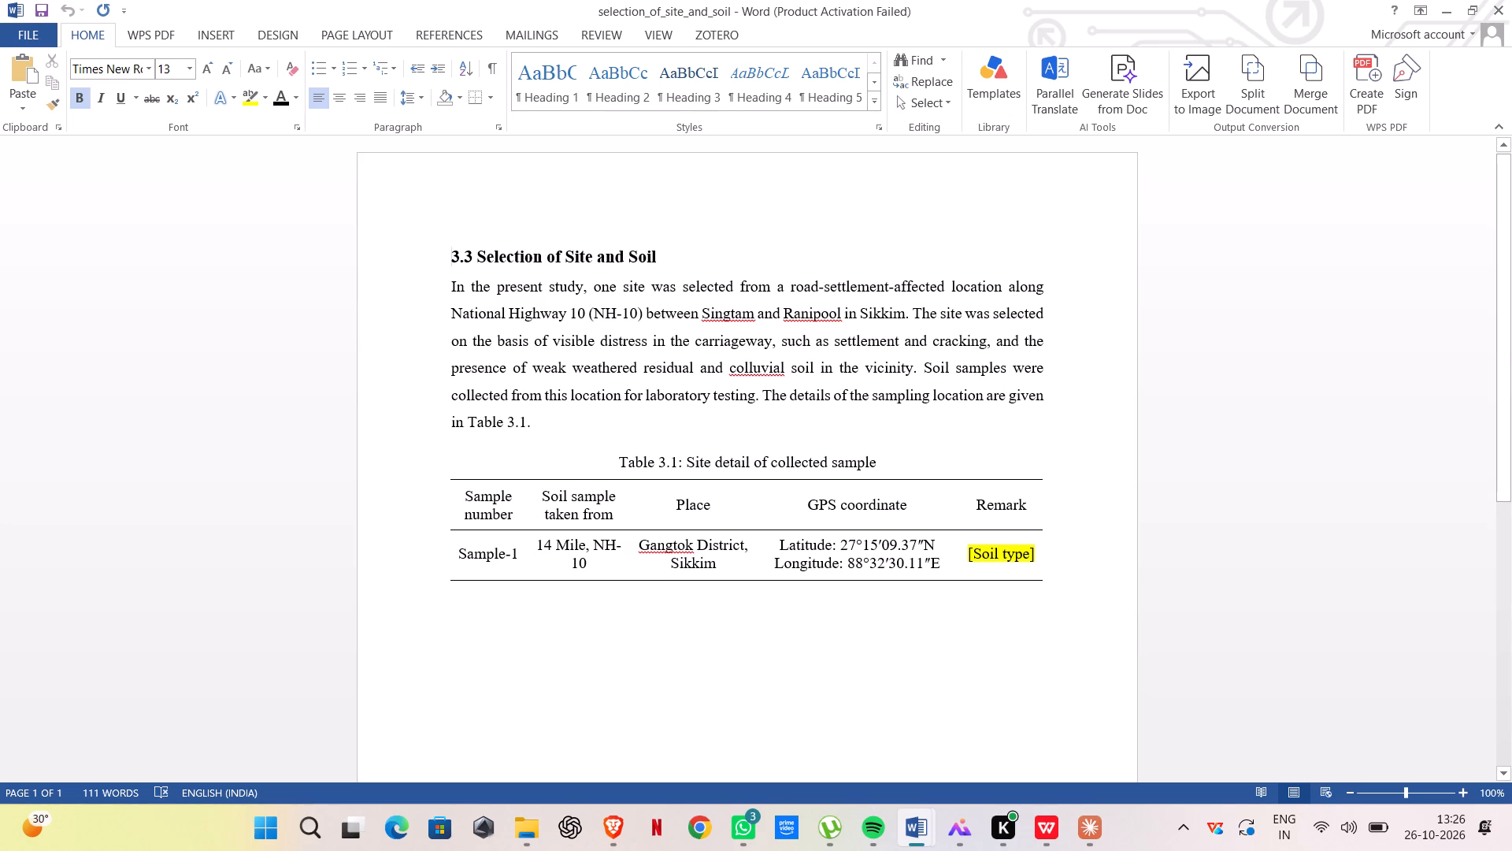
pyautogui.moveTo(996, 342); pyautogui.dragTo(904, 365)
pyautogui.press('BackSpace')
pyautogui.press('BackSpace')
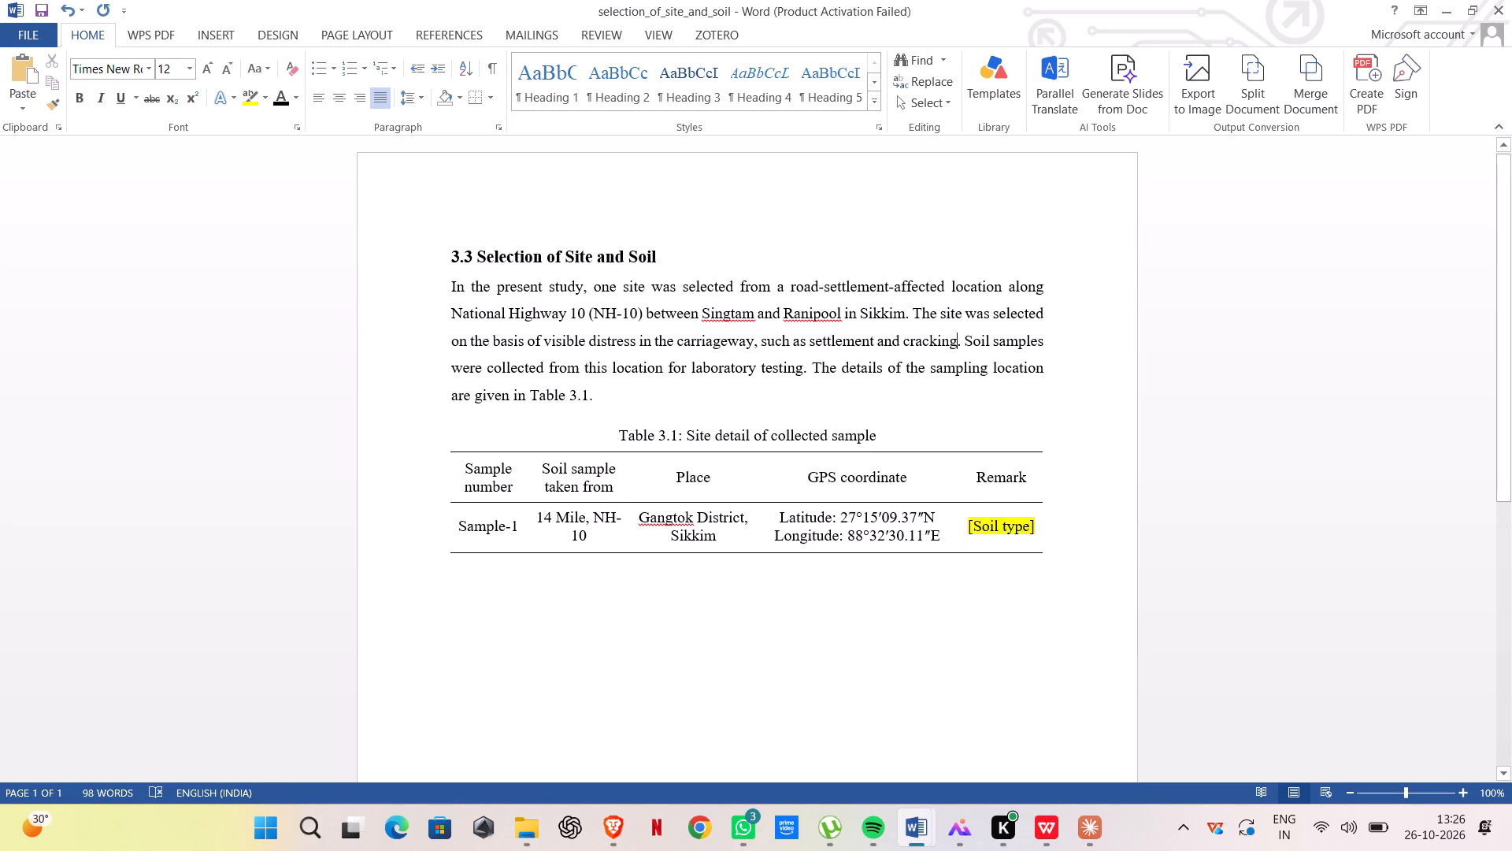
# Change "are" to "is" before "given in Table 3.1" in the last sentence of the section 3.3 paragraph.
pyautogui.click(472, 400)
pyautogui.press('BackSpace')
pyautogui.press('BackSpace')
pyautogui.press('BackSpace')
pyautogui.press('BackSpace')
pyautogui.write('is')
pyautogui.press('space')
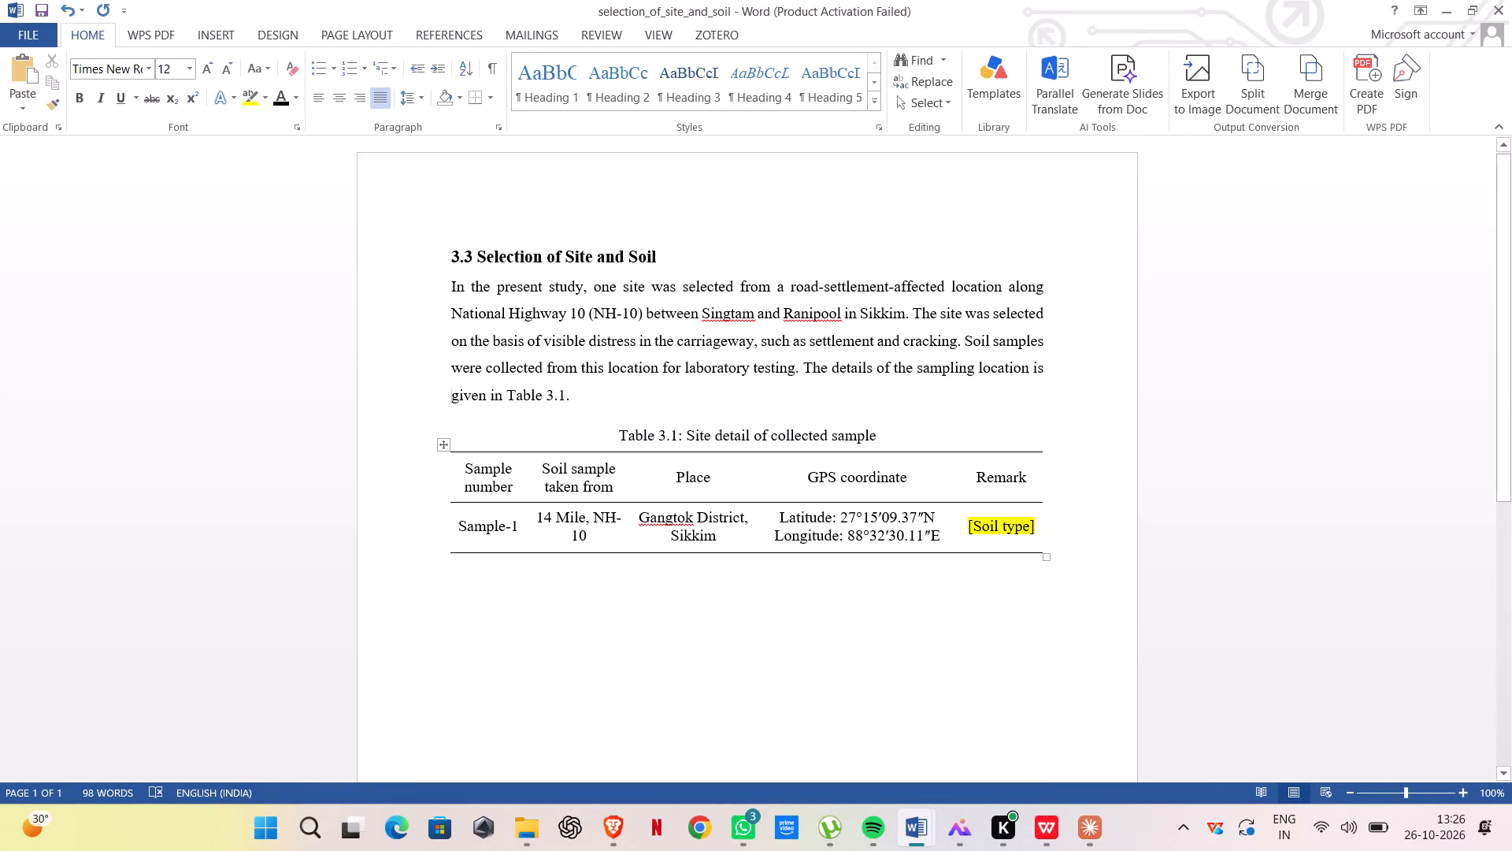
# Search Google in Chrome for Table 3.1's GPS coordinates, 27°15′09.37″N and 88°32′30.11″E, and read which place and district they point to.
pyautogui.moveTo(939, 533); pyautogui.dragTo(789, 506)
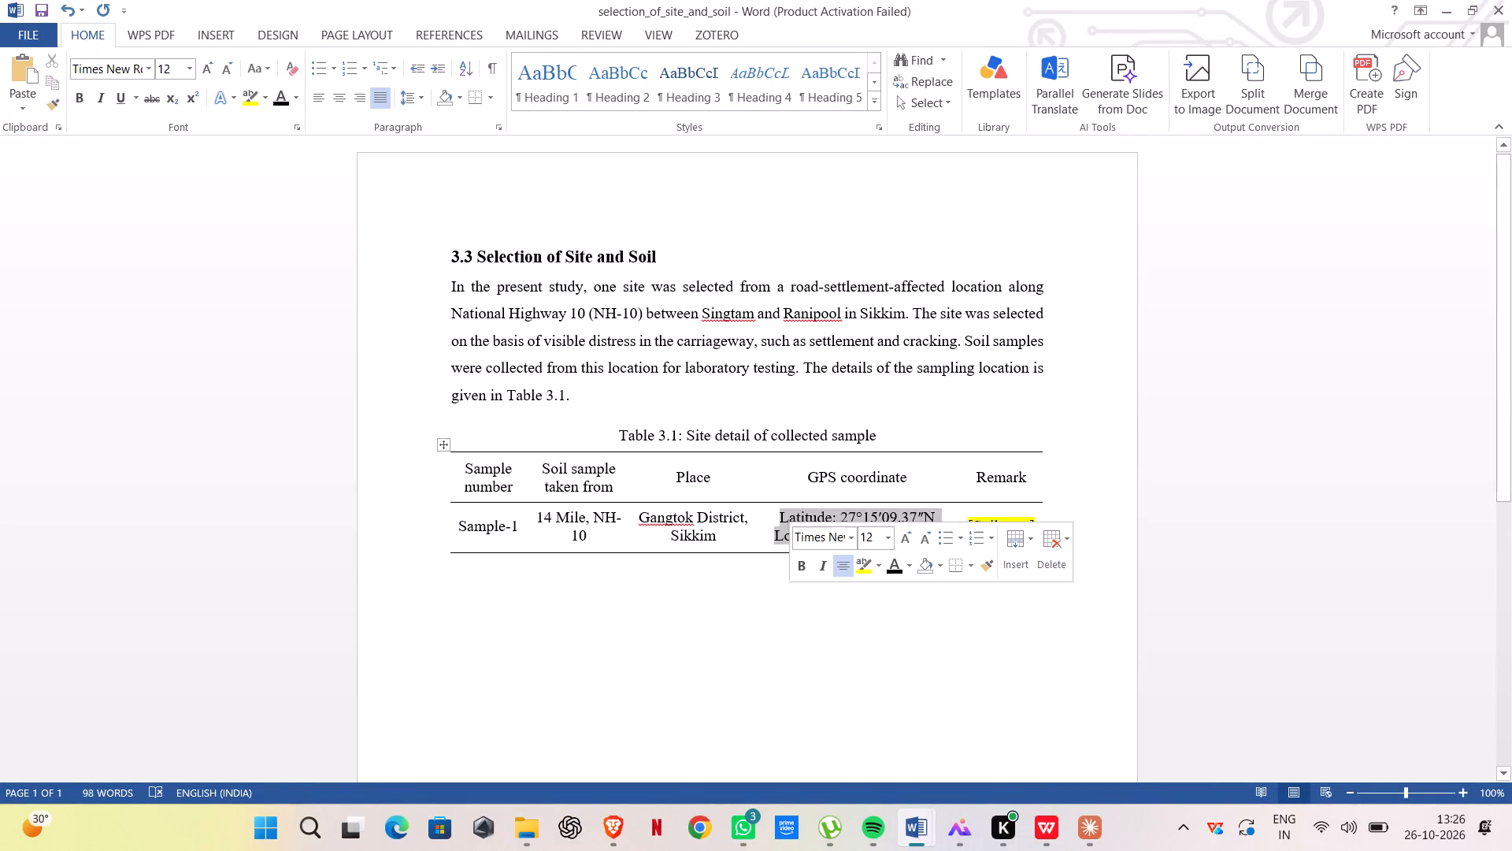
pyautogui.hotkey('ctrl', 'c')
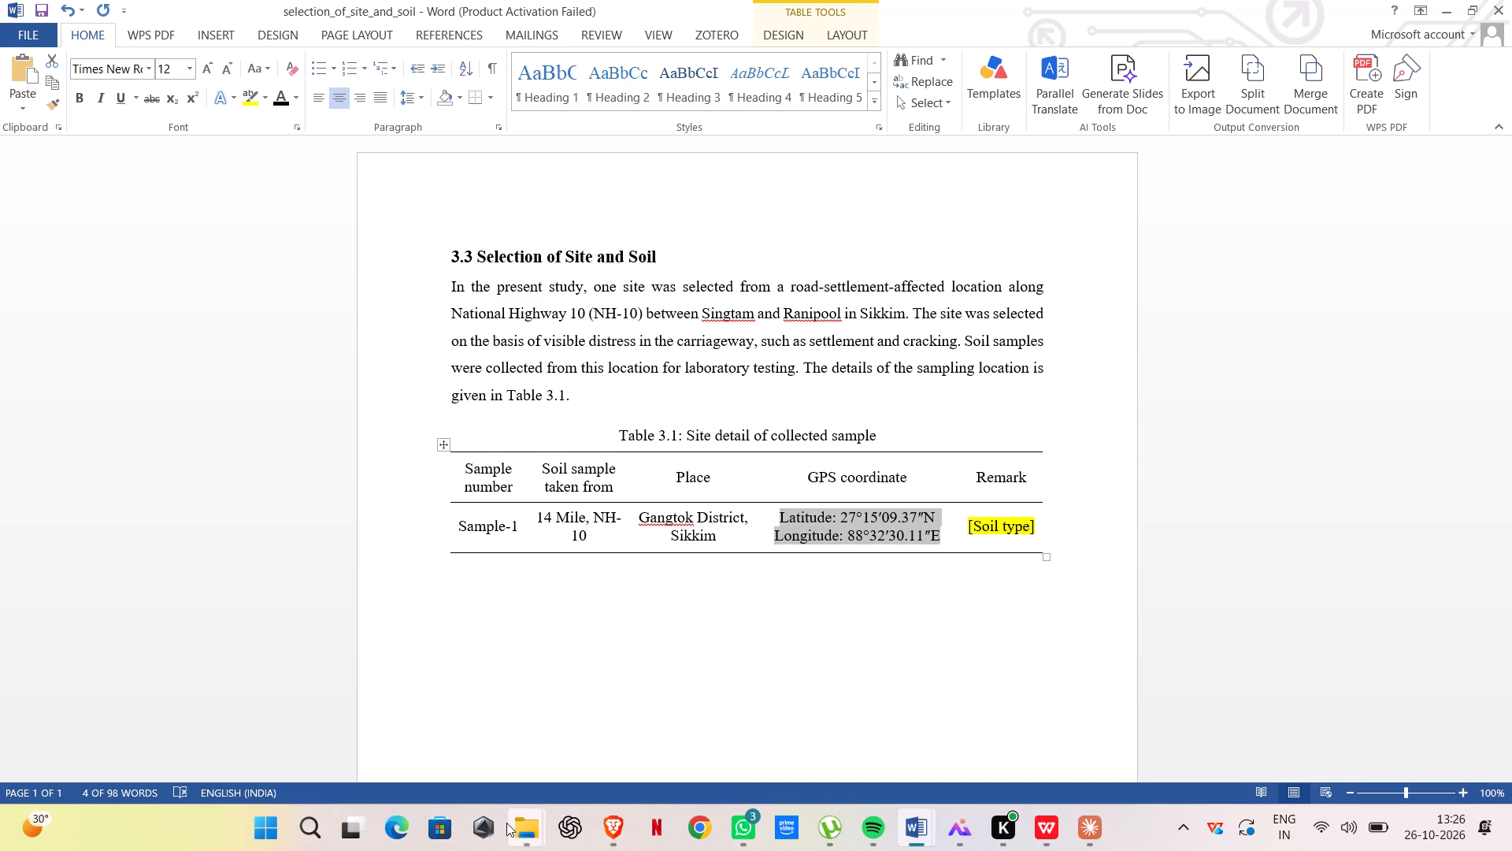
pyautogui.click(705, 816)
pyautogui.click(636, 559)
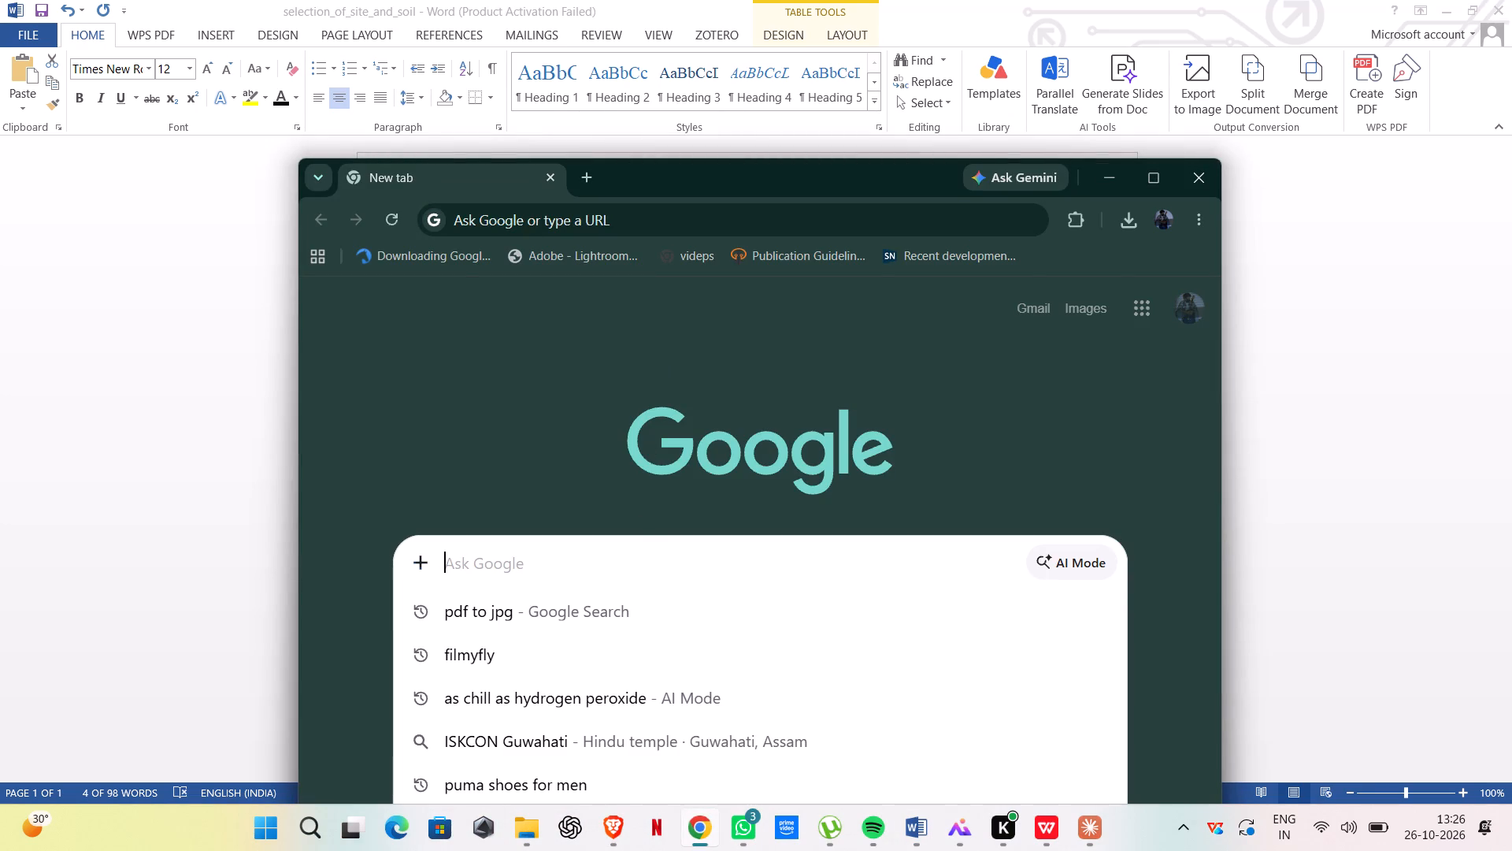
pyautogui.hotkey('ctrl', 'v')
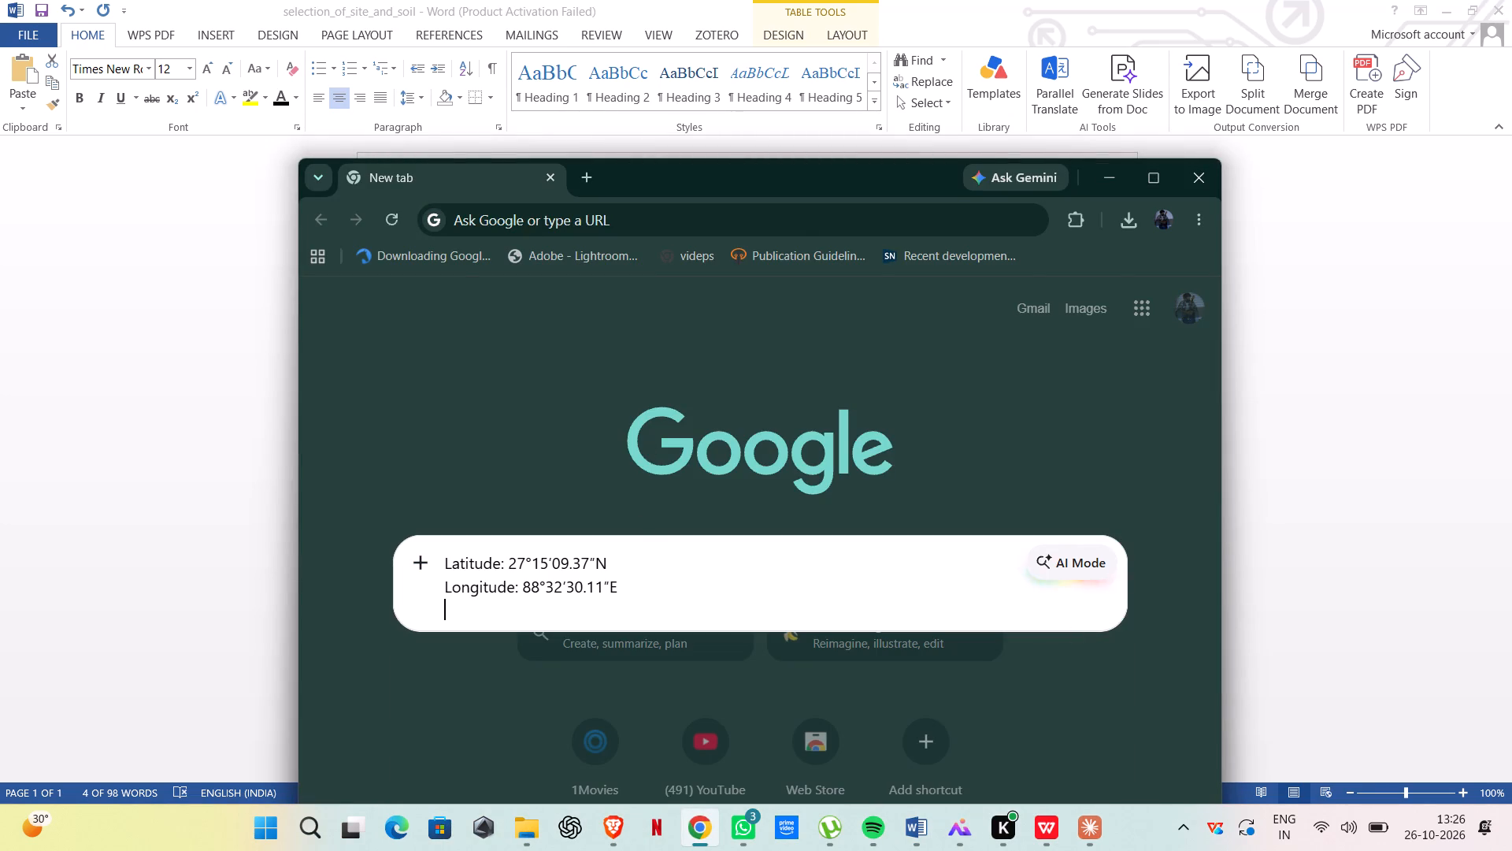
pyautogui.press('Return')
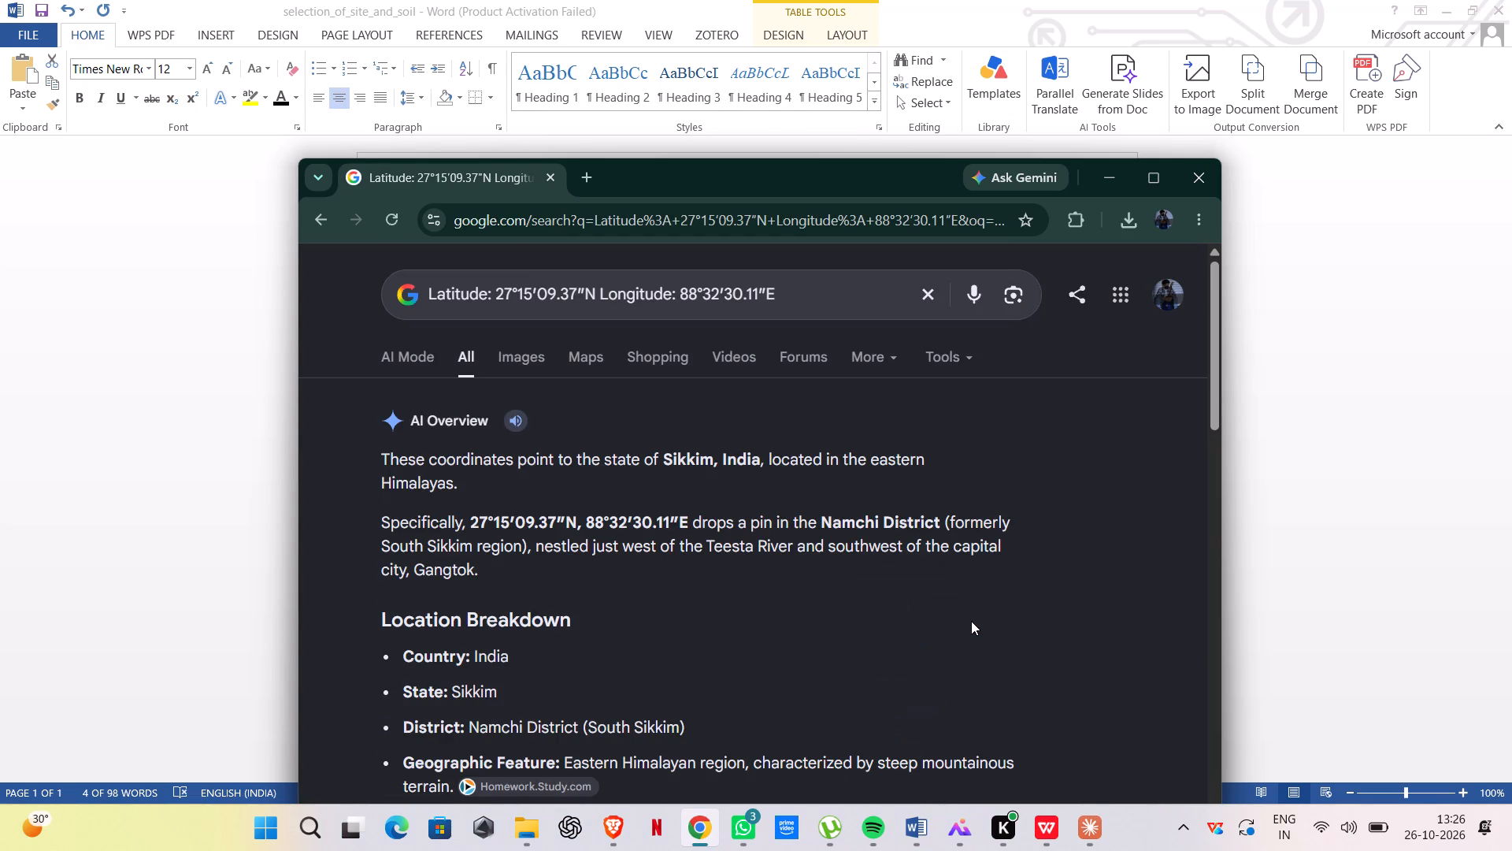
pyautogui.scroll(-1, 713, 573)
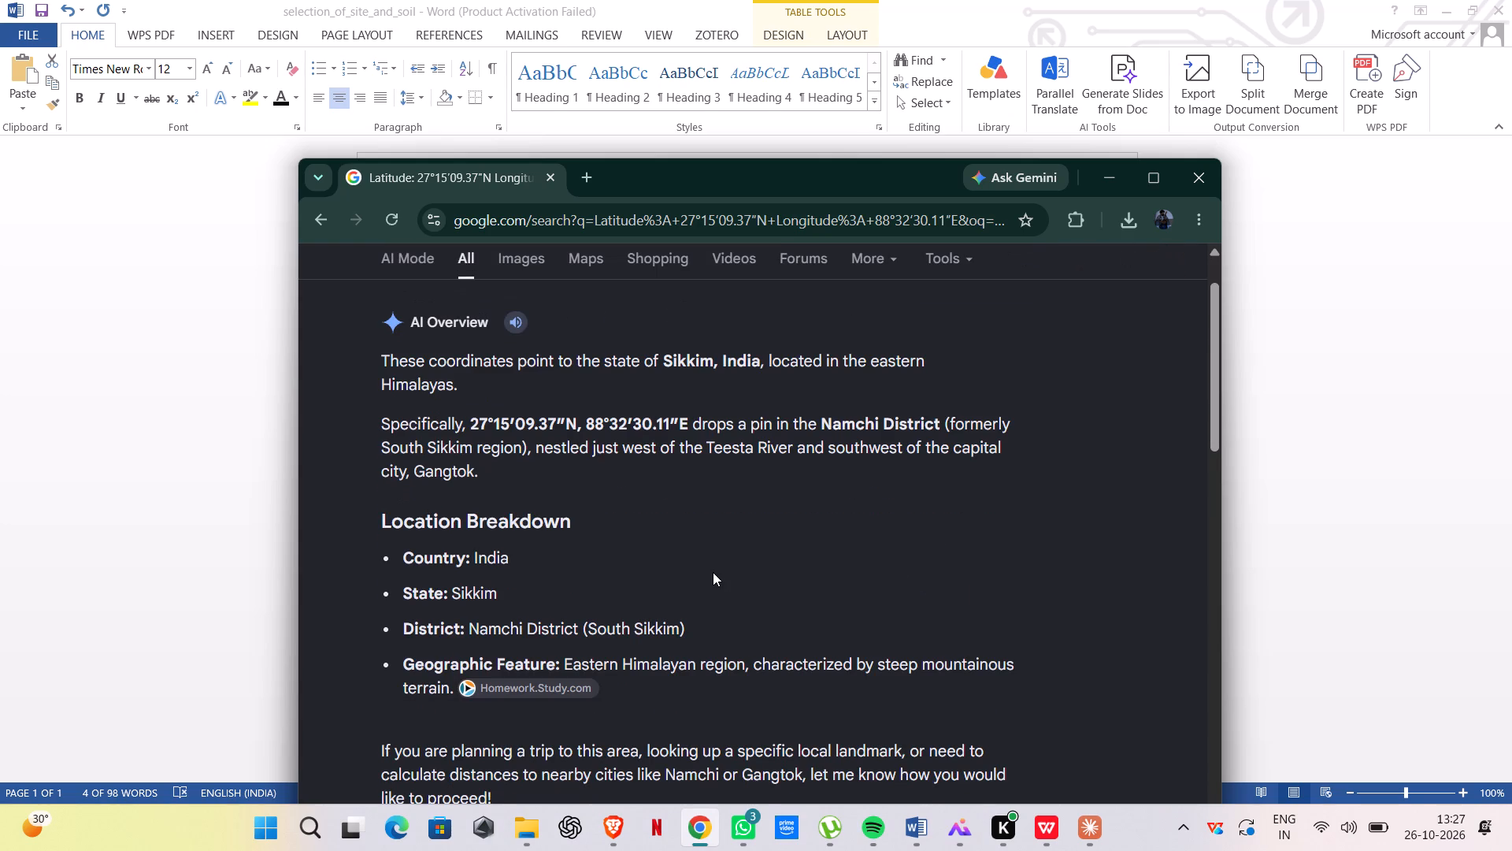
pyautogui.scroll(-2, 713, 572)
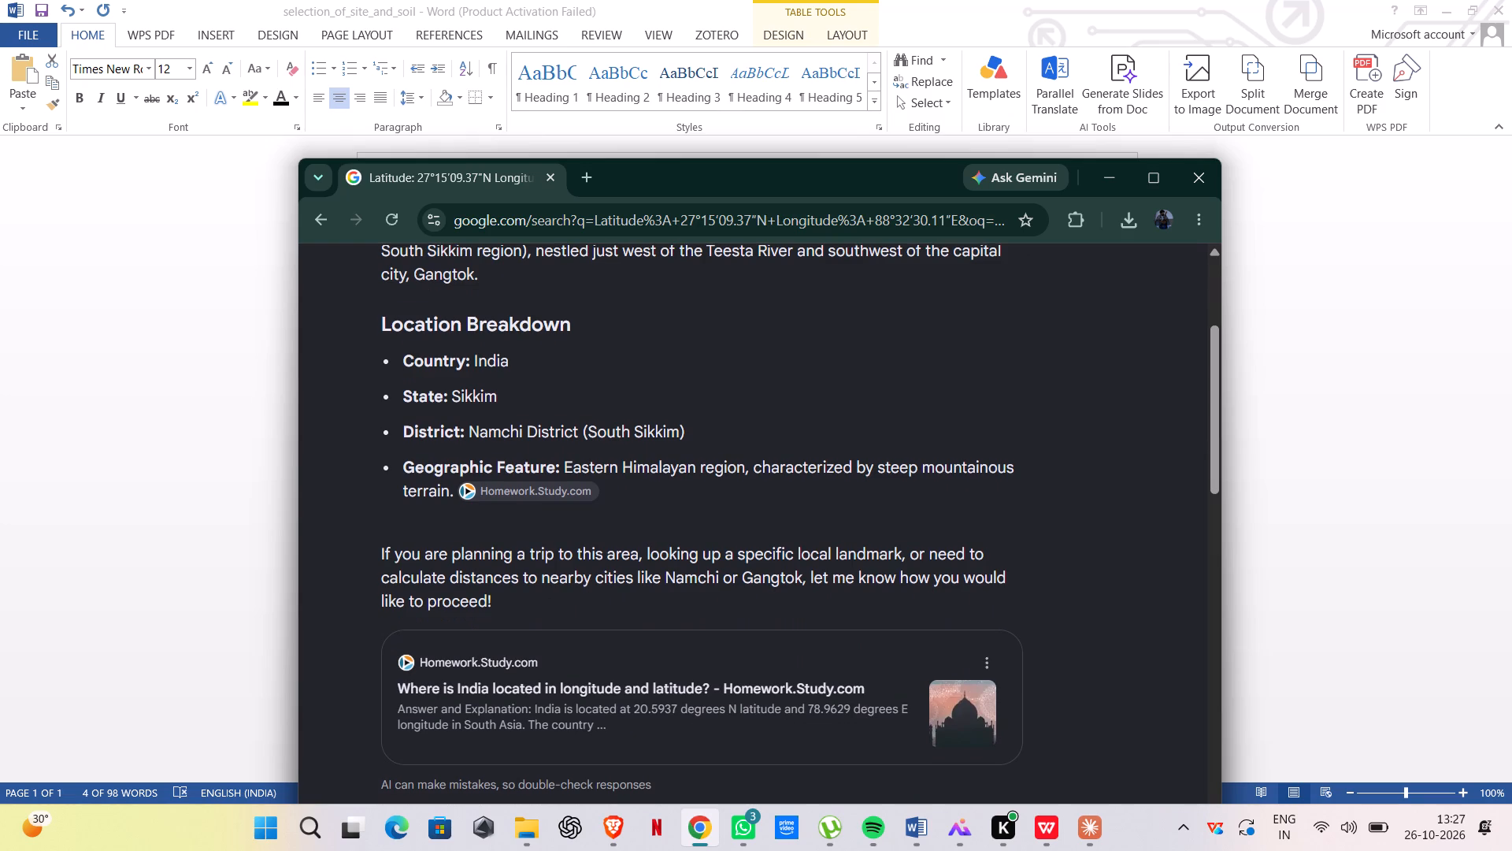
pyautogui.scroll(6, 713, 572)
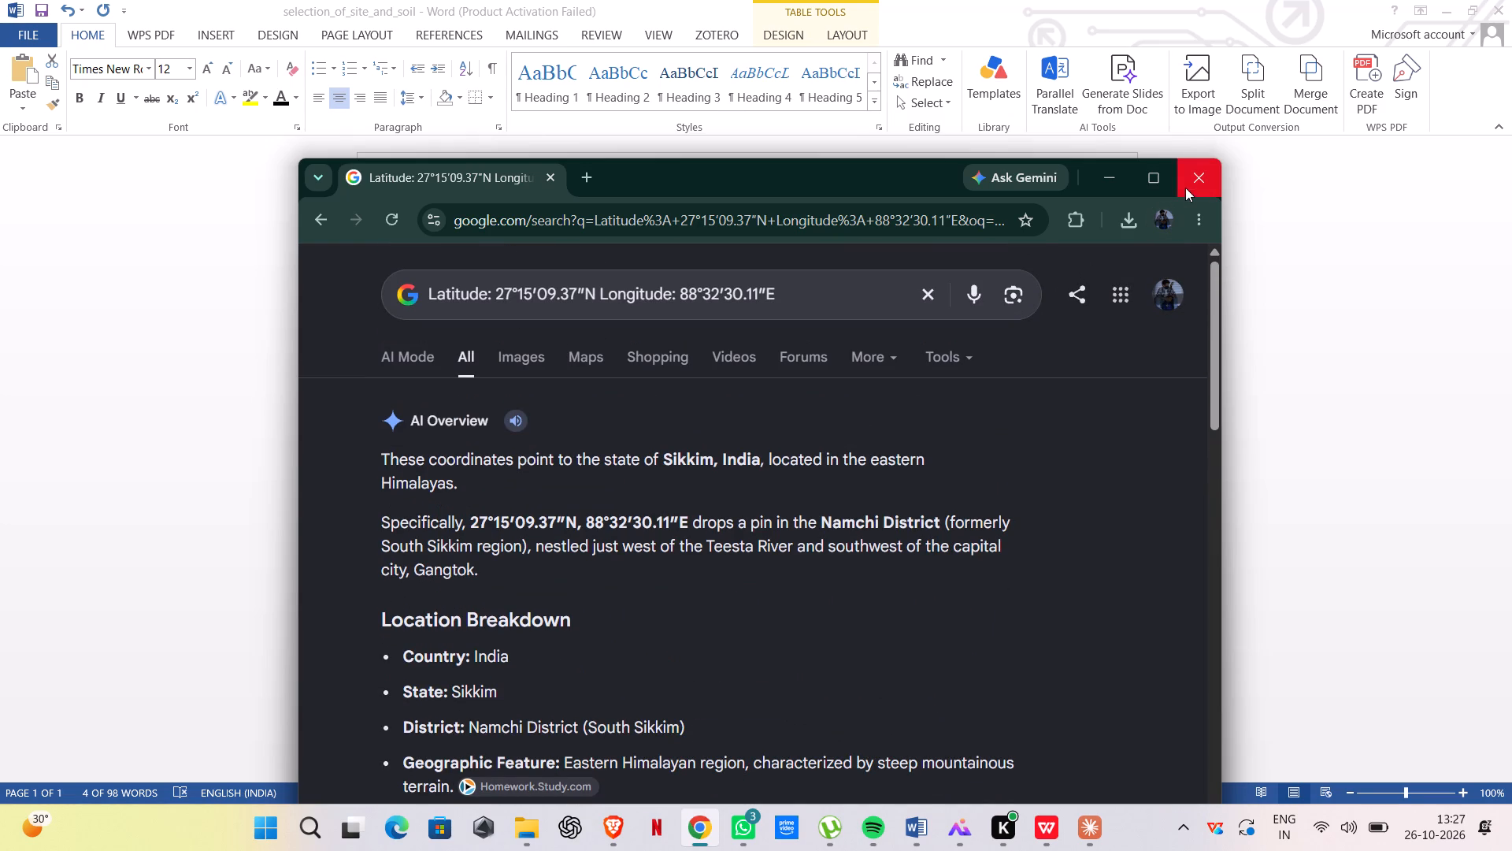
pyautogui.click(924, 283)
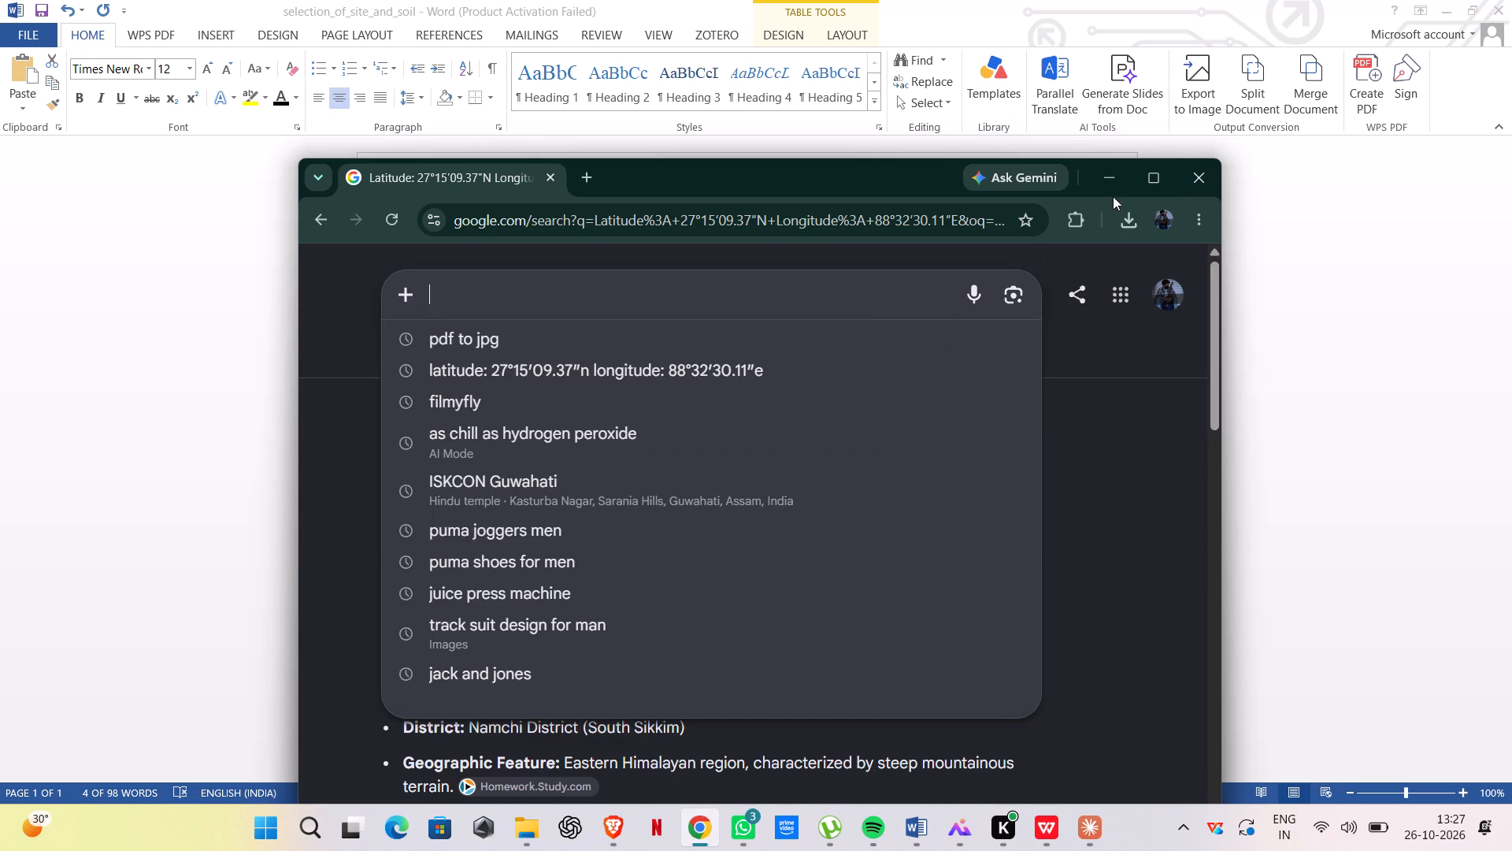
# Minimise the open Word documents and the browser to get back to the mtech project report folder.
pyautogui.click(1434, 5)
pyautogui.click(1436, 9)
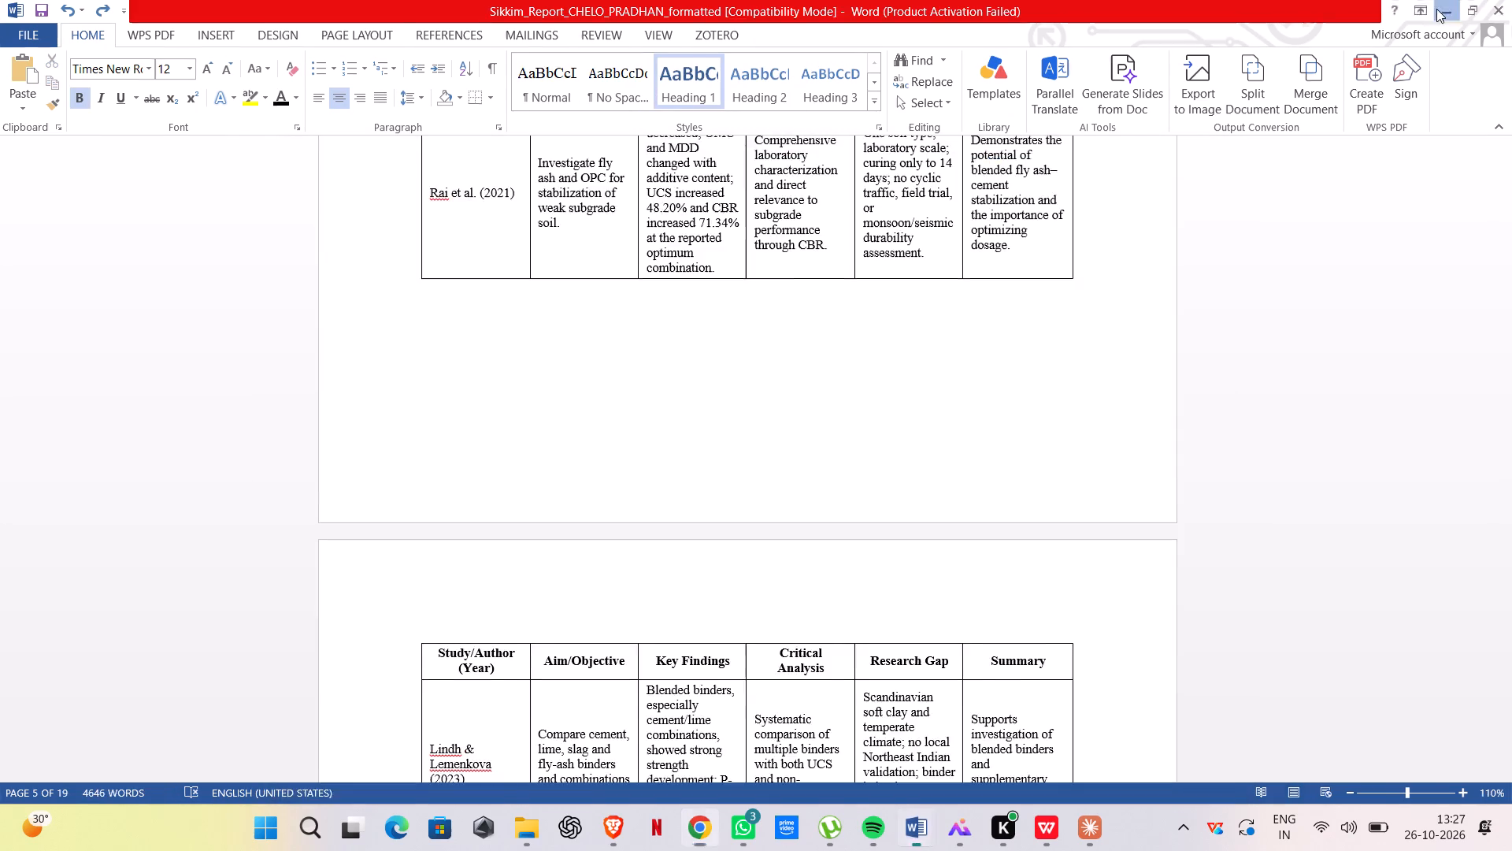
pyautogui.click(1114, 184)
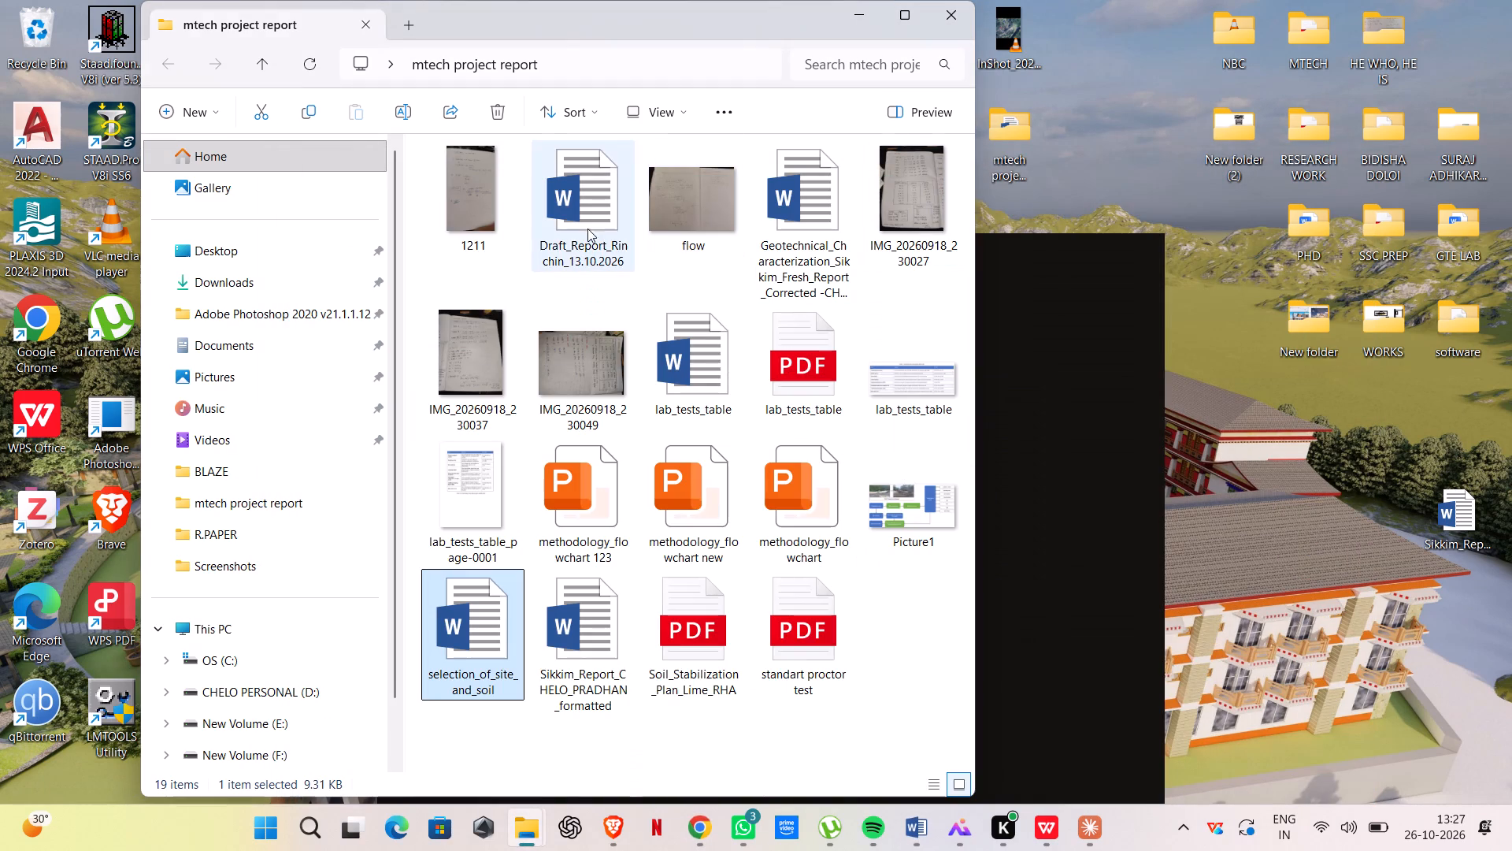
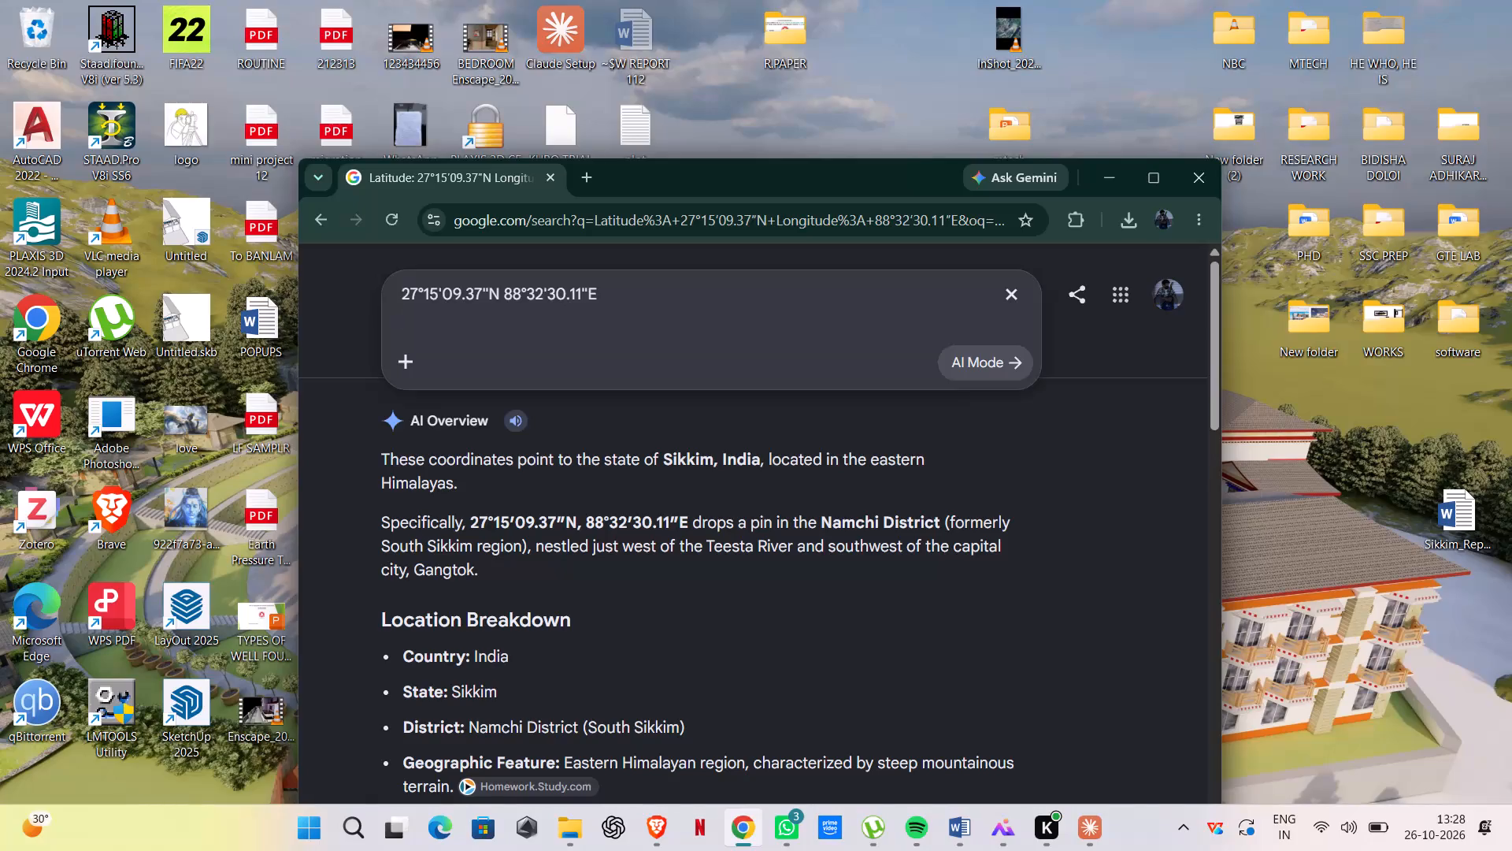
# Search Google for the coordinates 27°15'09.37"N 88°32'30.11"E.
pyautogui.press('Return')
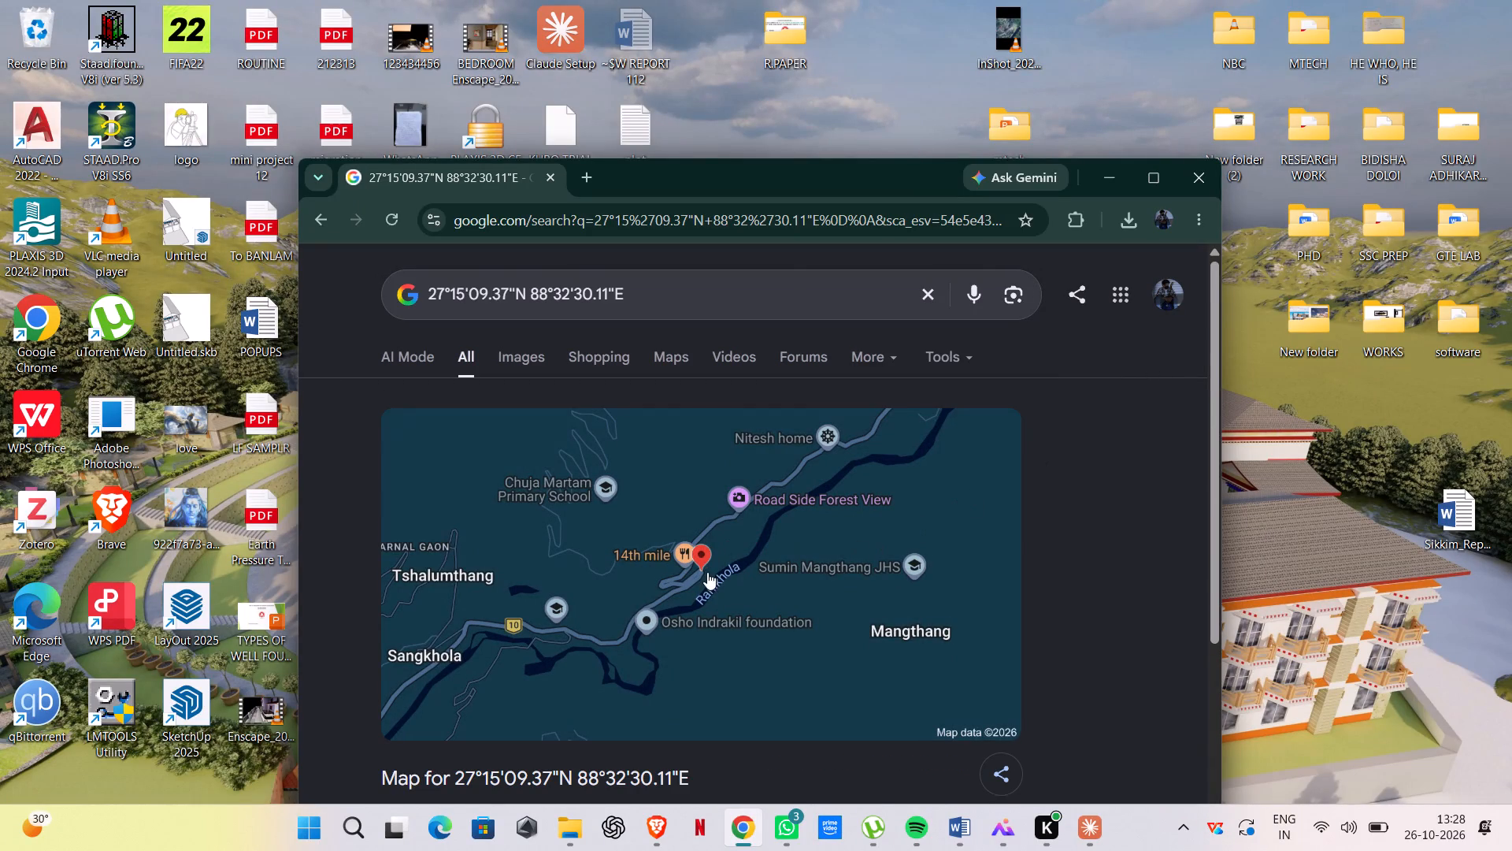
# Copy the full coordinate text from the Google search box and paste it below Table 3.1 in the Word document selection_of_site_and_soil.
pyautogui.moveTo(661, 297); pyautogui.dragTo(502, 295)
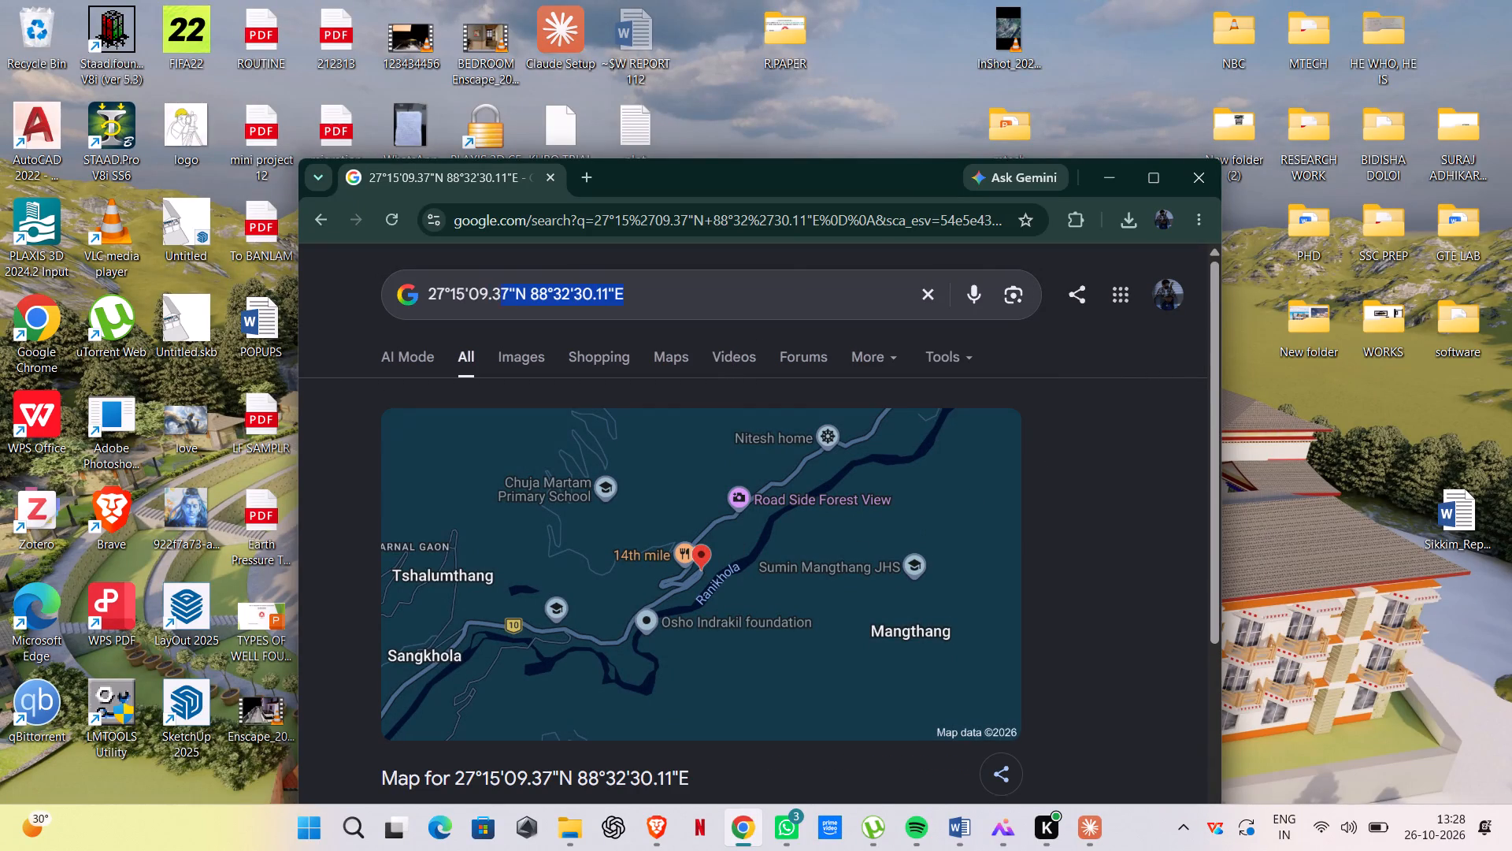
pyautogui.moveTo(502, 295); pyautogui.dragTo(432, 292)
pyautogui.rightClick(460, 295)
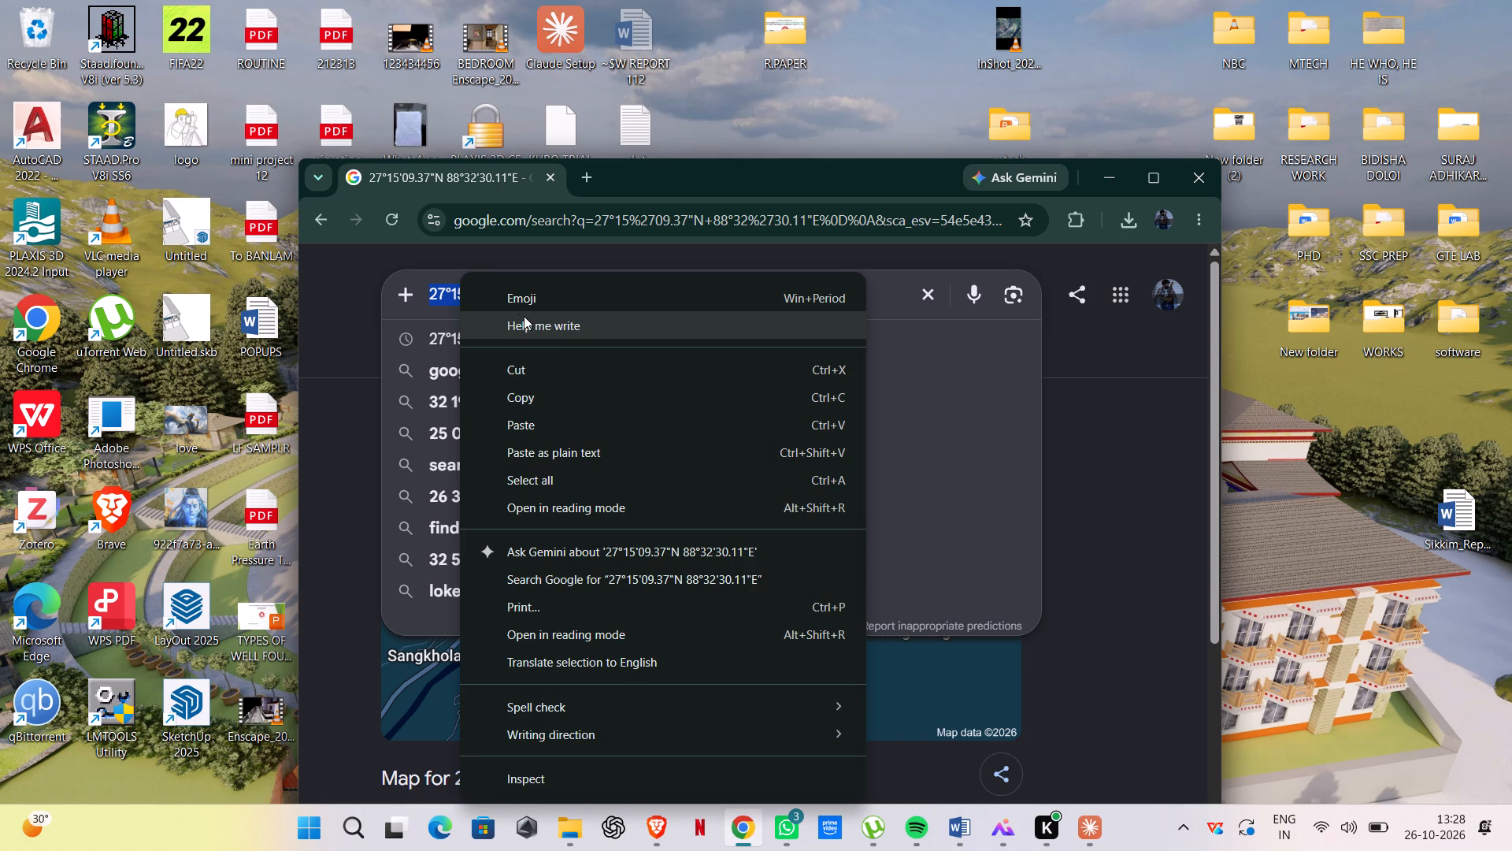
pyautogui.click(550, 395)
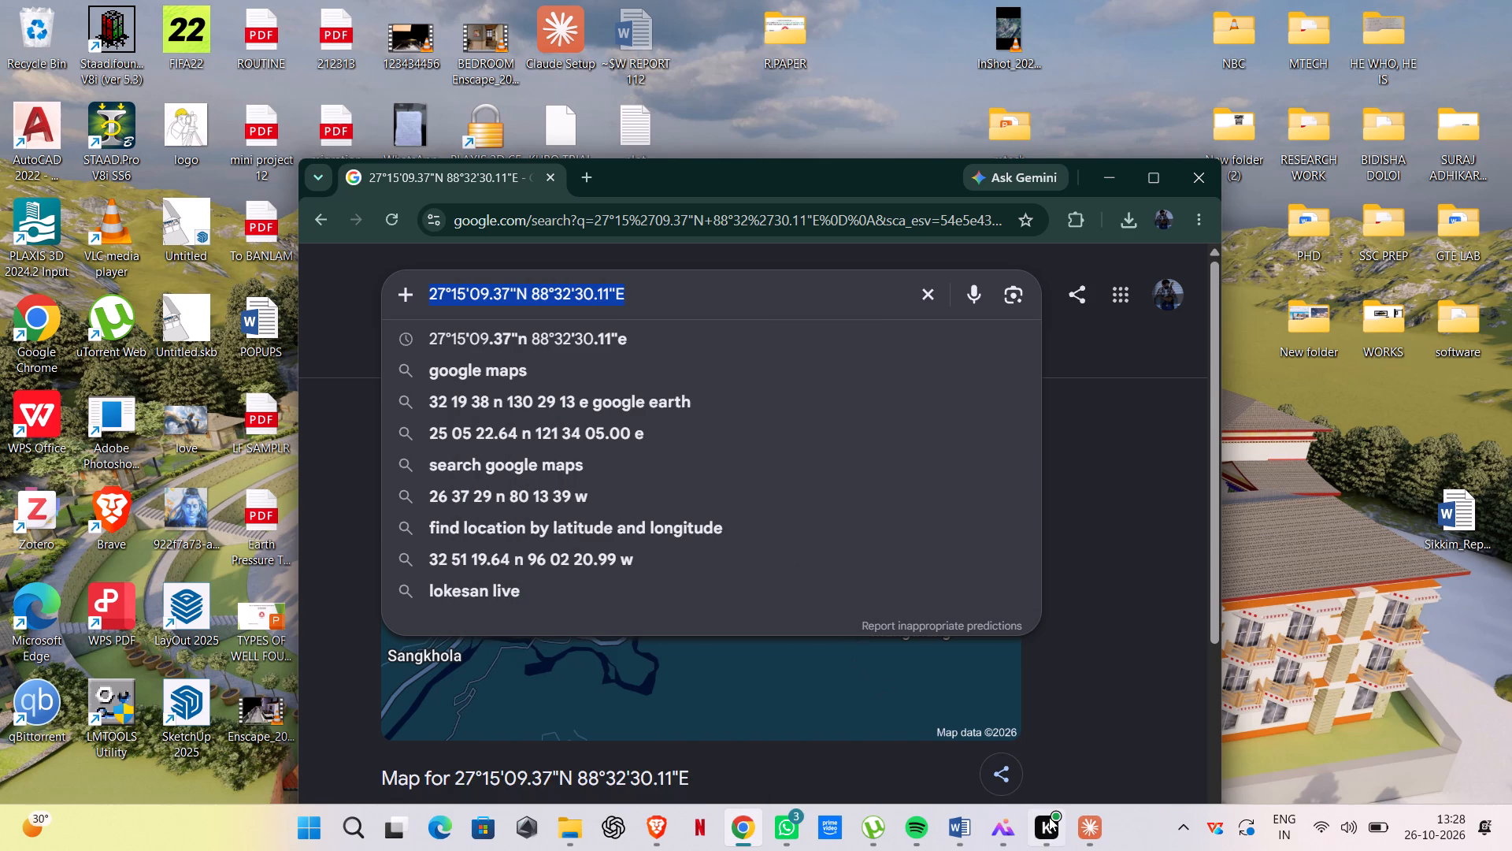
pyautogui.click(959, 822)
pyautogui.click(1276, 712)
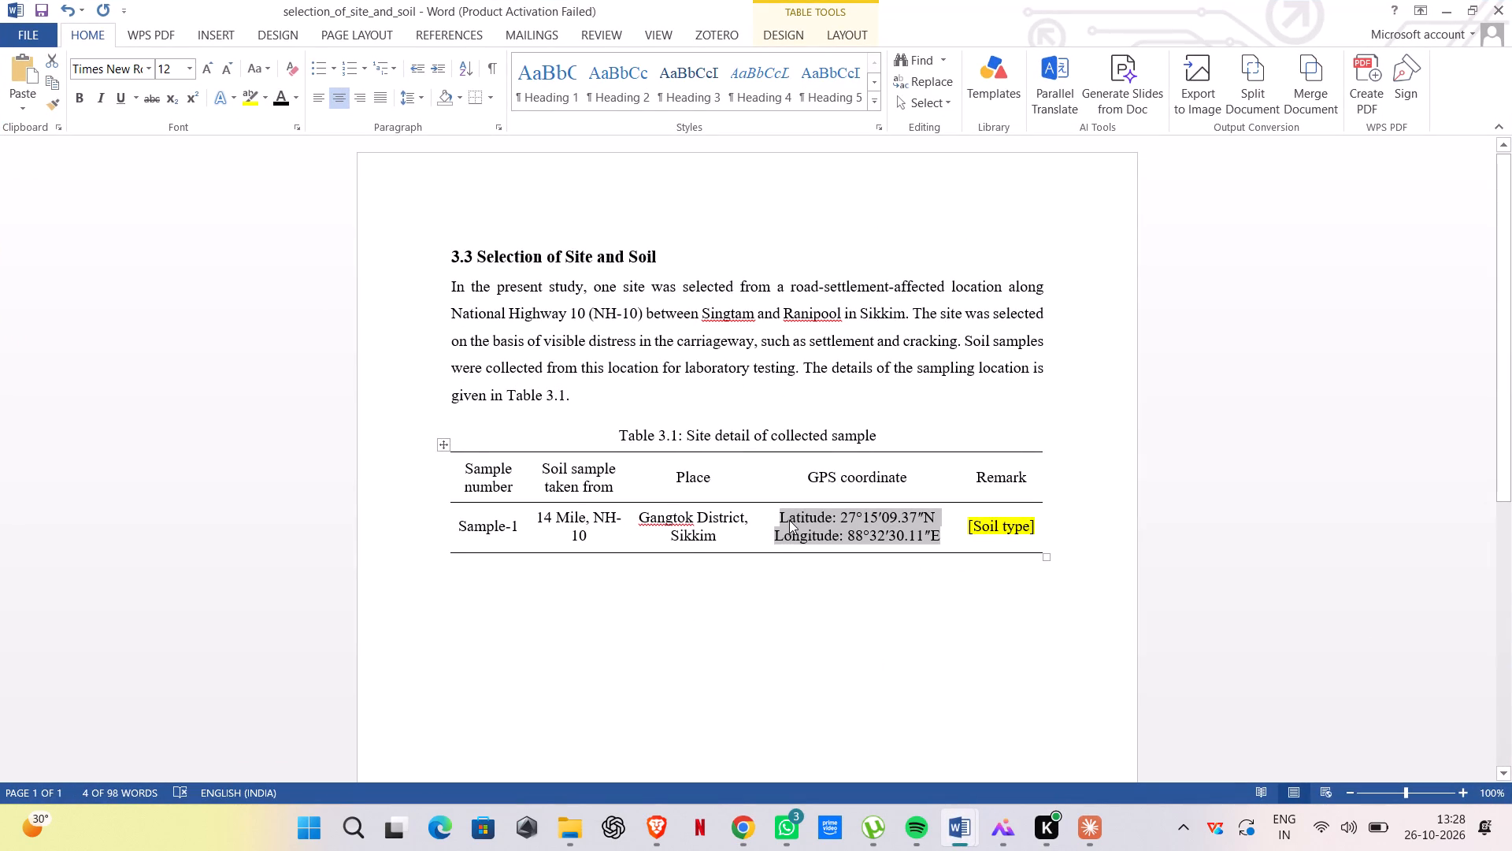
pyautogui.click(890, 520)
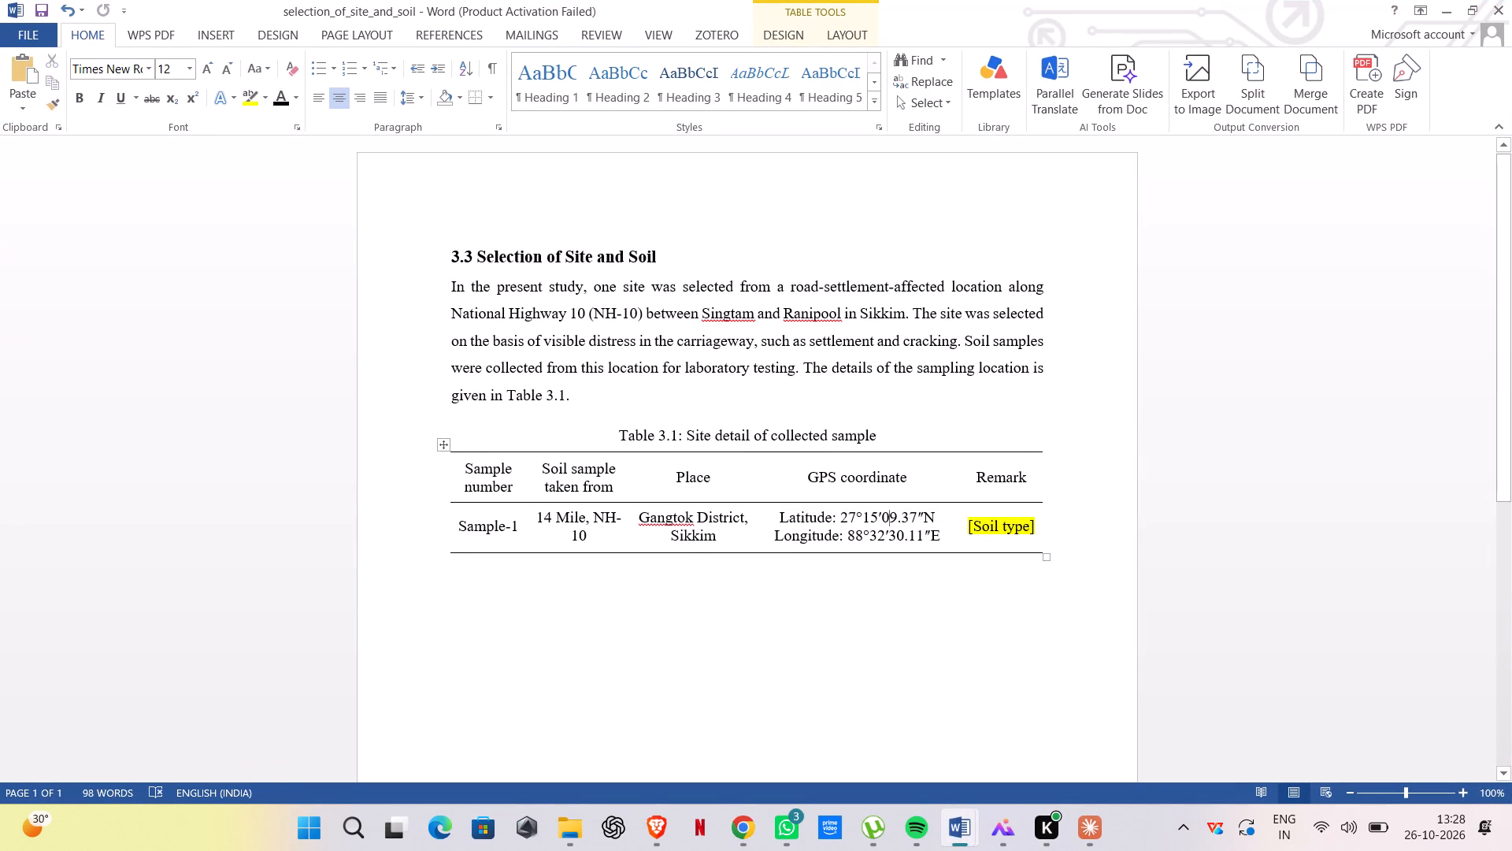
pyautogui.click(873, 602)
pyautogui.hotkey('ctrl', 'v')
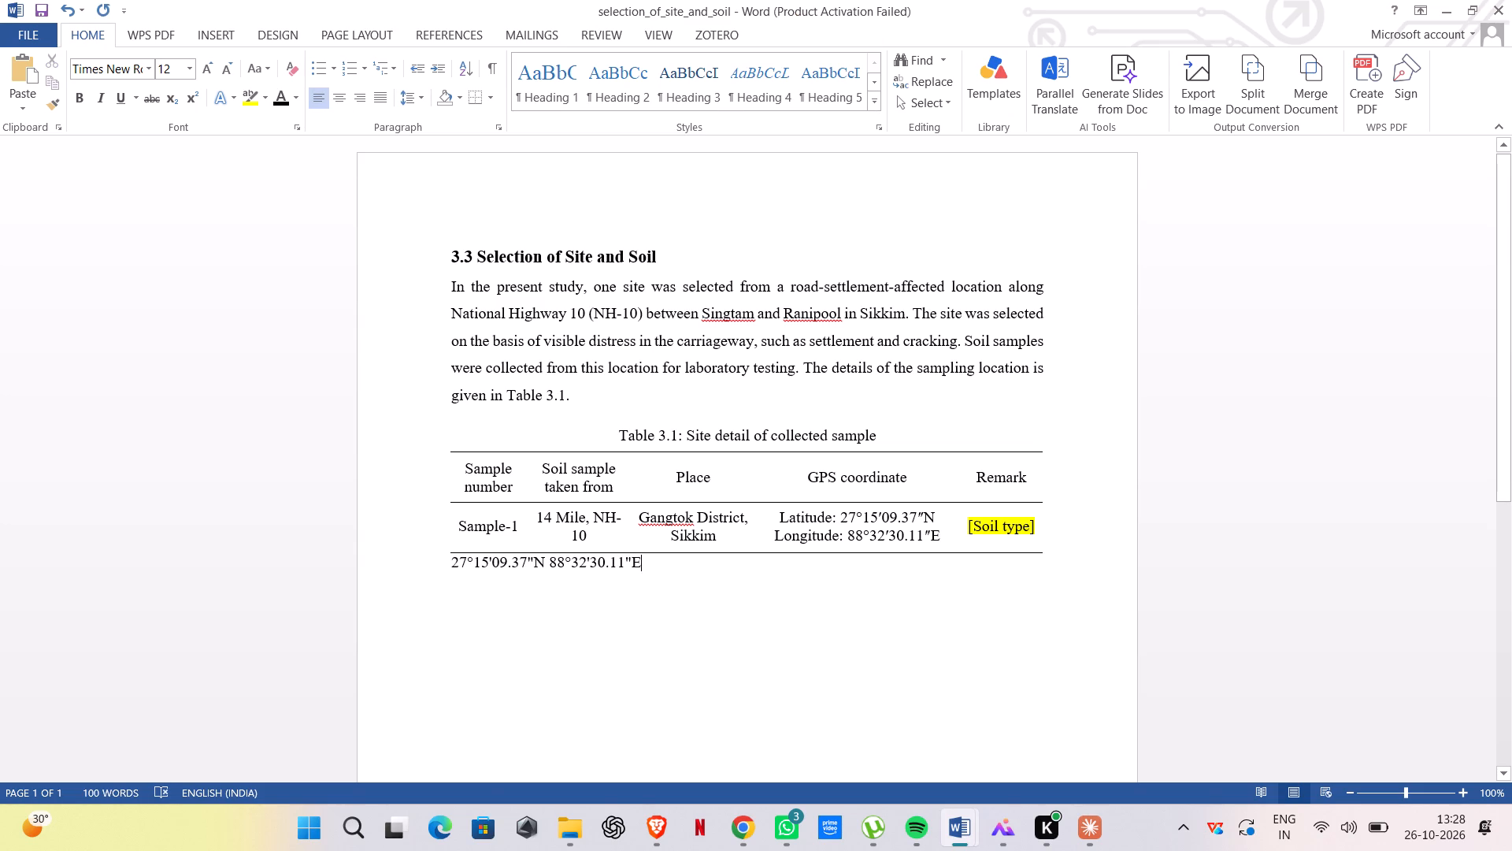
# Cut 27°15'09.37"N from the text below the table and paste it over the latitude value in the GPS coordinate cell.
pyautogui.moveTo(546, 564); pyautogui.dragTo(443, 559)
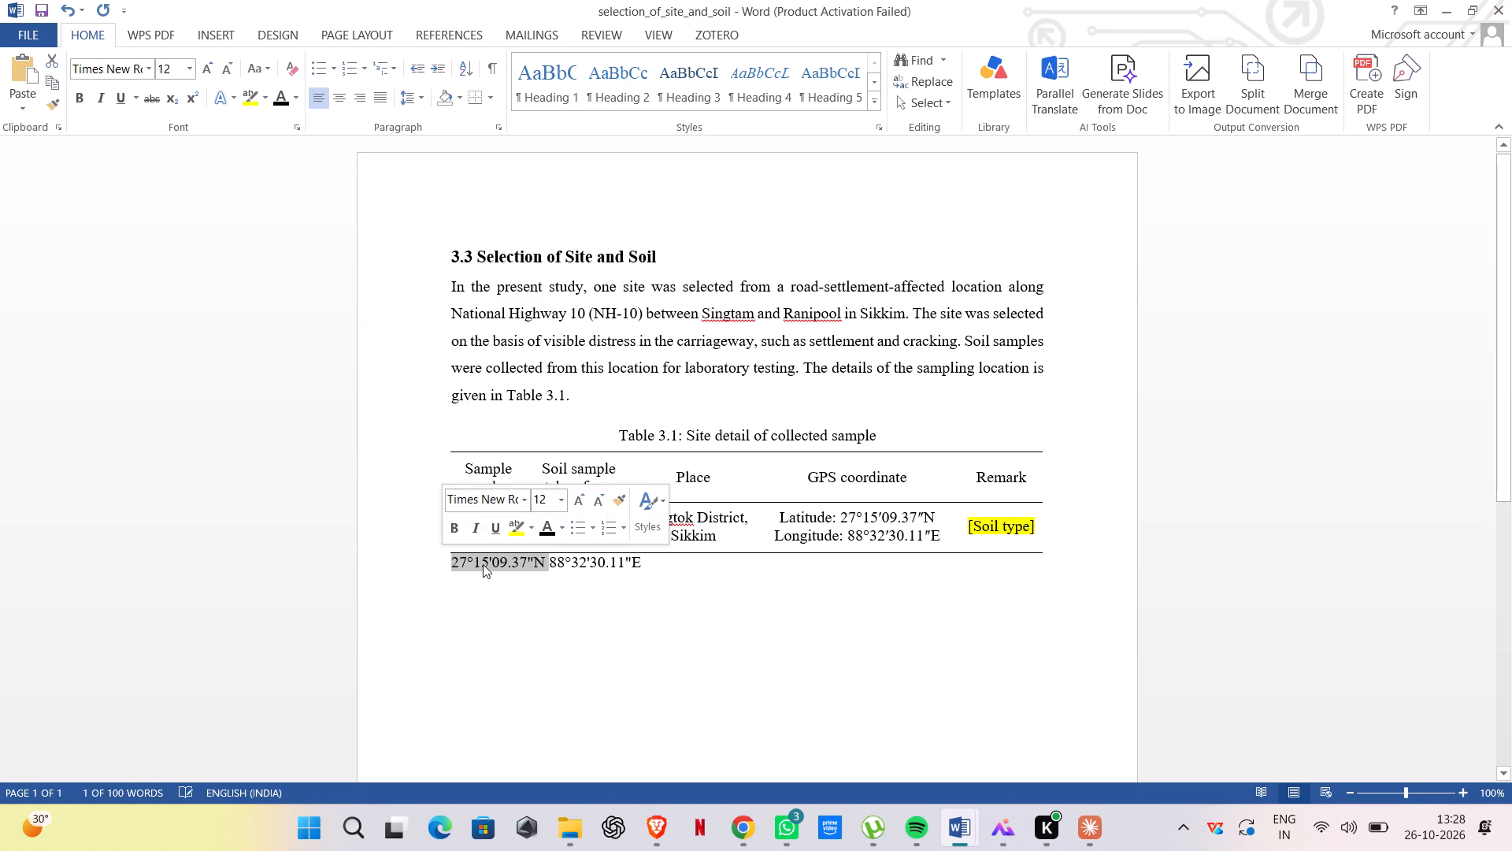
pyautogui.rightClick(483, 564)
pyautogui.click(569, 284)
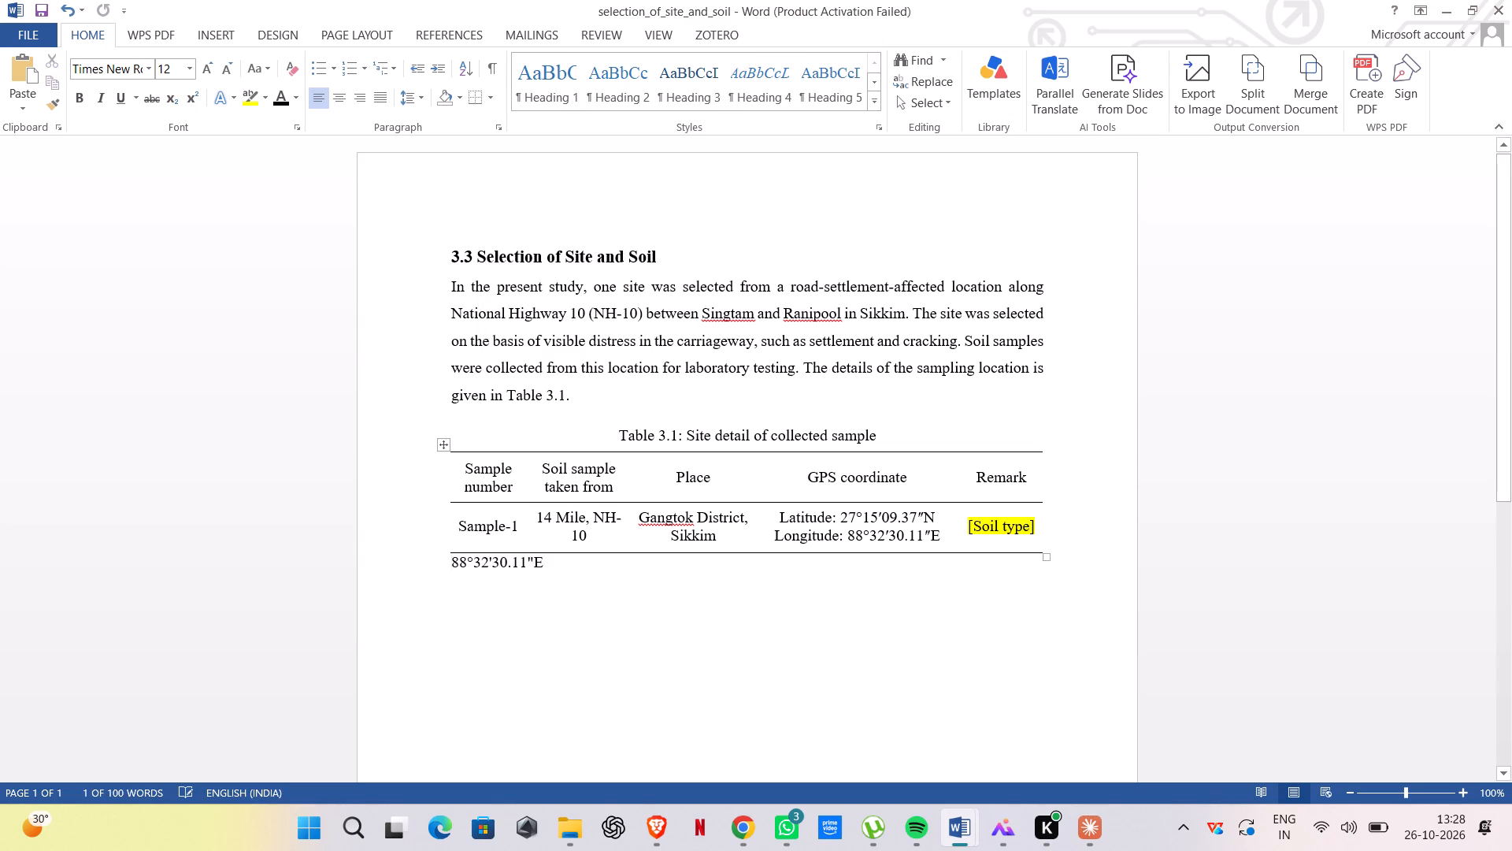
pyautogui.moveTo(936, 512); pyautogui.dragTo(845, 515)
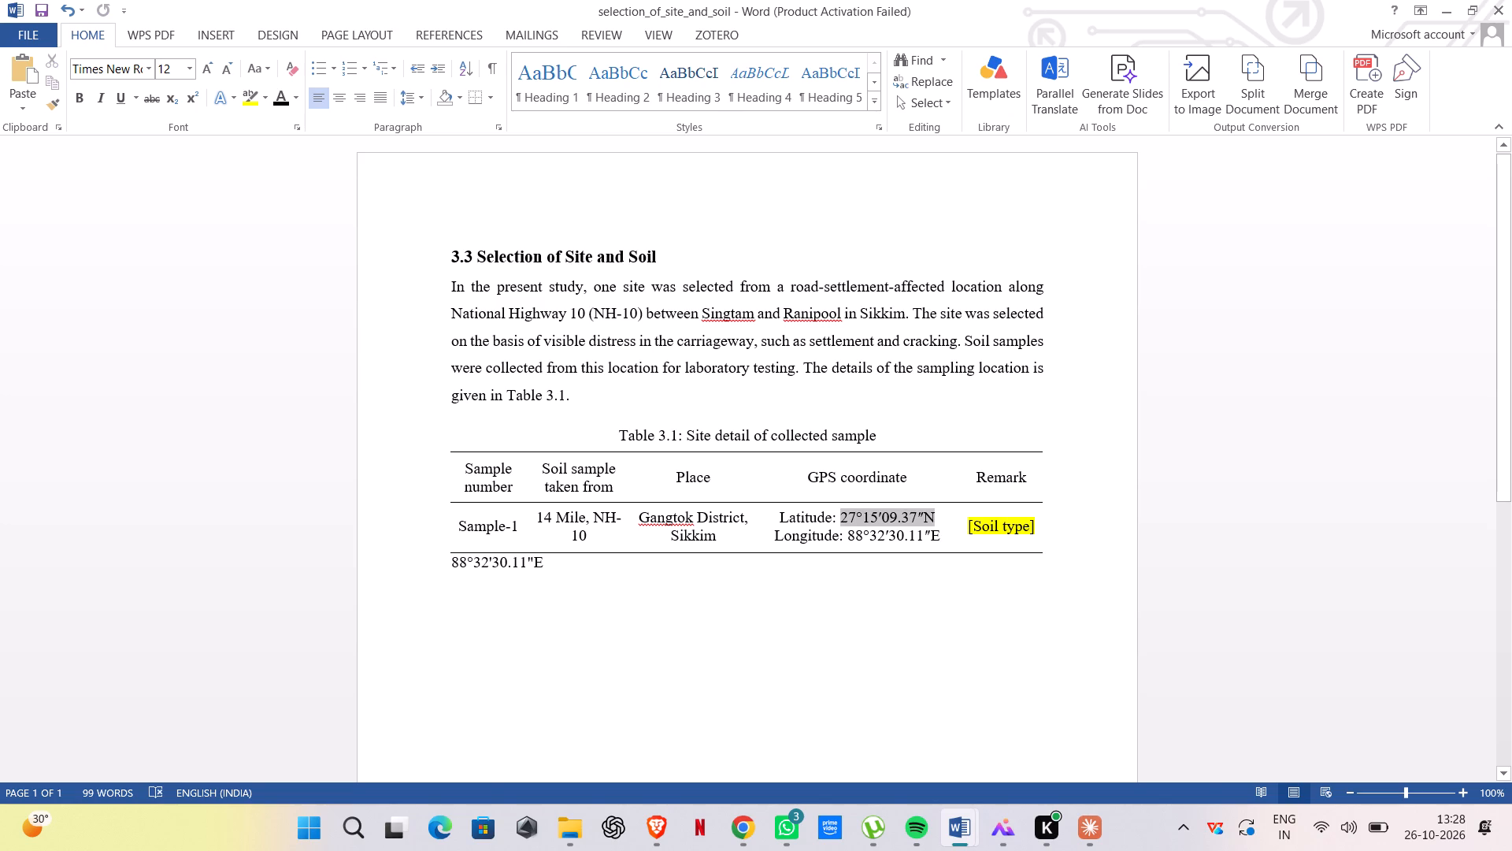
pyautogui.moveTo(845, 515); pyautogui.dragTo(845, 516)
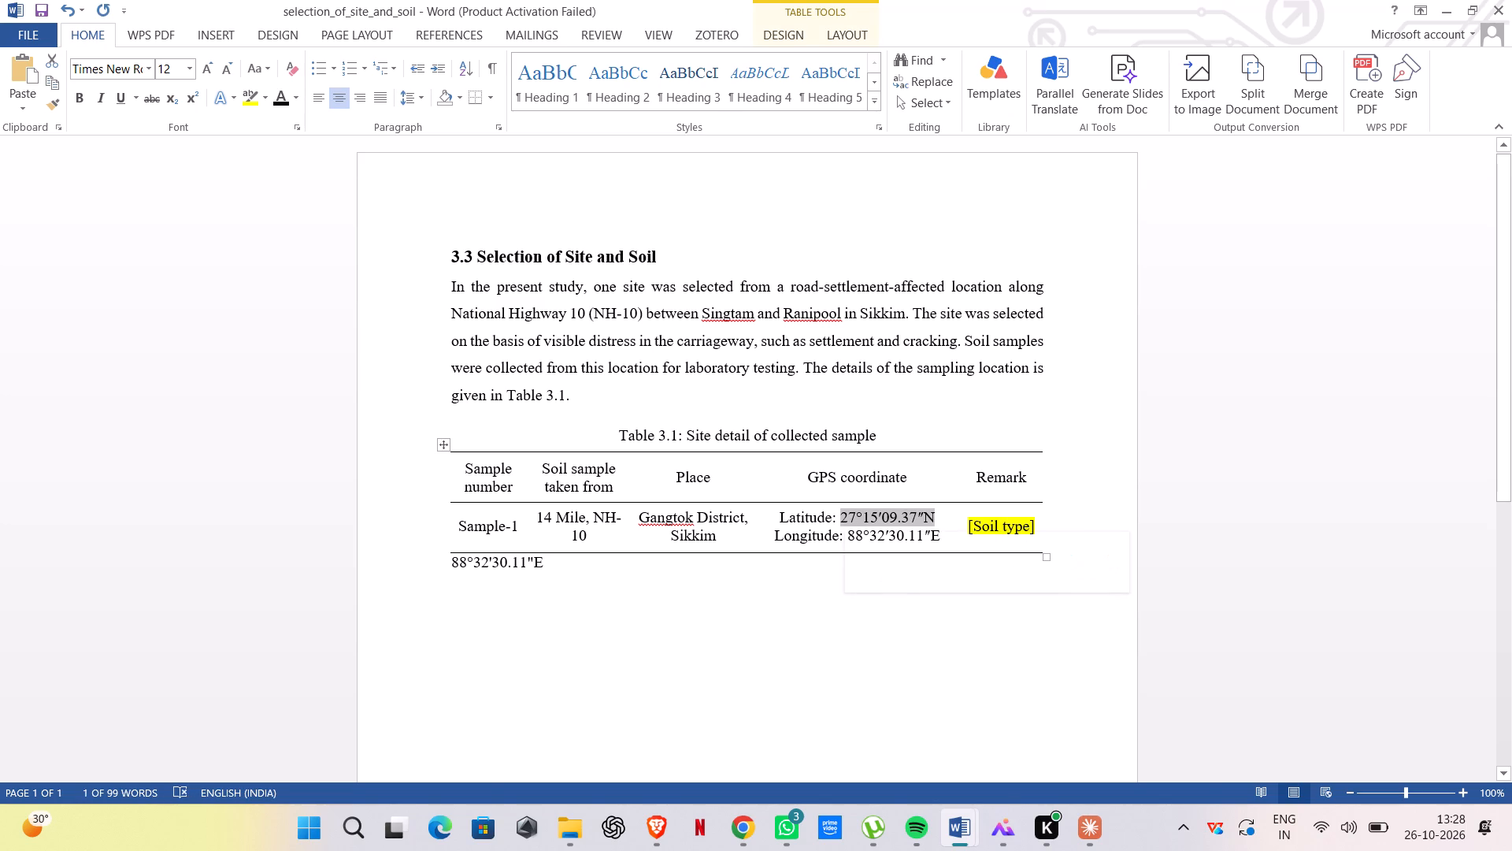
pyautogui.hotkey('ctrl', 'v')
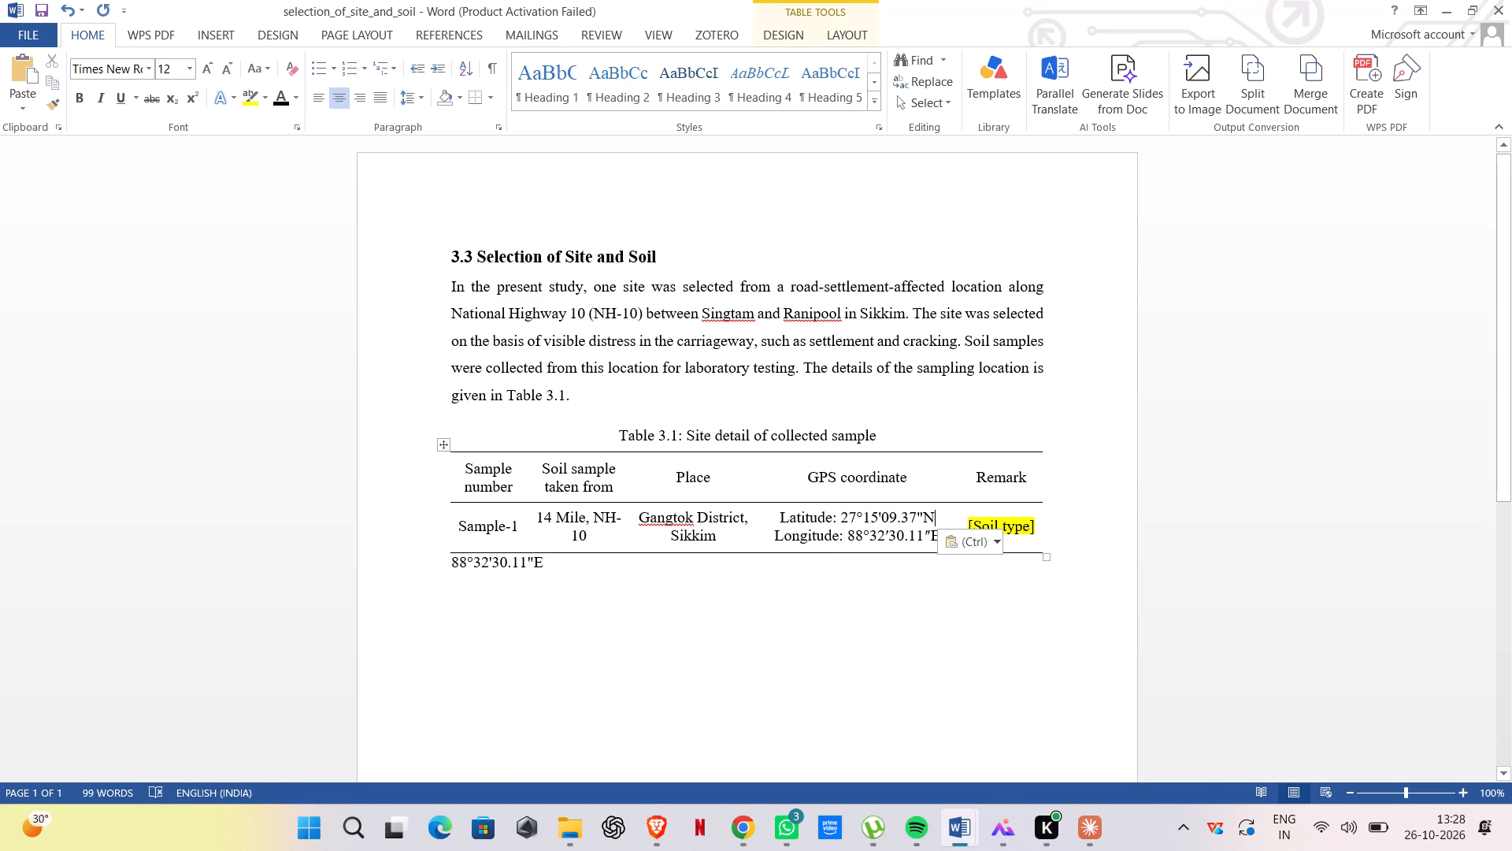
pyautogui.click(896, 545)
# Copy 88°32'30.11"E from below the table and paste it over the longitude value in the GPS coordinate cell.
pyautogui.moveTo(544, 561); pyautogui.dragTo(512, 576)
pyautogui.moveTo(512, 576); pyautogui.dragTo(450, 570)
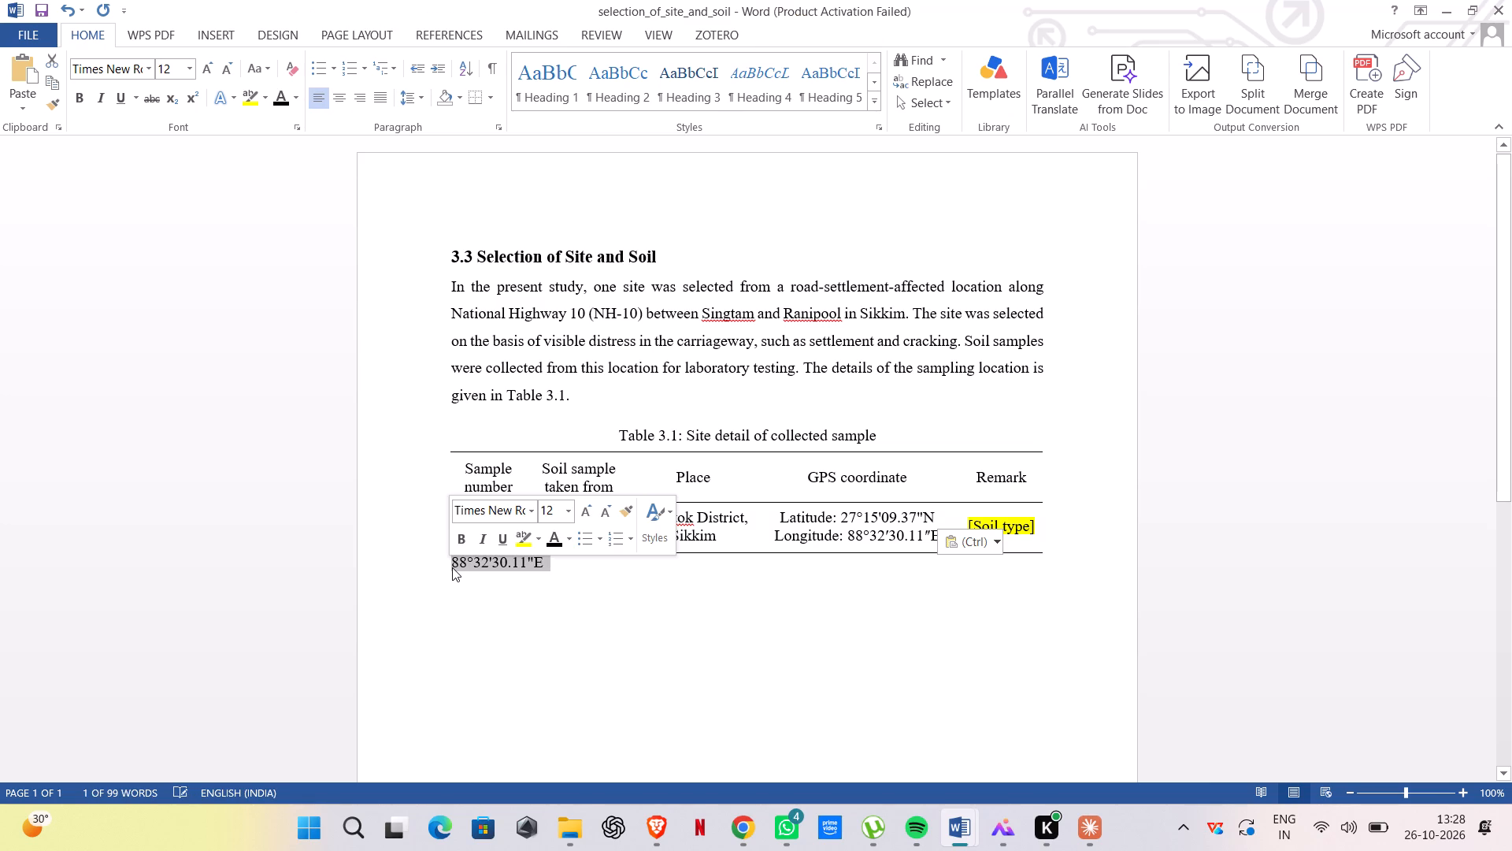
pyautogui.hotkey('ctrl', 'c')
pyautogui.moveTo(942, 536); pyautogui.dragTo(844, 532)
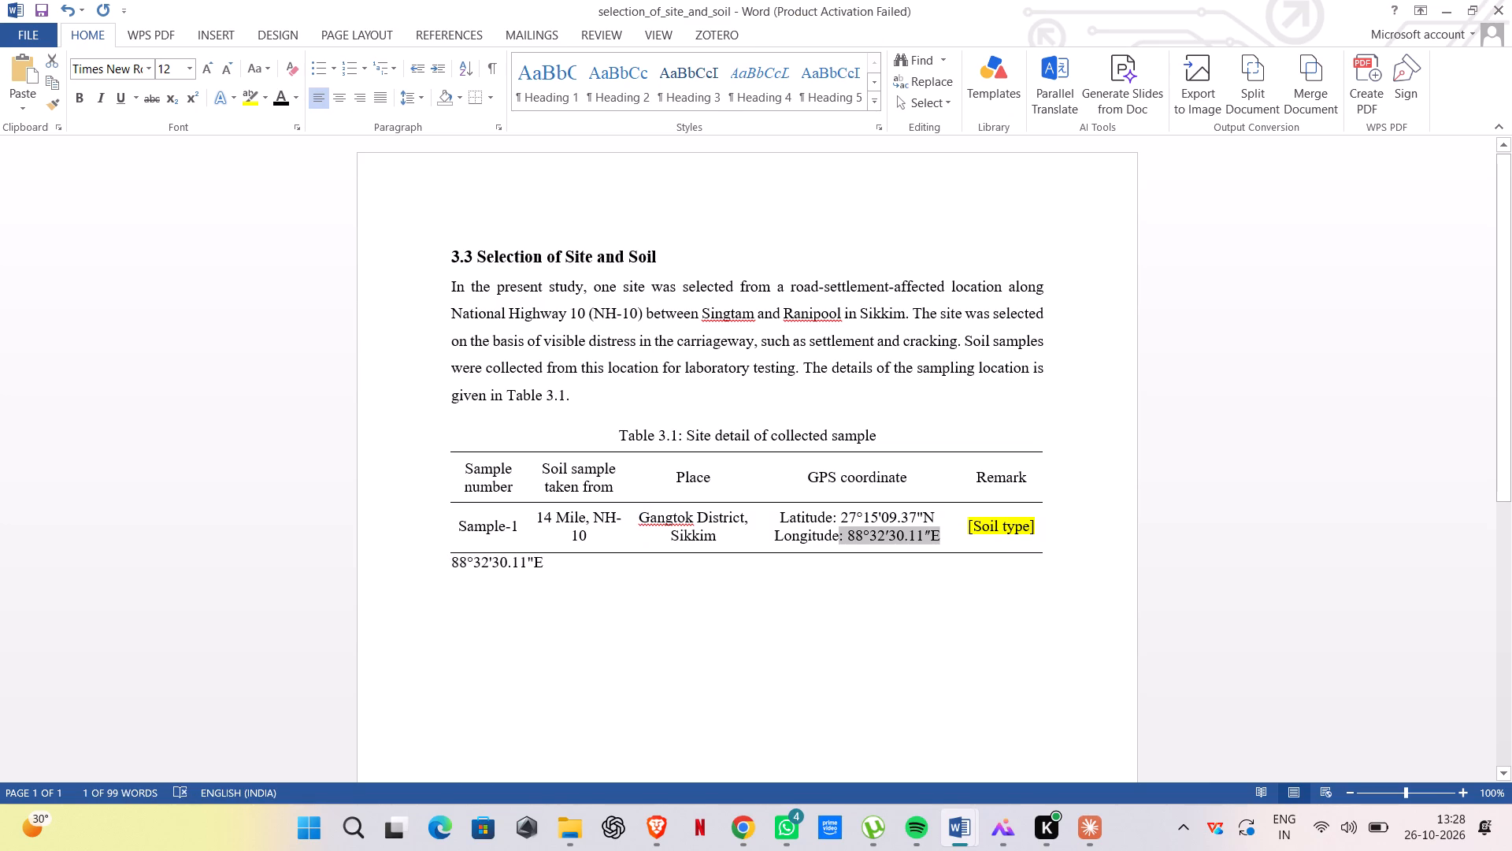
pyautogui.moveTo(844, 532); pyautogui.dragTo(847, 531)
pyautogui.hotkey('ctrl', 'v')
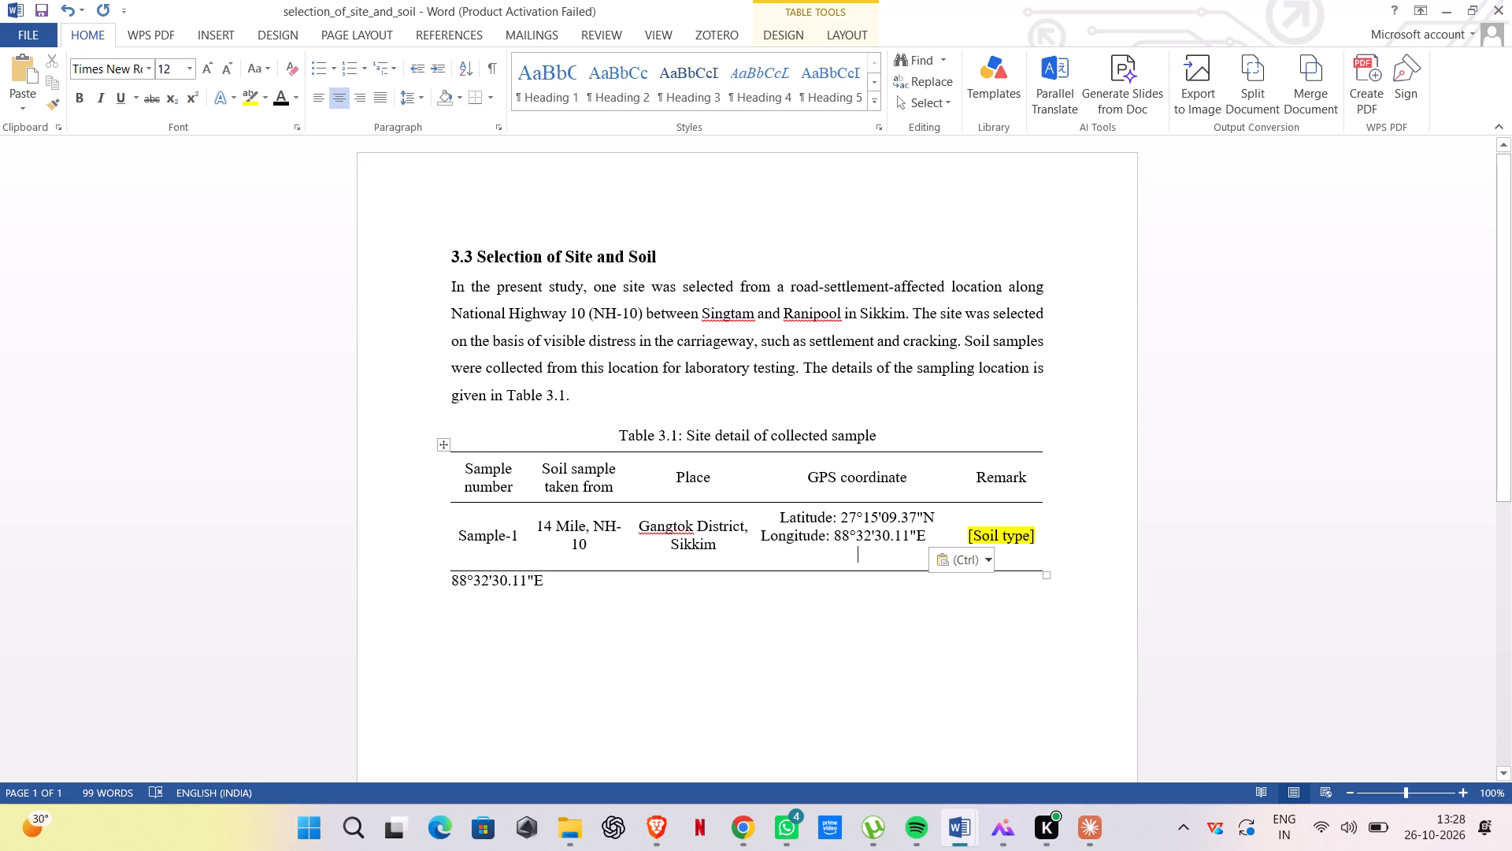
# Insert five leading spaces before the Longitude line in the GPS coordinate cell to align it with the Latitude line.
pyautogui.click(758, 535)
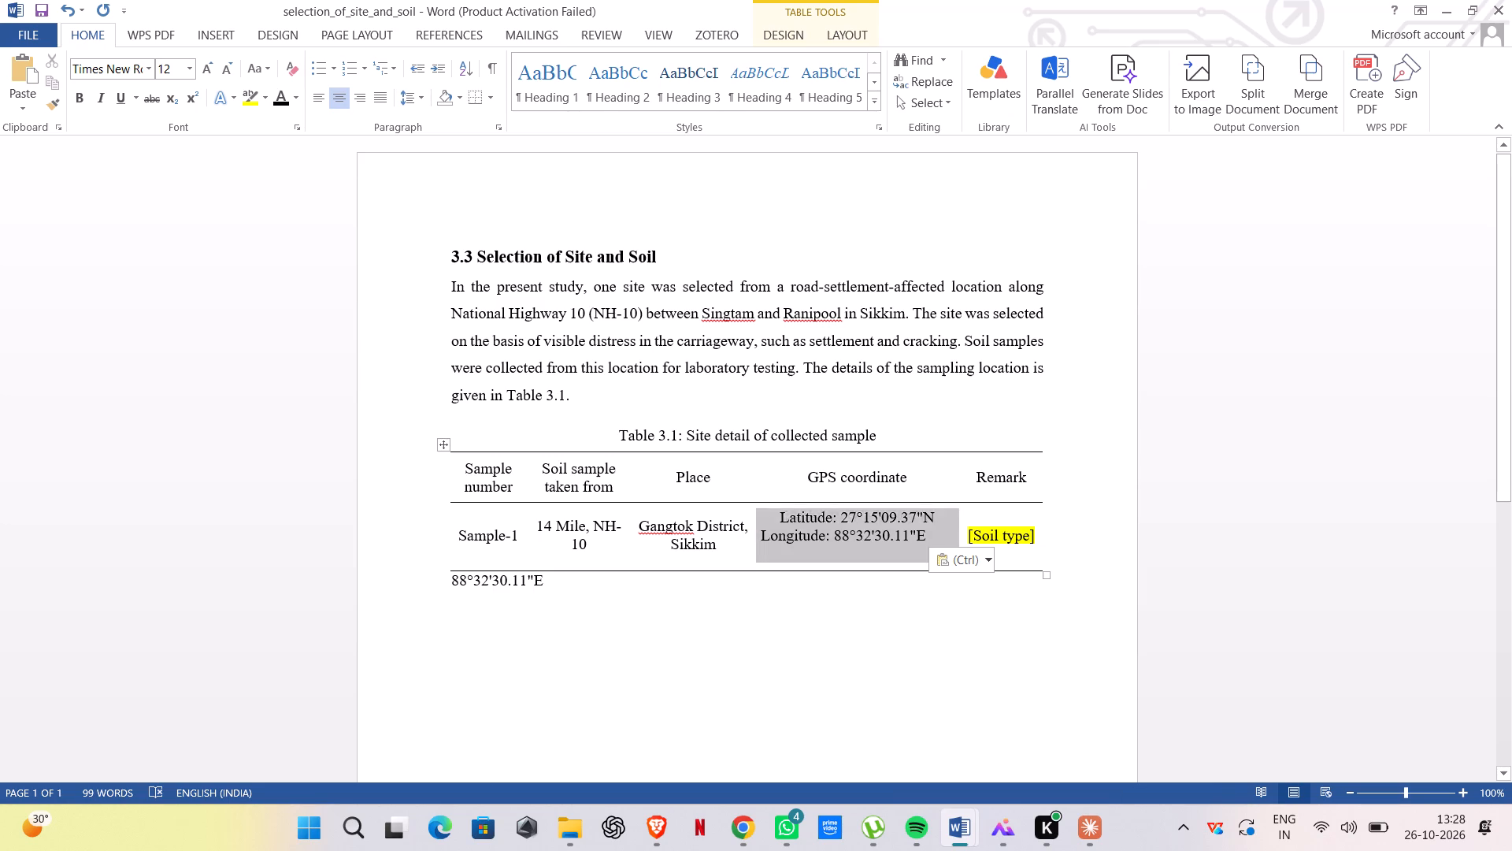
pyautogui.click(762, 534)
pyautogui.press('space')
pyautogui.press('space')
pyautogui.press('space')
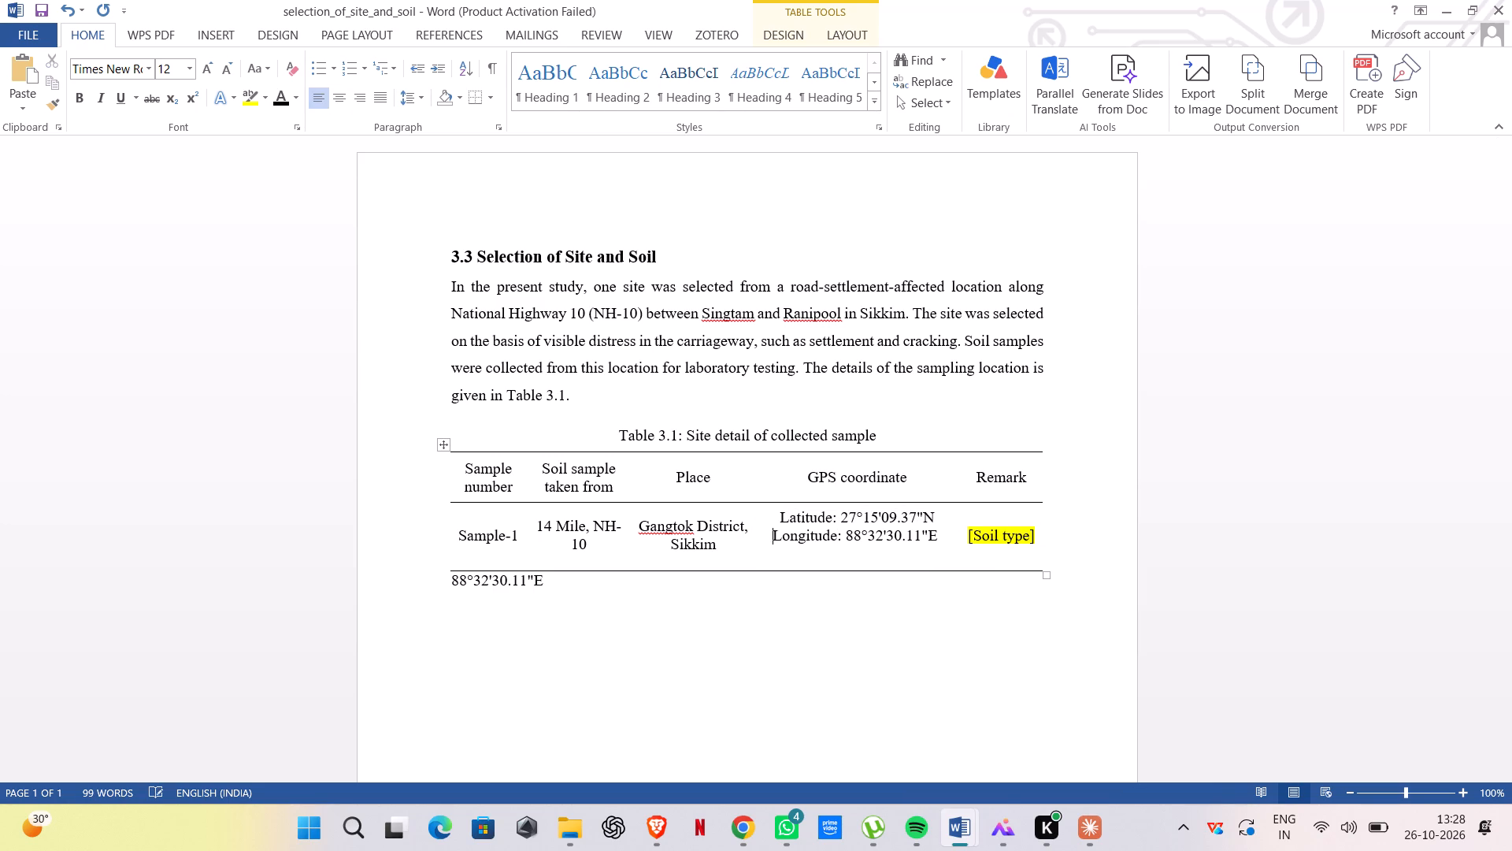
pyautogui.press('space')
pyautogui.press('space')
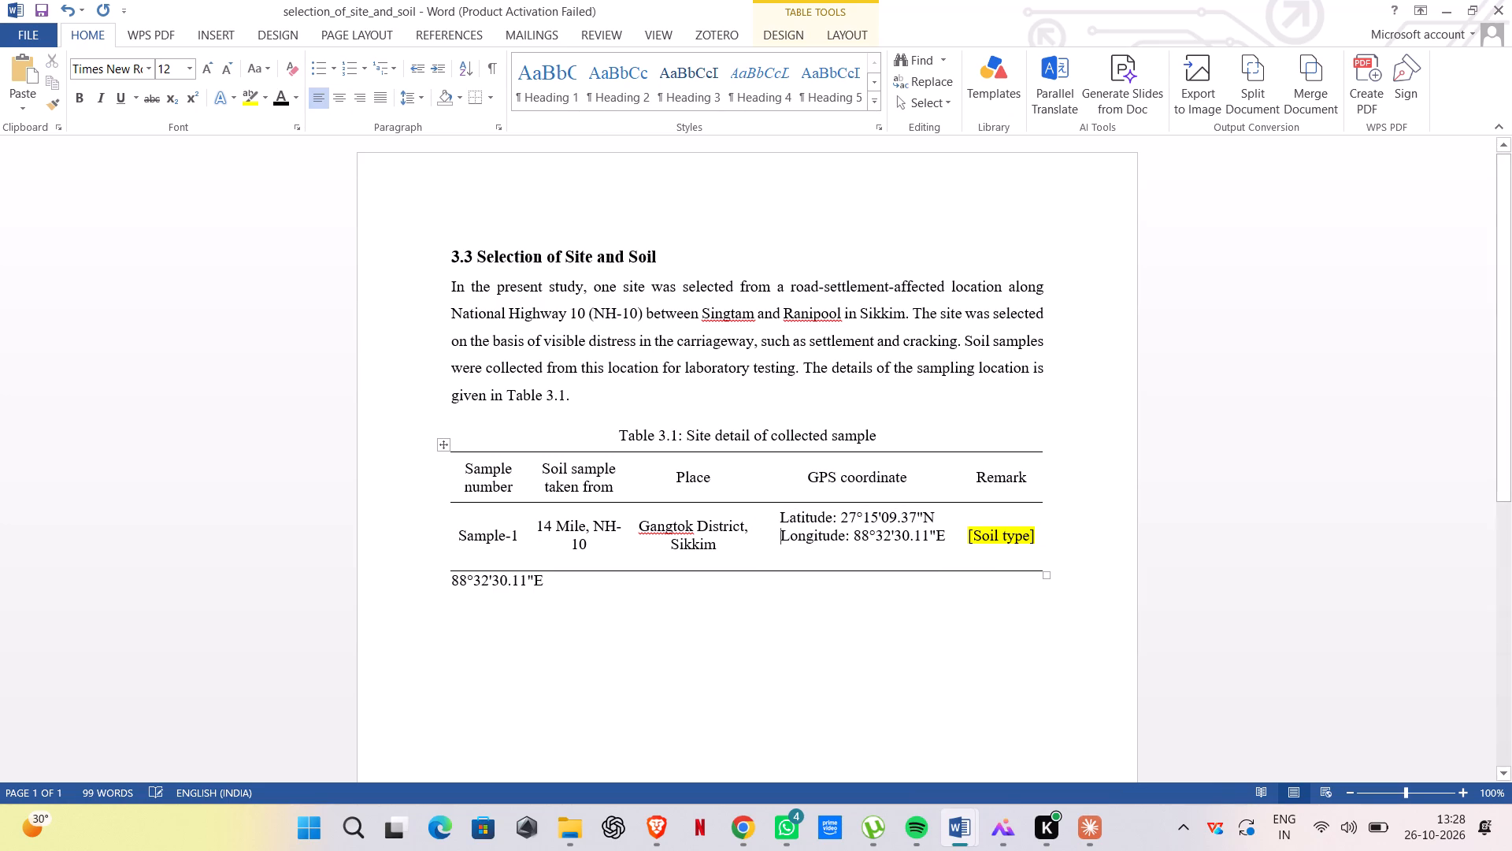
pyautogui.click(880, 608)
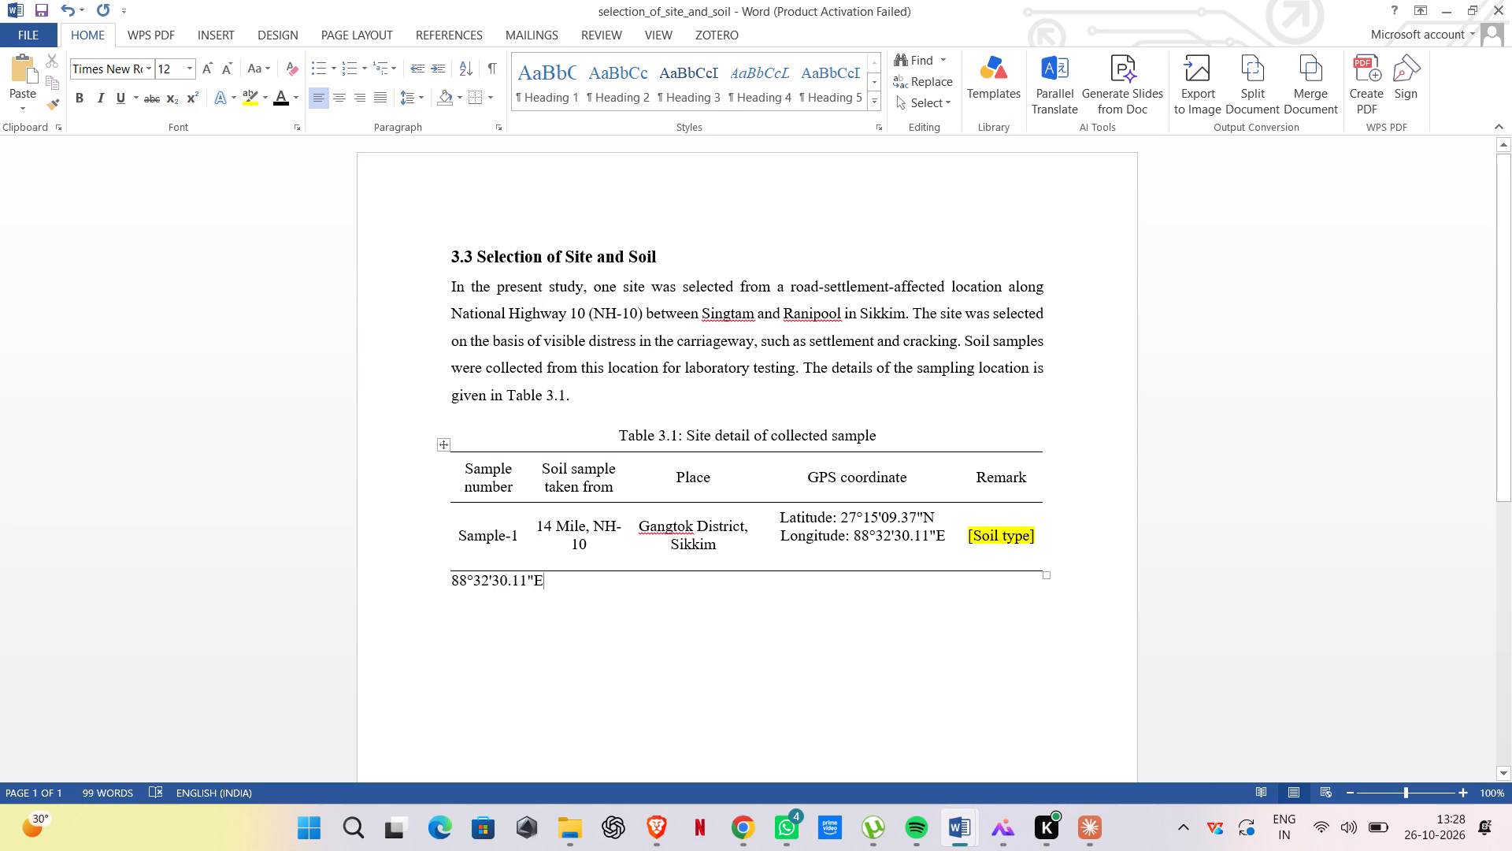
# Copy the latitude and longitude lines from the GPS coordinate cell, search Google for them in Chrome, examine the location result, and close the browser.
pyautogui.moveTo(949, 536); pyautogui.dragTo(804, 515)
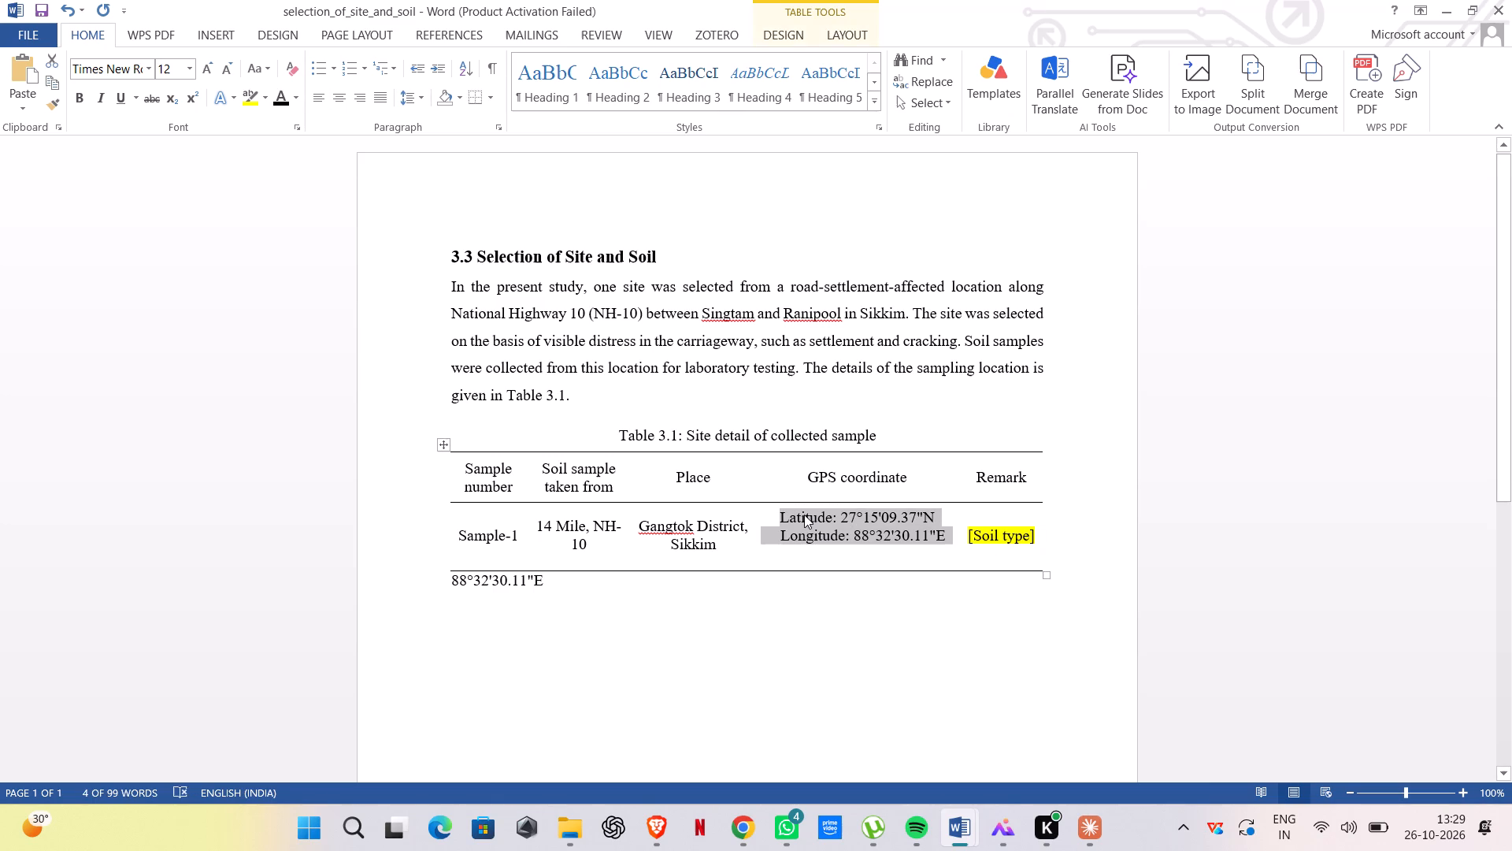
pyautogui.hotkey('ctrl', 'c')
pyautogui.click(754, 819)
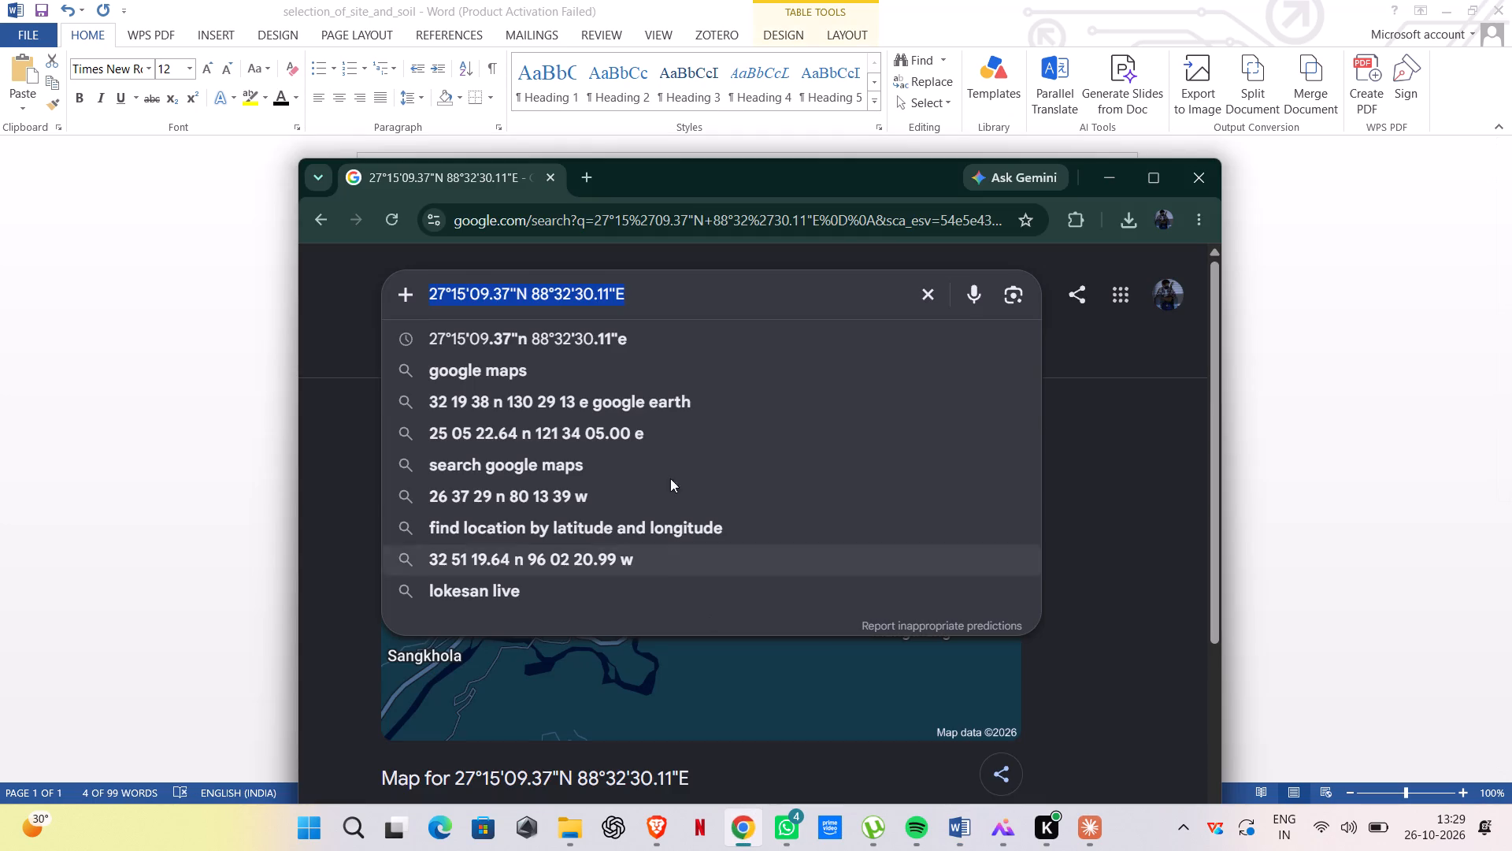
pyautogui.click(939, 293)
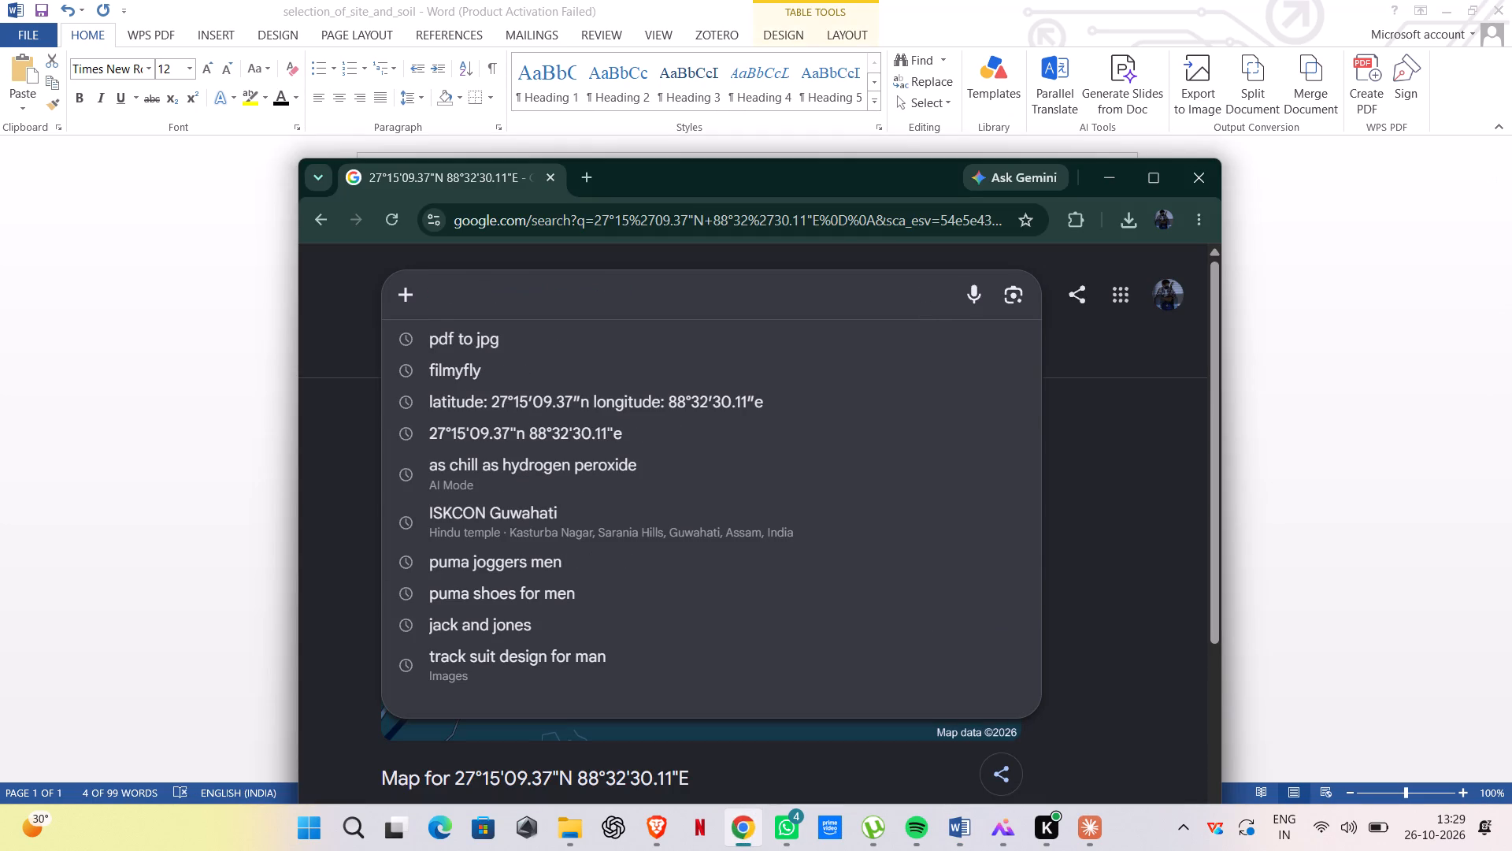
pyautogui.hotkey('ctrl', 'c')
pyautogui.hotkey('ctrl', 'v')
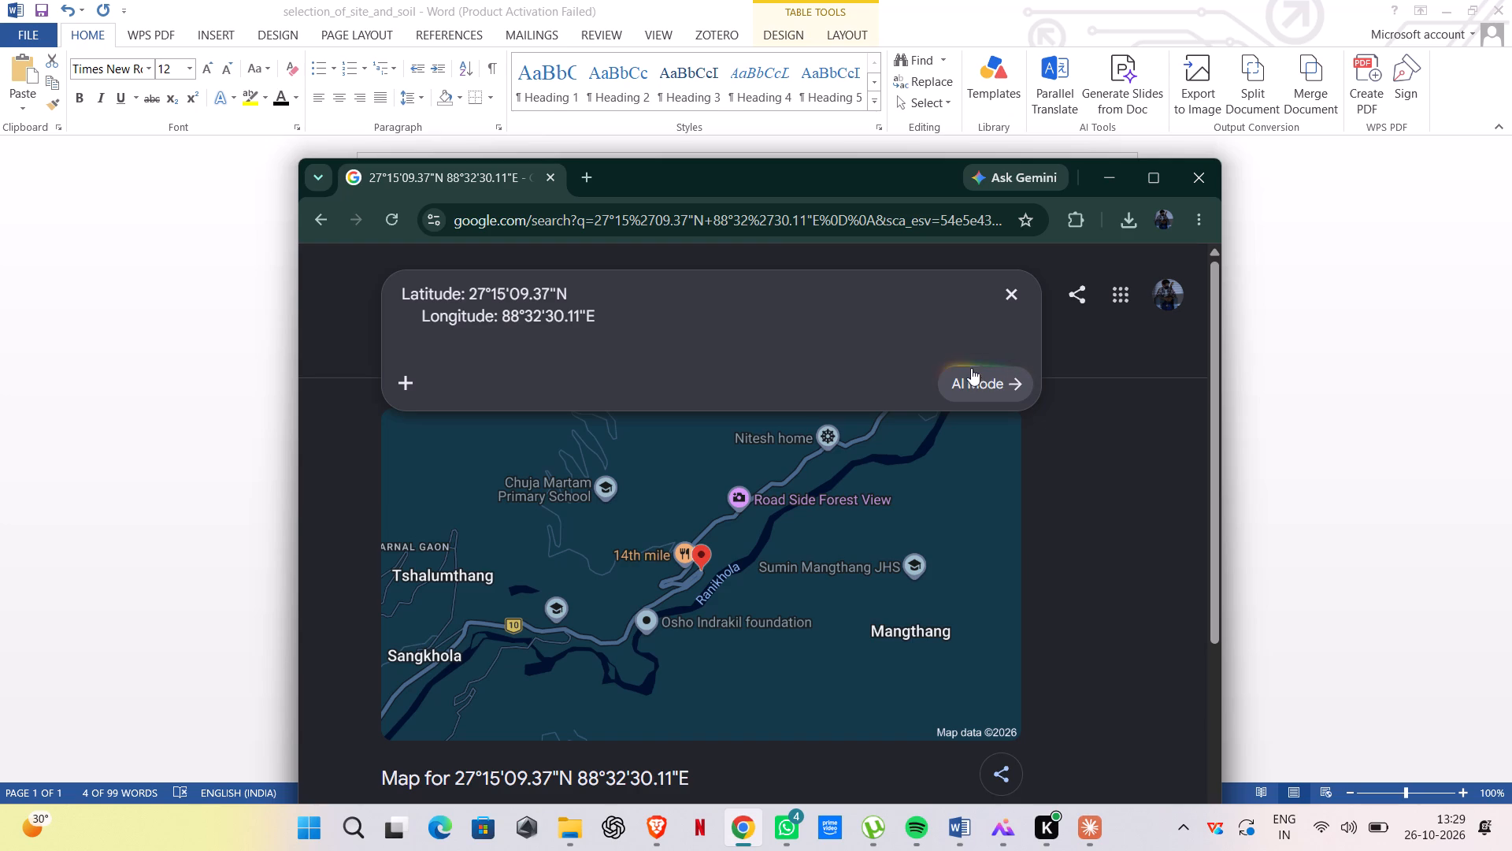
pyautogui.press('Return')
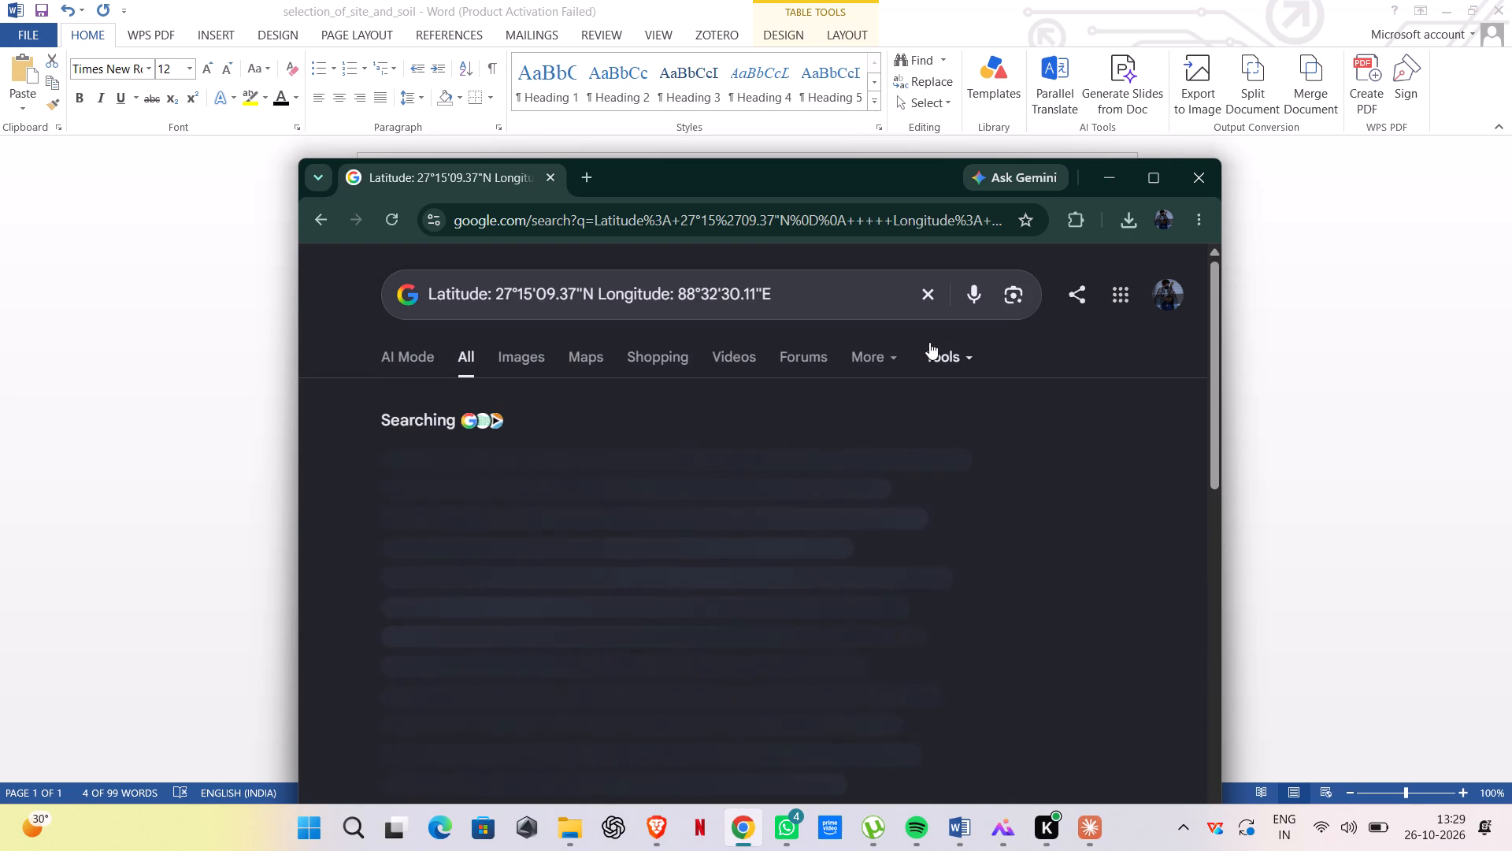
pyautogui.scroll(-1, 929, 342)
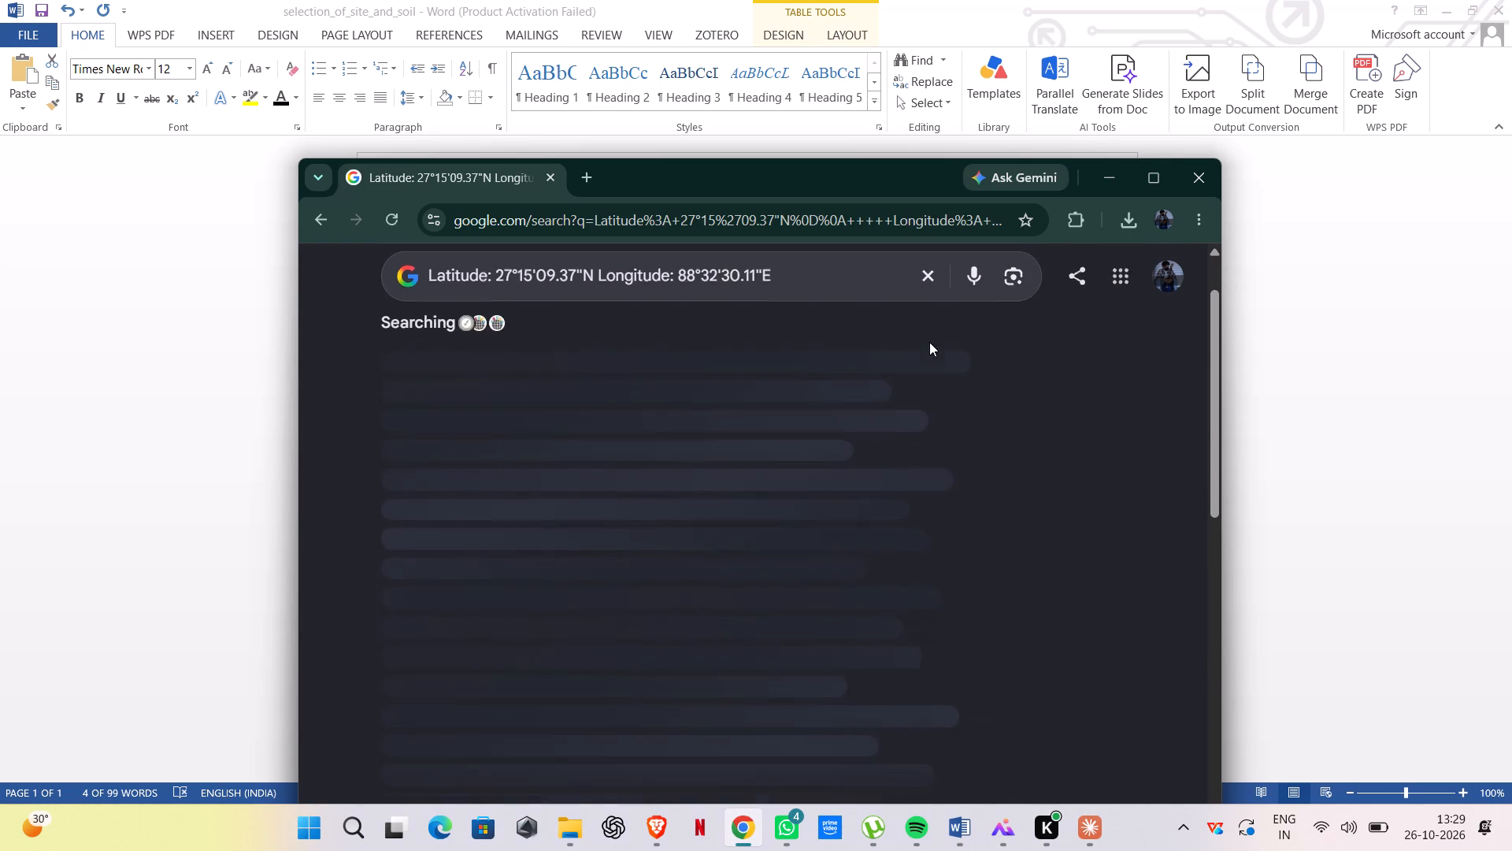
pyautogui.scroll(1, 929, 342)
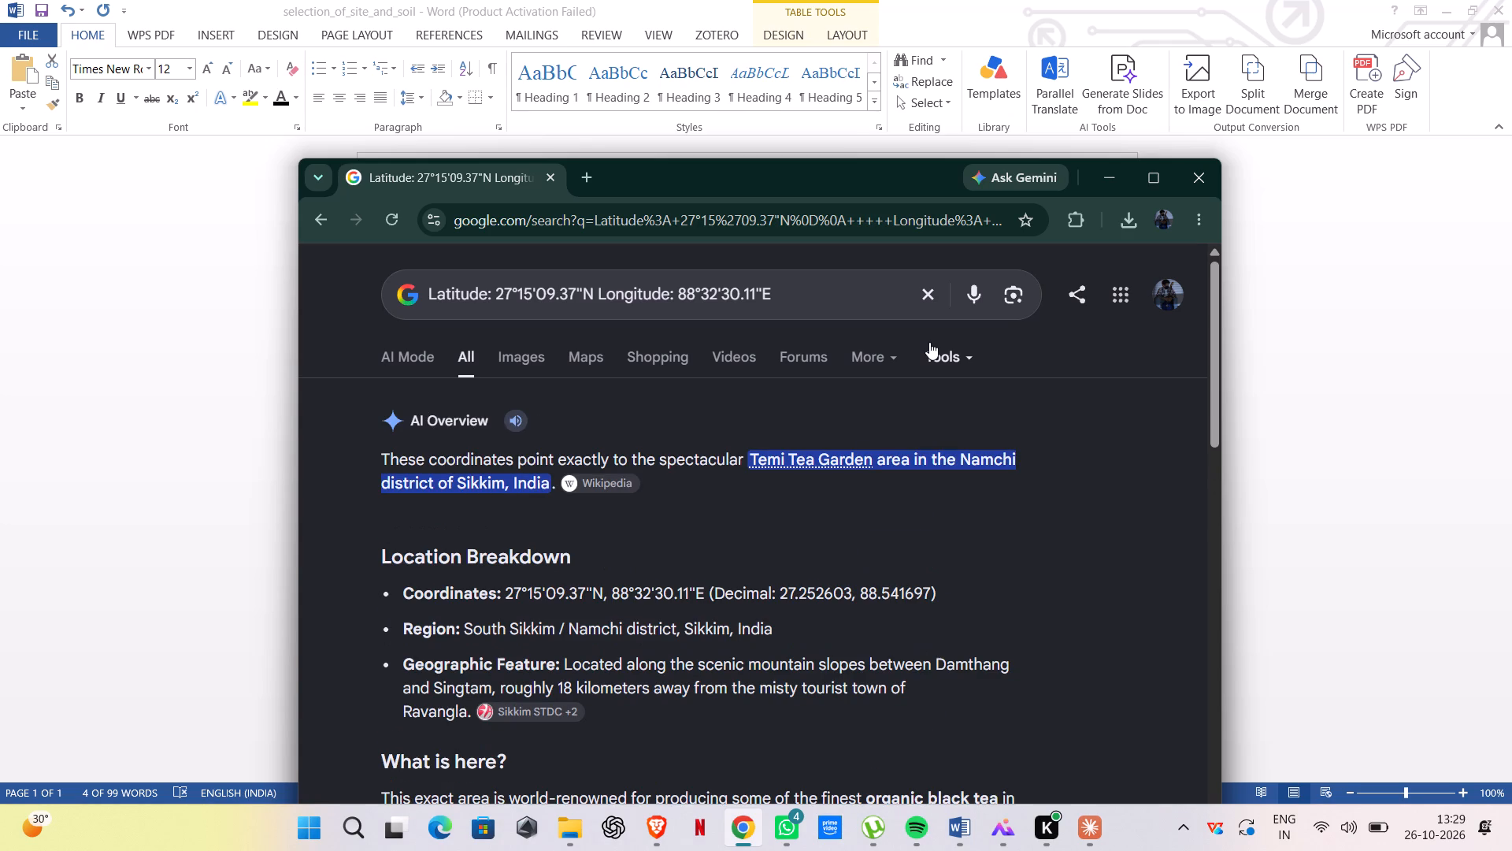
pyautogui.click(1188, 184)
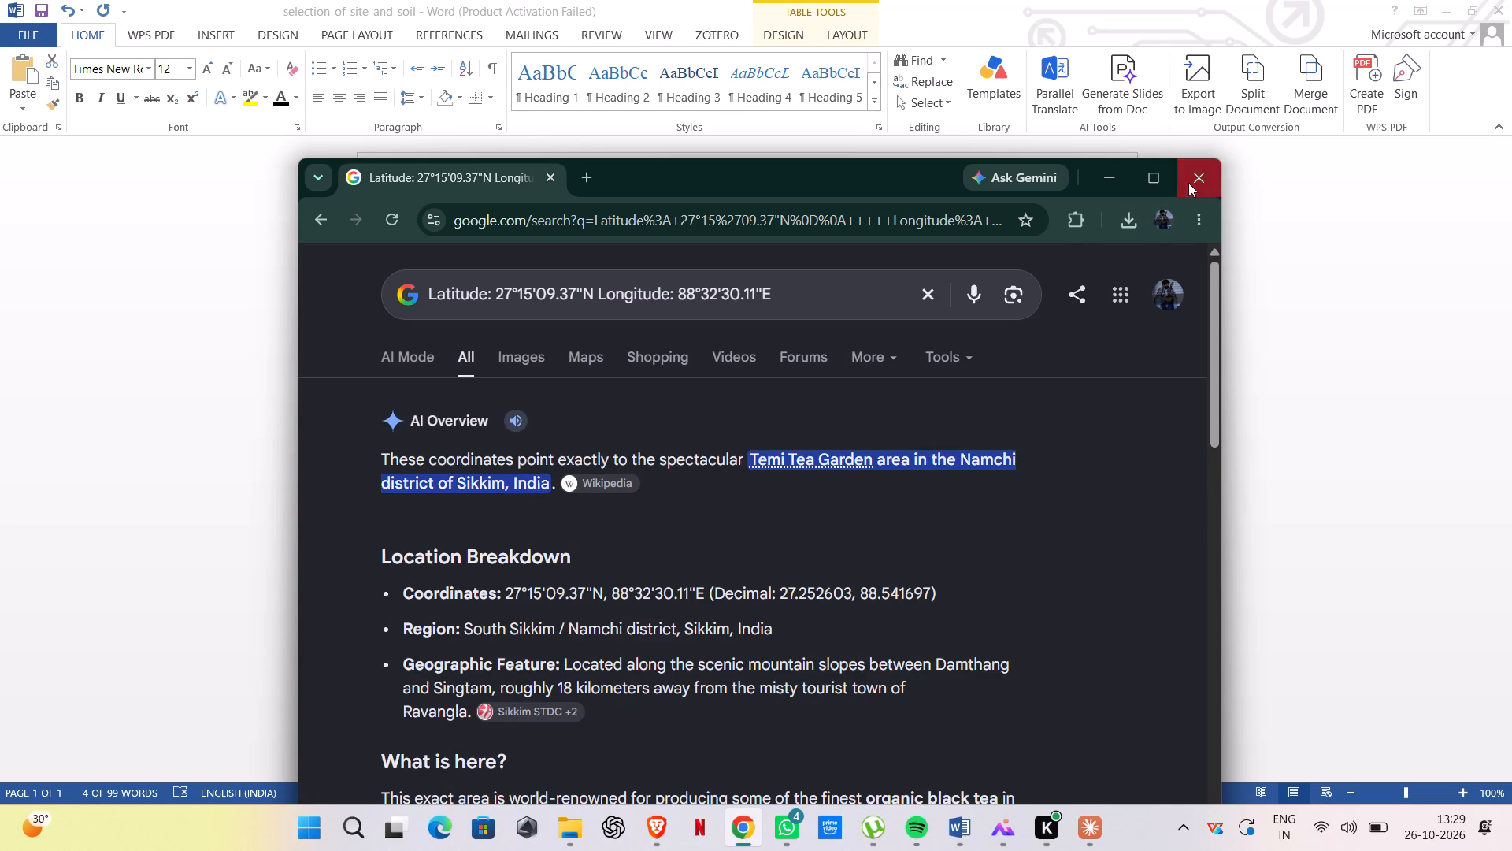
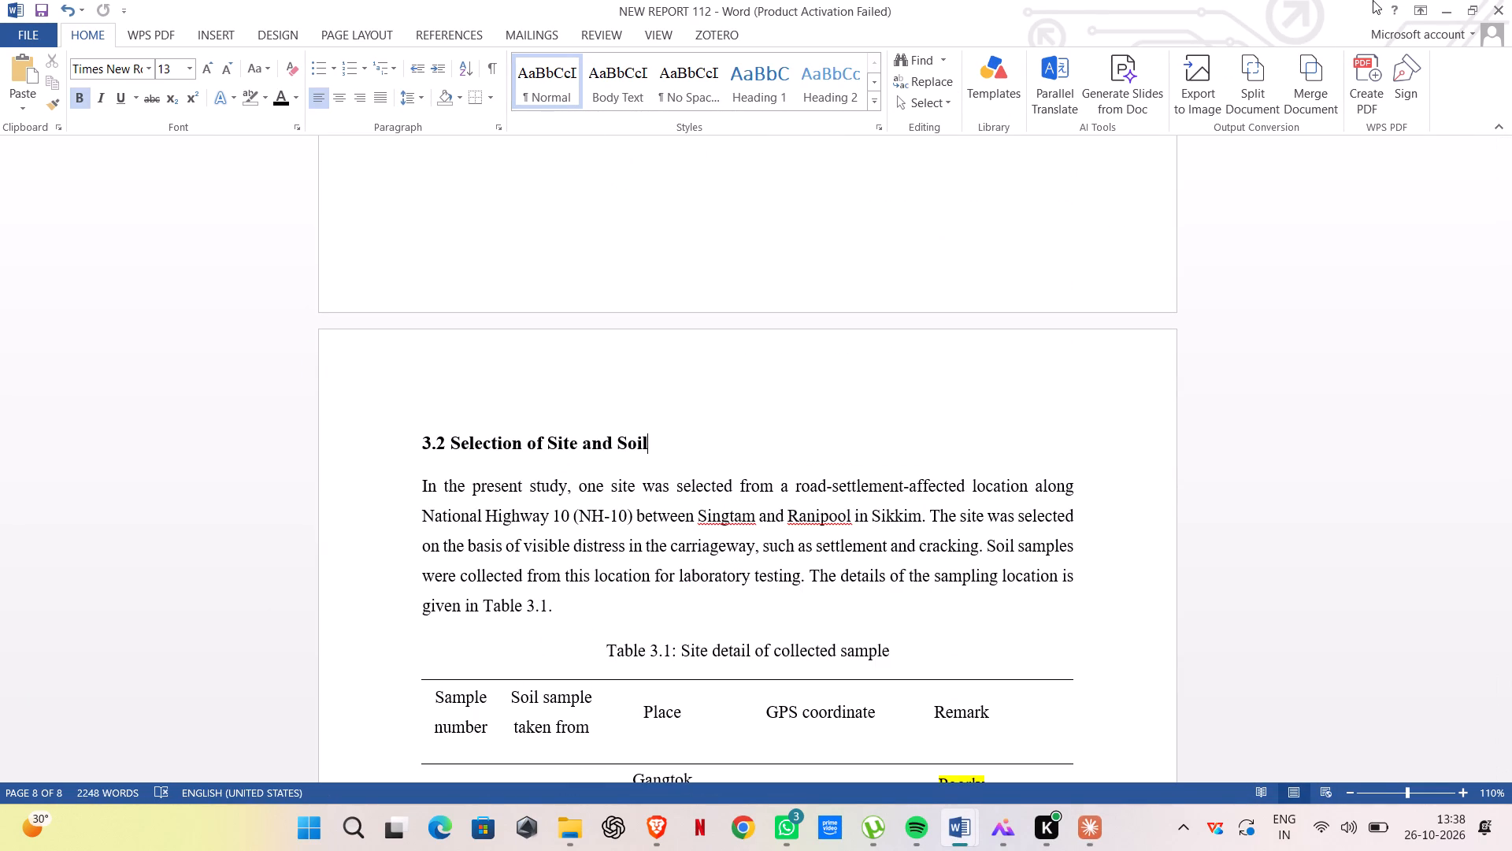
pyautogui.scroll(-5, 865, 355)
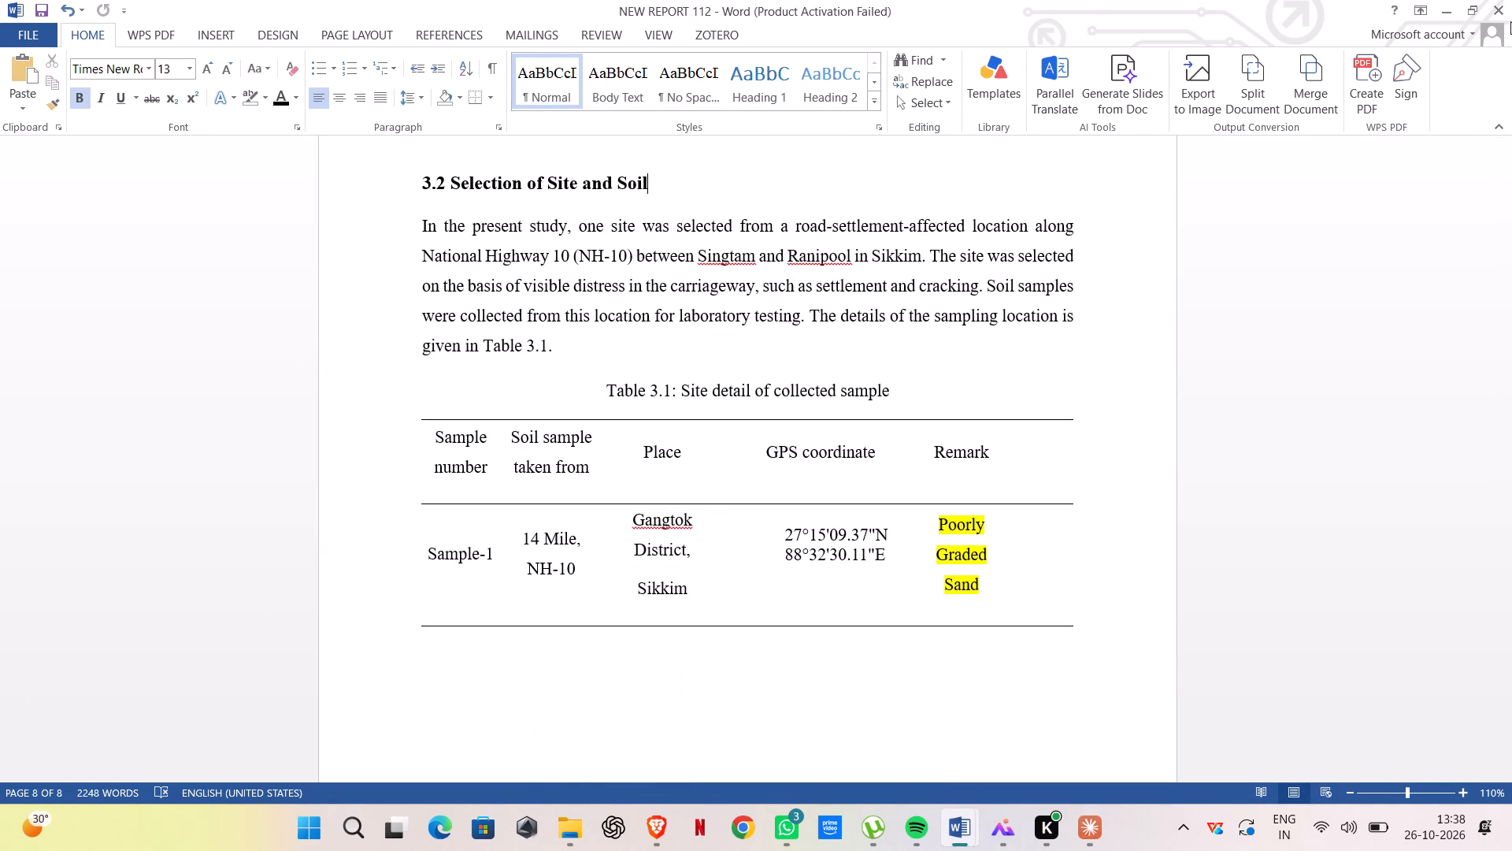
# Close the NEW REPORT 112 document and the earlier selection_of_site_and_soil document.
pyautogui.click(1504, 9)
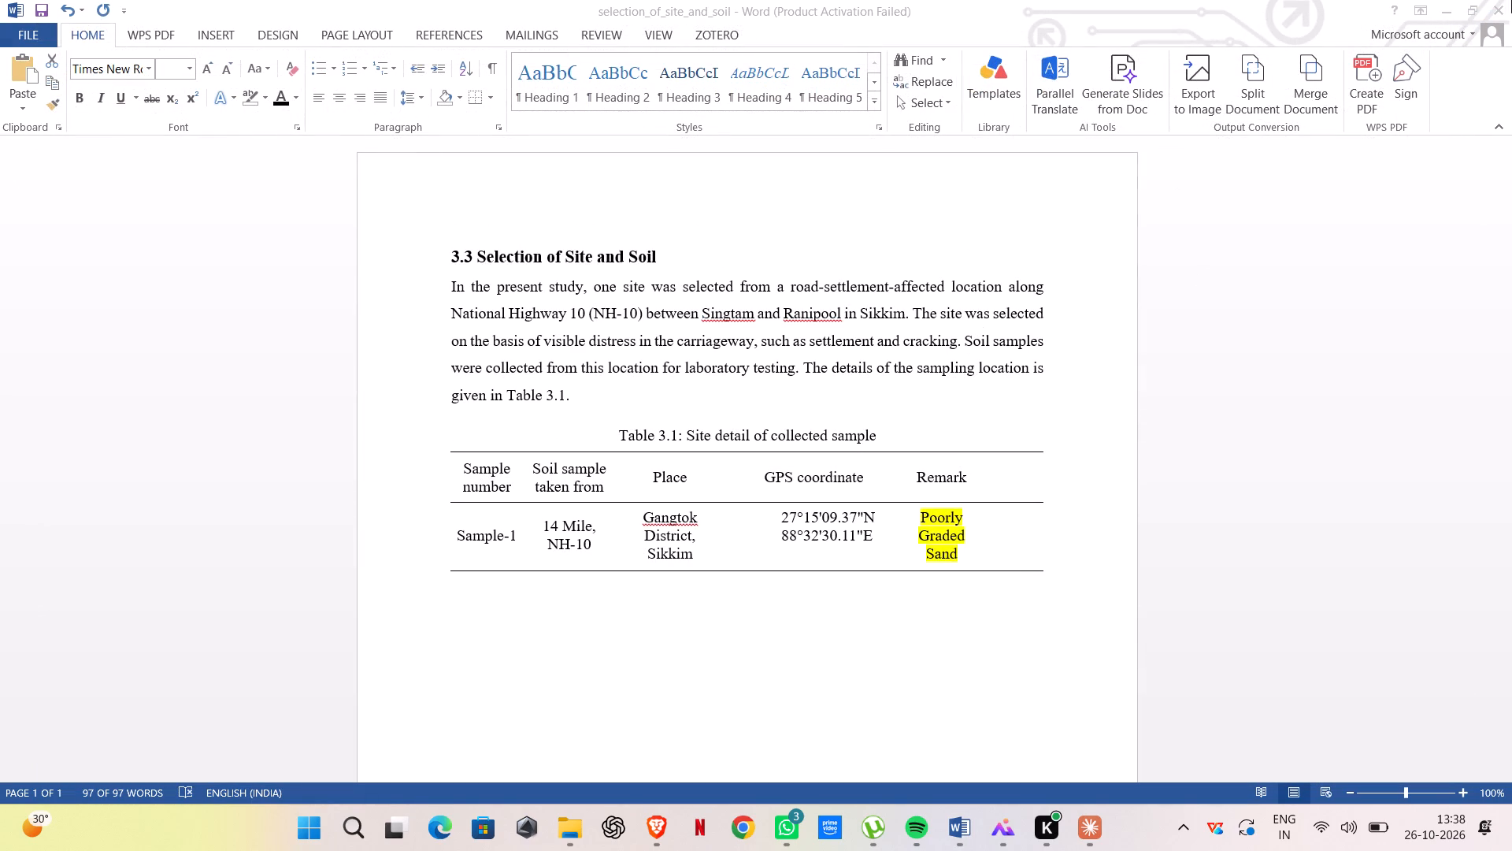
pyautogui.scroll(6, 910, 446)
pyautogui.scroll(-5, 905, 419)
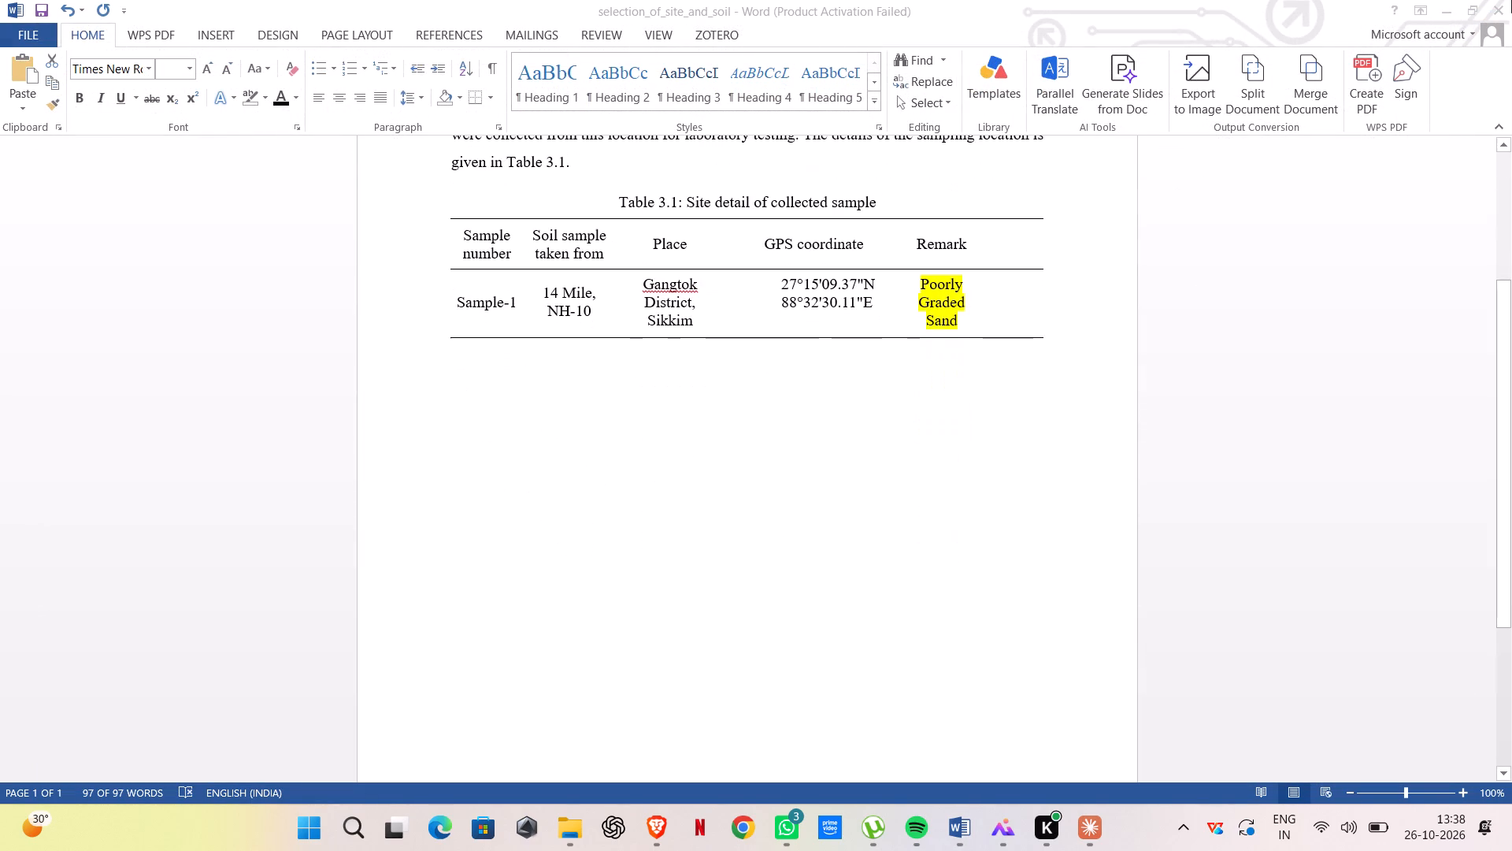
pyautogui.click(1506, 6)
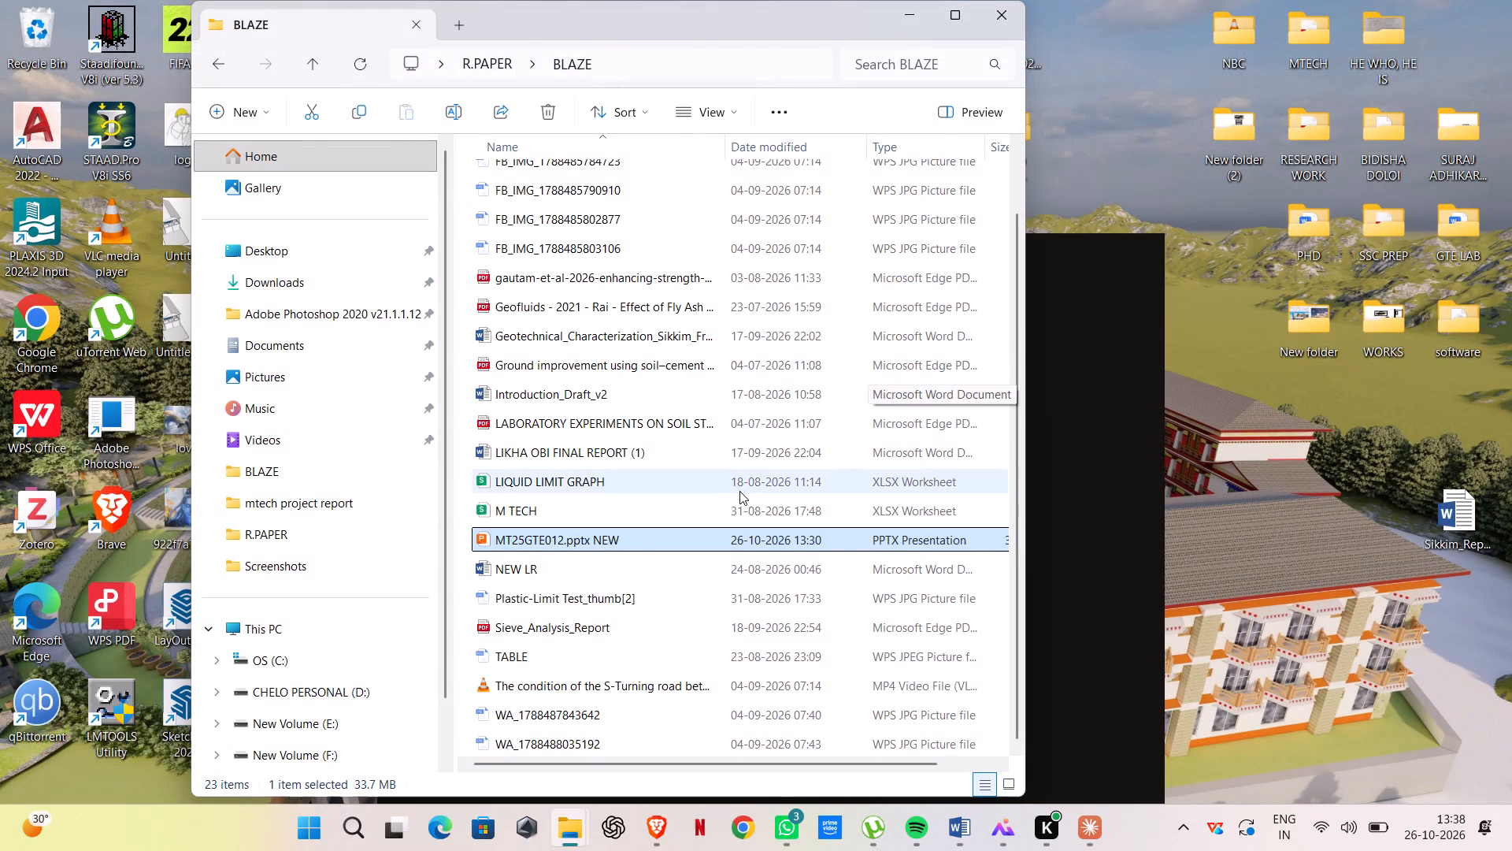
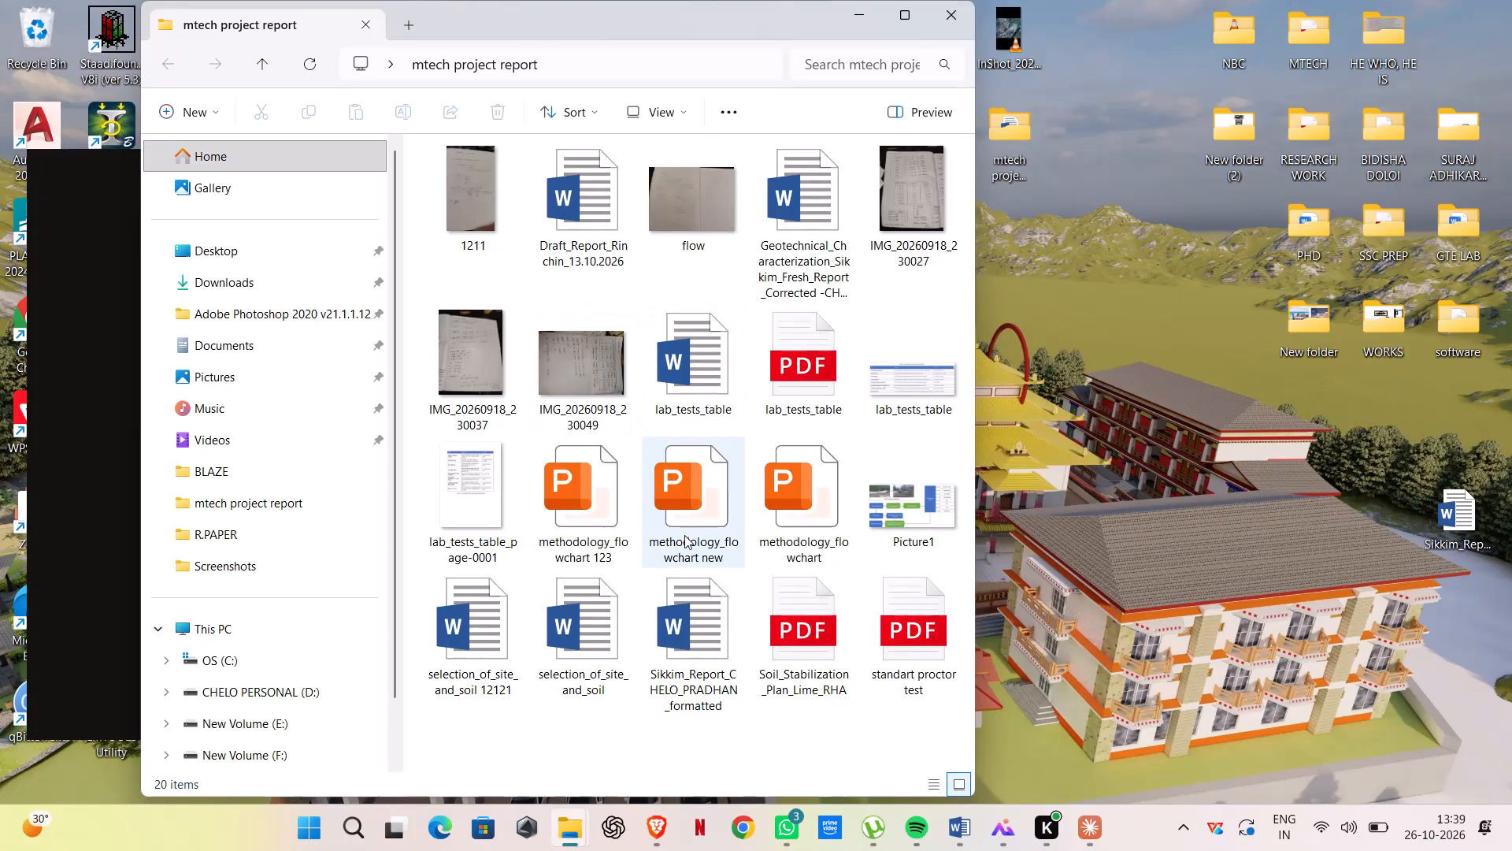
# Open the "selection_of_site_and_soil 12121" document from the mtech project report folder and enable editing.
pyautogui.click(627, 638)
pyautogui.doubleClick(480, 651)
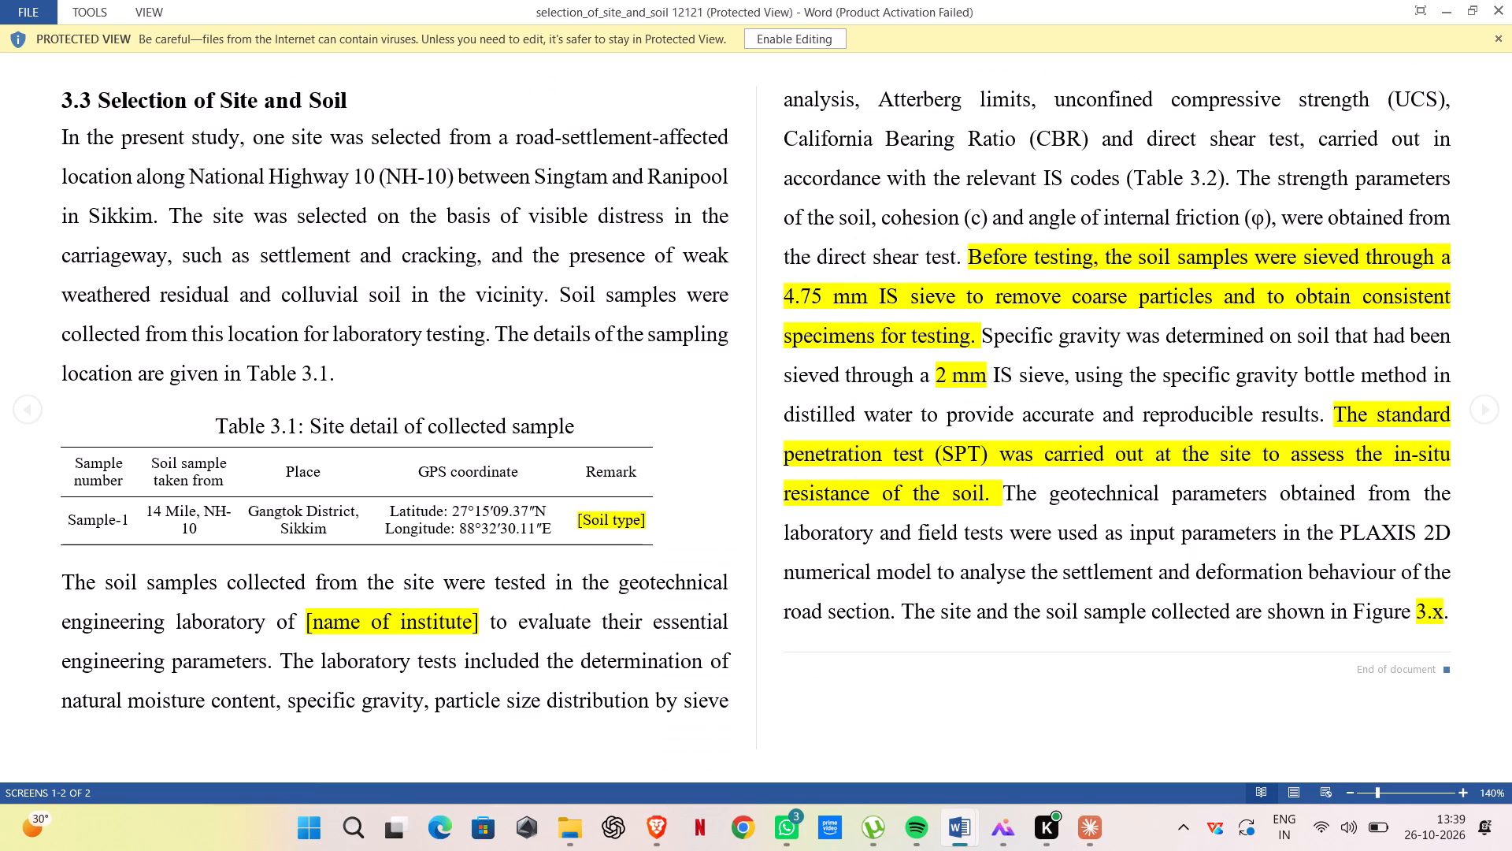
pyautogui.click(798, 34)
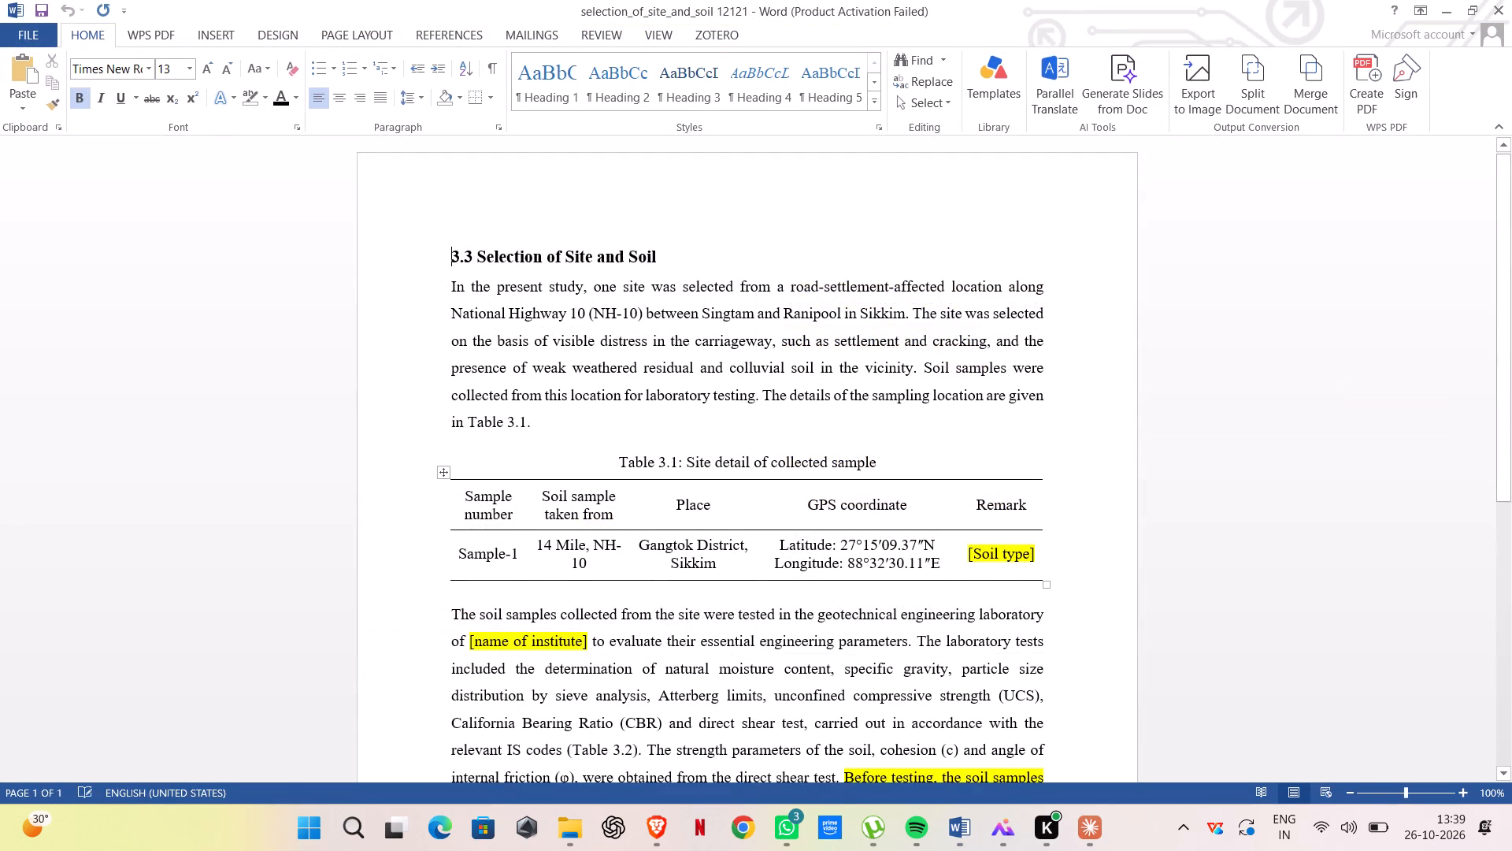
# Copy the soil testing paragraph below Table 3.1 and paste it beneath the sample table in the NEW REPORT 112 document.
pyautogui.scroll(-6, 536, 379)
pyautogui.moveTo(447, 326); pyautogui.dragTo(682, 716)
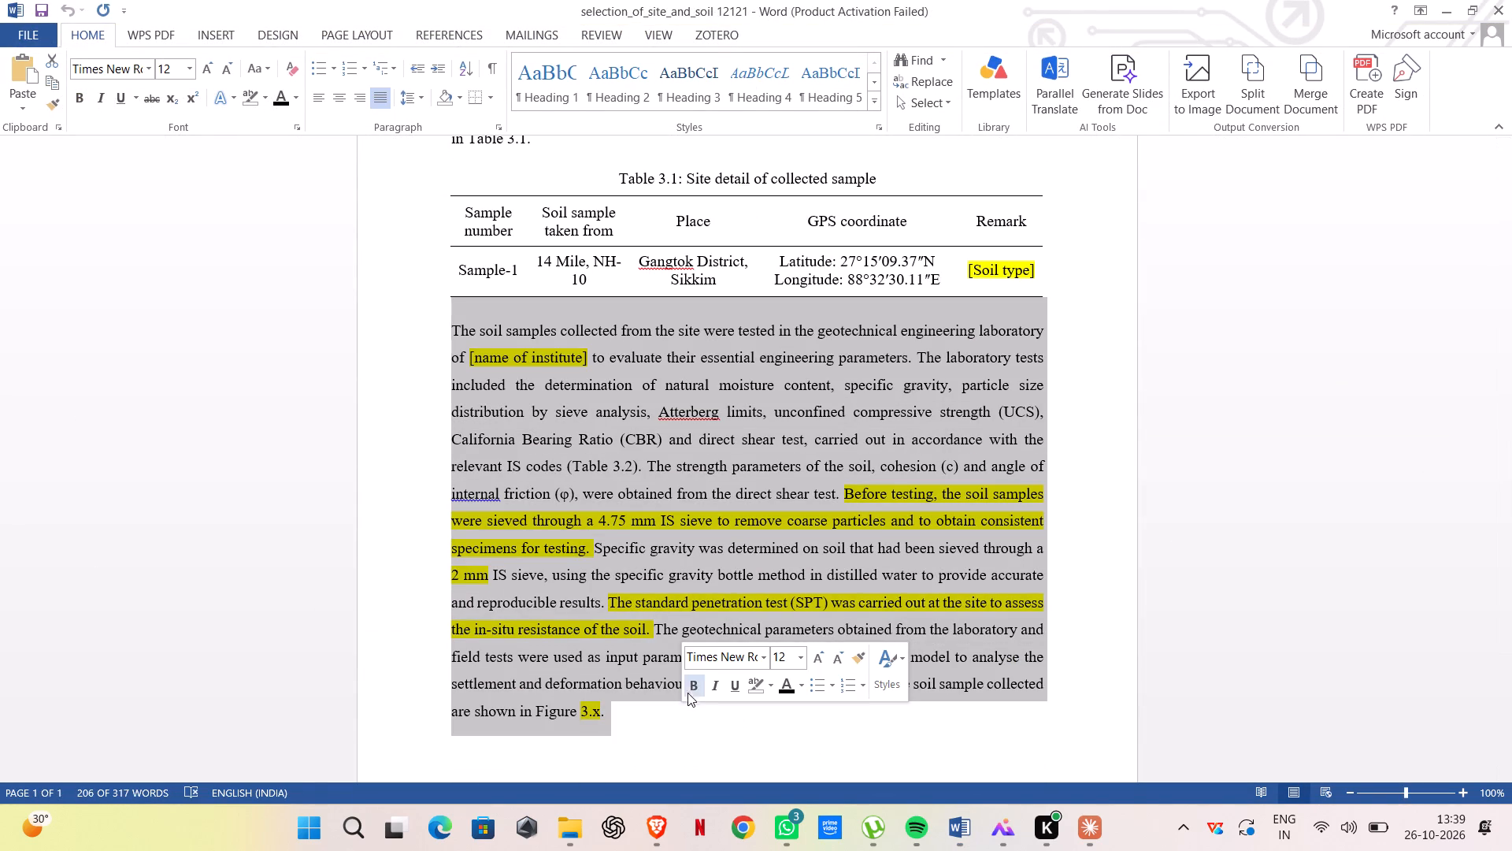
pyautogui.hotkey('ctrl', 'c')
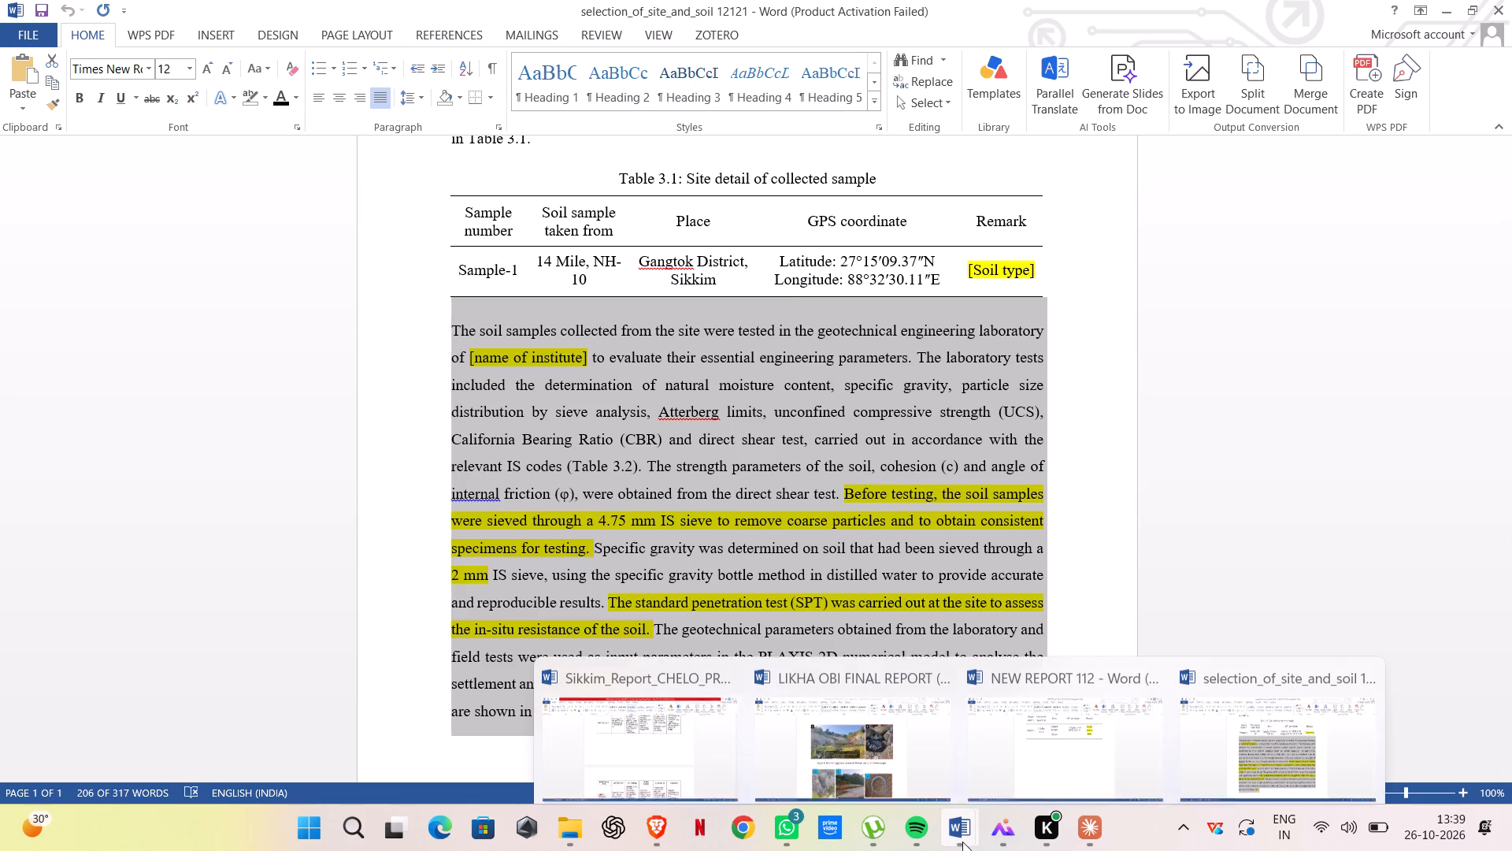
pyautogui.click(1077, 729)
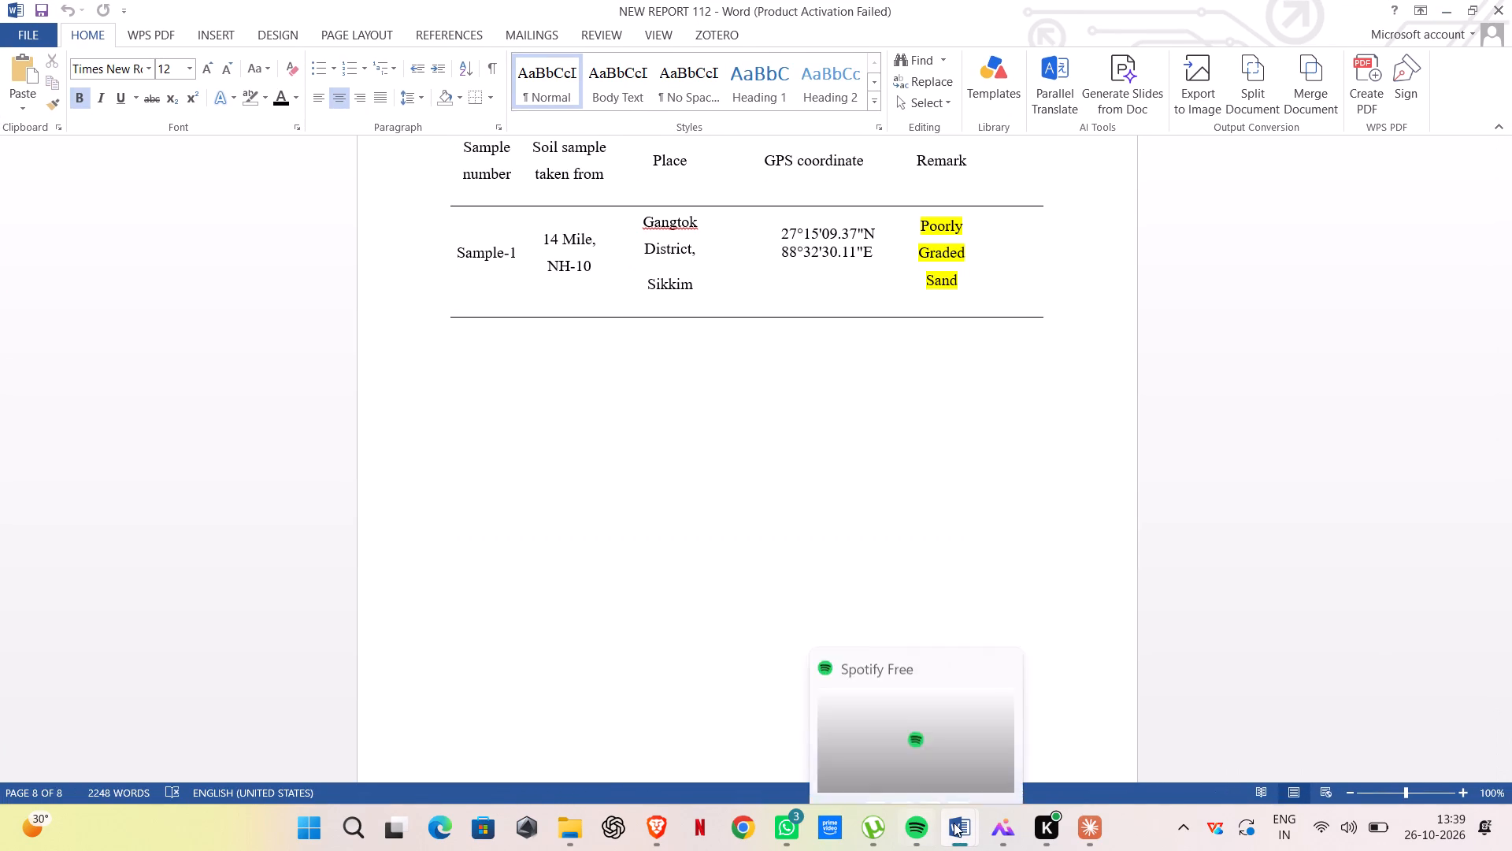
pyautogui.click(1073, 754)
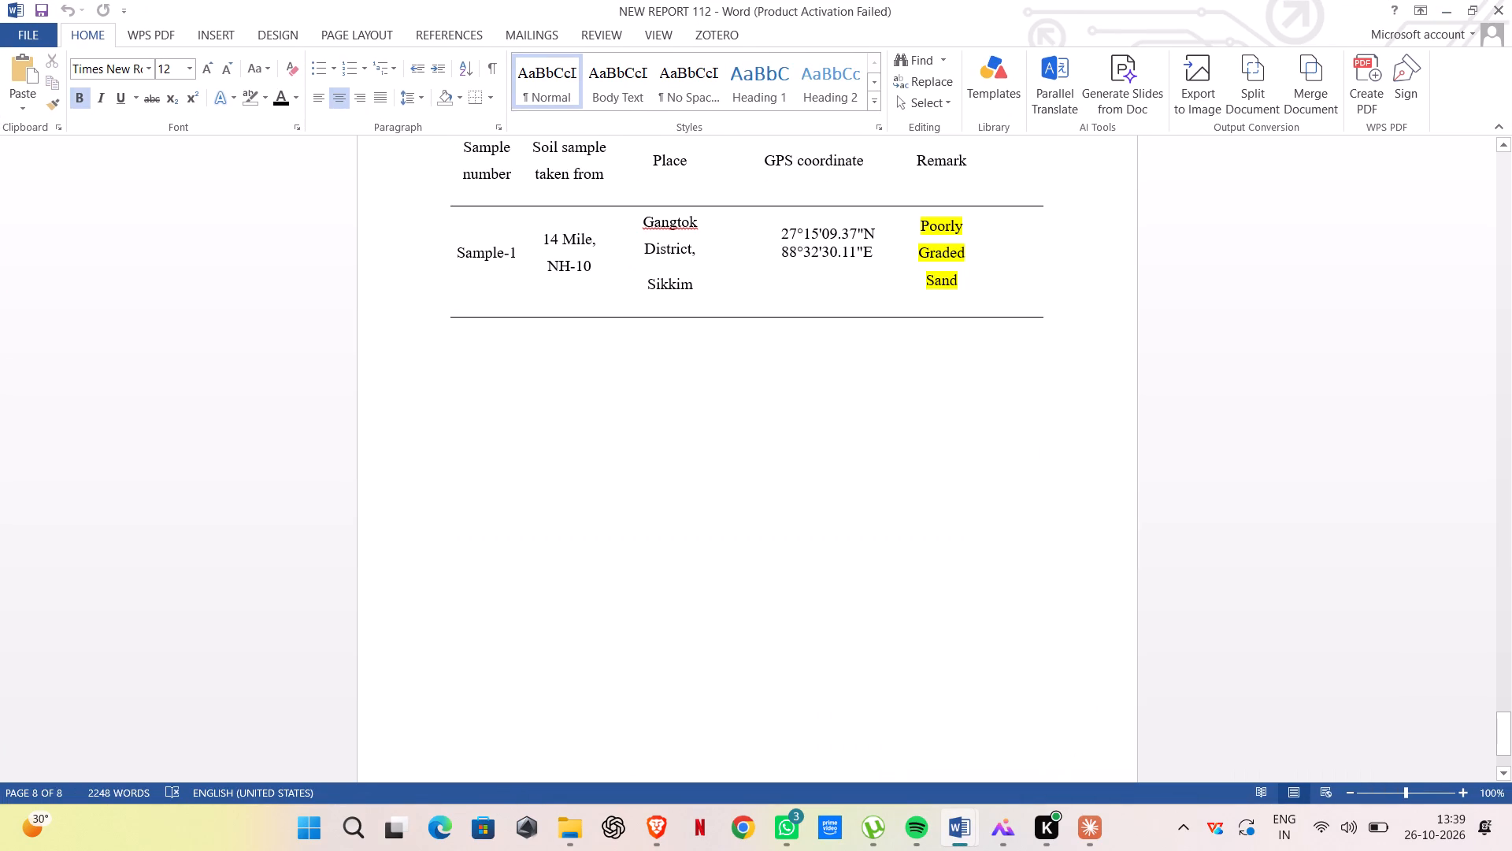
pyautogui.click(519, 392)
pyautogui.hotkey('ctrl', 'v')
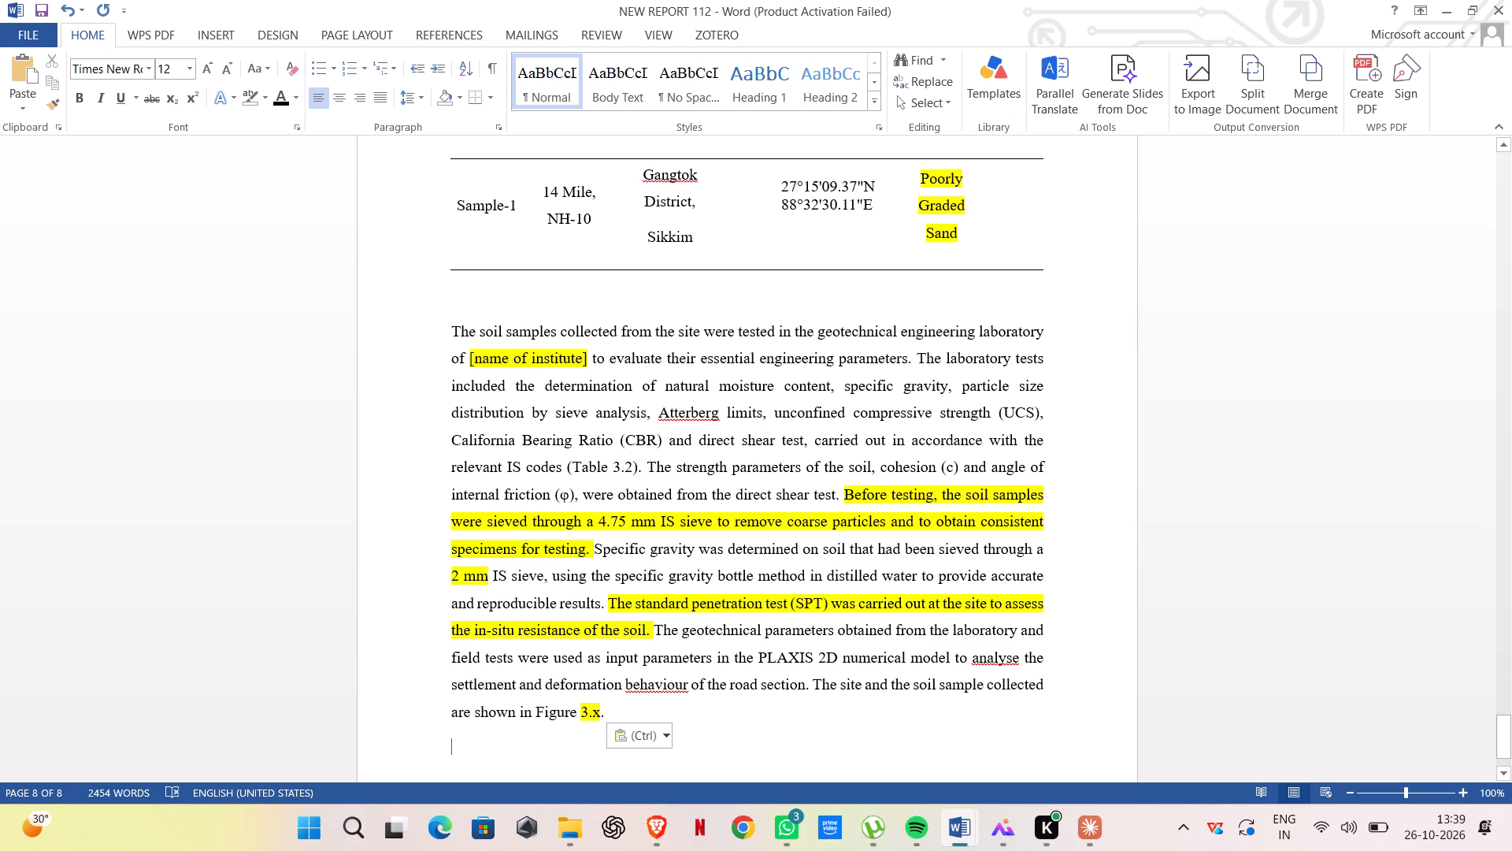
# Replace the "[name of institute]" placeholder in the pasted paragraph with "North Eastern Regional Institute of Science and Technology".
pyautogui.moveTo(591, 361); pyautogui.dragTo(488, 364)
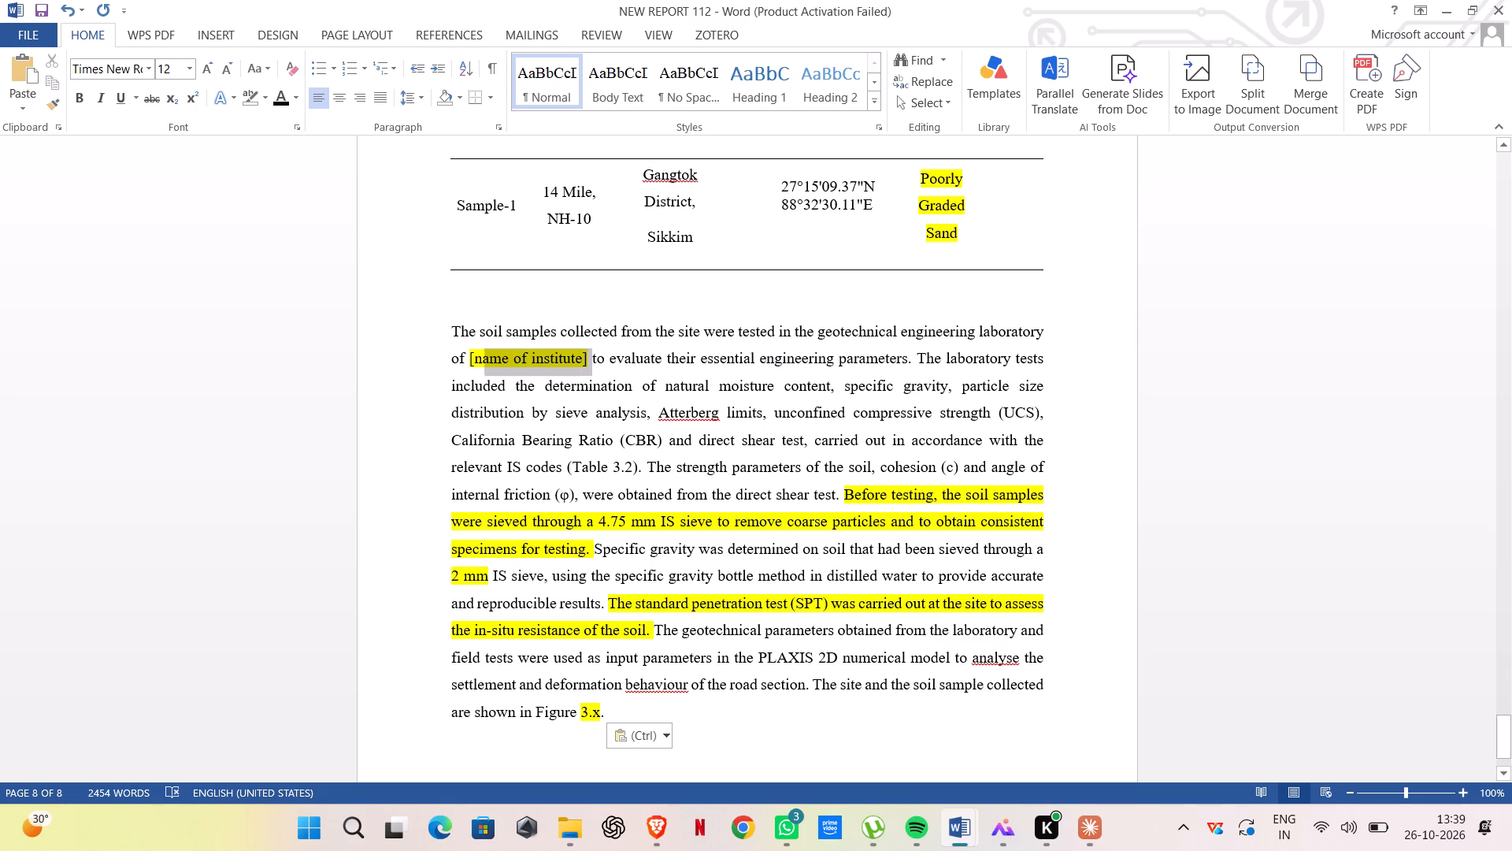
pyautogui.moveTo(488, 364); pyautogui.dragTo(468, 362)
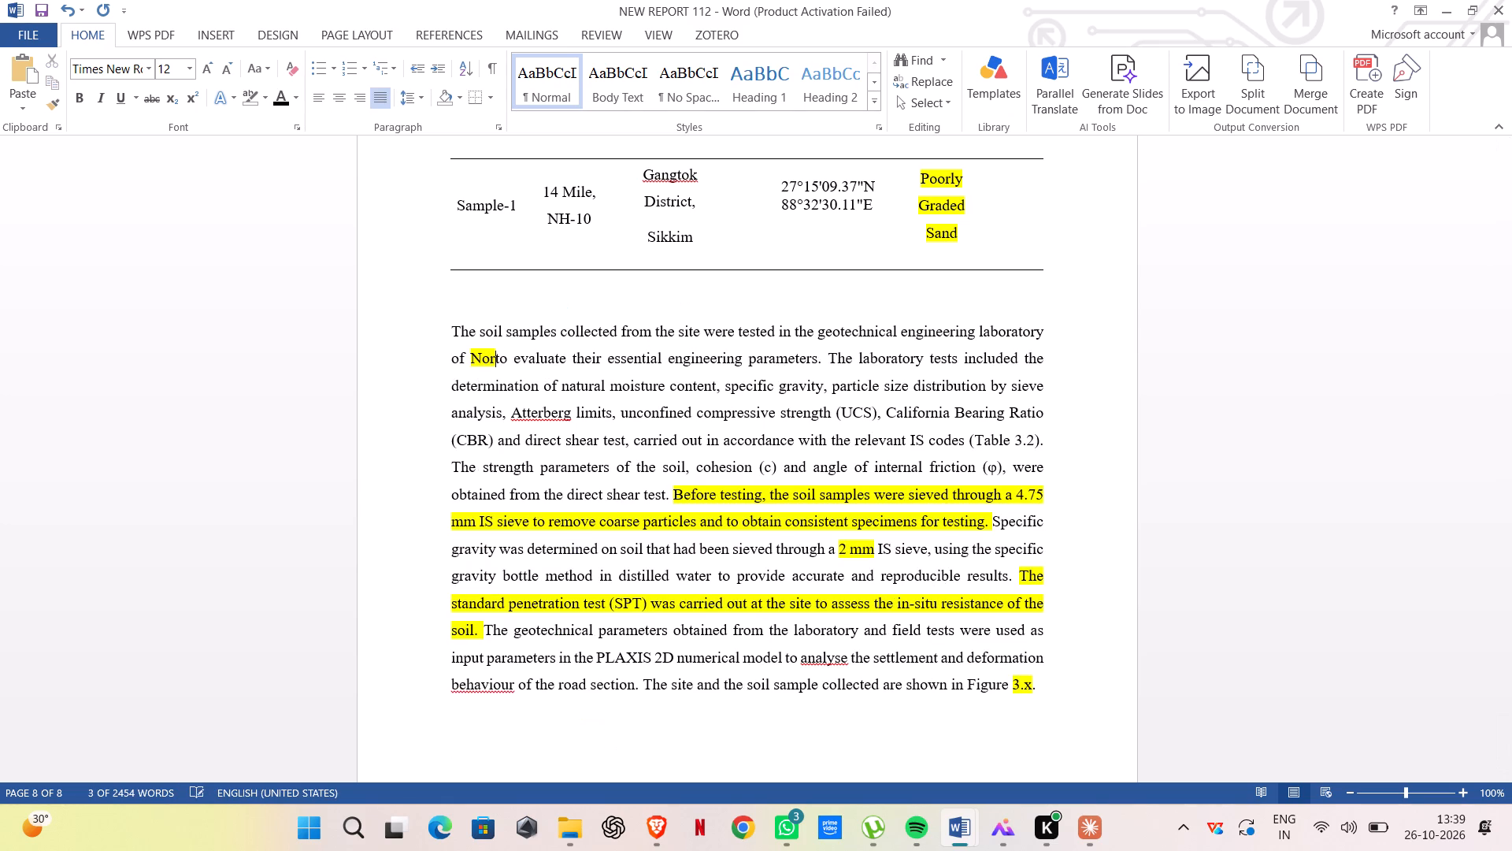
pyautogui.press('e')
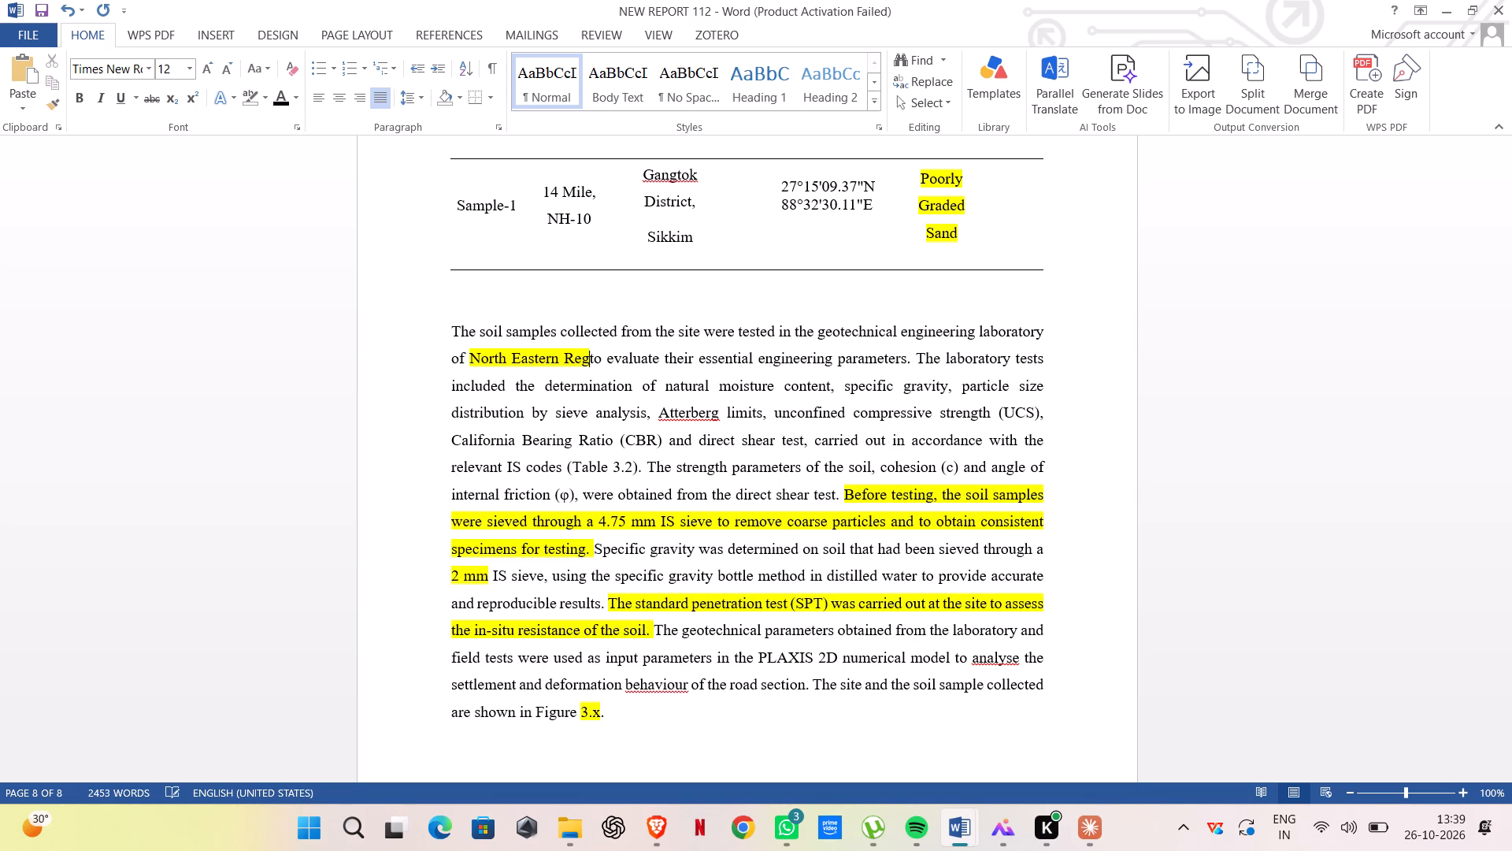
pyautogui.write('nd')
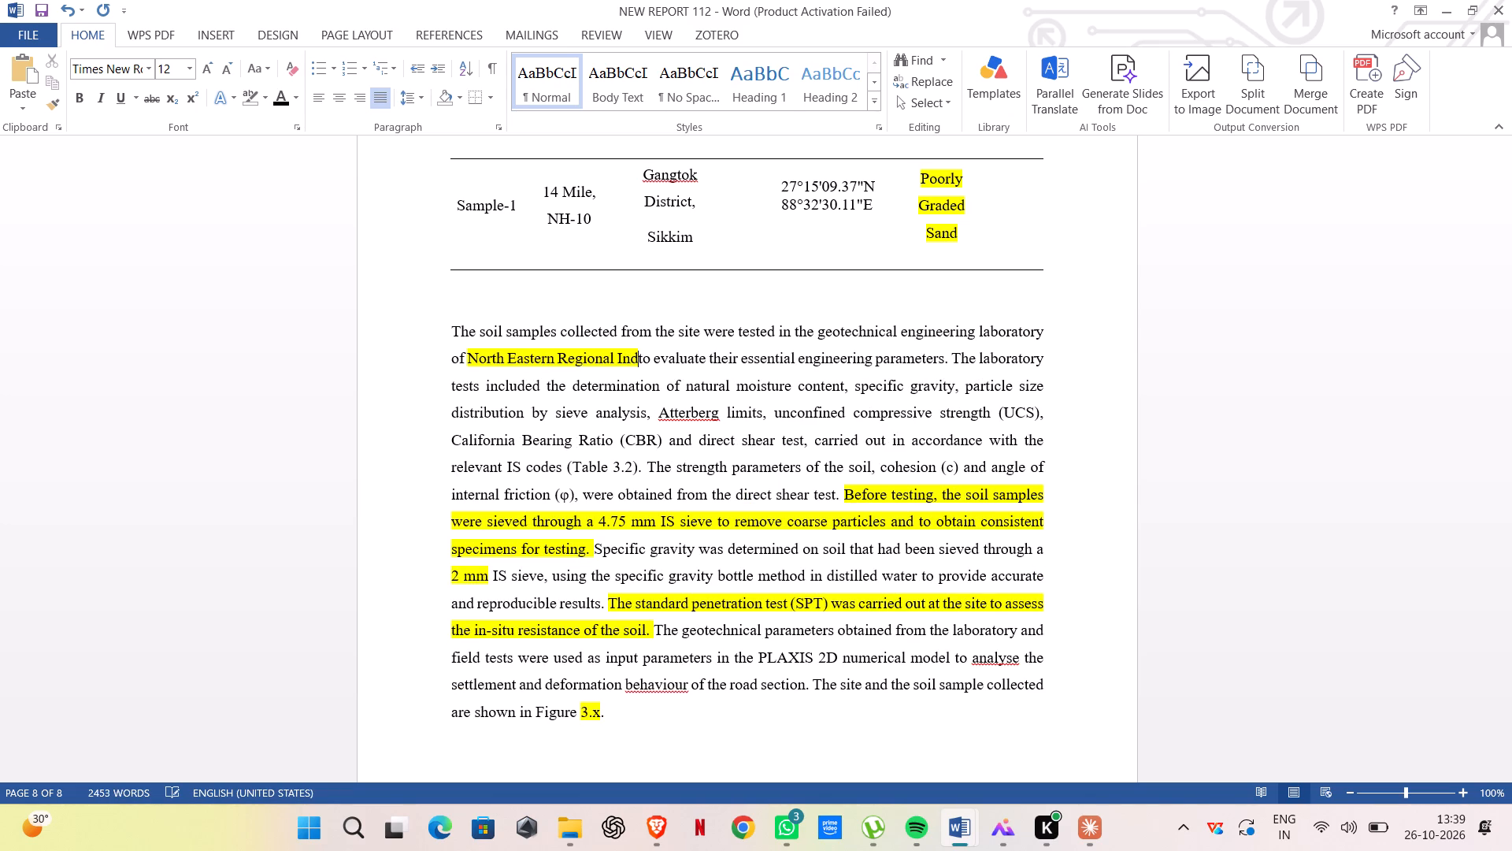
pyautogui.press('BackSpace')
pyautogui.write('st')
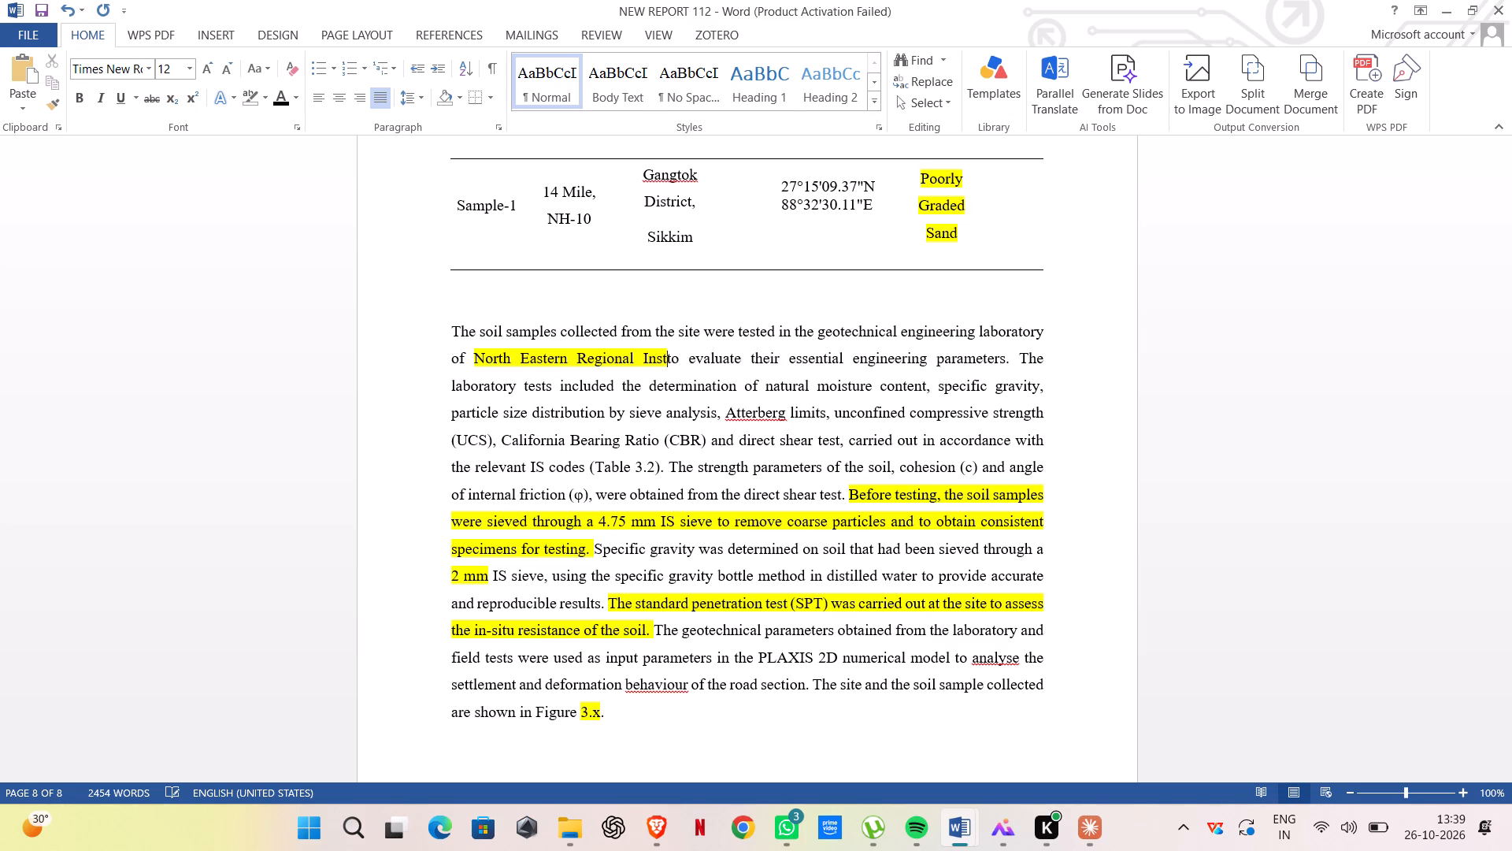
pyautogui.write('itiu')
pyautogui.press('BackSpace')
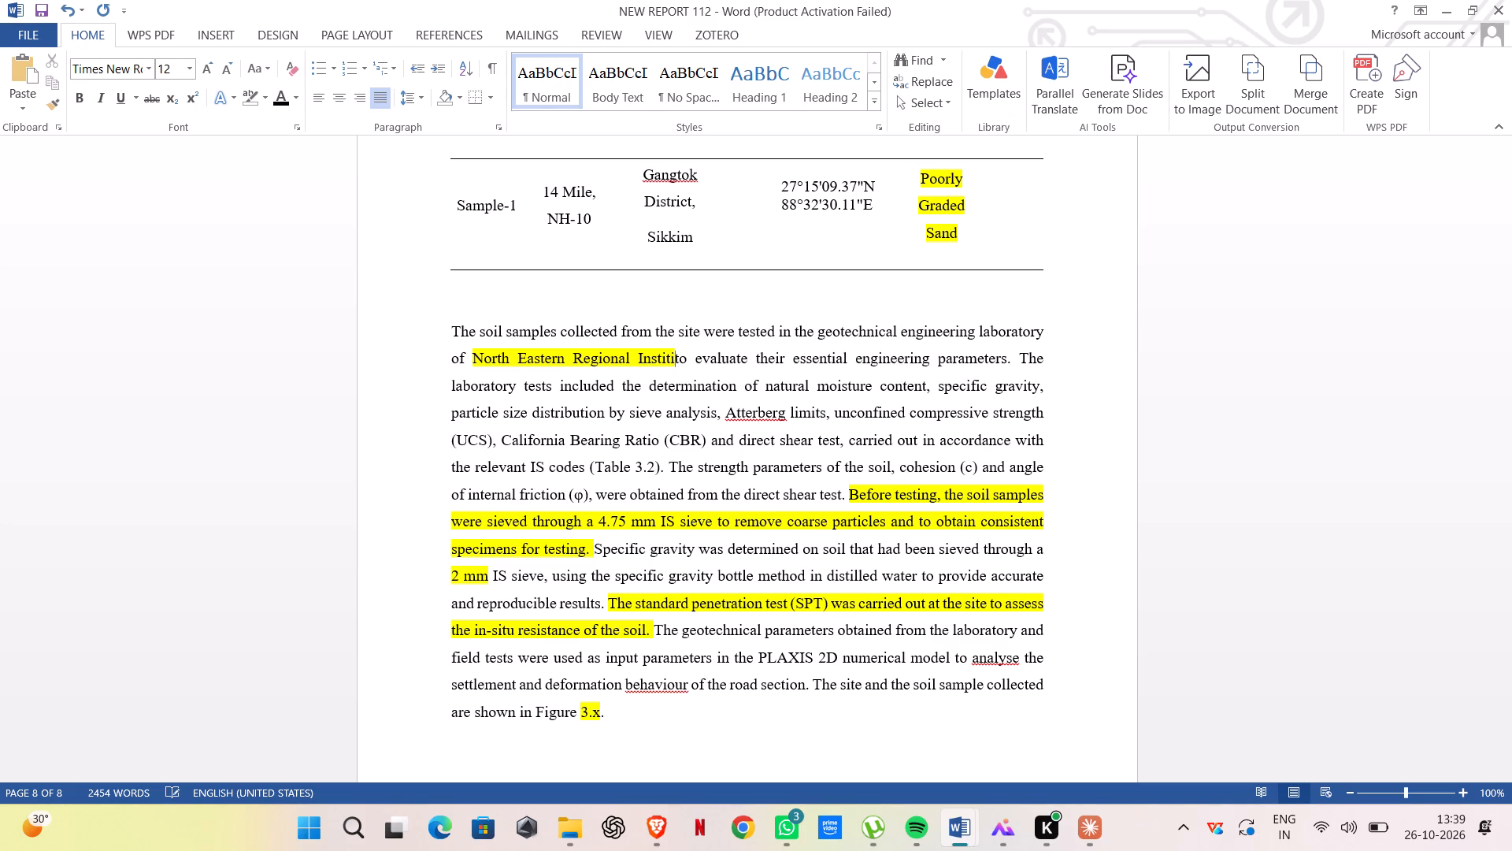
pyautogui.press('BackSpace')
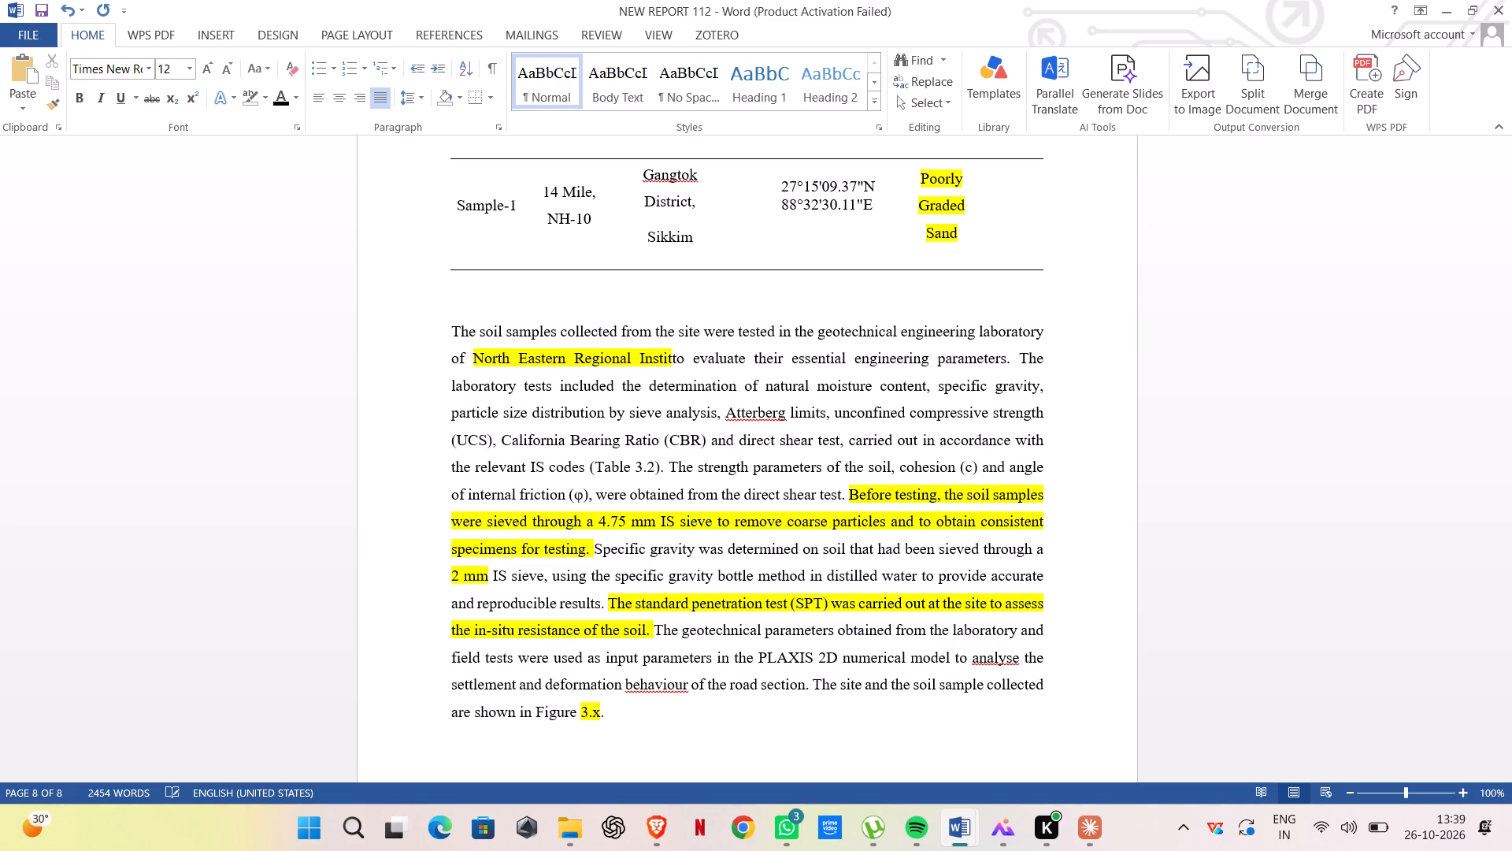
pyautogui.press('u')
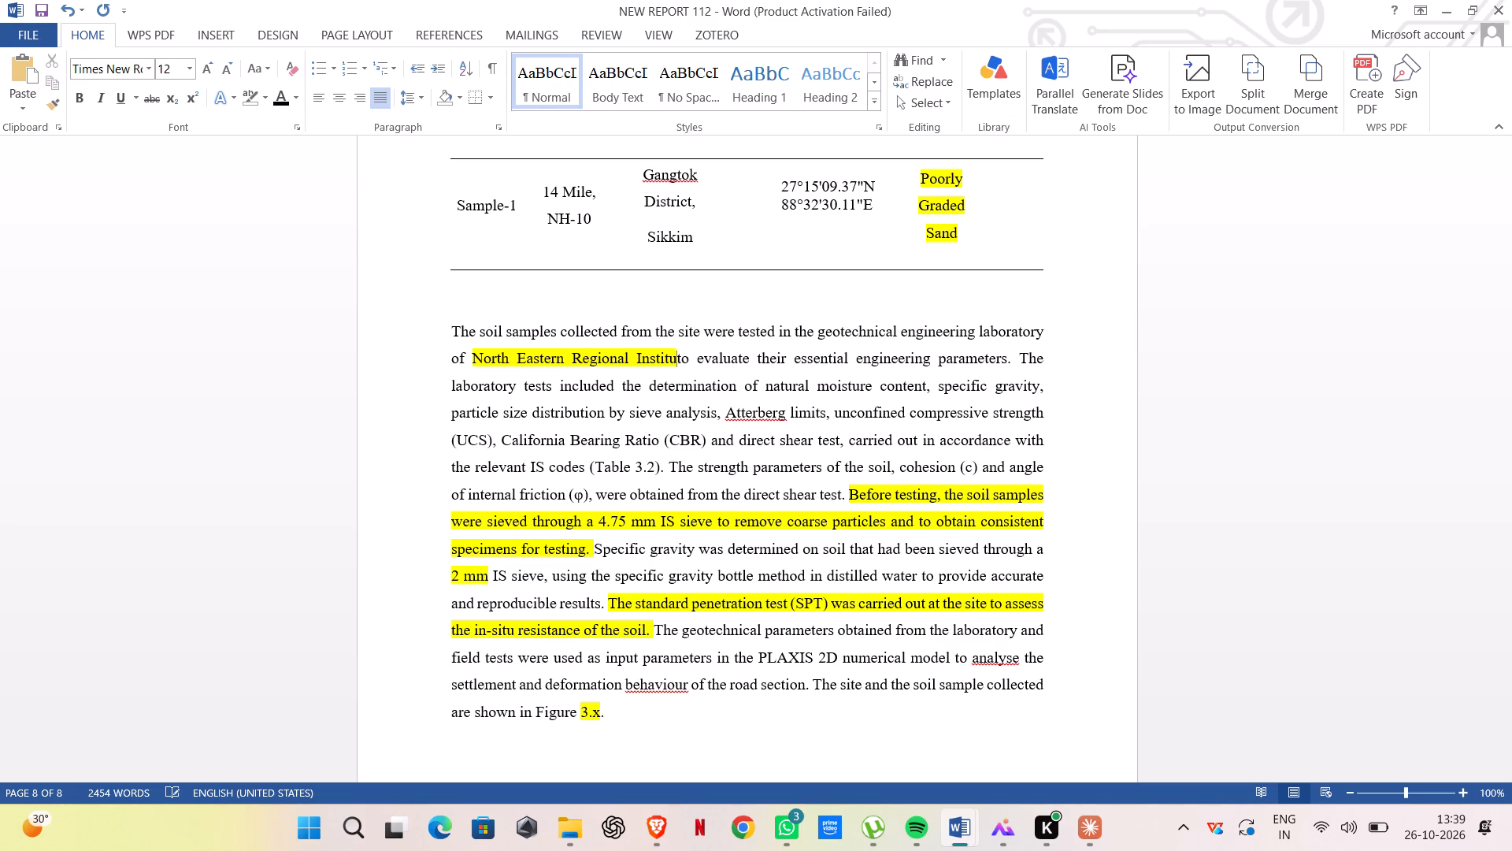
pyautogui.press('BackSpace')
pyautogui.write('te')
pyautogui.press('BackSpace')
pyautogui.press('BackSpace')
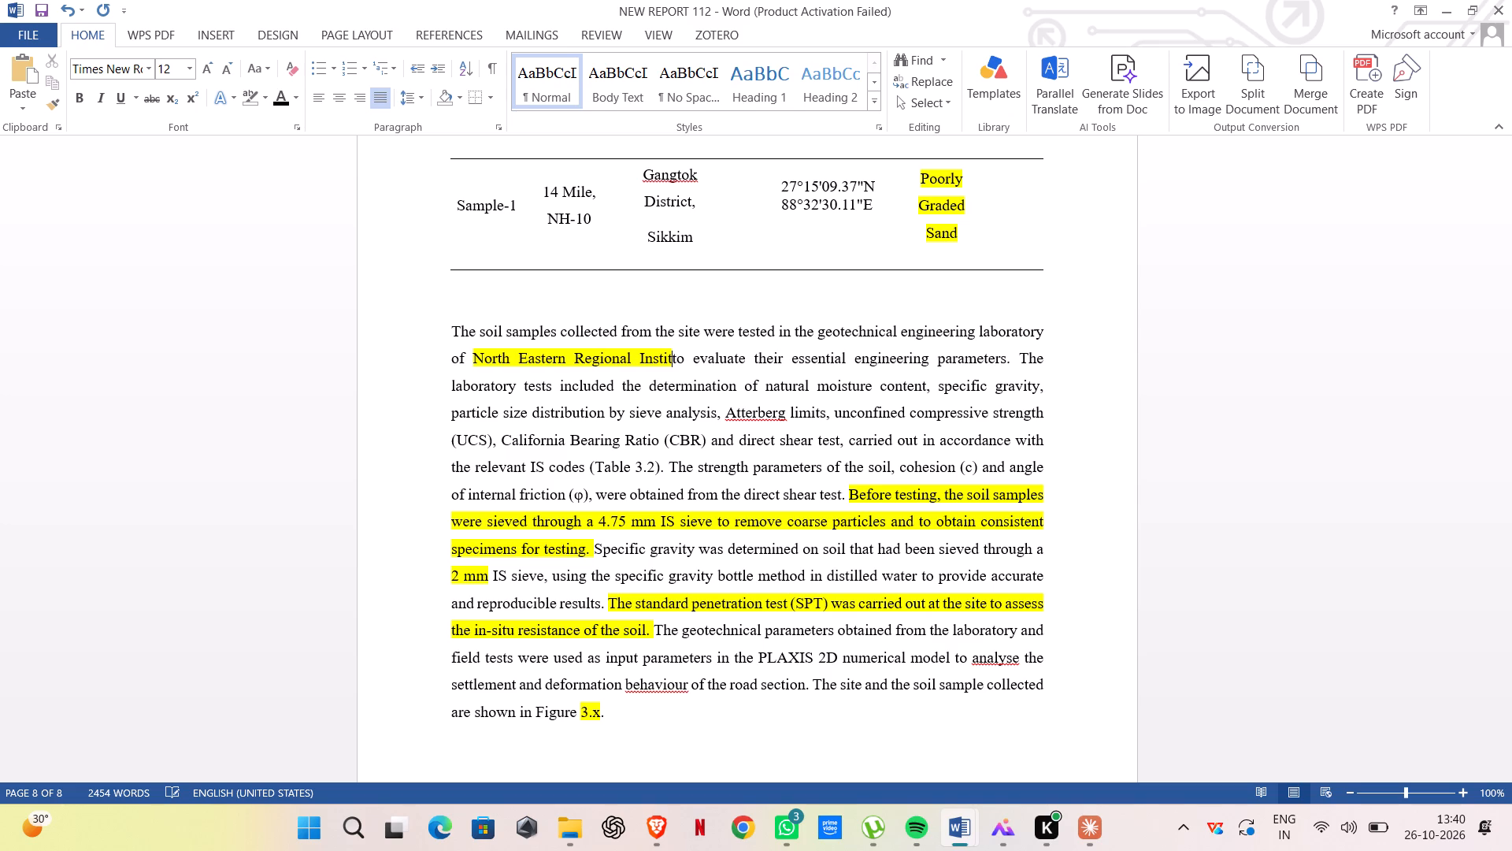
pyautogui.press('u')
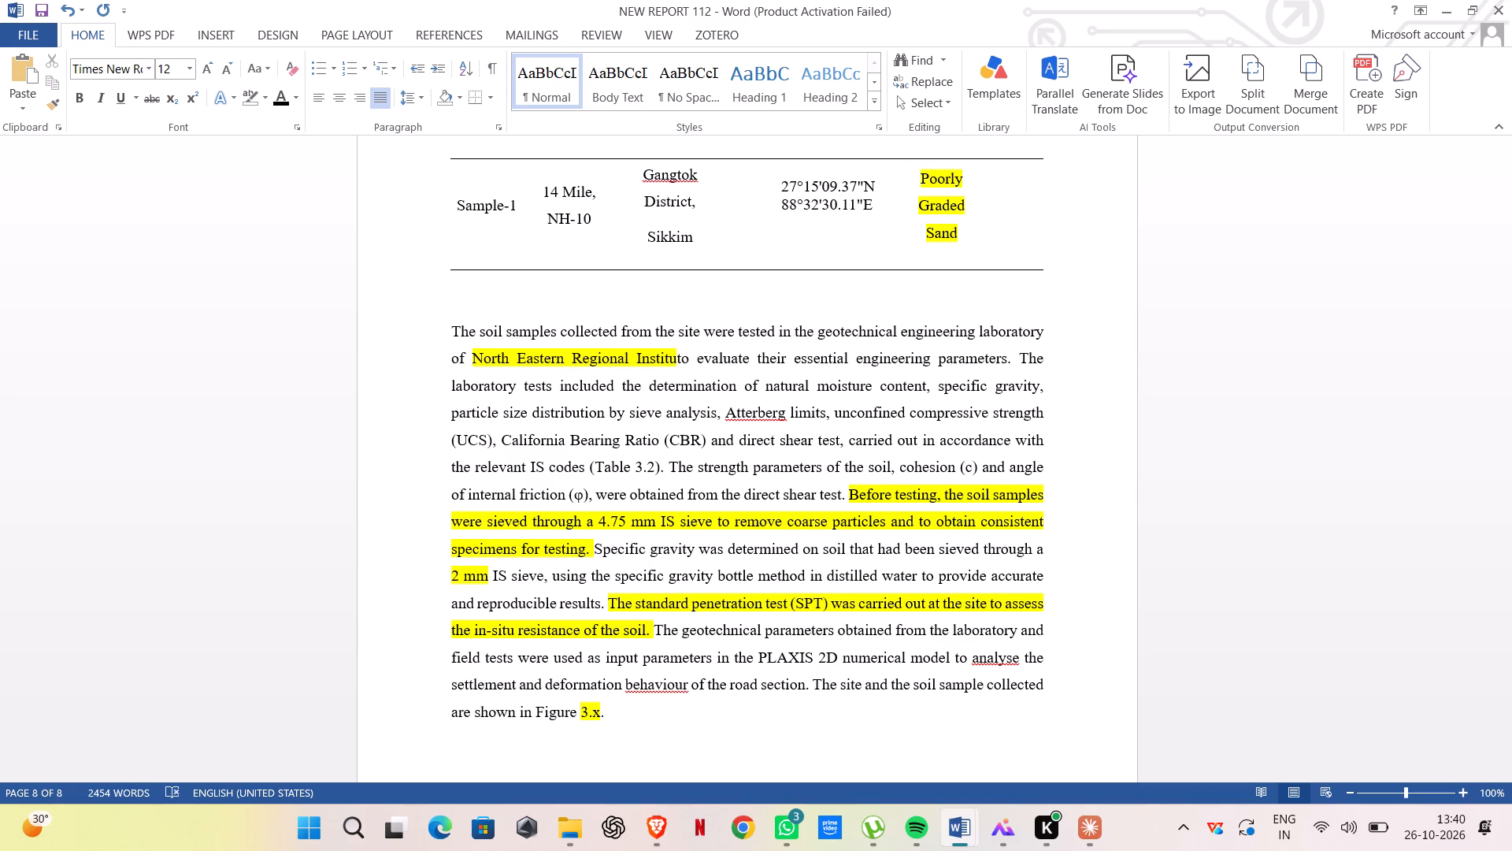
pyautogui.write('te')
pyautogui.press('space')
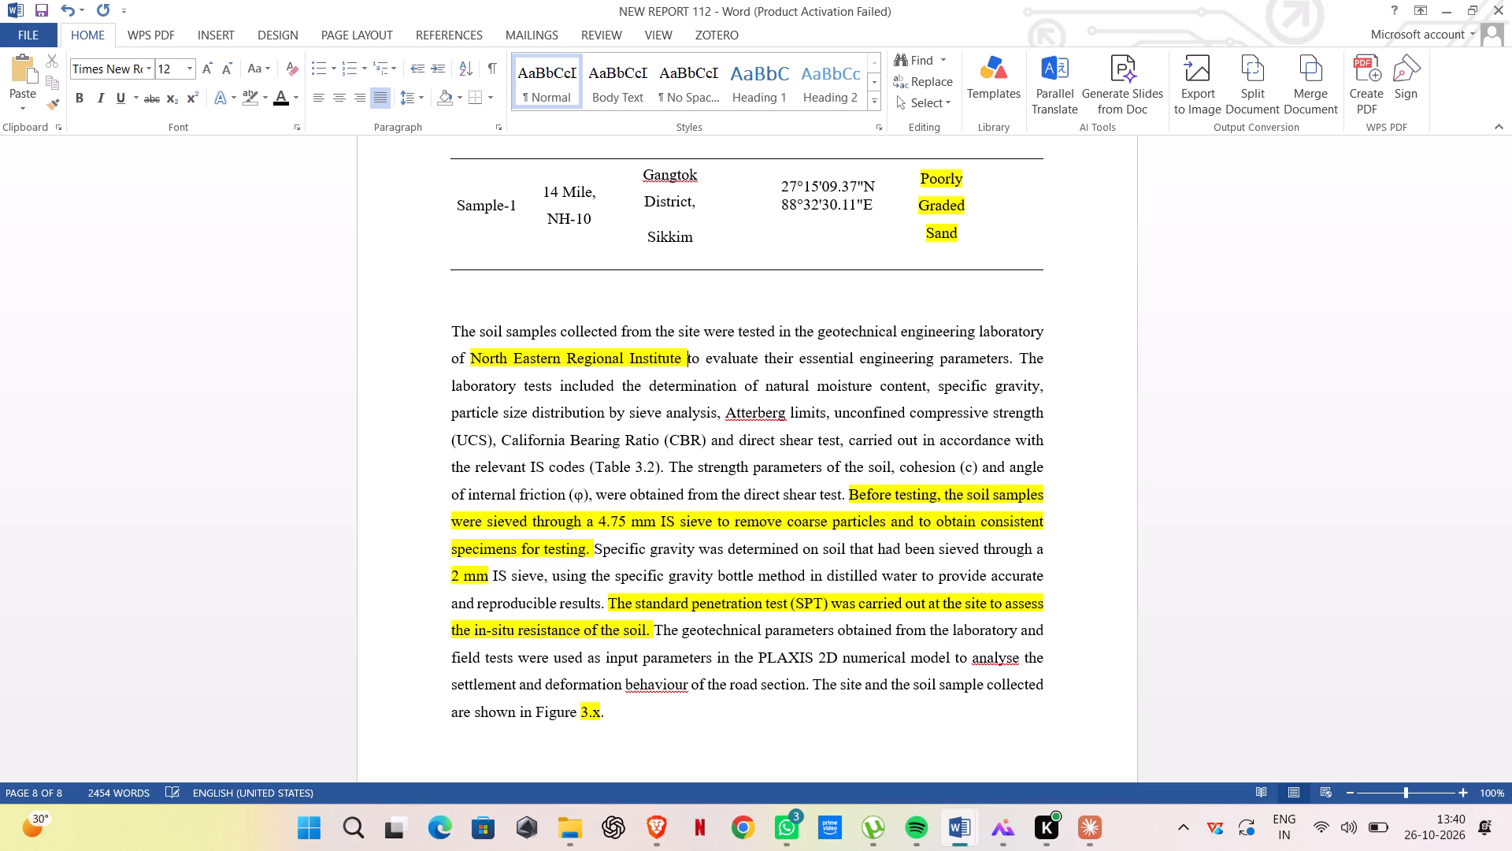
pyautogui.write('of')
pyautogui.press('space')
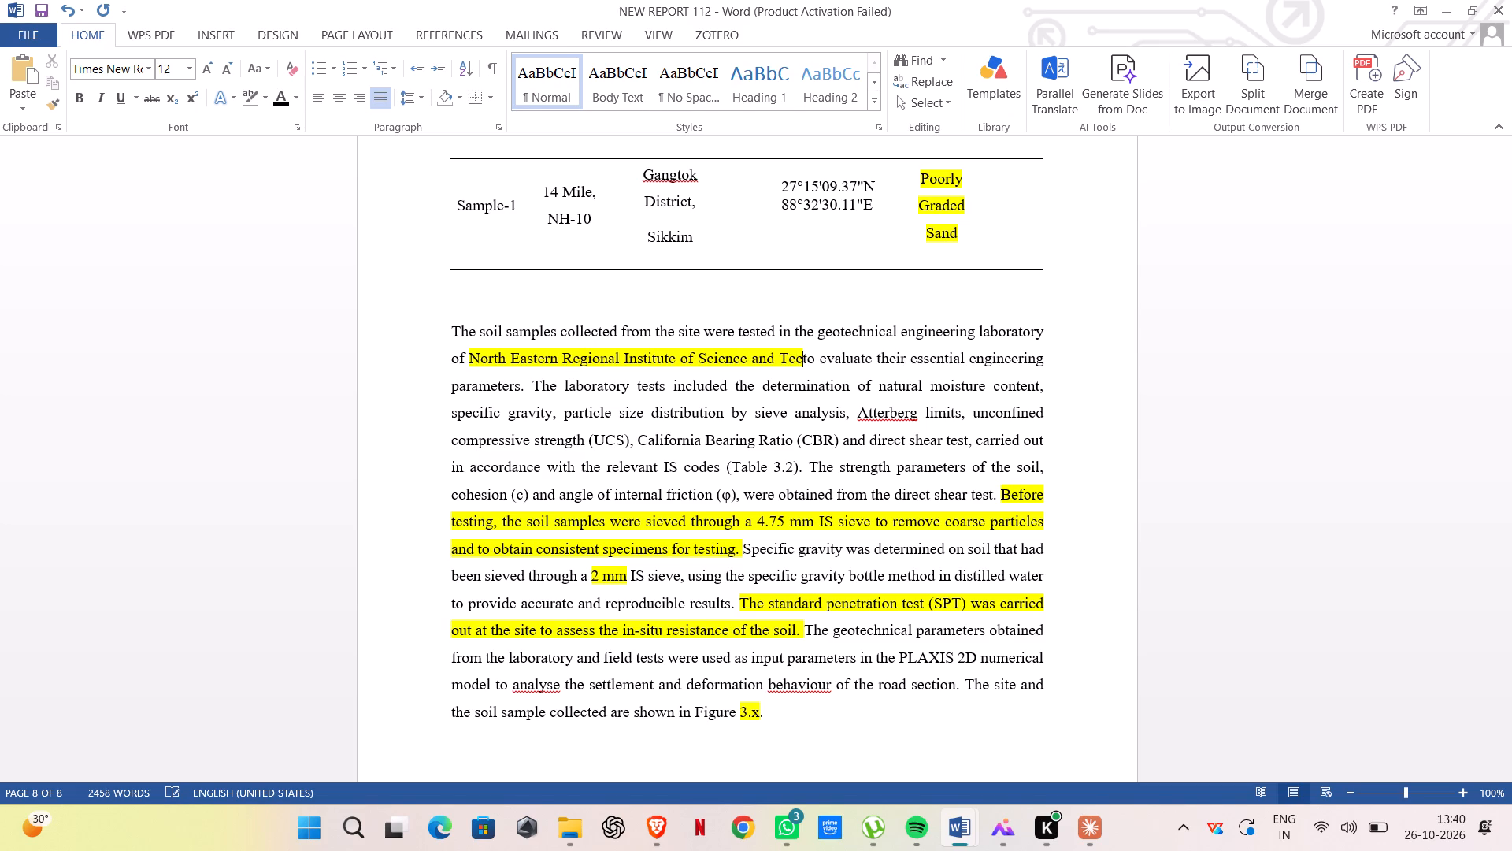
pyautogui.write('ology')
pyautogui.press('space')
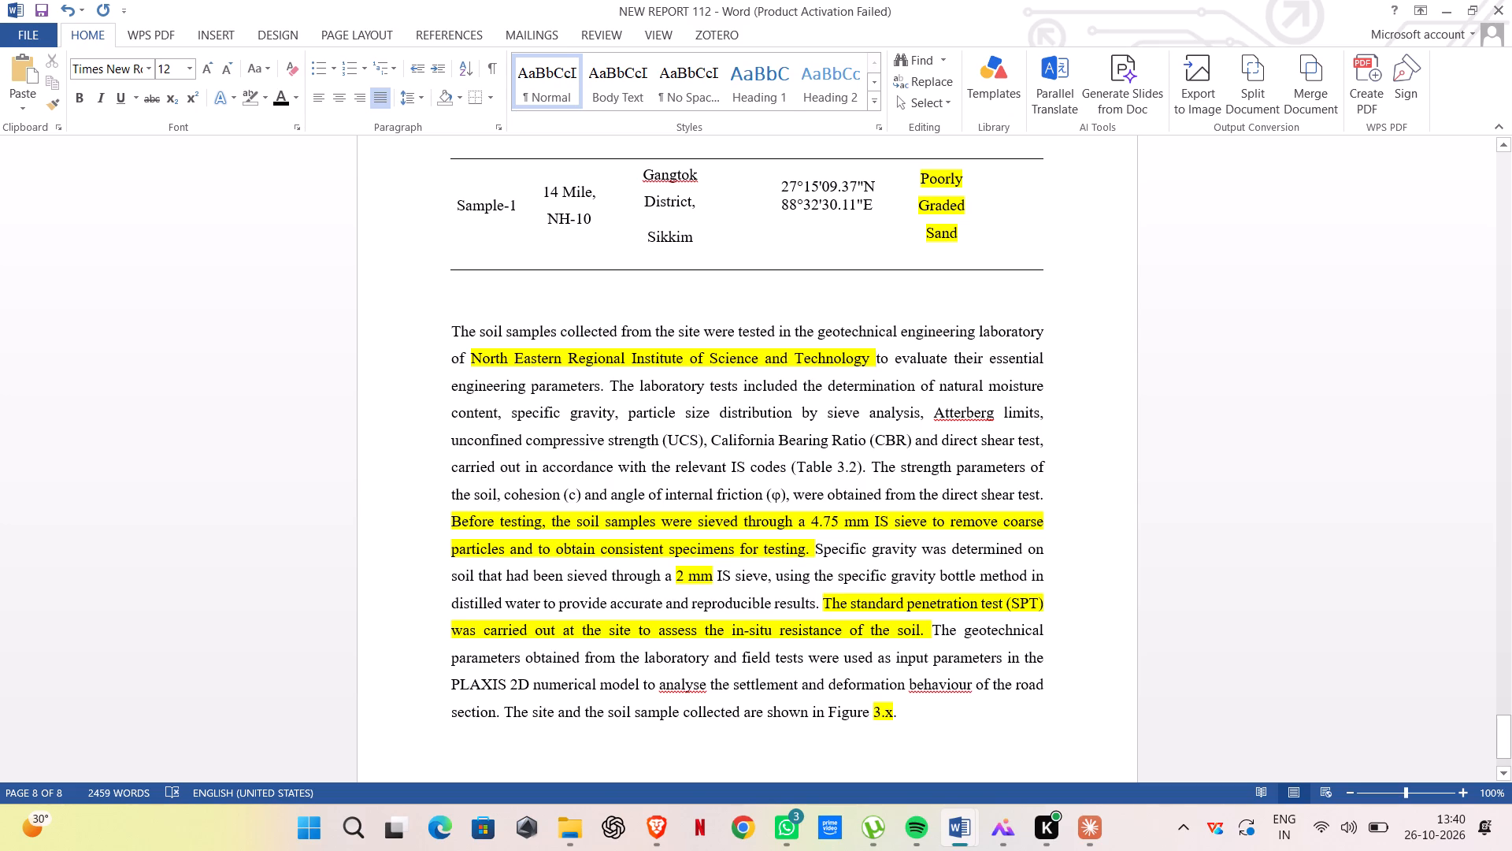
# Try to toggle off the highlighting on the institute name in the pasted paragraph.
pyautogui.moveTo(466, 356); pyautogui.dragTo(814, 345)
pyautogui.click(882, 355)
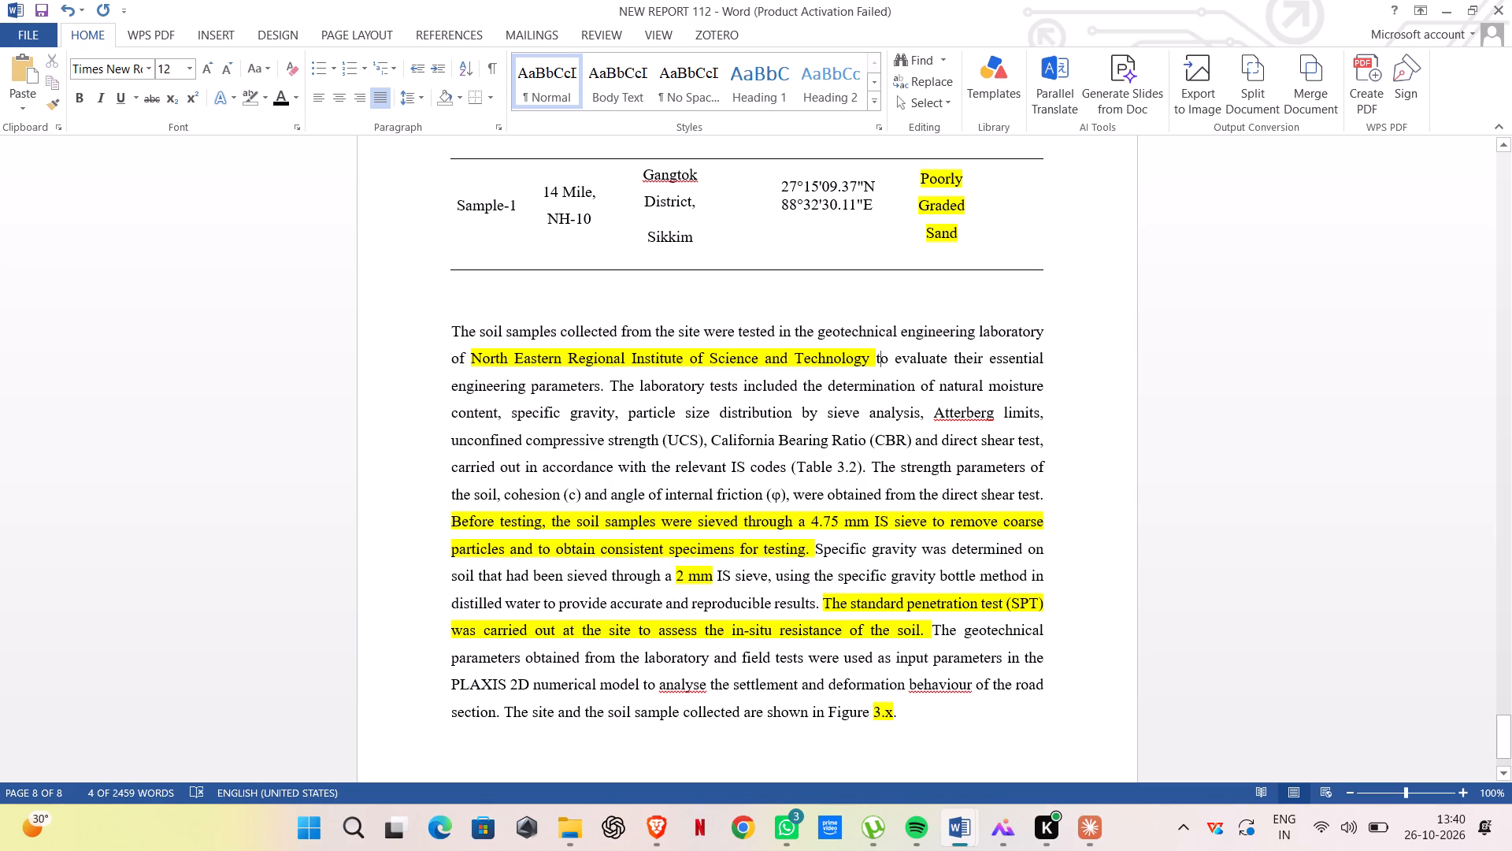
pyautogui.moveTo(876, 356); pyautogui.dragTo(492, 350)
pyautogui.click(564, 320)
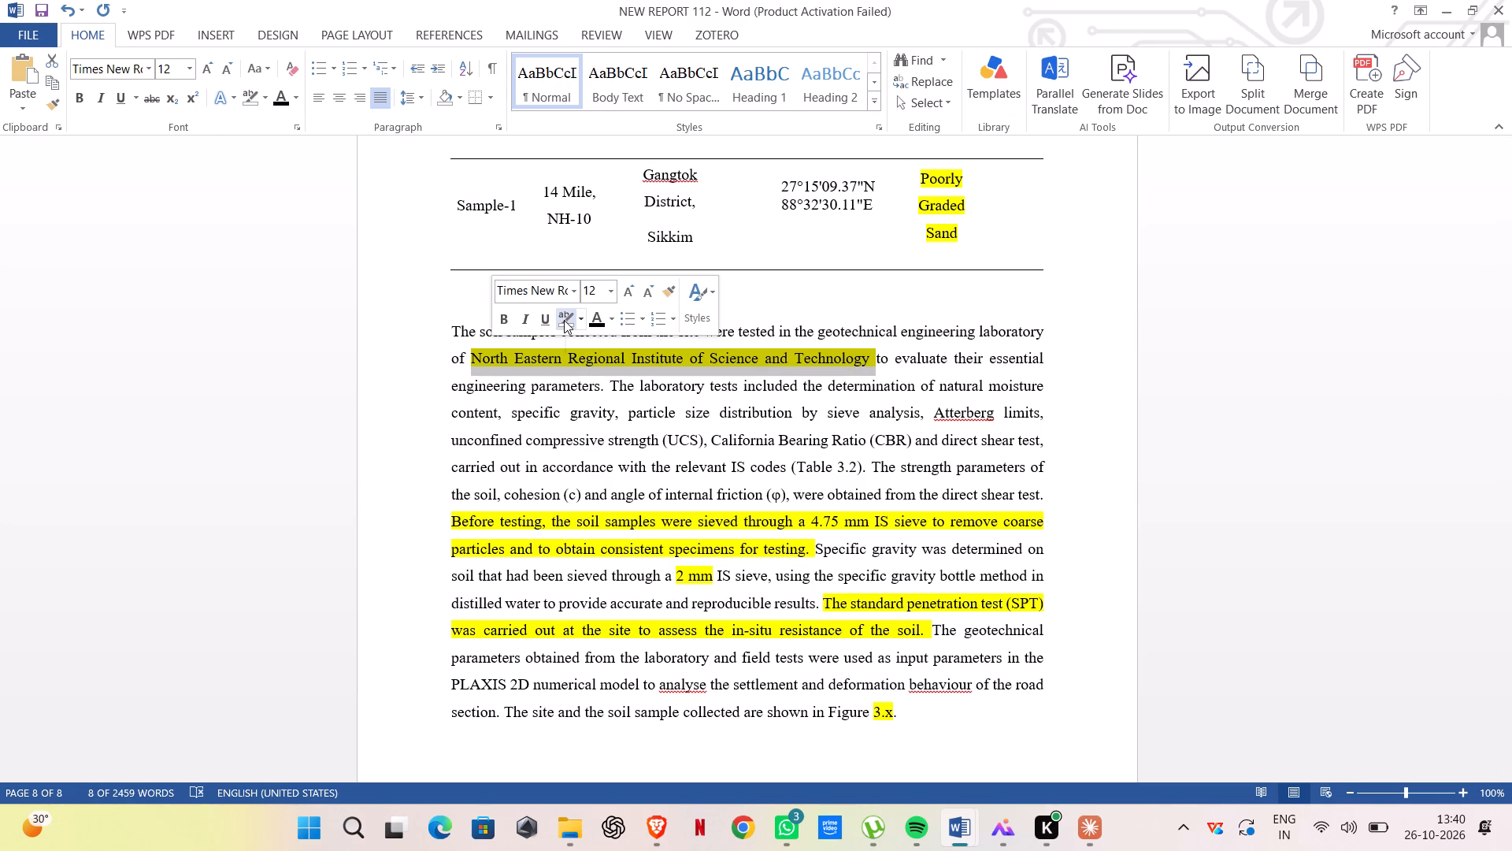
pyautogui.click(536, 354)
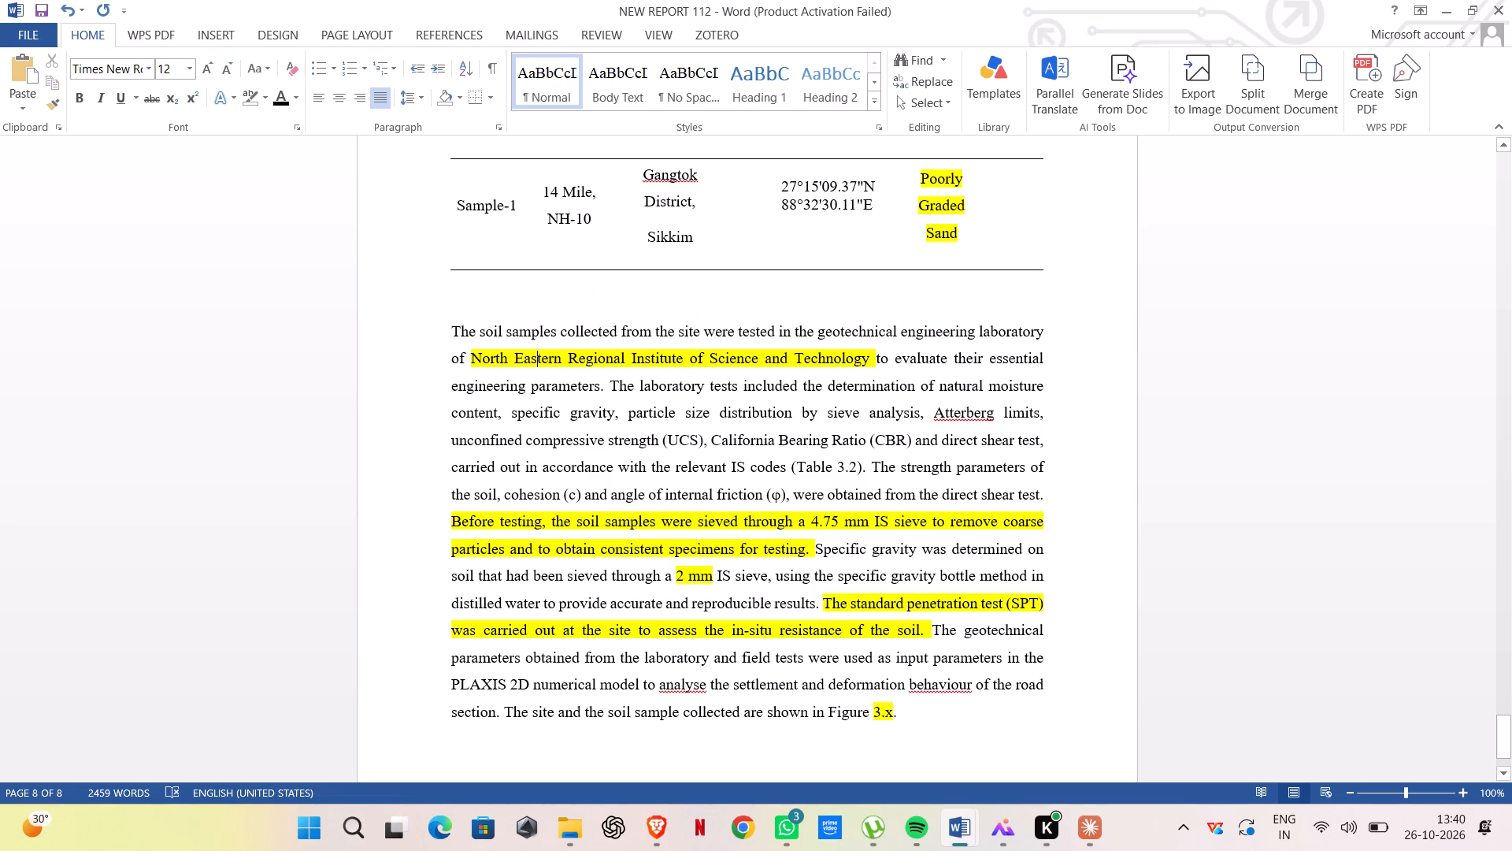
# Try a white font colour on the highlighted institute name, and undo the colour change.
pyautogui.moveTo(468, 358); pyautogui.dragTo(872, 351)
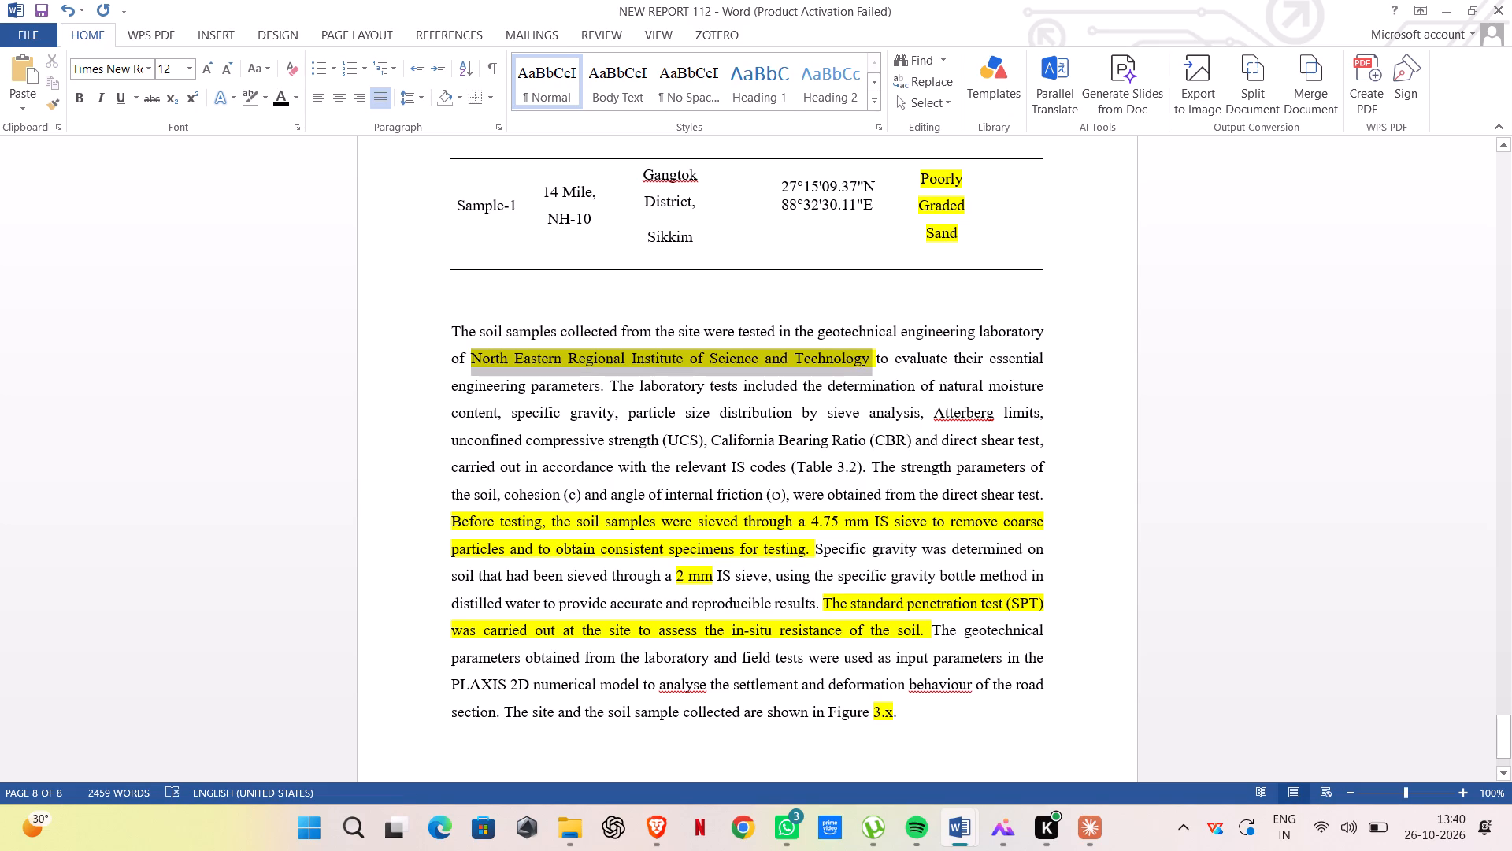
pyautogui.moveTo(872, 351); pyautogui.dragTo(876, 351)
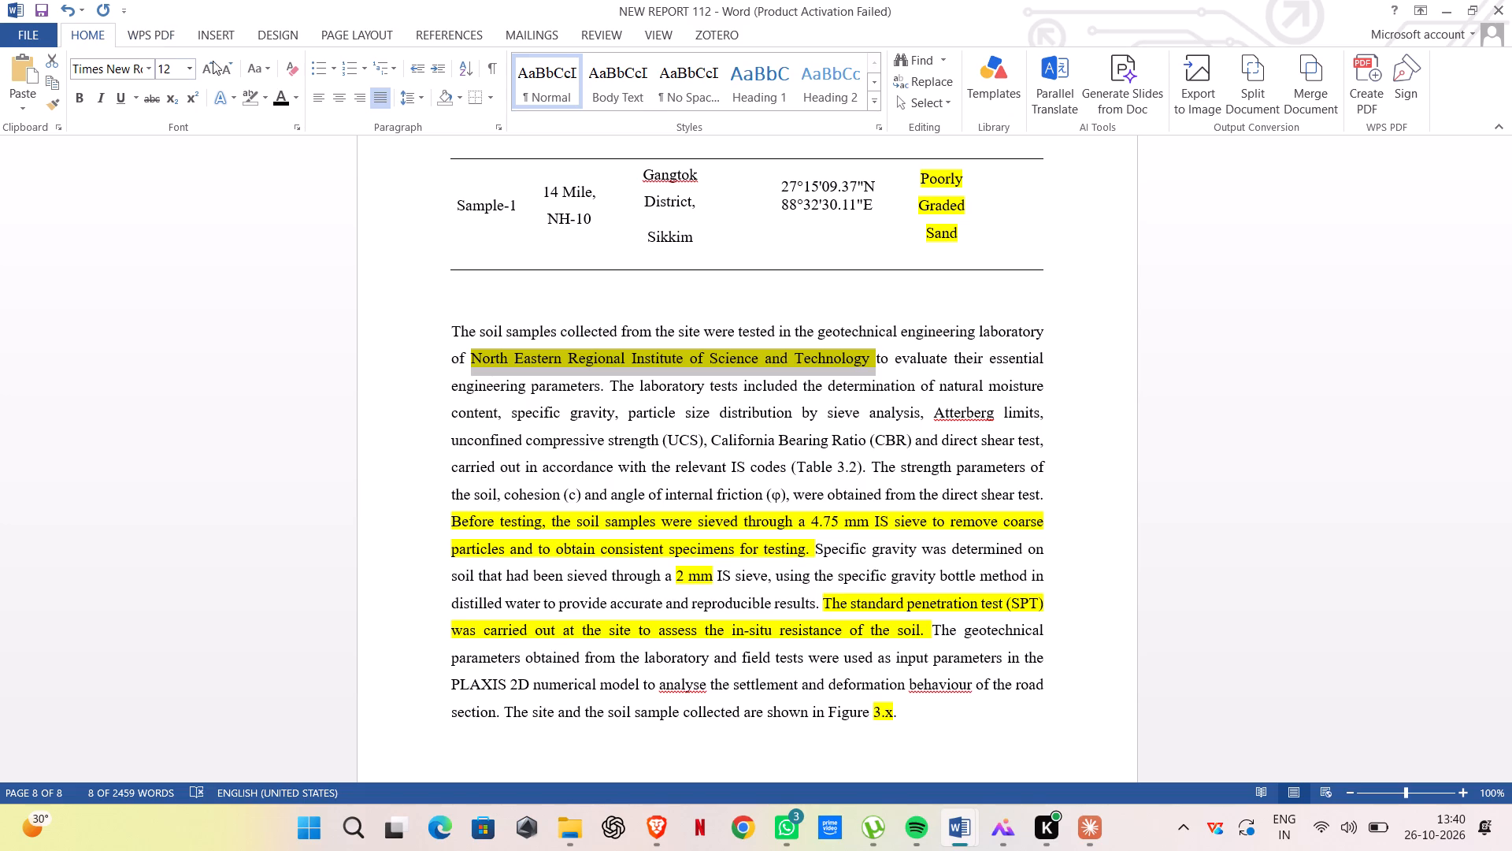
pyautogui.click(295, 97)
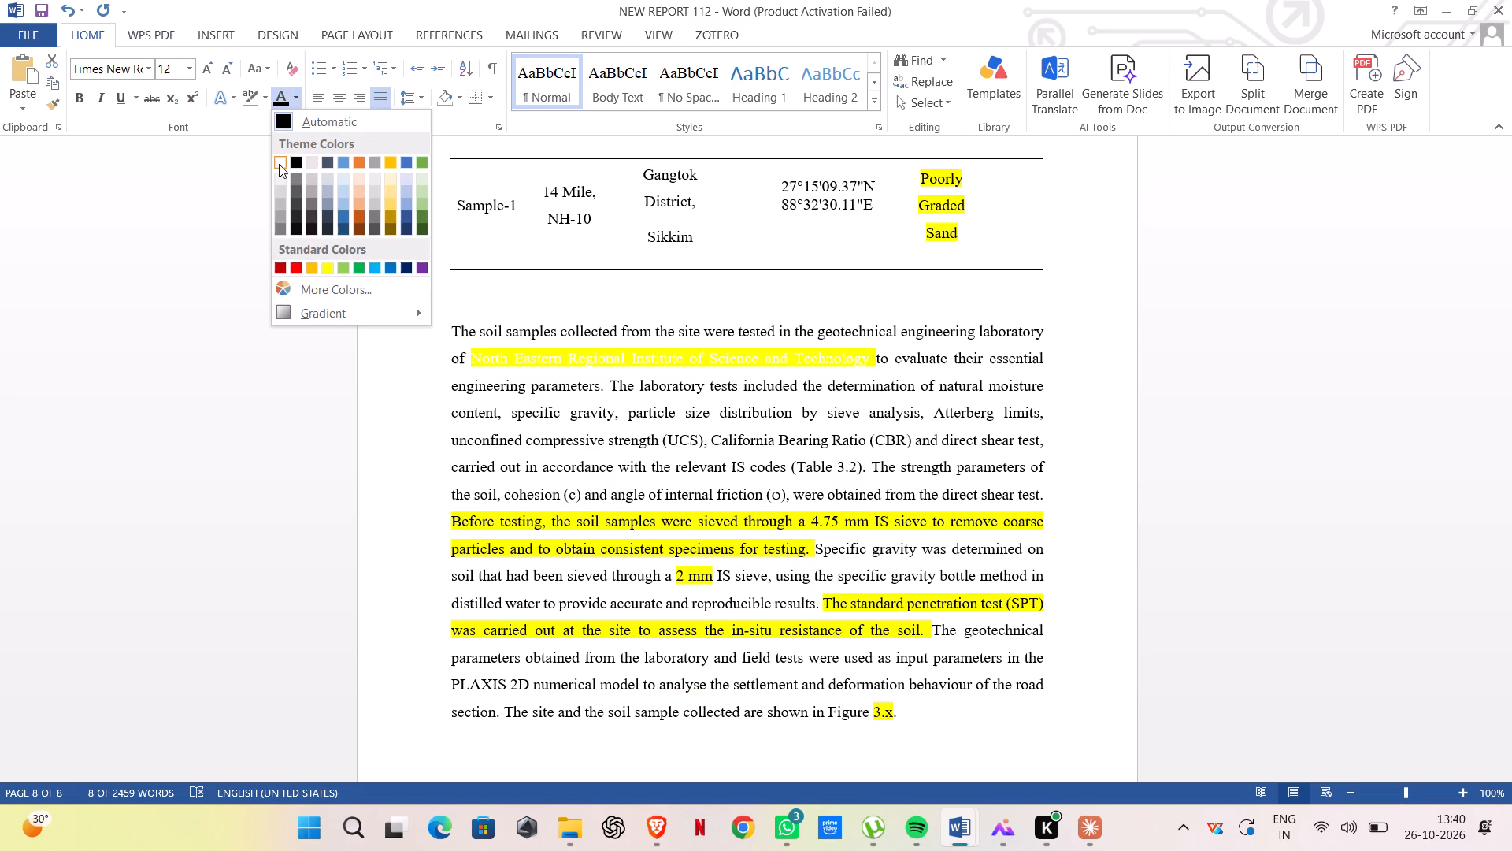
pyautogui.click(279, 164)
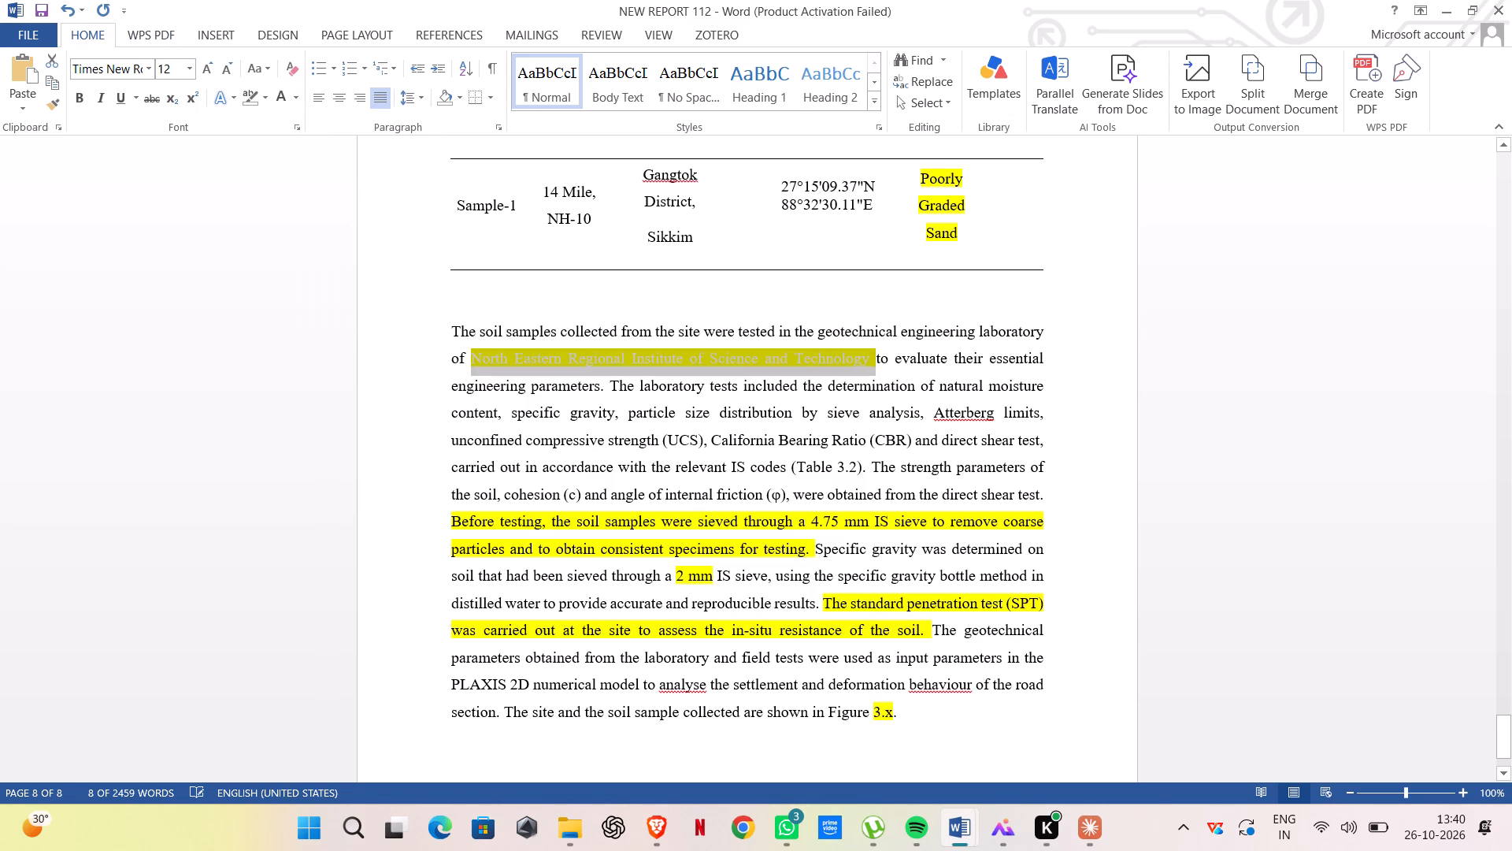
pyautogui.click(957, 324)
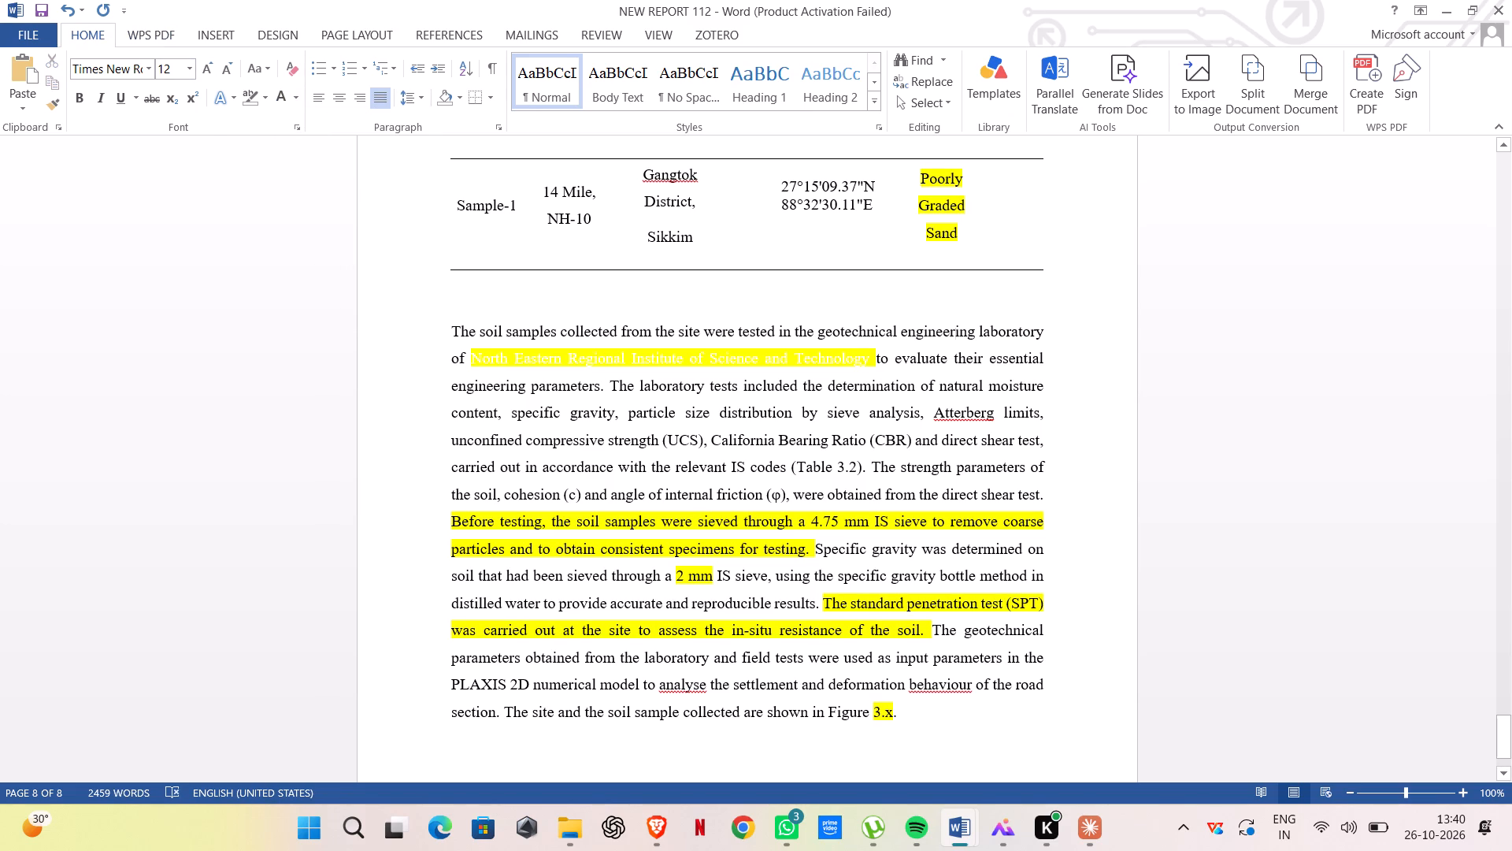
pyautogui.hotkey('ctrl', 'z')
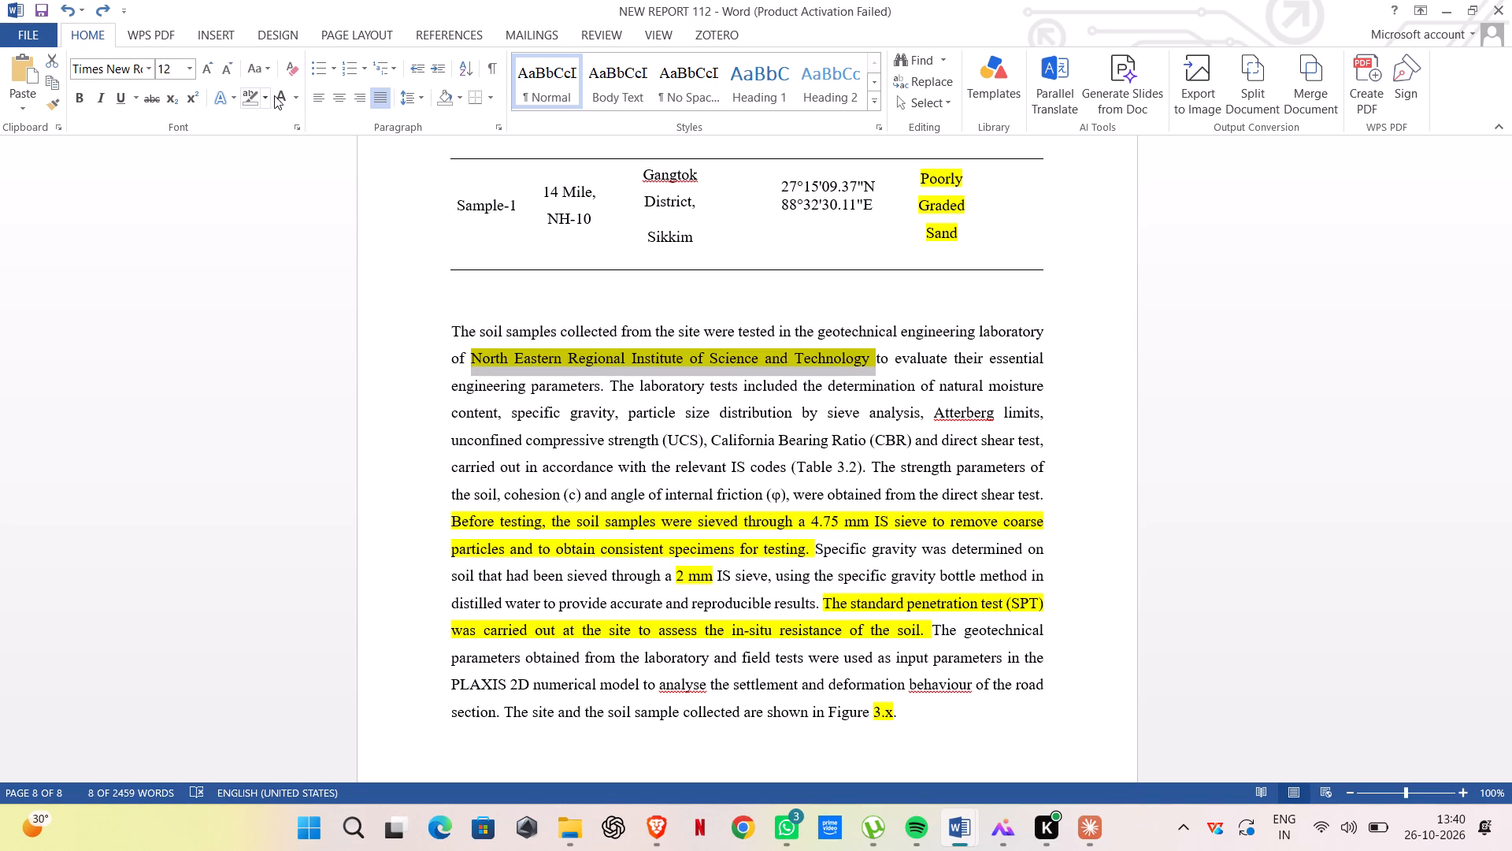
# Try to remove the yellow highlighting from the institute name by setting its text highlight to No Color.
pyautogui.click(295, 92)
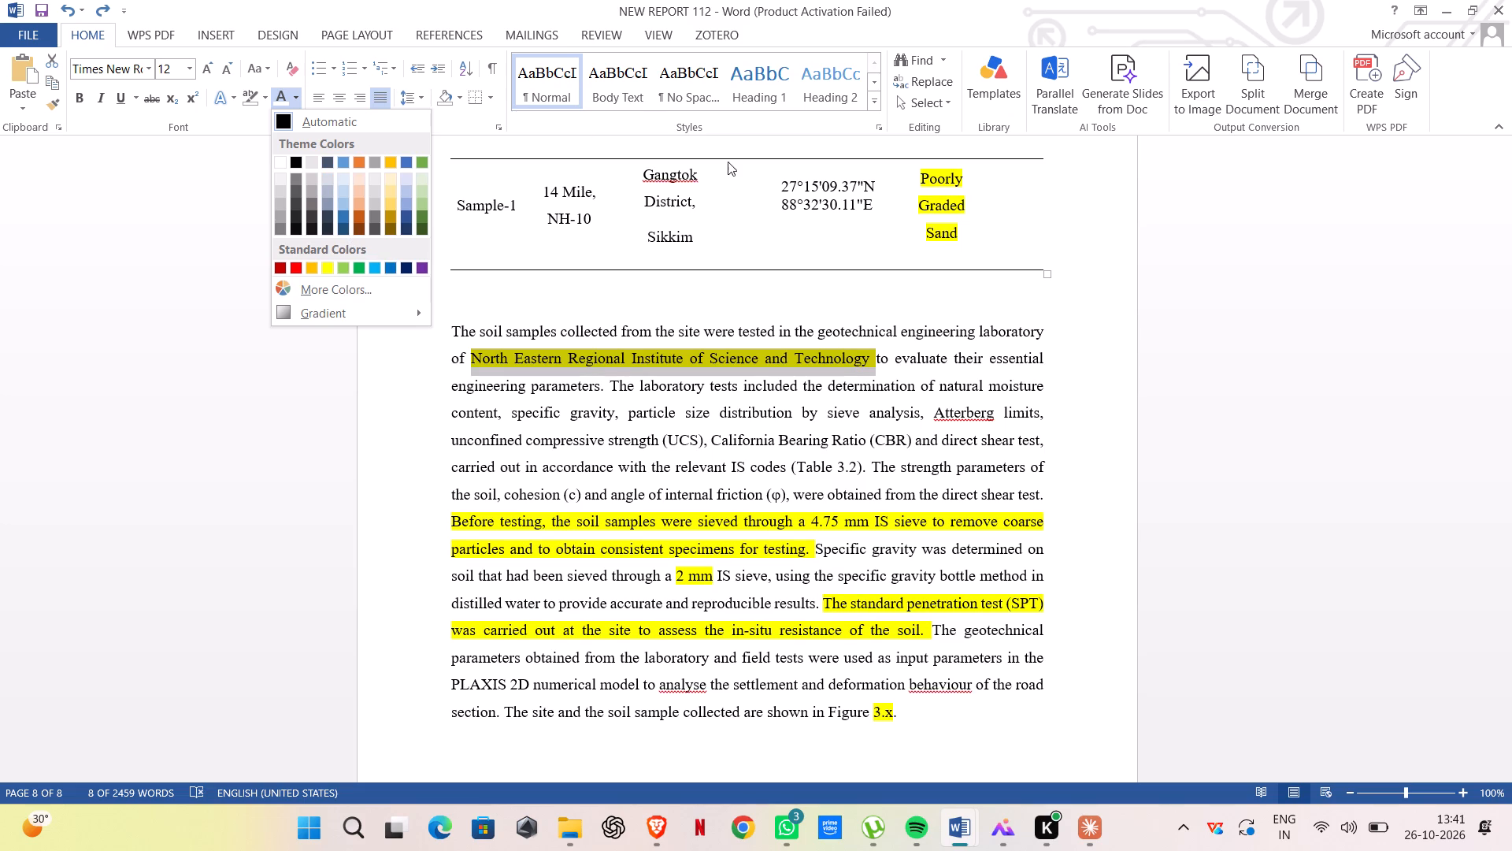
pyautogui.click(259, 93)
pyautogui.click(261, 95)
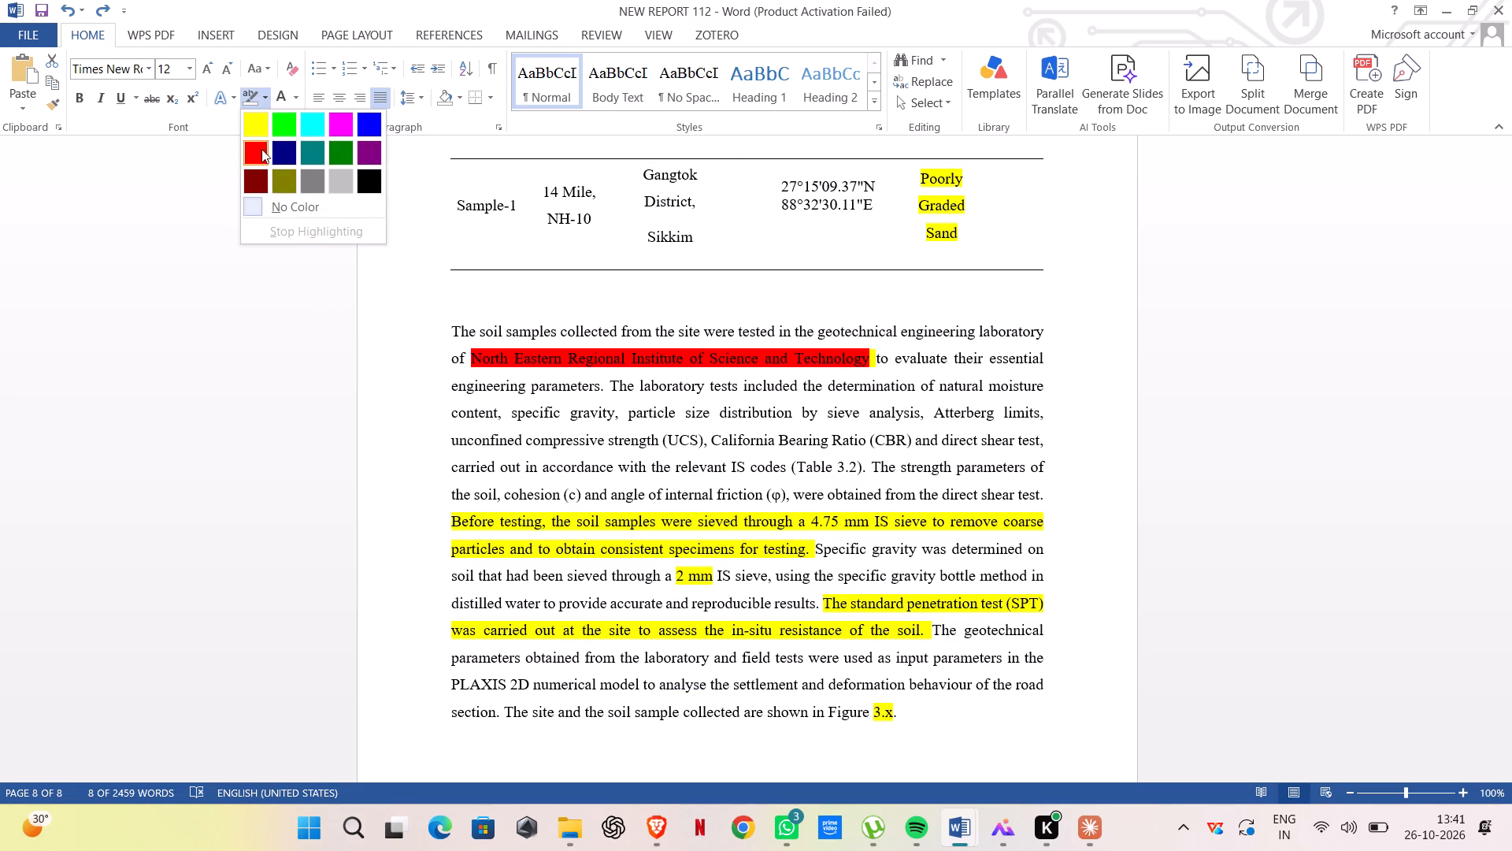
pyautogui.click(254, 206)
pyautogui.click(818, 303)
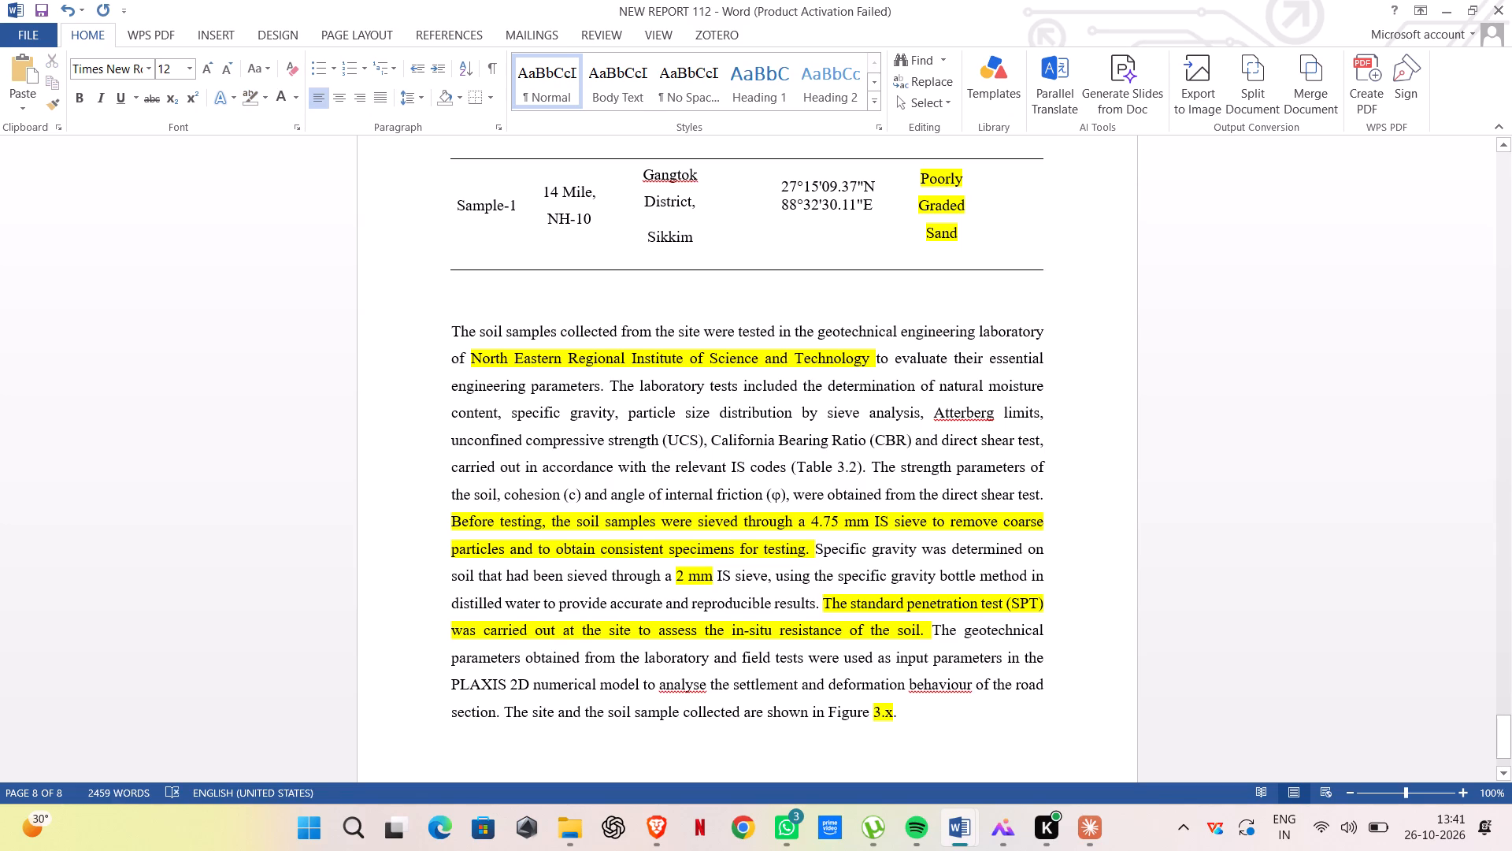
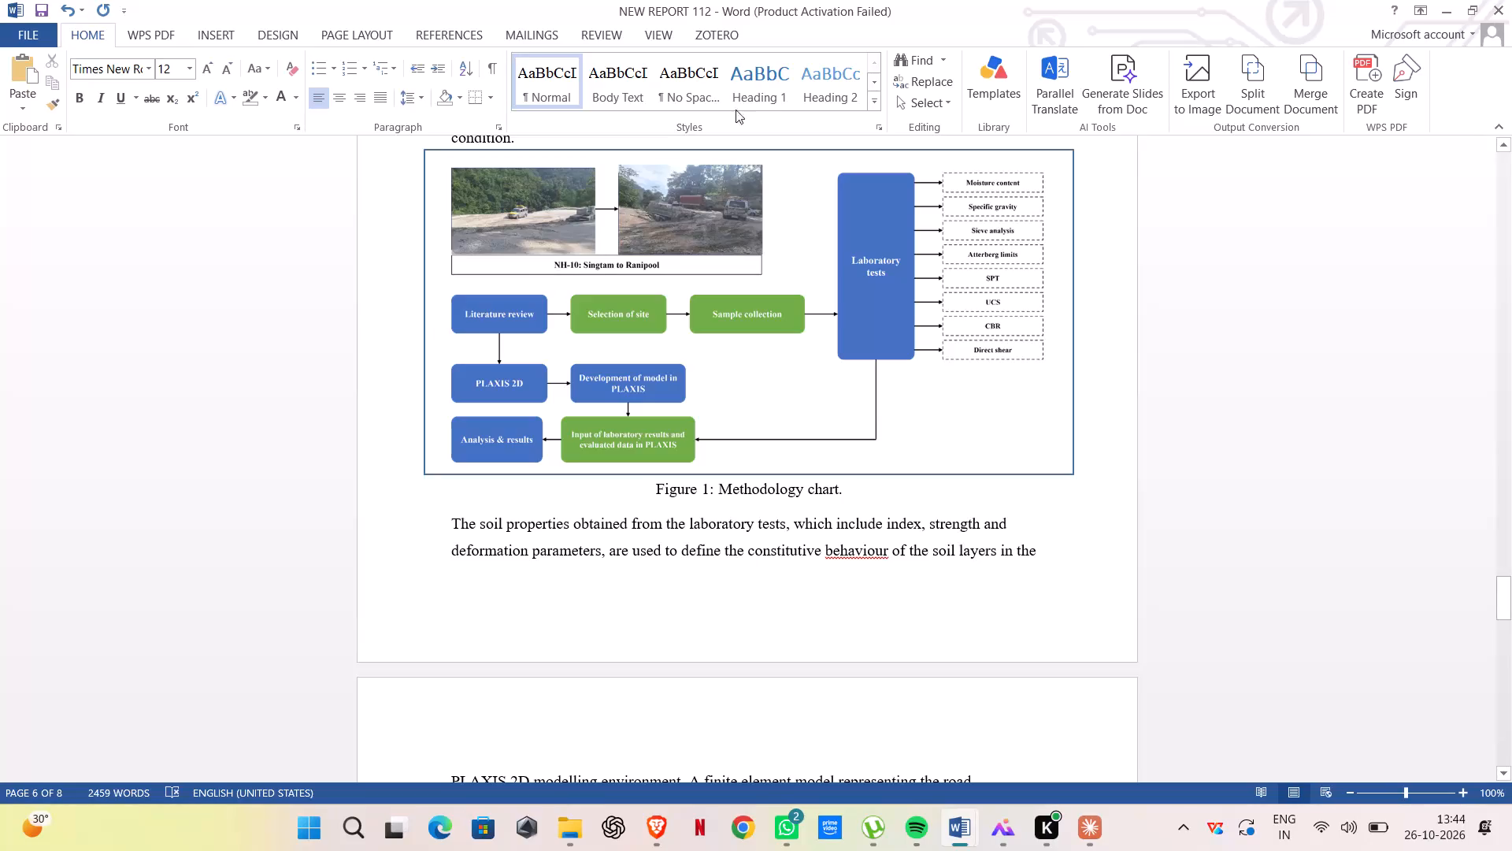
# Return to the highlighted paragraph below the table in section 3.2 and select the entire content of the report.
pyautogui.scroll(3, 836, 396)
pyautogui.scroll(-4, 842, 412)
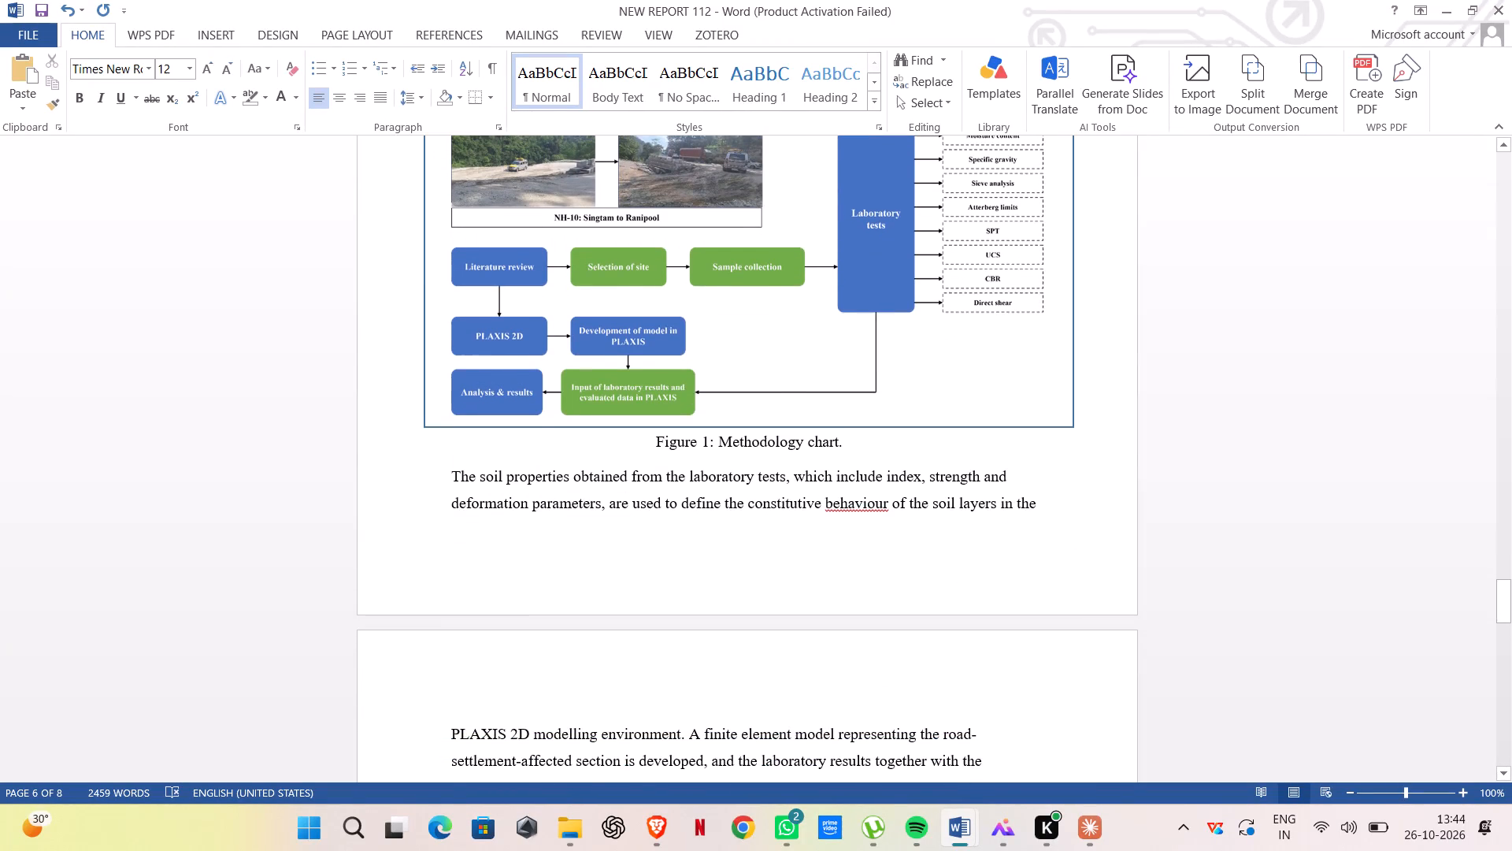
pyautogui.scroll(-20, 959, 740)
pyautogui.scroll(-2, 959, 740)
pyautogui.scroll(-8, 900, 666)
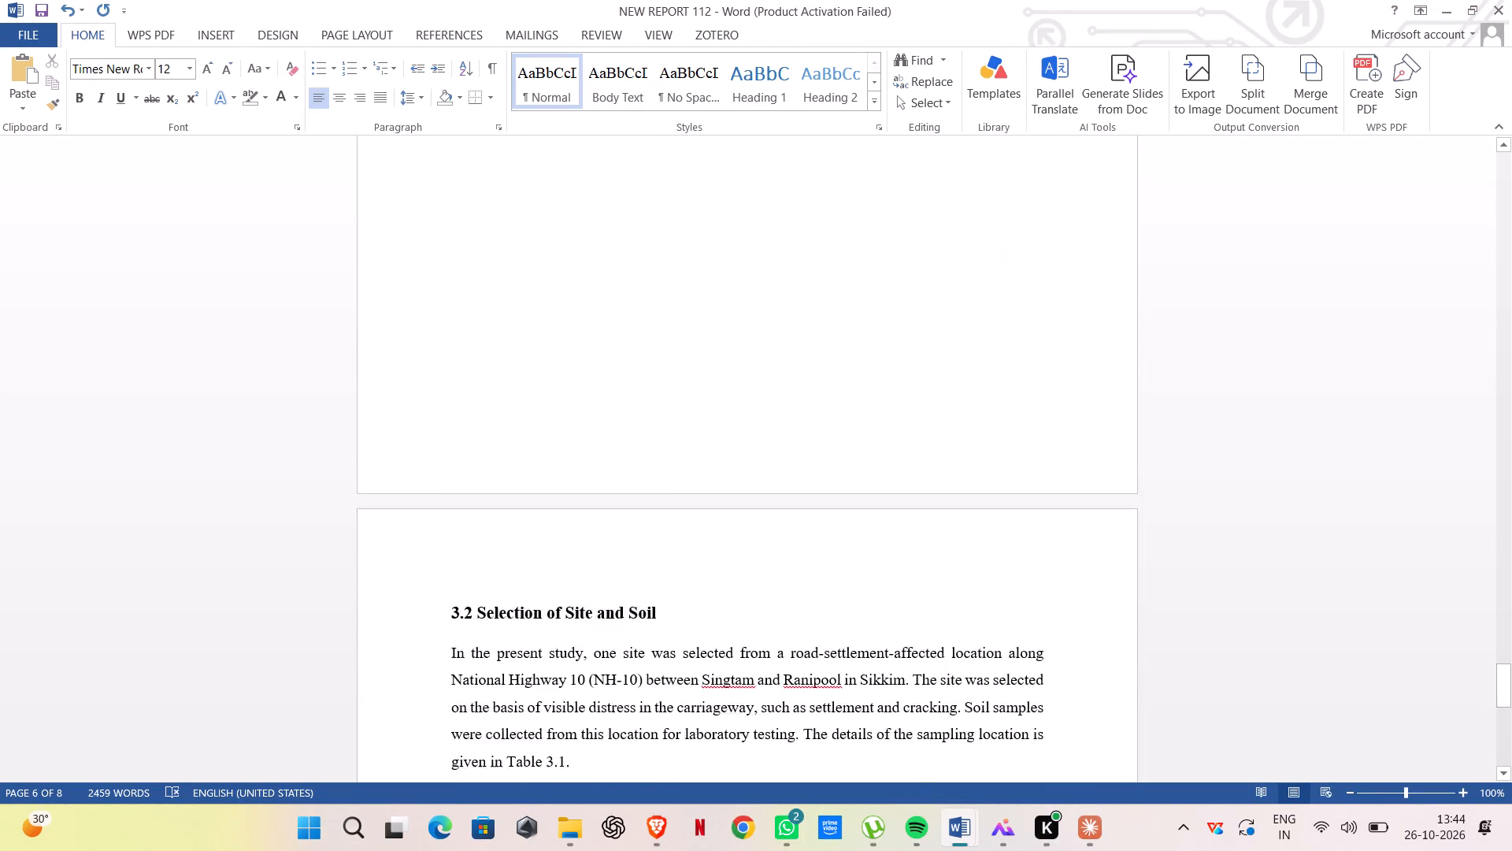
pyautogui.scroll(-14, 898, 662)
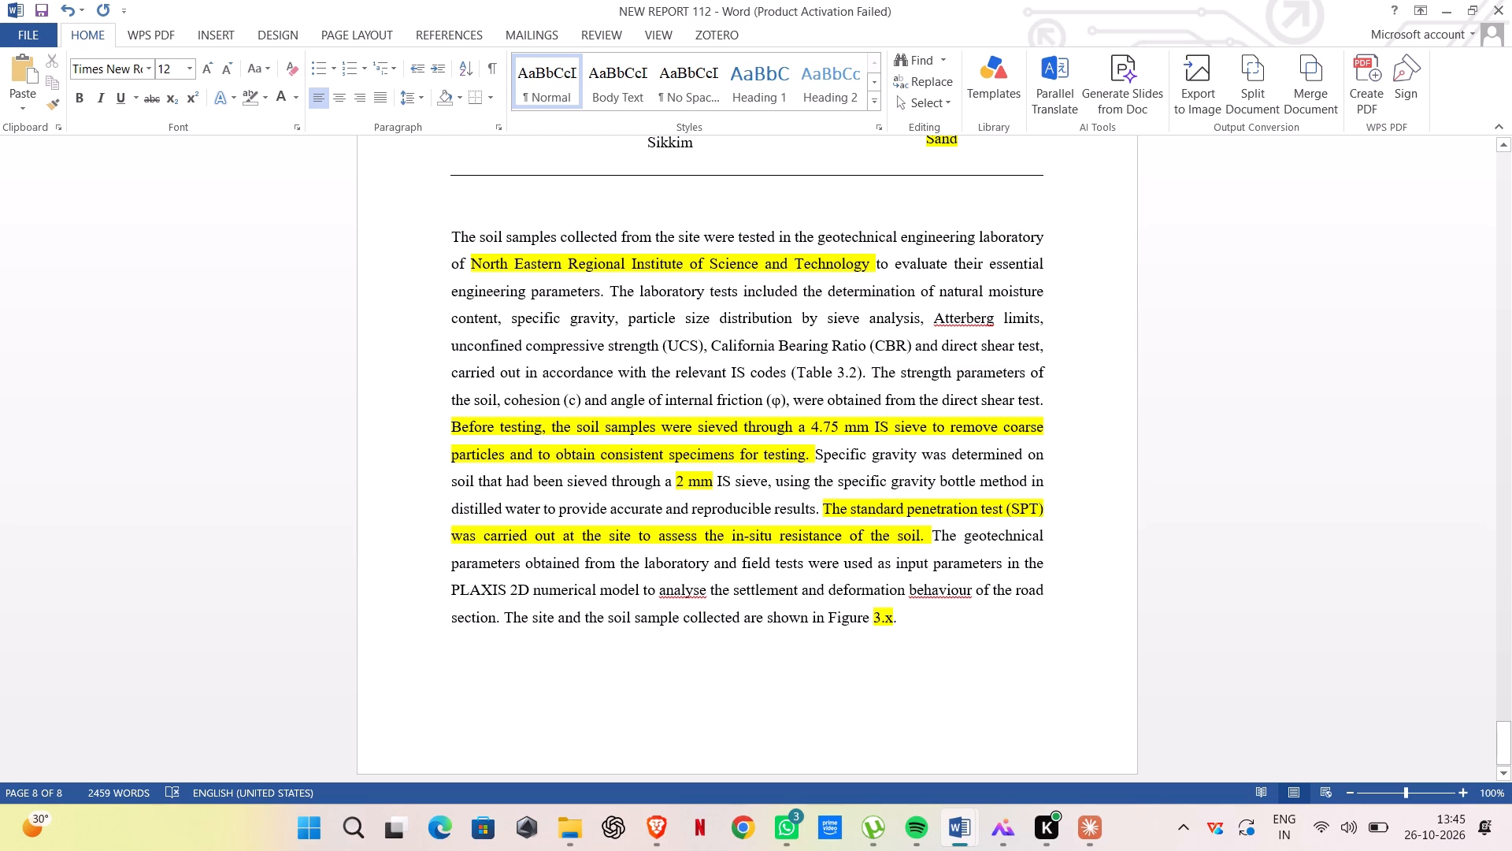
pyautogui.hotkey('ctrl', 'a')
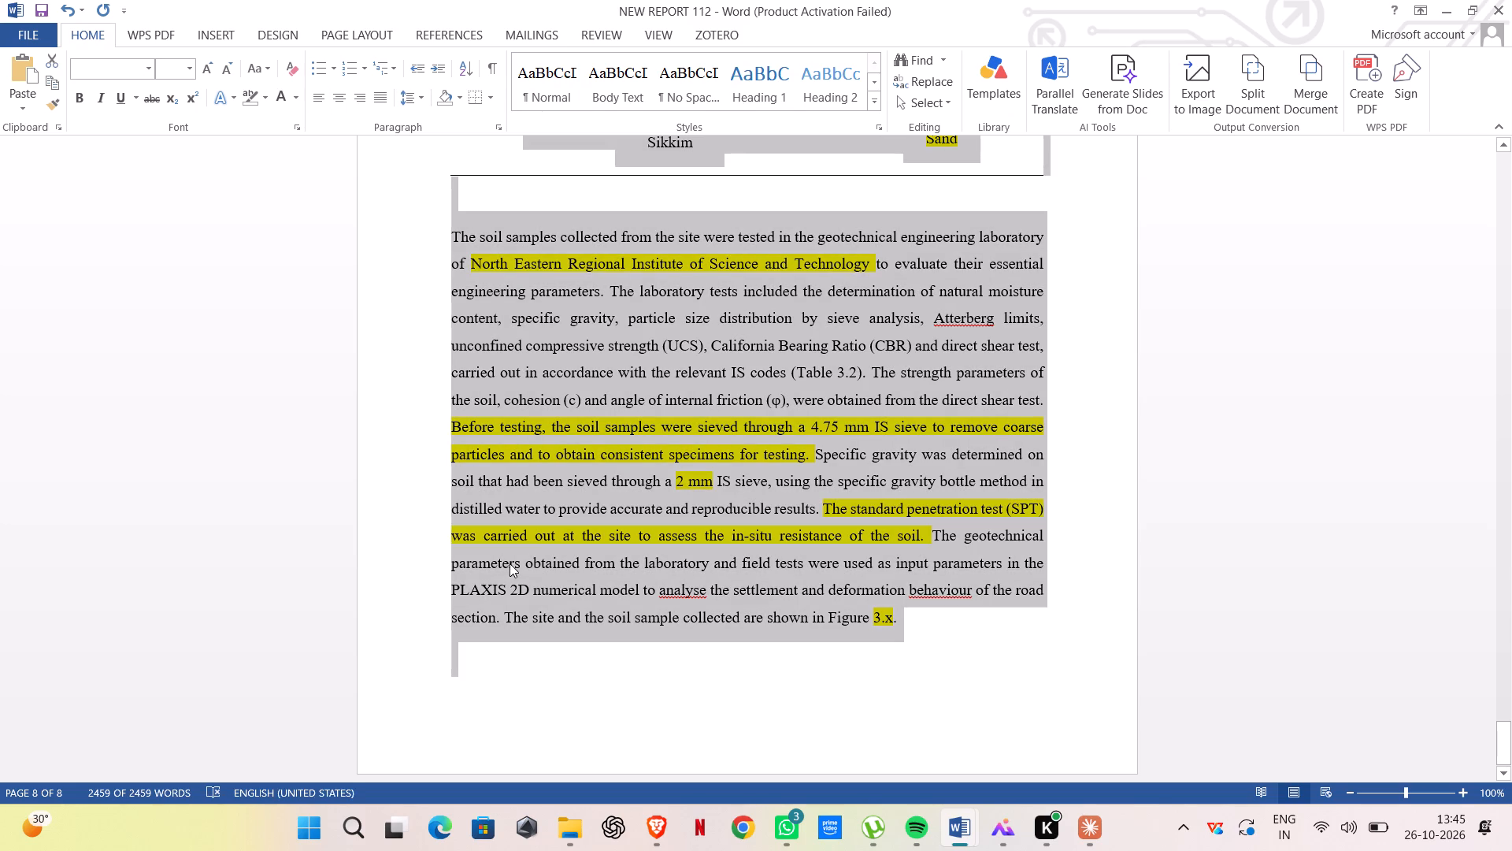
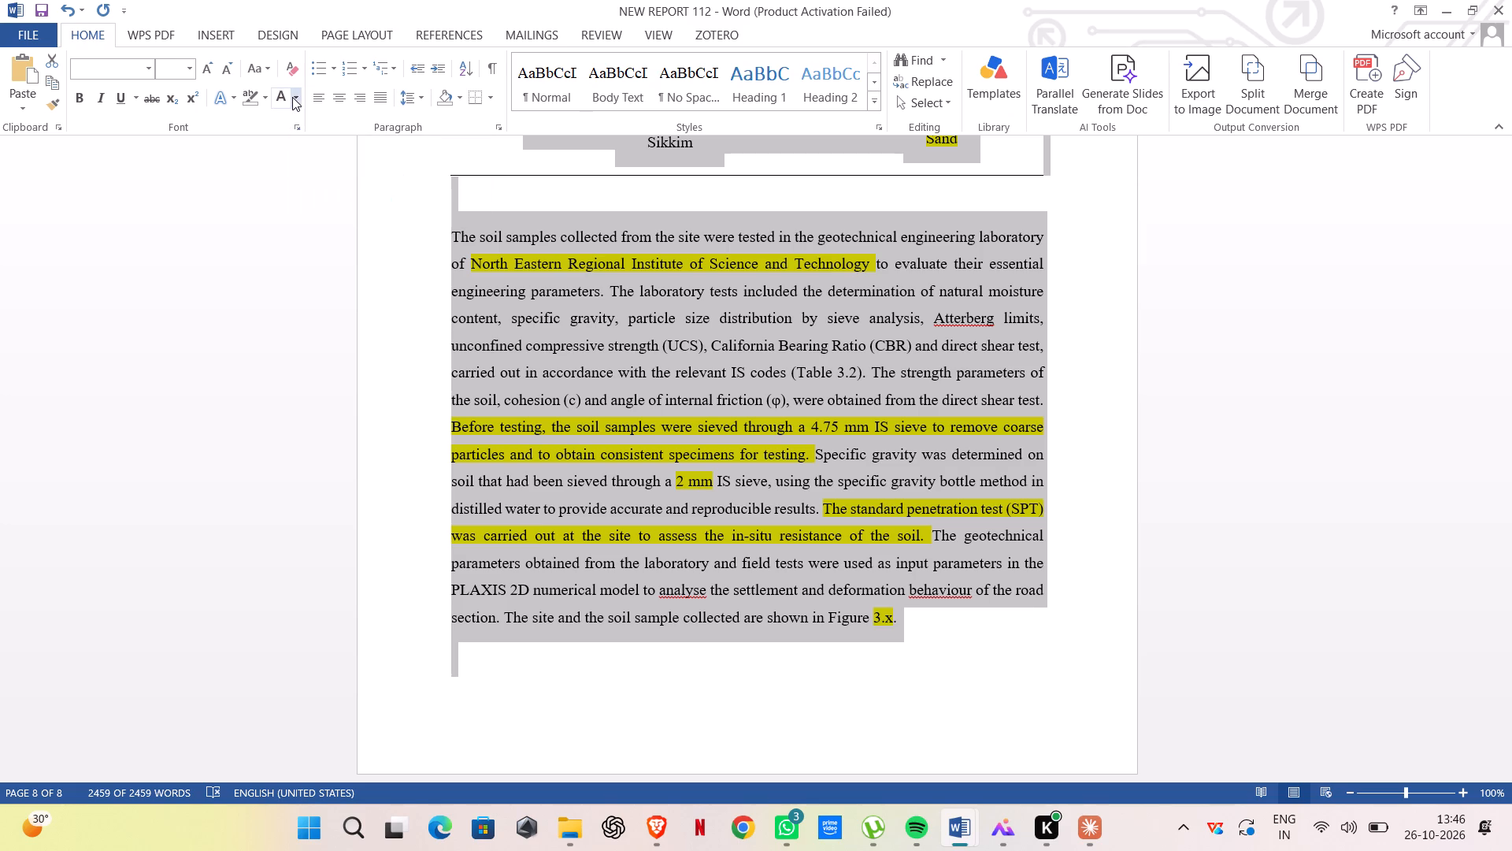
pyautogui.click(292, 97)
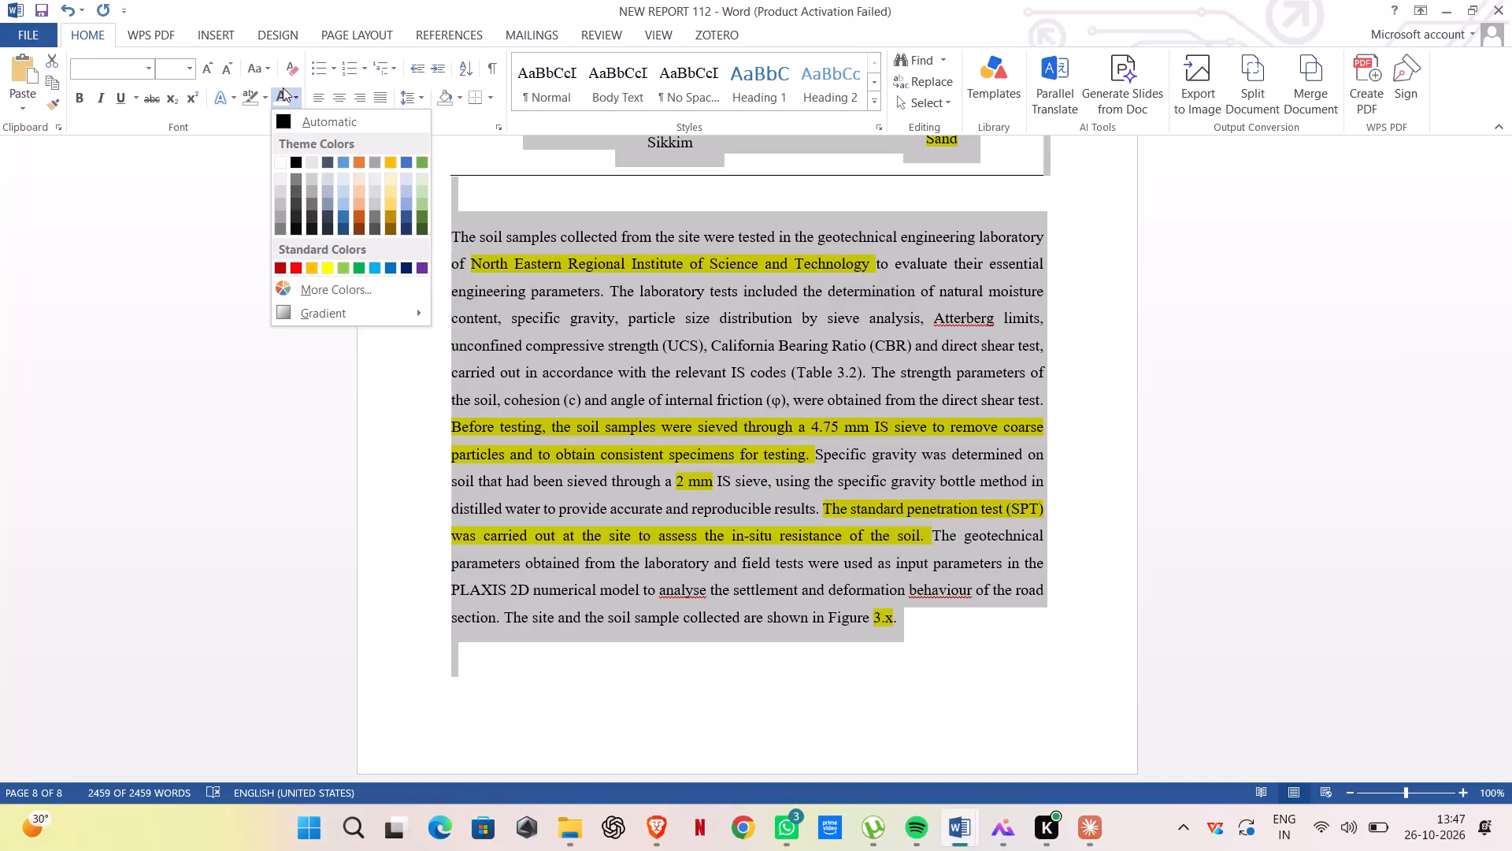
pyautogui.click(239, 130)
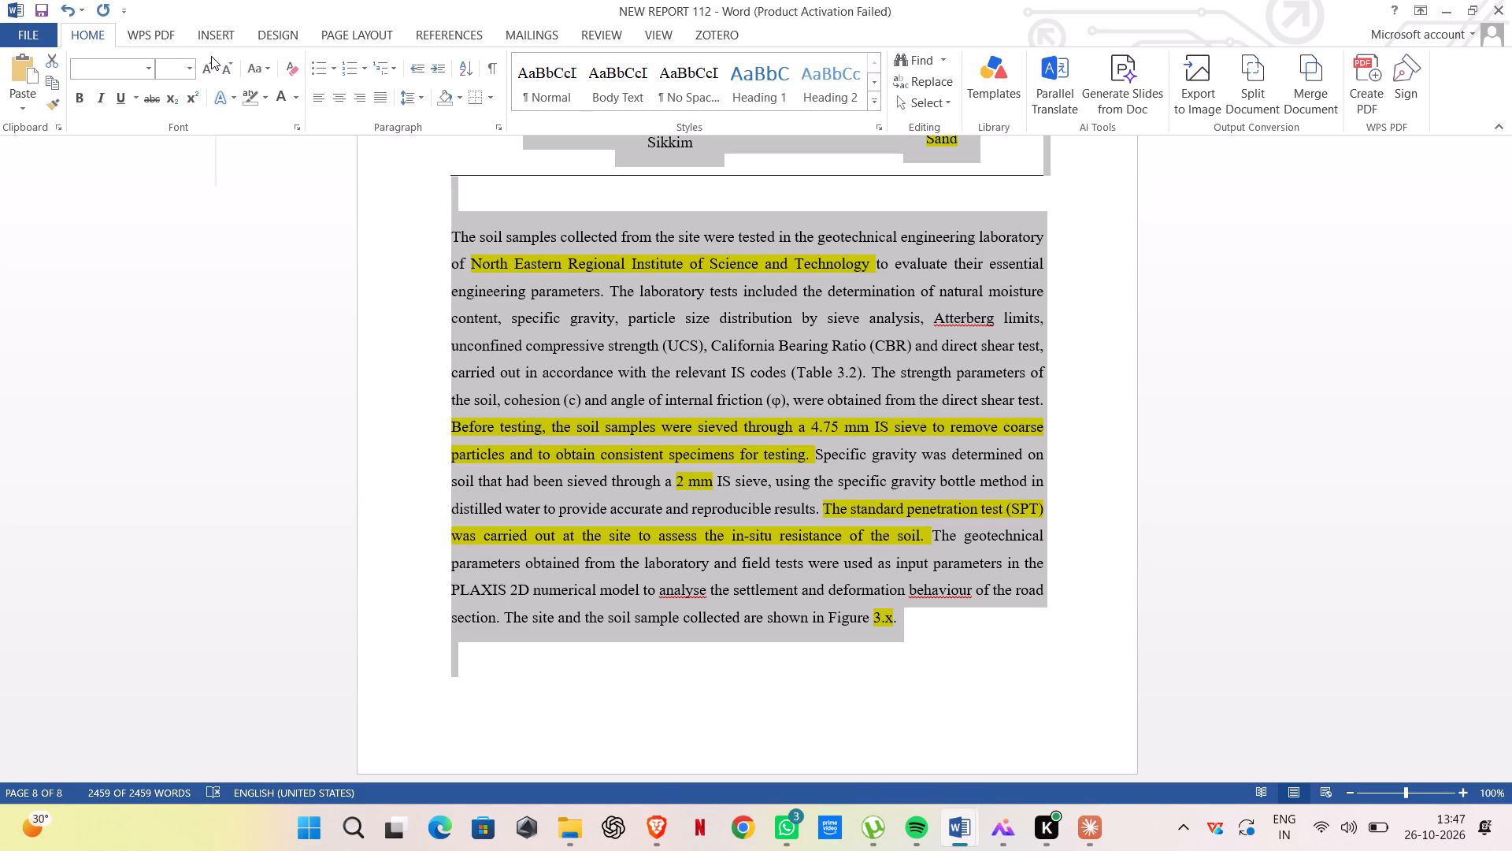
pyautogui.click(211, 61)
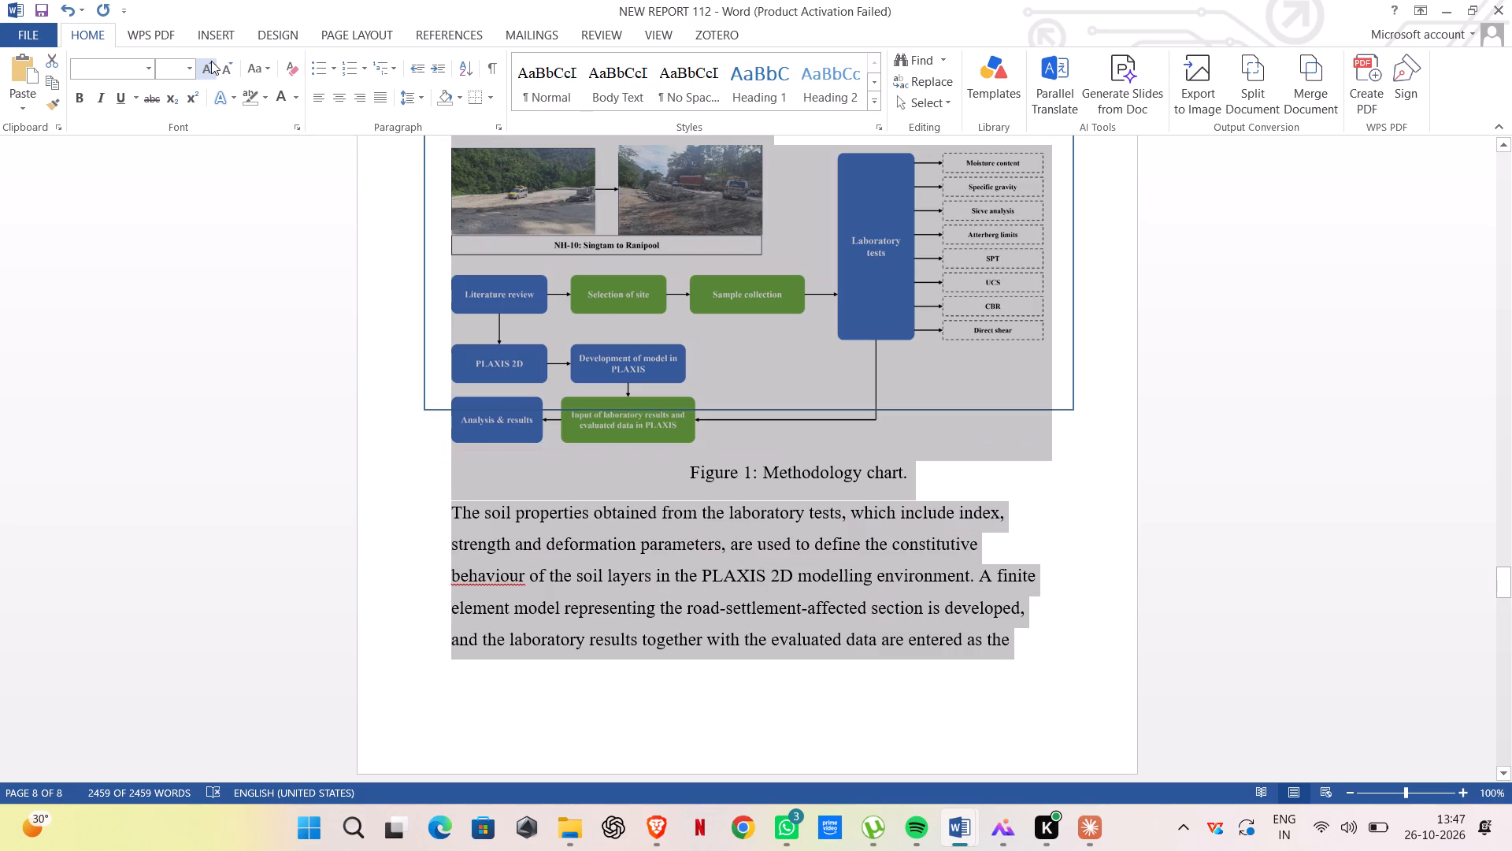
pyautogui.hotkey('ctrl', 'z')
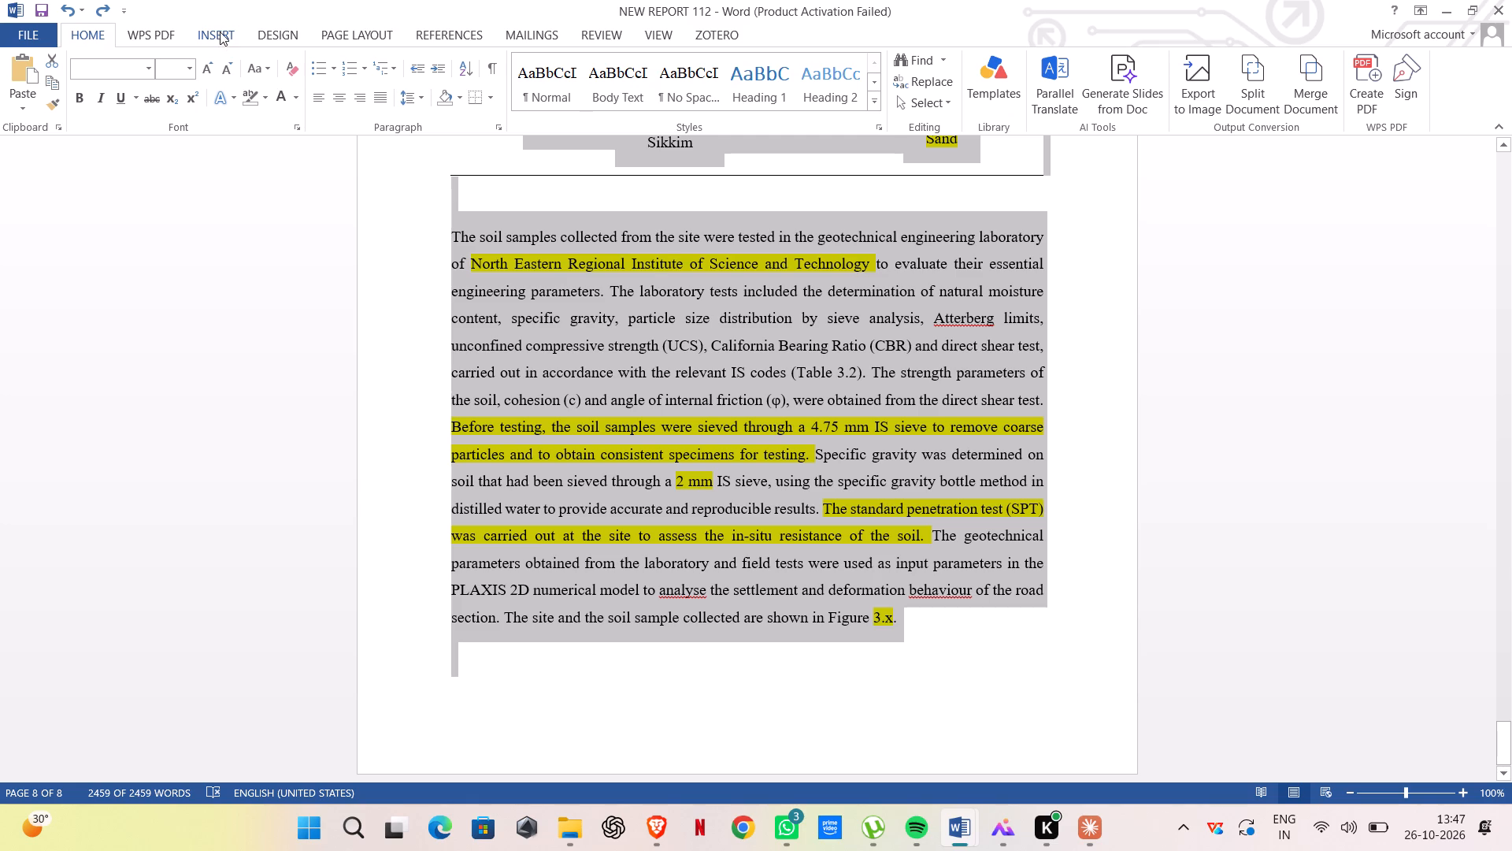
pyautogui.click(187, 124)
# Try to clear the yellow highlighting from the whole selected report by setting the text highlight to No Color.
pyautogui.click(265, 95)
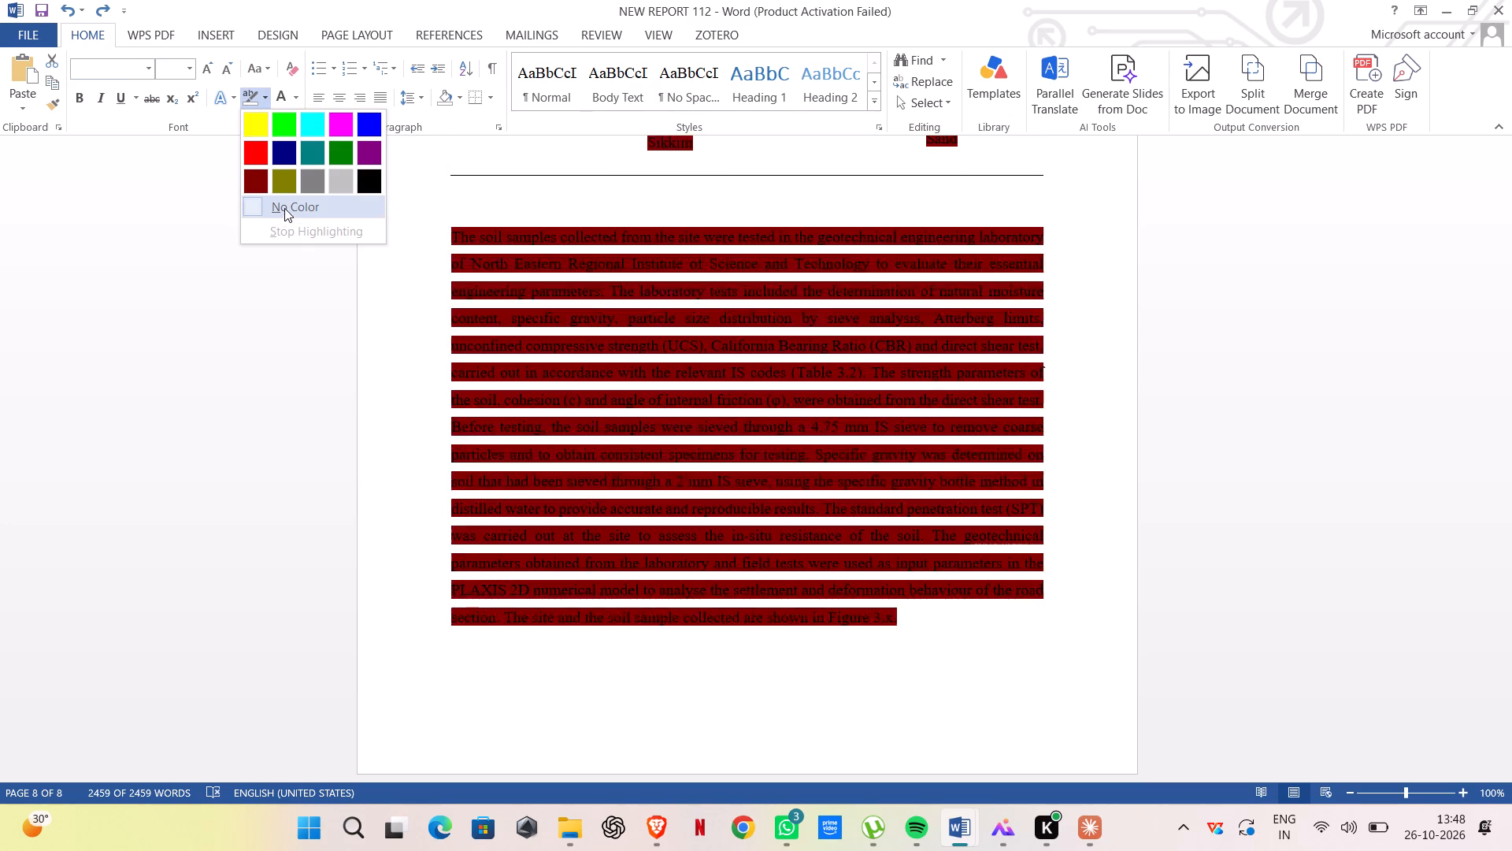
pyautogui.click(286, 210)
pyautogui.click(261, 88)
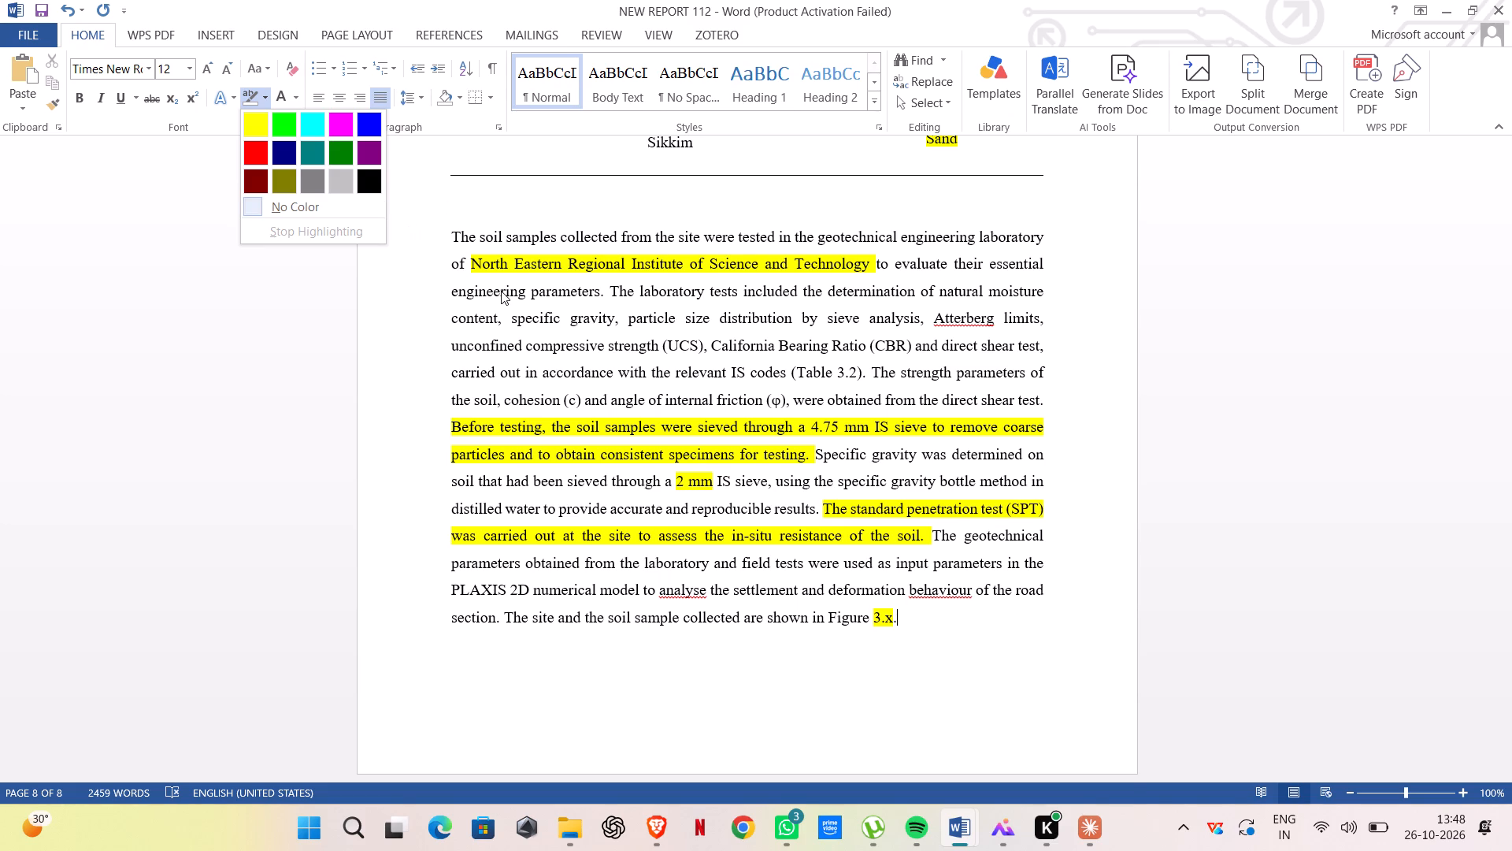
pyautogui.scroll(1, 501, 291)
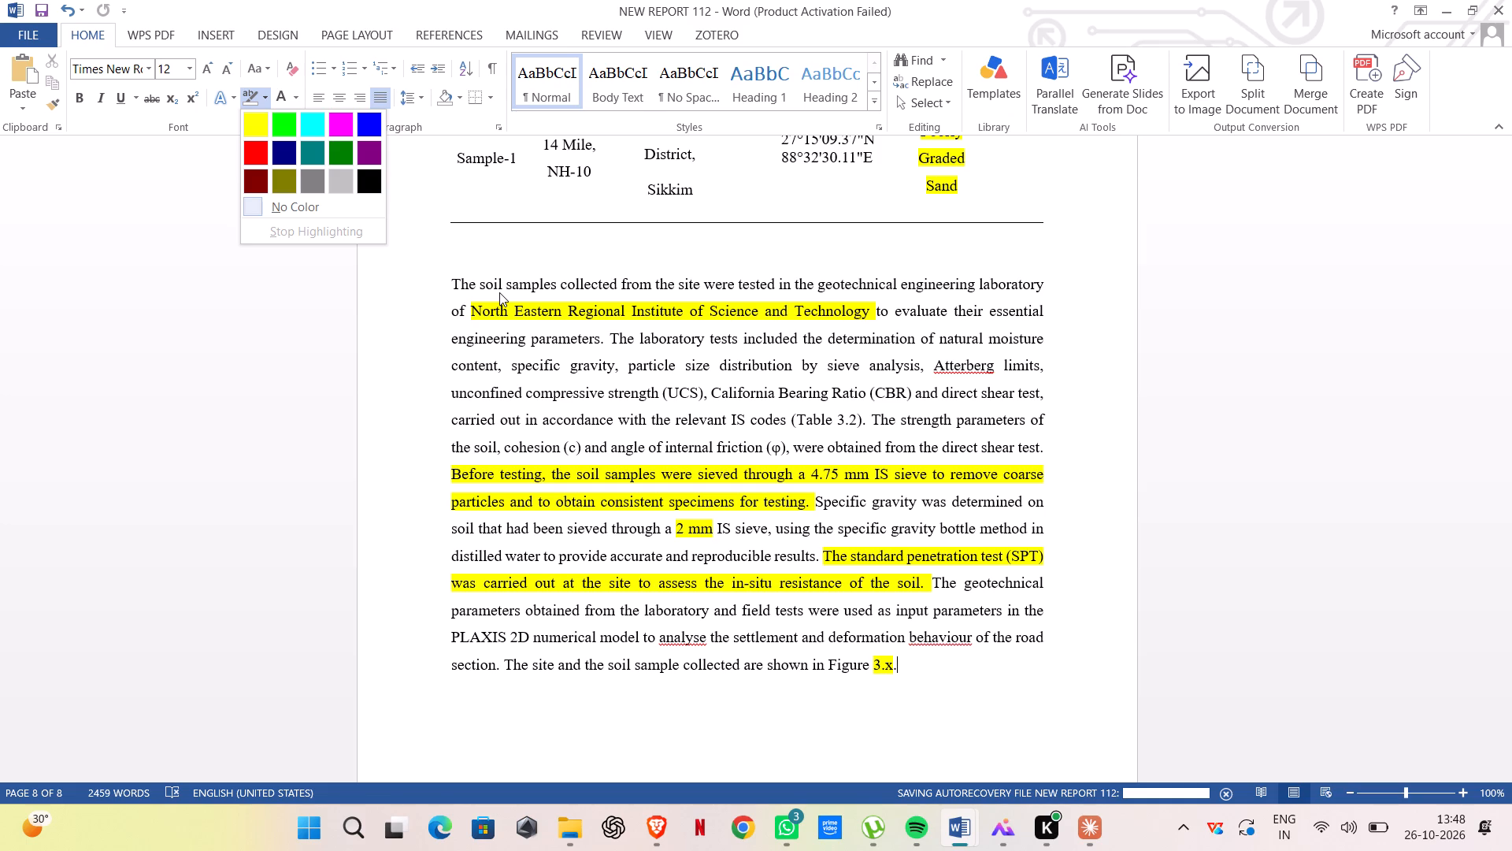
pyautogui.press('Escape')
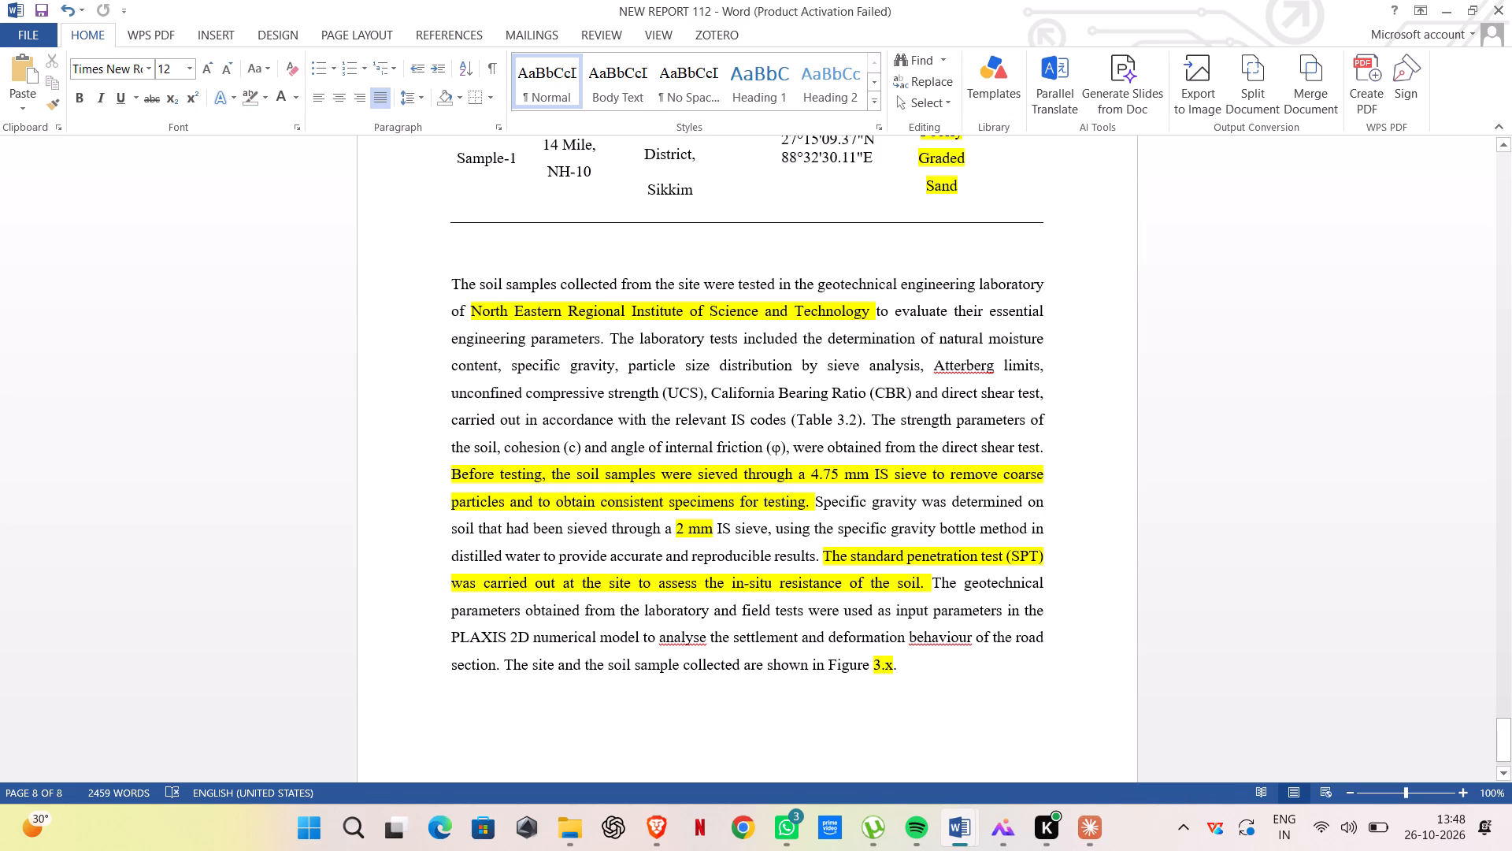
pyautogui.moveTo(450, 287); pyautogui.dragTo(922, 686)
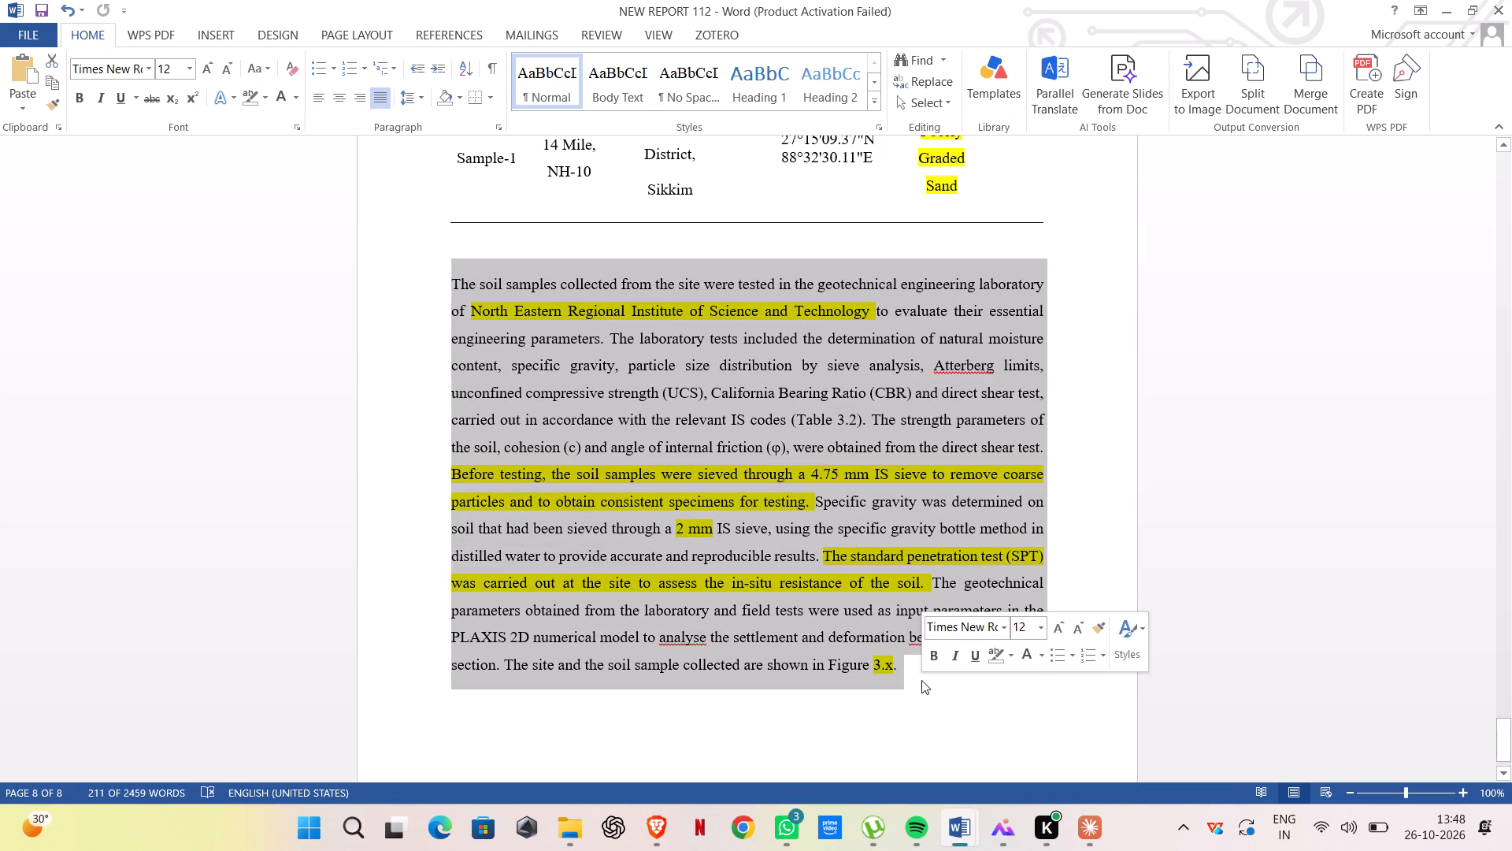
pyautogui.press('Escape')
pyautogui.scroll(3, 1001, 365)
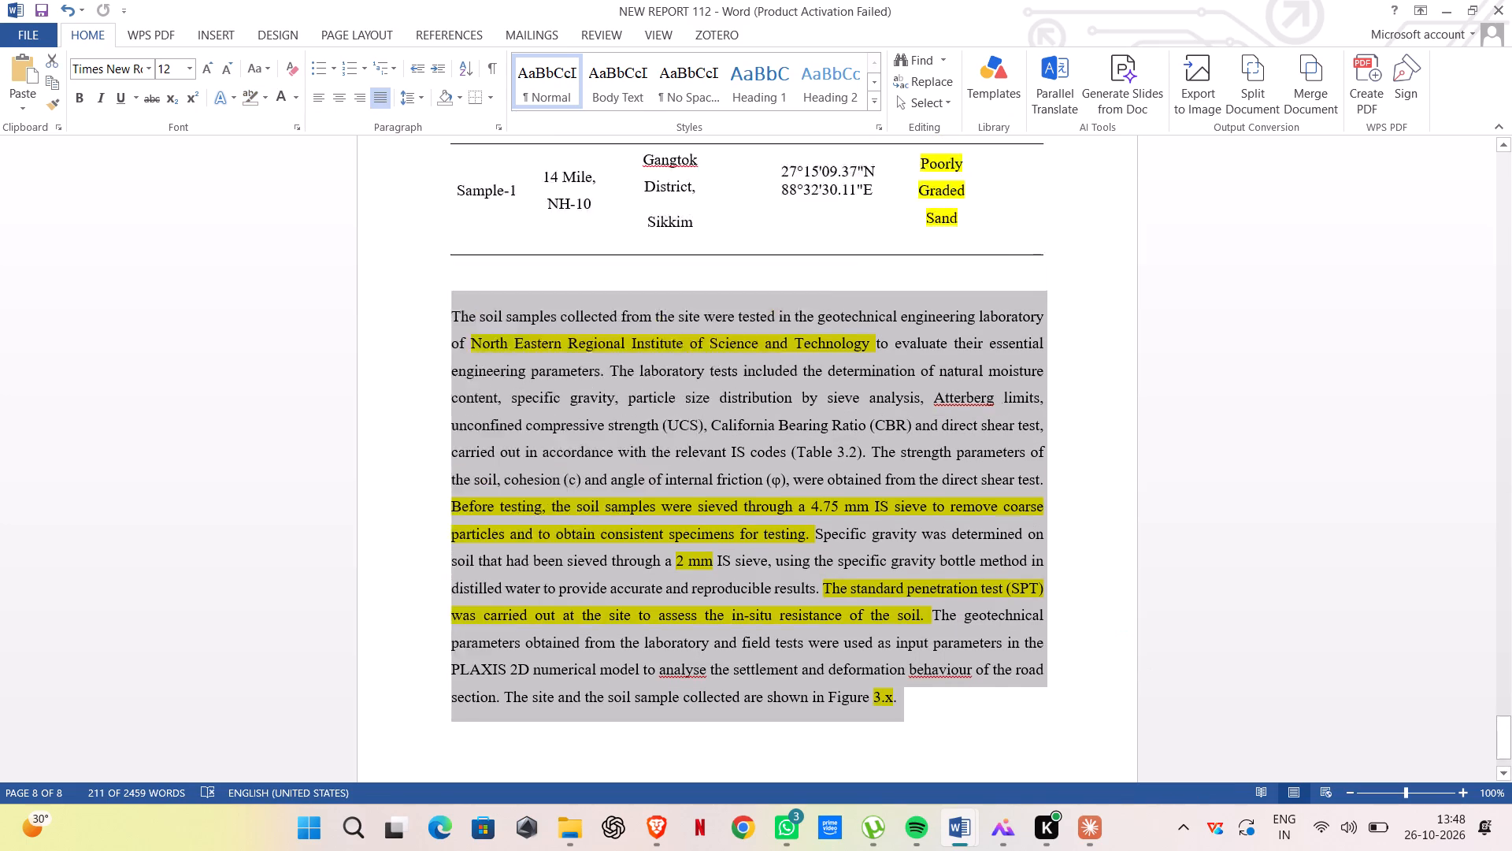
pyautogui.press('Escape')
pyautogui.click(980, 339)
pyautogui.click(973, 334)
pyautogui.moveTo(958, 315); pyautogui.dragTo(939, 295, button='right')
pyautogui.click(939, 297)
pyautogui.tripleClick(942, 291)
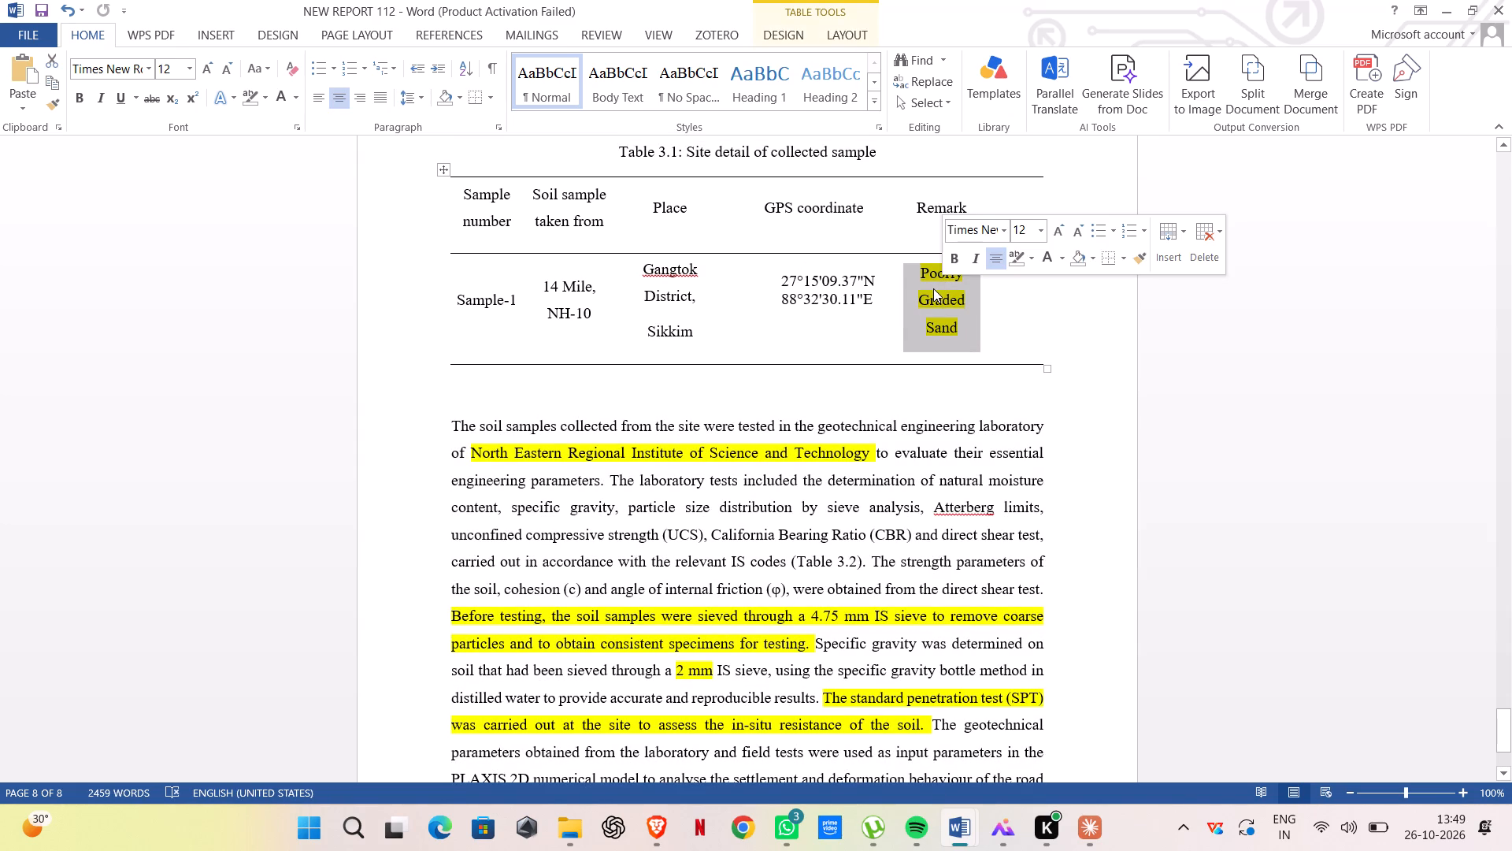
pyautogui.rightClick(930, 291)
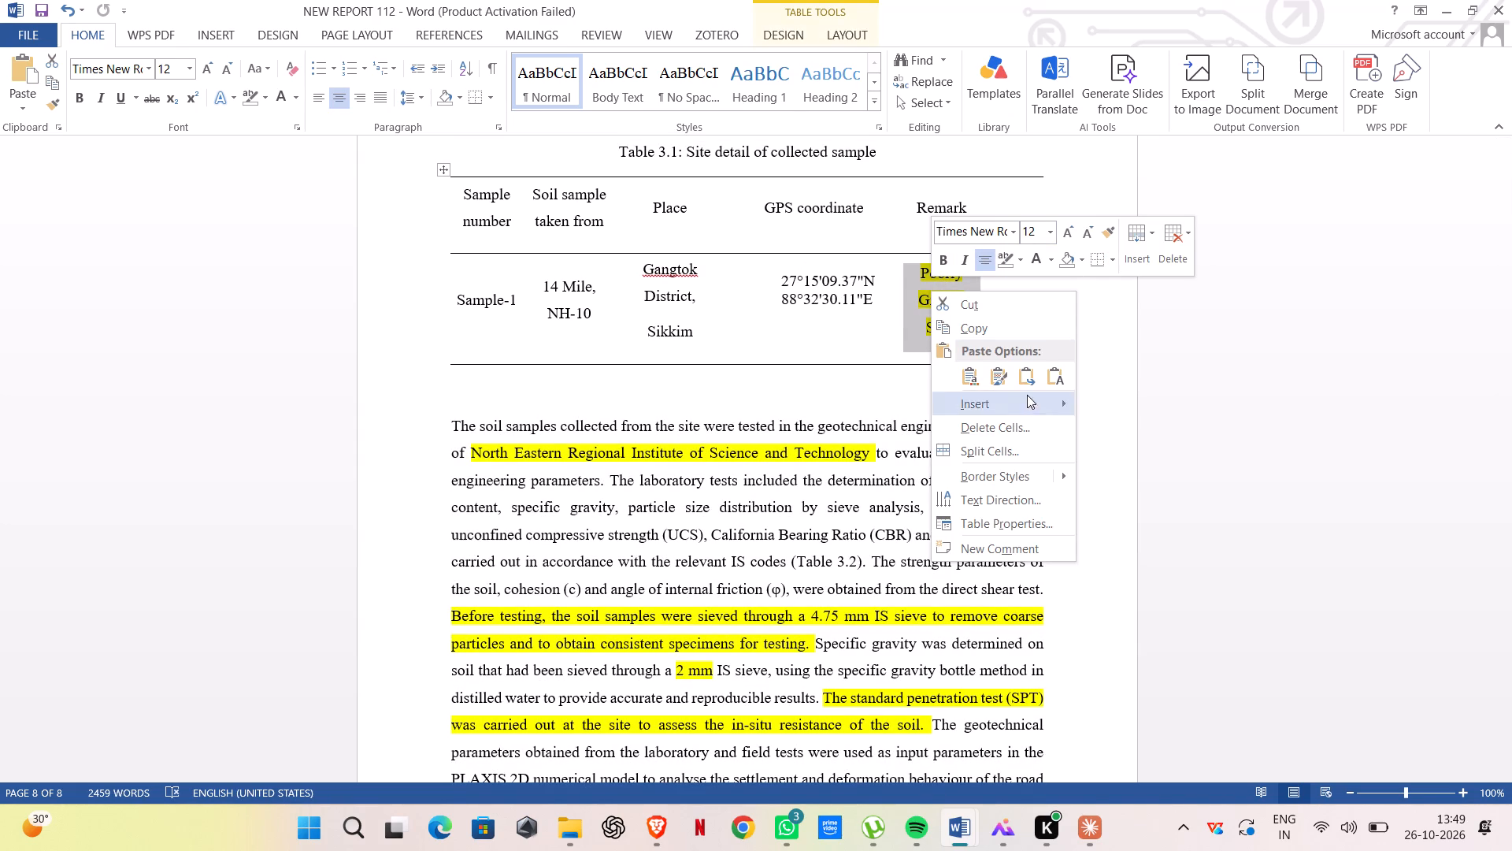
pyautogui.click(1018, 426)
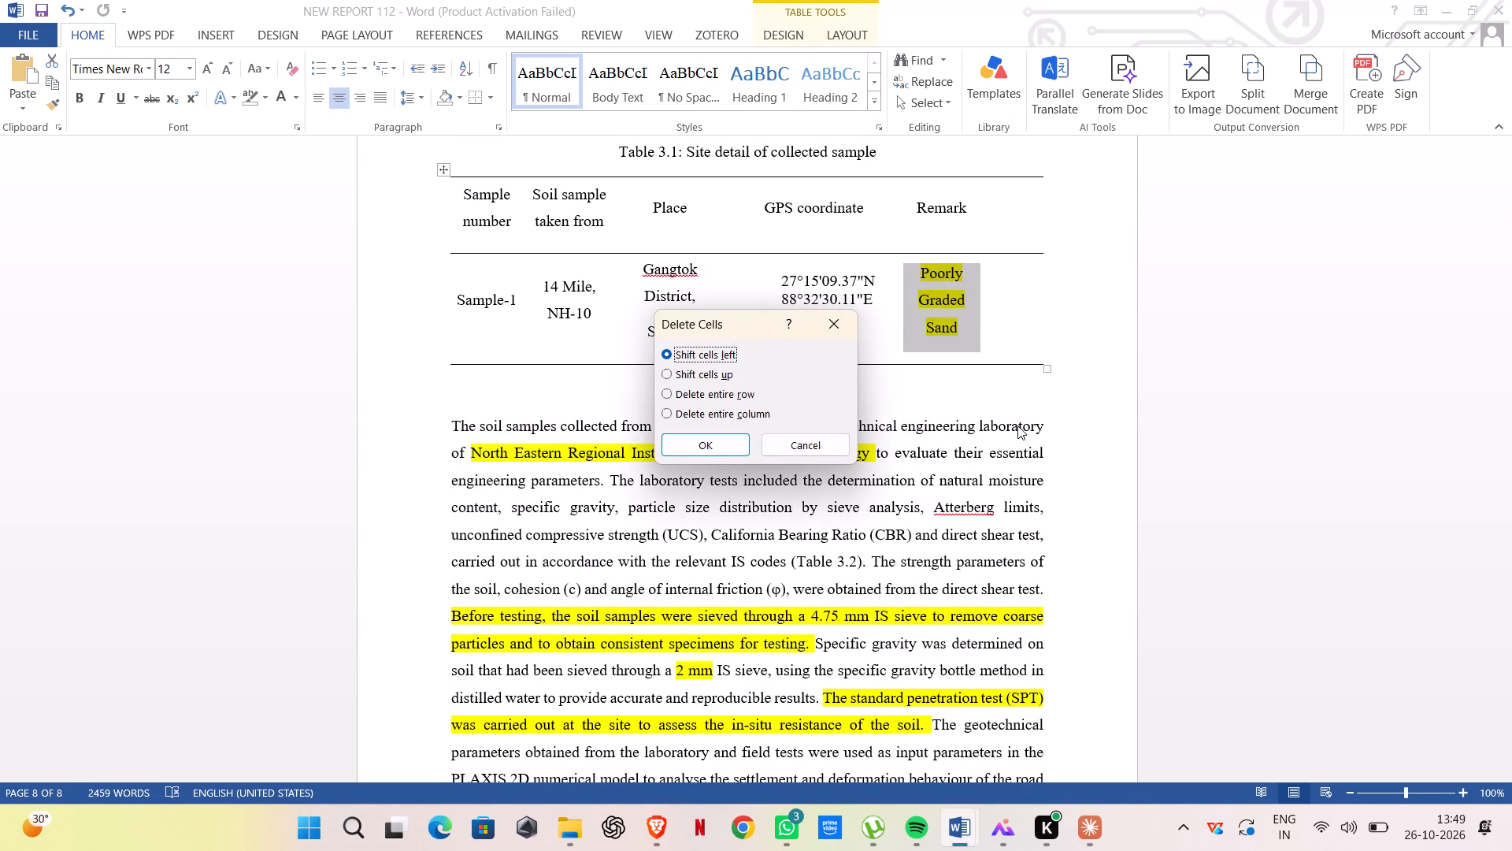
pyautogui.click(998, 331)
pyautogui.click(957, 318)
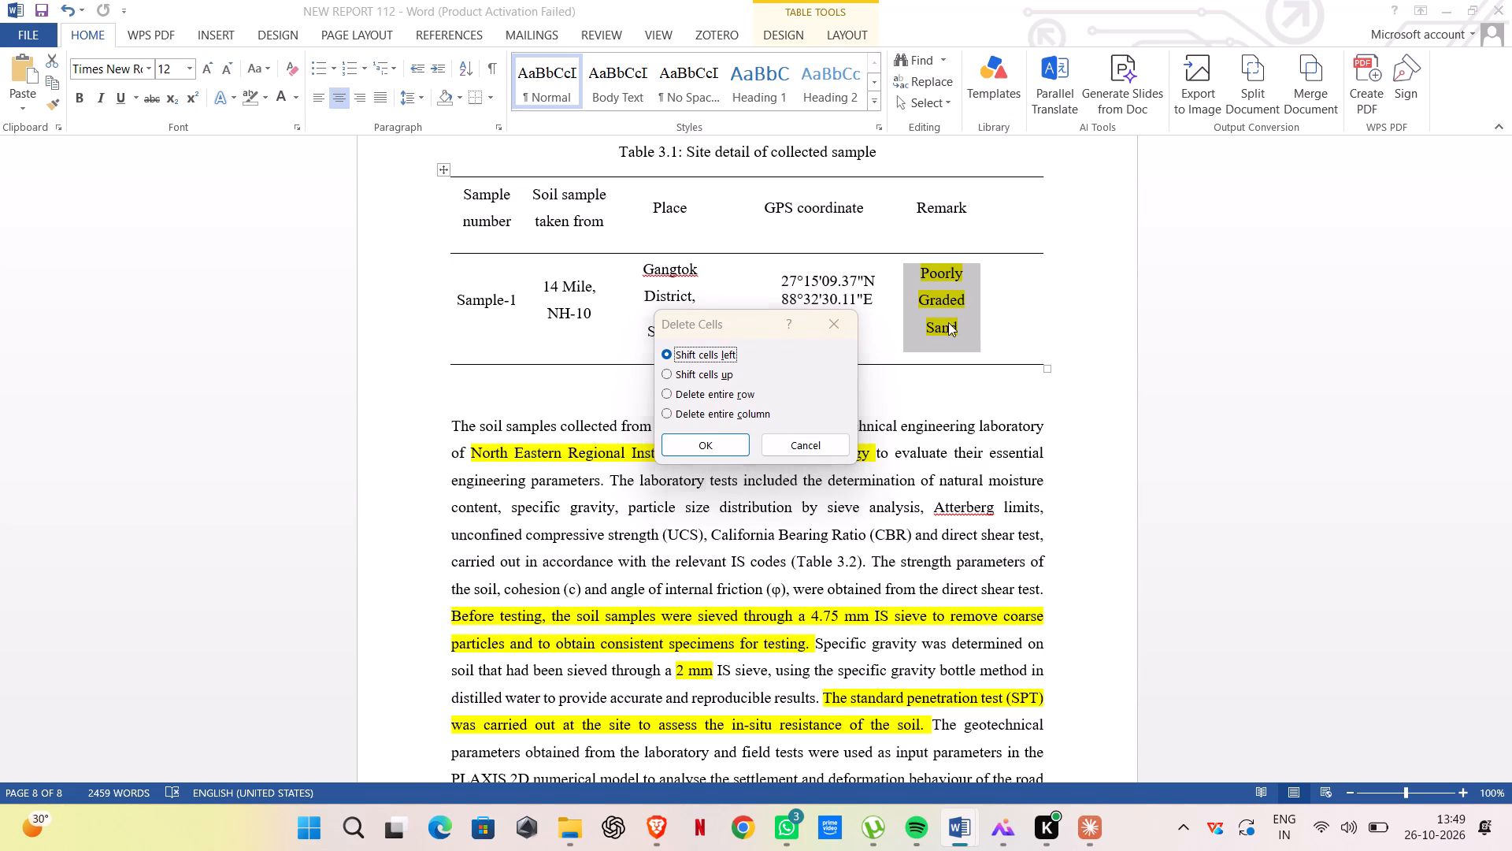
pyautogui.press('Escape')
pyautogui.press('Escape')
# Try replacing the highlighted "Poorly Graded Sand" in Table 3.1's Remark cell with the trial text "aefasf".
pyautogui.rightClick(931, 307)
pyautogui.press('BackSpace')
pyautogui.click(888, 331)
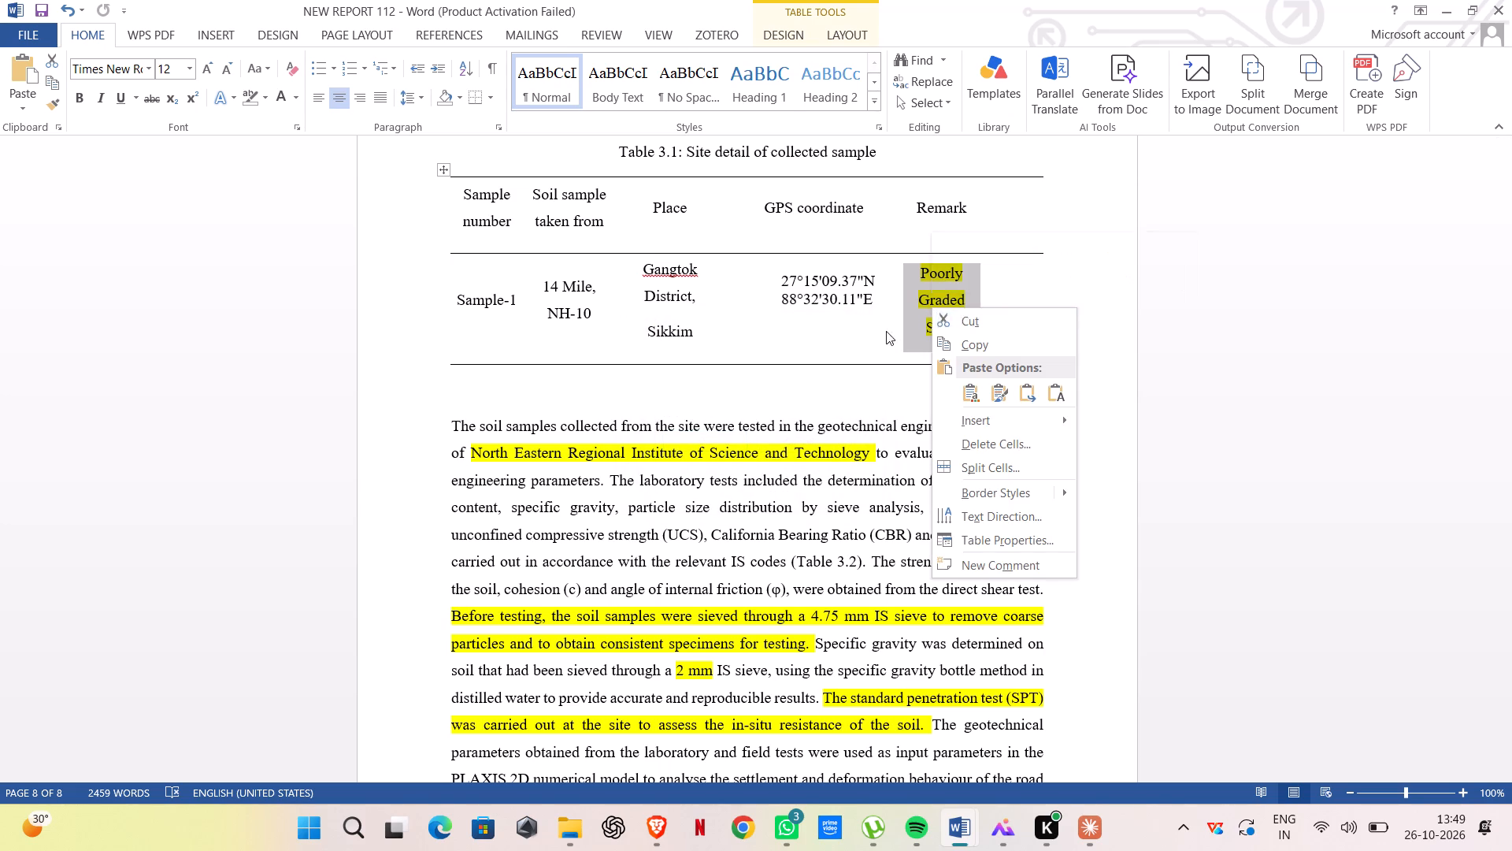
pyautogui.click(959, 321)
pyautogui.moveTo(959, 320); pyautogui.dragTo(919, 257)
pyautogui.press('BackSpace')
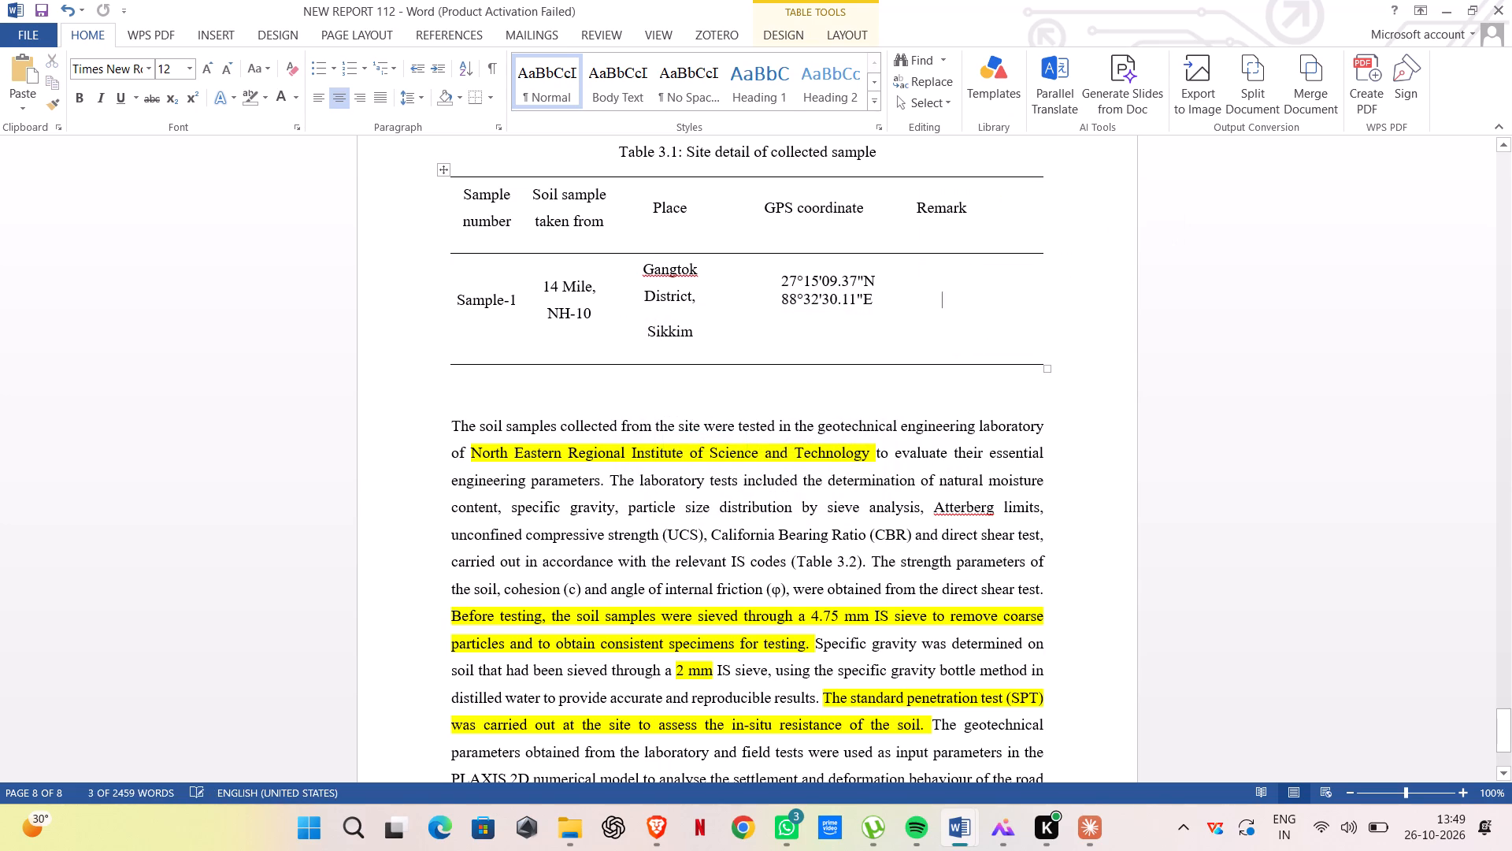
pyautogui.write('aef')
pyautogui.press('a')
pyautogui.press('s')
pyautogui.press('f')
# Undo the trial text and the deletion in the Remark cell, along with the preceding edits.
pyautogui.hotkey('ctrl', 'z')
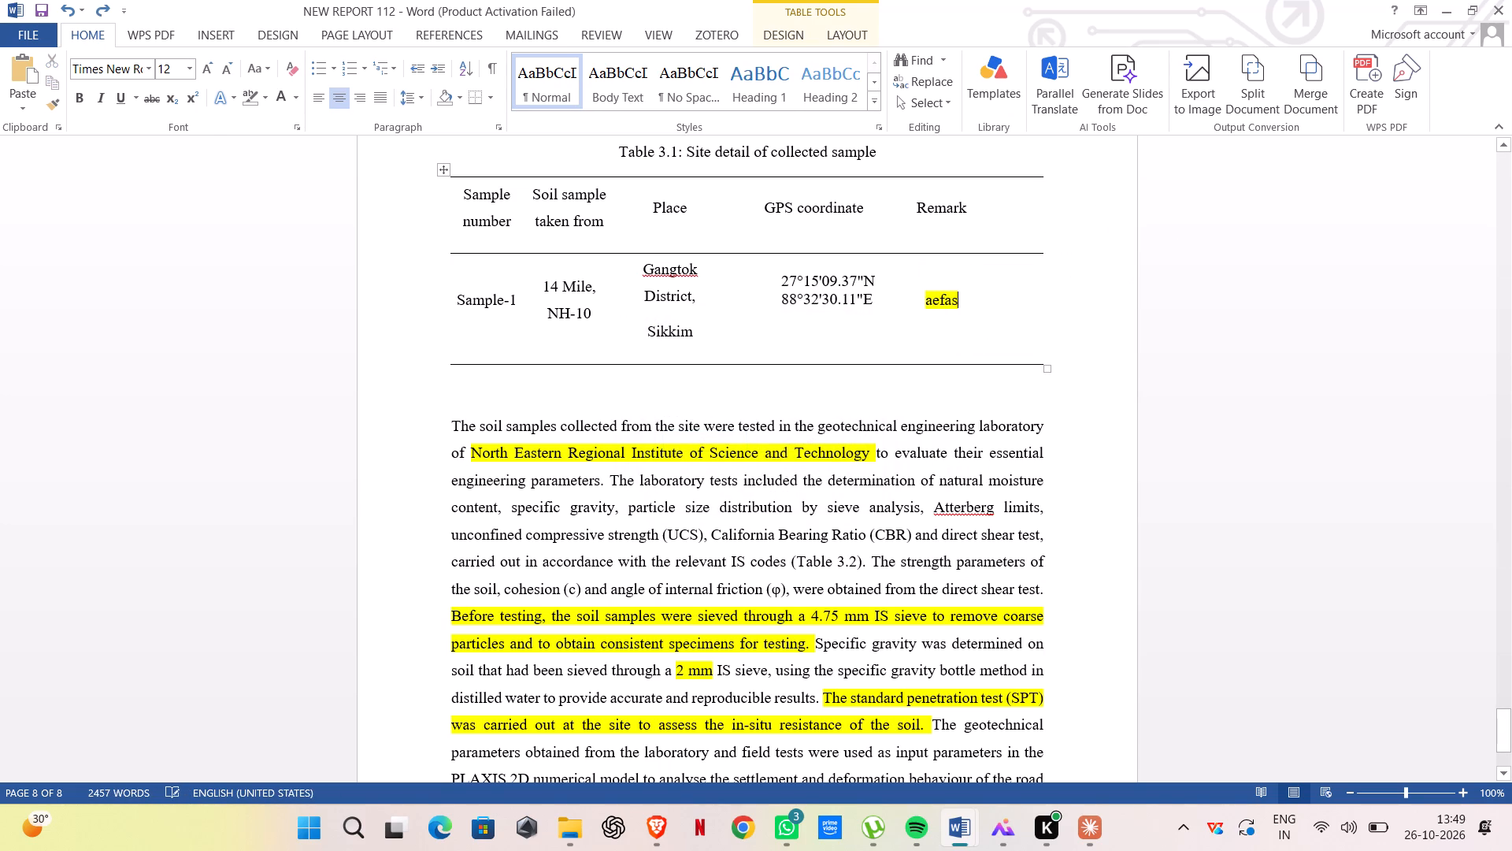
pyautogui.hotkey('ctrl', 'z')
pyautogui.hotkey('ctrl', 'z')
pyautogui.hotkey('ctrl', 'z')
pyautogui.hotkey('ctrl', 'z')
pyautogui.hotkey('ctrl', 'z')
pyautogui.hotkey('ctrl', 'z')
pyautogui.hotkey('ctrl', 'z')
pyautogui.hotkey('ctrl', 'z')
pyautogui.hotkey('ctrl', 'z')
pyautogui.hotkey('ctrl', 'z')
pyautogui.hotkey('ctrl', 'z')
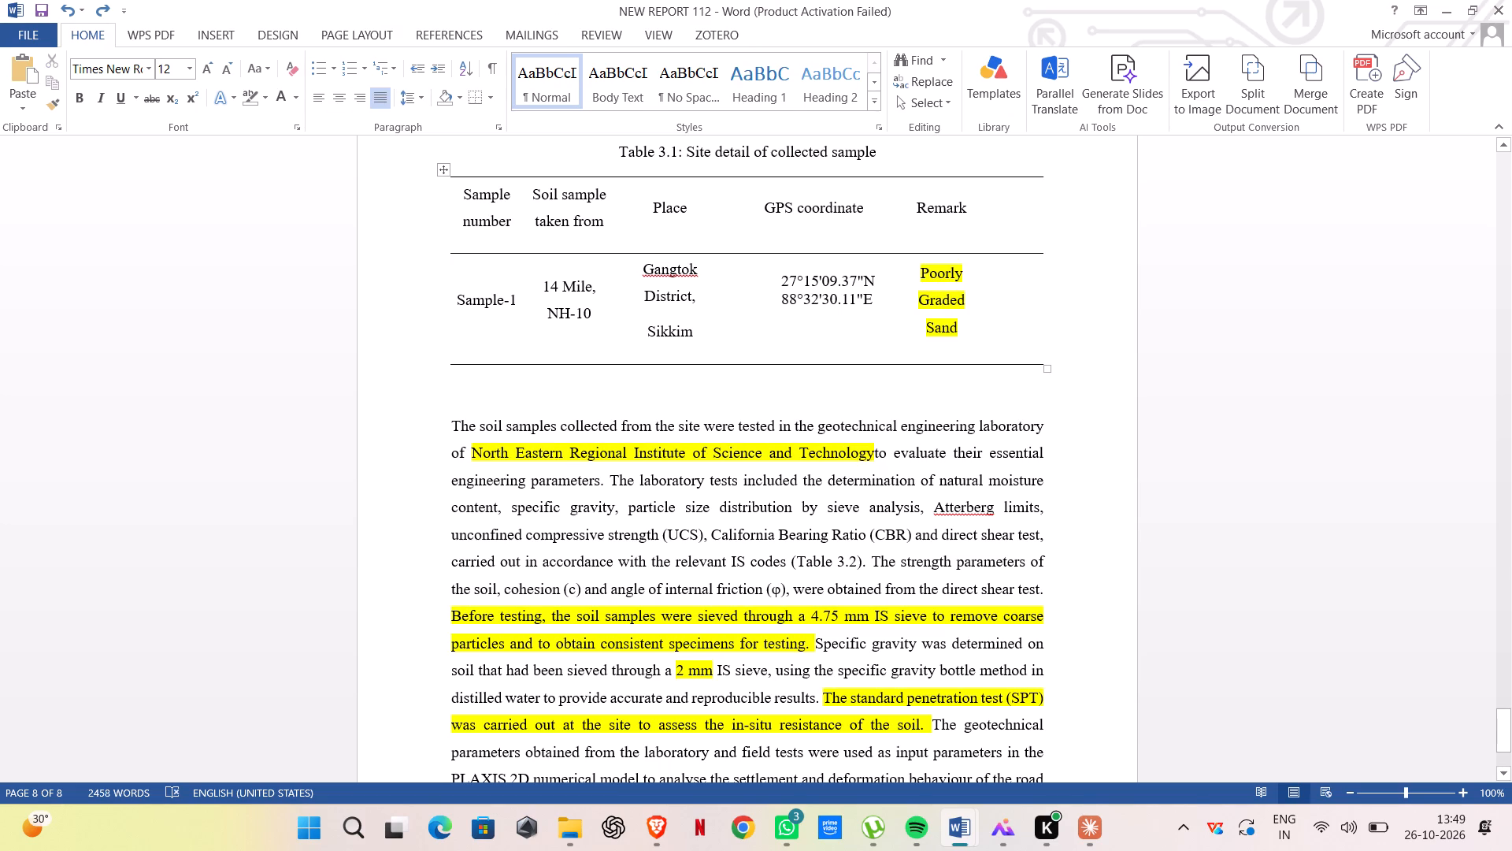
# Delete the entire partly highlighted soil testing paragraph below Table 3.1.
pyautogui.moveTo(446, 424); pyautogui.dragTo(757, 615)
pyautogui.scroll(-5, 727, 611)
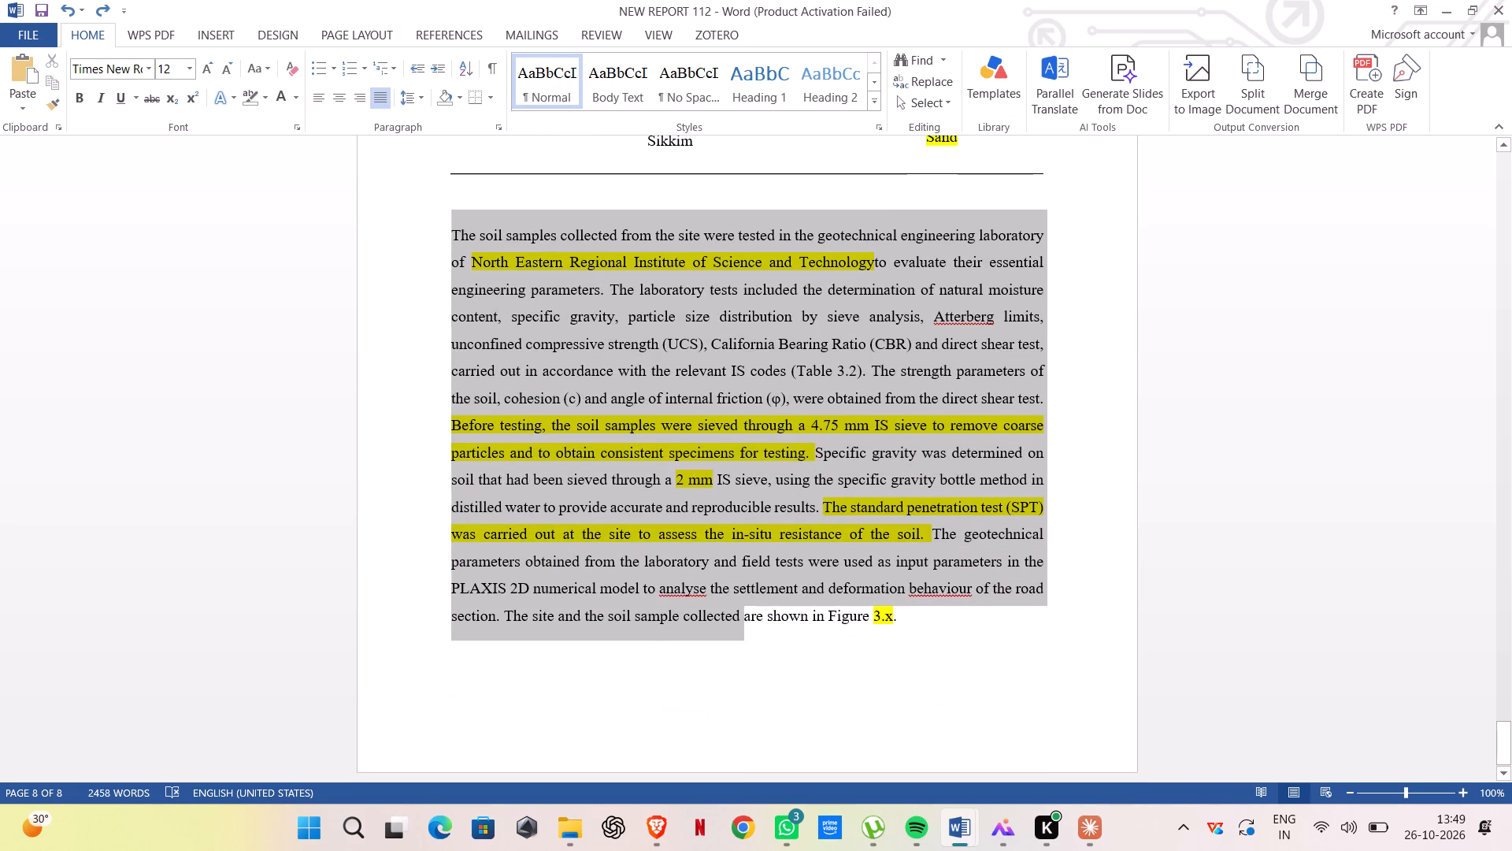
pyautogui.moveTo(757, 615); pyautogui.dragTo(1060, 629)
pyautogui.press('BackSpace')
pyautogui.scroll(5, 972, 645)
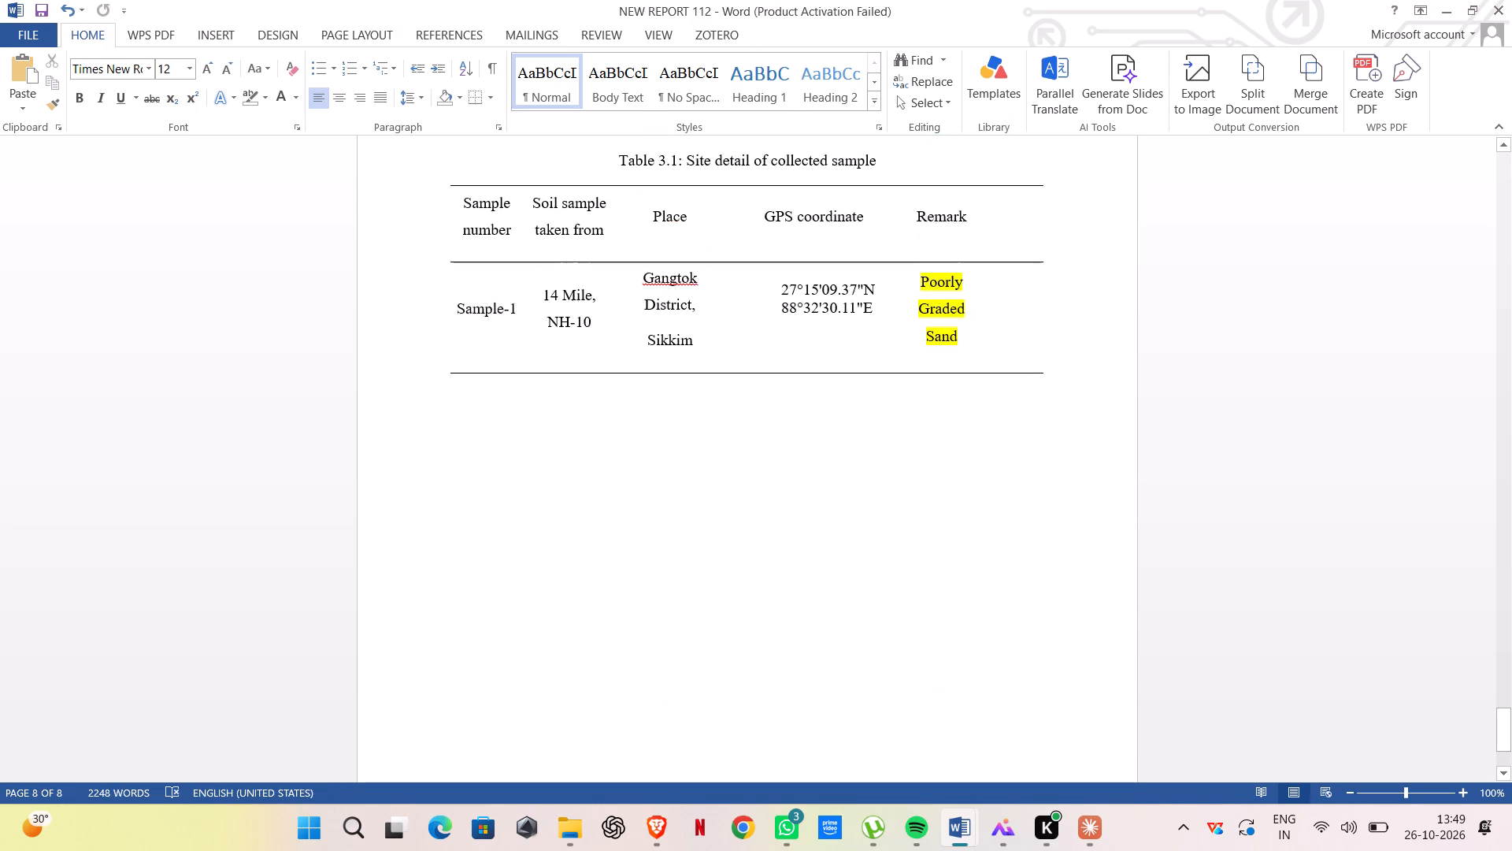
pyautogui.scroll(2, 972, 639)
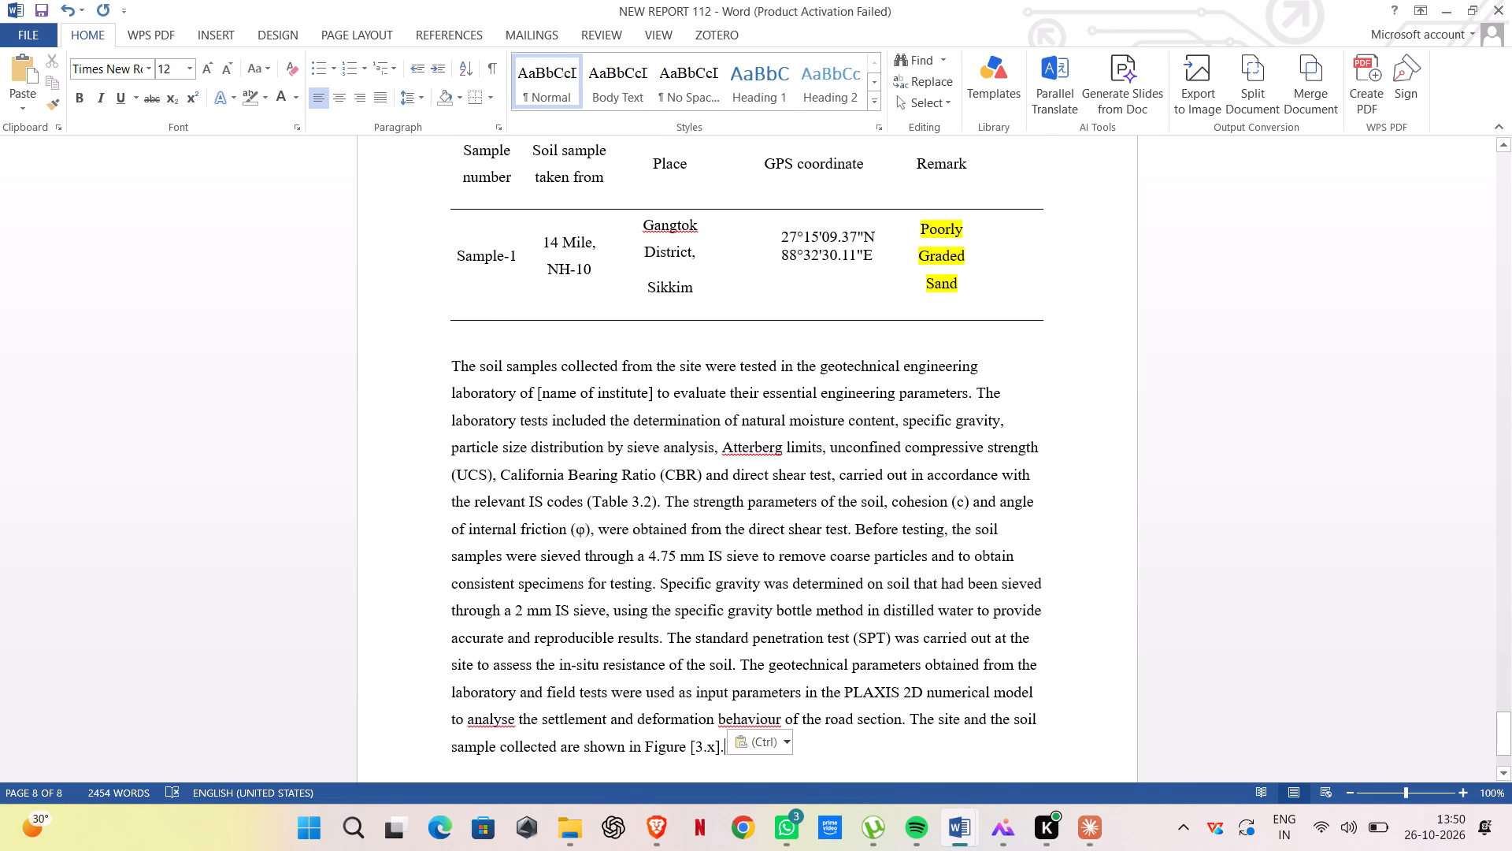
# Justify the pasted soil testing paragraph below Table 3.1.
pyautogui.moveTo(444, 366); pyautogui.dragTo(821, 759)
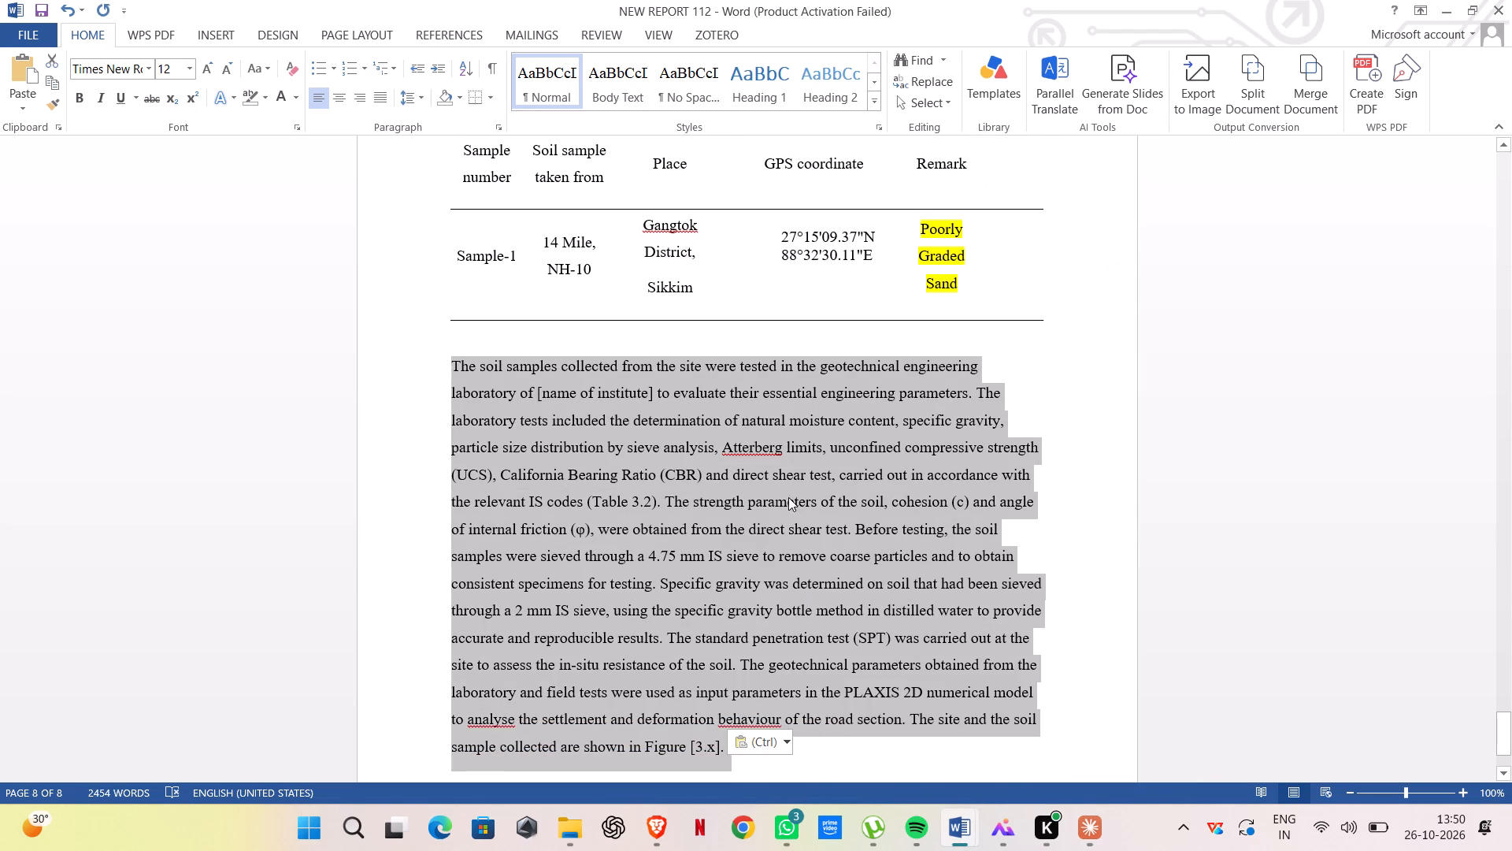
pyautogui.click(376, 101)
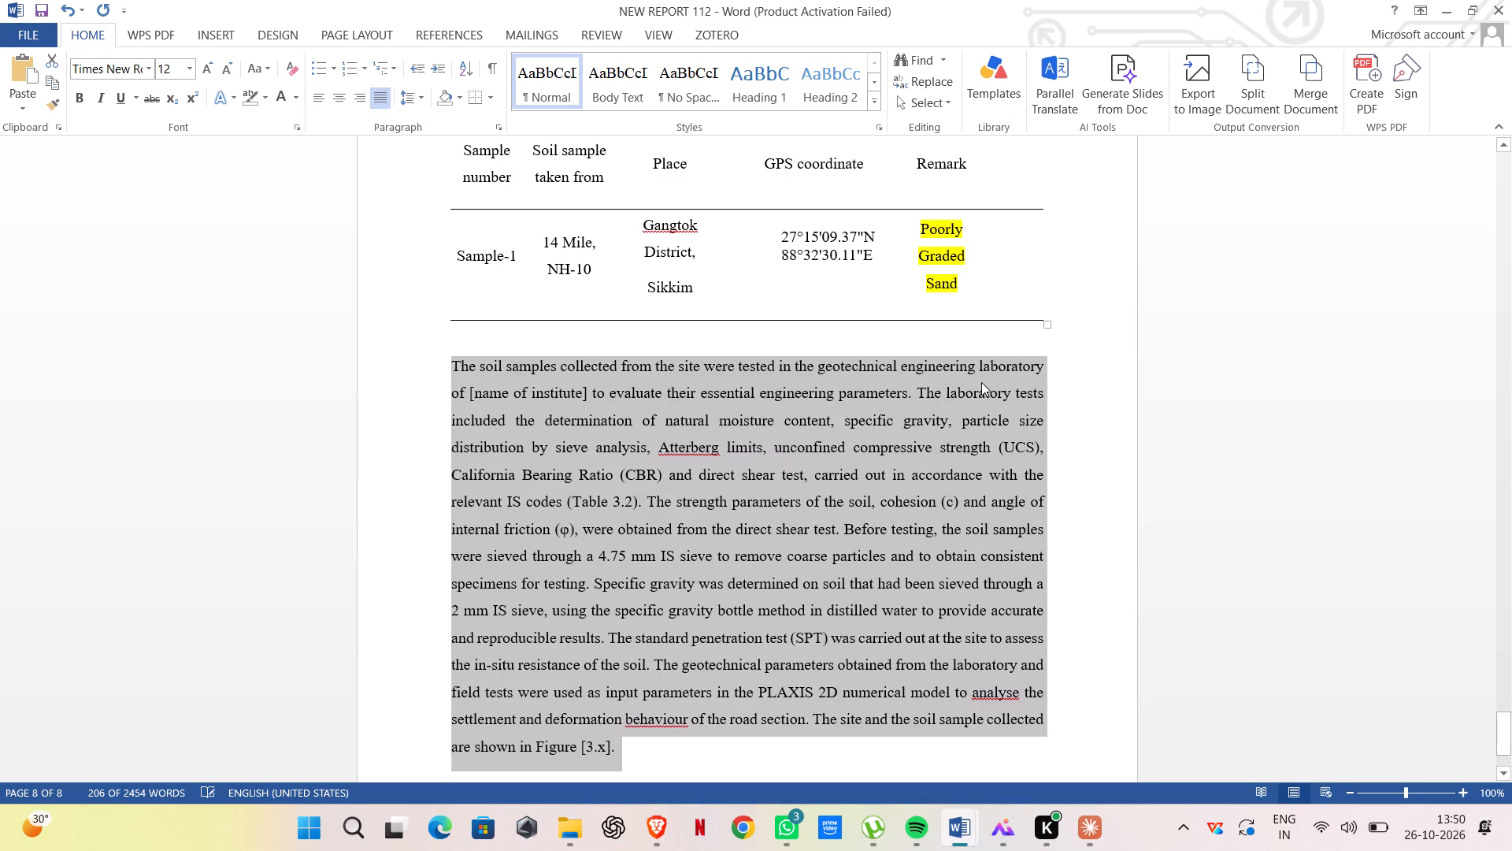
pyautogui.click(1080, 425)
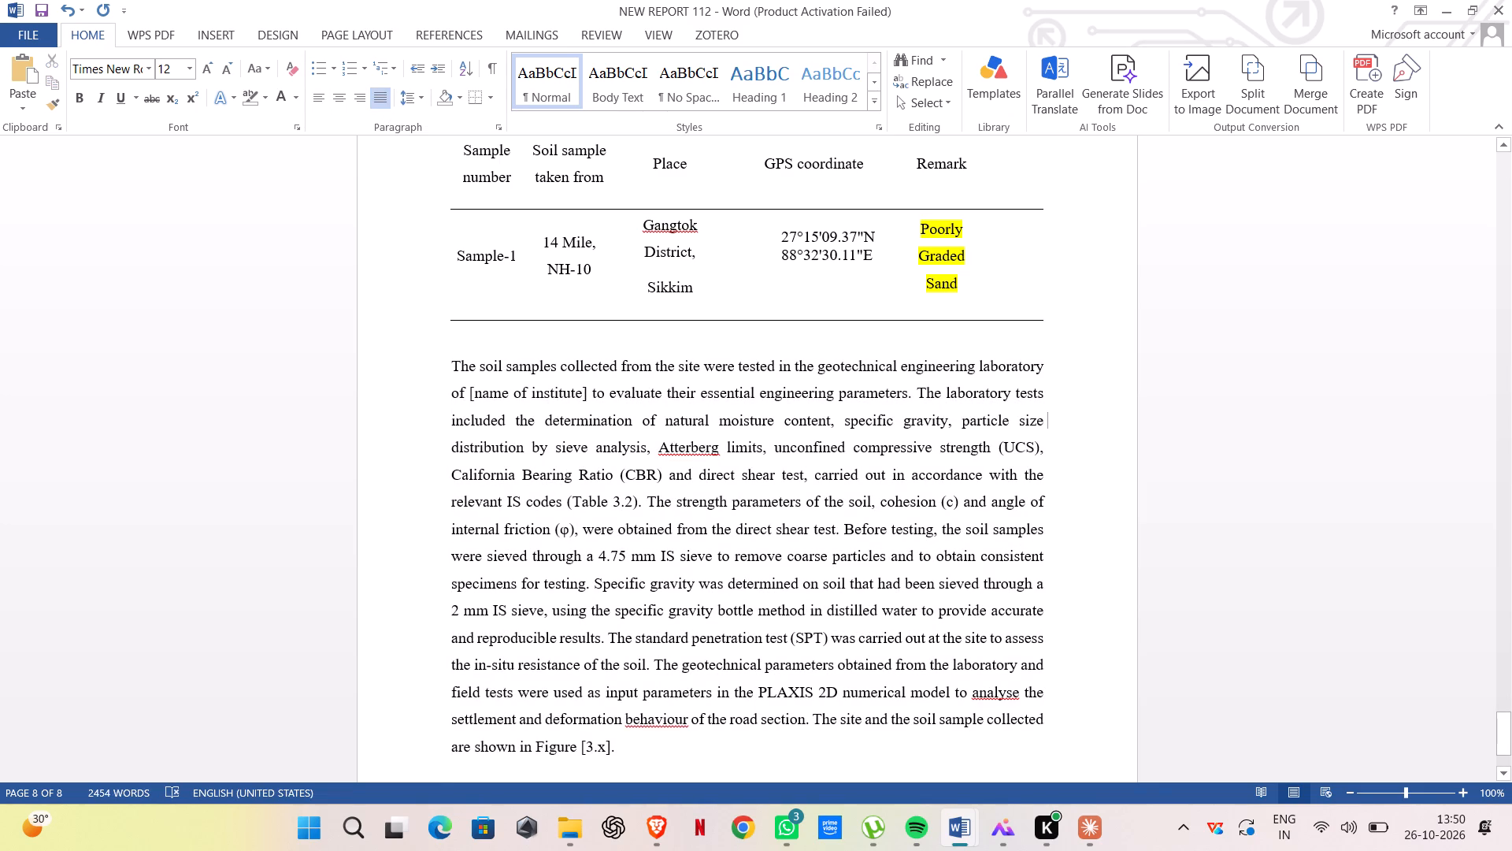
# Replace the "[name of institute]" placeholder with "North Eastern Institute of Science and Technology", adding an extra space before the name.
pyautogui.click(472, 395)
pyautogui.moveTo(471, 392); pyautogui.dragTo(587, 387)
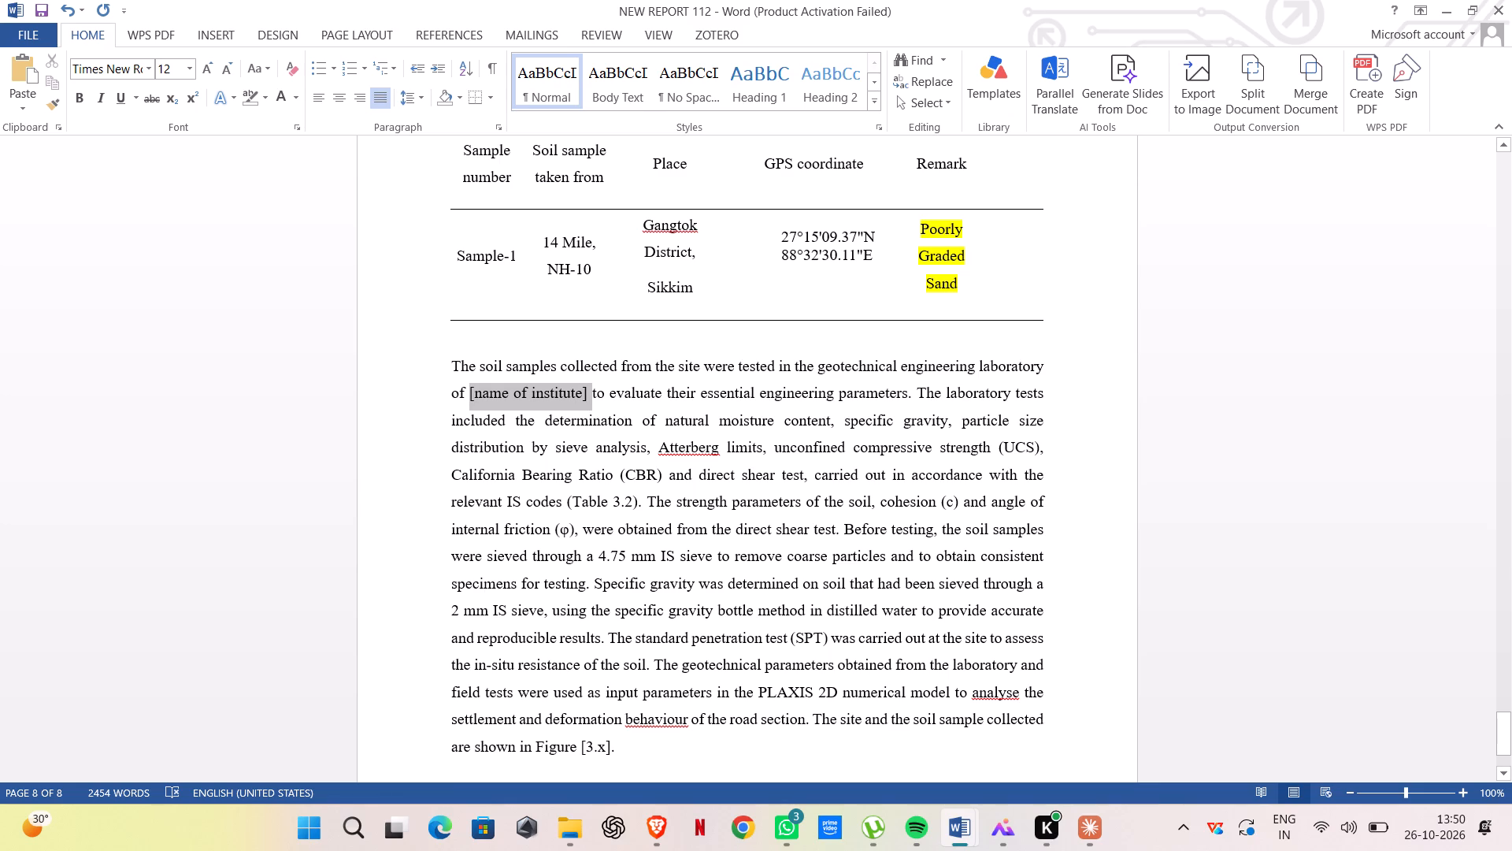
pyautogui.moveTo(587, 387); pyautogui.dragTo(589, 388)
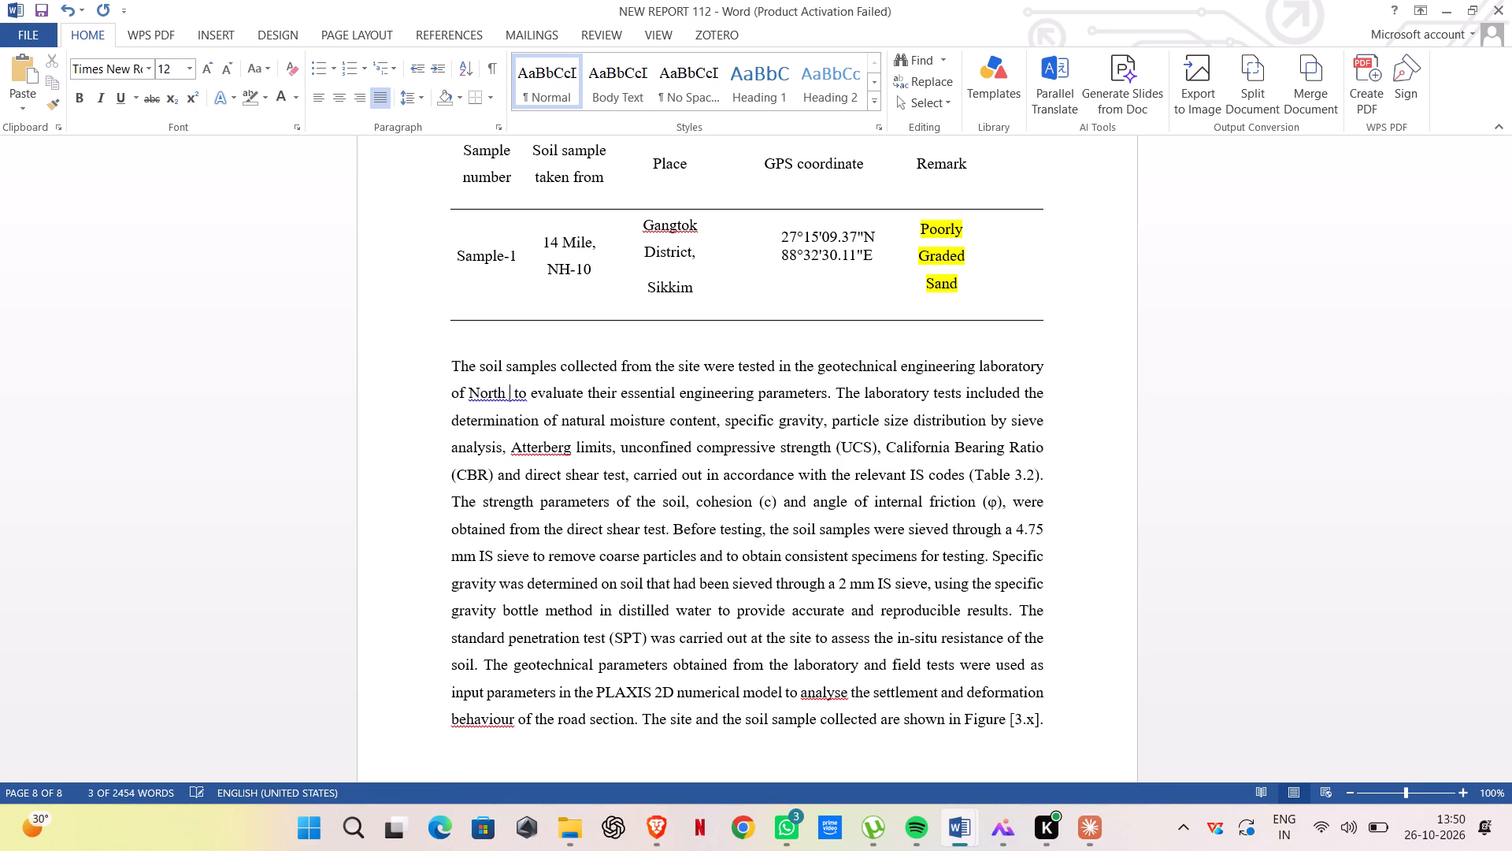
pyautogui.write('ter')
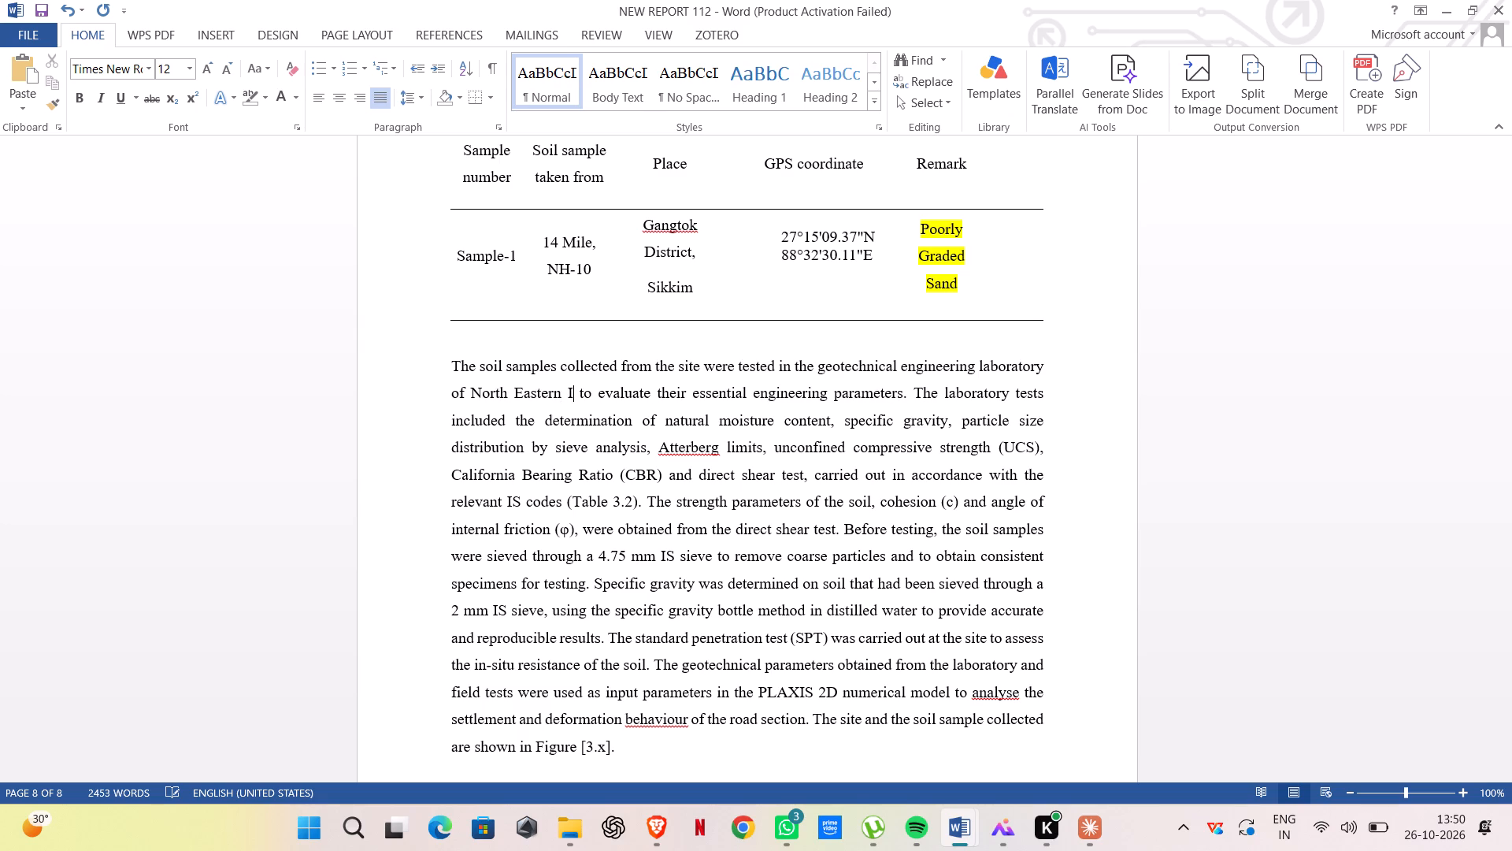
pyautogui.write('nstitute')
pyautogui.press('space')
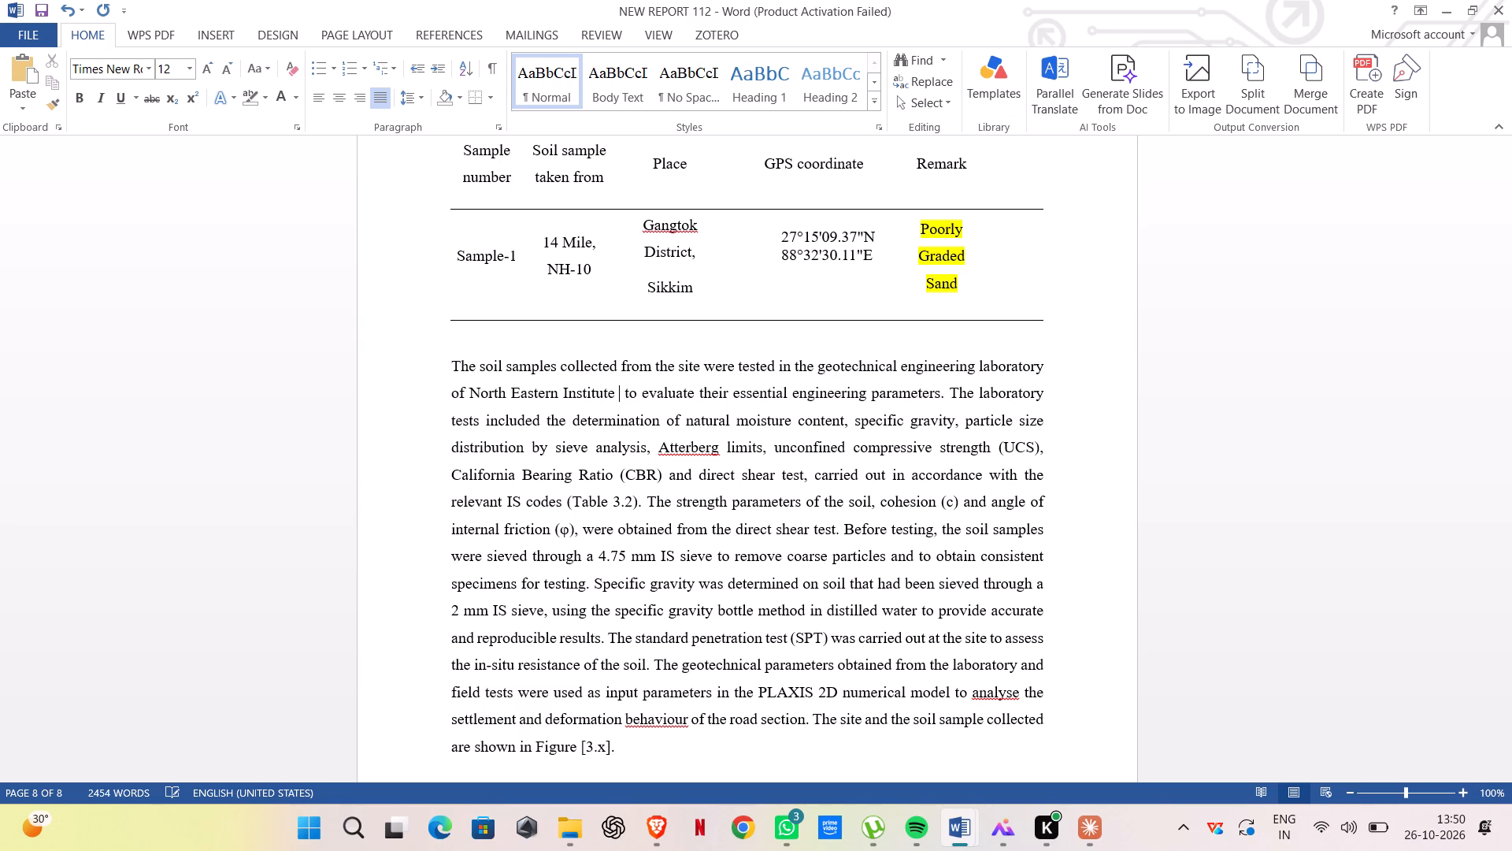
pyautogui.write('of')
pyautogui.press('space')
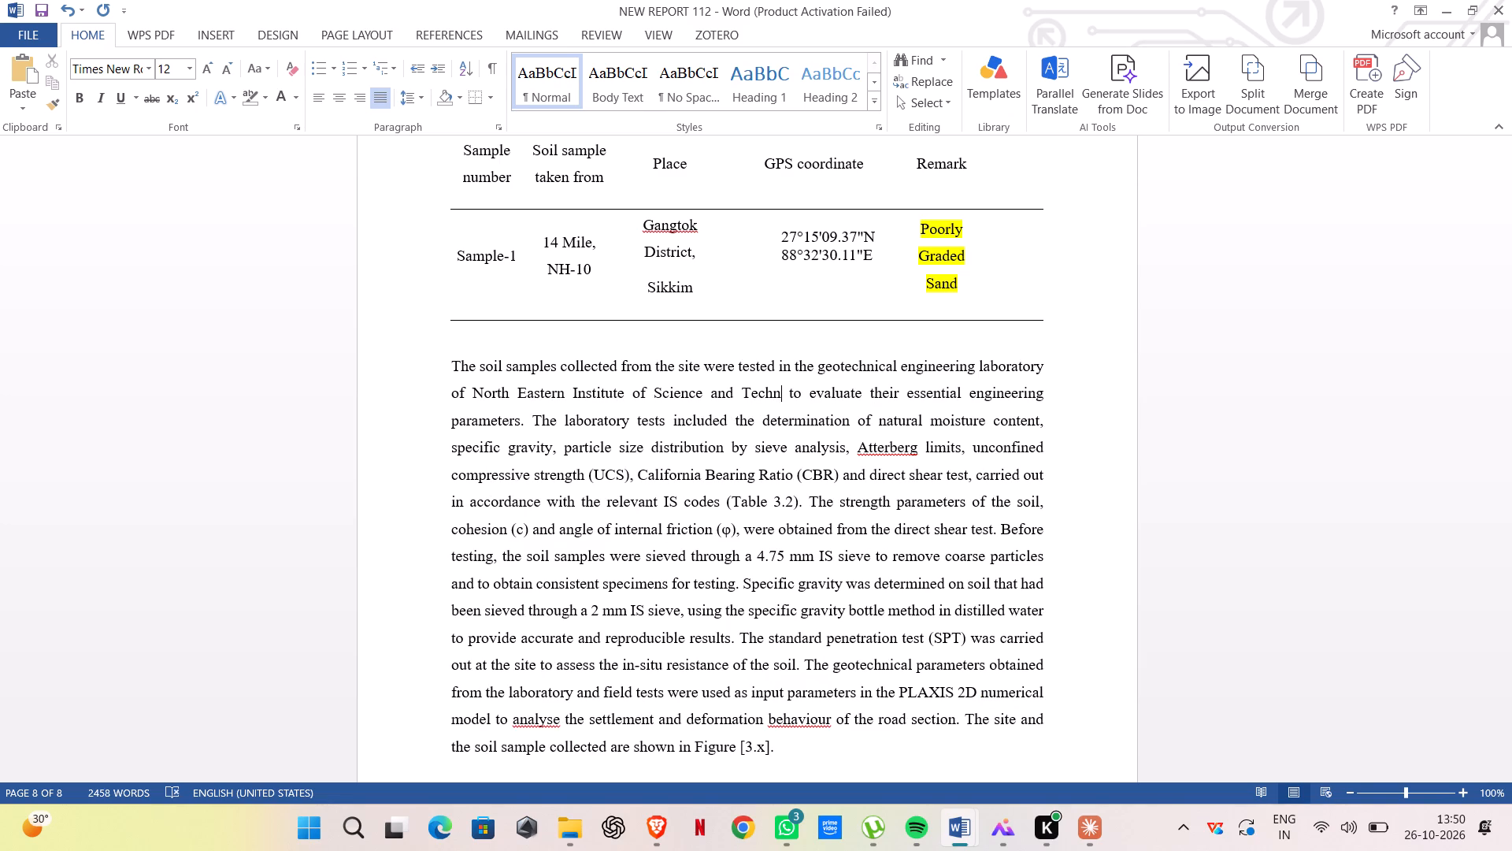
pyautogui.write('ology')
pyautogui.press('space')
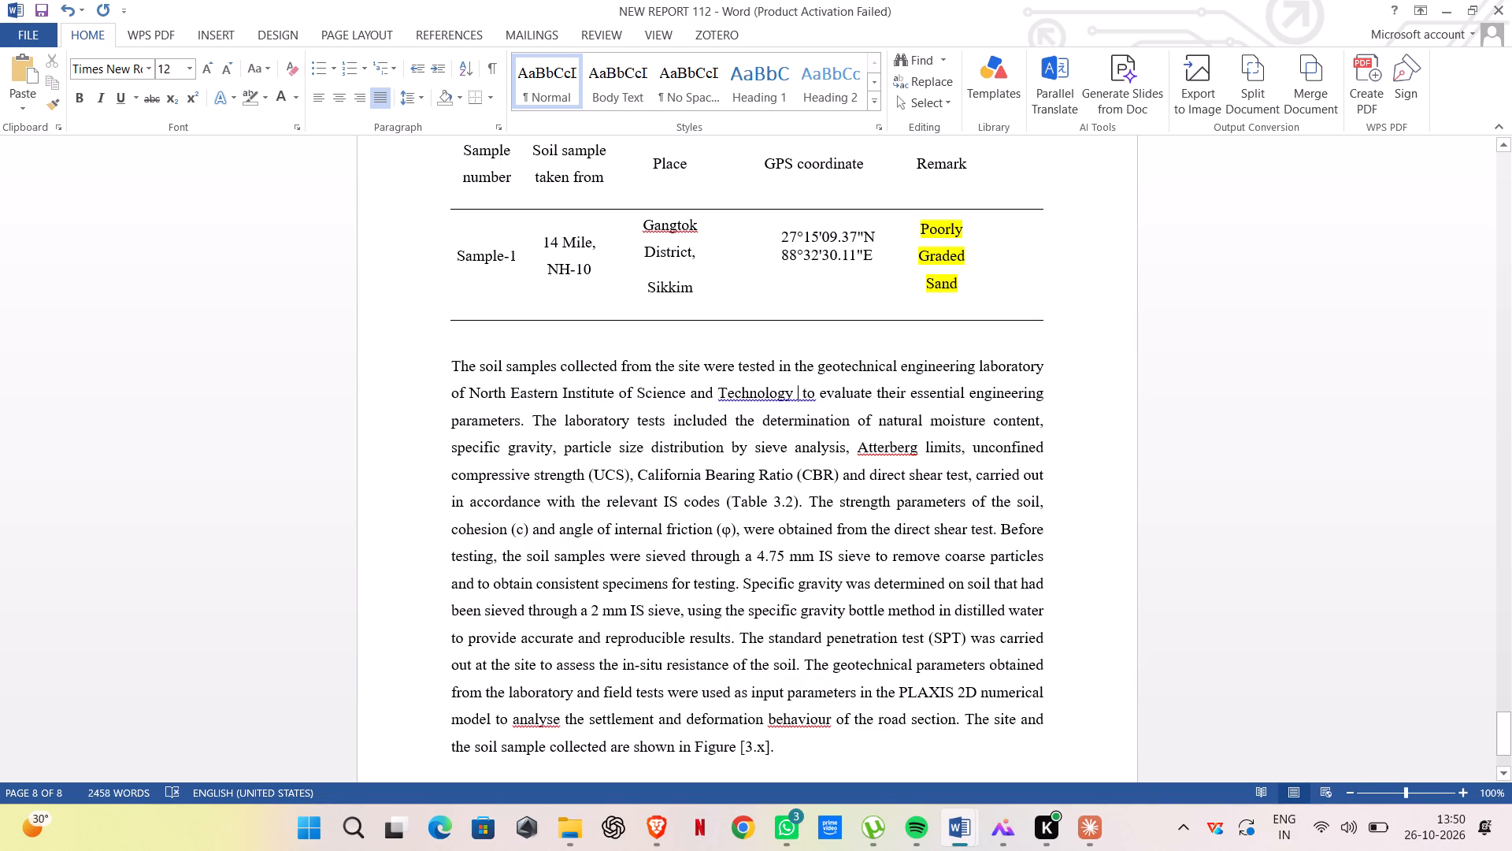
pyautogui.click(466, 392)
pyautogui.press('space')
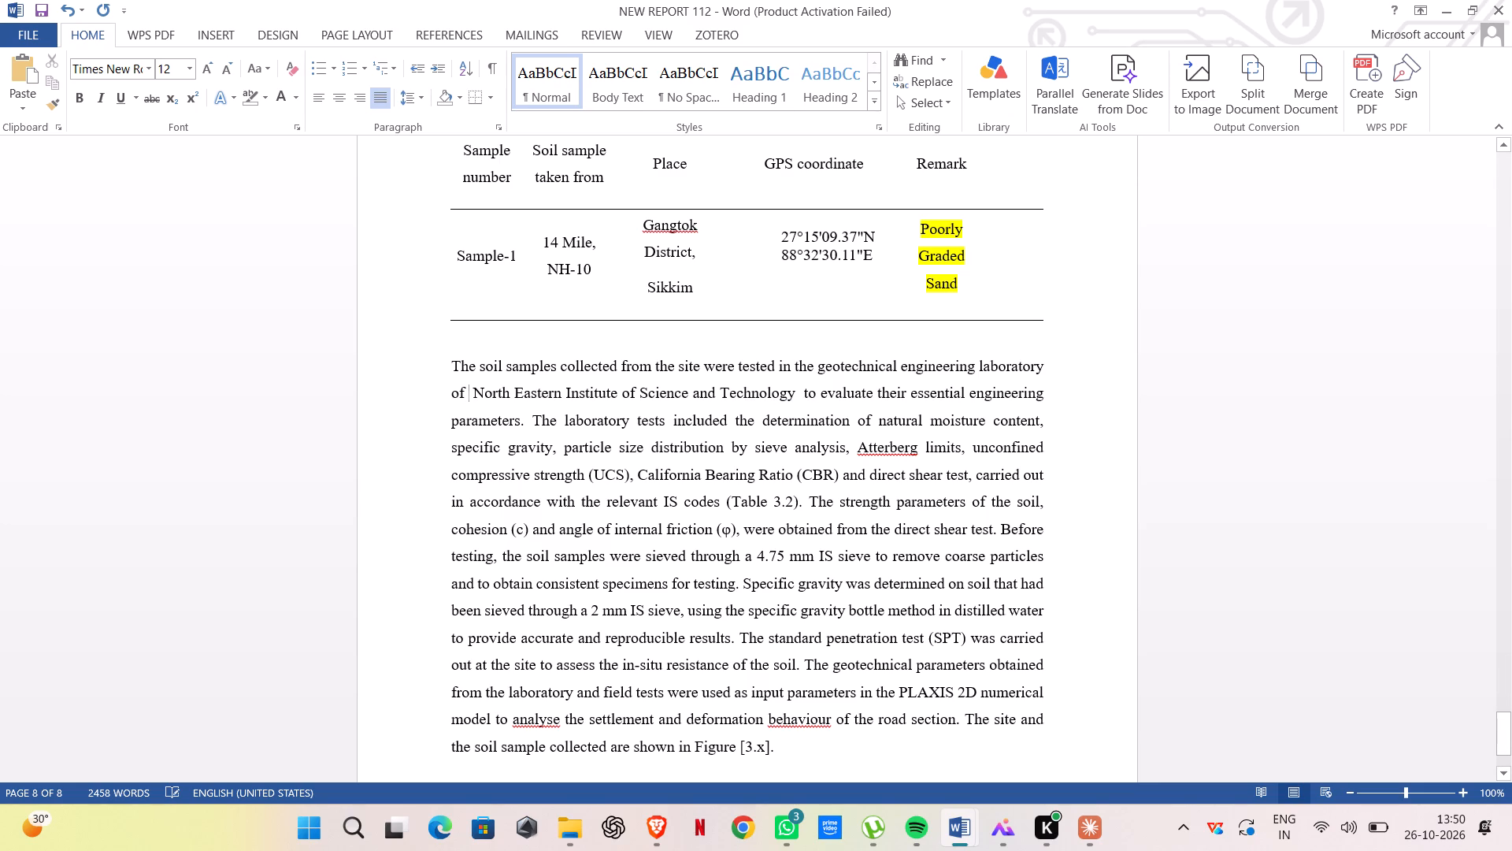
pyautogui.click(1053, 414)
# Review the preceding laboratory tests table and section 3.2 through to the end of the pasted paragraph.
pyautogui.scroll(2, 764, 456)
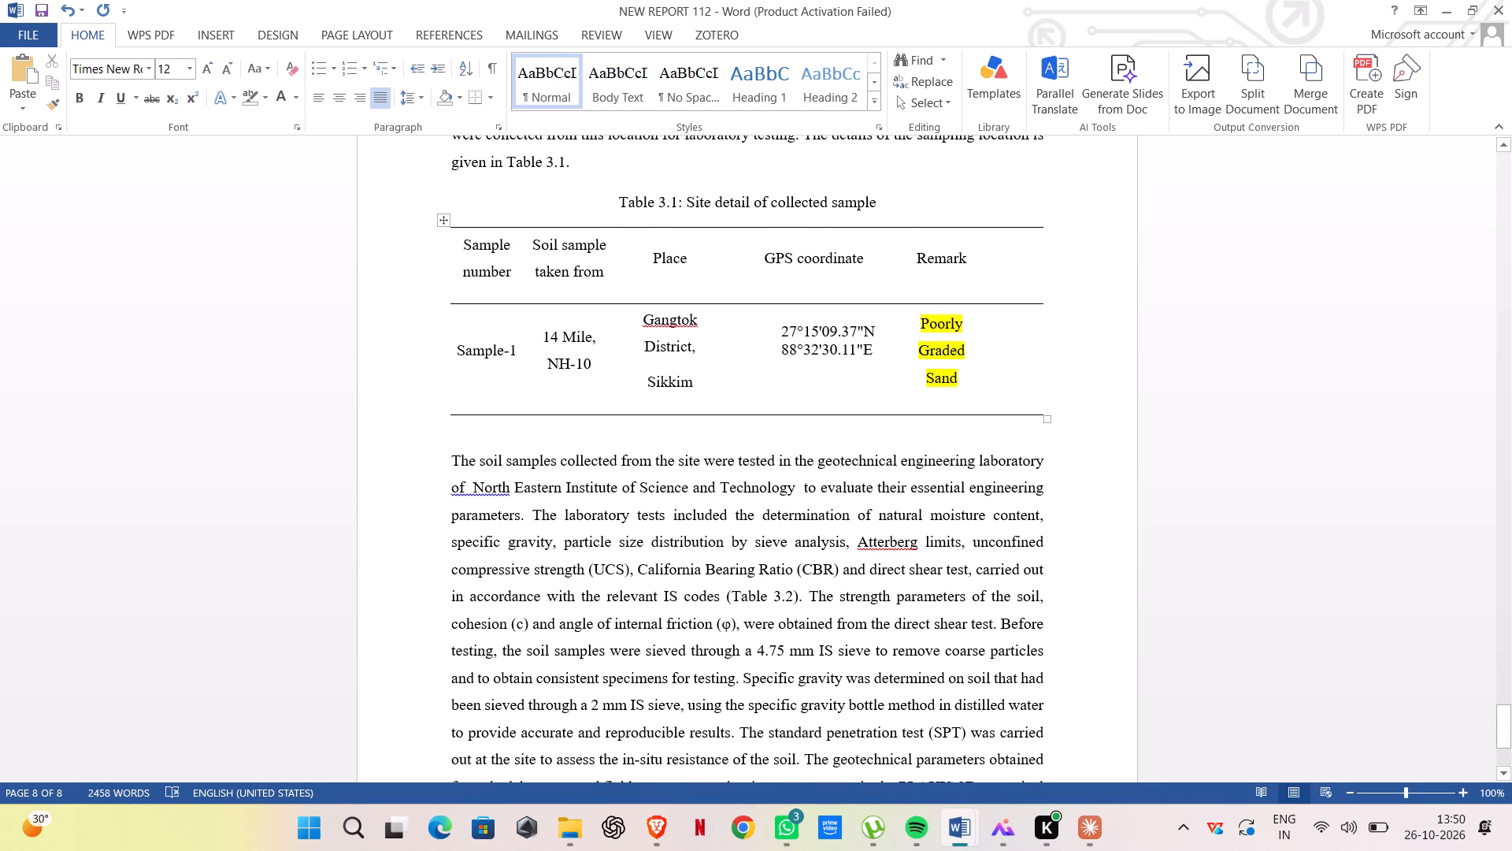
pyautogui.scroll(1, 876, 395)
pyautogui.scroll(-3, 887, 396)
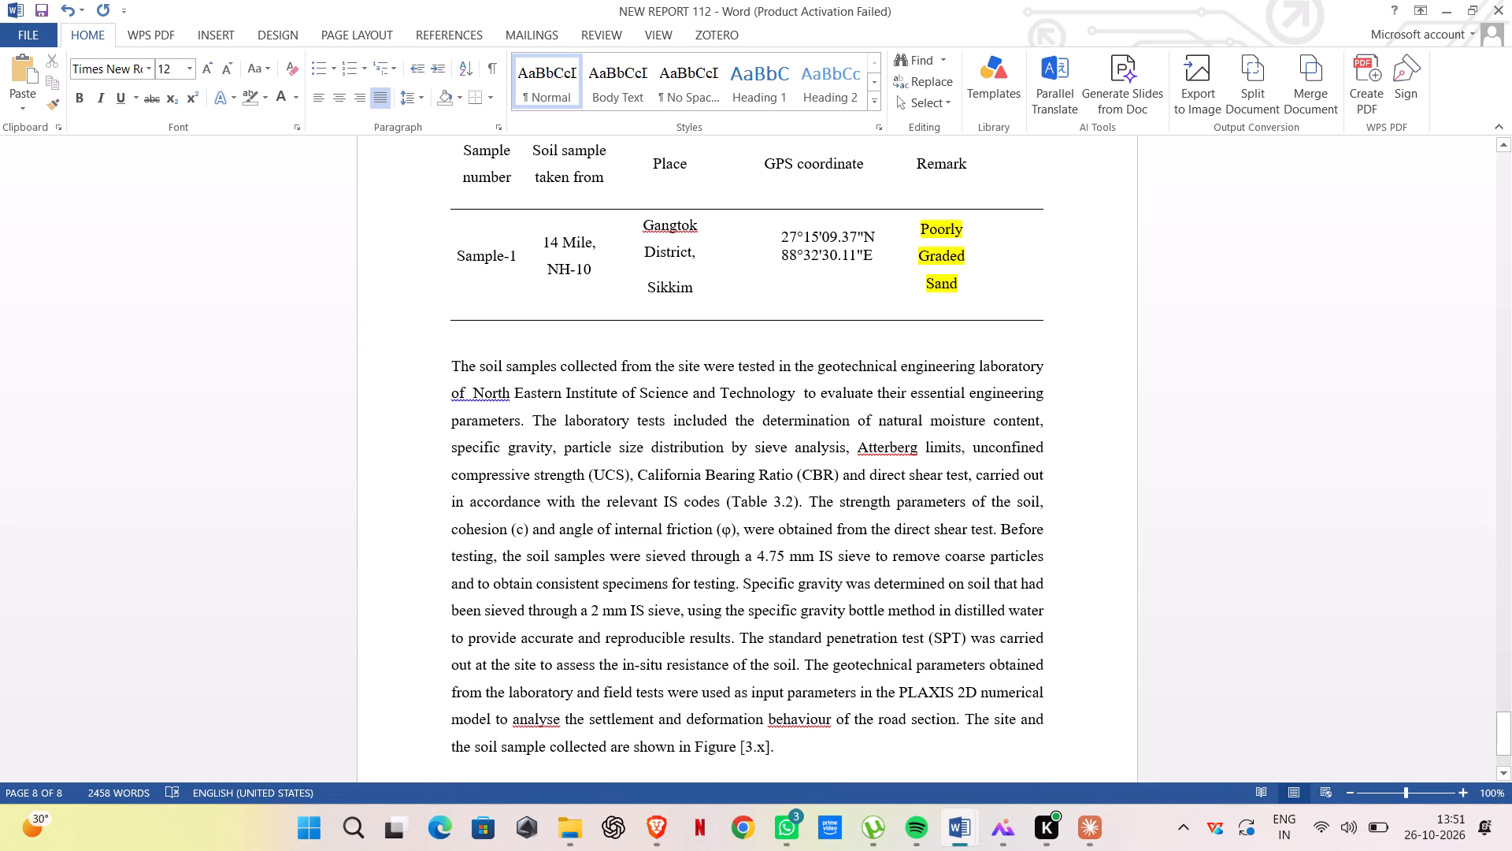
pyautogui.scroll(13, 799, 519)
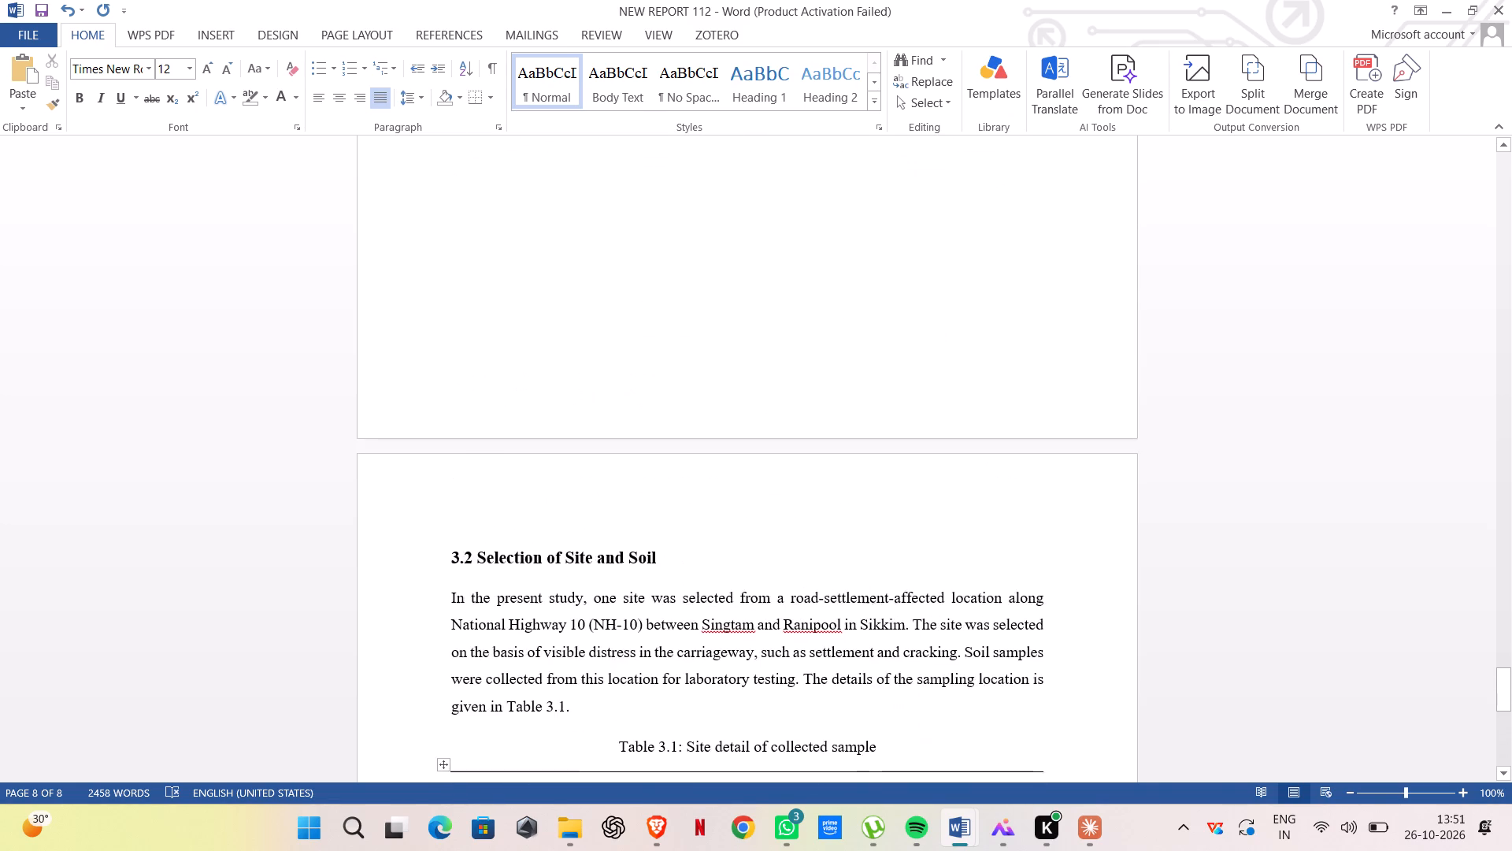
pyautogui.scroll(19, 799, 519)
pyautogui.scroll(-6, 799, 519)
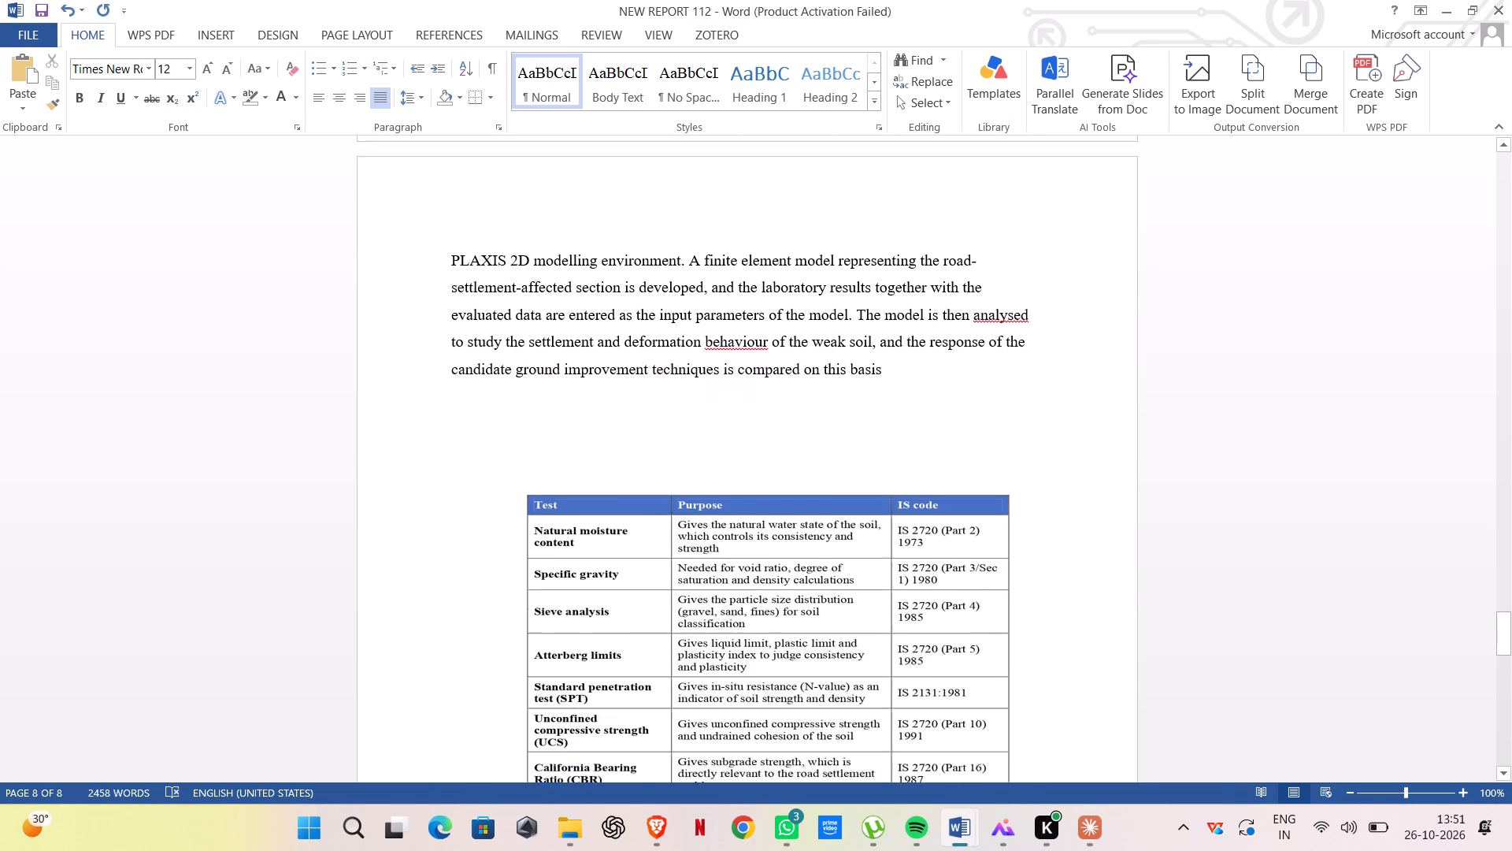
pyautogui.scroll(10, 799, 519)
pyautogui.scroll(-5, 799, 519)
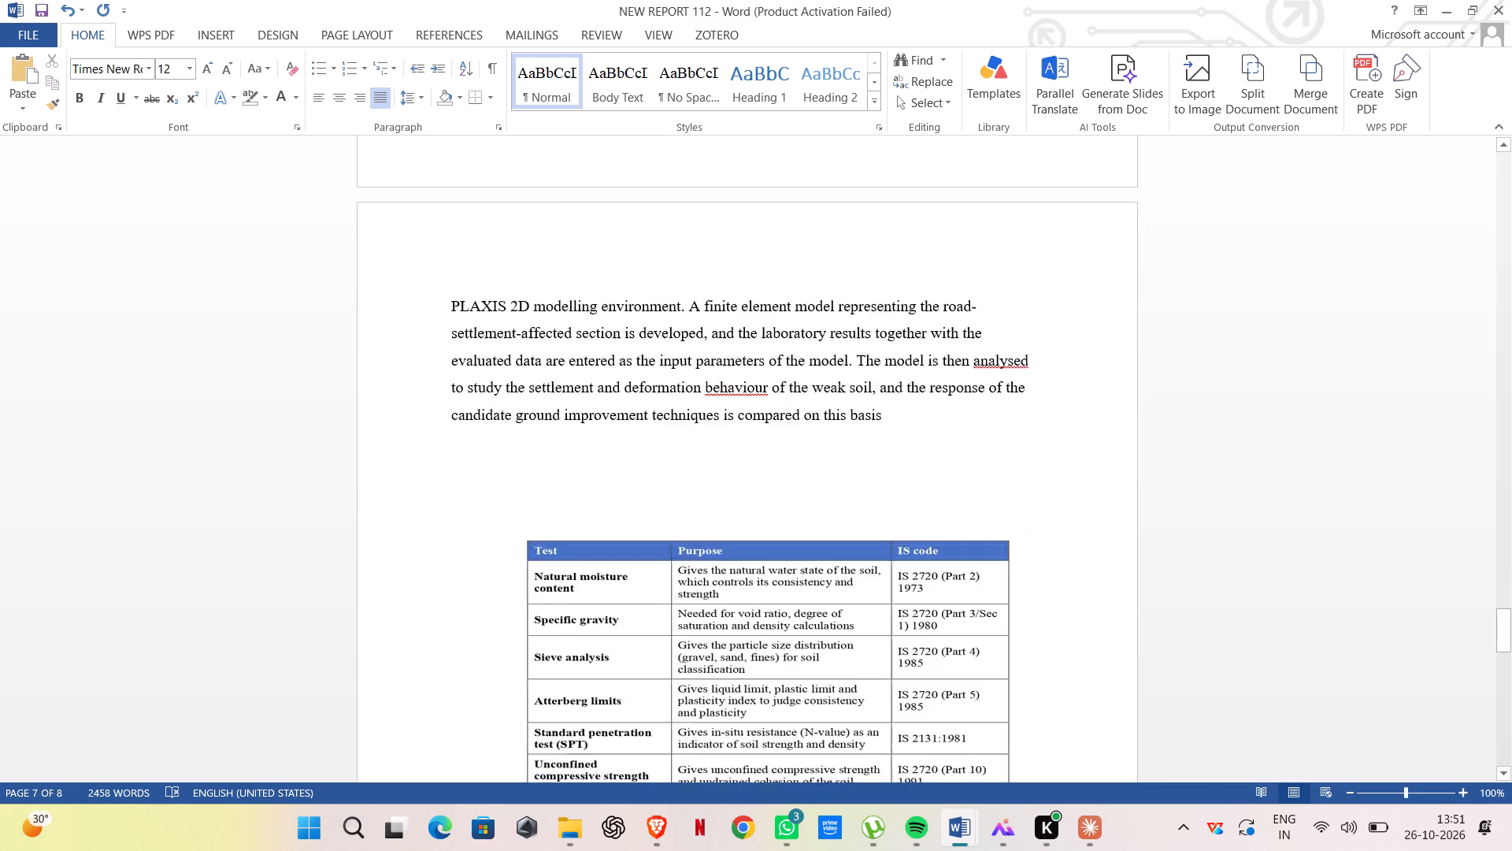
pyautogui.scroll(-20, 799, 519)
pyautogui.scroll(-3, 799, 519)
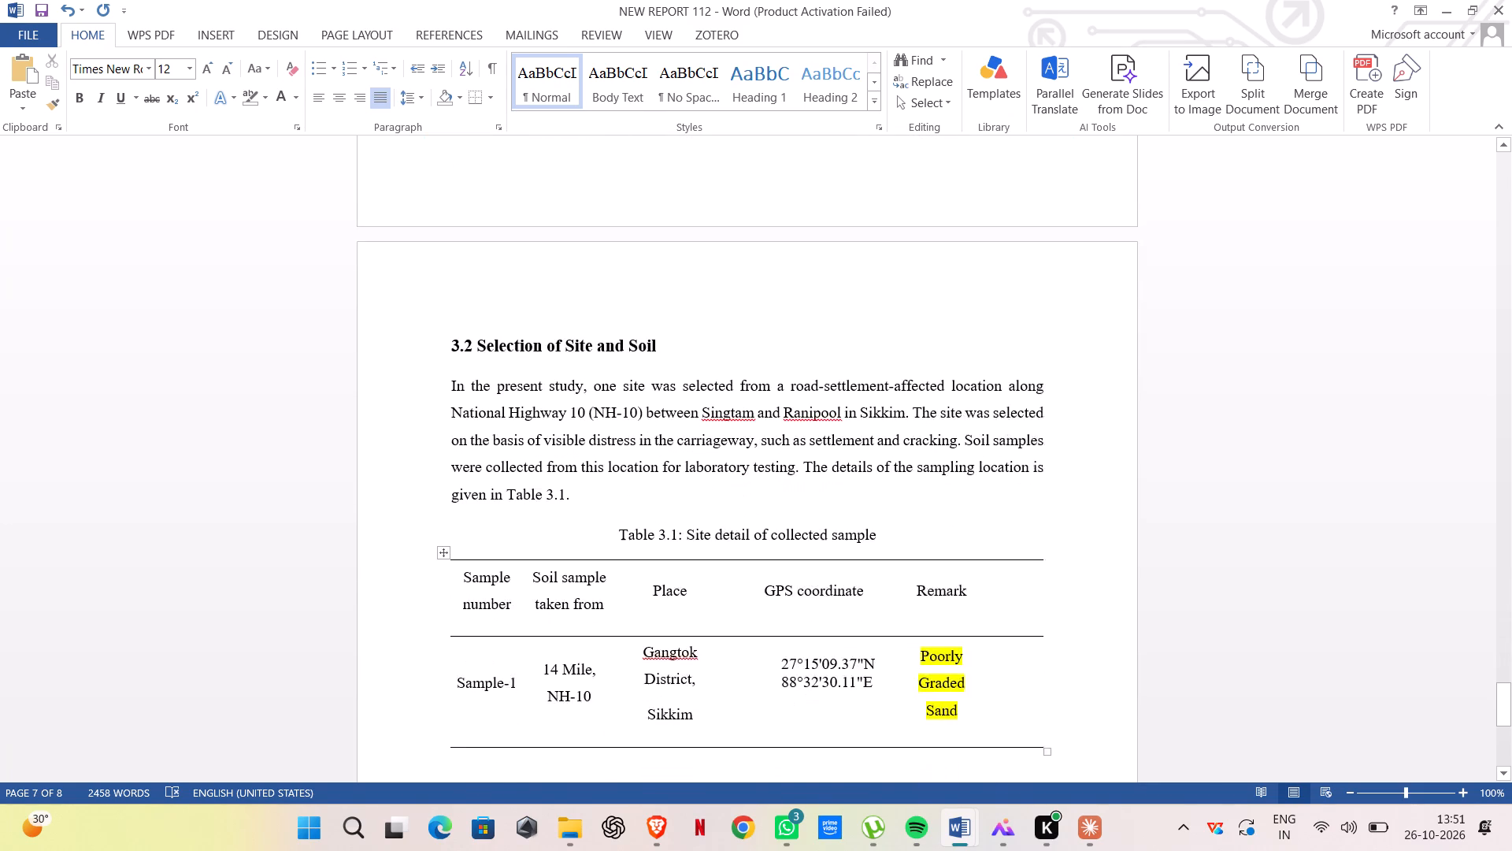
pyautogui.scroll(-12, 799, 519)
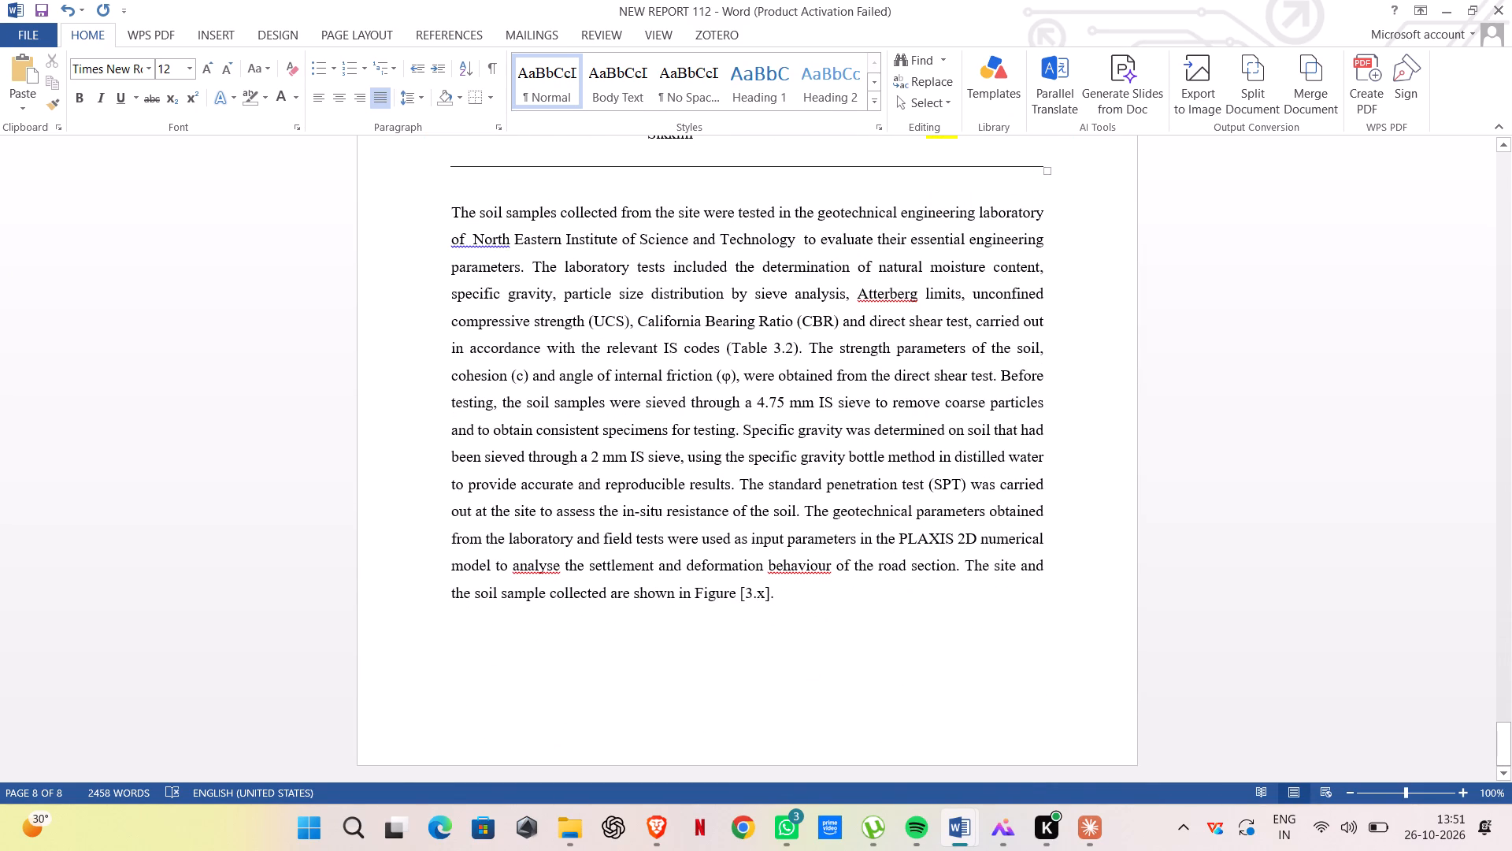
# Switch to the selection_of_site_and_soil 12121 document and check the highlighted phrases in its soil testing paragraph.
pyautogui.click(1284, 723)
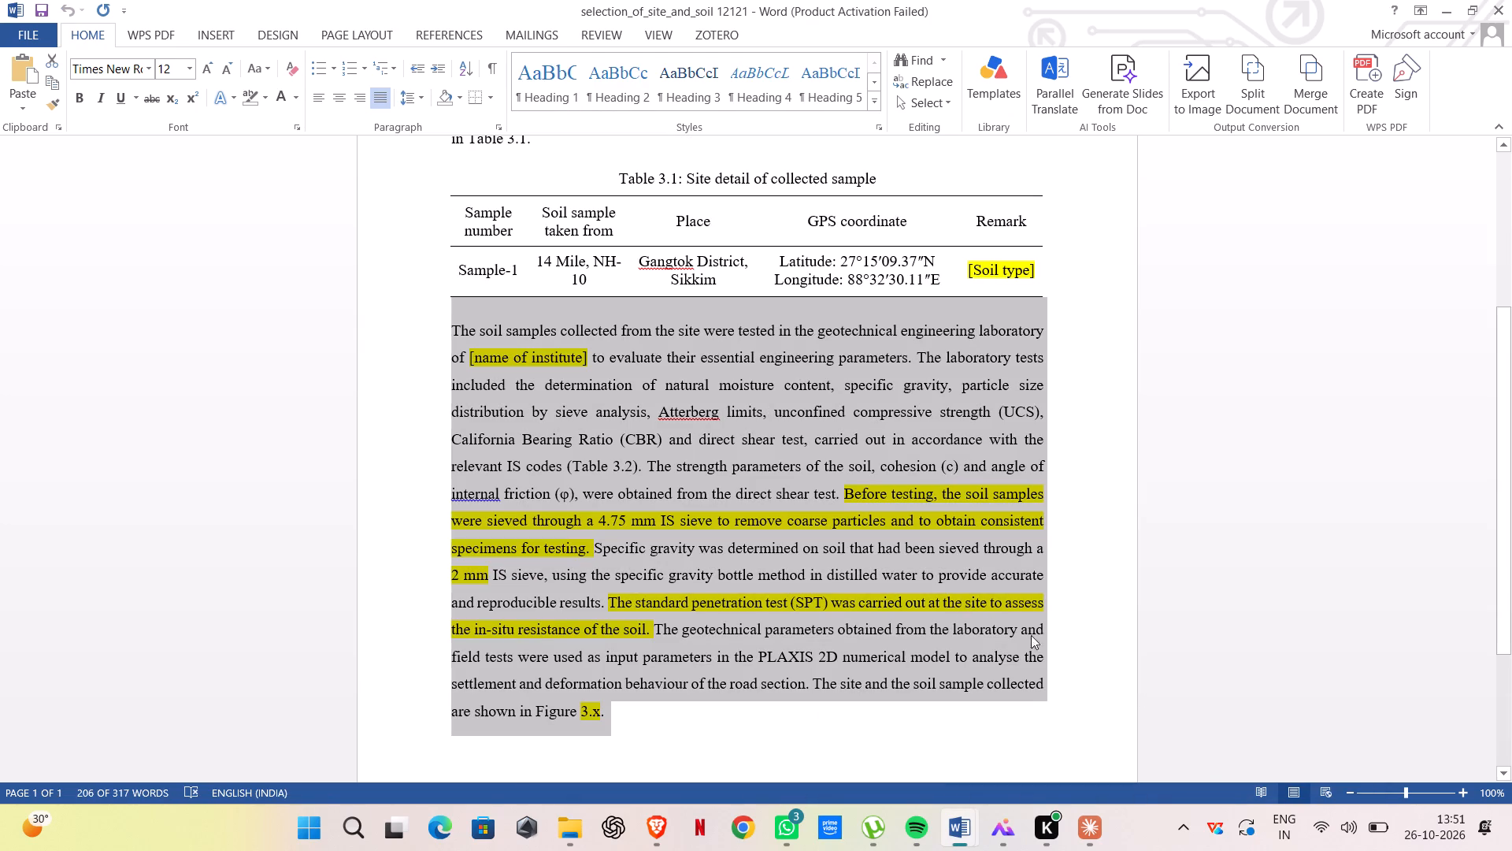
pyautogui.click(639, 476)
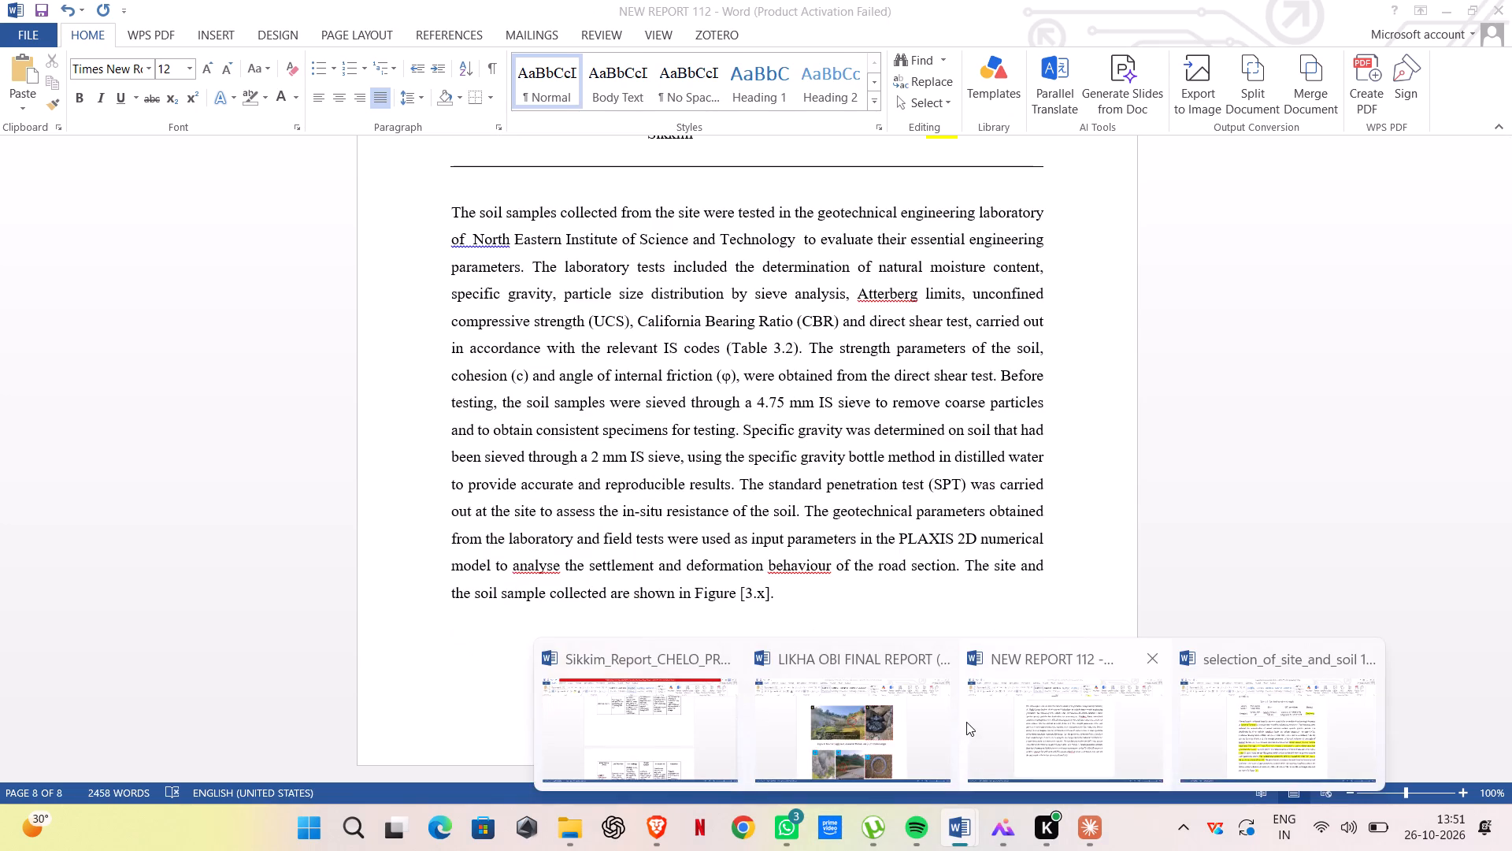
# Return to NEW REPORT 112, check the laboratory tests table's caption, and change the paragraph's IS codes reference to Table 3.1.
pyautogui.click(1050, 724)
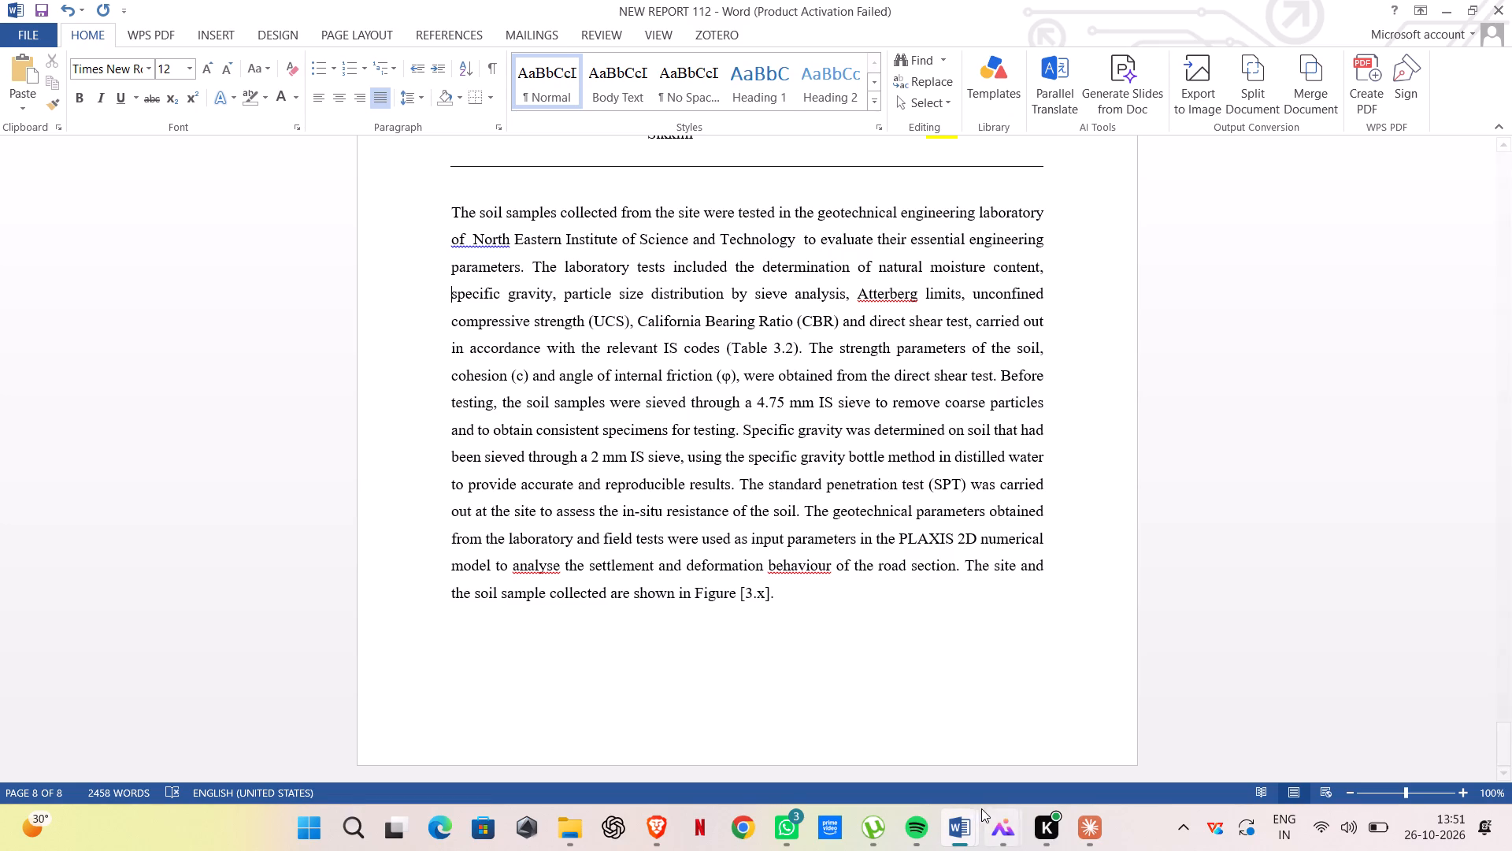
pyautogui.scroll(20, 885, 558)
pyautogui.scroll(8, 885, 558)
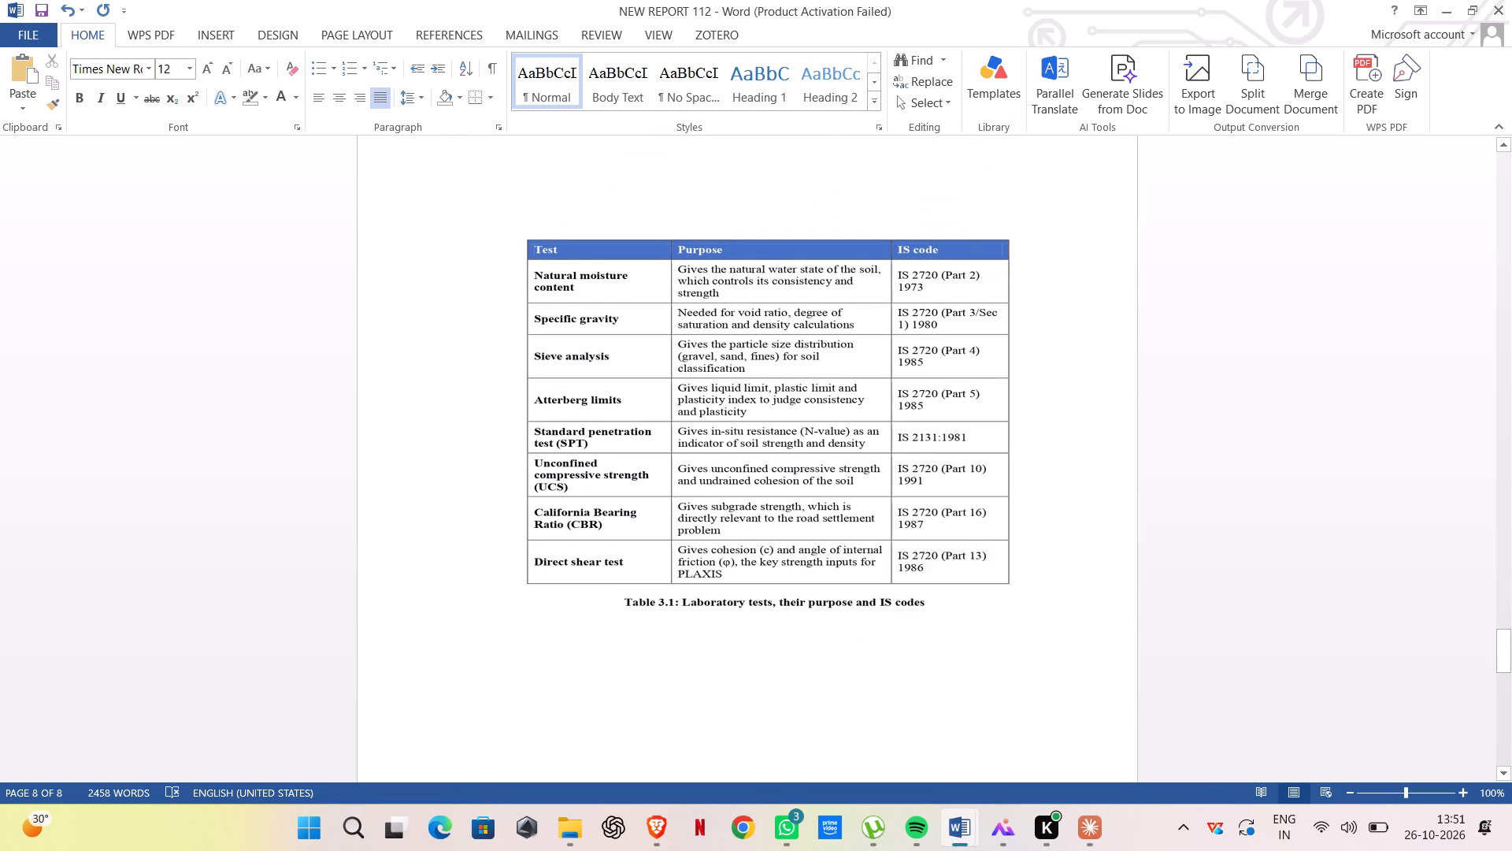
pyautogui.scroll(2, 887, 552)
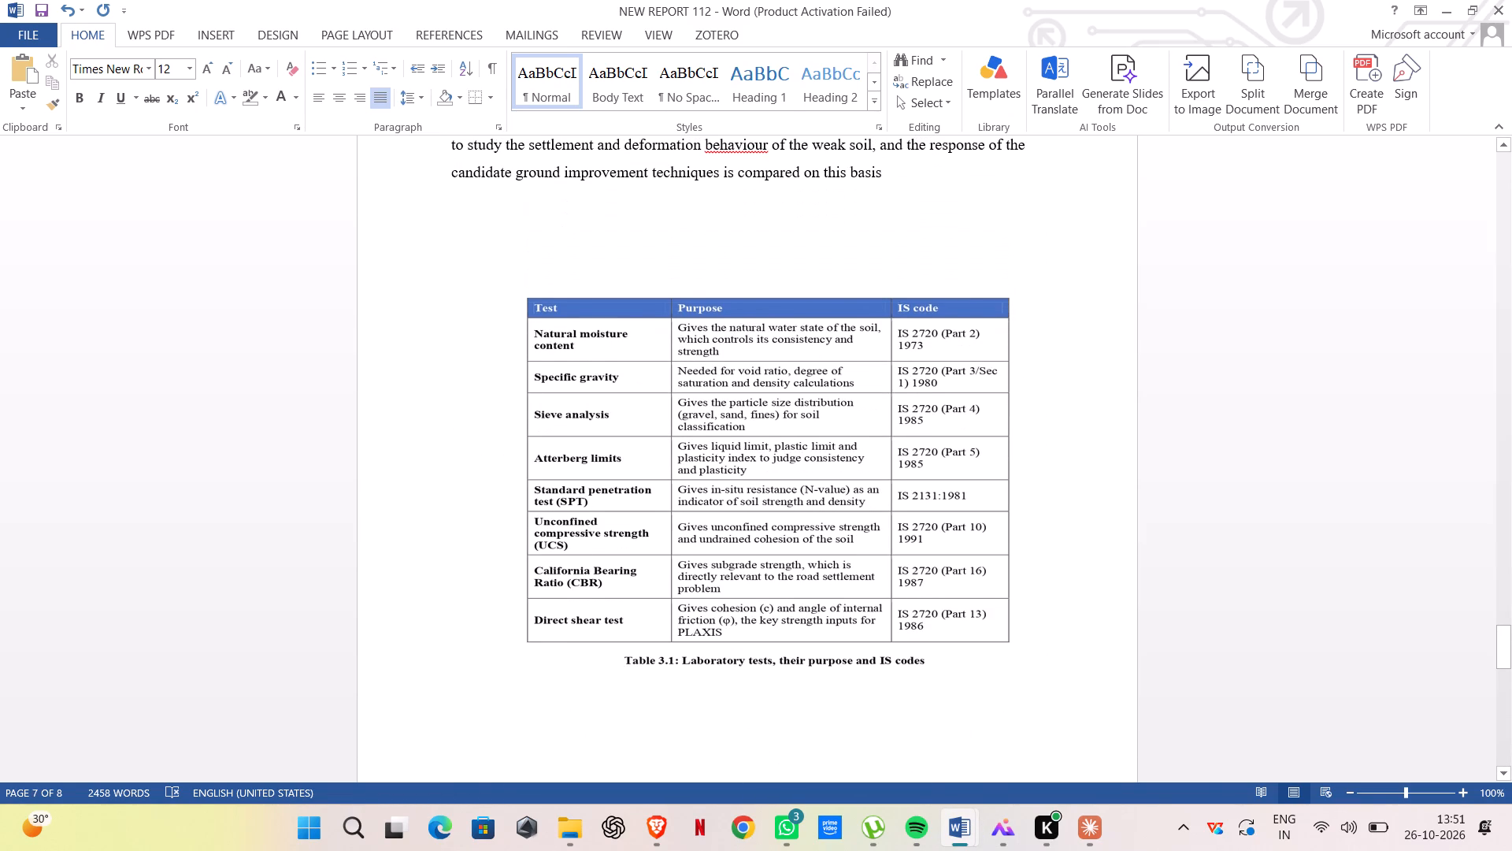
pyautogui.scroll(-18, 887, 552)
pyautogui.scroll(-9, 884, 556)
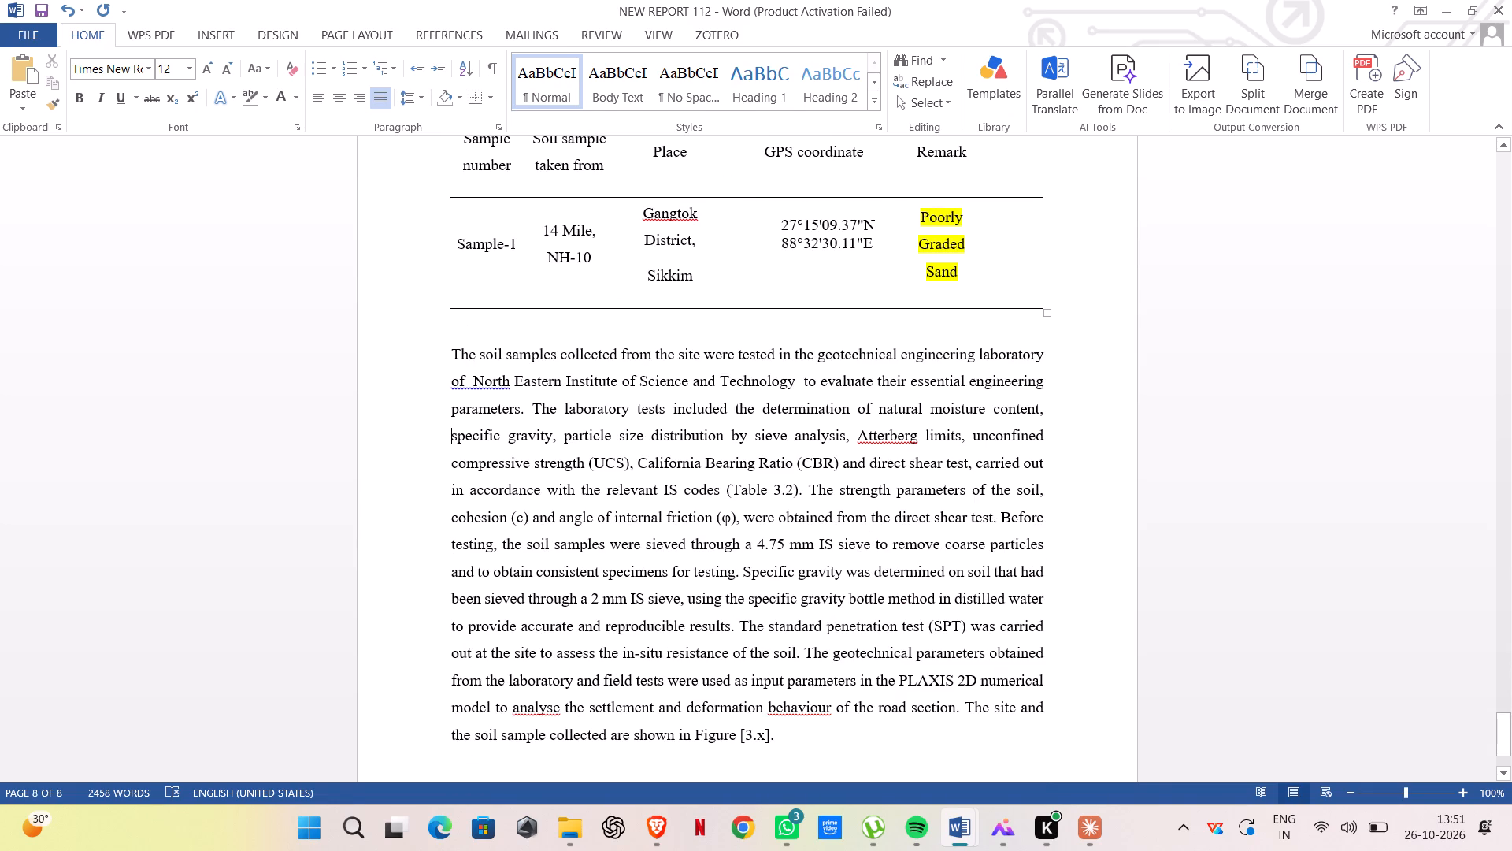
pyautogui.click(791, 496)
pyautogui.press('\\')
pyautogui.press('BackSpace')
pyautogui.press('BackSpace')
pyautogui.press('1')
pyautogui.click(1051, 530)
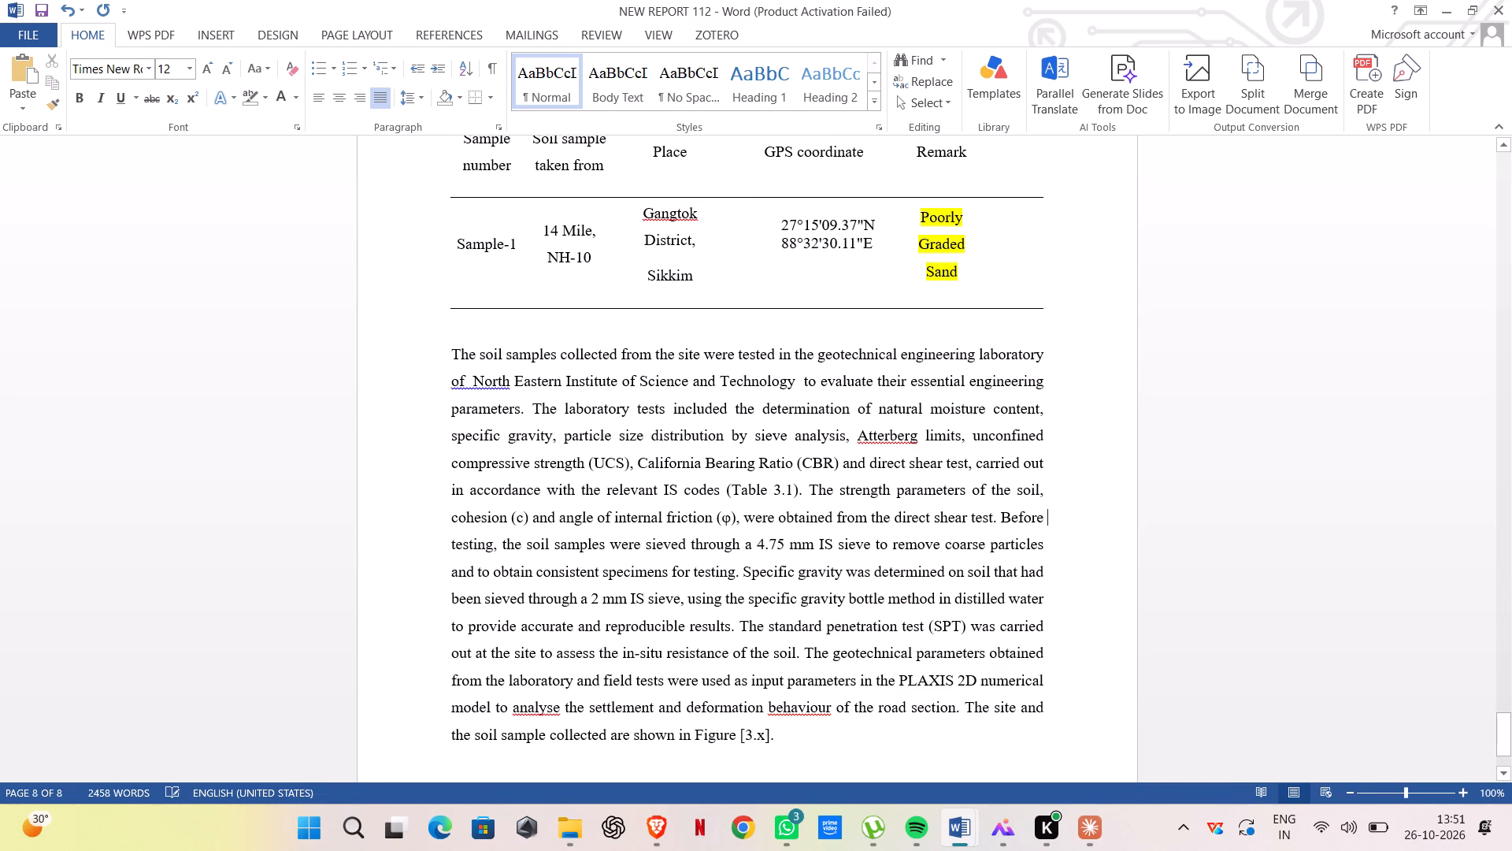
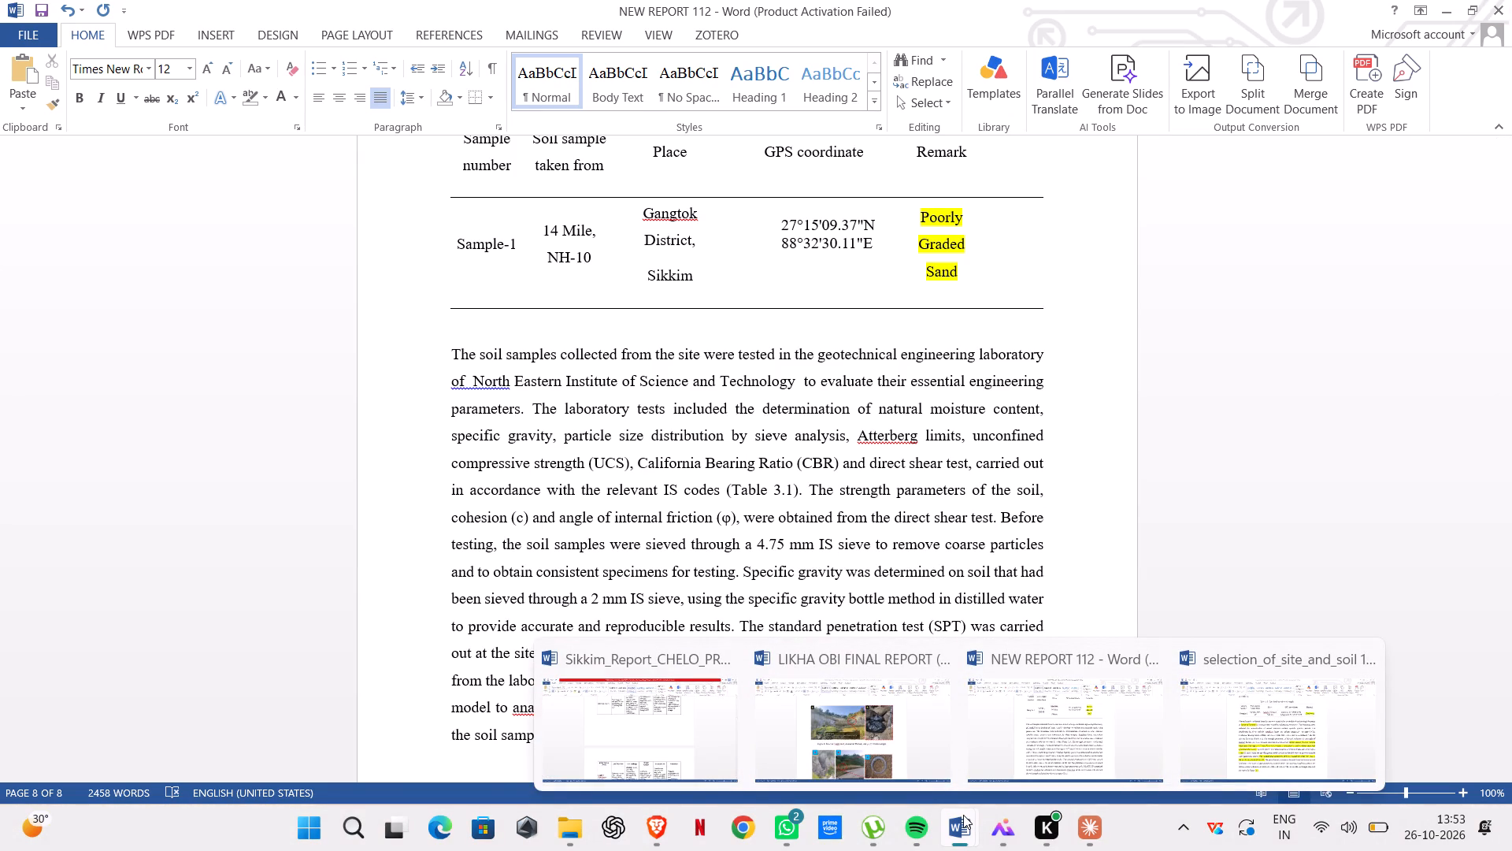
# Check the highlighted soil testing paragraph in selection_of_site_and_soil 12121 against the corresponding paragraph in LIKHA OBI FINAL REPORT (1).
pyautogui.click(1209, 706)
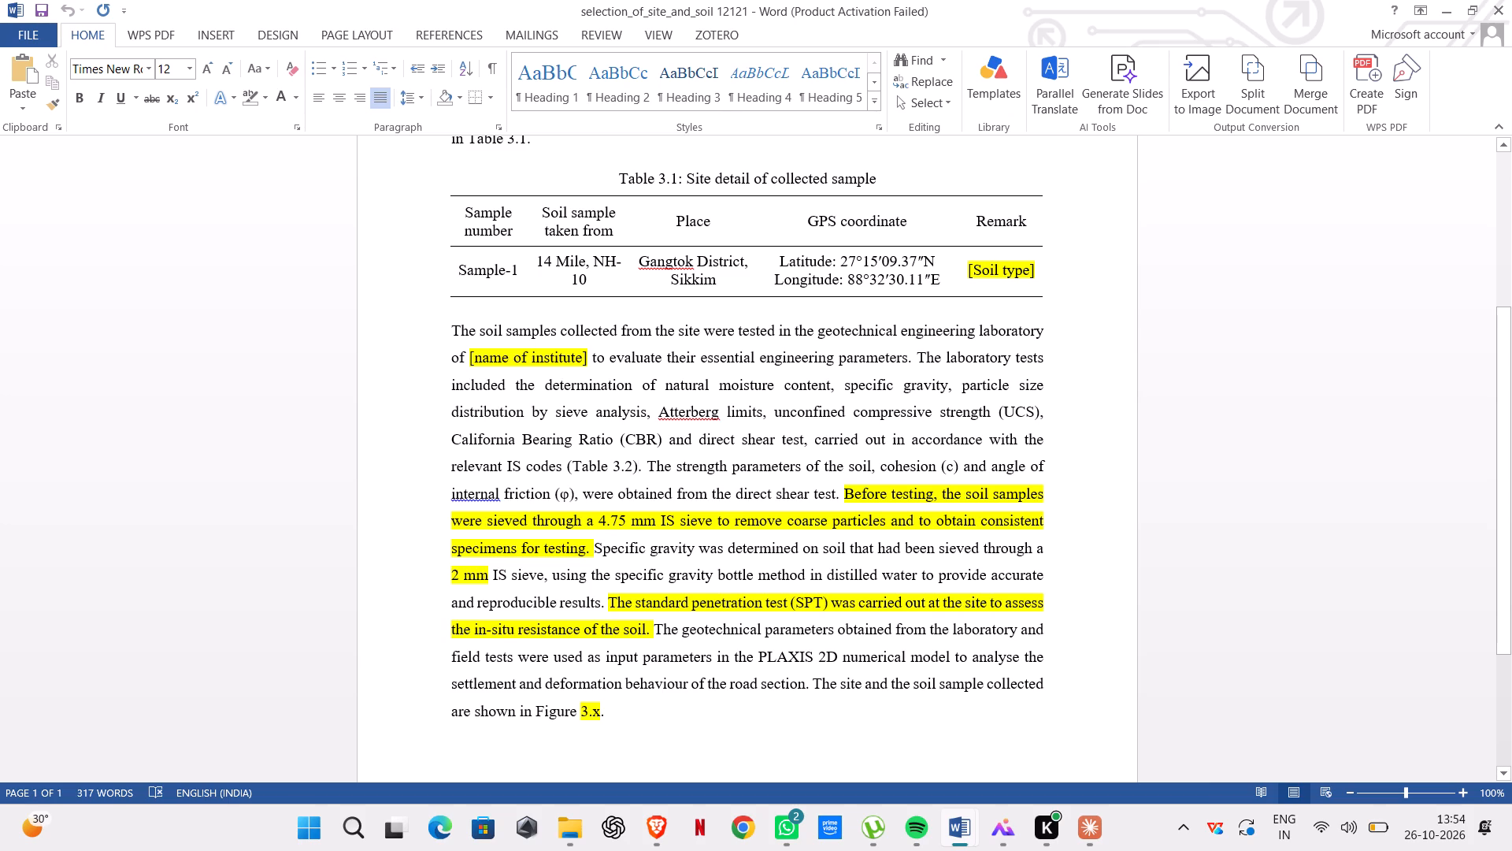
pyautogui.scroll(1, 589, 723)
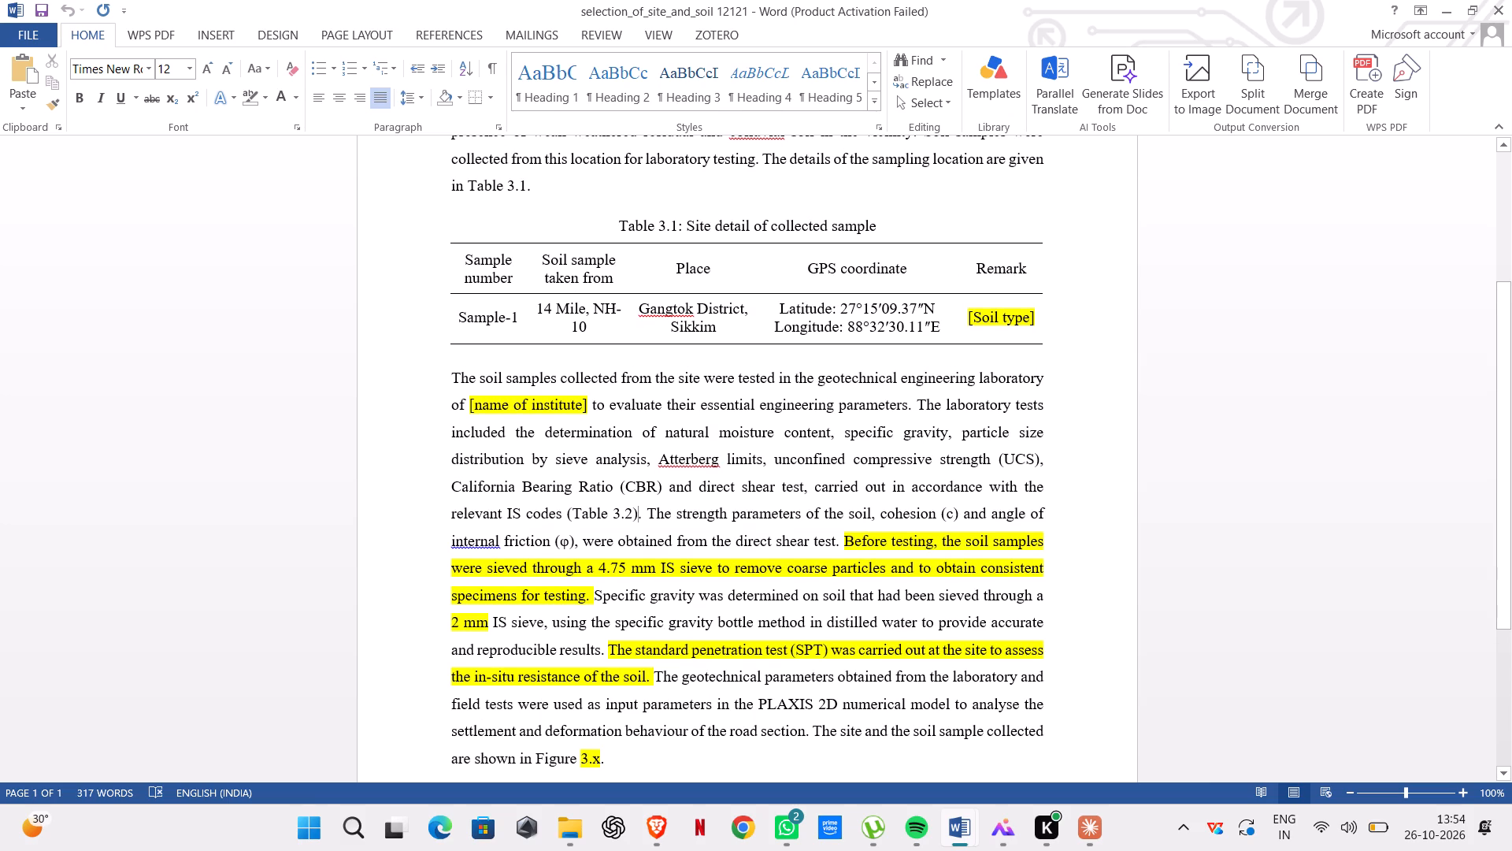
pyautogui.scroll(-1, 589, 723)
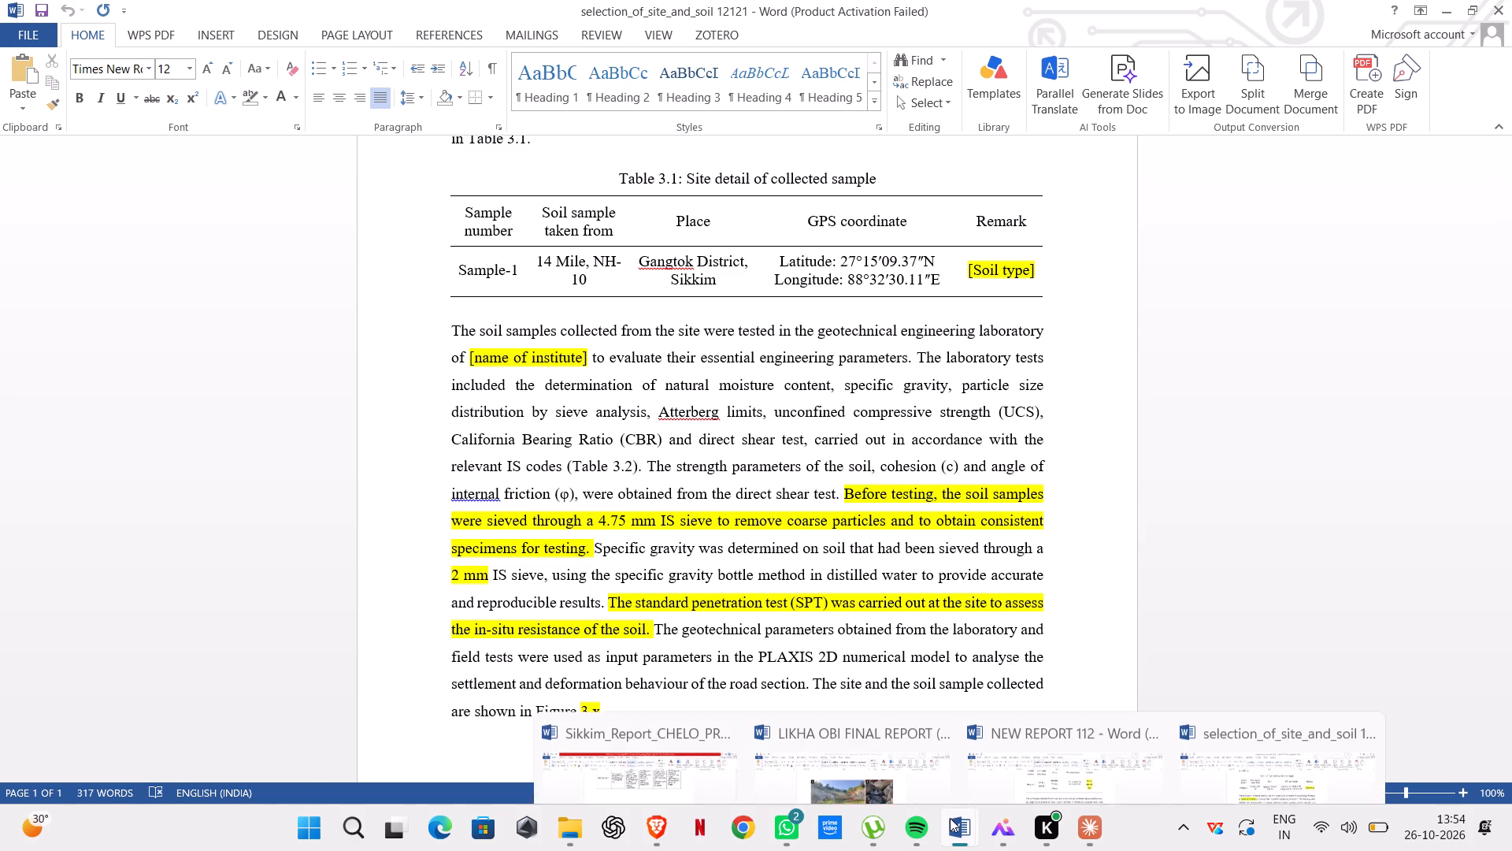
pyautogui.click(865, 731)
pyautogui.scroll(11, 812, 706)
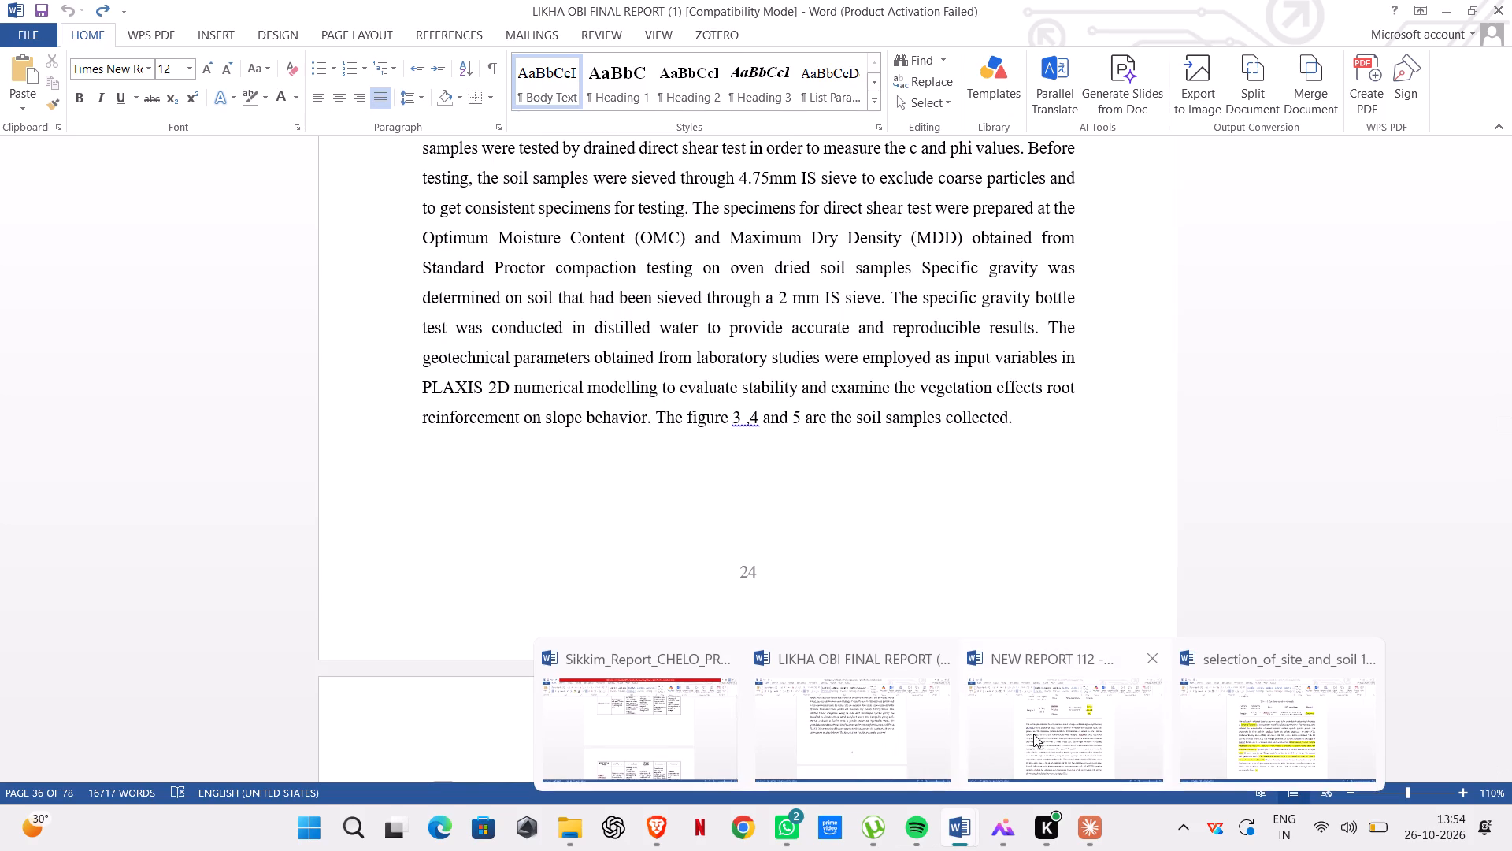
# Return to NEW REPORT 112 and place the cursor at the end of the soil testing paragraph, after the Figure [3.x] reference.
pyautogui.click(1080, 742)
pyautogui.scroll(-2, 736, 669)
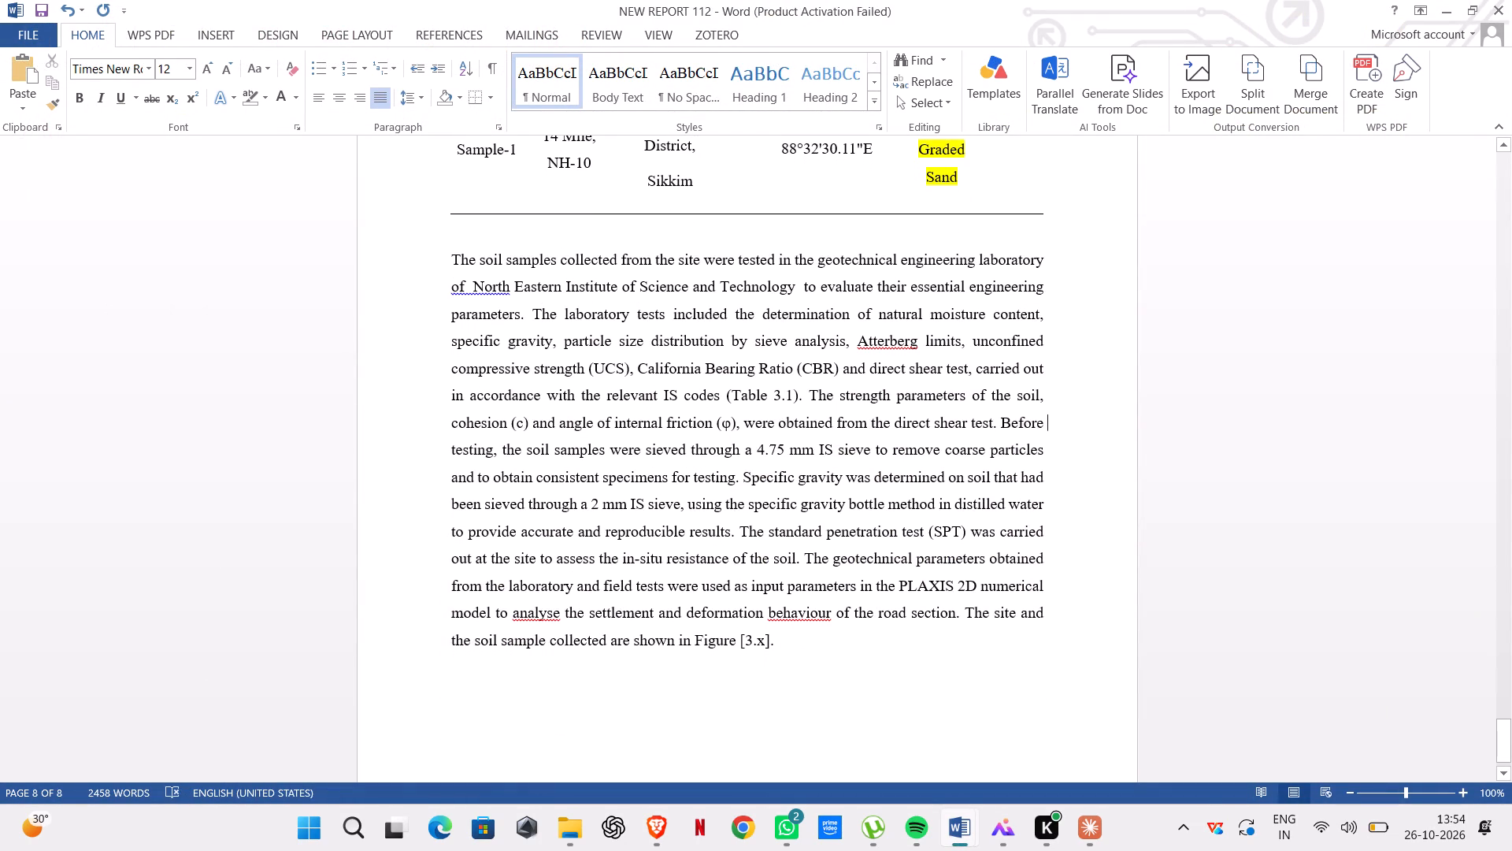
pyautogui.click(784, 642)
pyautogui.click(784, 642)
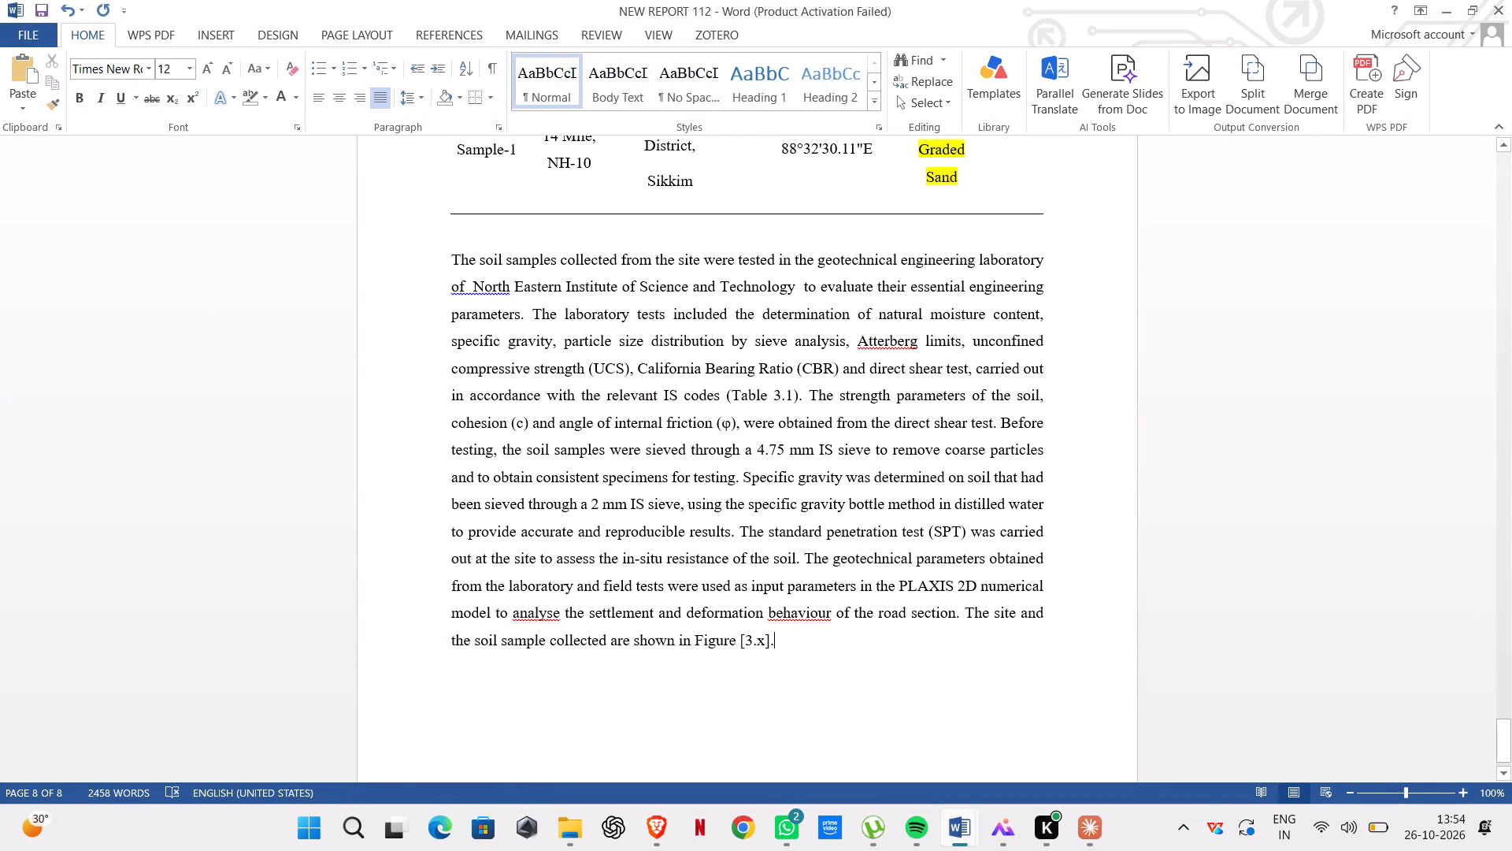
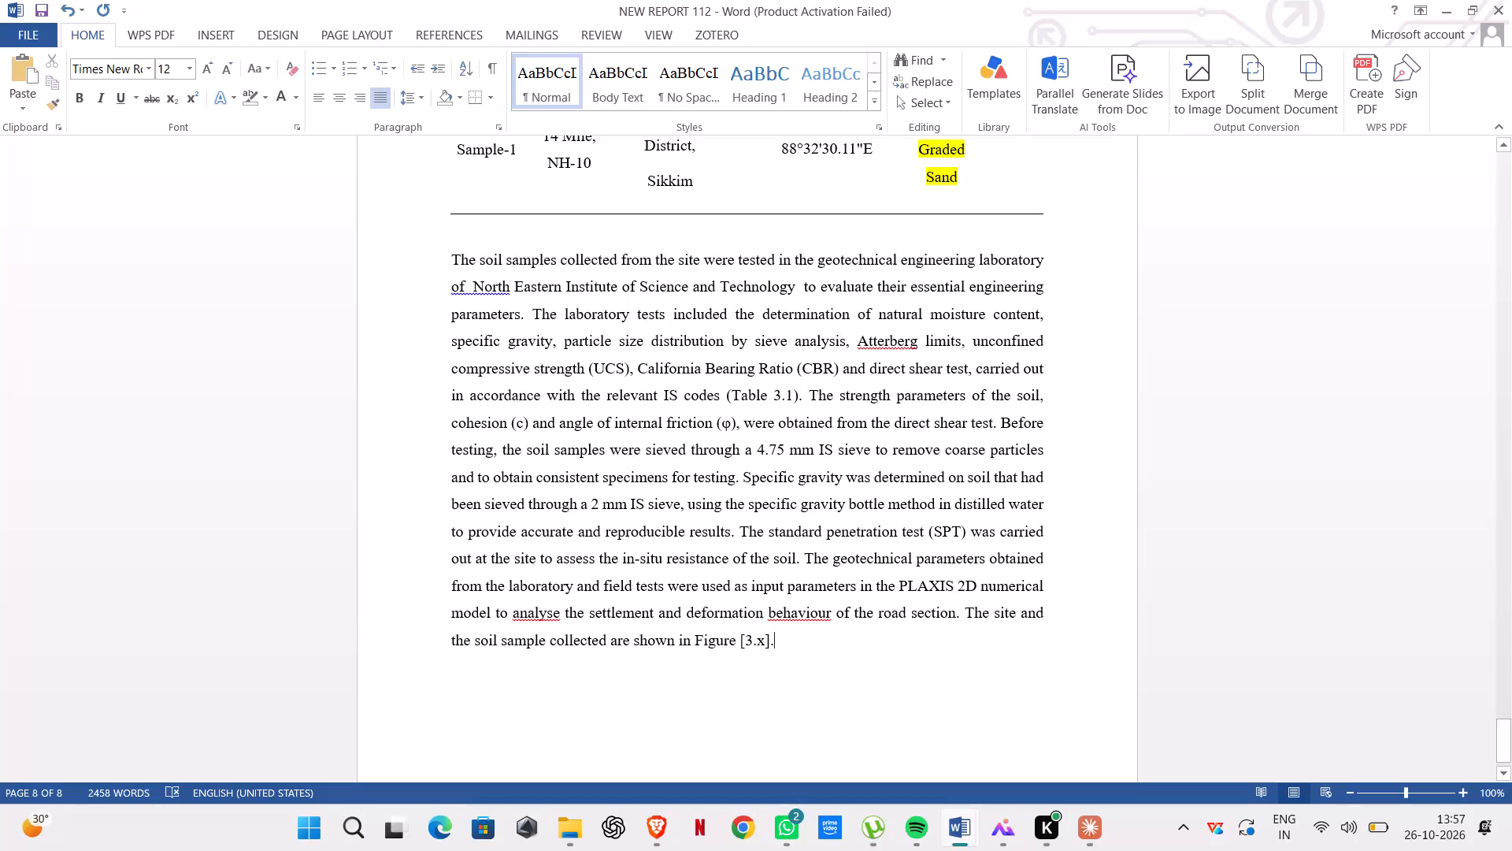
# Switch to the reference final report and examine how its soil testing paragraph cites the sample figures and how those site figures are captioned.
pyautogui.scroll(-1, 799, 638)
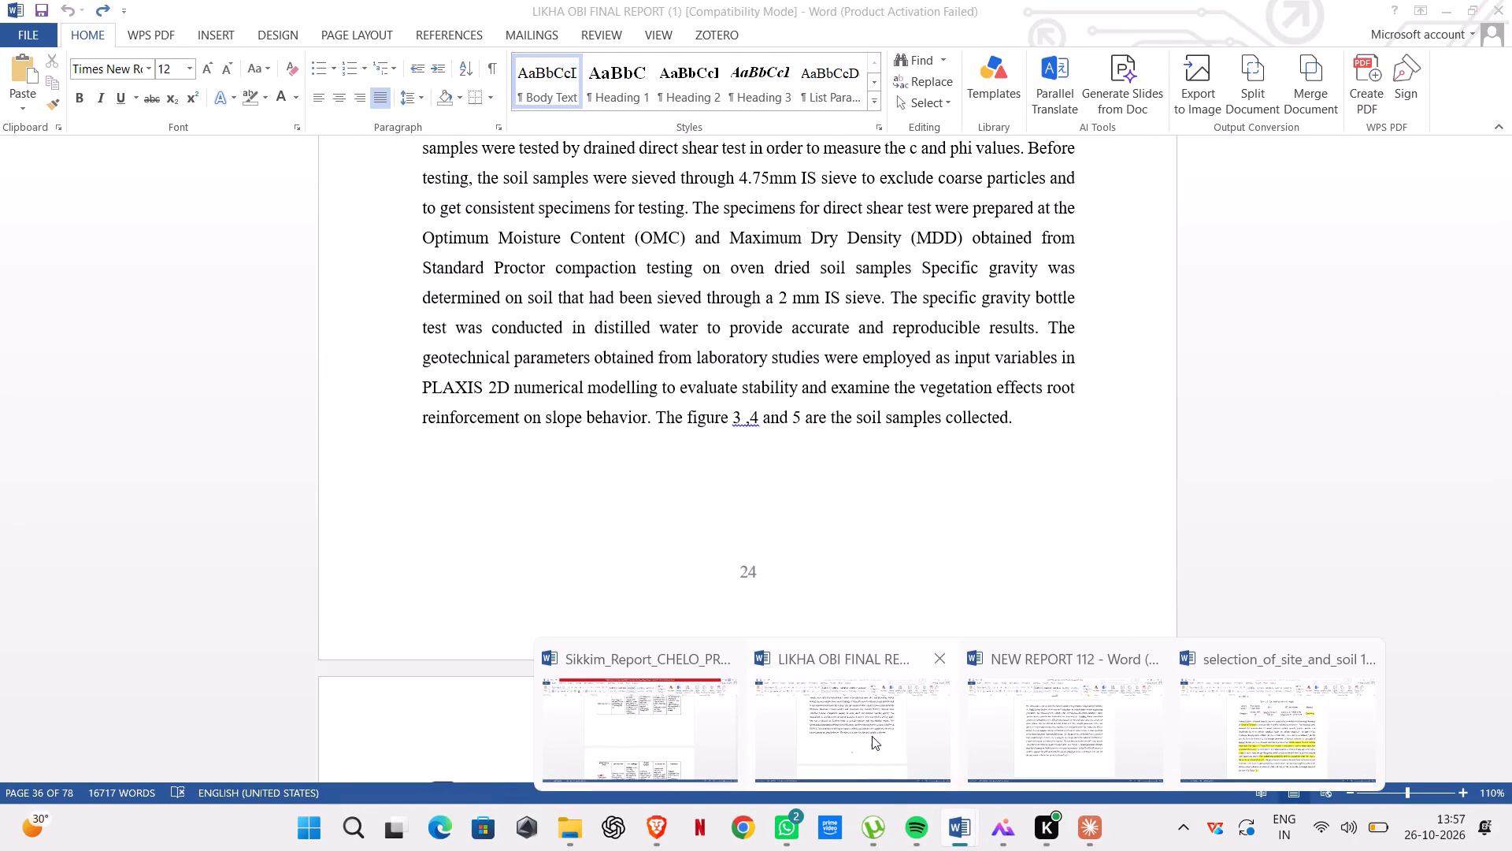
pyautogui.click(872, 736)
pyautogui.scroll(7, 865, 474)
pyautogui.scroll(-5, 865, 474)
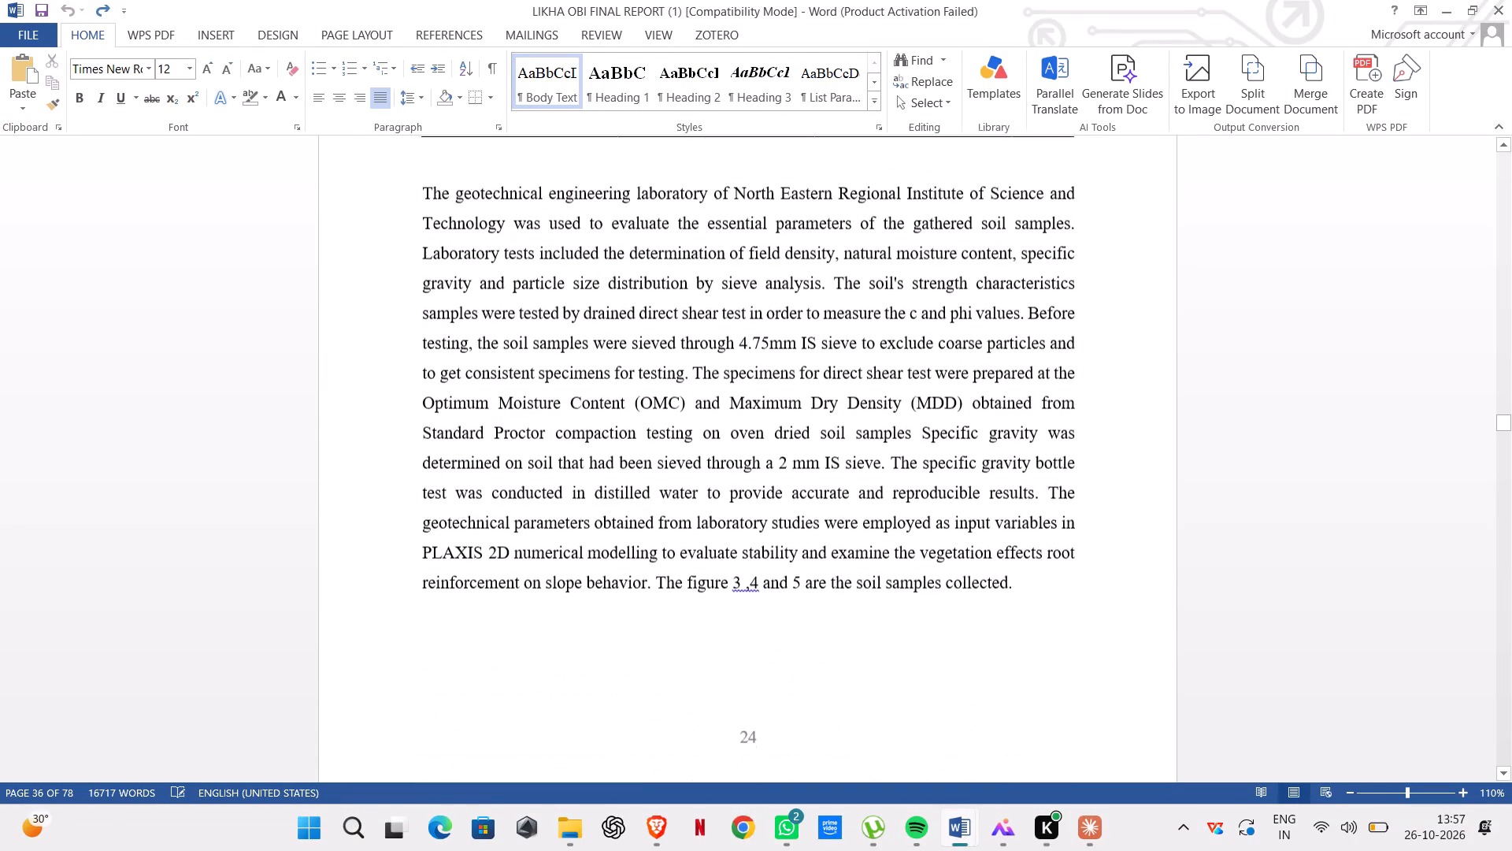
pyautogui.scroll(-4, 861, 499)
pyautogui.scroll(8, 861, 499)
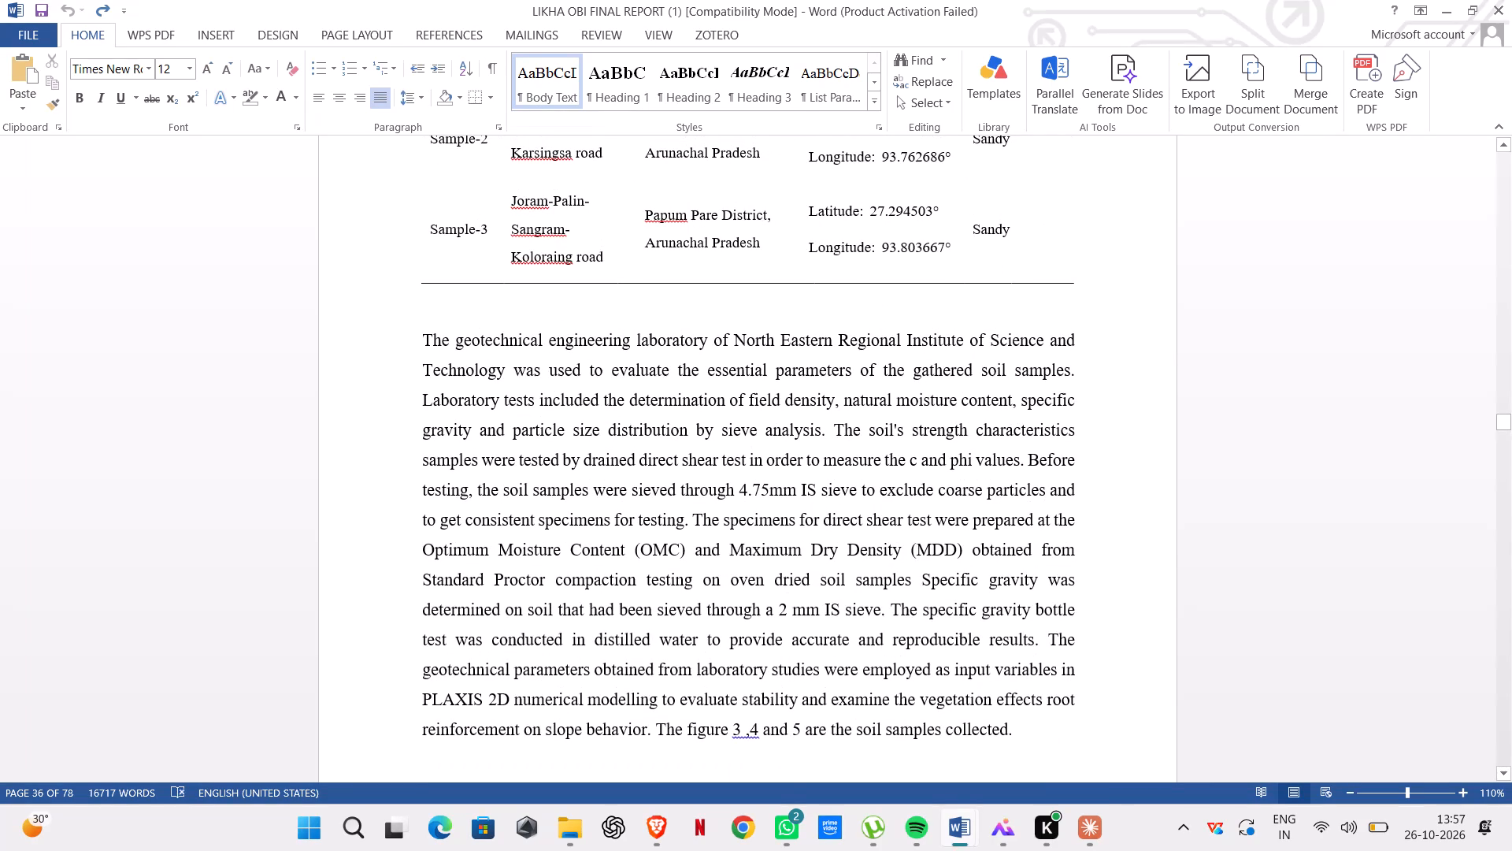
pyautogui.scroll(-3, 896, 502)
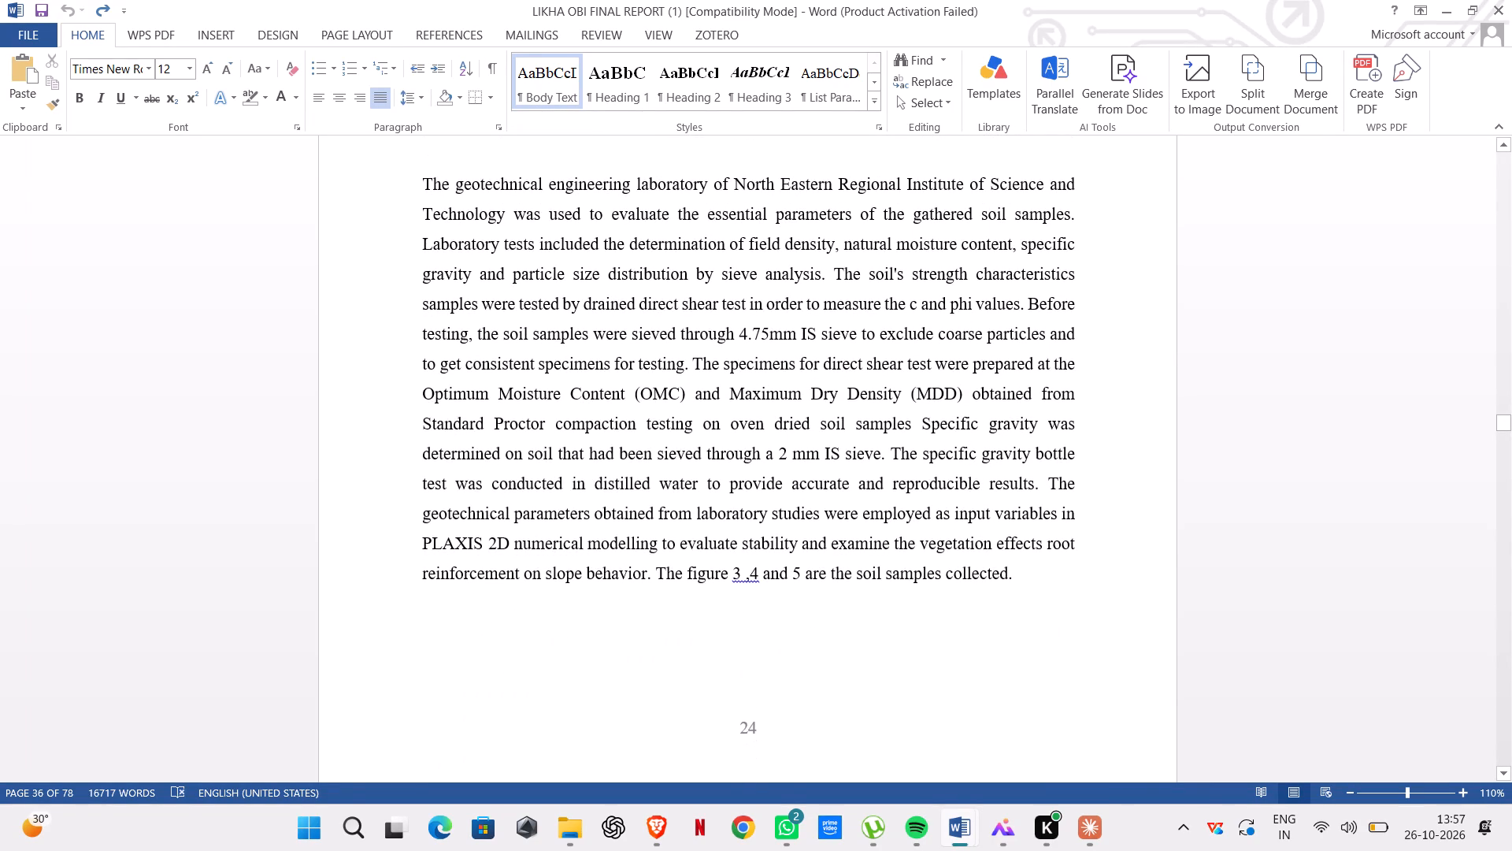
pyautogui.scroll(-6, 923, 532)
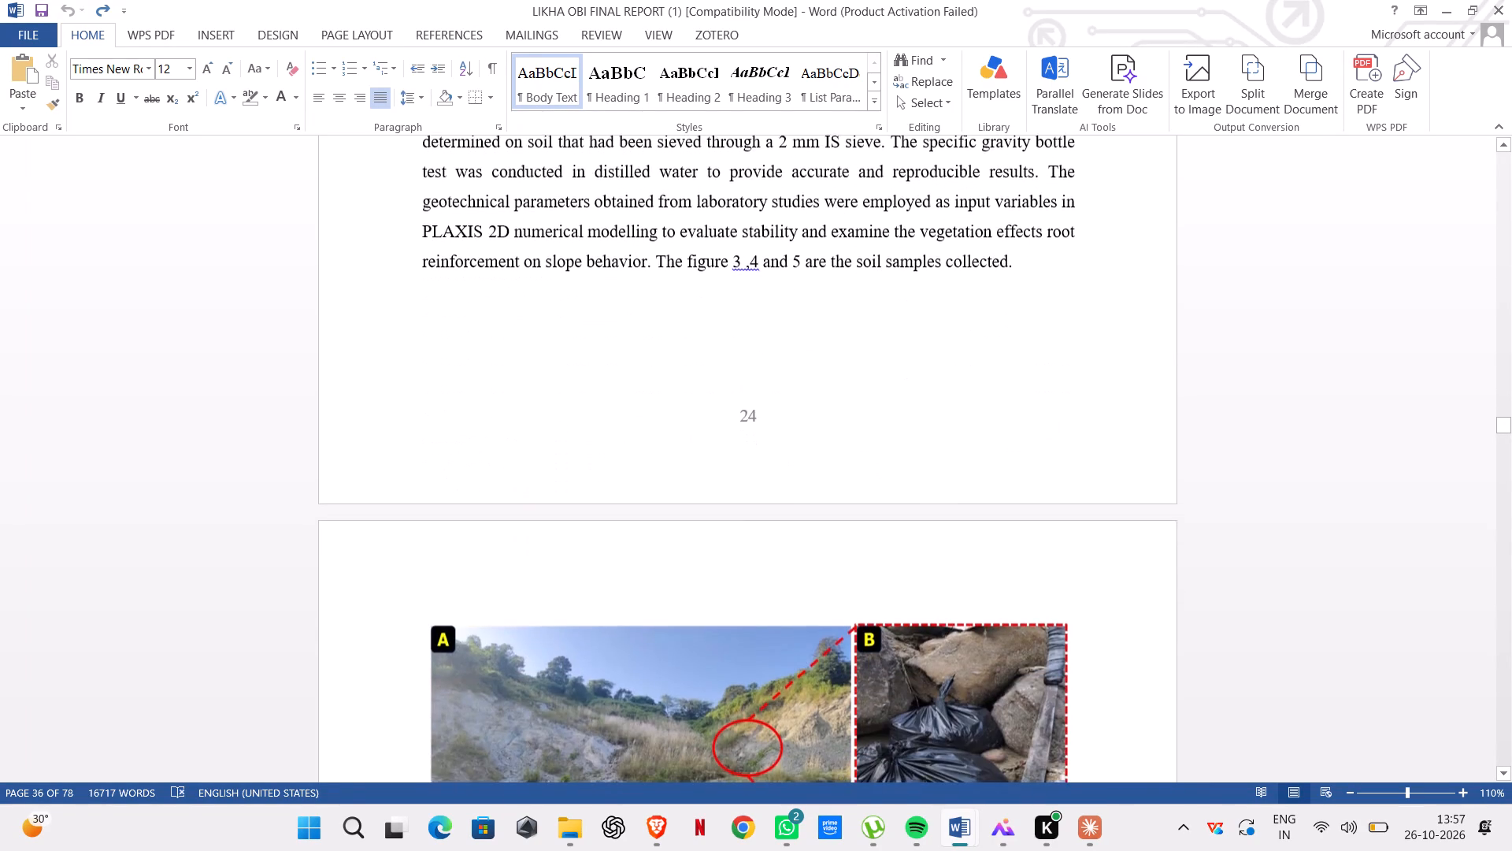
pyautogui.scroll(-8, 923, 532)
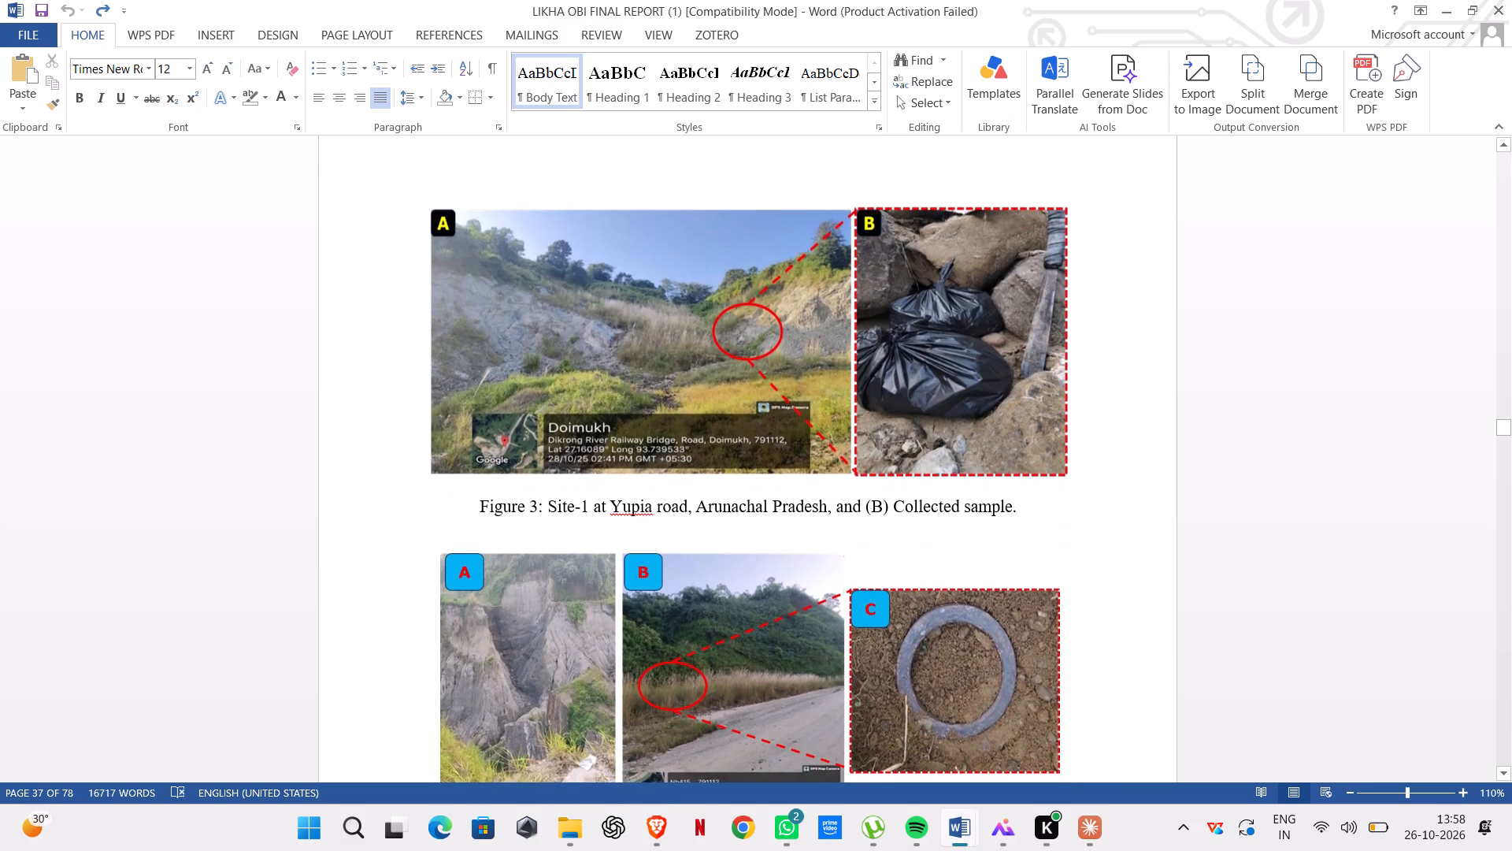
pyautogui.scroll(9, 577, 524)
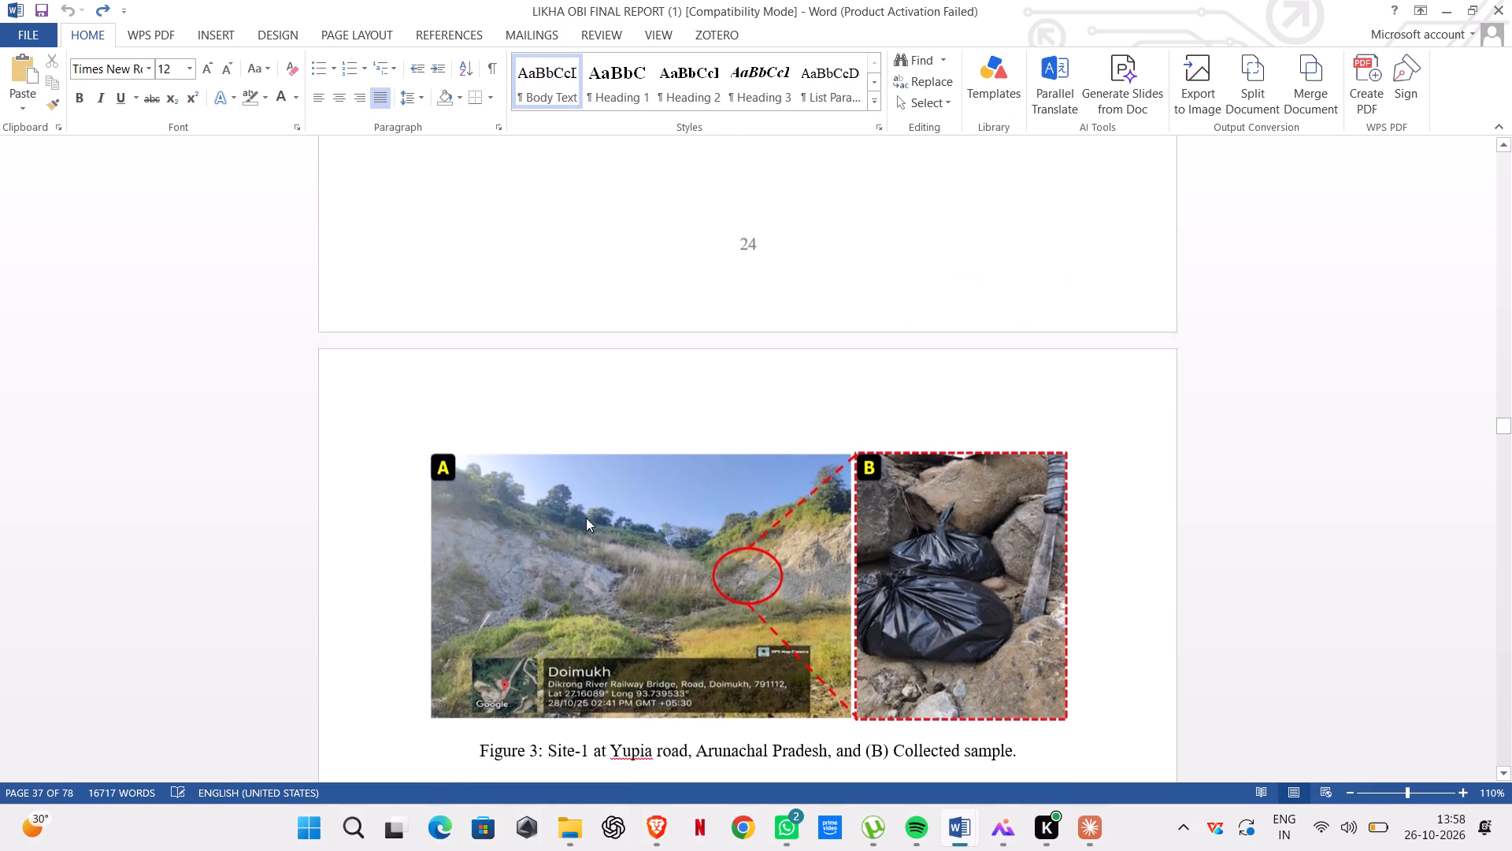
pyautogui.scroll(19, 587, 518)
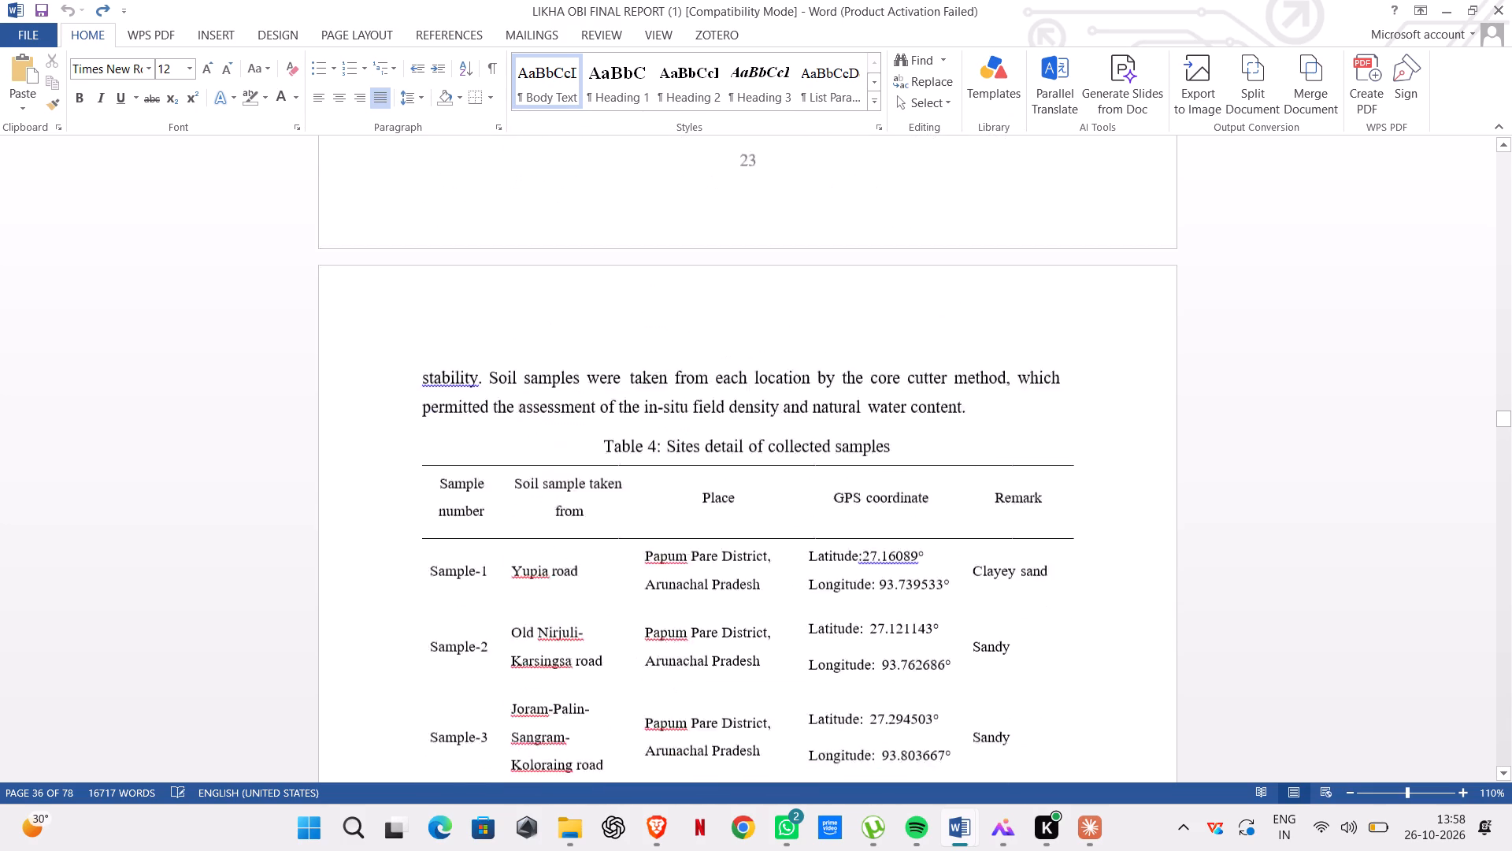
pyautogui.scroll(17, 591, 514)
pyautogui.scroll(5, 591, 514)
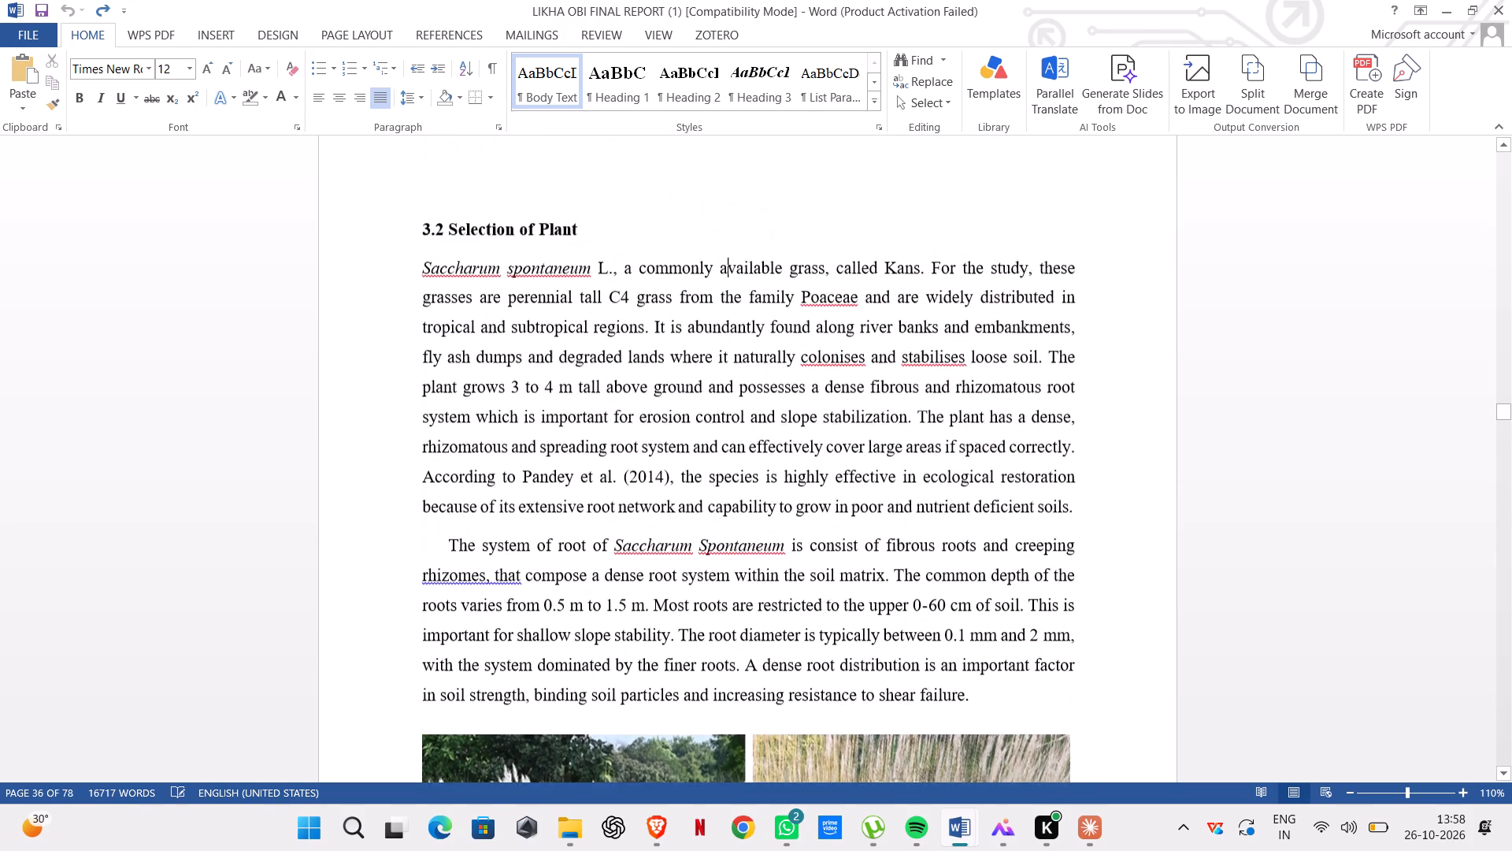
pyautogui.scroll(13, 591, 514)
pyautogui.scroll(-5, 591, 514)
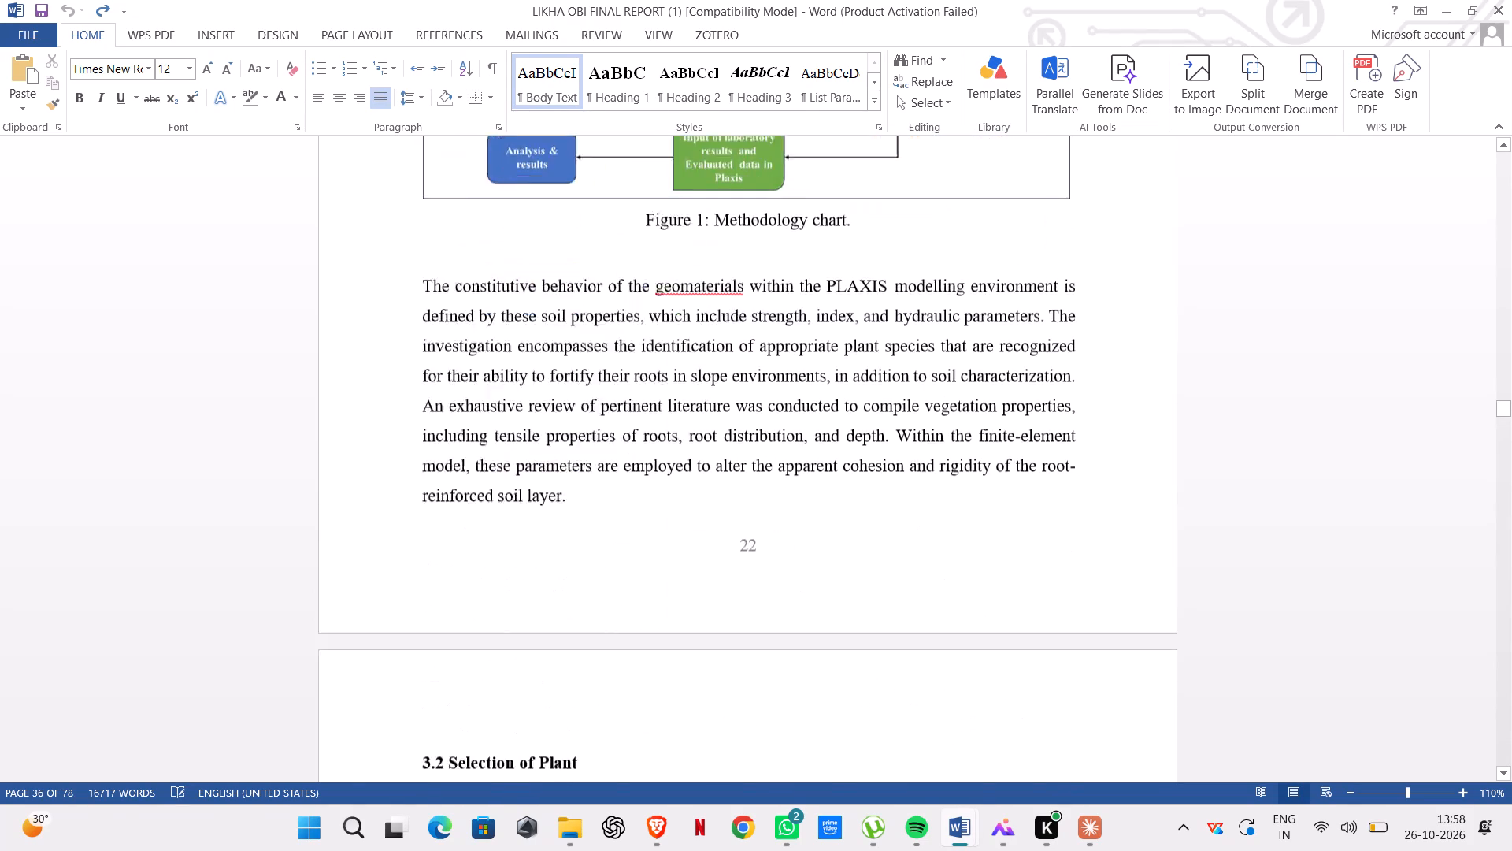
pyautogui.scroll(-20, 591, 514)
pyautogui.scroll(-20, 591, 514)
pyautogui.scroll(-6, 591, 514)
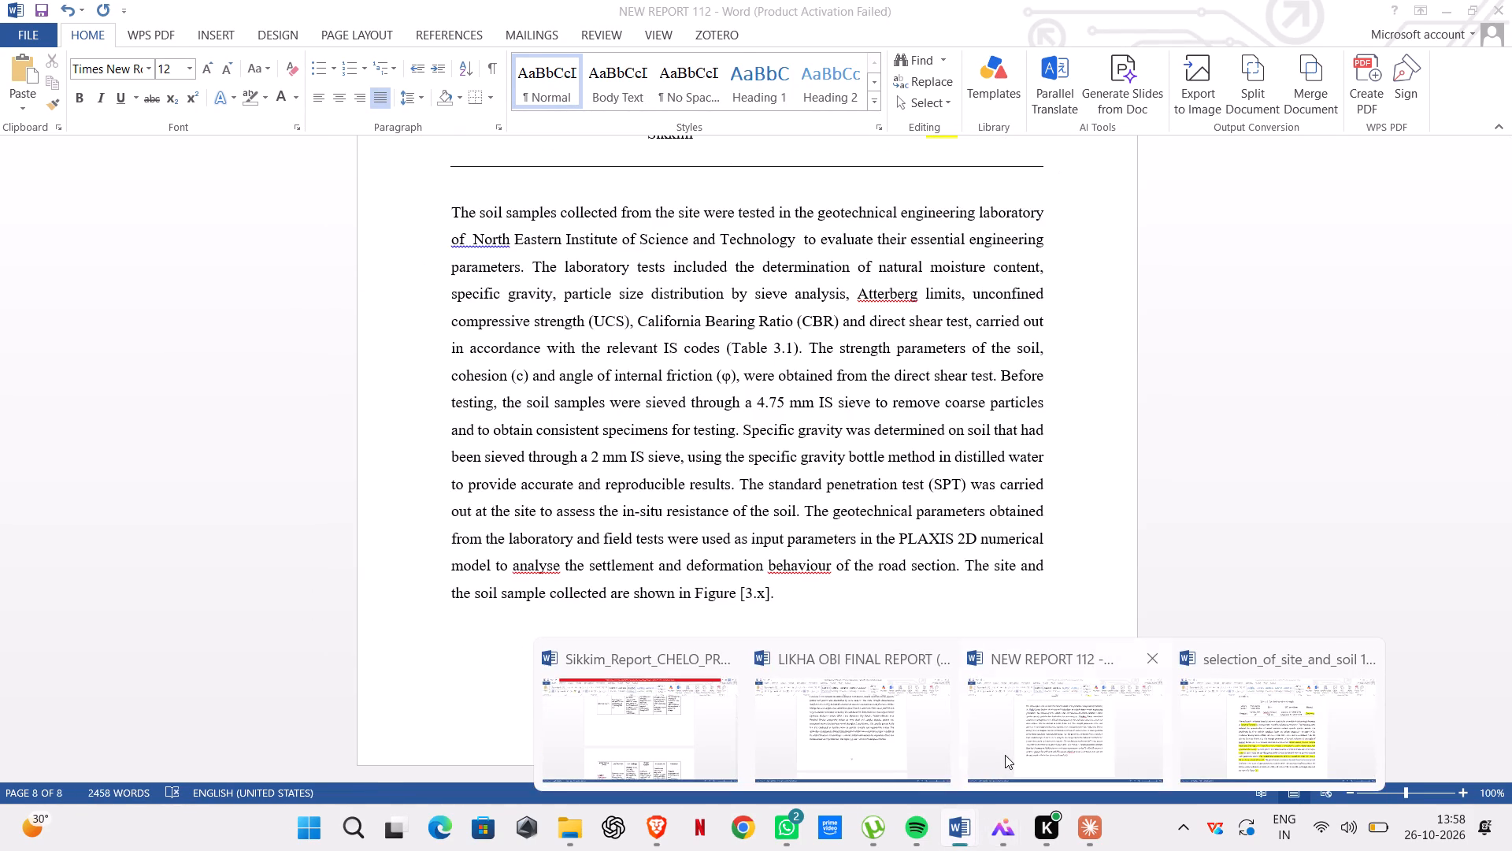
# Return to NEW REPORT 112 and check the existing figure numbering in the chapters before section 3.2.
pyautogui.click(1005, 755)
pyautogui.scroll(20, 858, 615)
pyautogui.scroll(3, 858, 615)
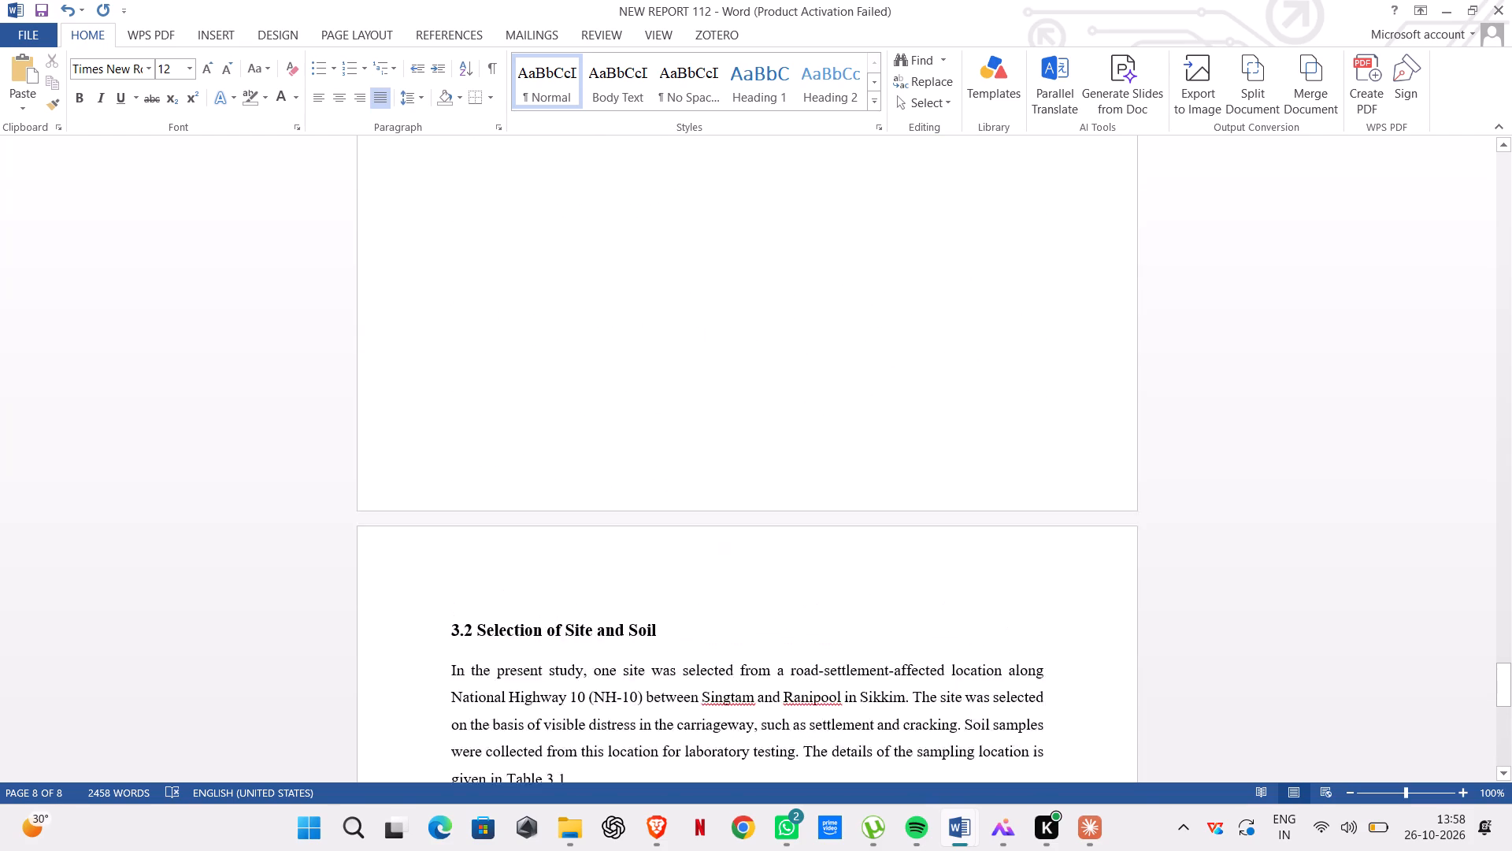
pyautogui.scroll(20, 859, 604)
pyautogui.scroll(14, 859, 604)
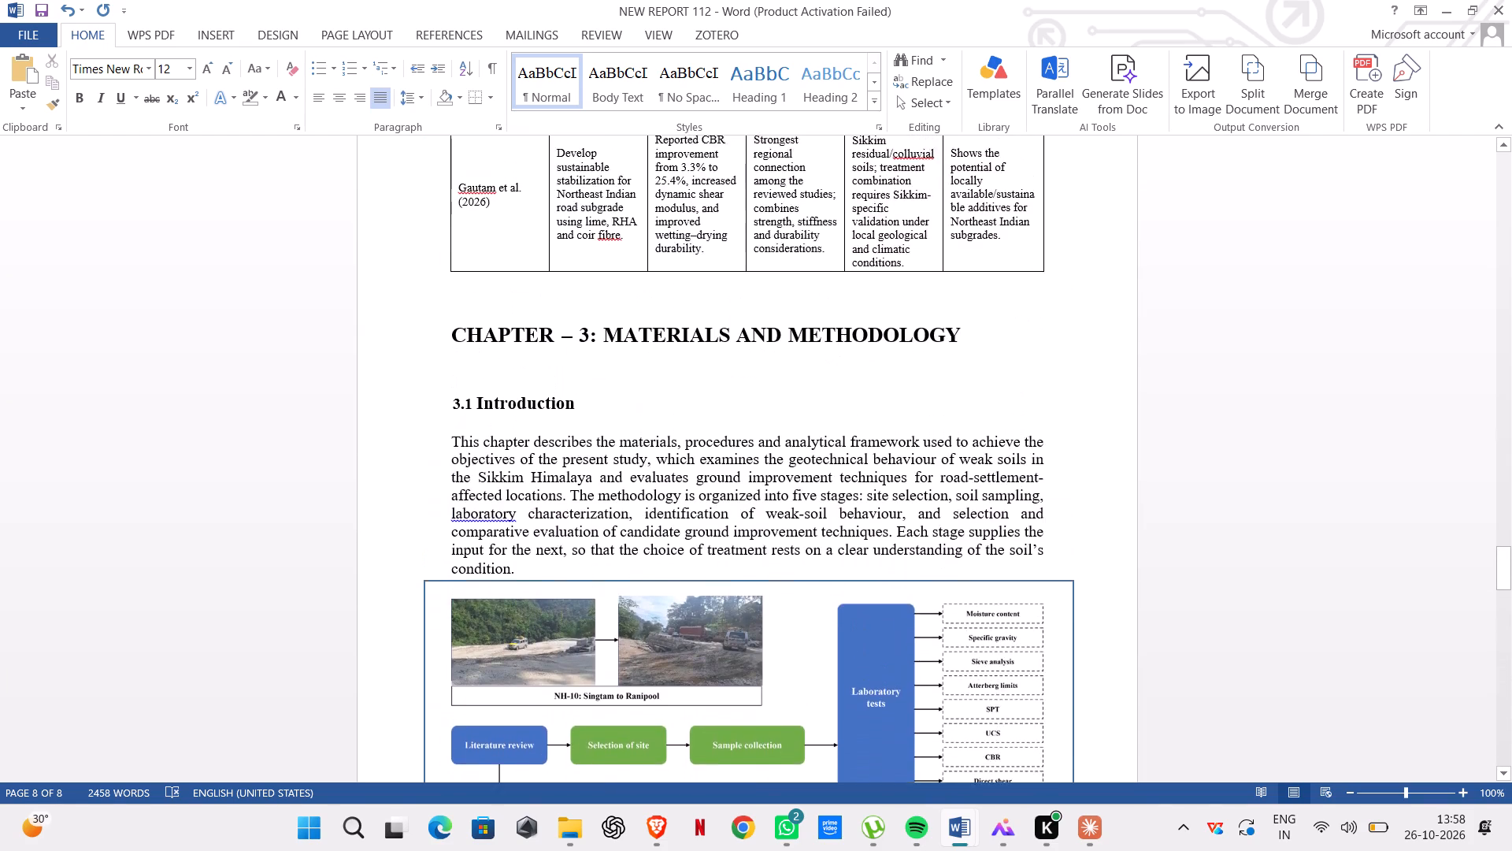
pyautogui.scroll(20, 859, 603)
pyautogui.scroll(16, 859, 603)
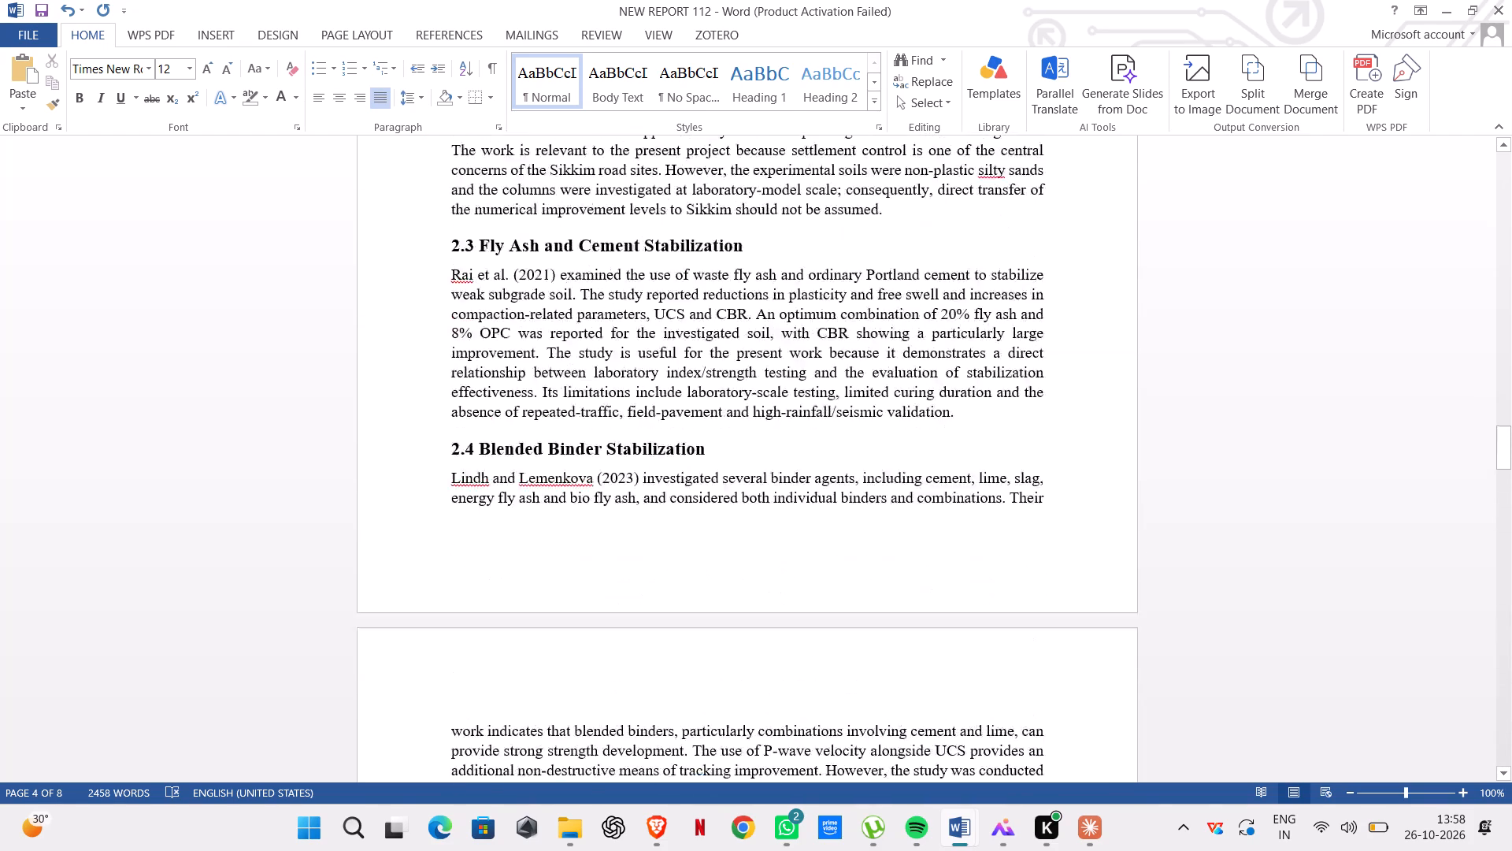
pyautogui.scroll(6, 860, 603)
pyautogui.scroll(-20, 860, 603)
pyautogui.scroll(-13, 860, 603)
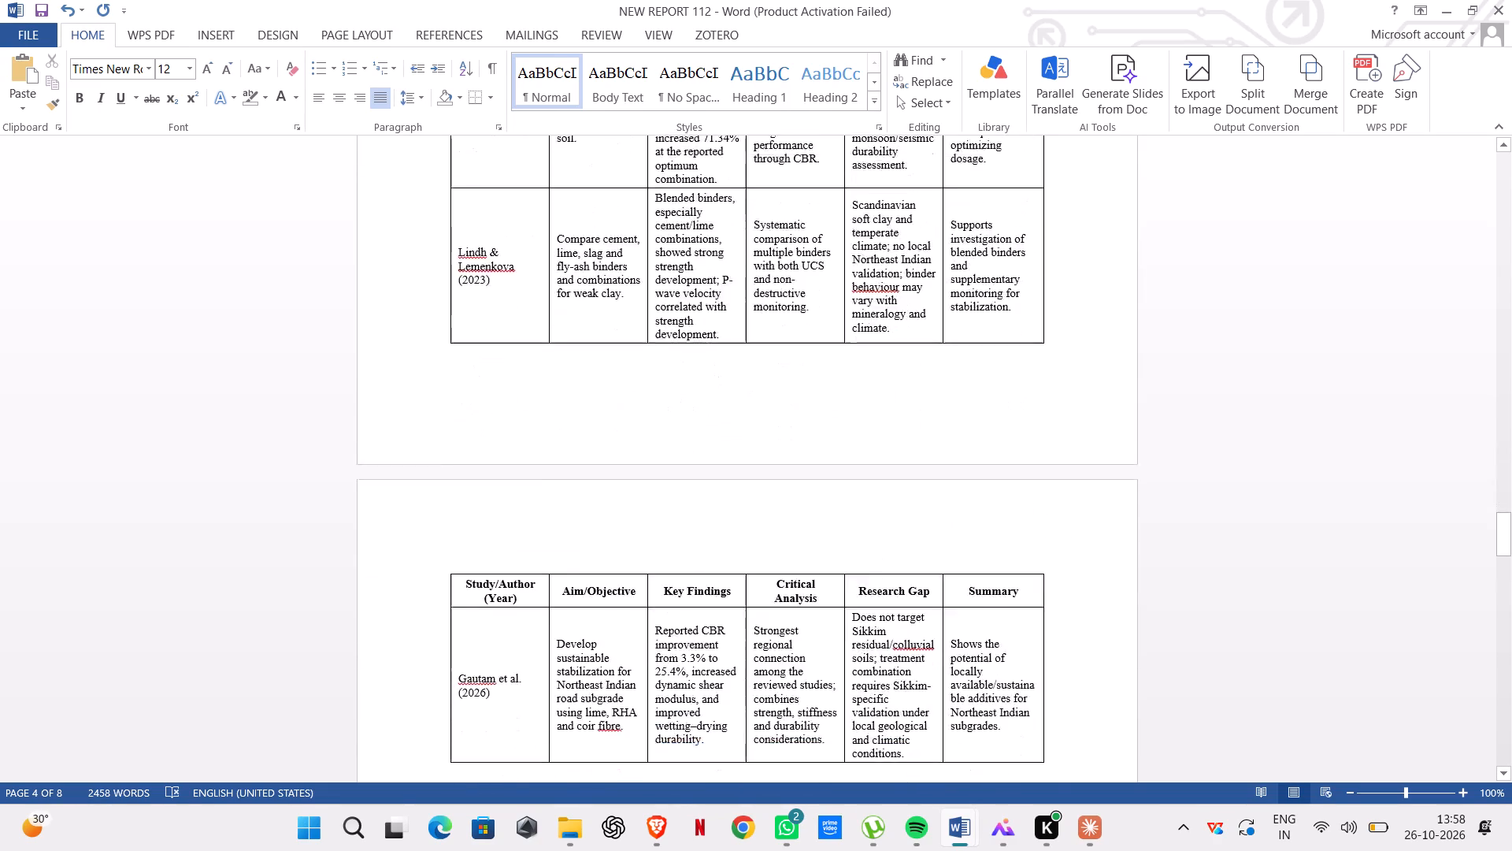
pyautogui.scroll(-20, 862, 608)
pyautogui.scroll(-1, 862, 608)
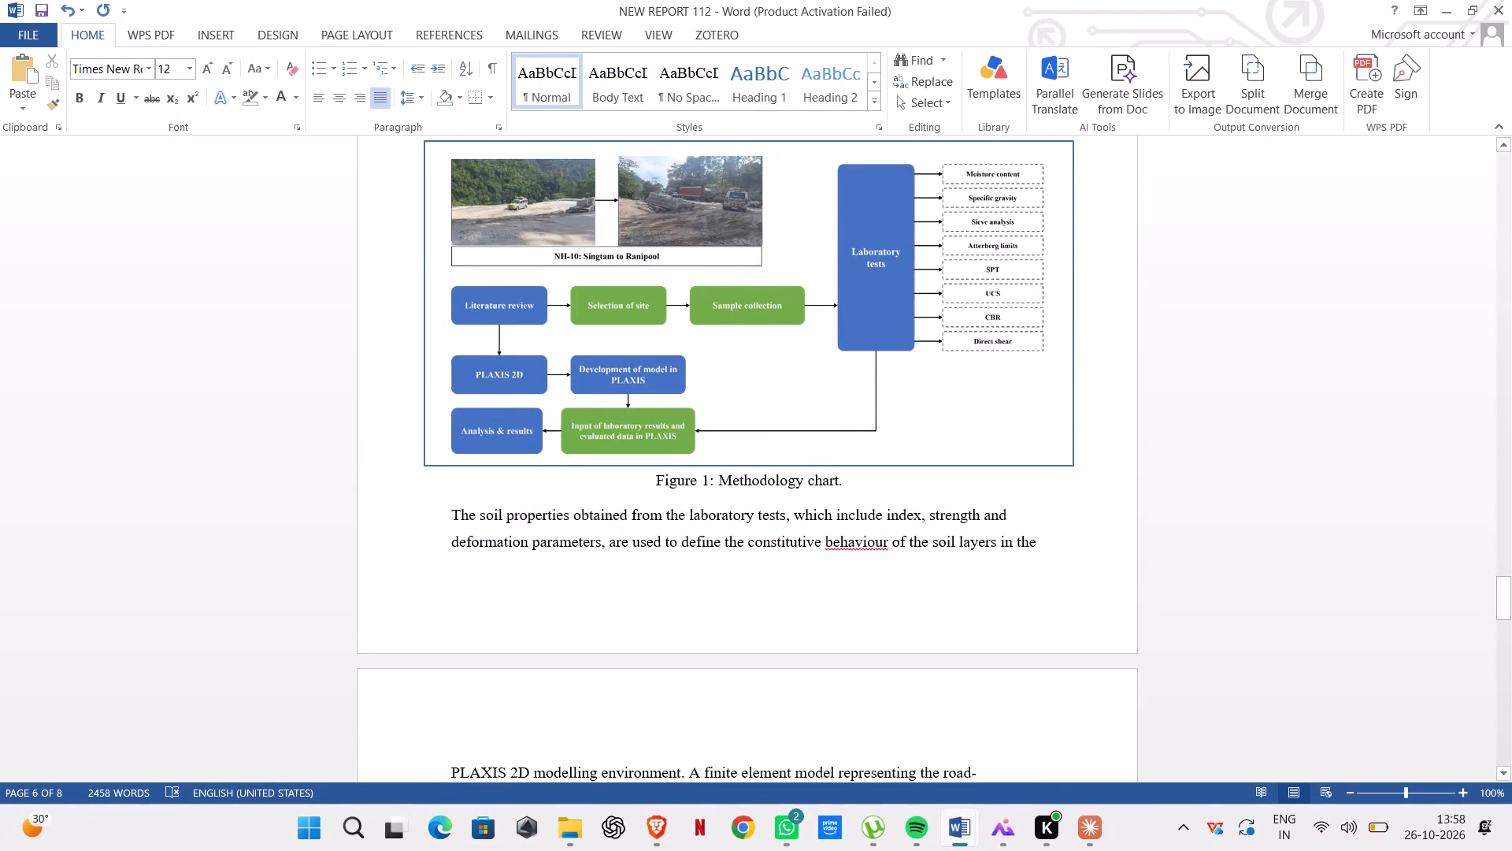
pyautogui.scroll(-20, 741, 499)
pyautogui.scroll(-19, 741, 499)
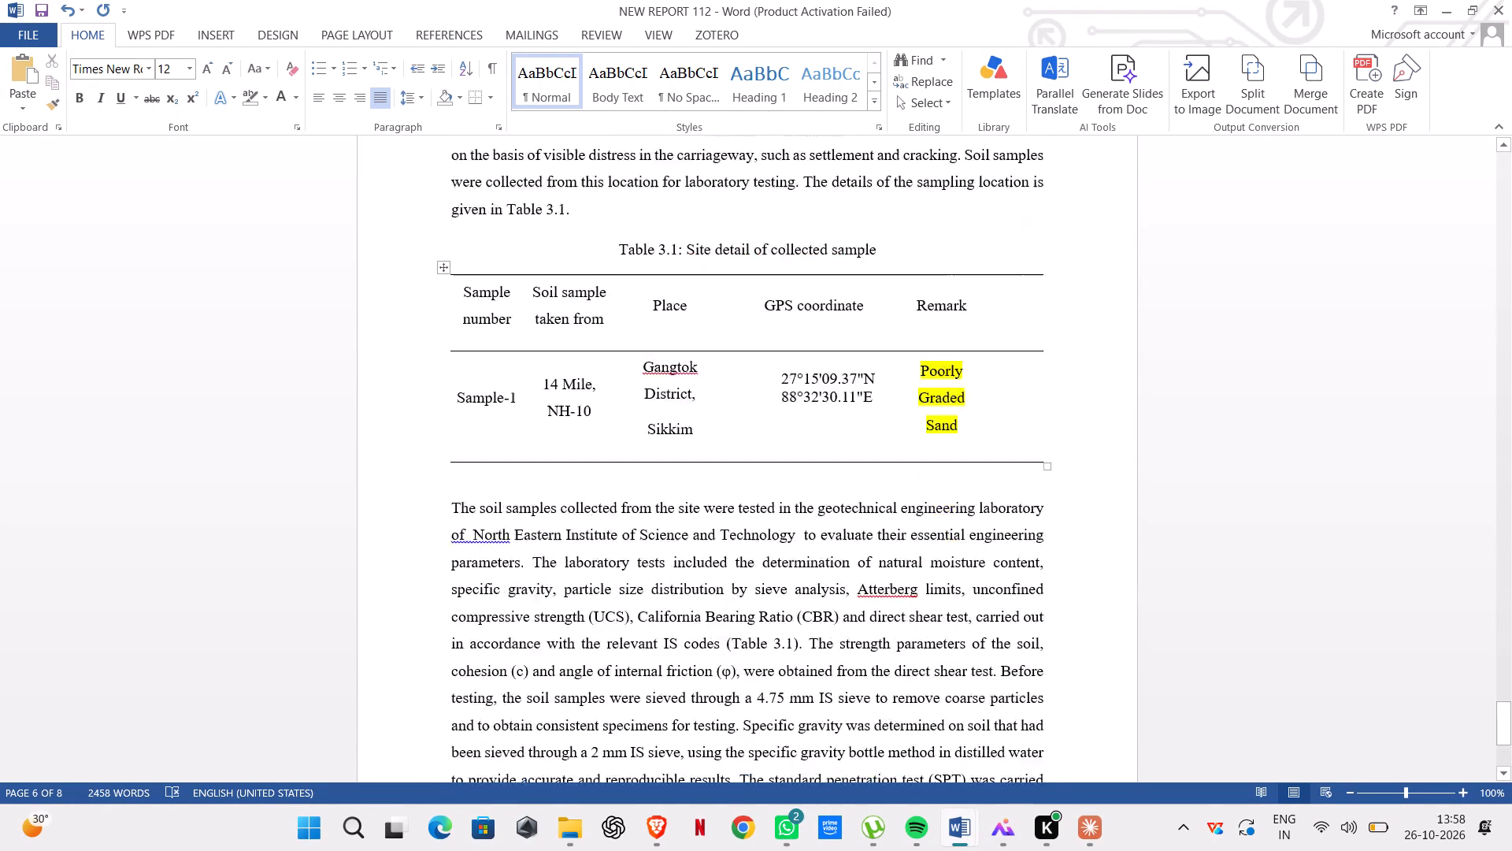
# Replace the [3.x] placeholder in the soil testing paragraph's last sentence with 2,3,4,5 and end it with a full stop.
pyautogui.scroll(-11, 739, 519)
pyautogui.moveTo(780, 594); pyautogui.dragTo(761, 593)
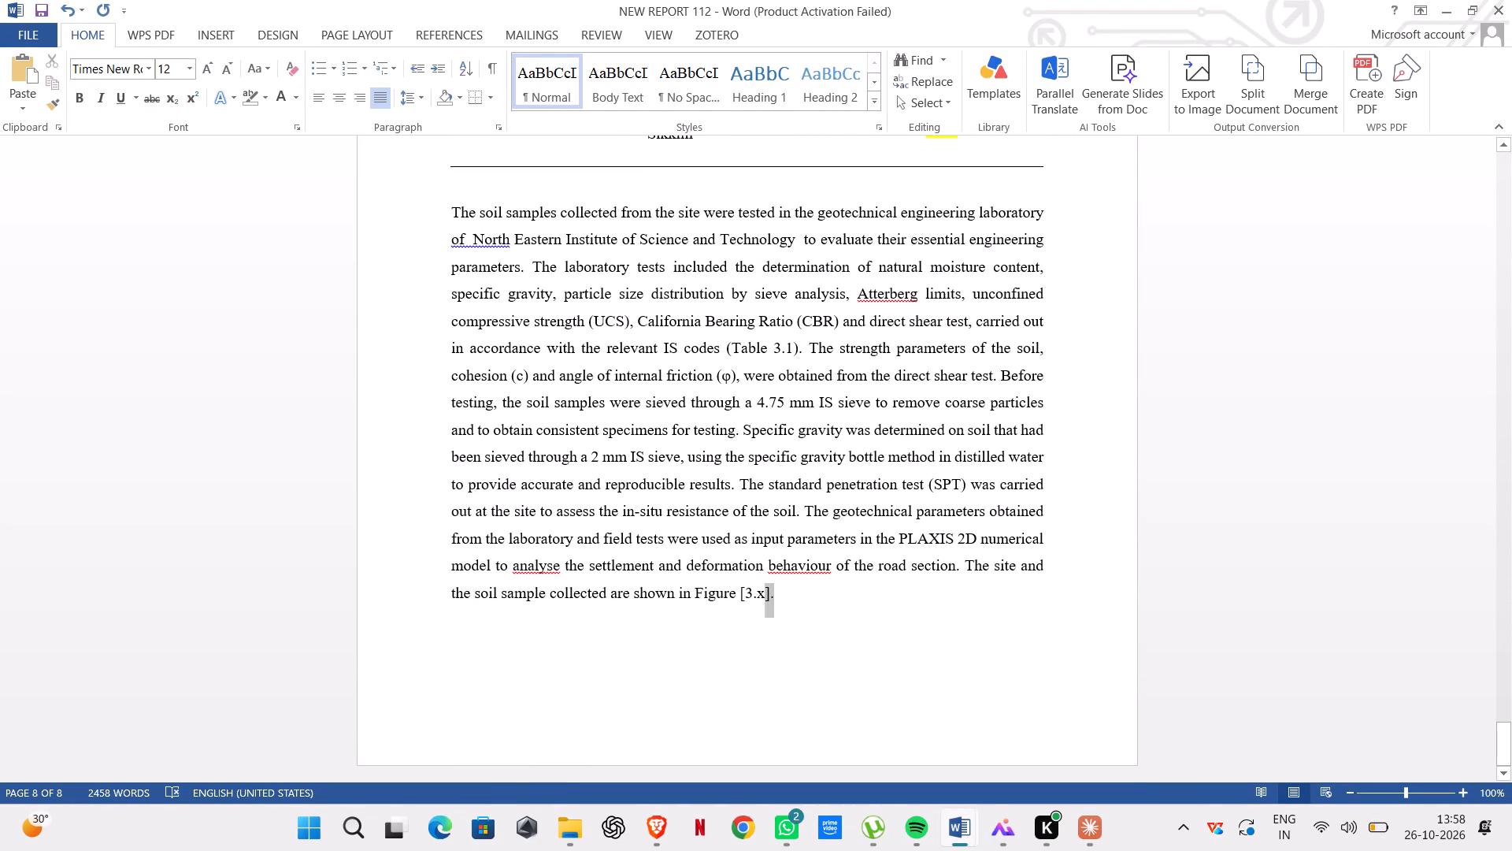
pyautogui.moveTo(761, 593); pyautogui.dragTo(740, 594)
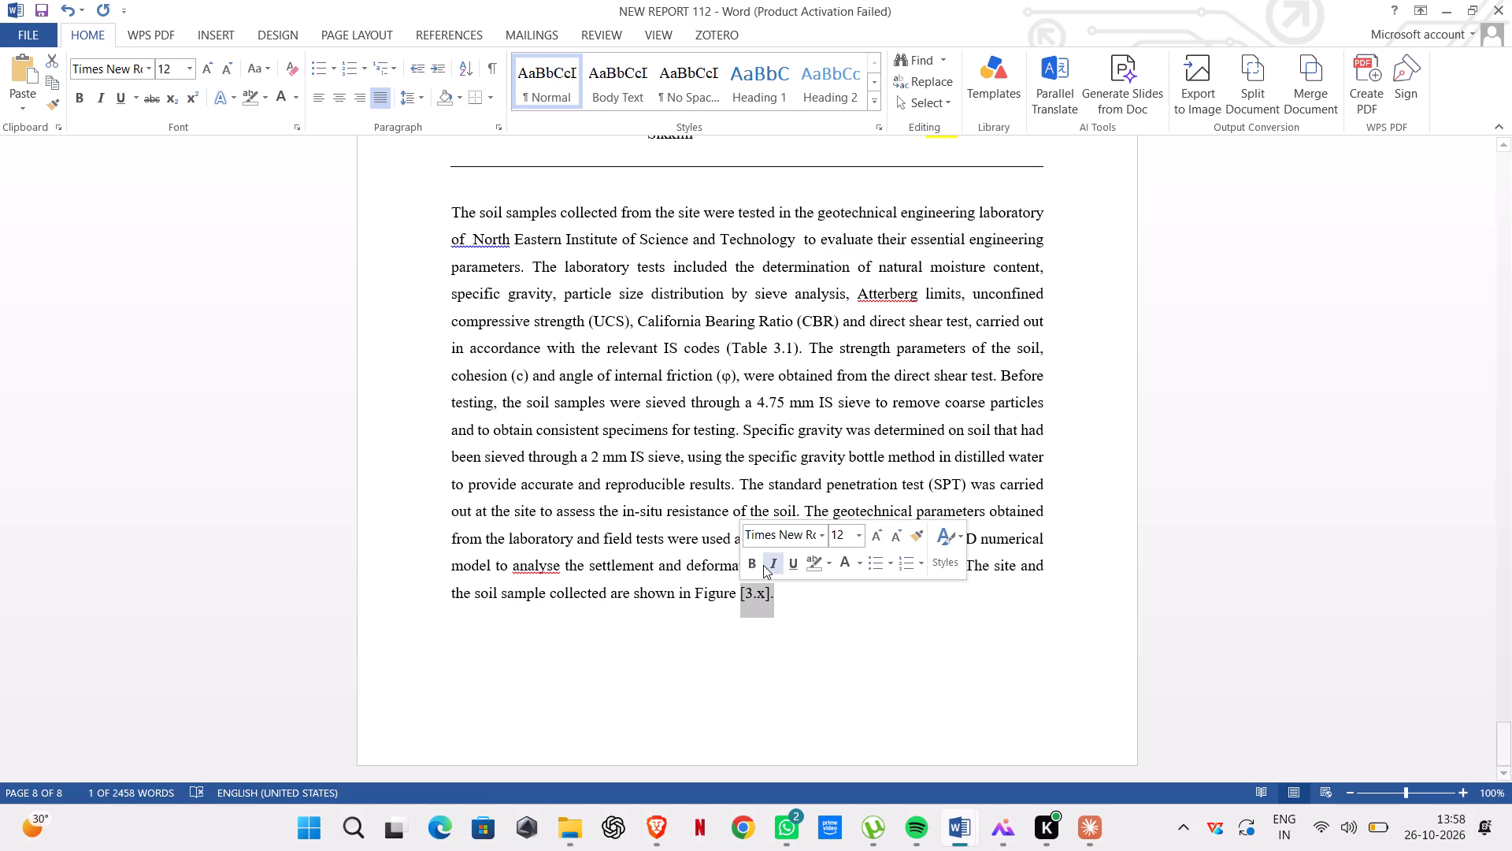
pyautogui.press('2')
pyautogui.press(',')
pyautogui.press('3')
pyautogui.press(',')
pyautogui.write('4,')
pyautogui.press('5')
pyautogui.press('.')
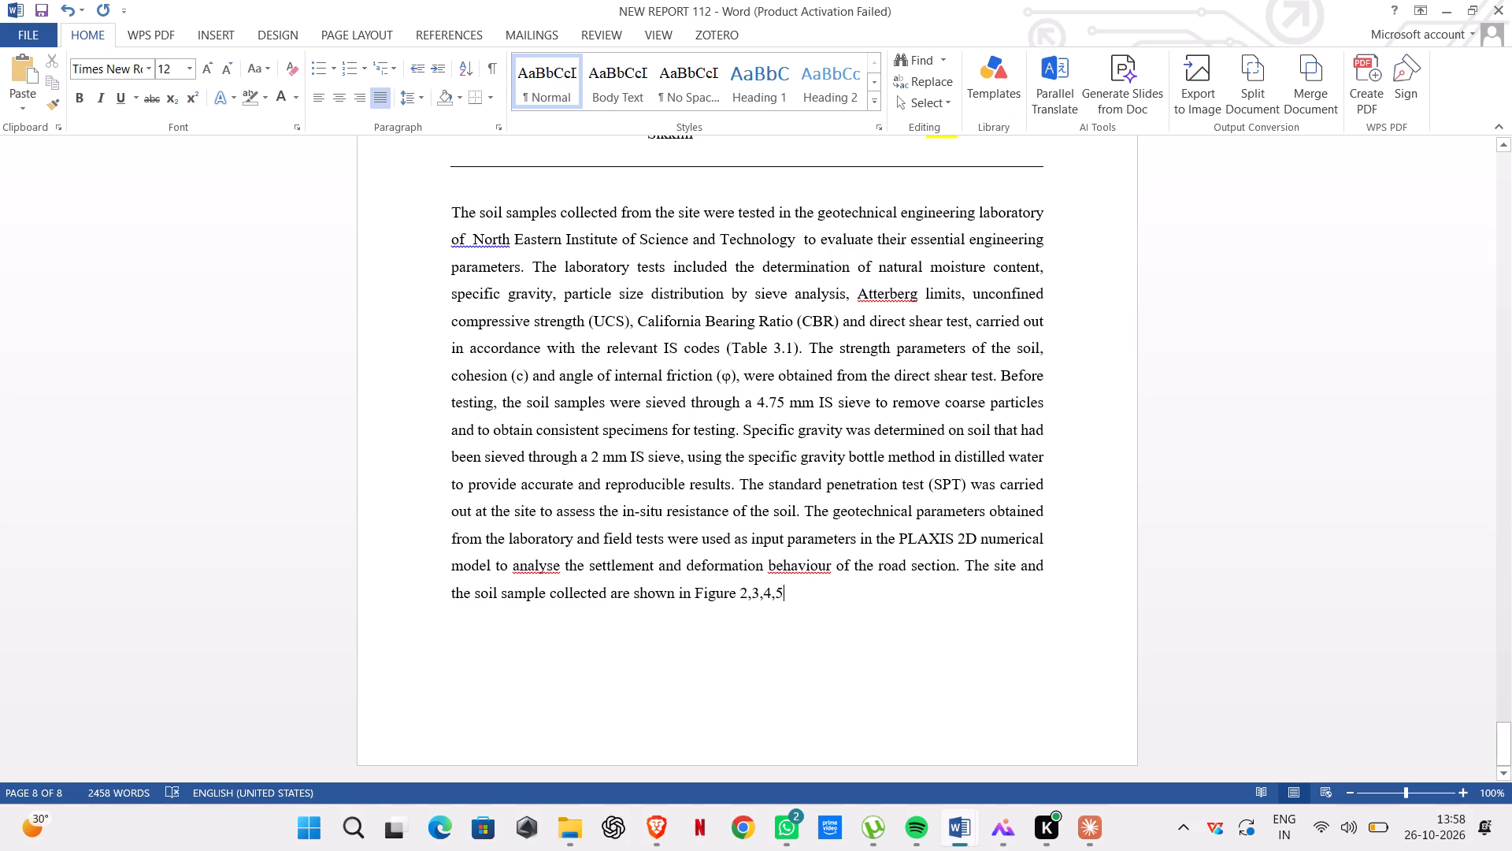
pyautogui.click(1206, 498)
pyautogui.scroll(-7, 943, 517)
# Add three blank paragraphs after the soil testing paragraph, continuing onto a new page, and save NEW REPORT 112.
pyautogui.click(850, 681)
pyautogui.press('Return')
pyautogui.press('Return')
pyautogui.press('Return')
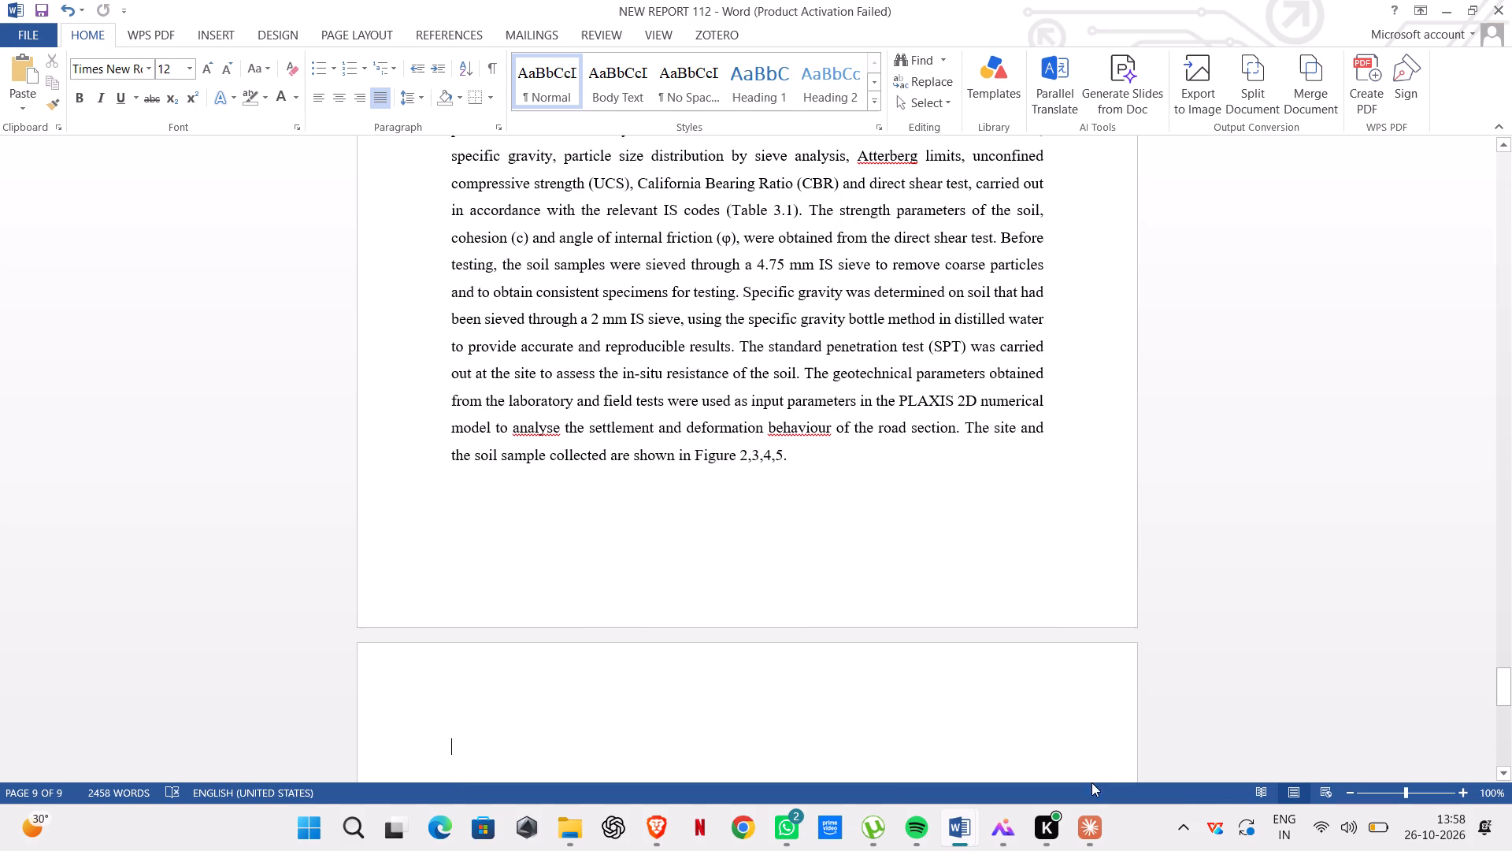
pyautogui.hotkey('ctrl', 's')
# Minimise the NEW REPORT 112 window and the reference final report window.
pyautogui.click(1450, 9)
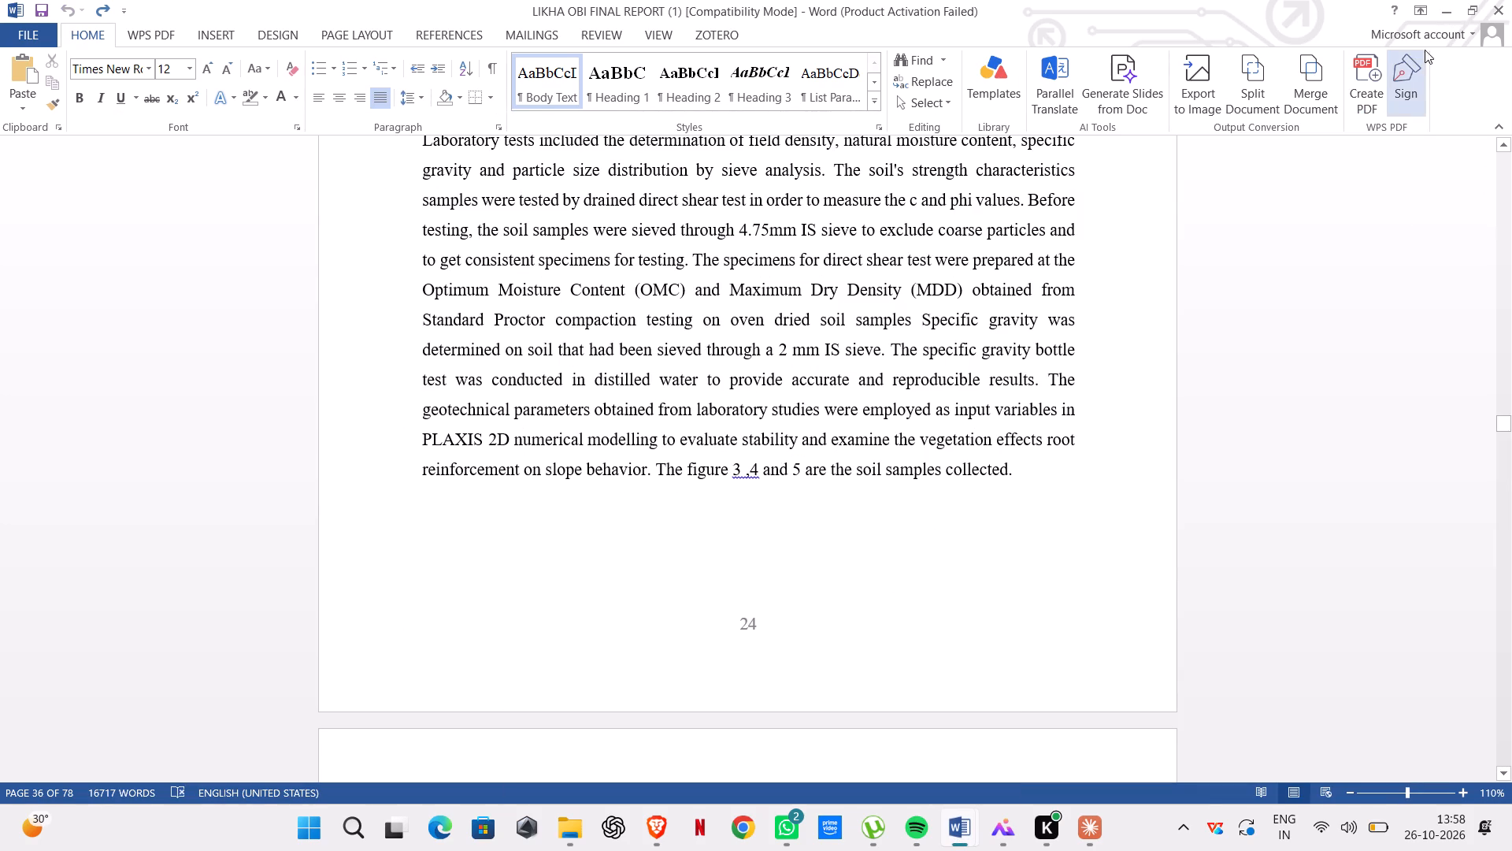
pyautogui.click(1436, 5)
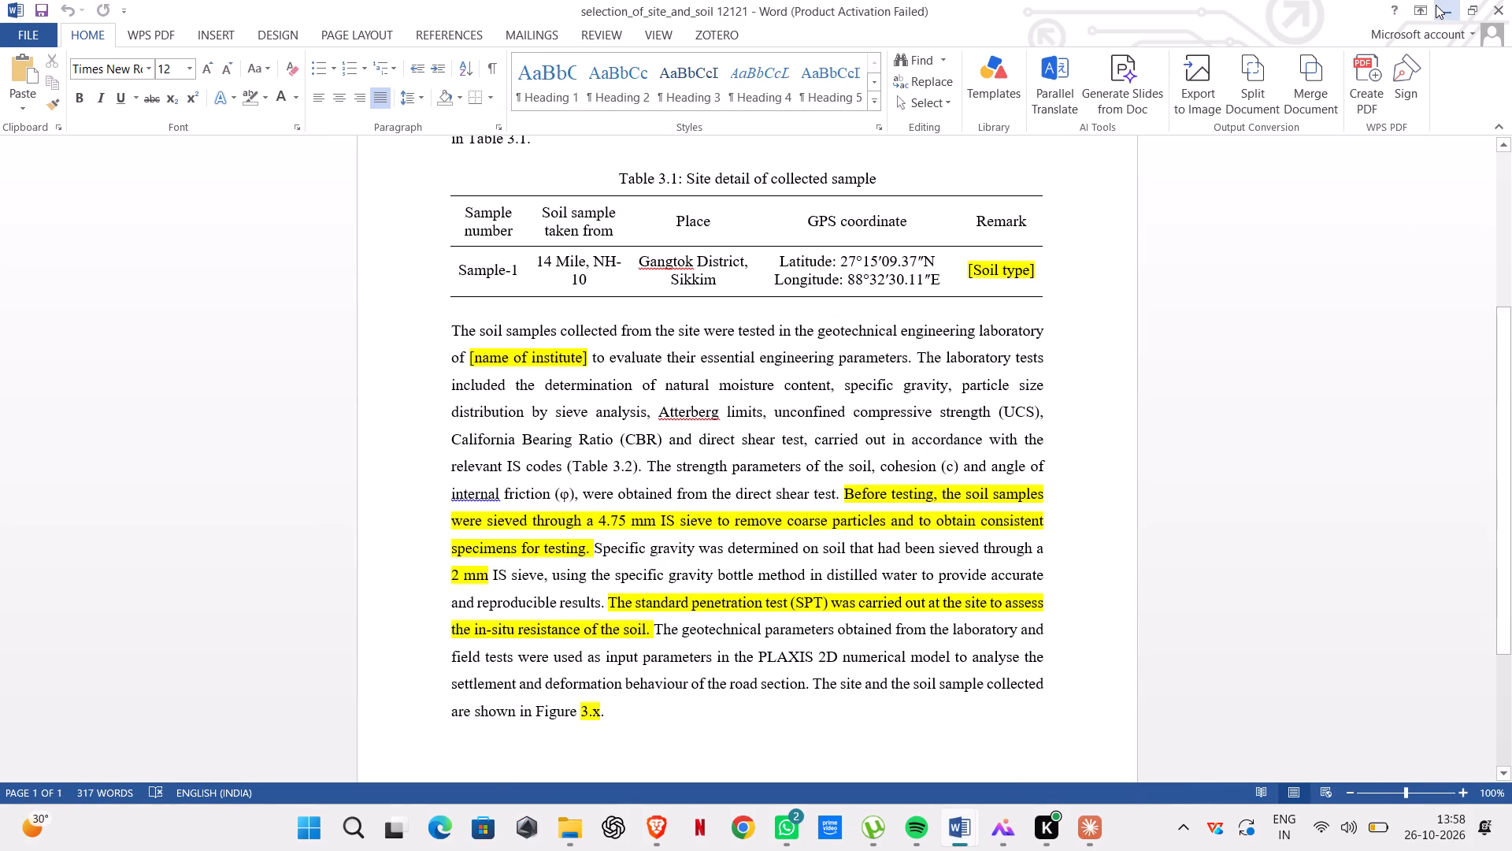
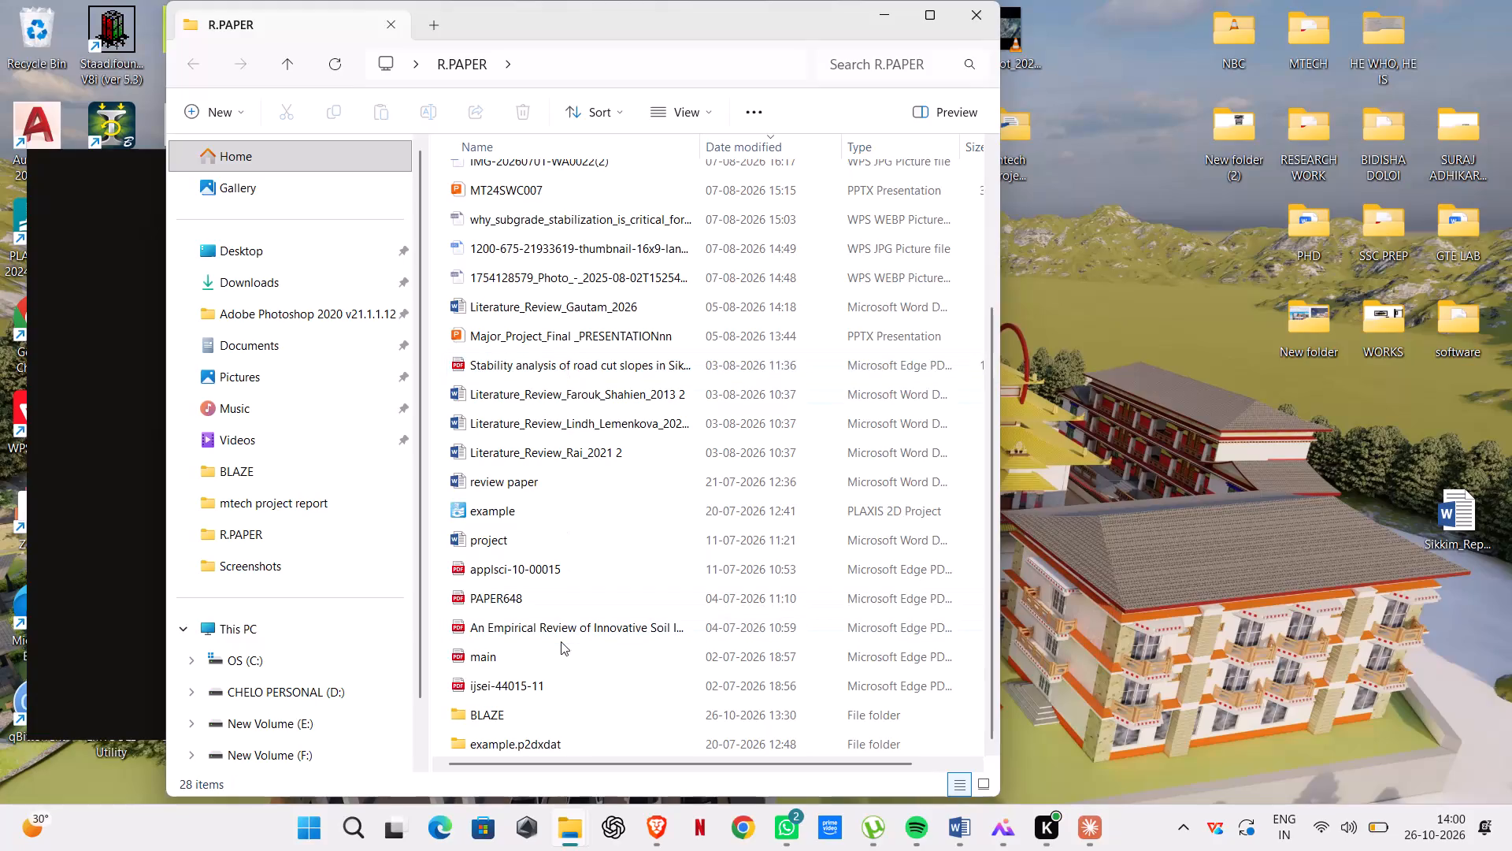
# Open the PPTX presentation whose name ends in NEW from the BLAZE folder inside R.PAPER.
pyautogui.doubleClick(554, 723)
pyautogui.scroll(-2, 580, 586)
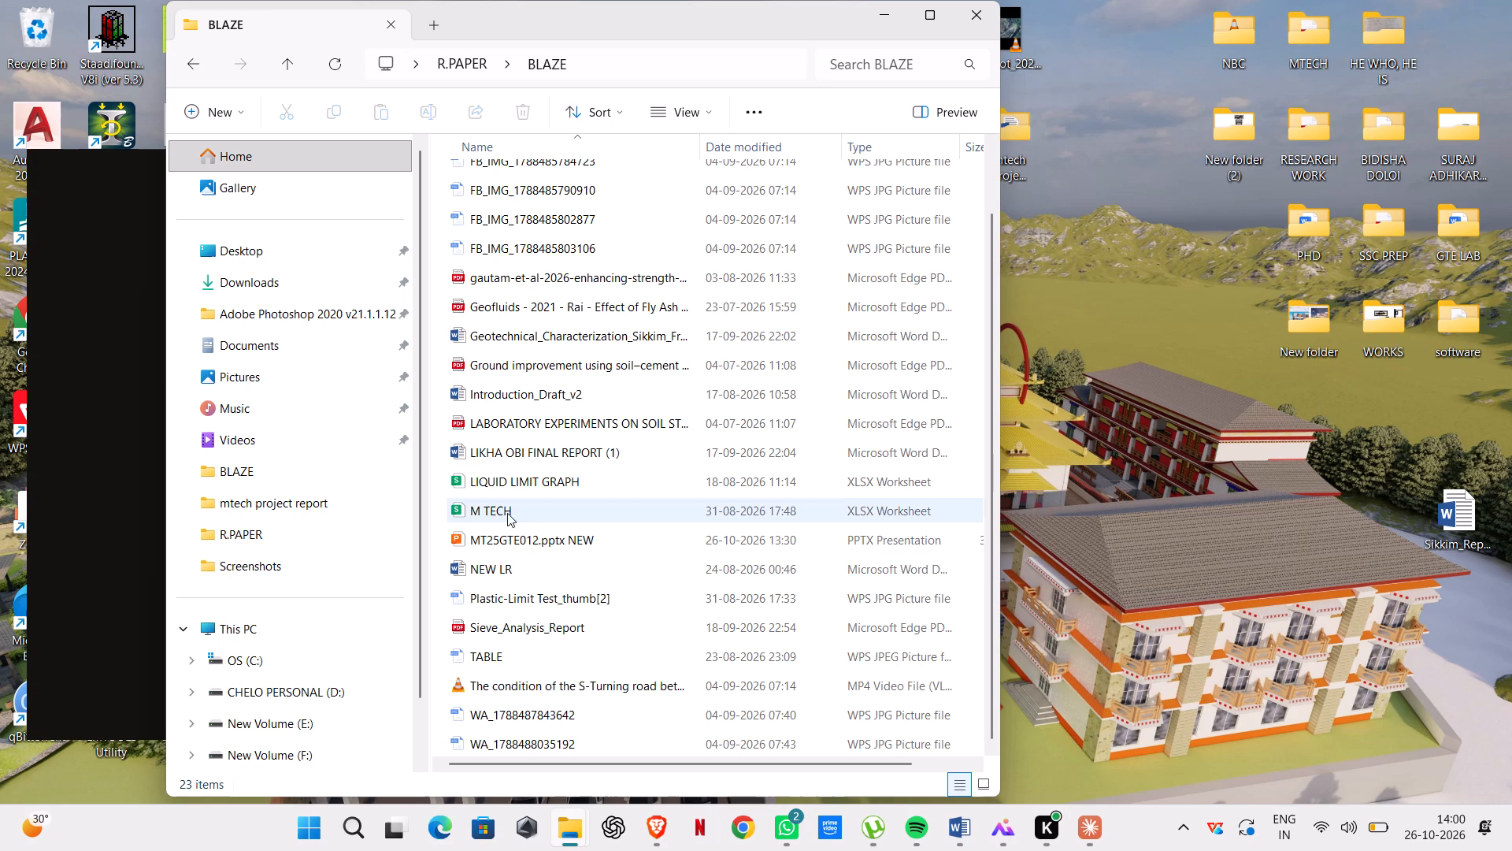
pyautogui.doubleClick(511, 539)
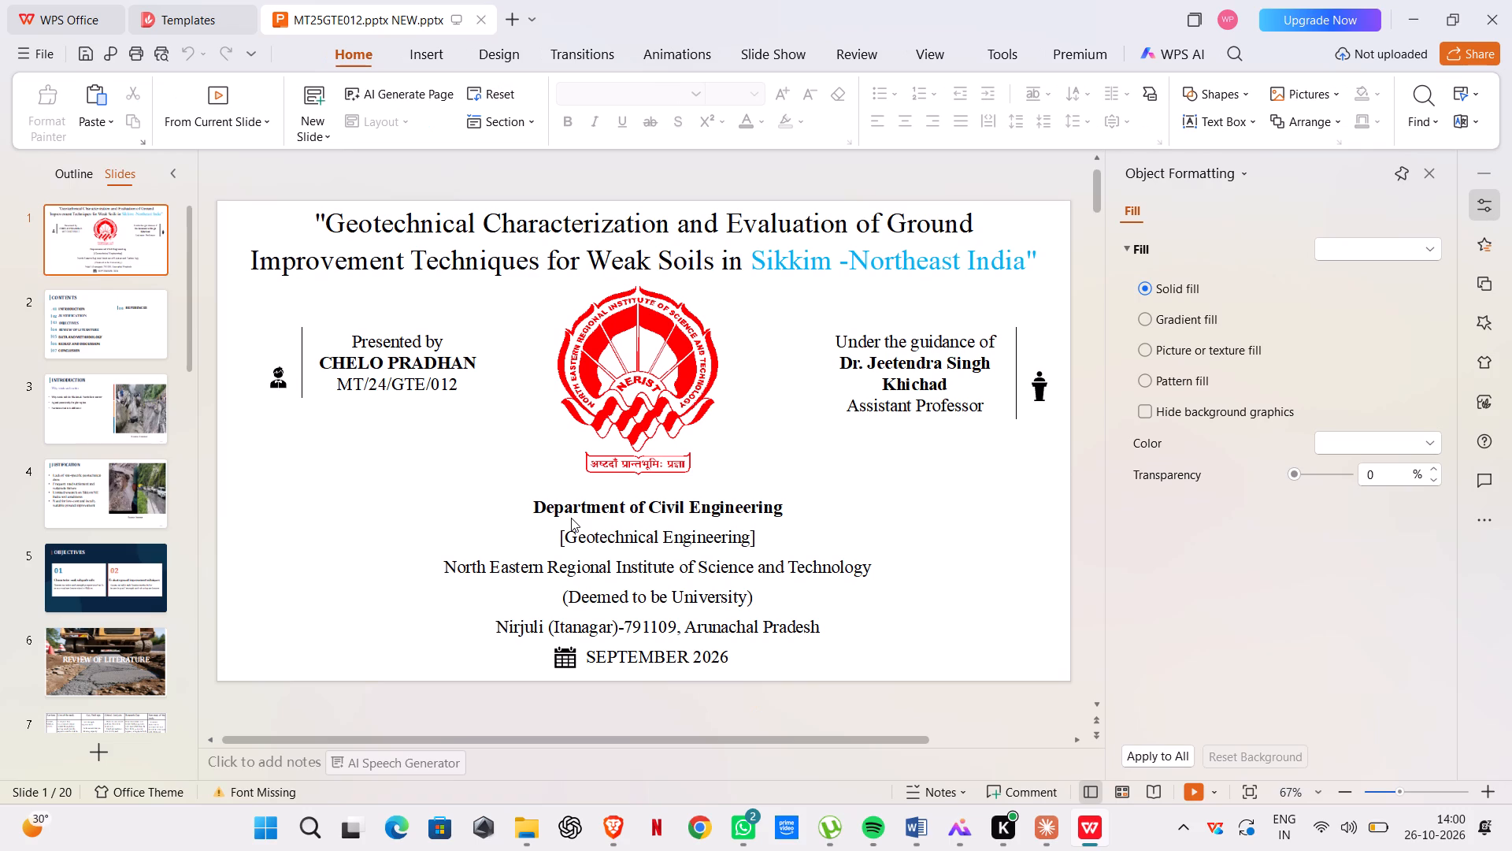
# Change the year part of the presenter's roll number on the title slide to 25 and save the presentation.
pyautogui.scroll(-12, 571, 518)
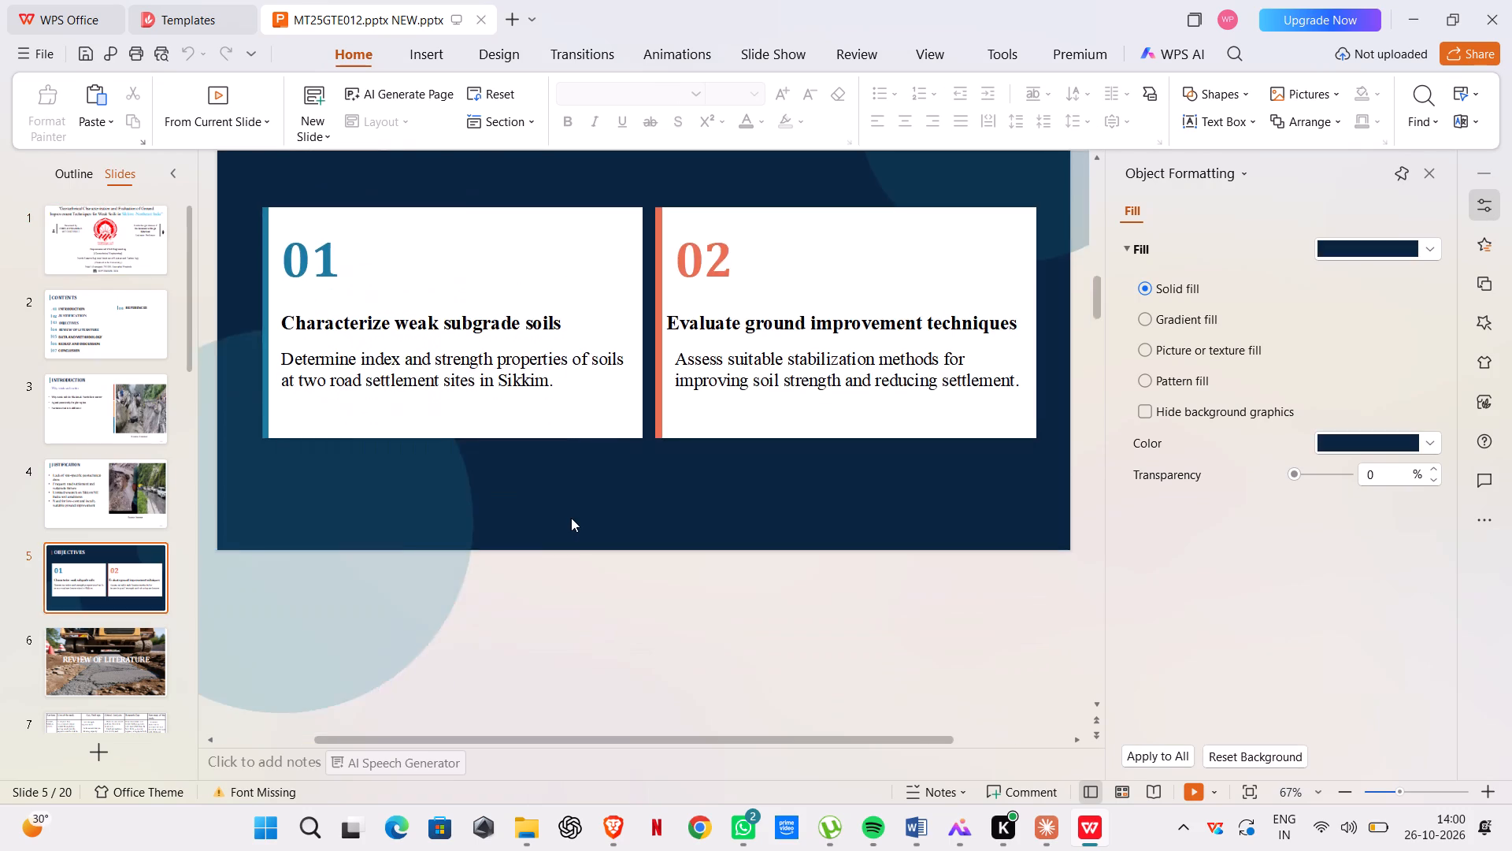
pyautogui.scroll(15, 571, 518)
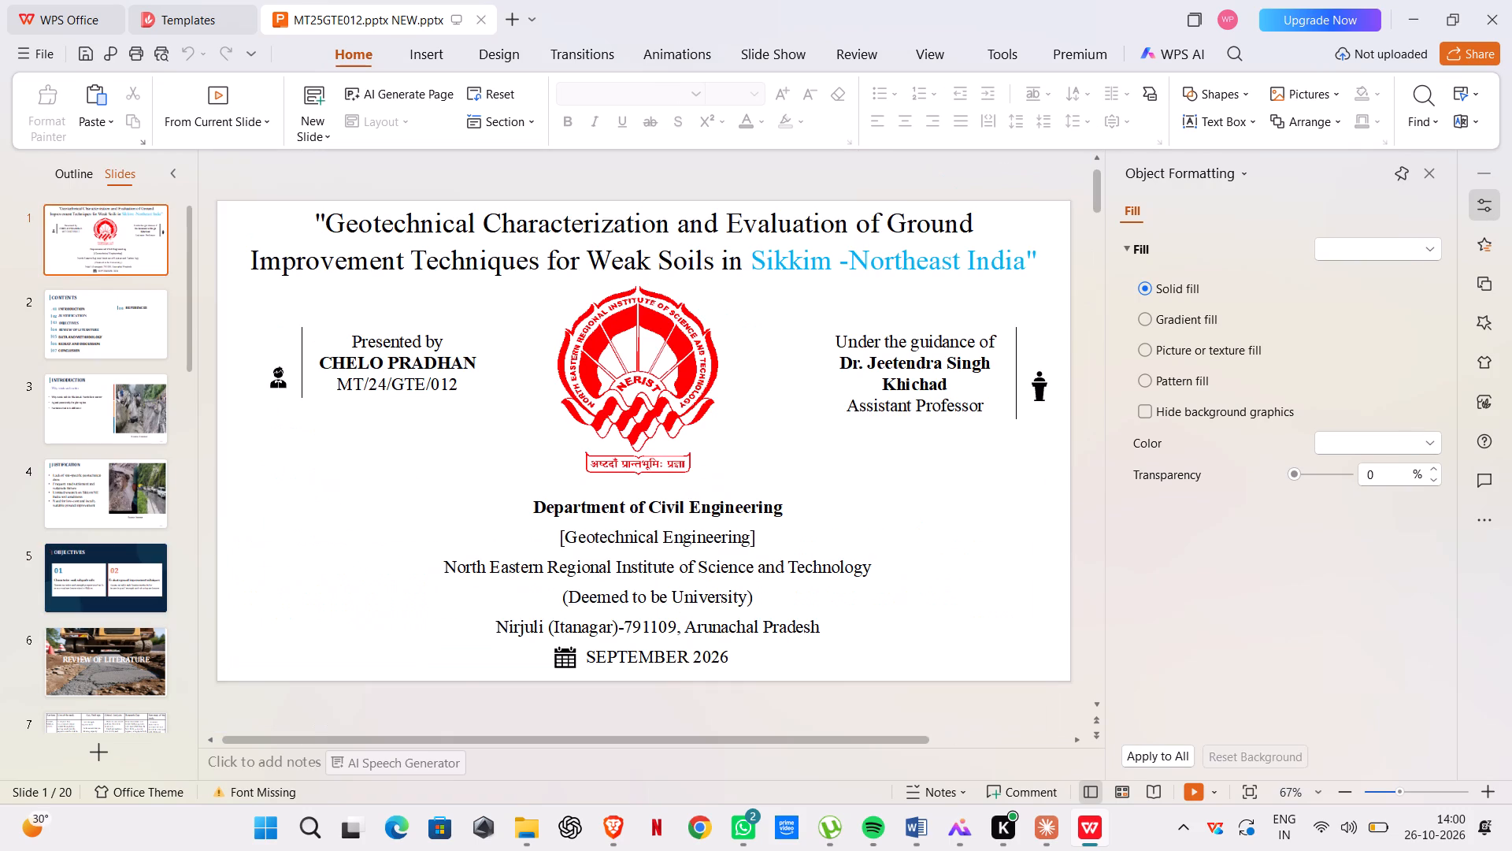
pyautogui.scroll(-6, 575, 515)
pyautogui.scroll(6, 591, 517)
pyautogui.scroll(6, 513, 483)
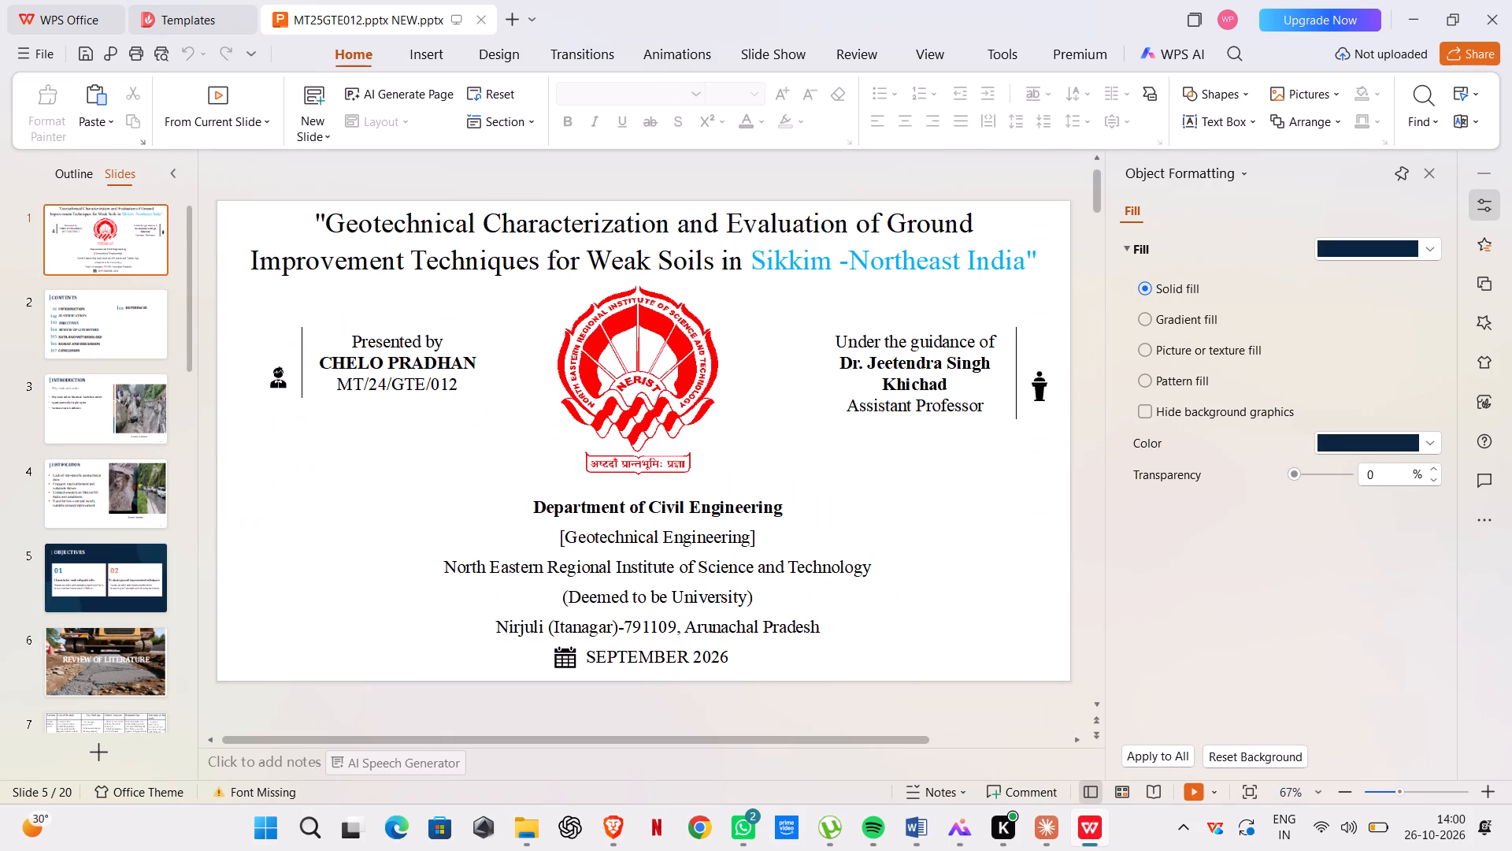
pyautogui.click(385, 385)
pyautogui.press('BackSpace')
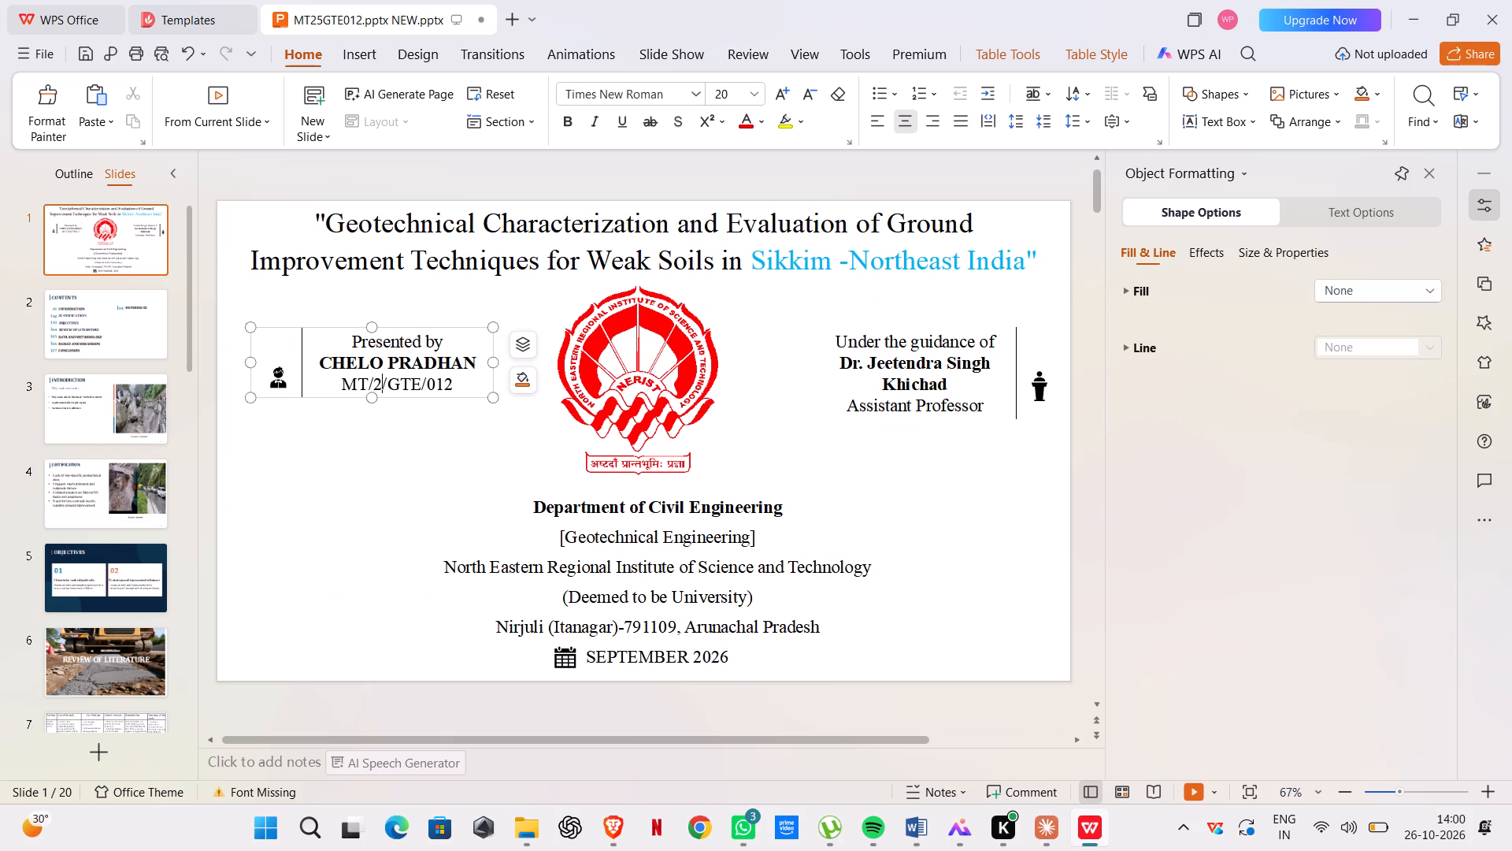
pyautogui.press('5')
pyautogui.click(921, 435)
pyautogui.hotkey('ctrl', 's')
pyautogui.hotkey('ctrl', 's')
pyautogui.hotkey('ctrl', 's')
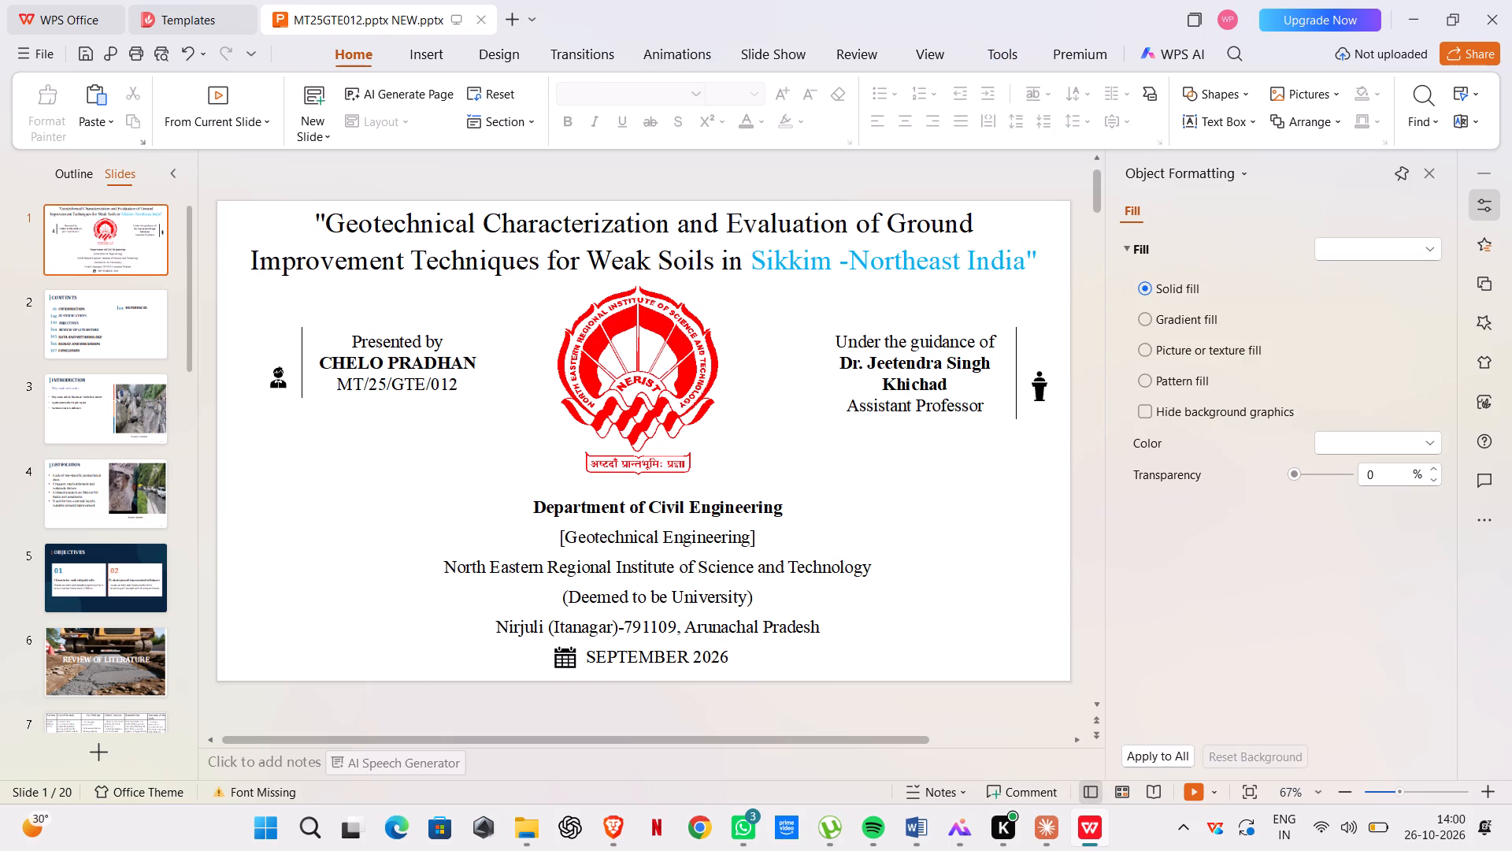
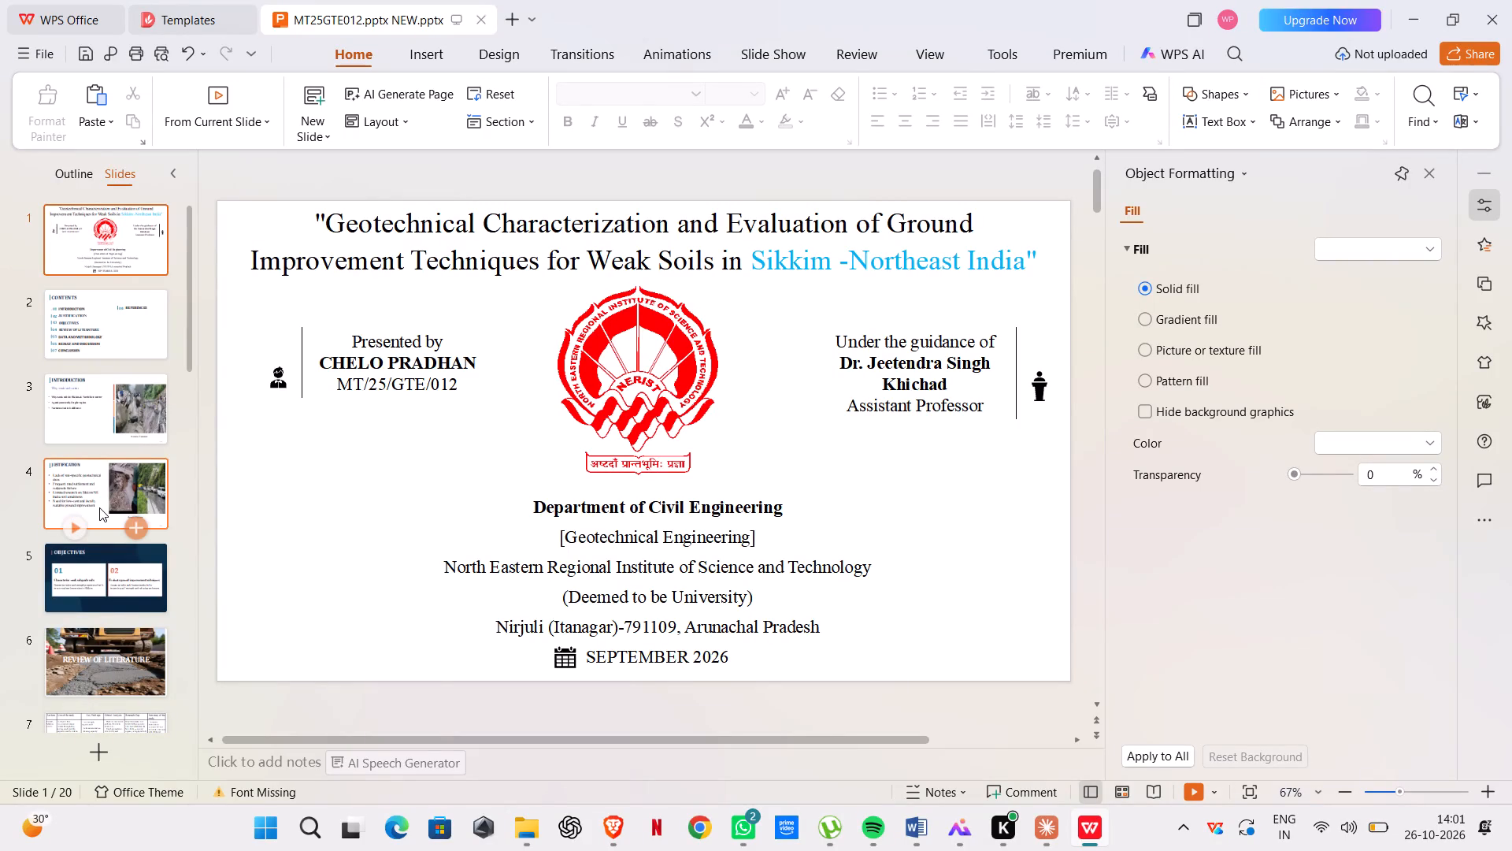
# Look through slides 13 to 16 of the presentation for site and laboratory test pictures to use as report figures.
pyautogui.scroll(-6, 99, 507)
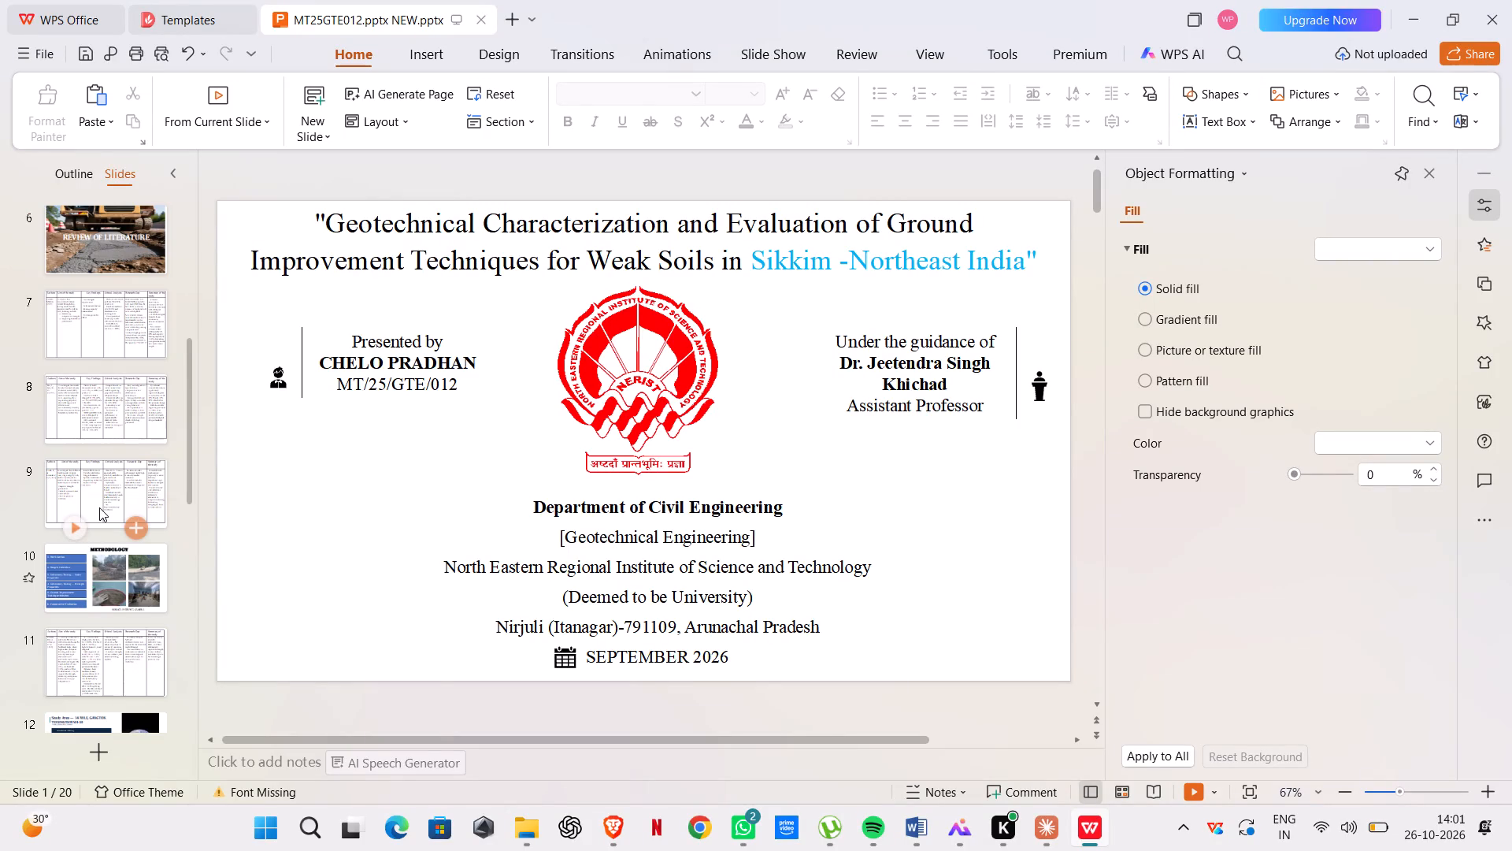
pyautogui.scroll(-3, 83, 574)
pyautogui.click(98, 584)
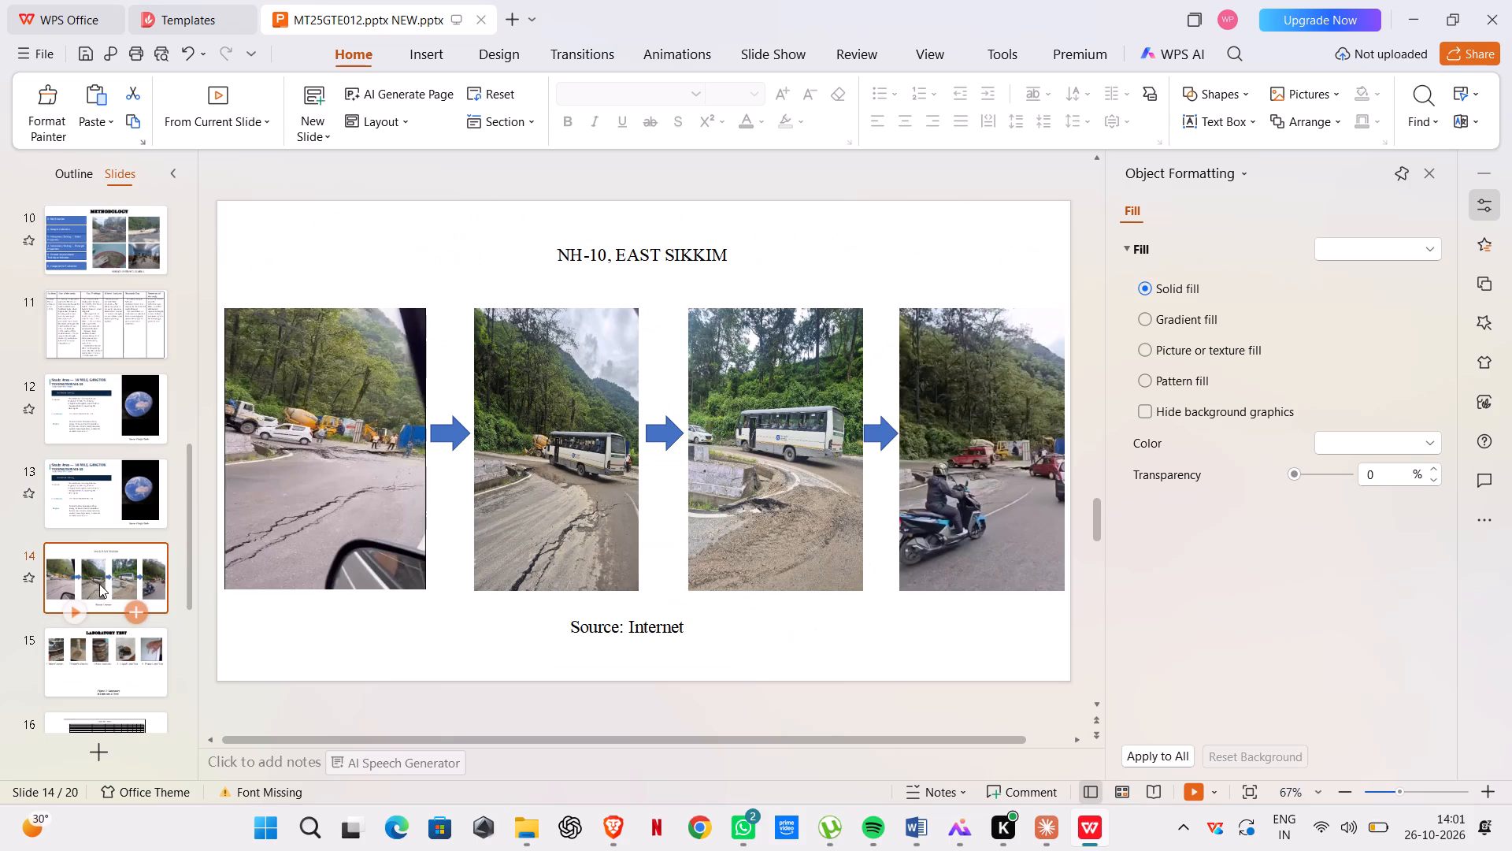
pyautogui.scroll(-1, 122, 574)
pyautogui.click(113, 580)
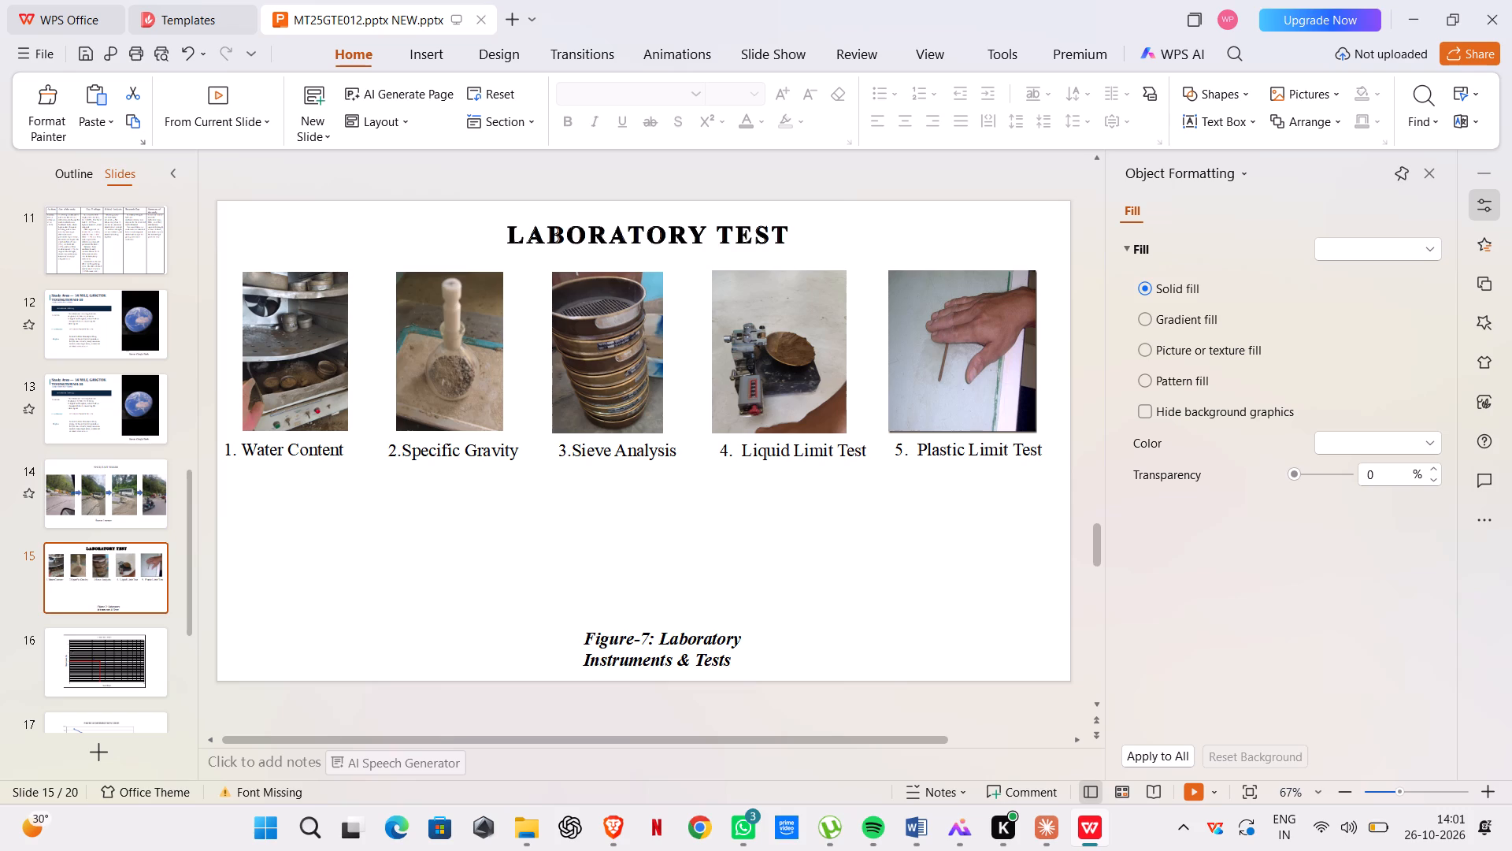
pyautogui.scroll(-2, 517, 388)
pyautogui.scroll(4, 518, 388)
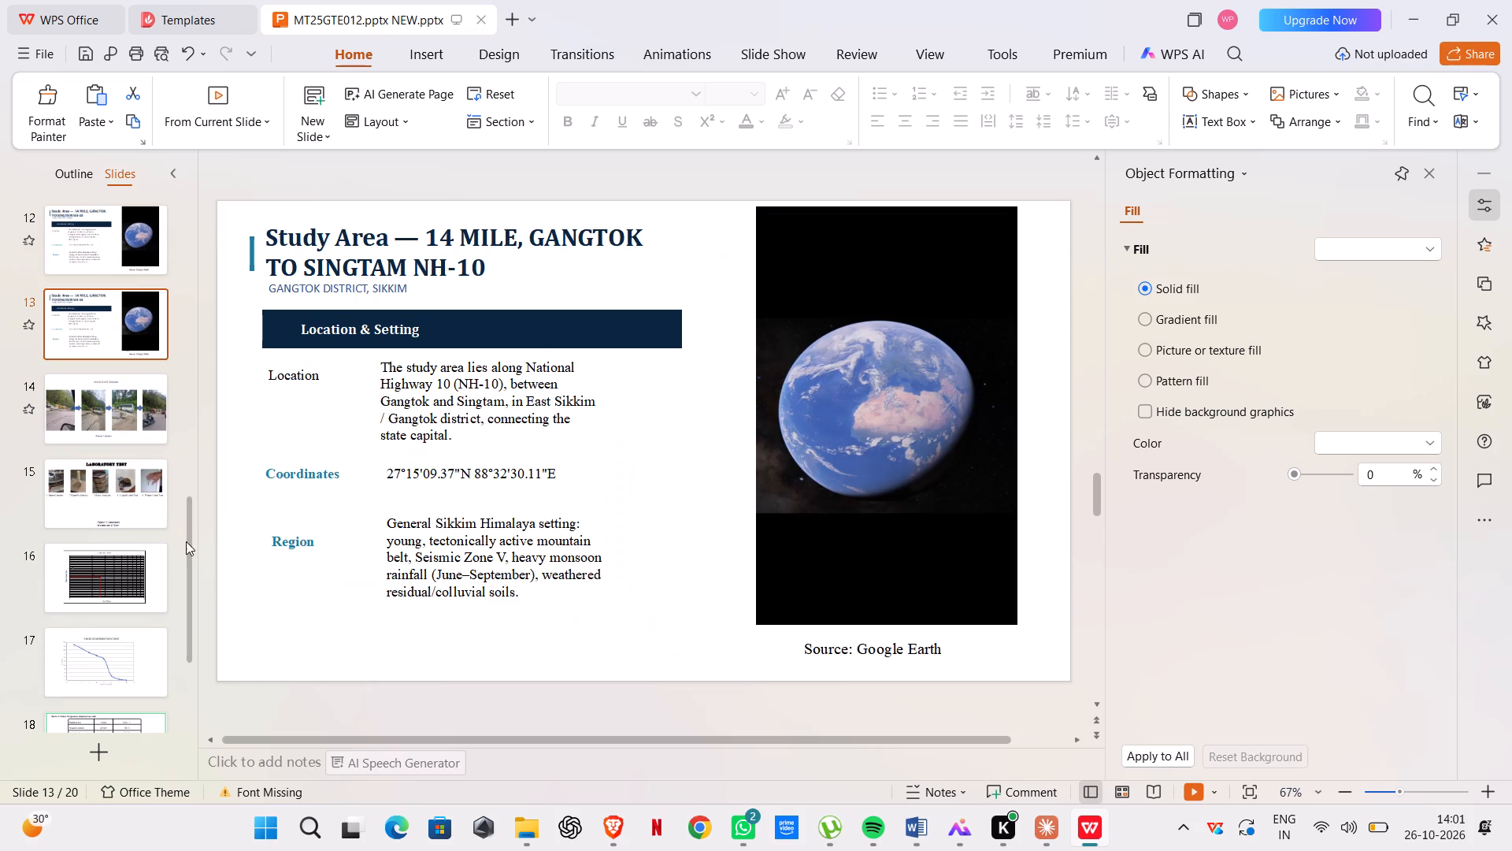
pyautogui.click(119, 561)
pyautogui.scroll(1, 120, 477)
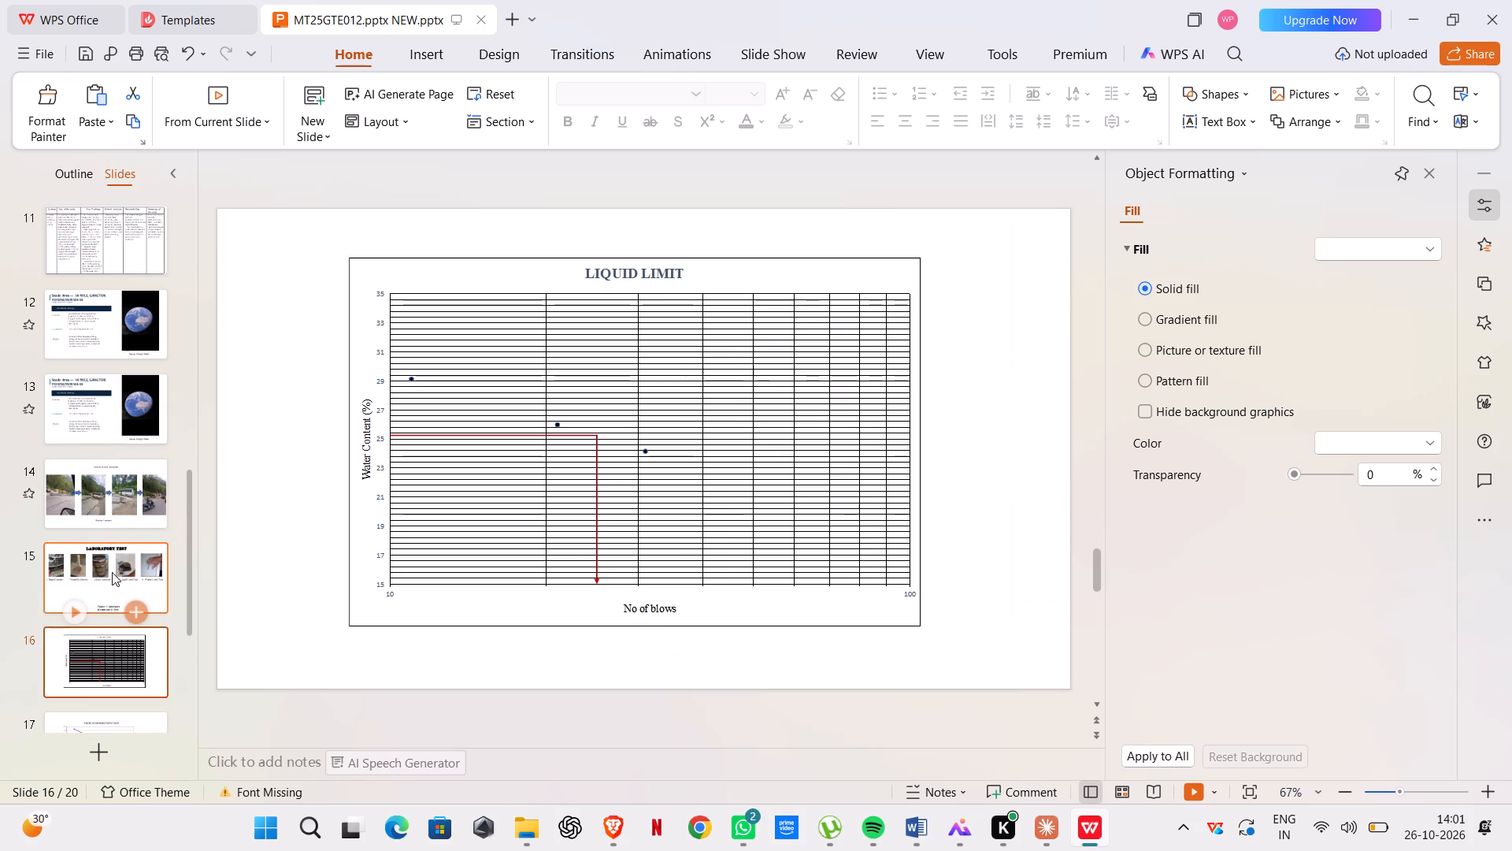
pyautogui.click(118, 576)
pyautogui.click(117, 474)
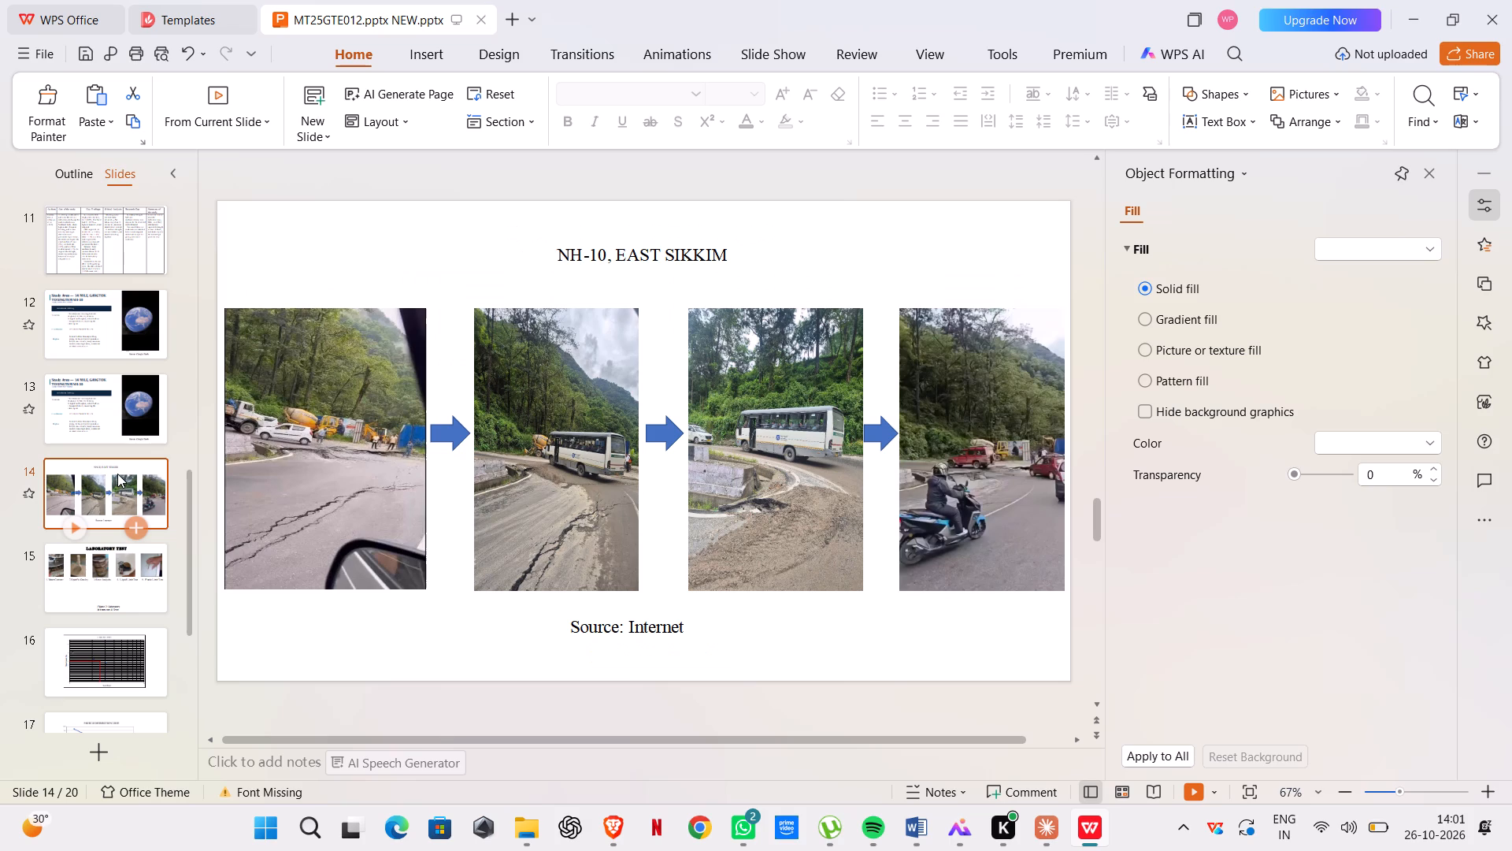
pyautogui.click(106, 580)
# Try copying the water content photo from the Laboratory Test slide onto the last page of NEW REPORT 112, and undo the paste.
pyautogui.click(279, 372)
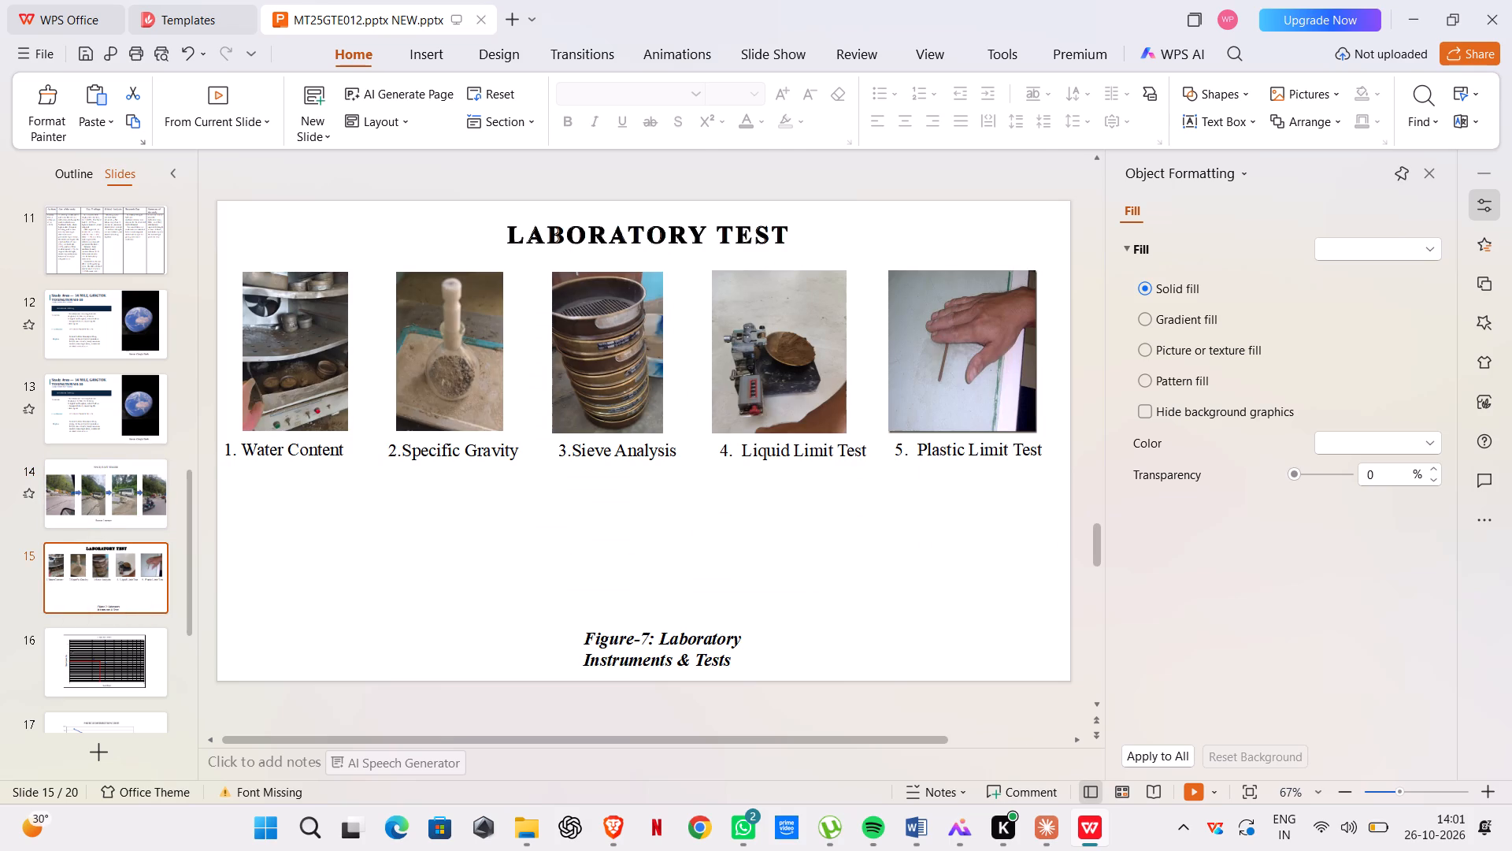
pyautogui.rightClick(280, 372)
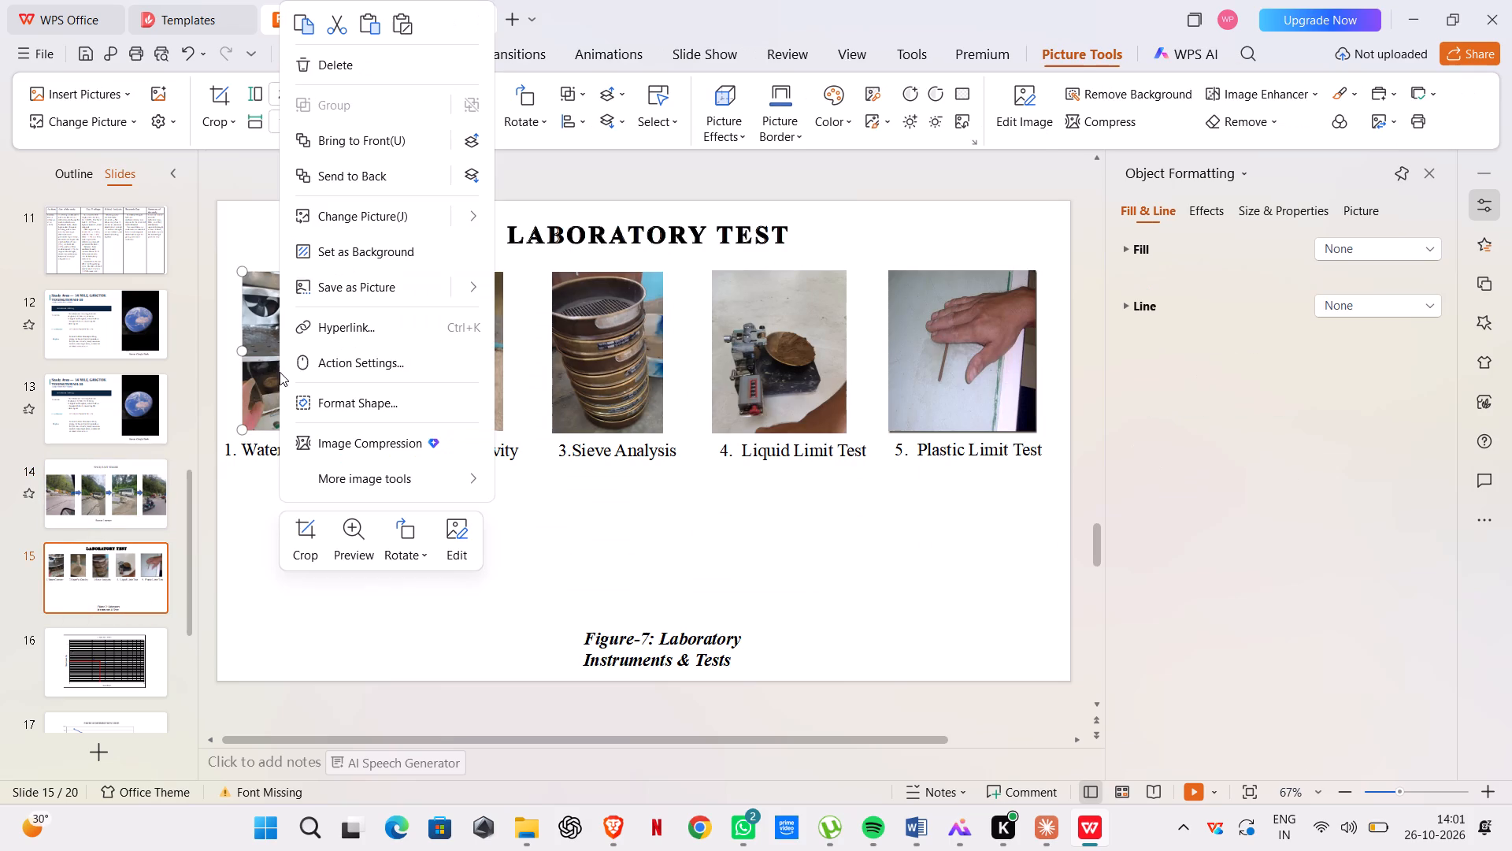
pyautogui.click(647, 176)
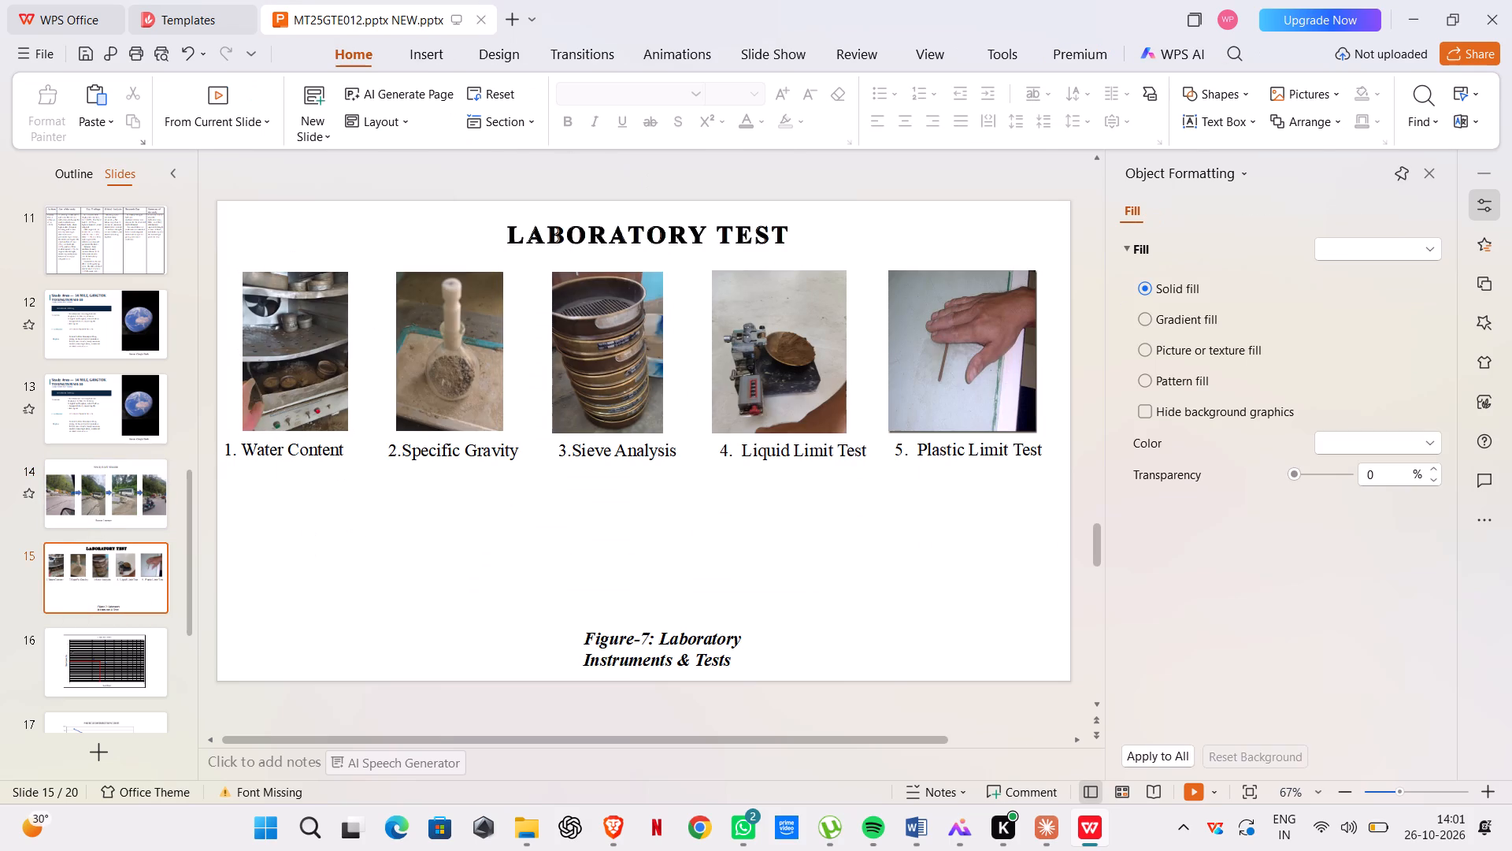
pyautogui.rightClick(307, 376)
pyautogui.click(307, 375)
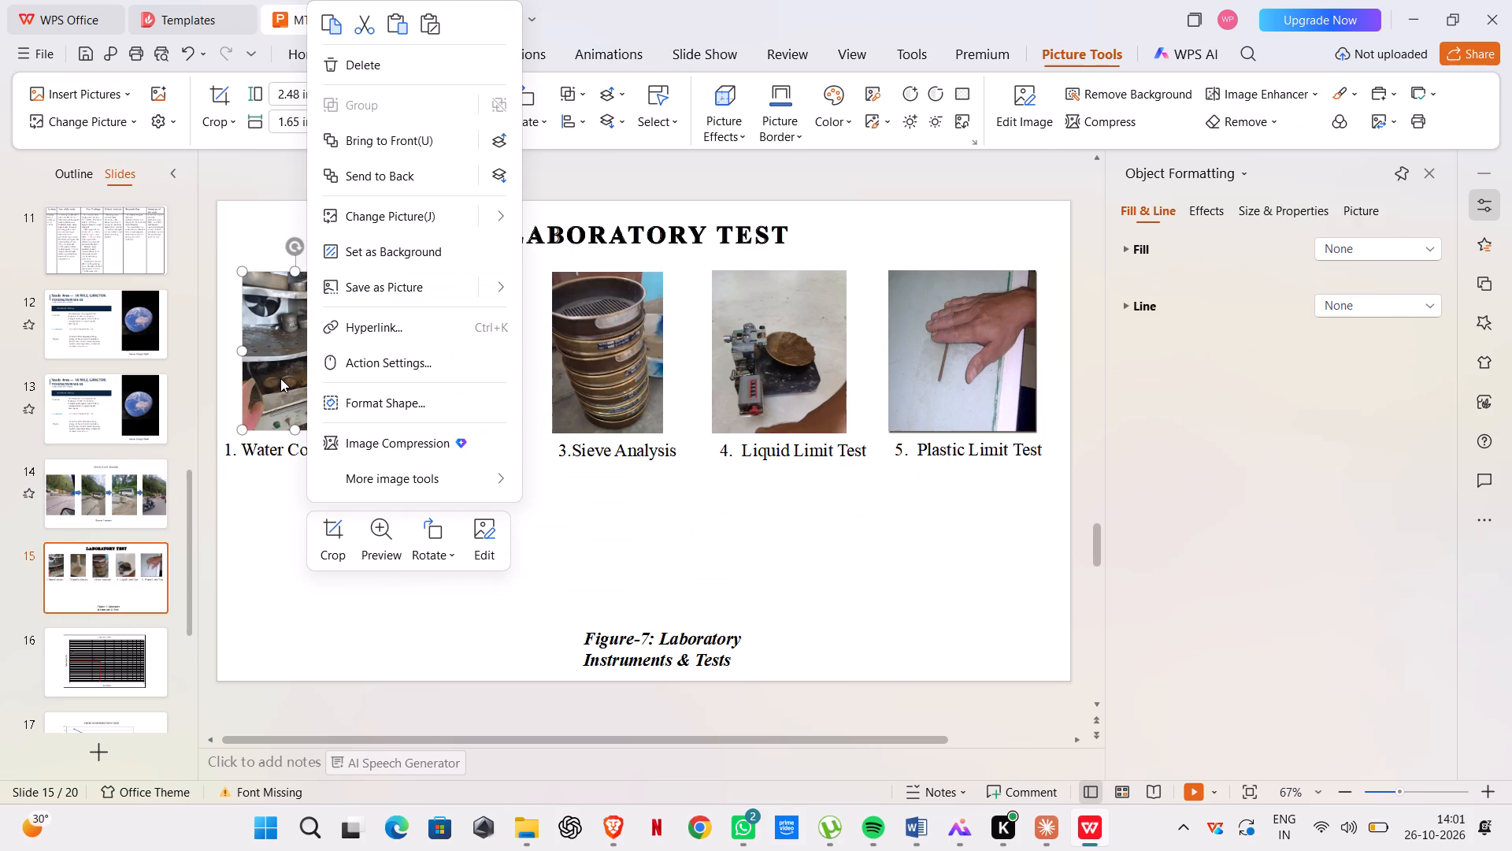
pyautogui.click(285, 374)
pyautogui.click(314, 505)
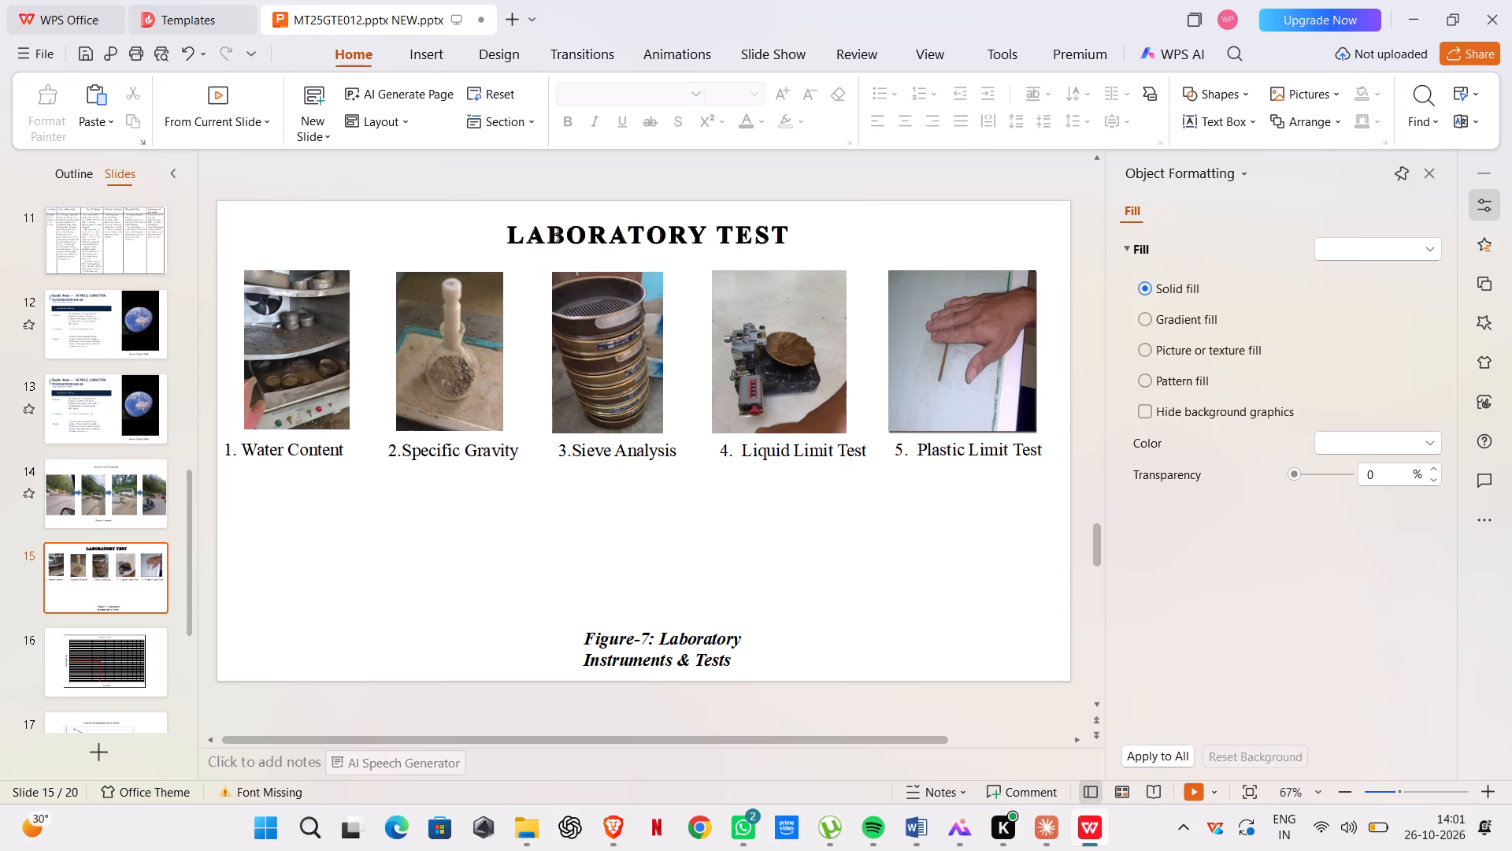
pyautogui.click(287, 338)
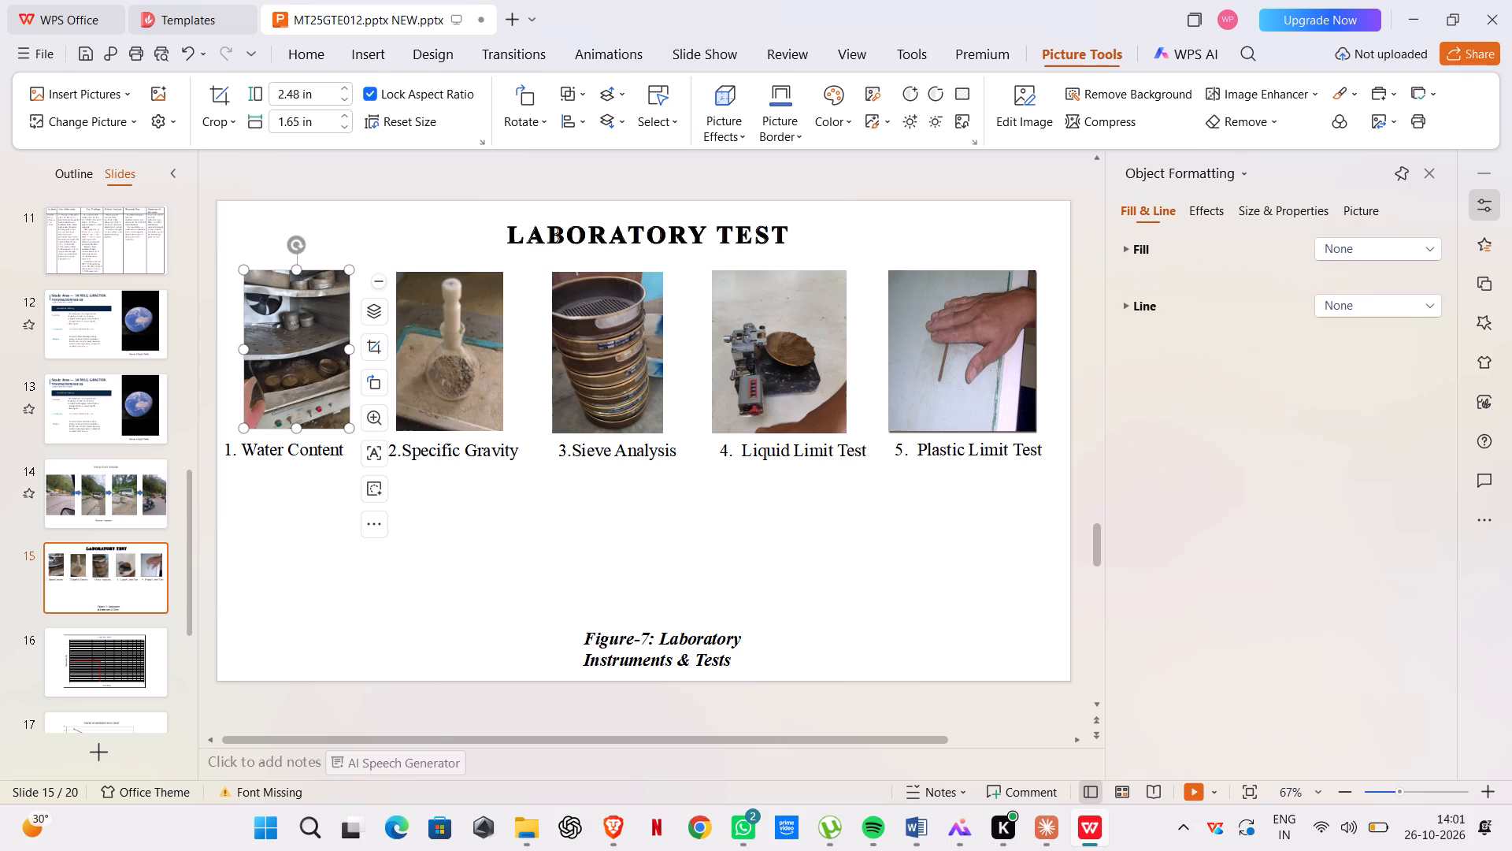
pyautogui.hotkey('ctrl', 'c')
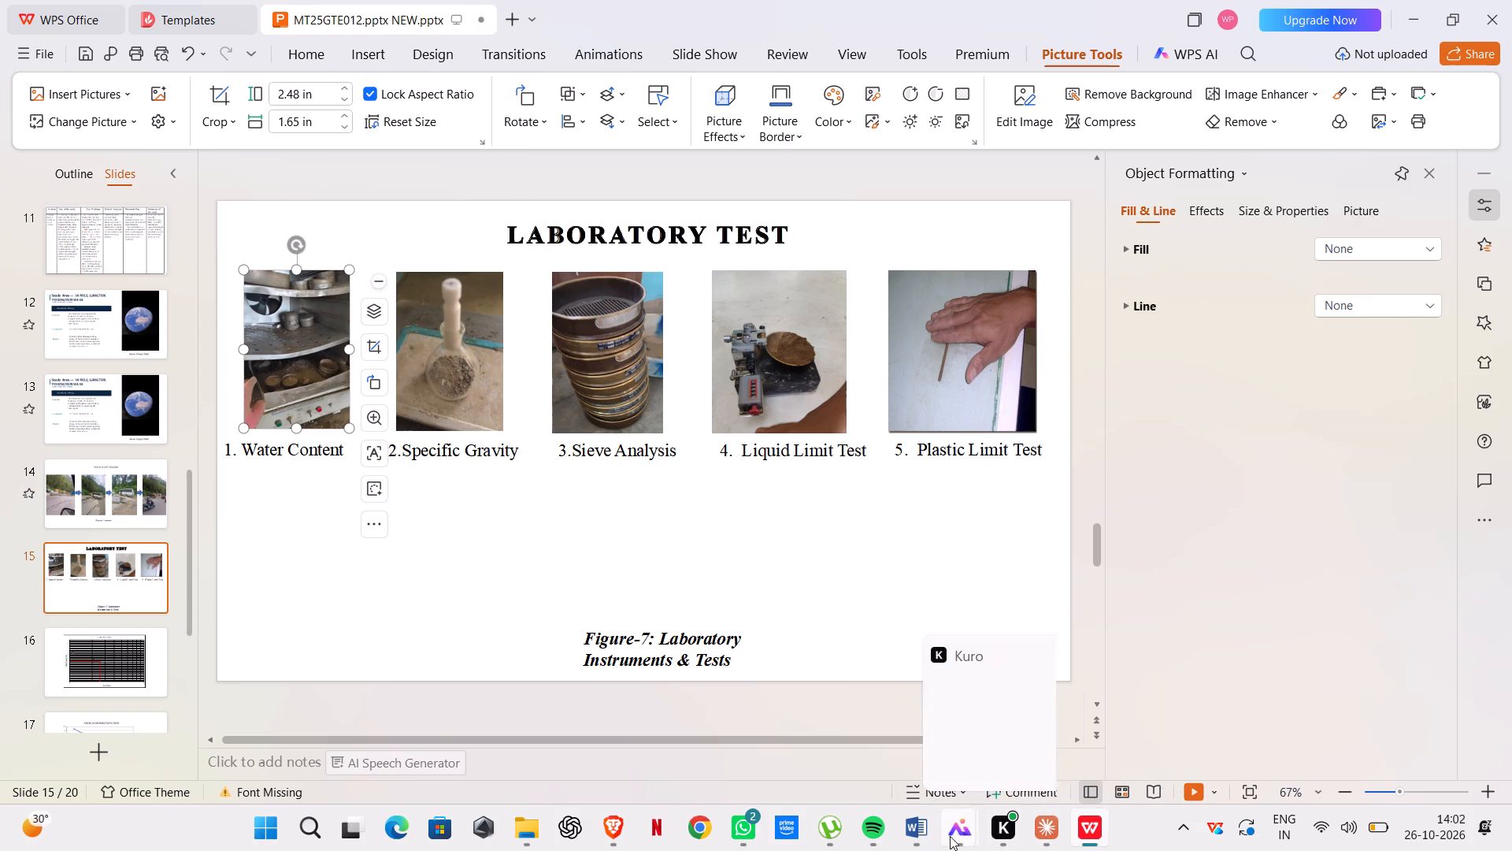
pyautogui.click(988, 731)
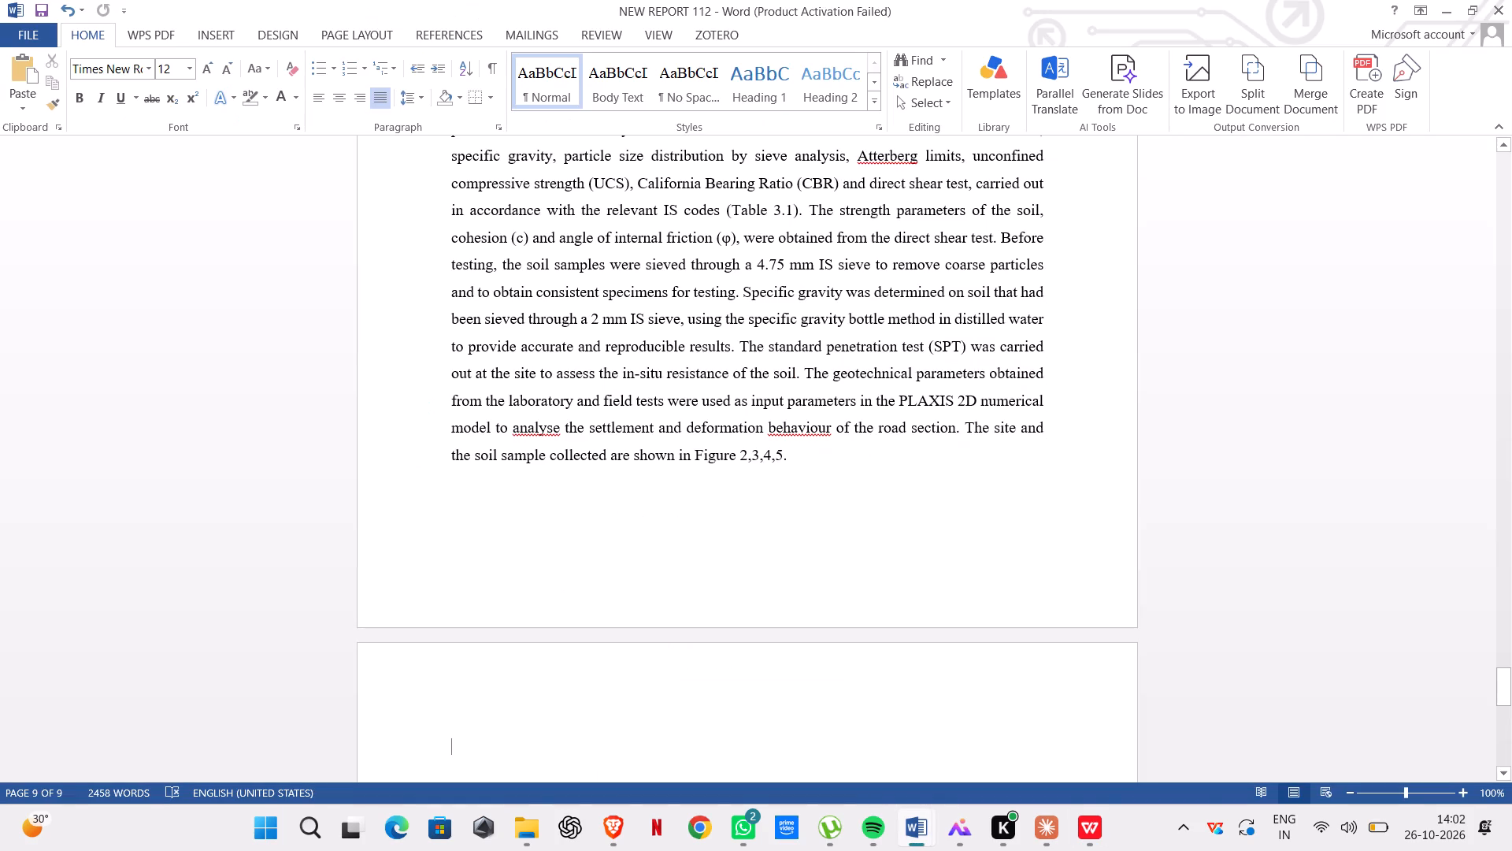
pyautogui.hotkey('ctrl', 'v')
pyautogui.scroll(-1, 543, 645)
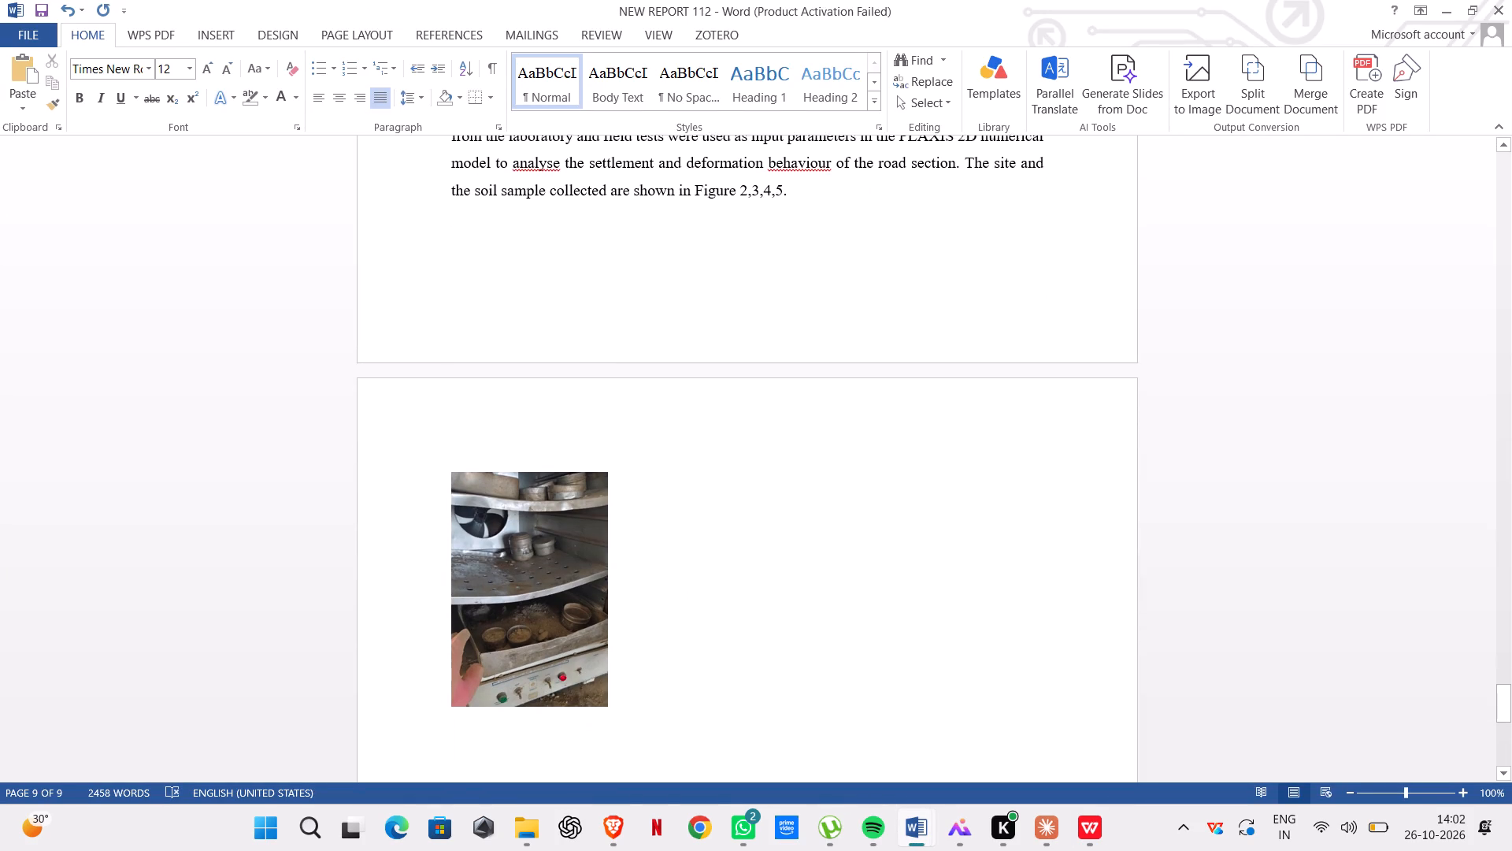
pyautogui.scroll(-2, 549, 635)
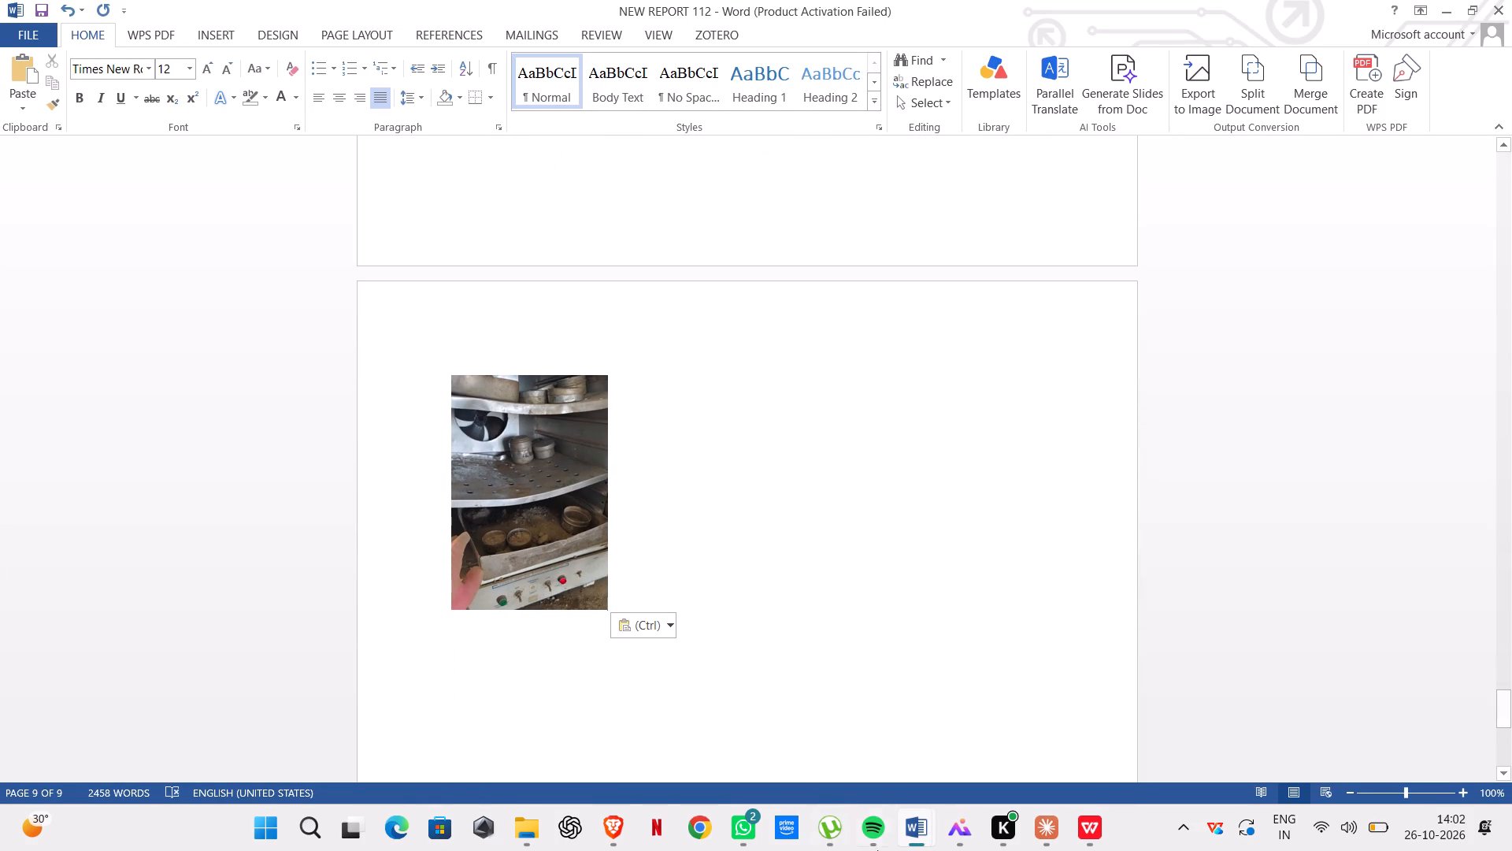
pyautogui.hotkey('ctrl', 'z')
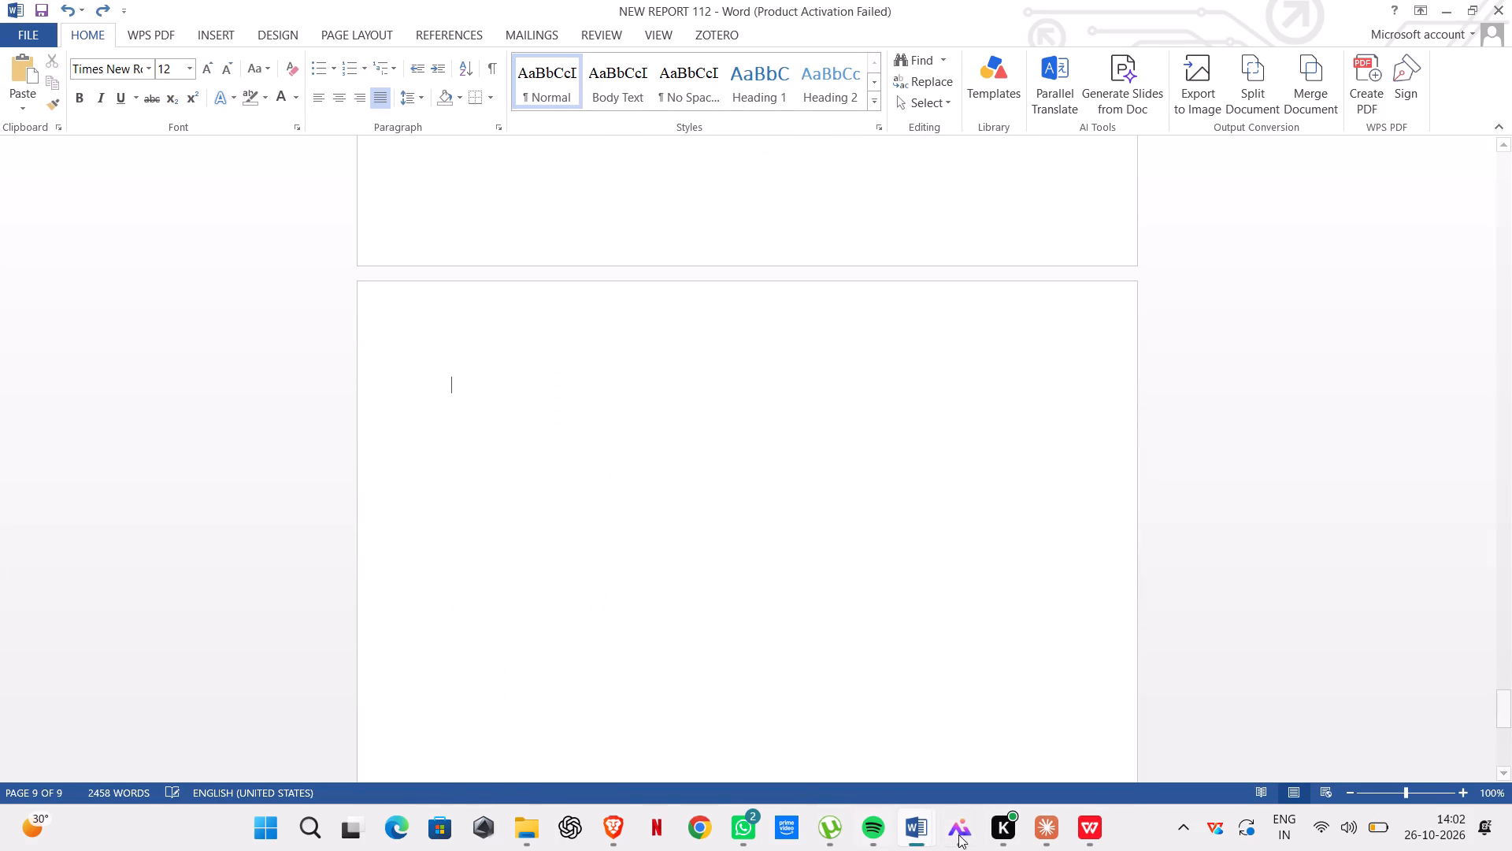
# Copy the Laboratory Test slide's title, five test photos, first four photo captions and Figure-7 caption onto the last page of NEW REPORT 112.
pyautogui.click(1080, 818)
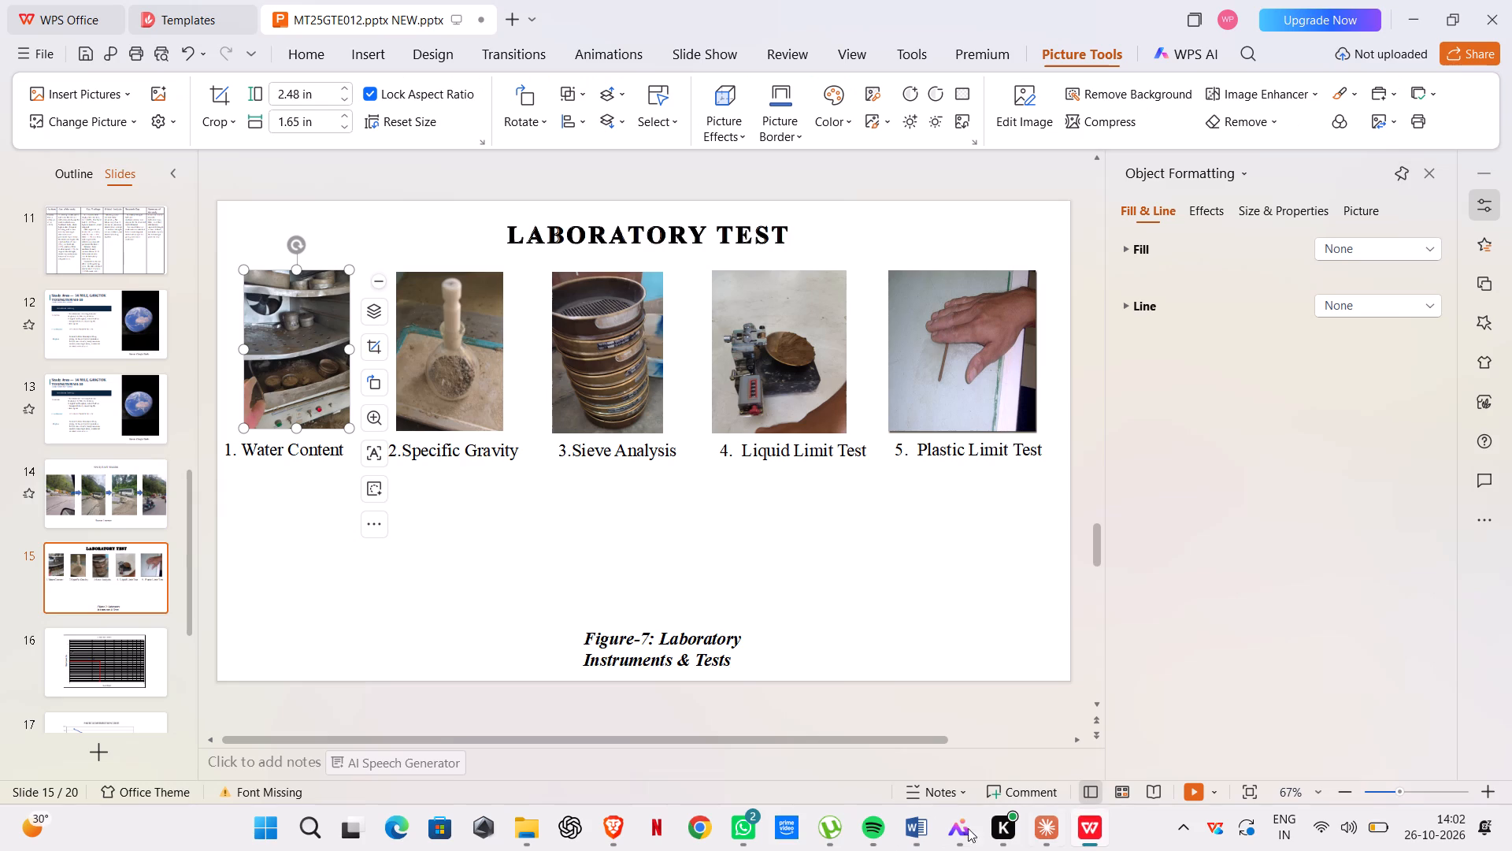
pyautogui.hotkey('ctrl', 'a')
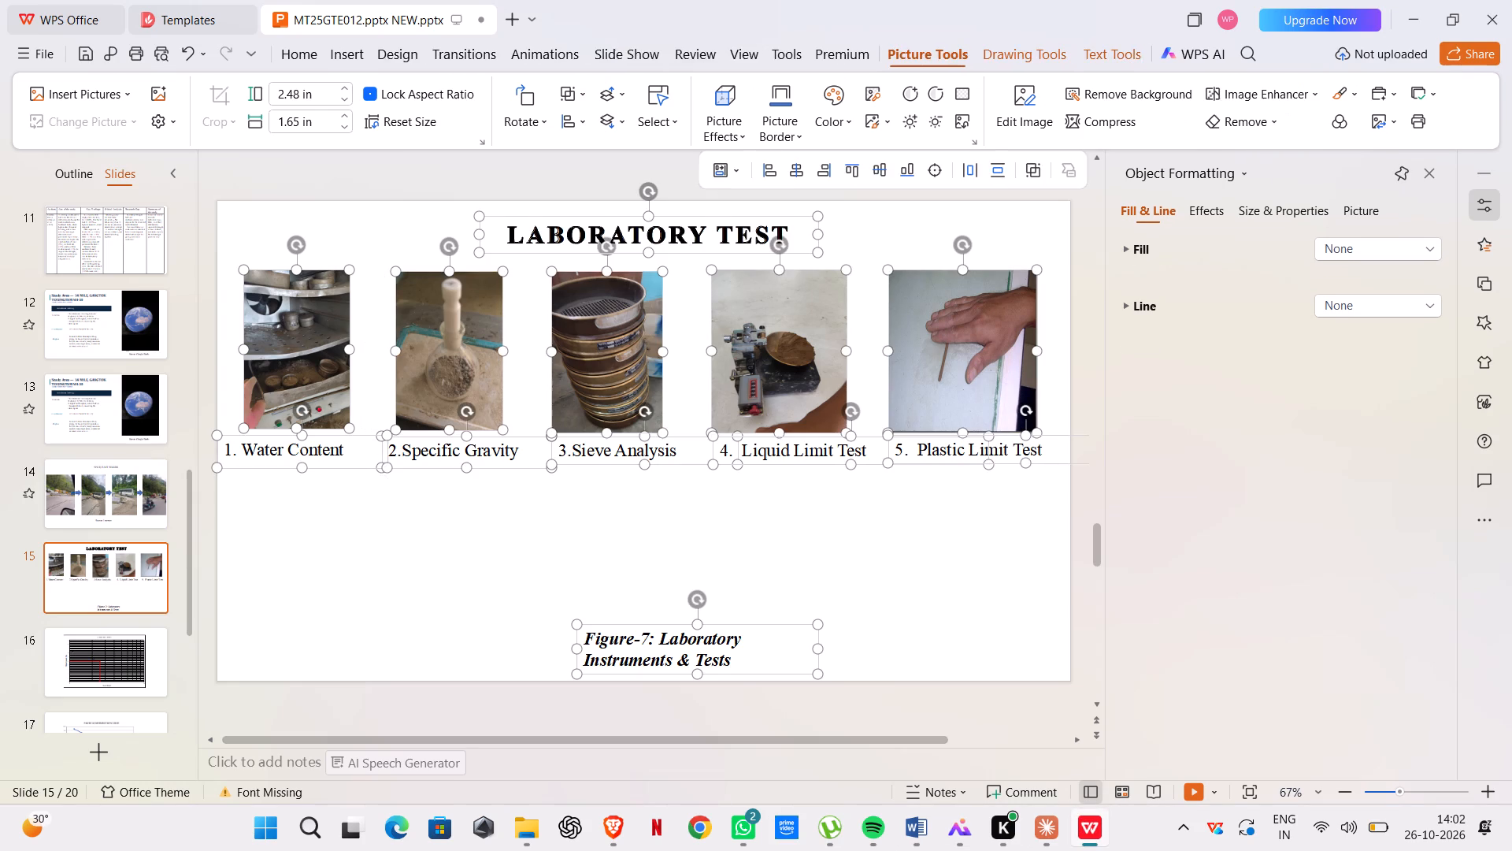
pyautogui.scroll(5, 361, 589)
pyautogui.click(109, 656)
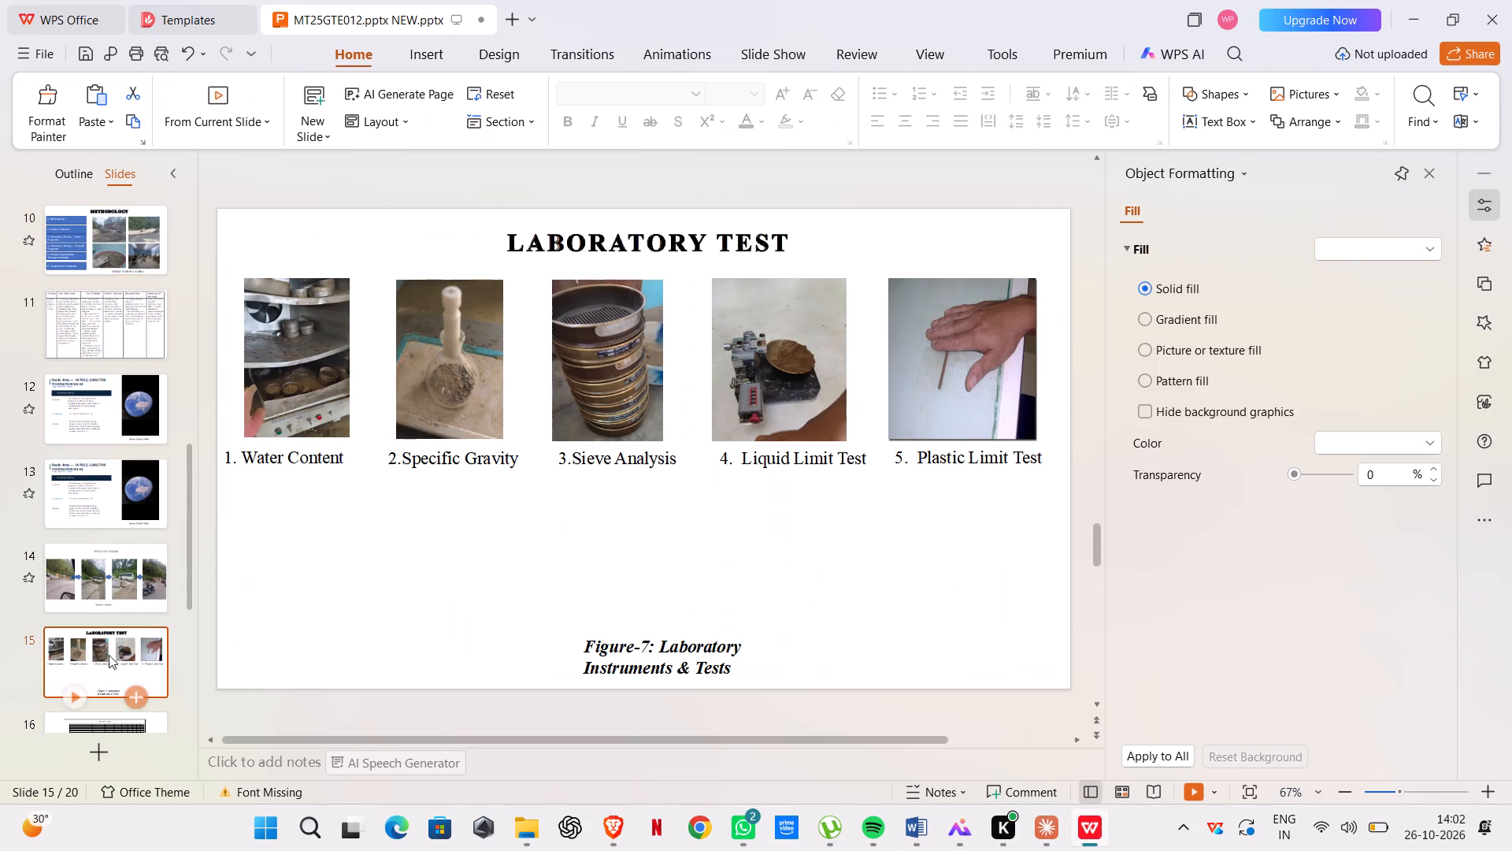
pyautogui.moveTo(244, 232); pyautogui.dragTo(347, 299)
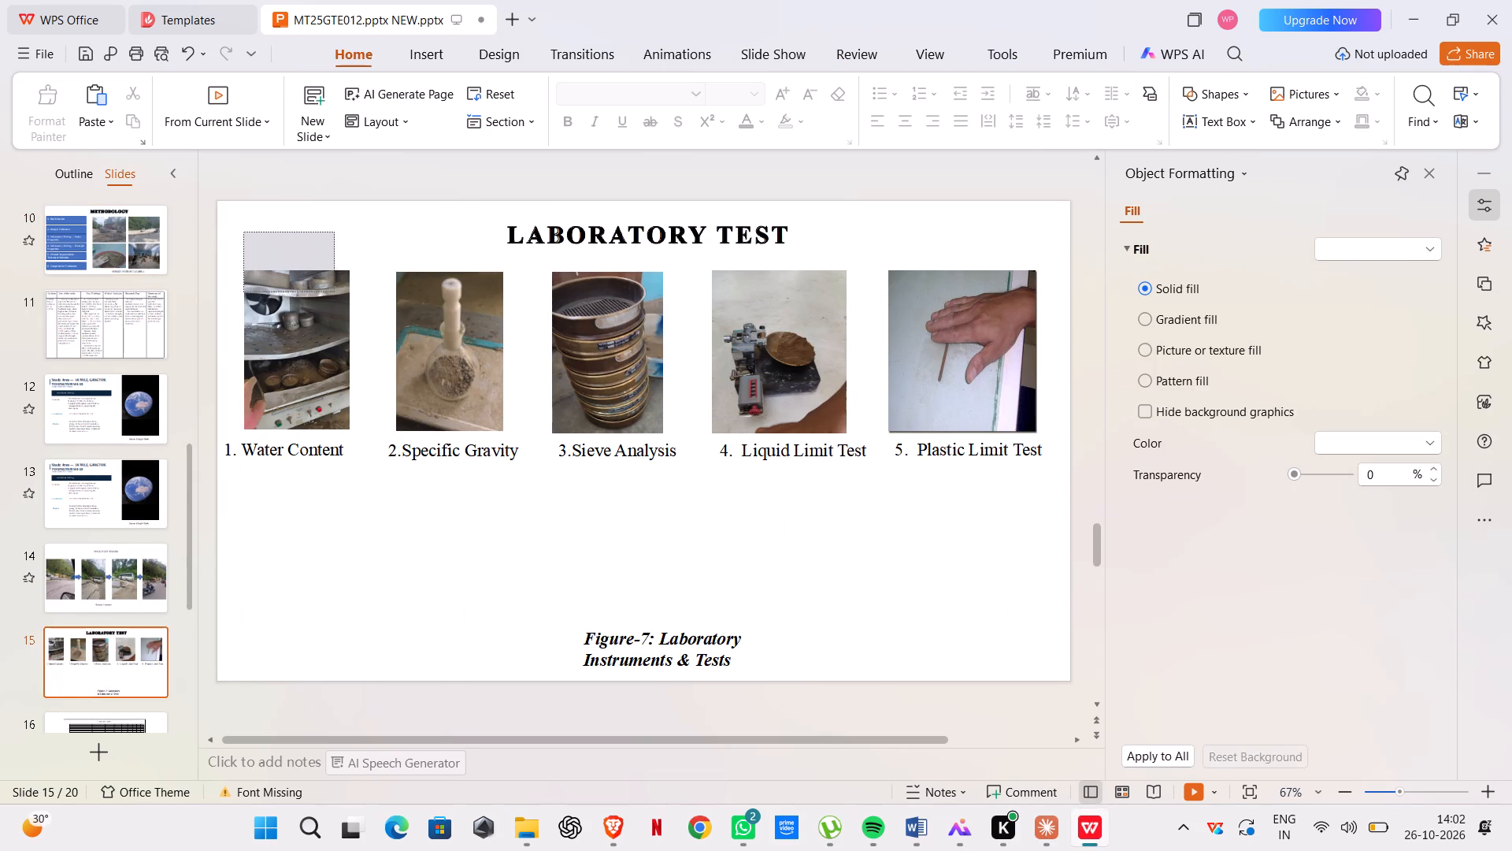
pyautogui.moveTo(347, 299); pyautogui.dragTo(1036, 562)
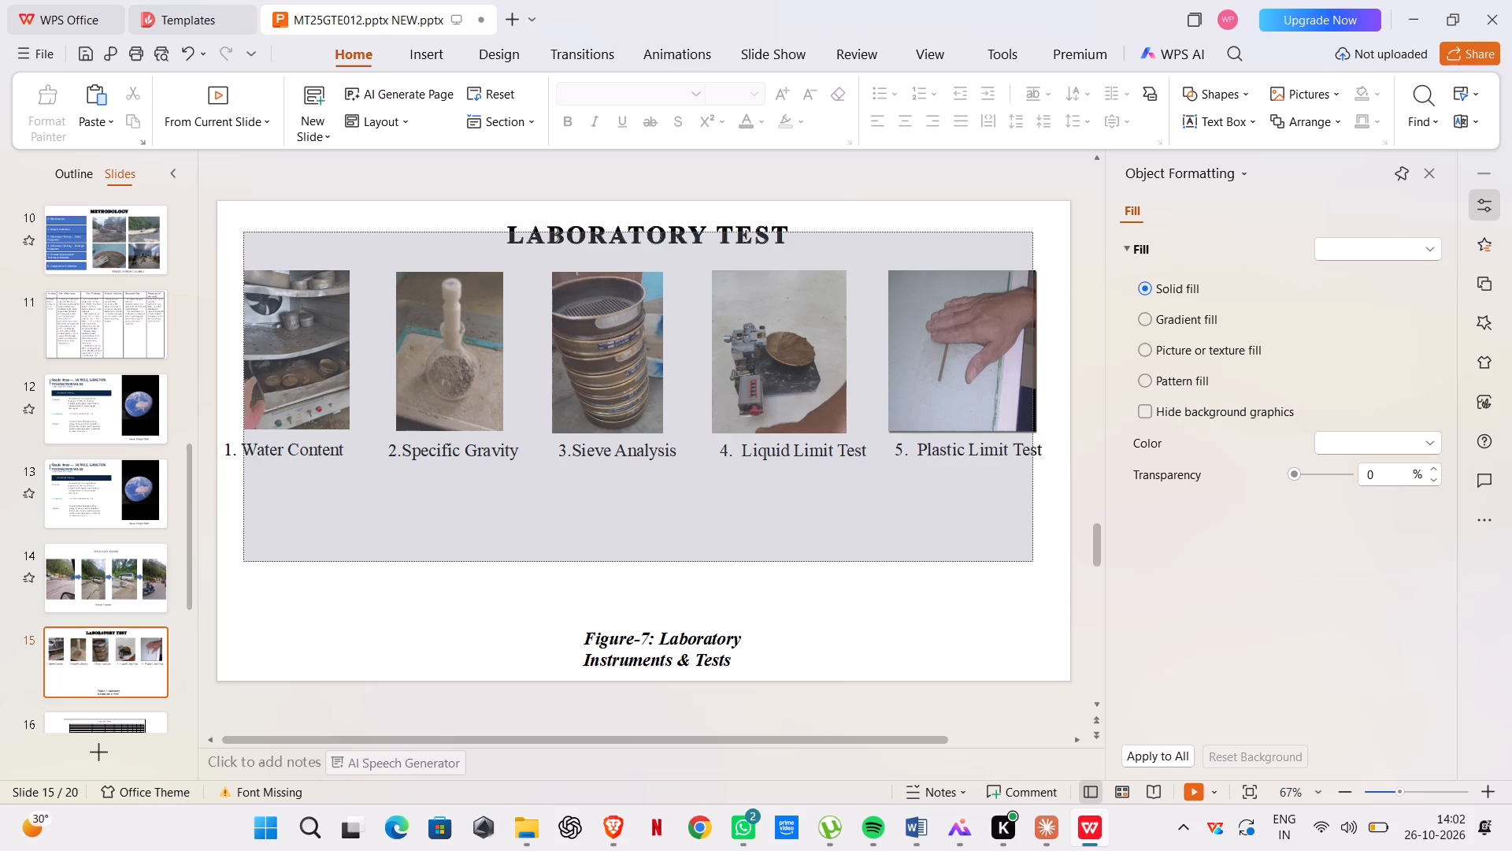
pyautogui.moveTo(1036, 562); pyautogui.dragTo(1026, 662)
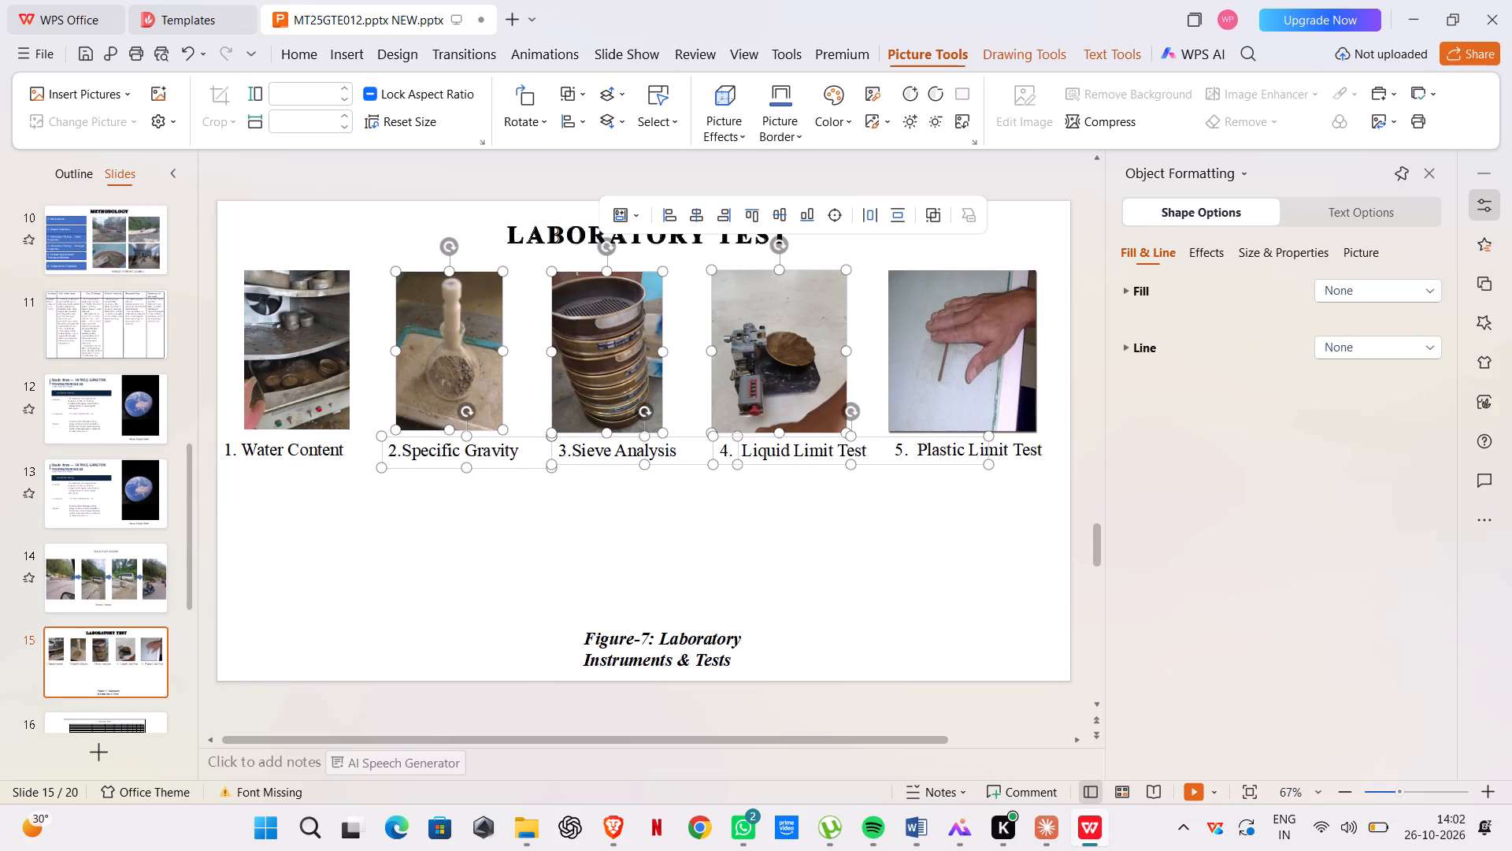
pyautogui.moveTo(237, 214); pyautogui.dragTo(995, 615)
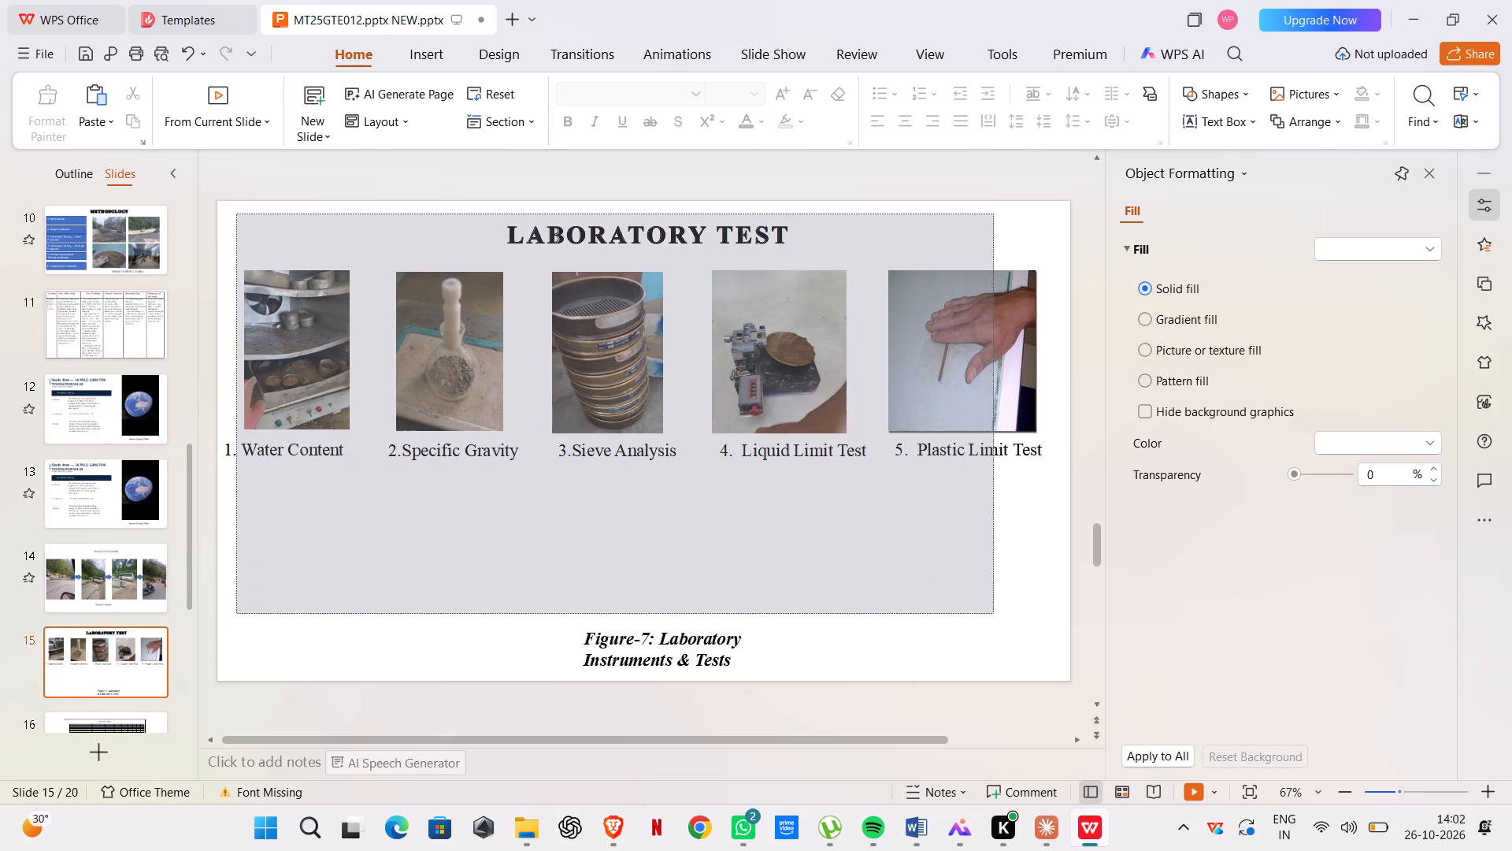
pyautogui.moveTo(995, 615); pyautogui.dragTo(1049, 683)
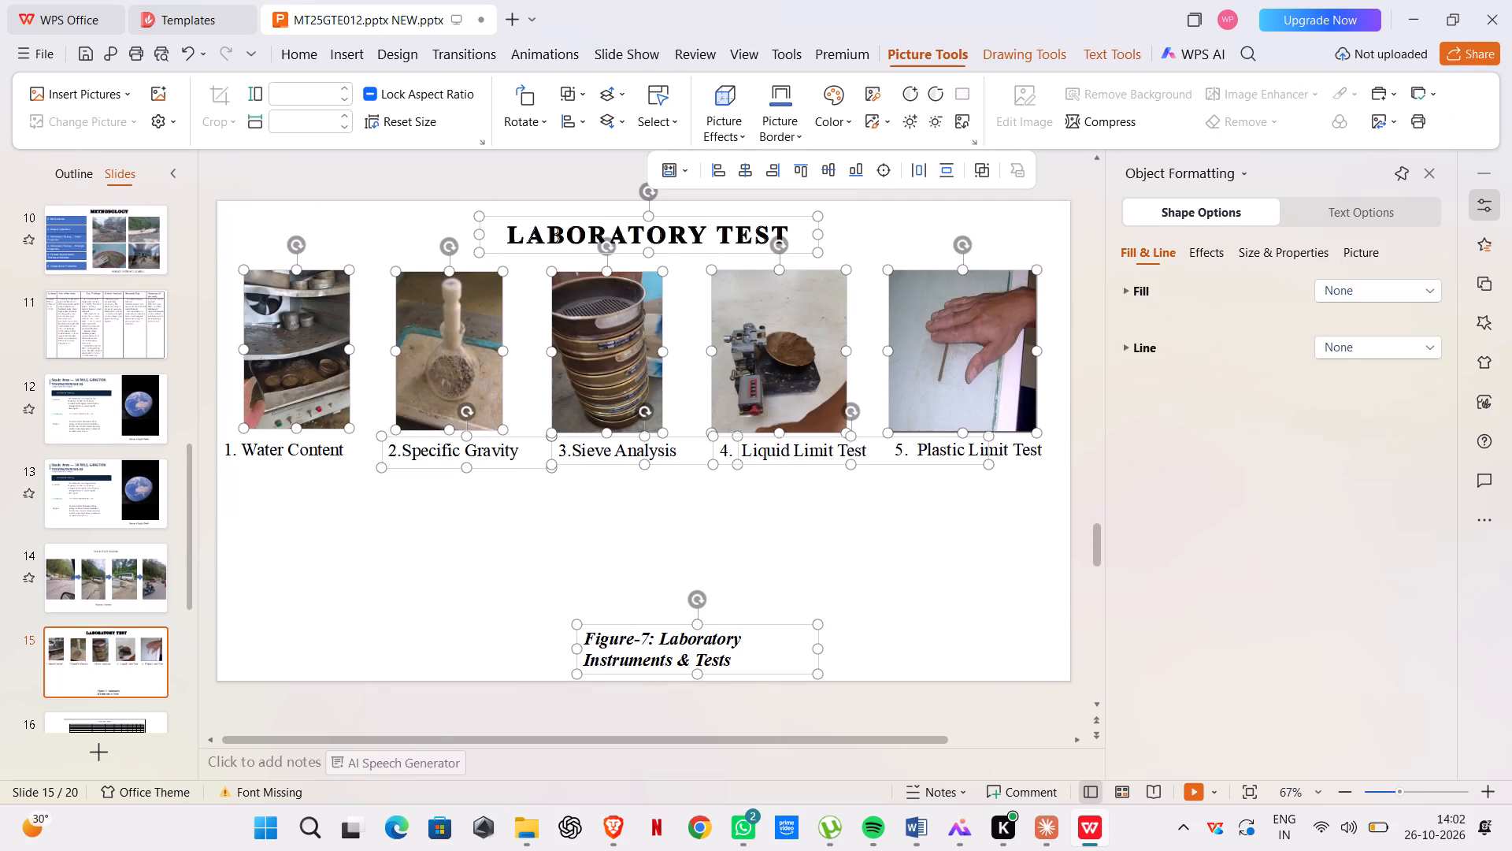
pyautogui.keyDown('ctrl'); pyautogui.click(305, 450); pyautogui.keyUp('ctrl')
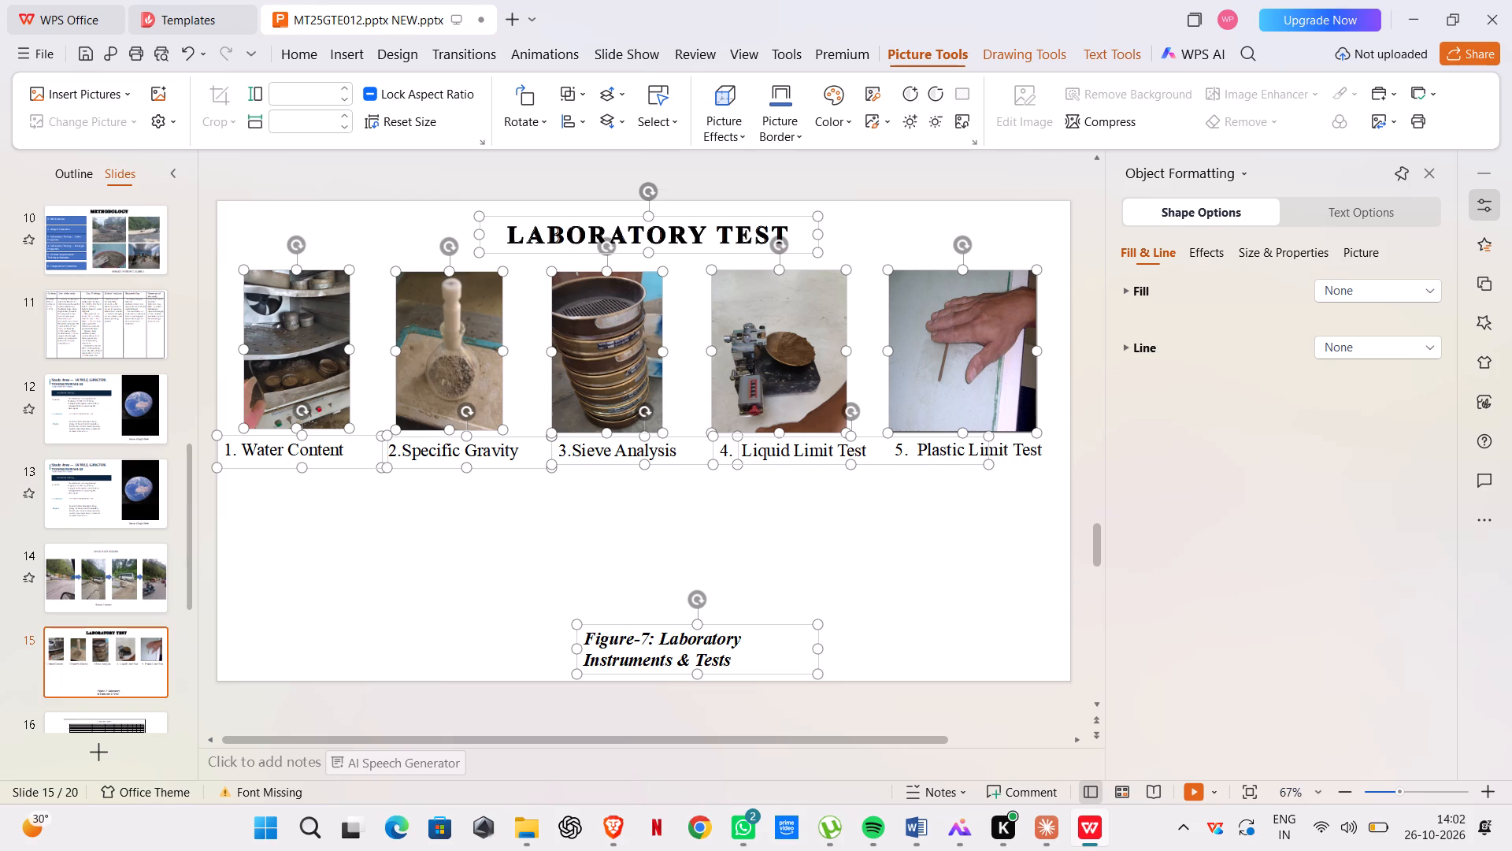
pyautogui.hotkey('ctrl', 'c')
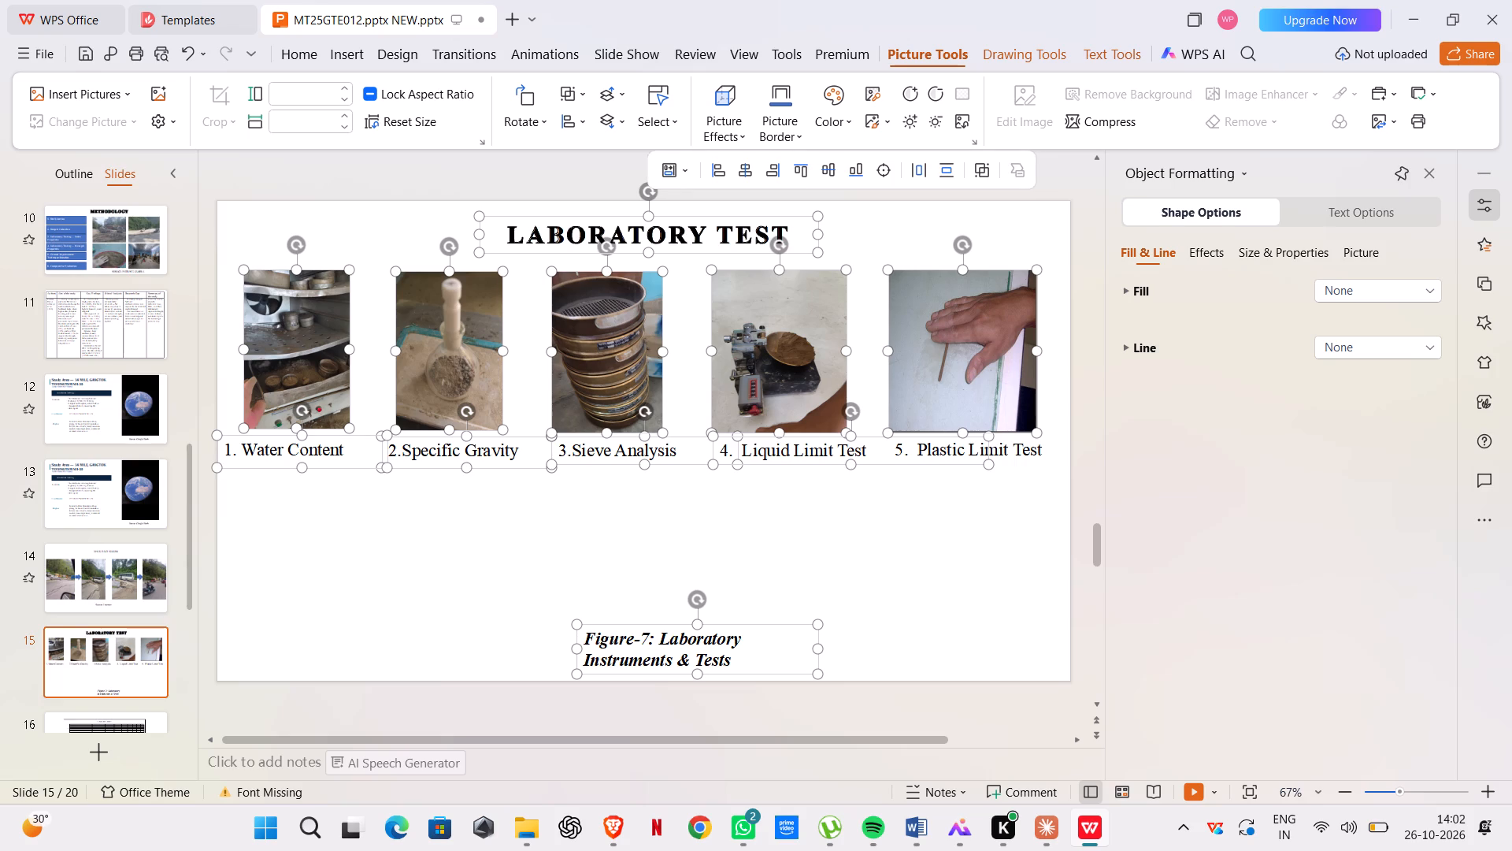
pyautogui.click(915, 830)
pyautogui.click(975, 724)
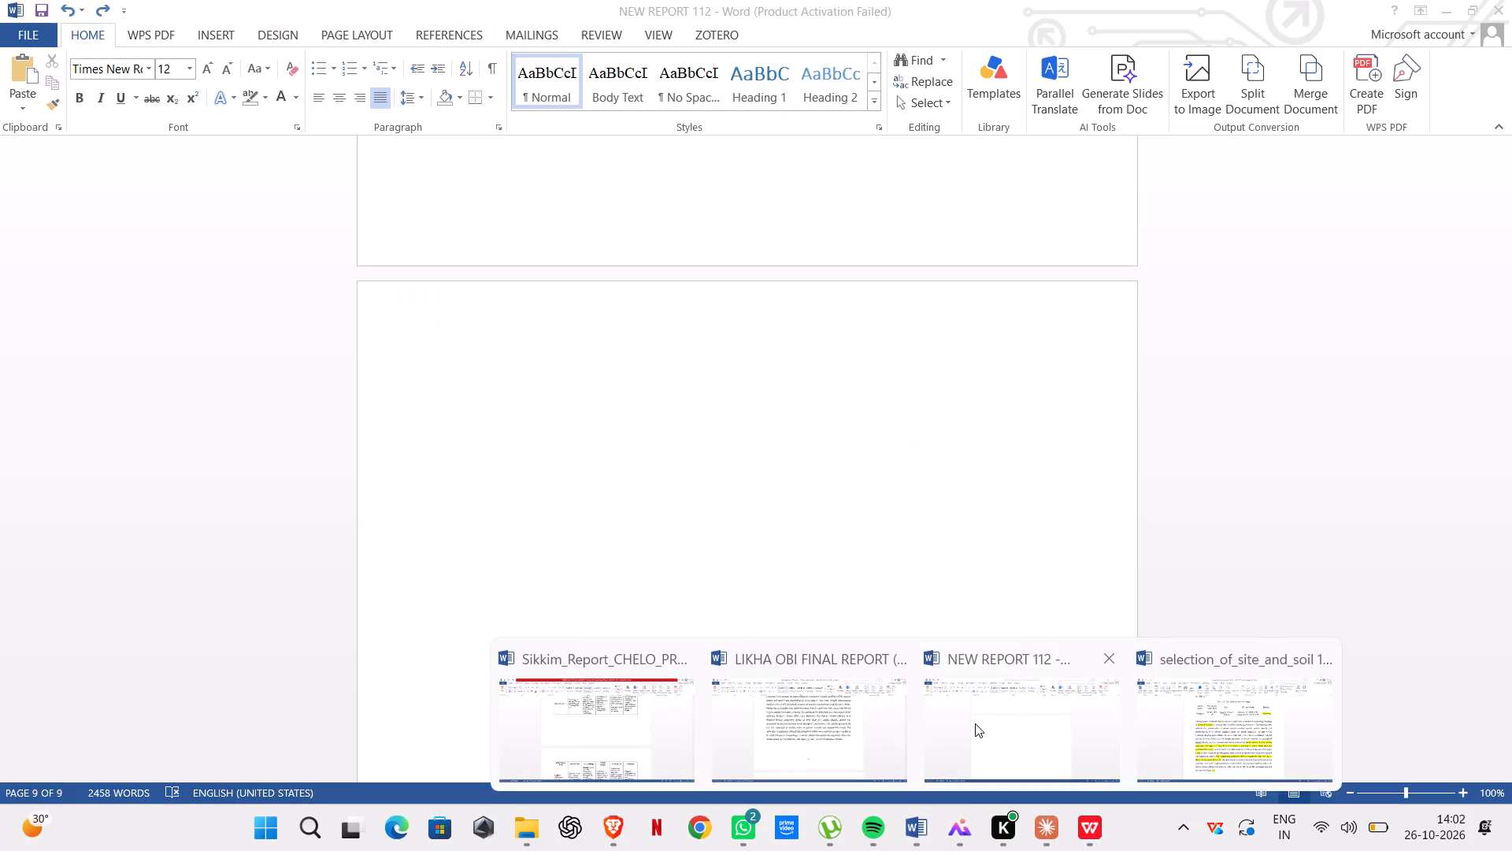
pyautogui.hotkey('ctrl', 'v')
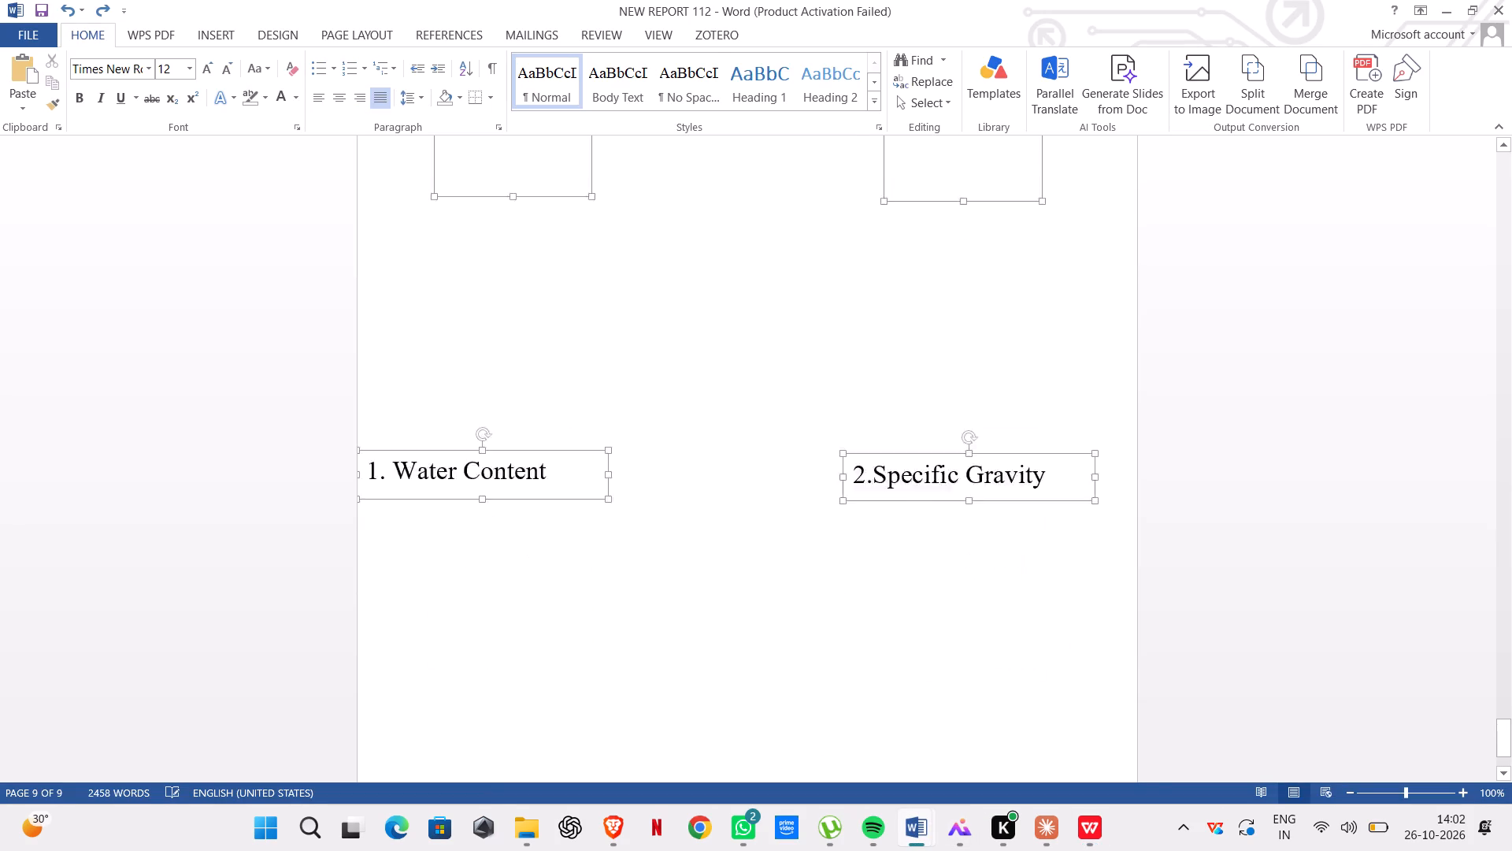
# Shrink the pasted laboratory photos together and move the specific gravity photo close beside the water content photo.
pyautogui.scroll(17, 544, 580)
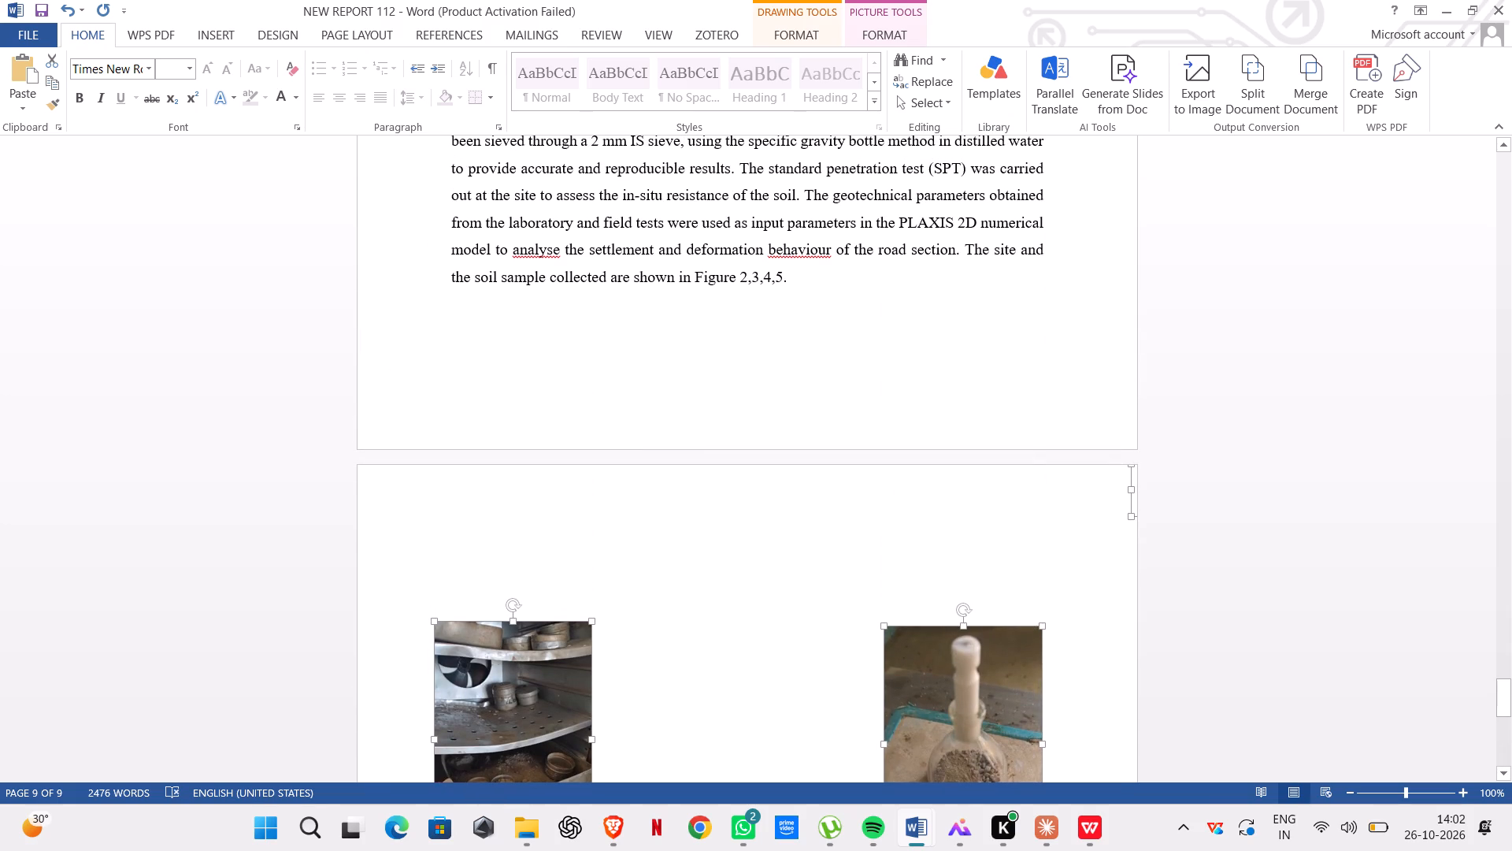
pyautogui.scroll(-5, 540, 639)
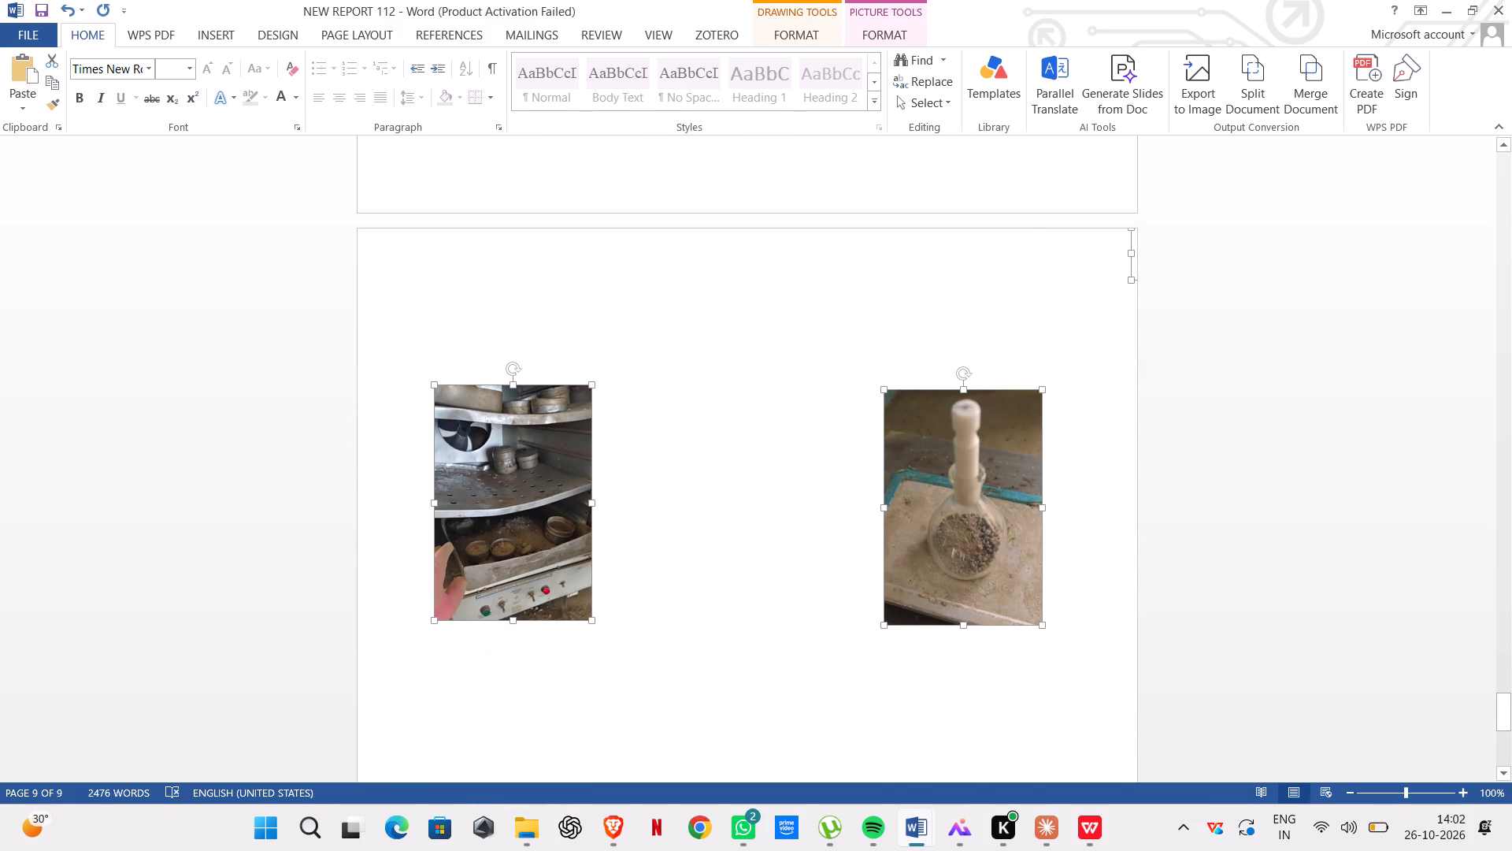
pyautogui.moveTo(593, 621); pyautogui.dragTo(524, 558)
pyautogui.click(494, 518)
pyautogui.scroll(5, 489, 517)
pyautogui.moveTo(949, 575); pyautogui.dragTo(673, 587)
# Enlarge the water content photo to about twice its width and move it to the page's upper-left corner.
pyautogui.click(480, 543)
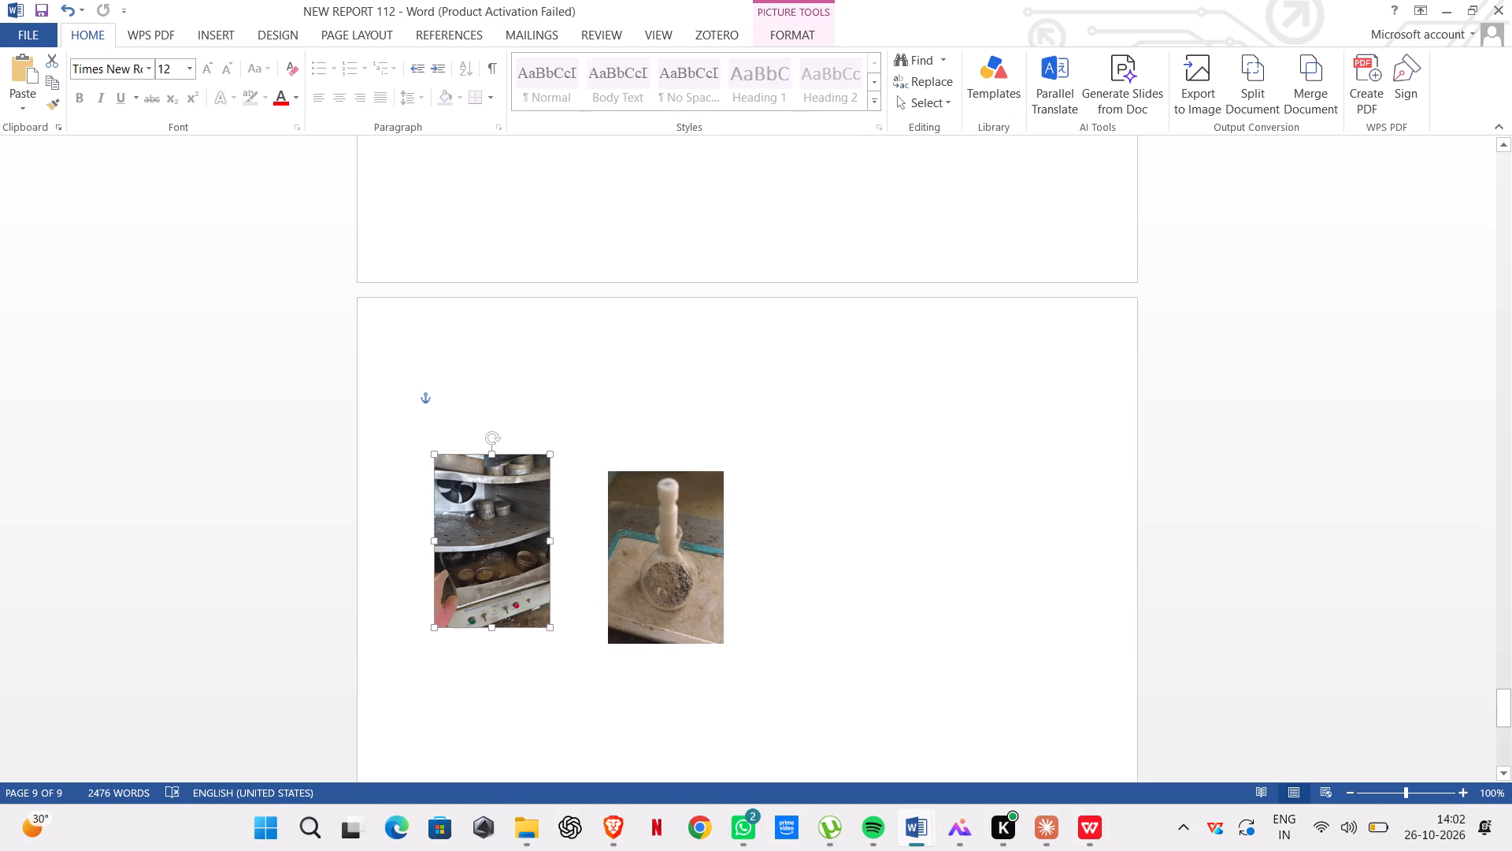
pyautogui.moveTo(553, 628); pyautogui.dragTo(665, 756)
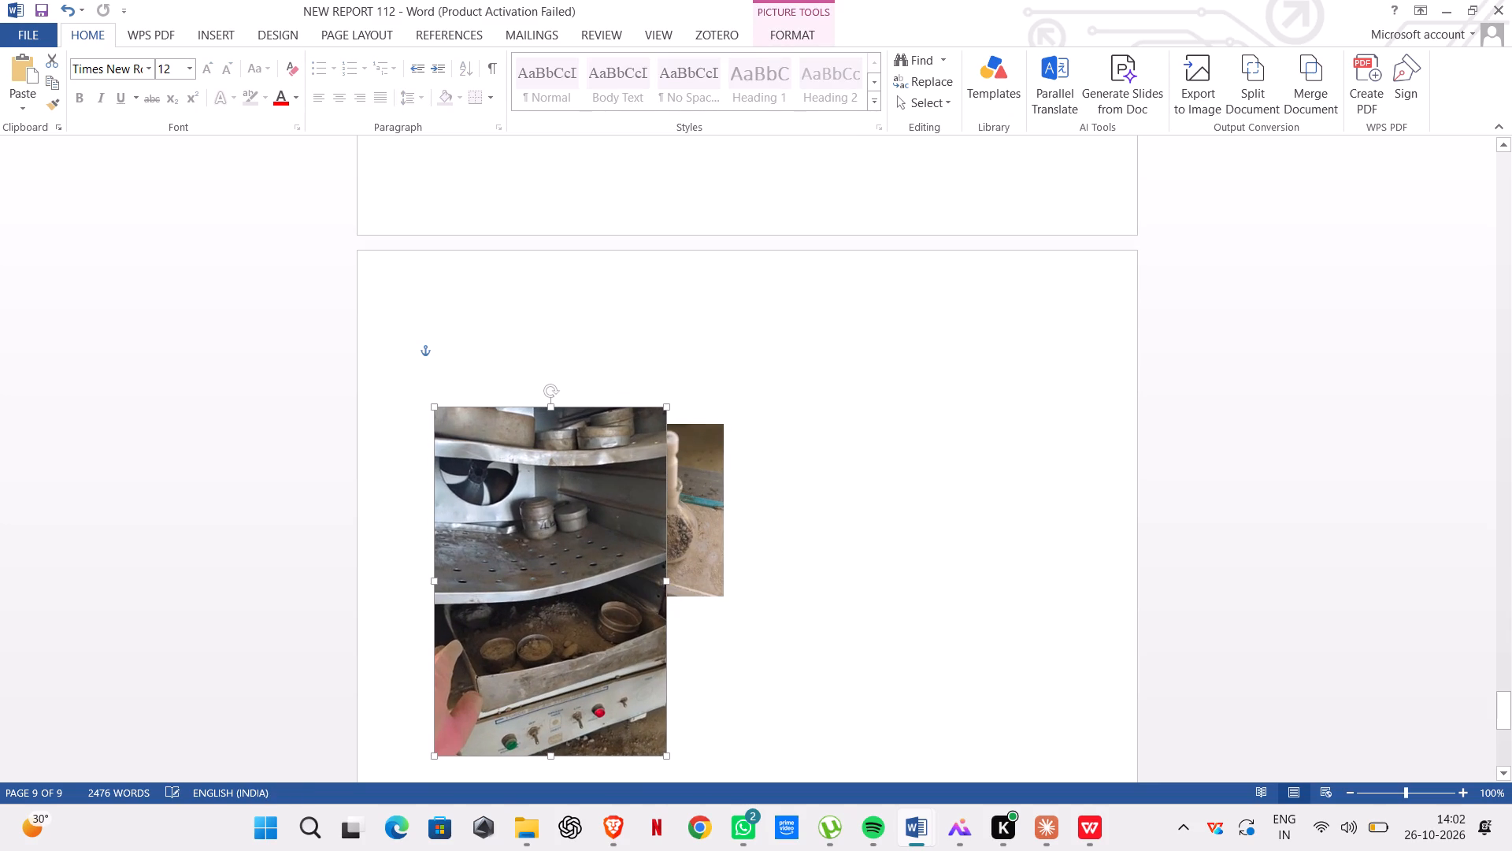
pyautogui.moveTo(488, 550); pyautogui.dragTo(440, 429)
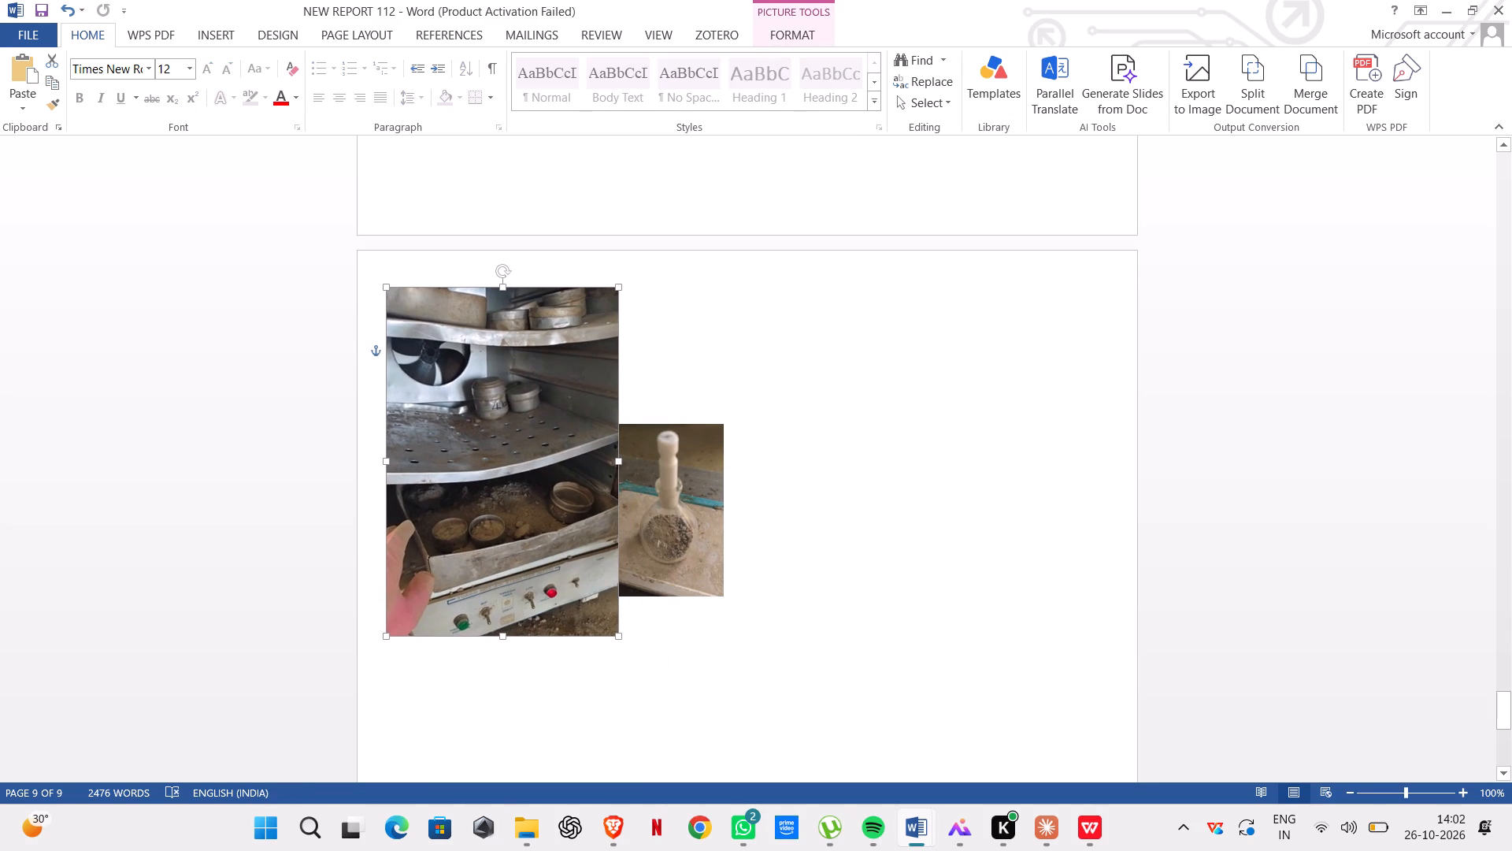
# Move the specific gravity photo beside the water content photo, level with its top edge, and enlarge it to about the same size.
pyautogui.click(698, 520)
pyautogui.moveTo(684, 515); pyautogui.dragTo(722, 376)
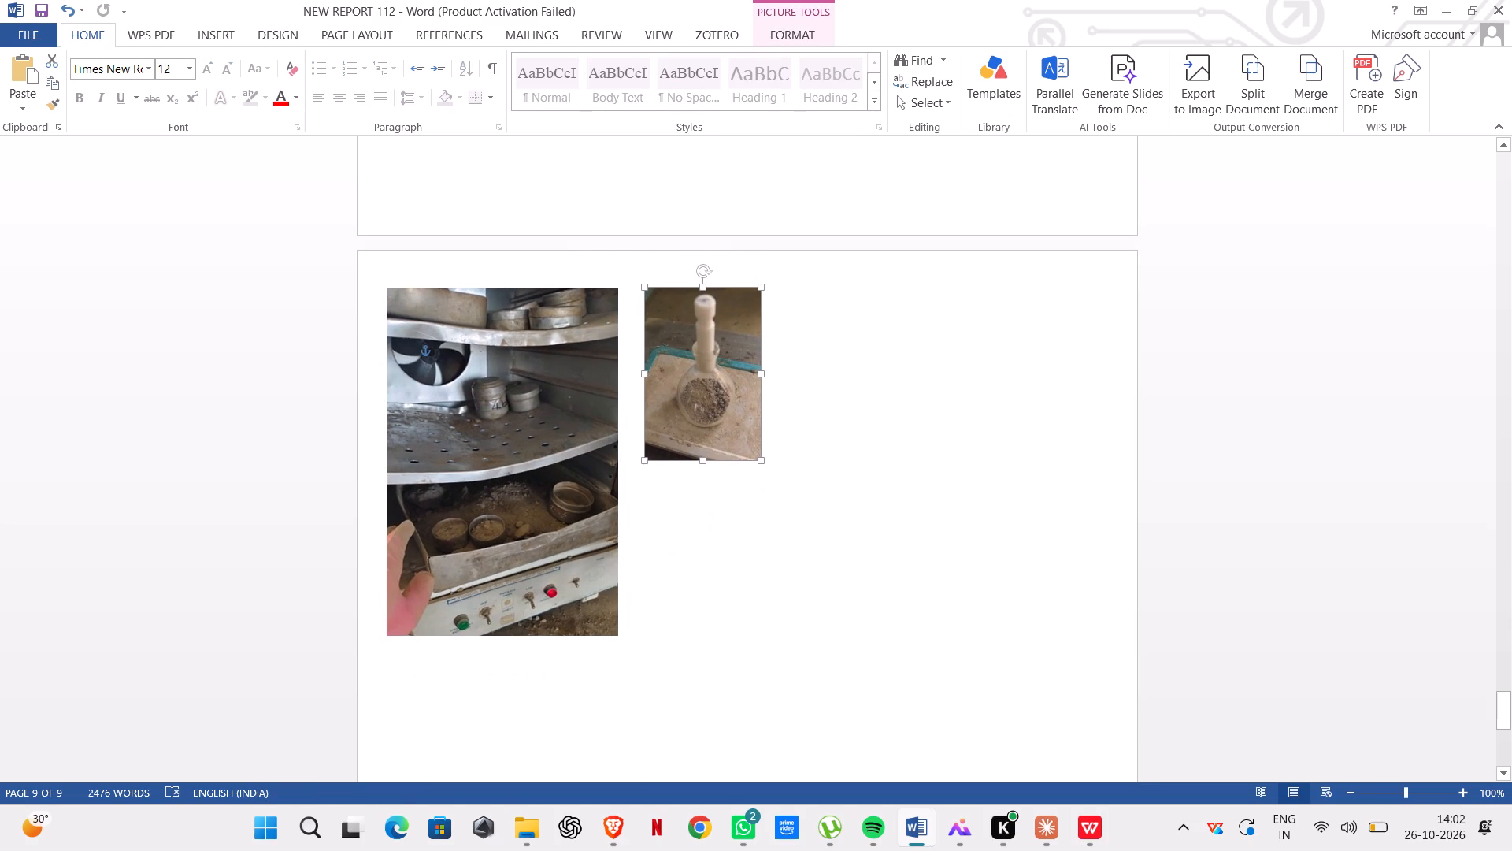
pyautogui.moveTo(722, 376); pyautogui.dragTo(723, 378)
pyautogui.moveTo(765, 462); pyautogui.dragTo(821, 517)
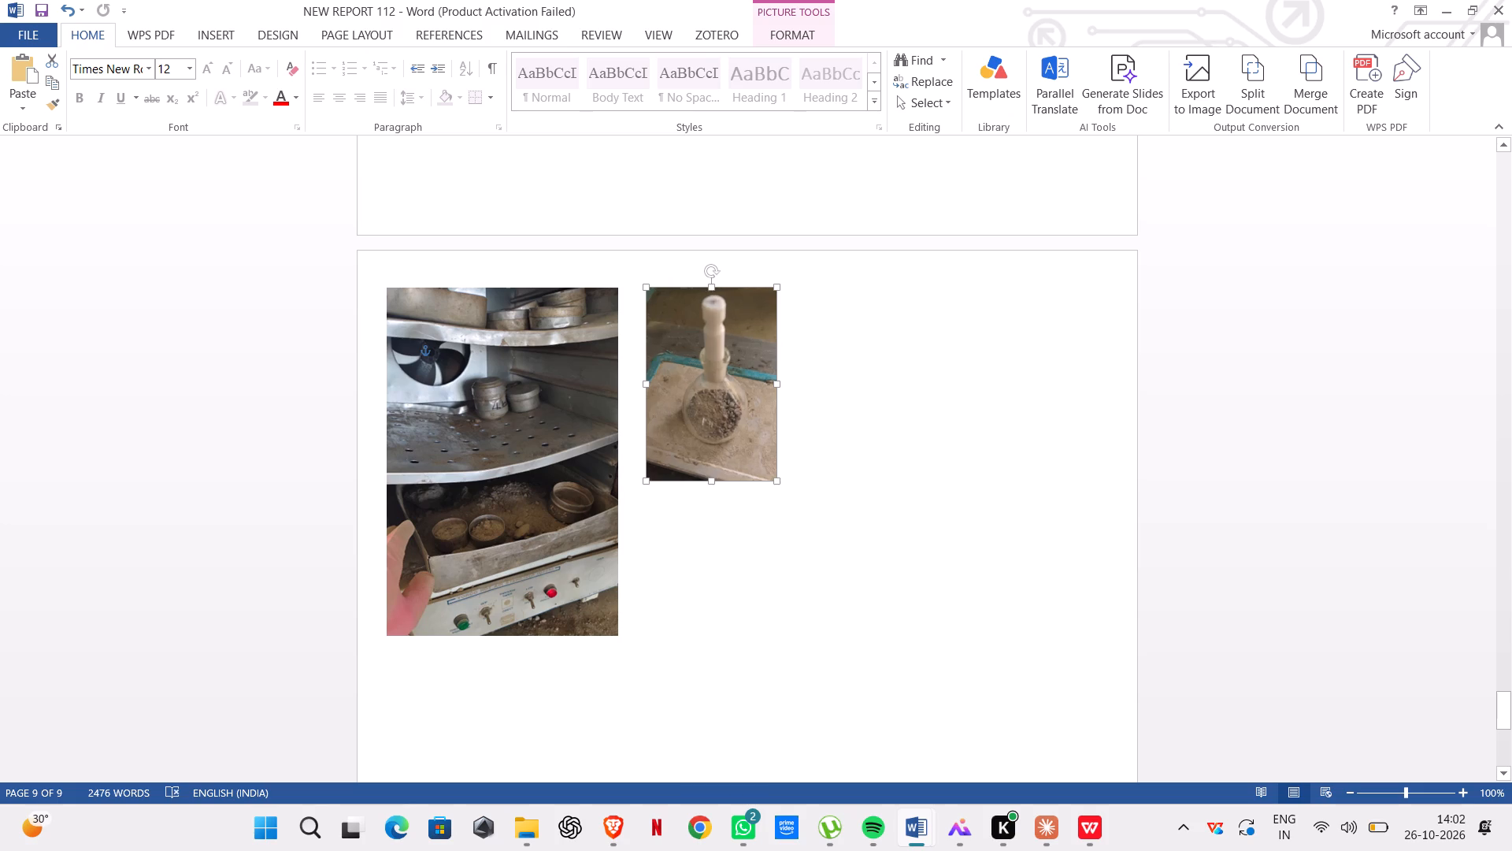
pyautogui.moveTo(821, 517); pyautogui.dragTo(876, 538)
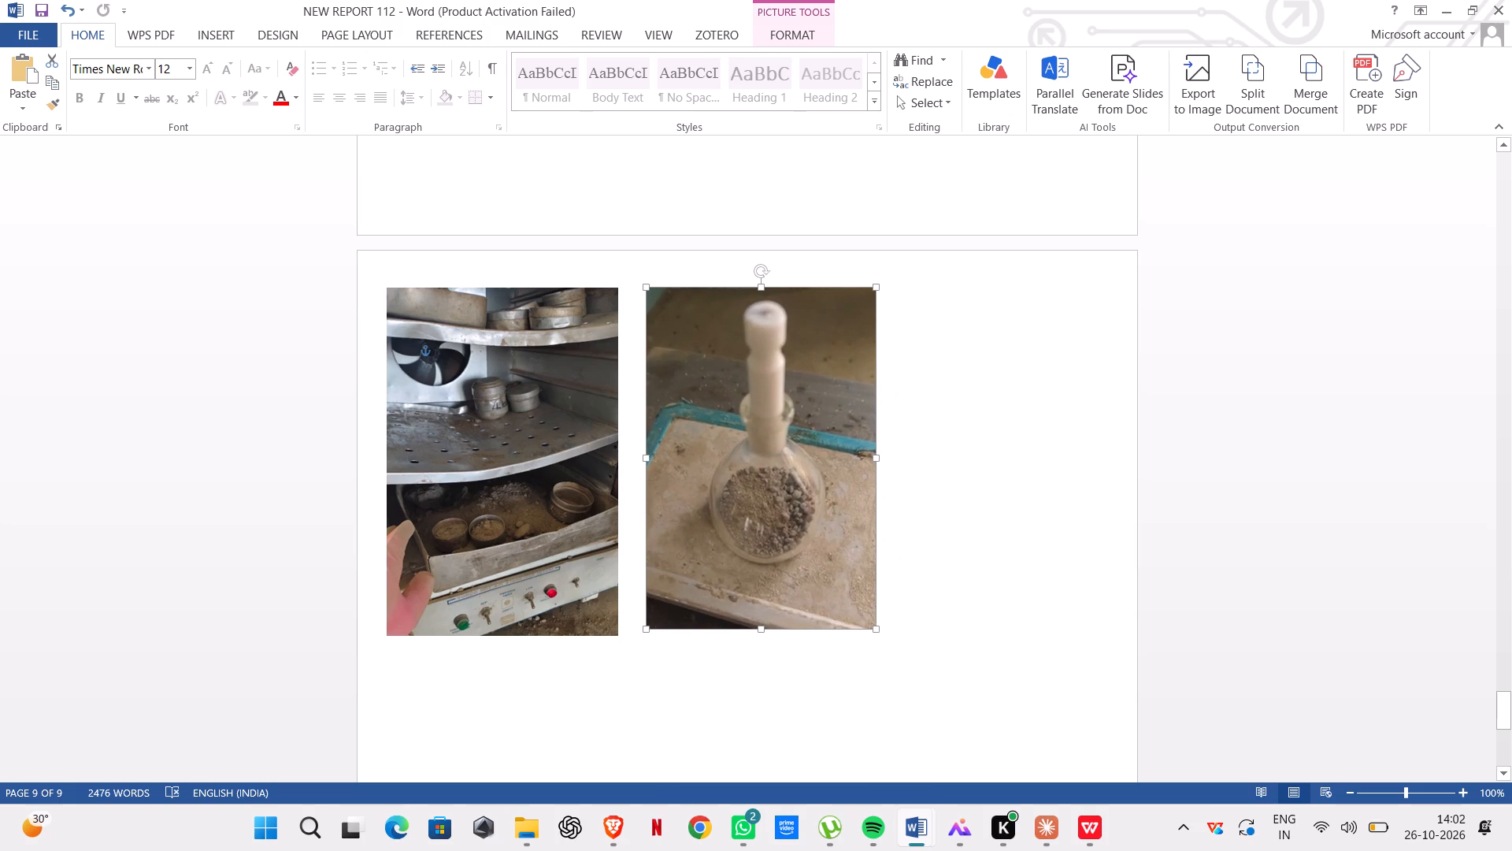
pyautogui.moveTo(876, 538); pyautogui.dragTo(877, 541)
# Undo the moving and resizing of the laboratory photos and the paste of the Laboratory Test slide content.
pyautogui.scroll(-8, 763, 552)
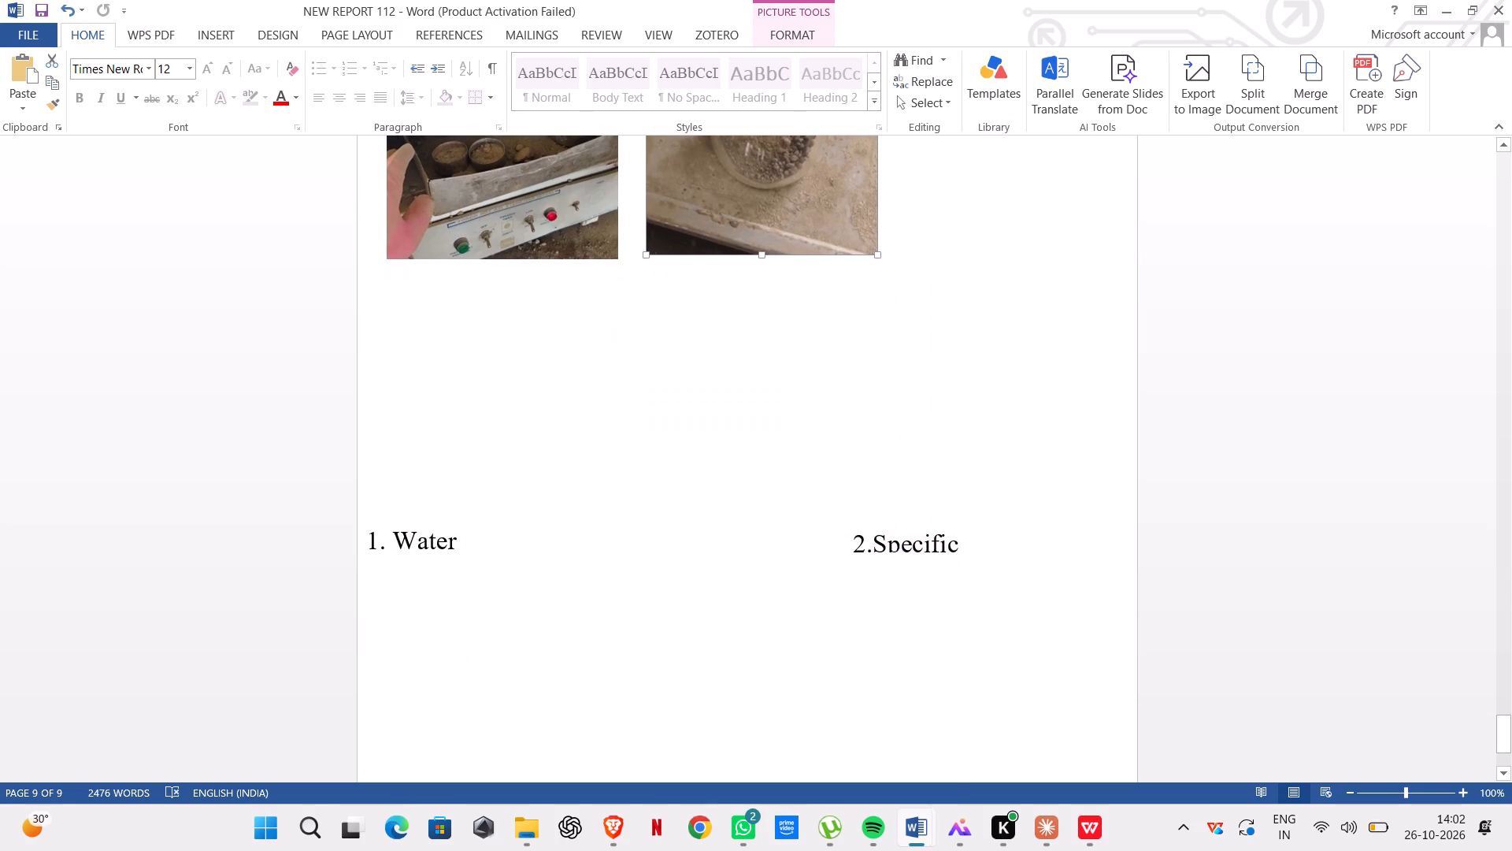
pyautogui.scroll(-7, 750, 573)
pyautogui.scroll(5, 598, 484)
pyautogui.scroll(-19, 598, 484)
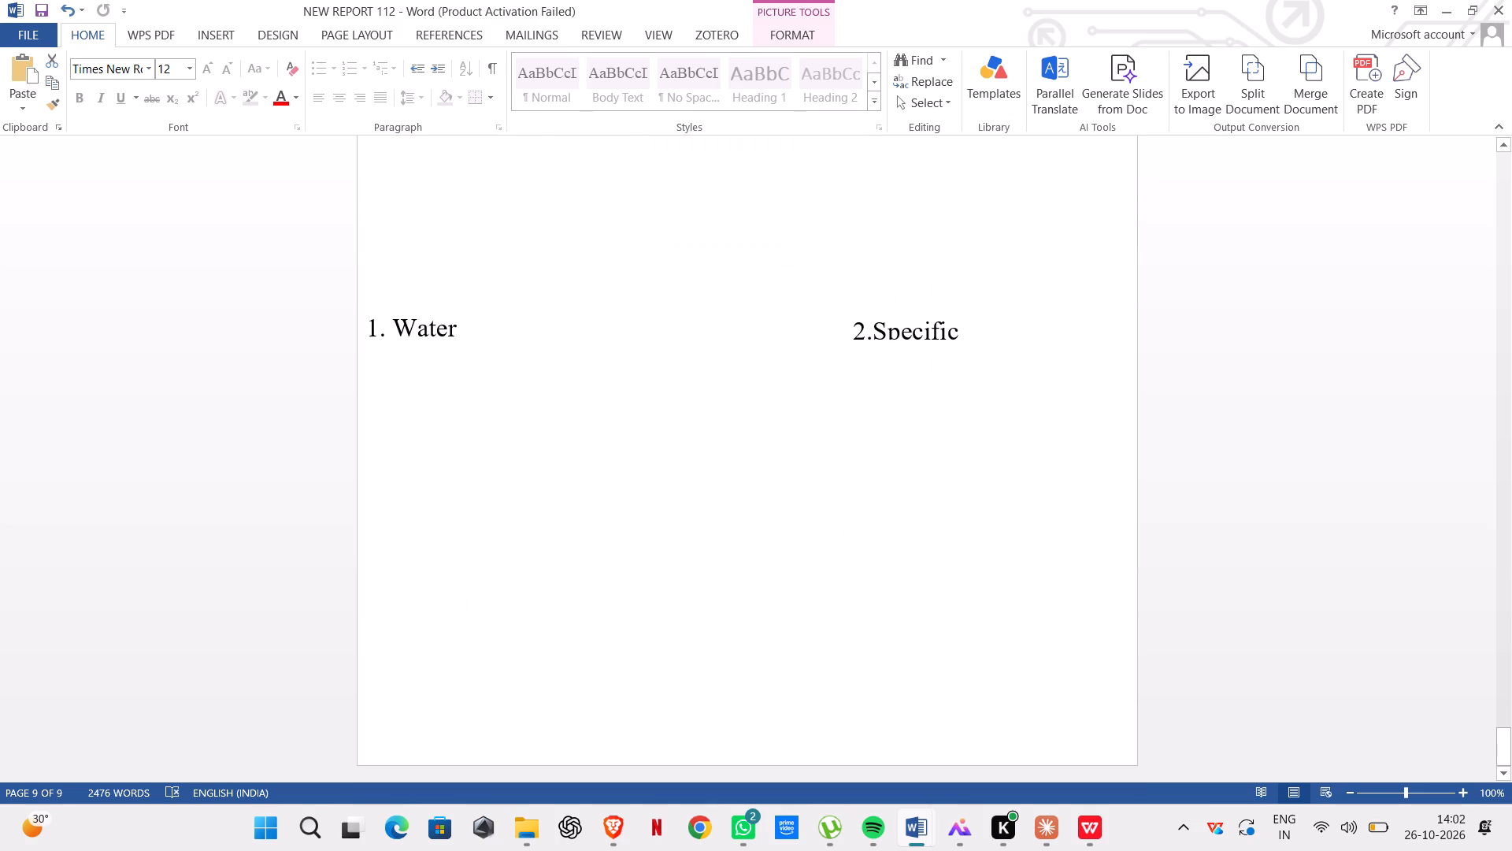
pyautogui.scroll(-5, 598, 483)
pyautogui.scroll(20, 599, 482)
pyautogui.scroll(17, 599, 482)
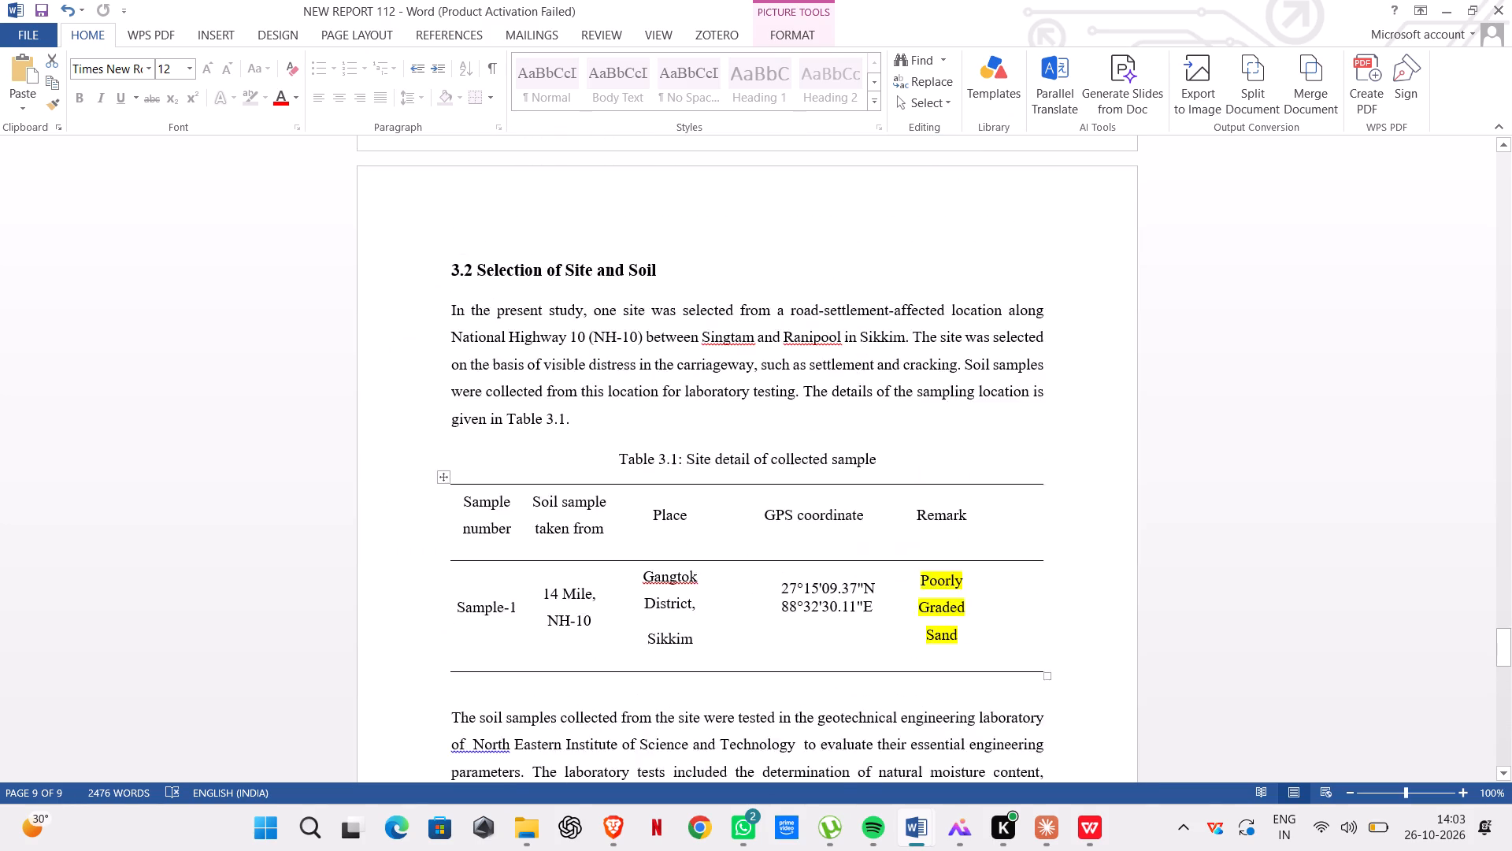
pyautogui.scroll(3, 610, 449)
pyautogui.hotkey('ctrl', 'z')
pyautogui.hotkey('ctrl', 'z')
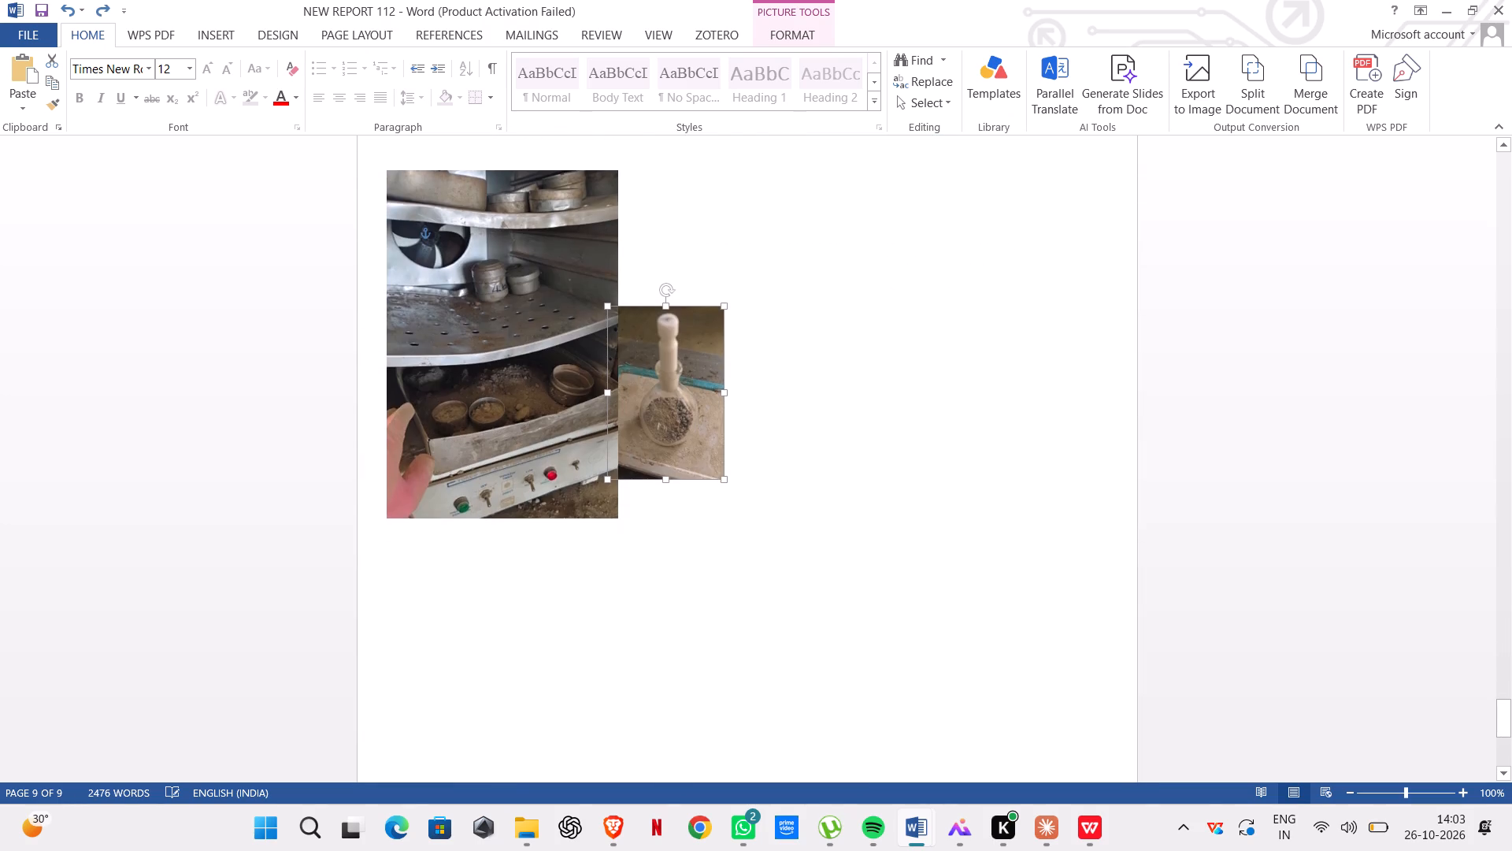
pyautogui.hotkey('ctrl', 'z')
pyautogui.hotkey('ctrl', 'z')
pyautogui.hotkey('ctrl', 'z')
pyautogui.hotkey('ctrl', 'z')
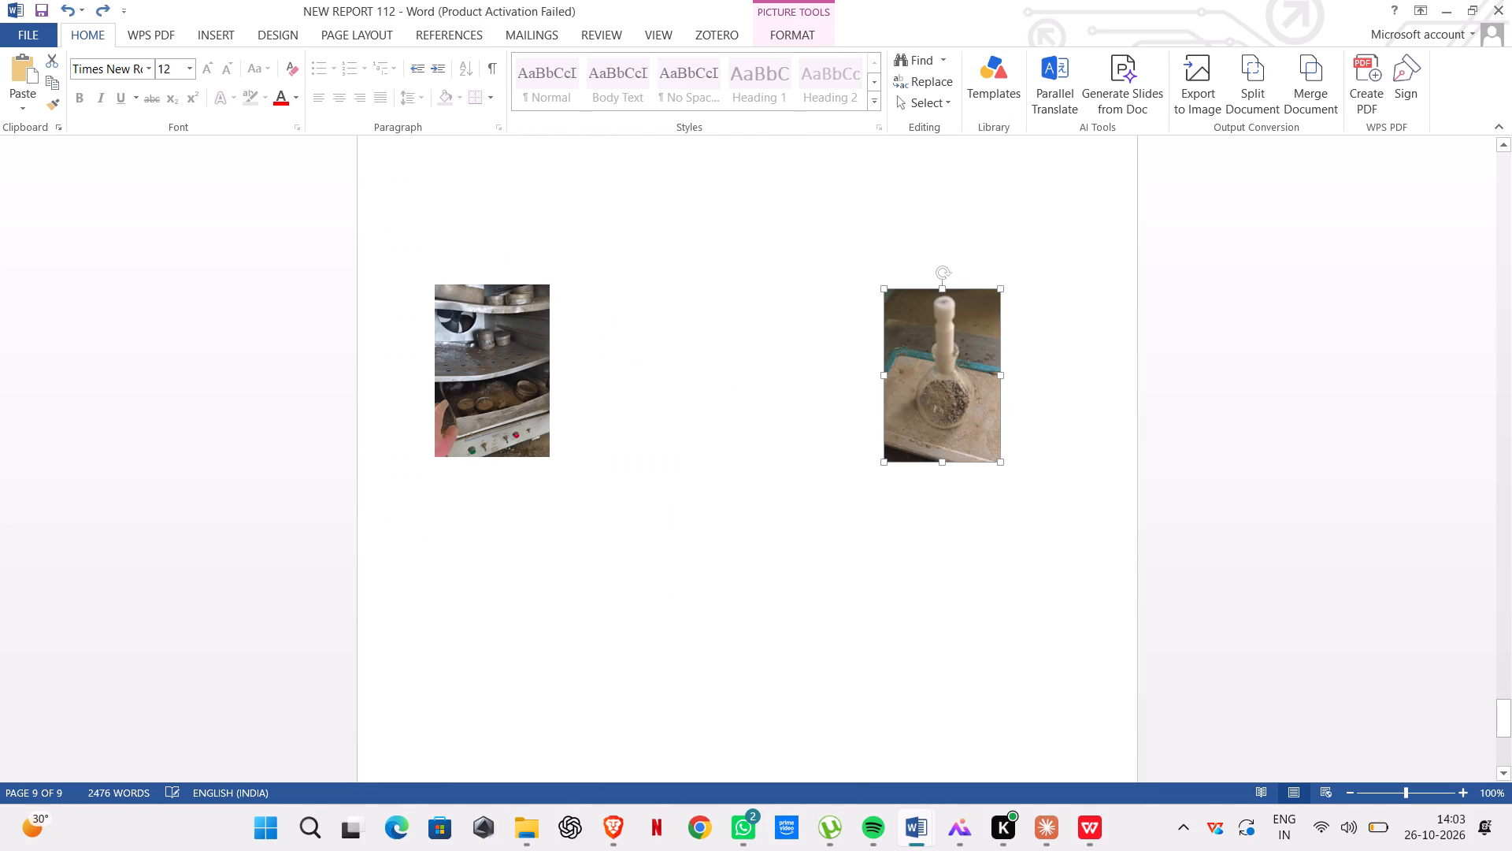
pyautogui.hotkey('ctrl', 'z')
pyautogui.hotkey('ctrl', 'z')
# Add a blank line at the document's end and paste only the water content photo there, copied from the Laboratory Test slide.
pyautogui.scroll(-12, 610, 449)
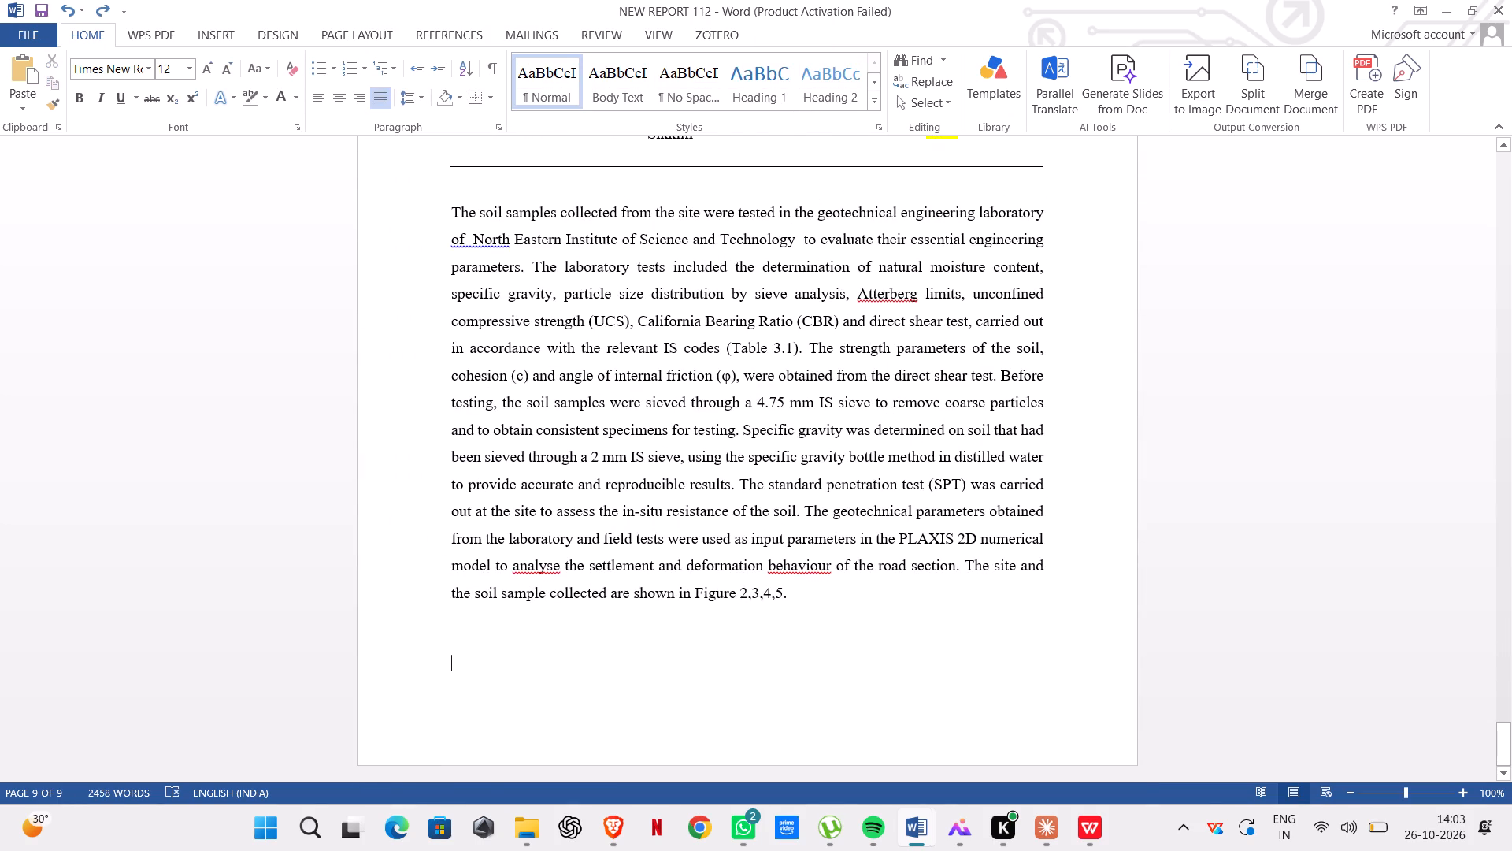
pyautogui.scroll(3, 728, 608)
pyautogui.scroll(-13, 728, 608)
pyautogui.press('Return')
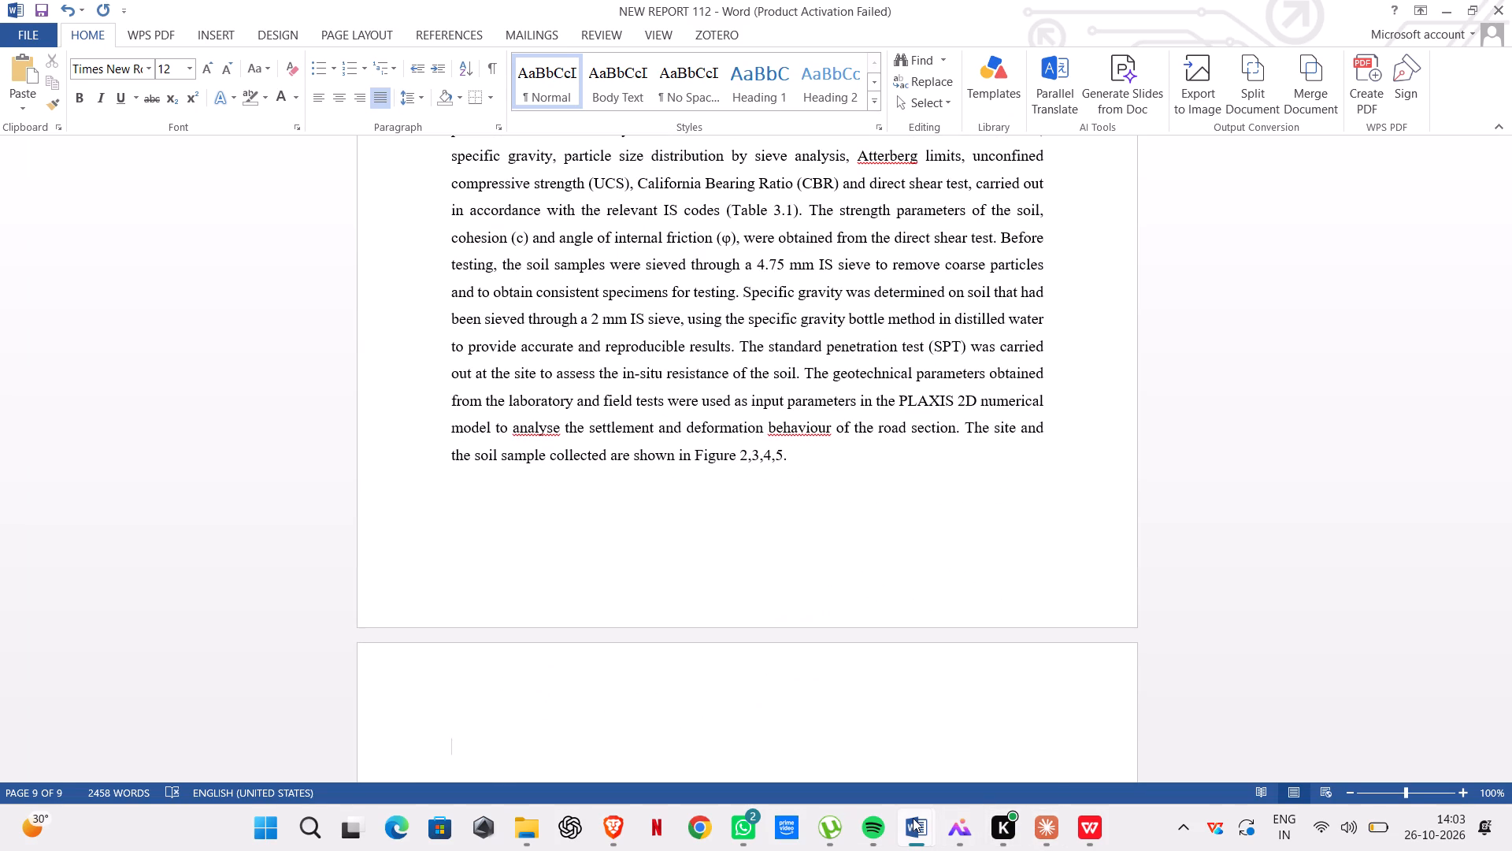
pyautogui.click(1086, 822)
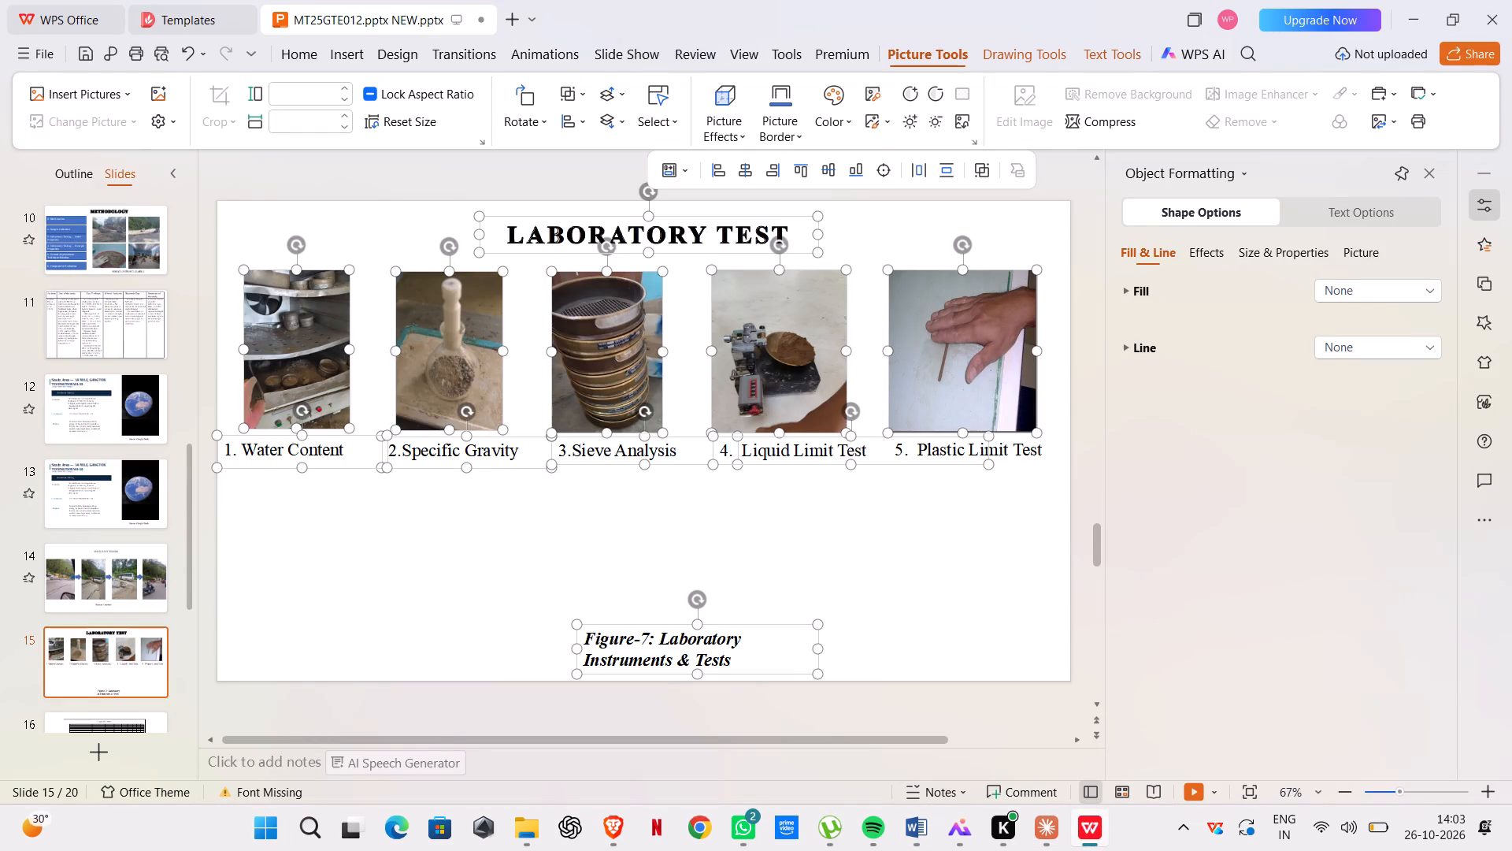
pyautogui.moveTo(398, 609); pyautogui.dragTo(391, 596)
pyautogui.click(341, 384)
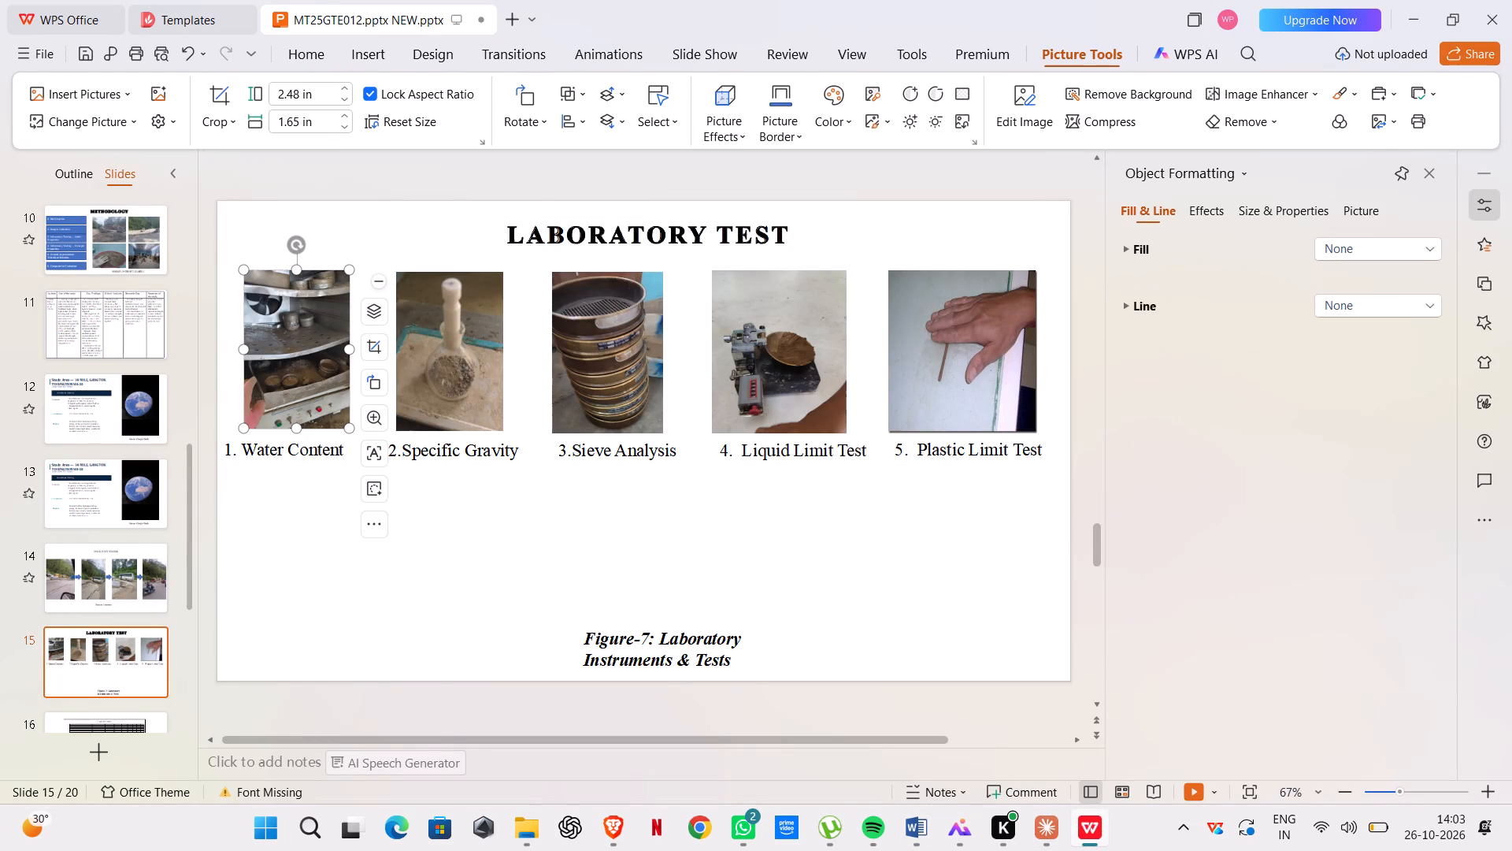
pyautogui.rightClick(314, 411)
pyautogui.click(270, 390)
pyautogui.hotkey('ctrl', 'c')
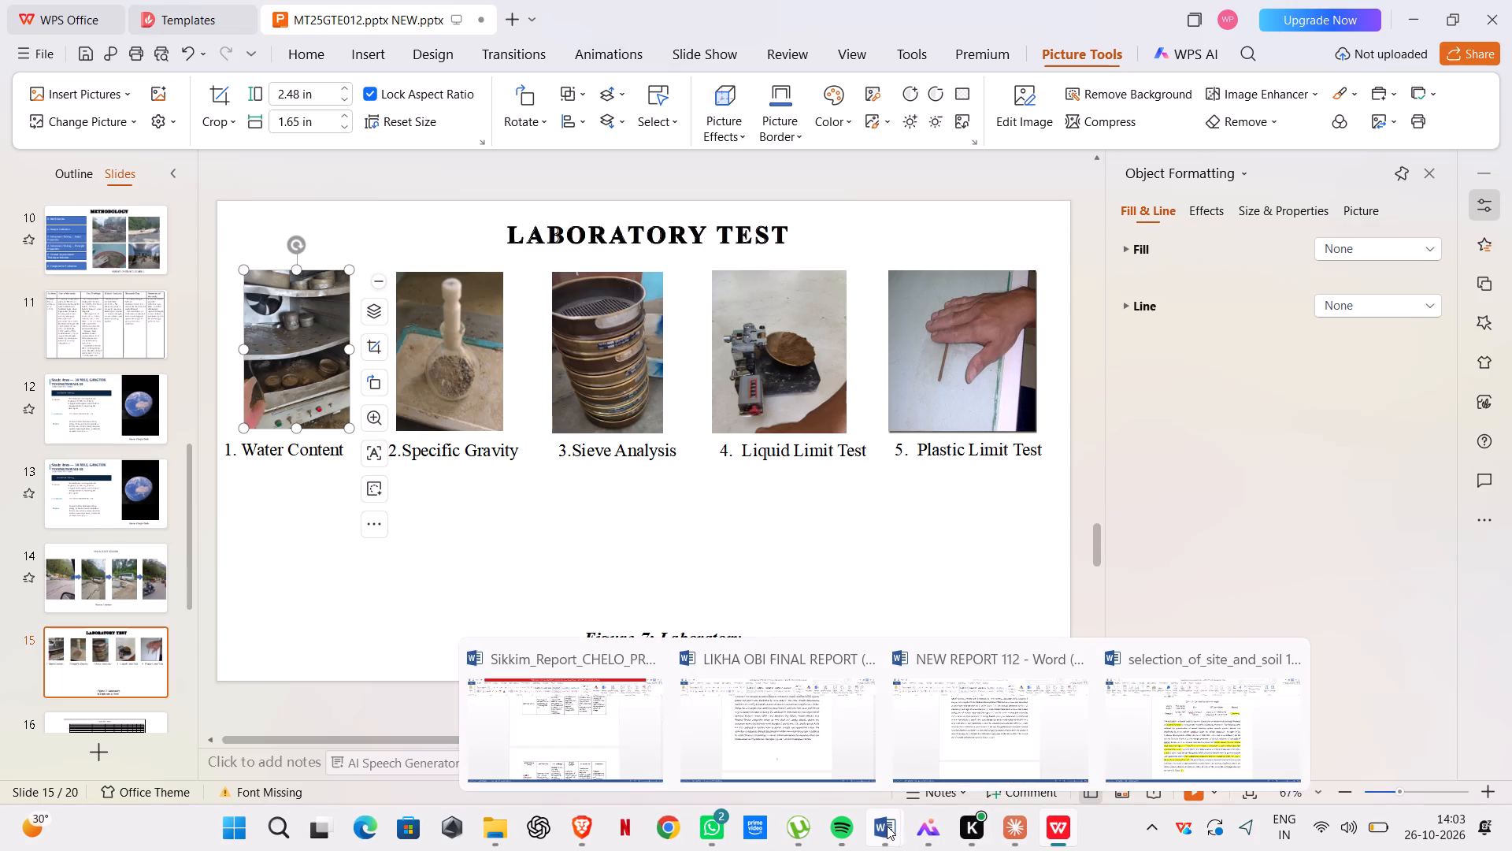
pyautogui.click(999, 704)
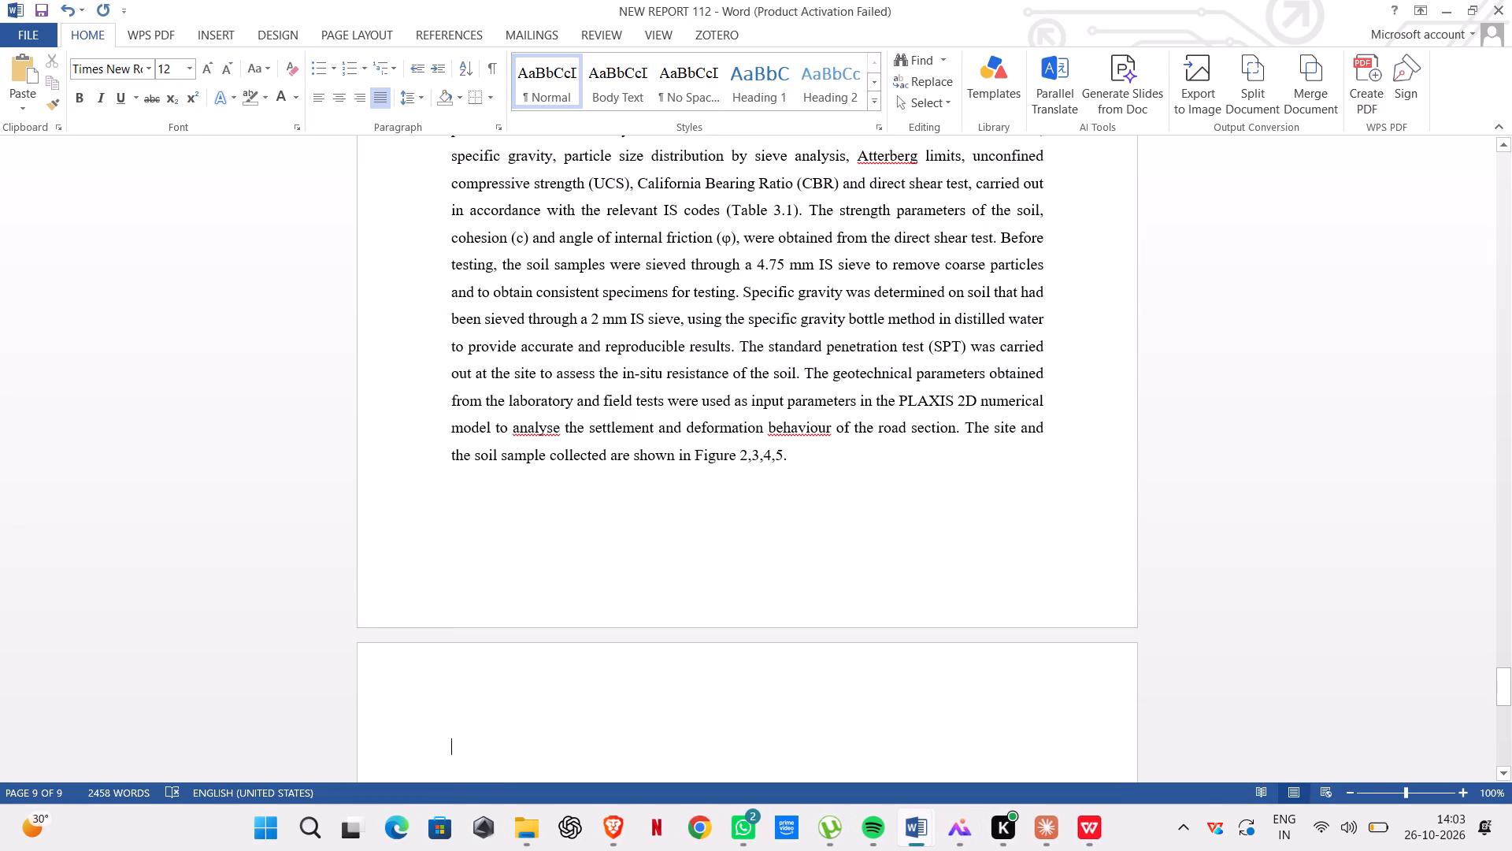
pyautogui.hotkey('ctrl', 'v')
# Enlarge the pasted water content photo to about one and a half times its width, keeping its proportions.
pyautogui.scroll(-4, 484, 650)
pyautogui.click(576, 538)
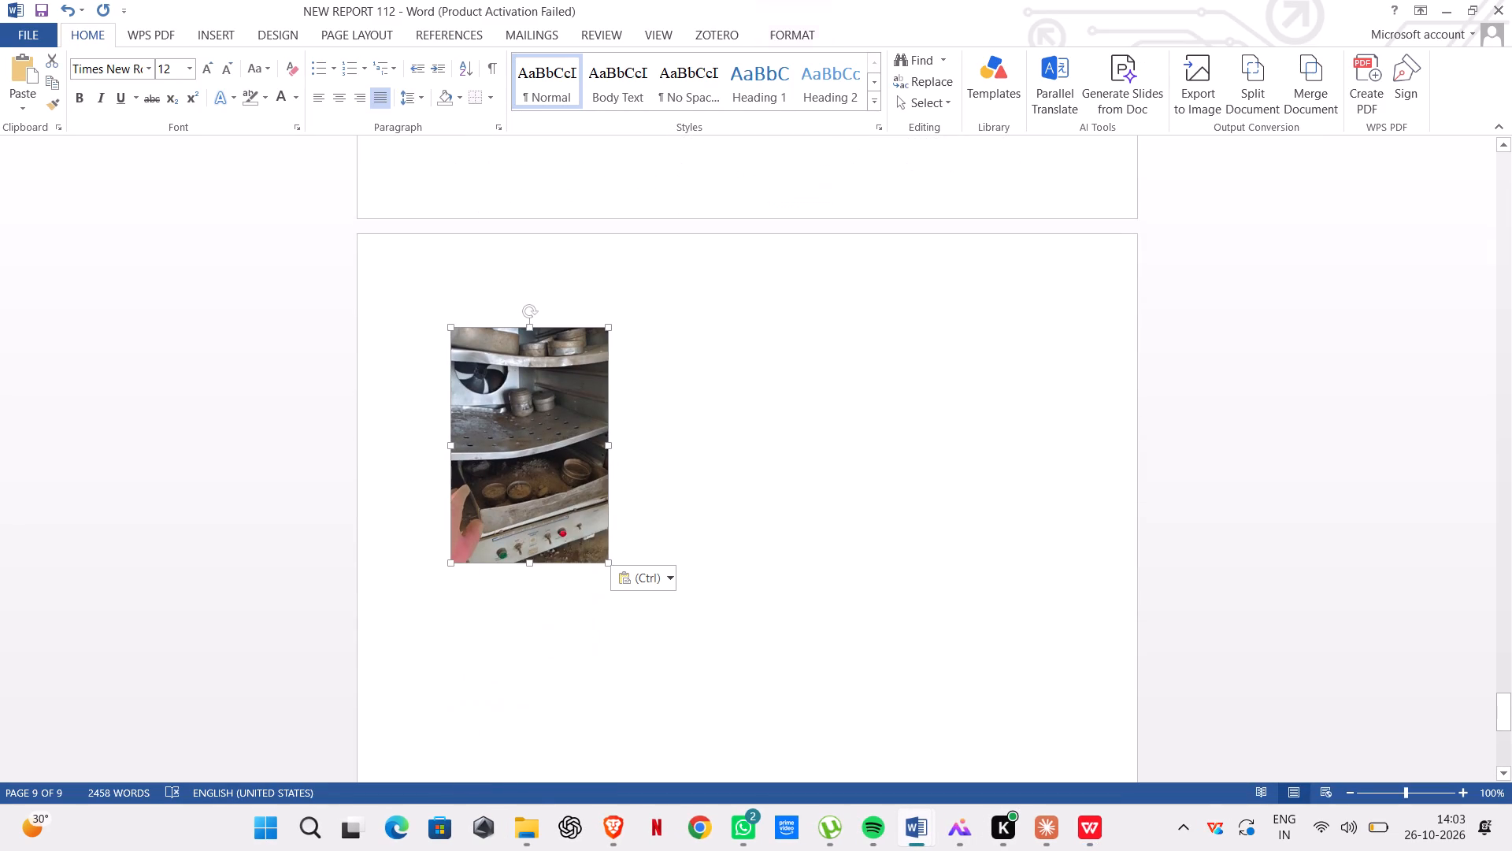
pyautogui.click(605, 559)
pyautogui.moveTo(608, 563); pyautogui.dragTo(667, 605)
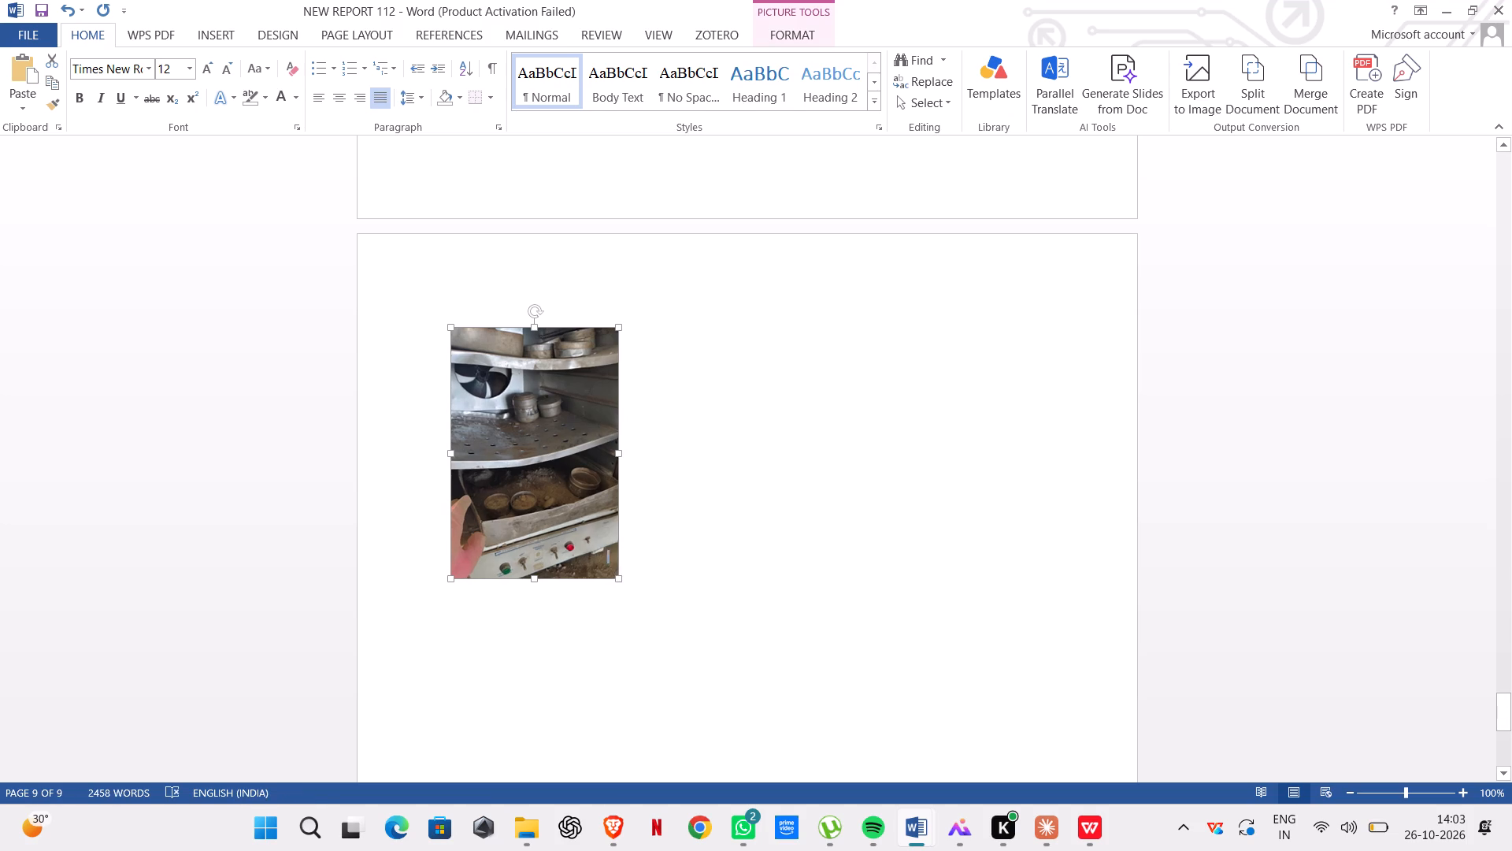
pyautogui.moveTo(667, 605); pyautogui.dragTo(687, 641)
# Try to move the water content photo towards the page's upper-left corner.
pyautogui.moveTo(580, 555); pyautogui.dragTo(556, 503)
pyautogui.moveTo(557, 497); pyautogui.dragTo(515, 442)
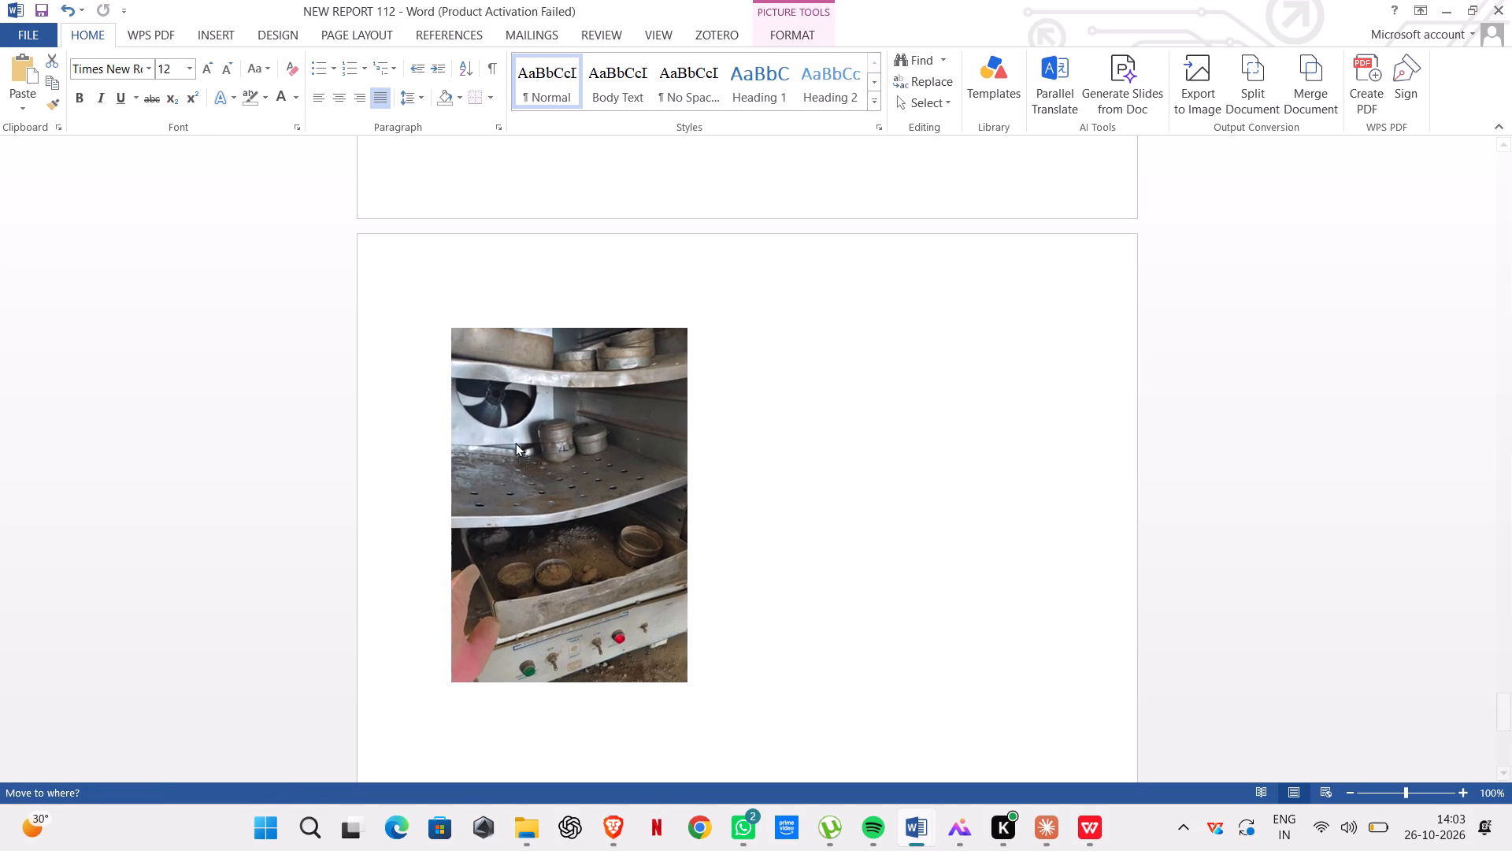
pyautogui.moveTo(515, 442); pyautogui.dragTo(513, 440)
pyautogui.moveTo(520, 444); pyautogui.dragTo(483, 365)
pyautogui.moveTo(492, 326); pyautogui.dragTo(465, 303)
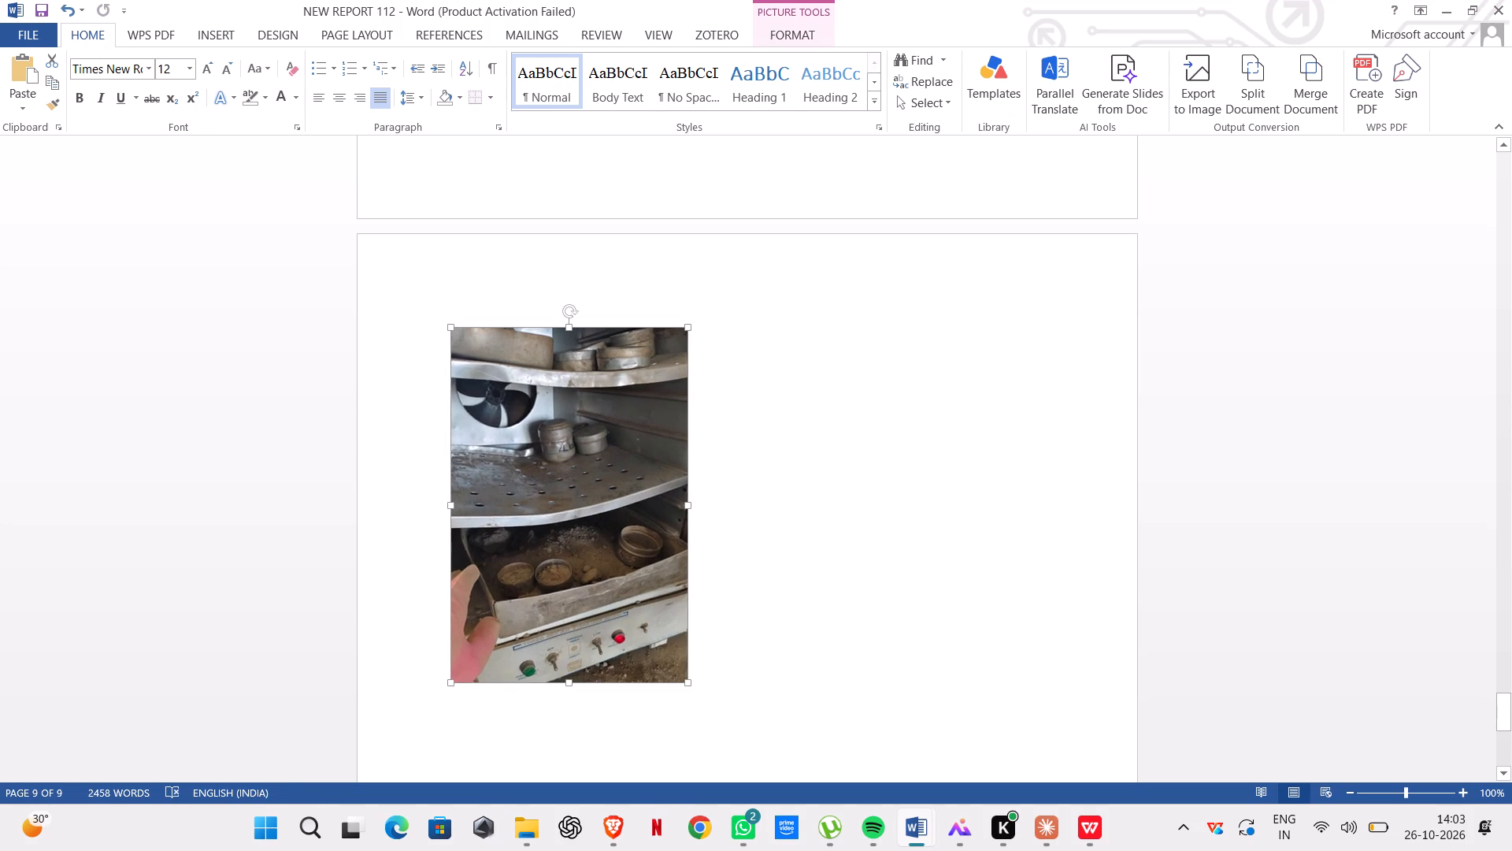
# Place the insertion point at the page's right margin, beside the top of the water content photo.
pyautogui.click(569, 719)
pyautogui.scroll(-5, 550, 715)
pyautogui.click(895, 342)
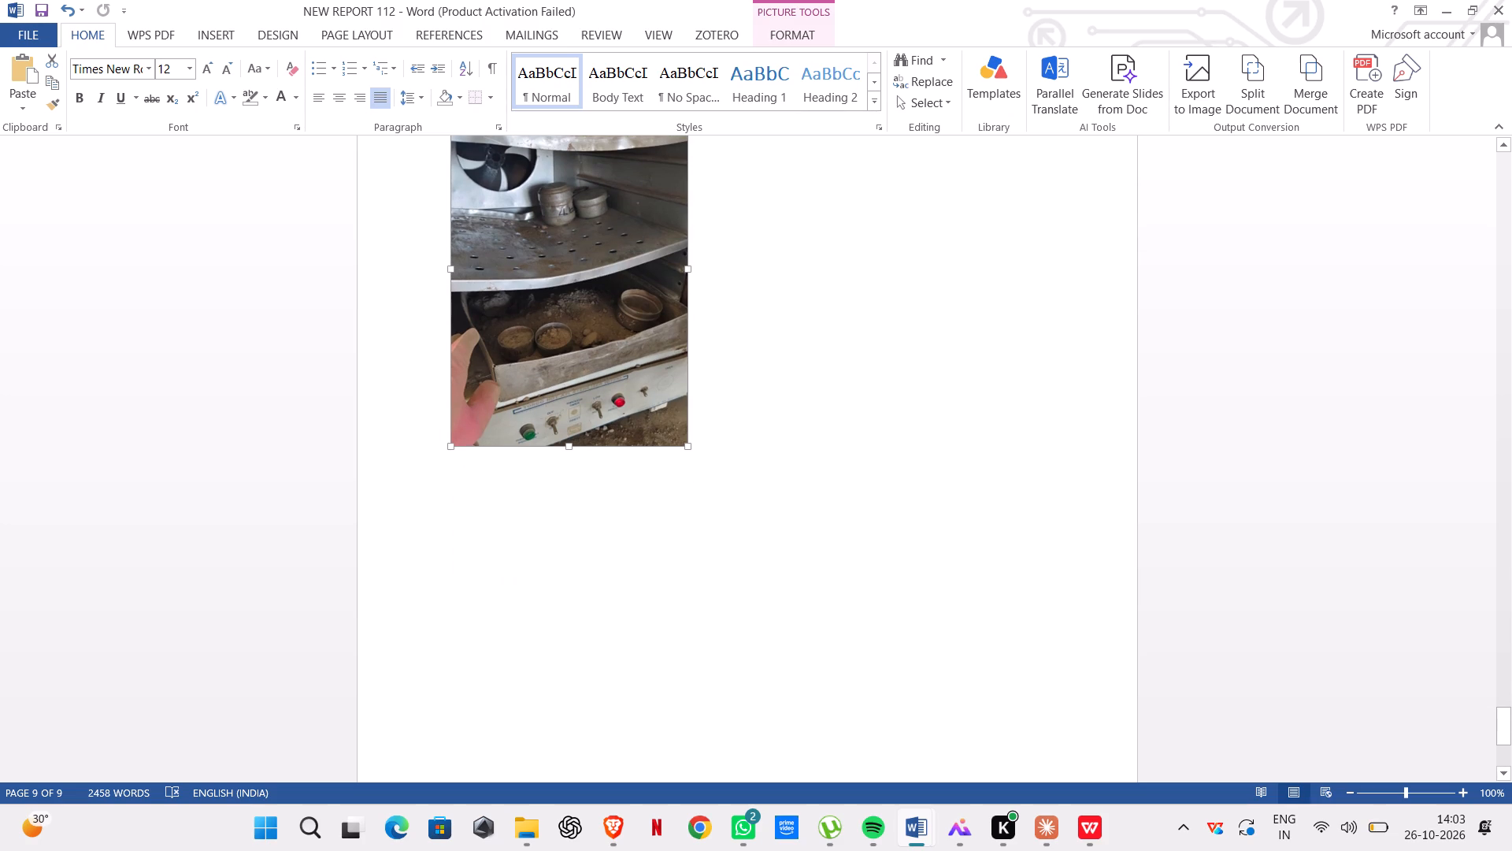
pyautogui.scroll(1, 794, 835)
pyautogui.scroll(1, 712, 829)
pyautogui.scroll(5, 778, 518)
pyautogui.click(1131, 305)
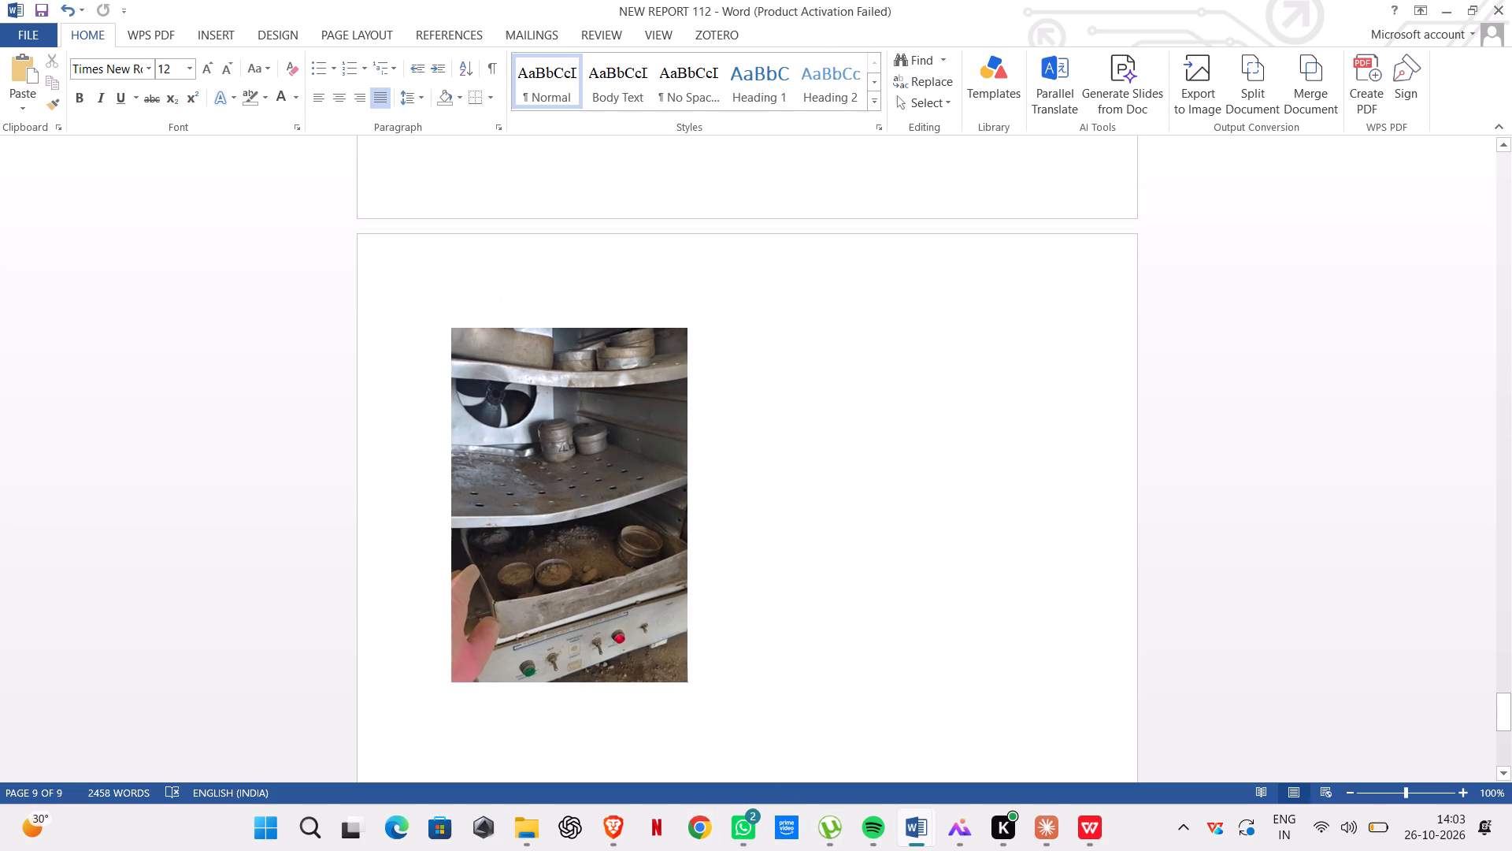
pyautogui.click(893, 389)
pyautogui.tripleClick(906, 364)
pyautogui.click(906, 362)
pyautogui.click(904, 362)
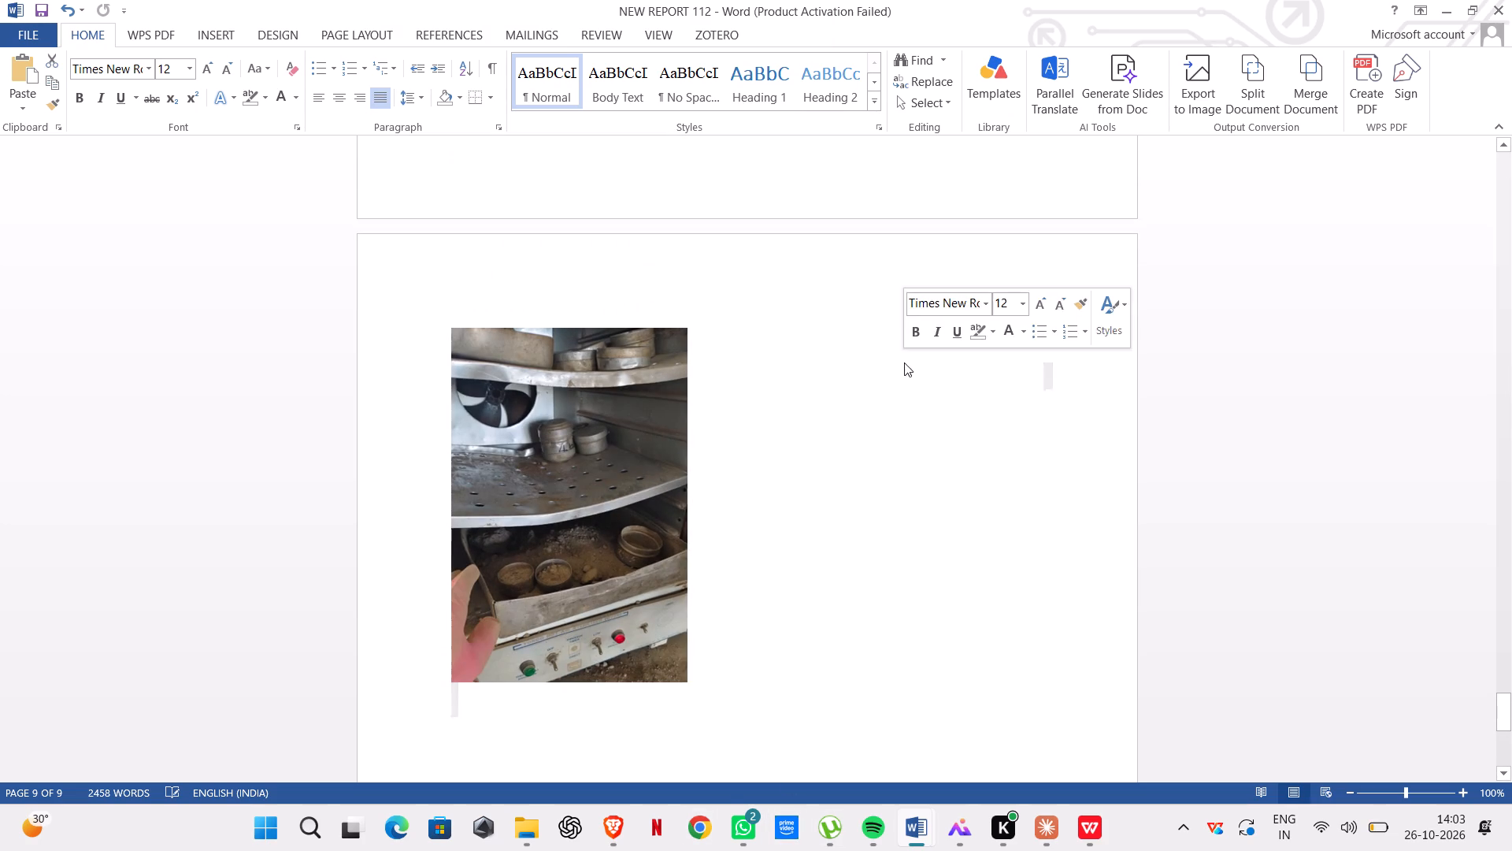
pyautogui.click(840, 368)
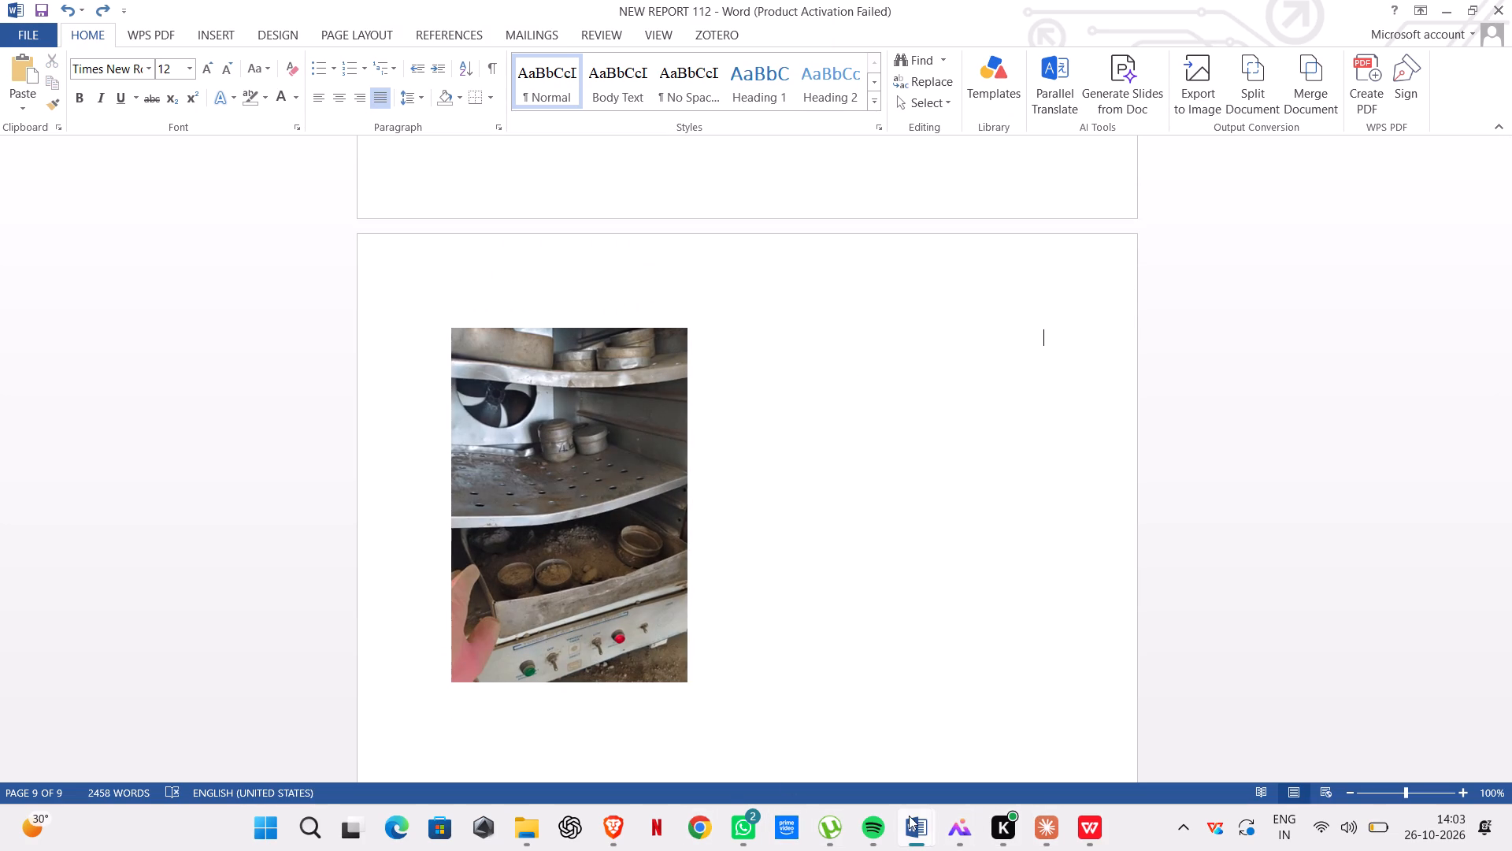
pyautogui.click(948, 736)
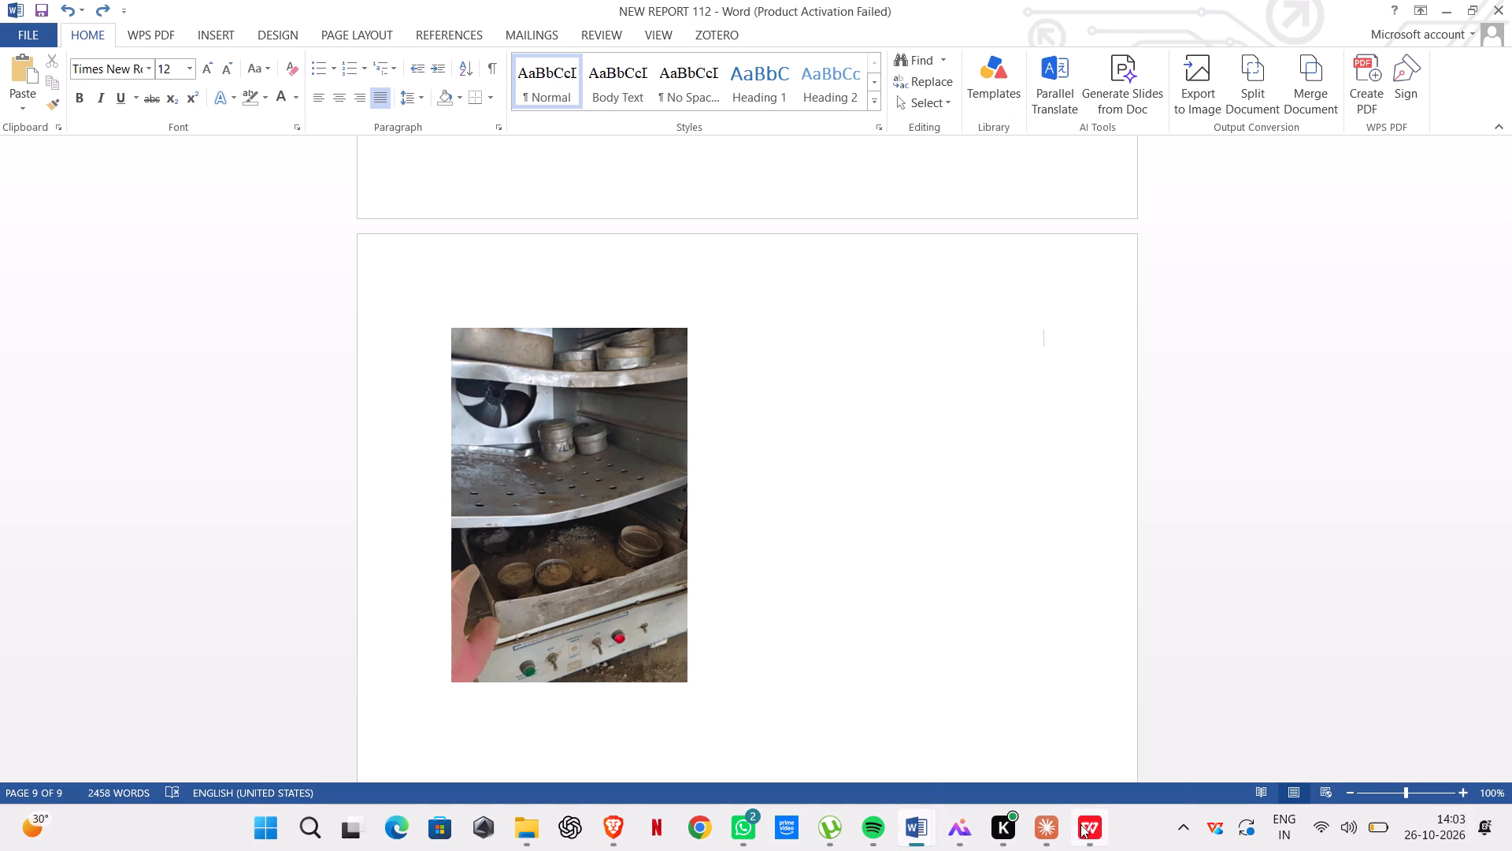
# Copy the specific gravity photo from the Laboratory Test slide and paste it at the right margin beside the water content photo.
pyautogui.click(1080, 824)
pyautogui.click(530, 395)
pyautogui.click(482, 407)
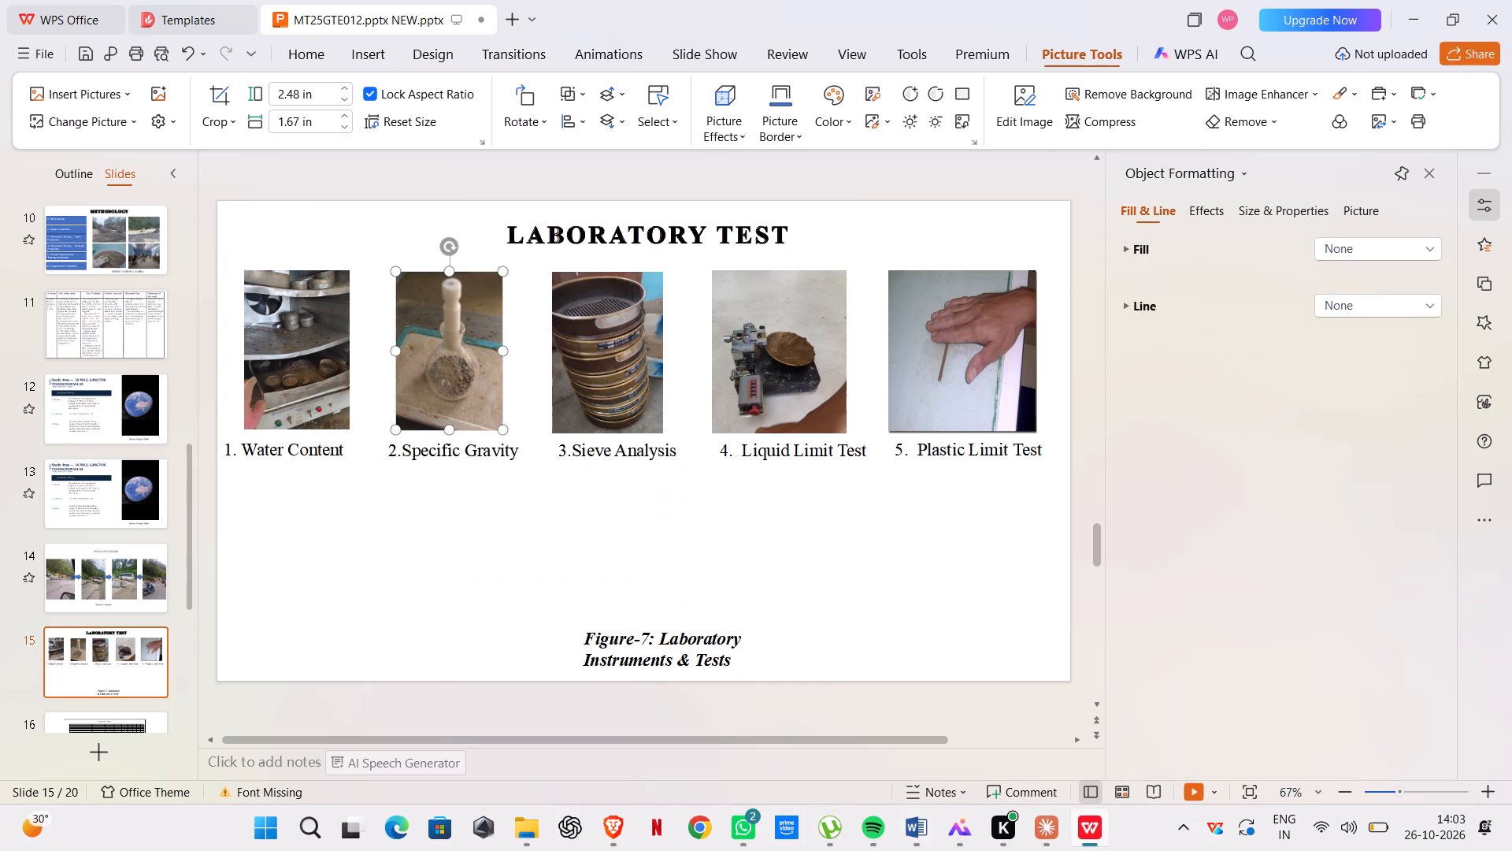
pyautogui.rightClick(482, 407)
pyautogui.click(415, 418)
pyautogui.hotkey('ctrl', 'c')
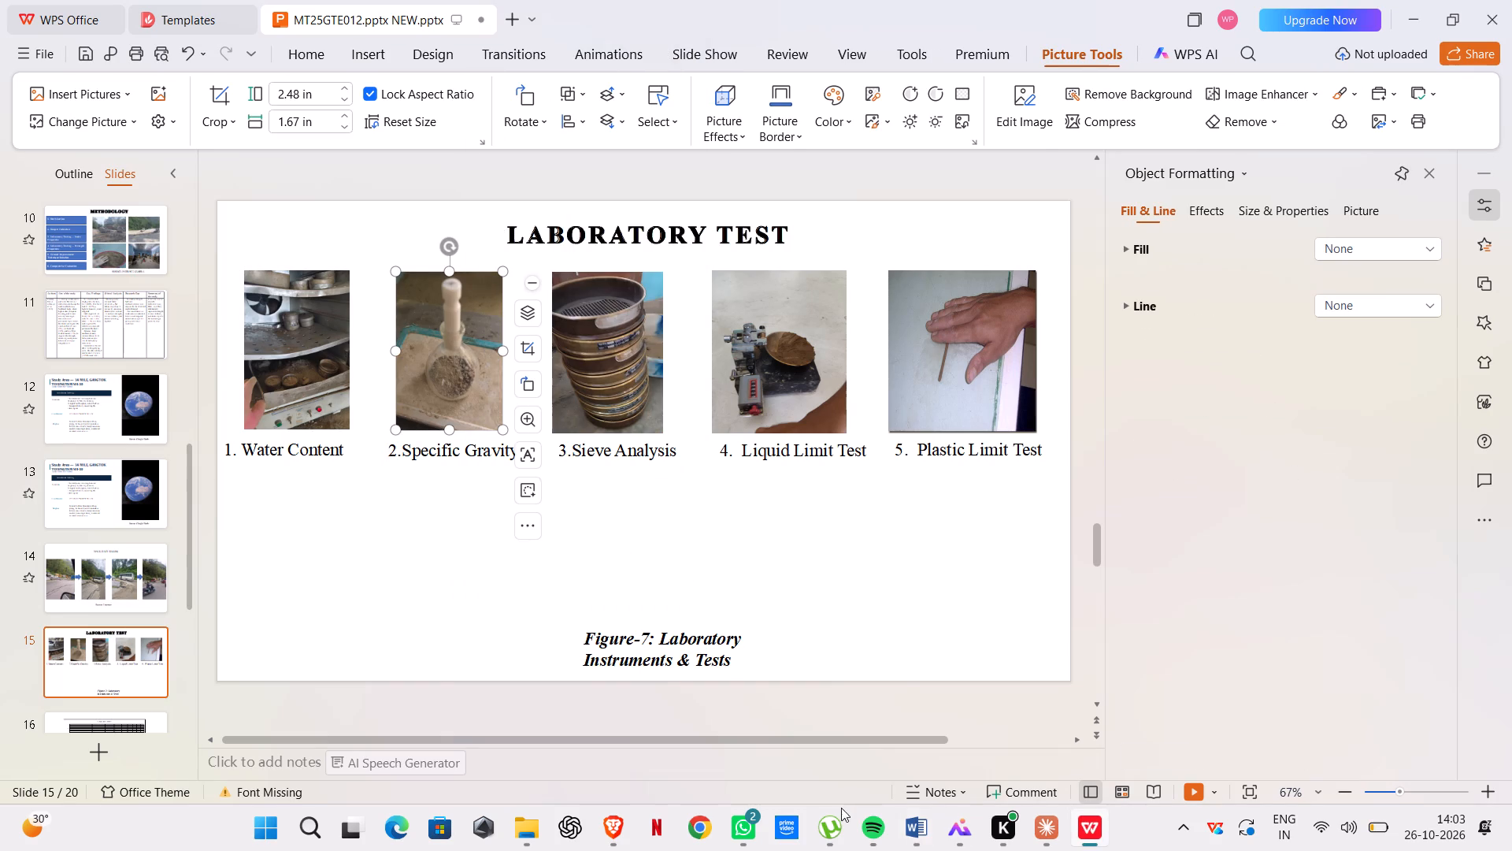
pyautogui.click(916, 840)
pyautogui.click(985, 674)
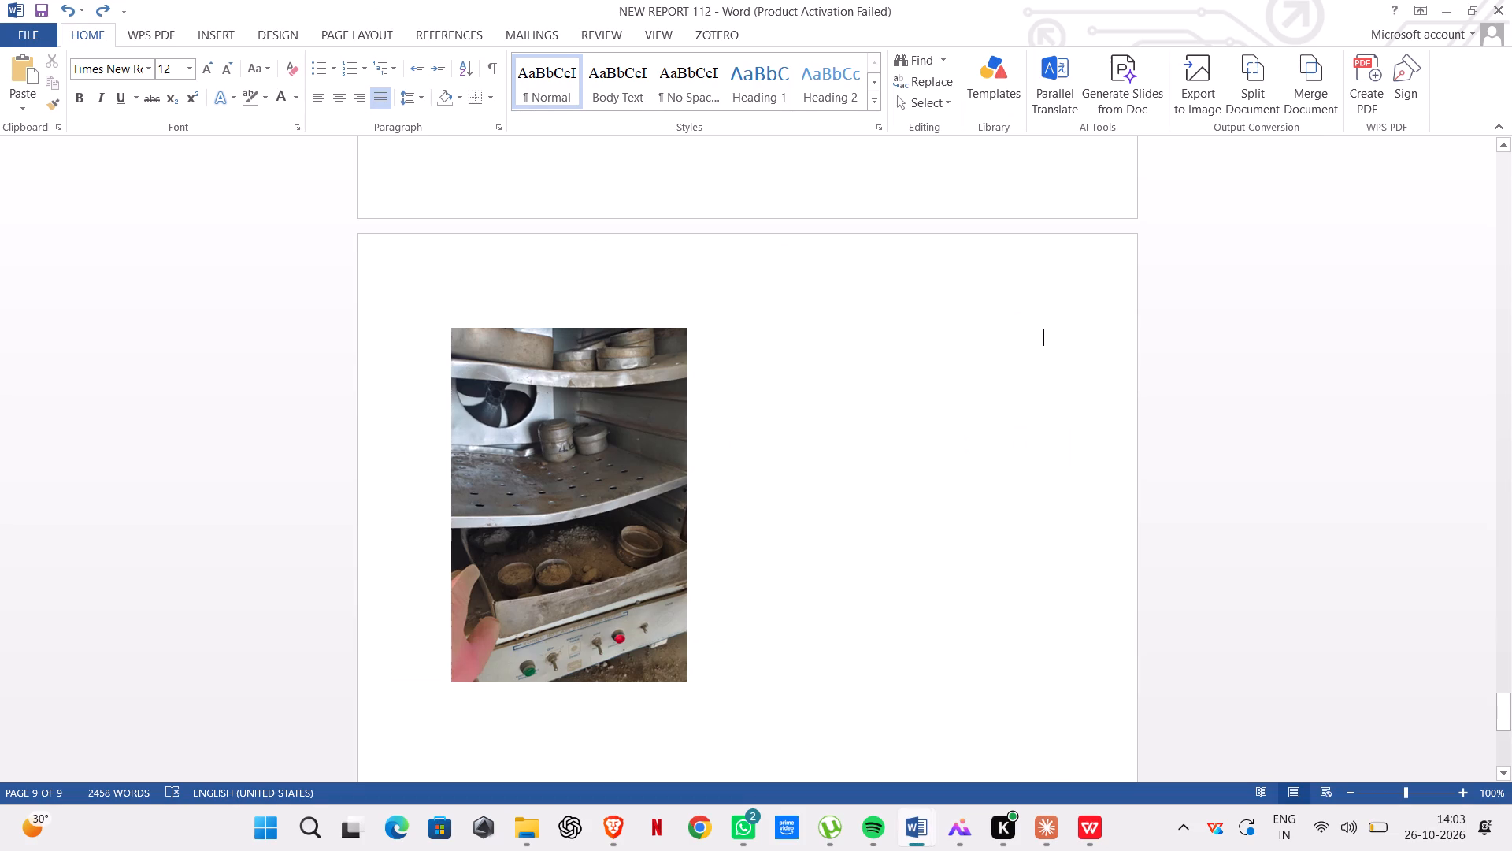
pyautogui.hotkey('ctrl', 'v')
# Enlarge the specific gravity photo proportionally until it matches the height of the water content photo.
pyautogui.click(991, 575)
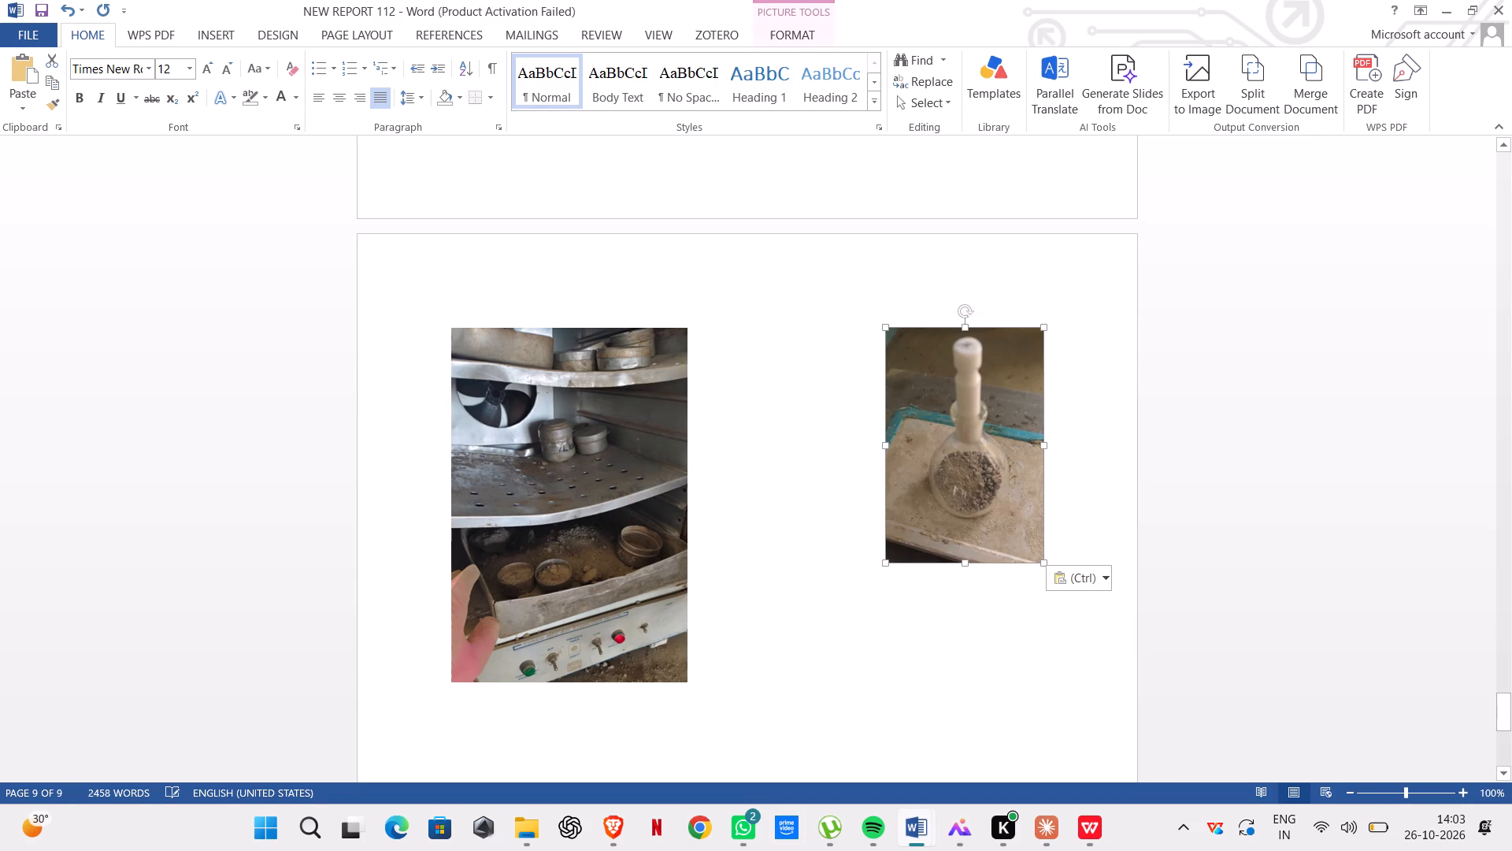
pyautogui.moveTo(1043, 562); pyautogui.dragTo(1084, 659)
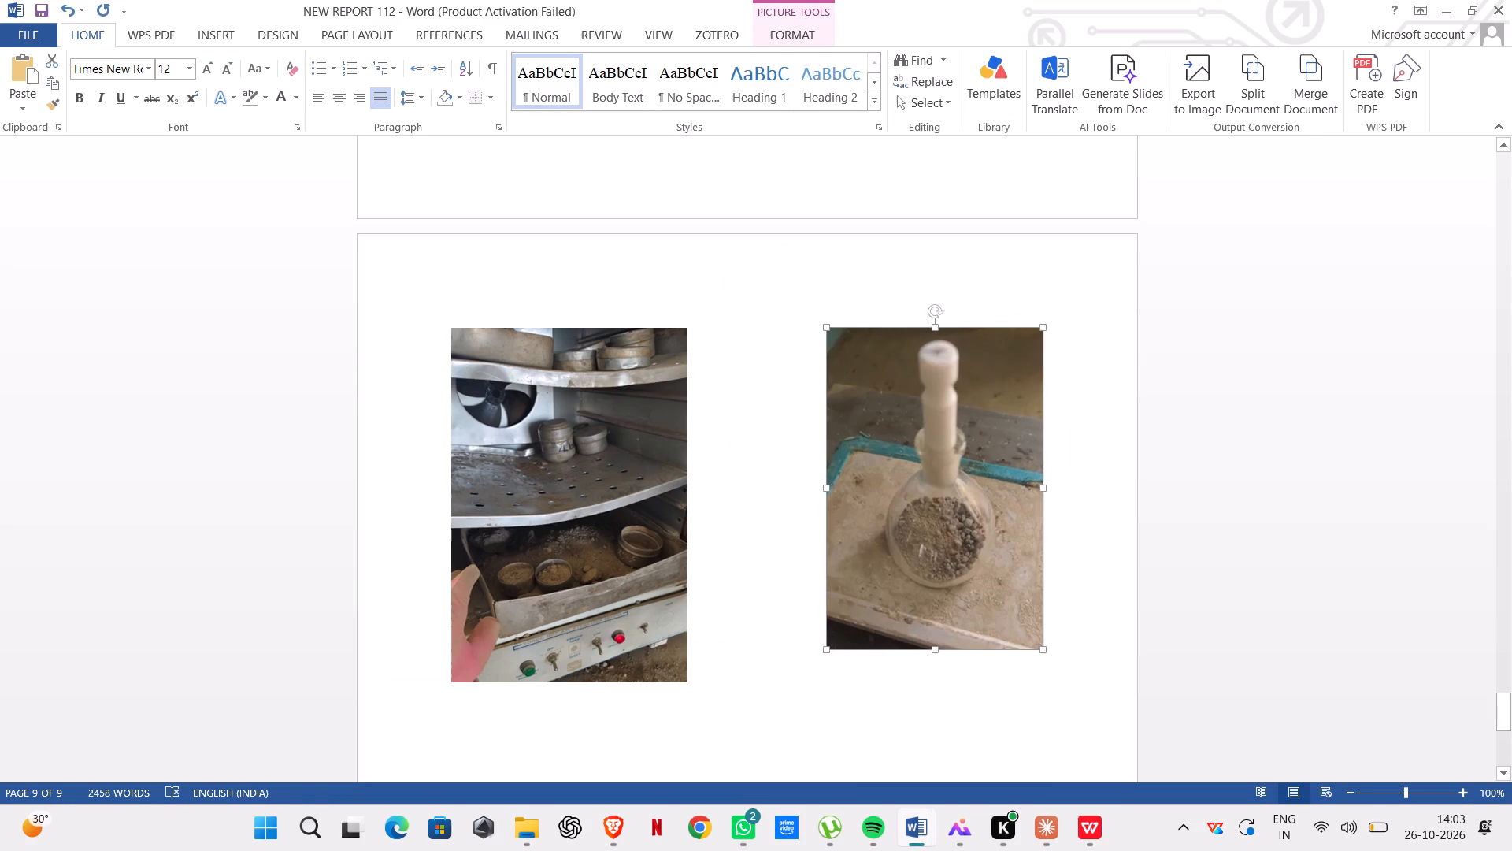
pyautogui.moveTo(1084, 659); pyautogui.dragTo(1107, 680)
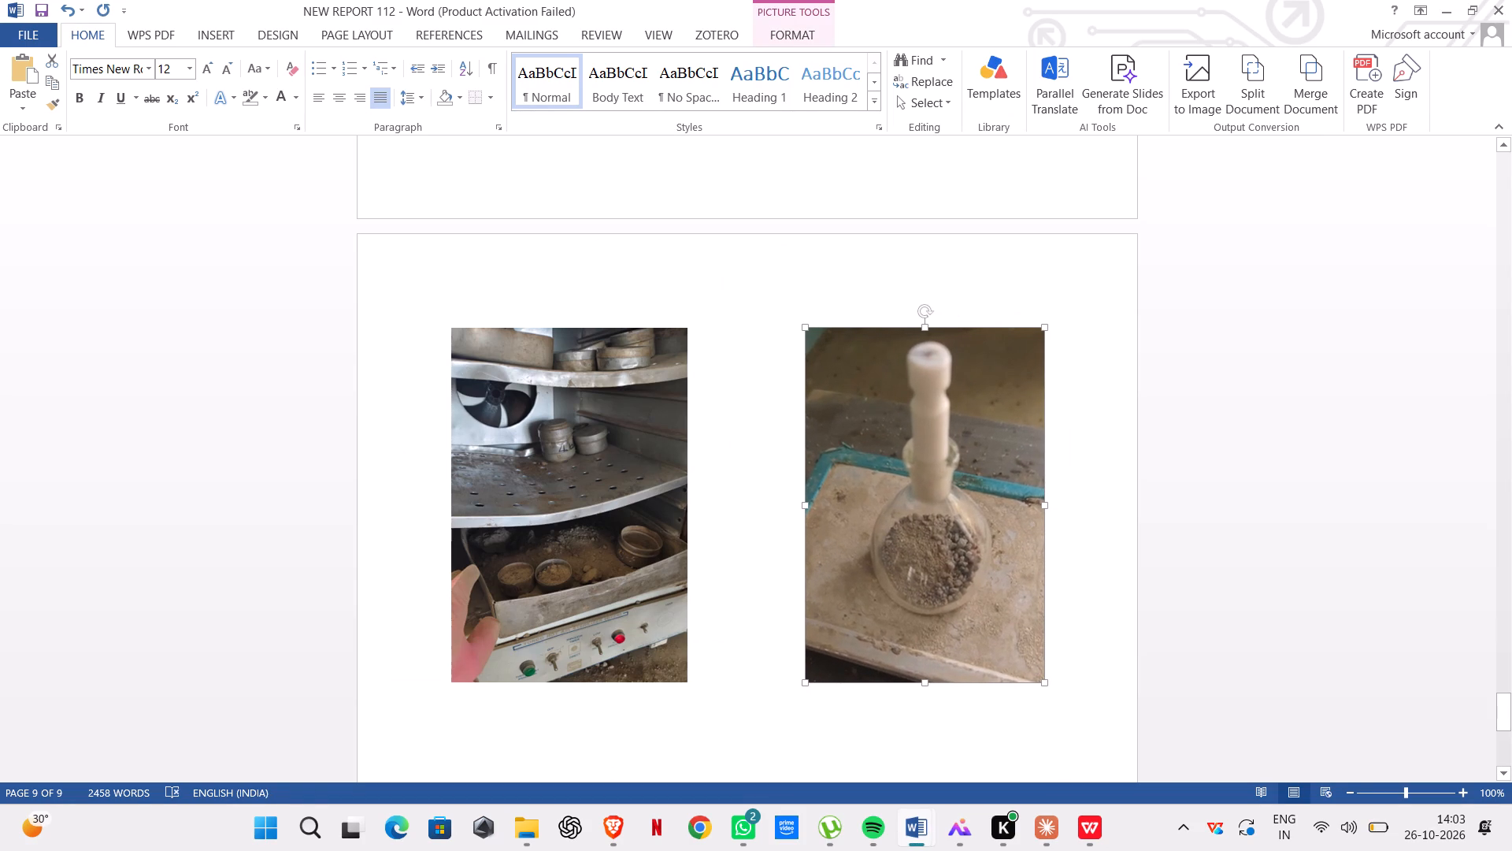
# Copy the "1. Water Content" caption from the Laboratory Test slide and paste it in the report below the water content photo.
pyautogui.scroll(-3, 1127, 530)
pyautogui.click(639, 673)
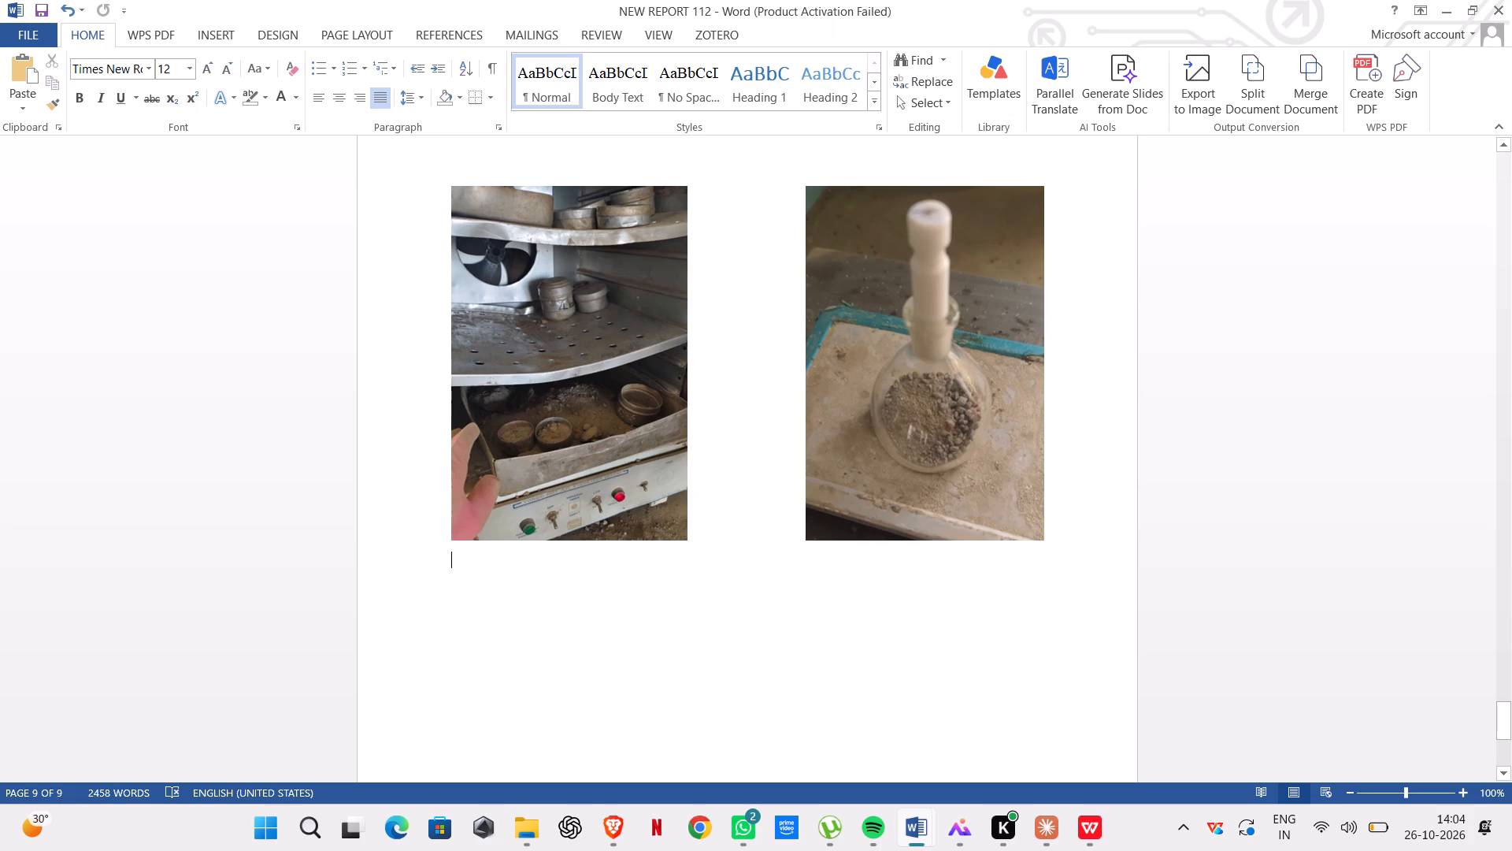
pyautogui.click(1077, 823)
pyautogui.moveTo(298, 448); pyautogui.dragTo(223, 446)
pyautogui.click(352, 441)
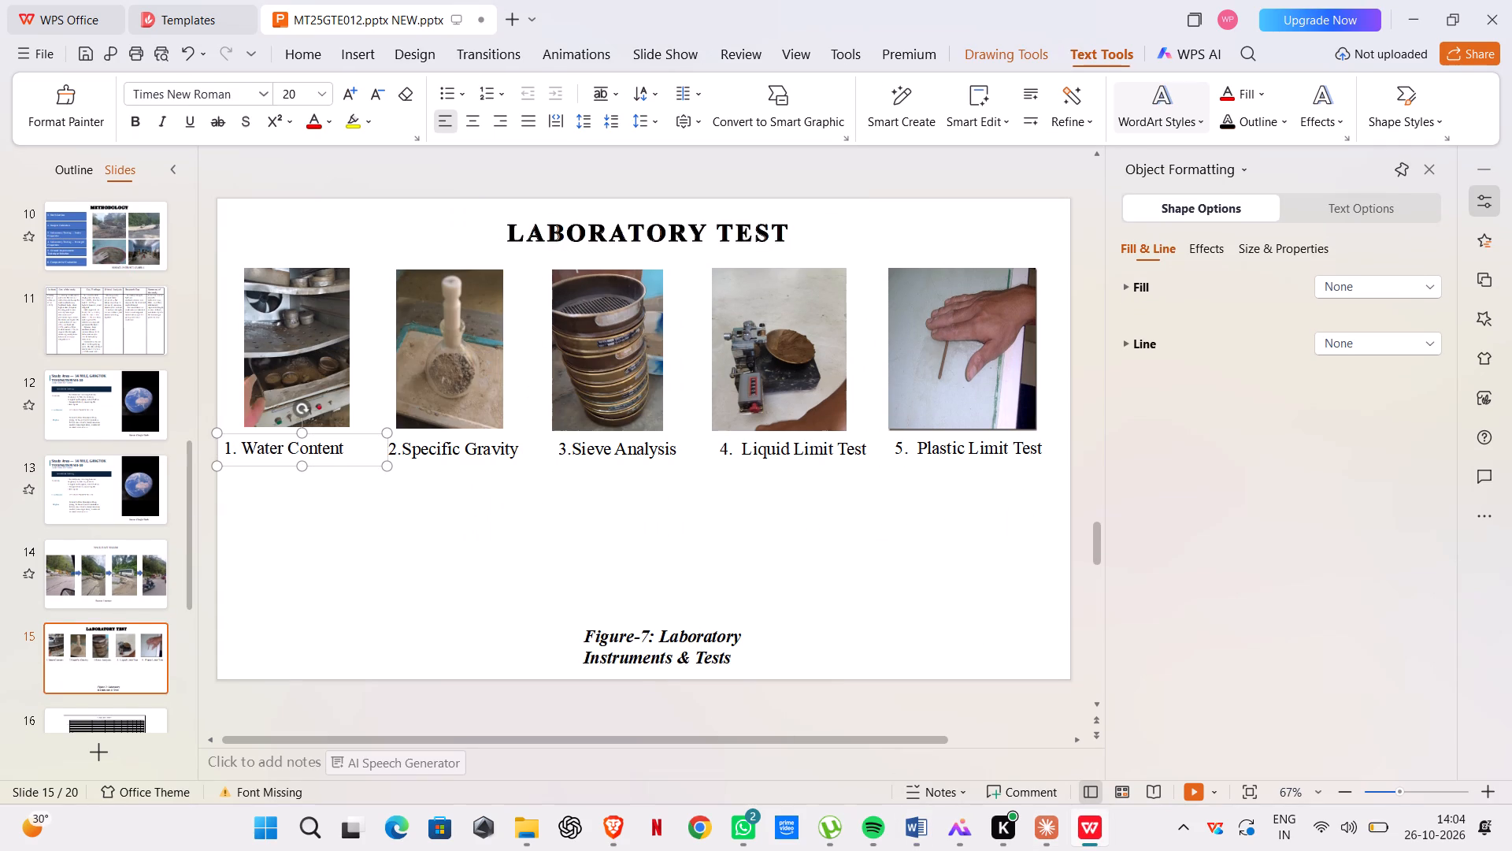
pyautogui.click(348, 447)
pyautogui.click(347, 448)
pyautogui.moveTo(343, 450); pyautogui.dragTo(257, 455)
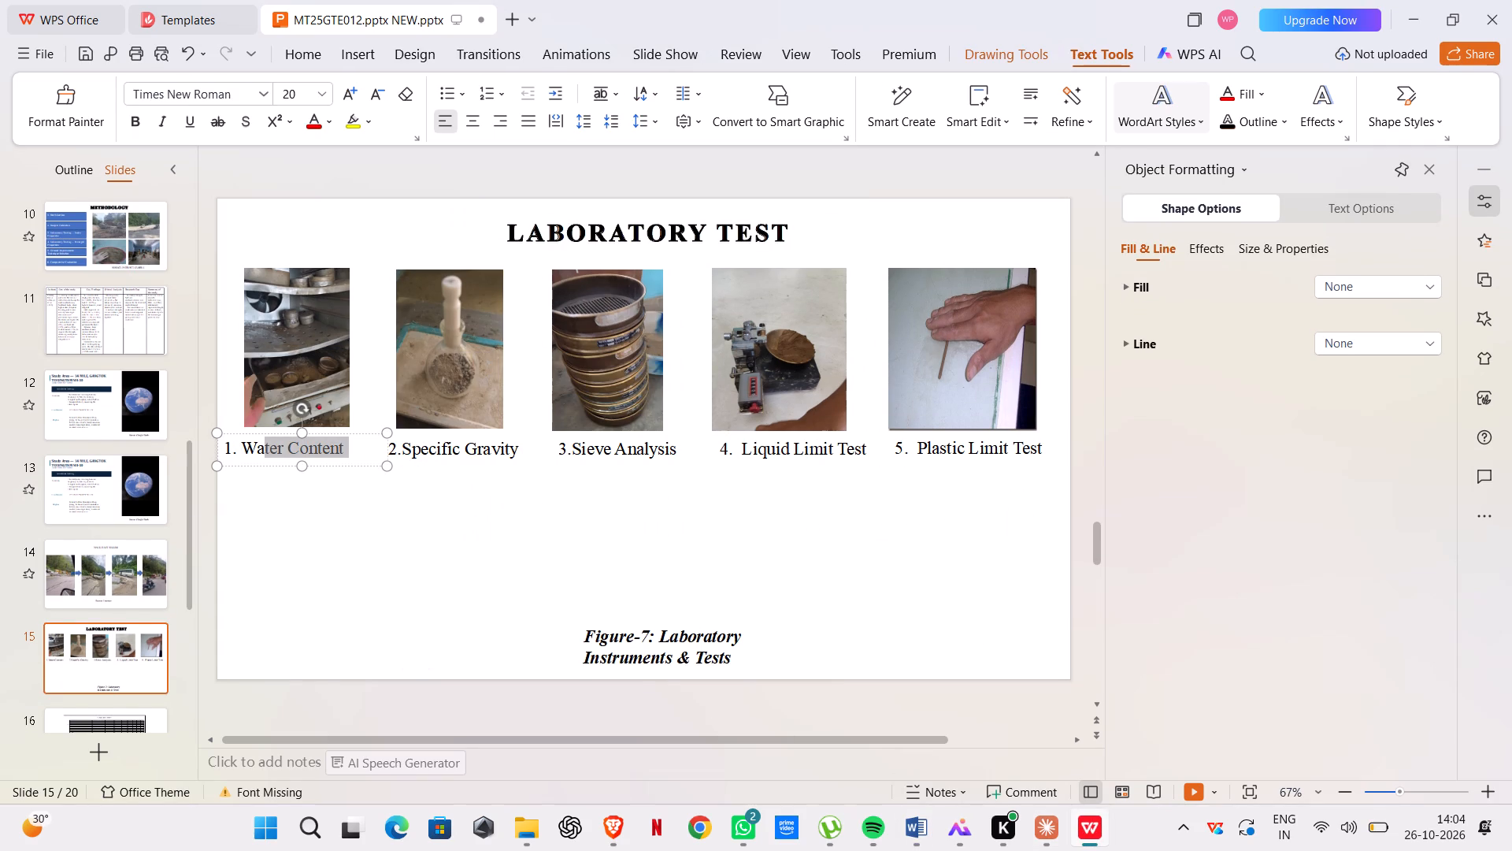
pyautogui.moveTo(257, 455); pyautogui.dragTo(224, 456)
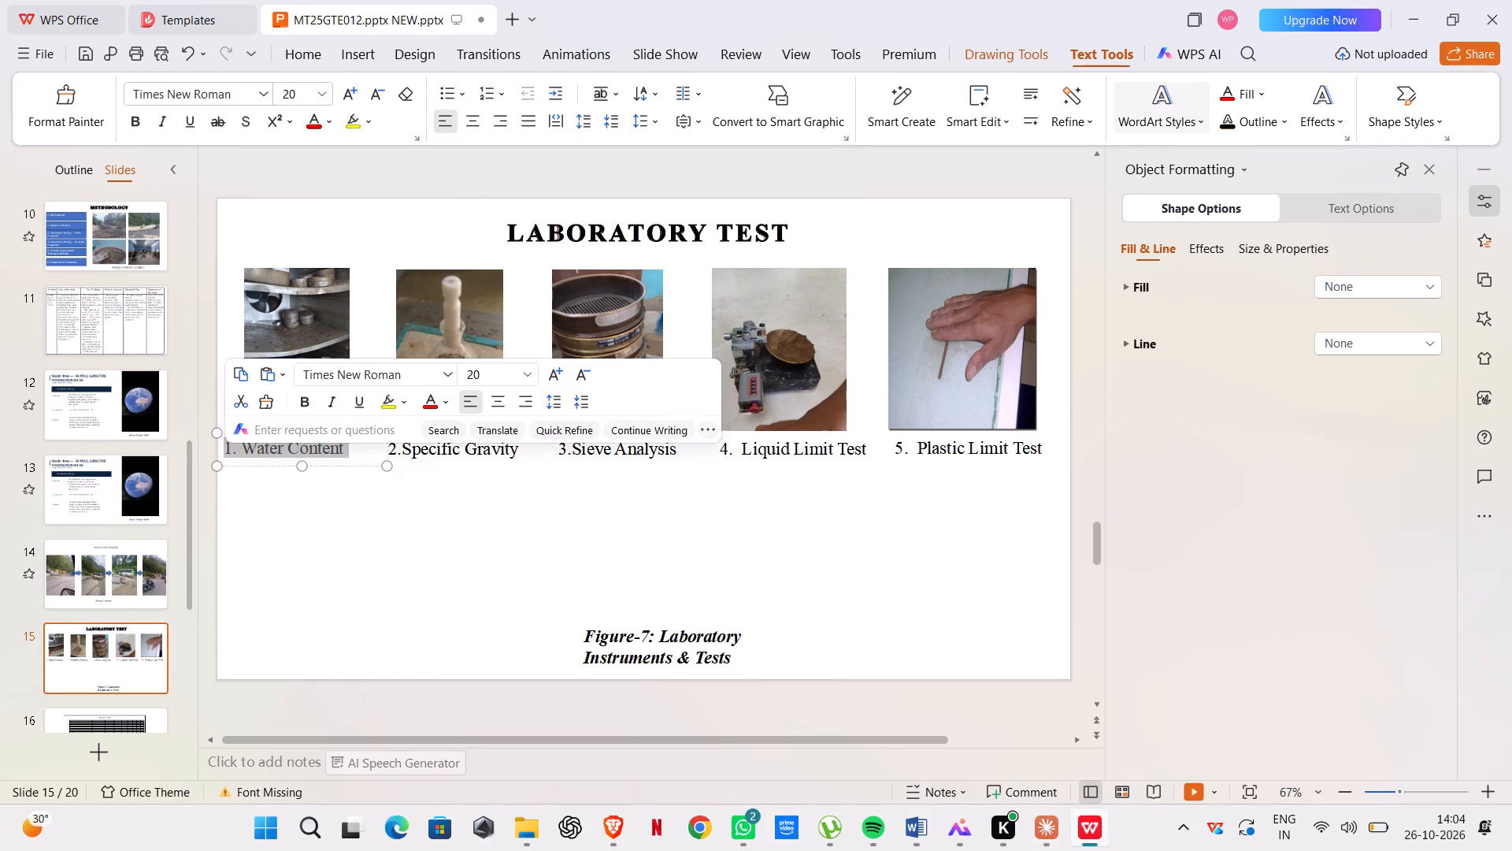
pyautogui.hotkey('ctrl', 'c')
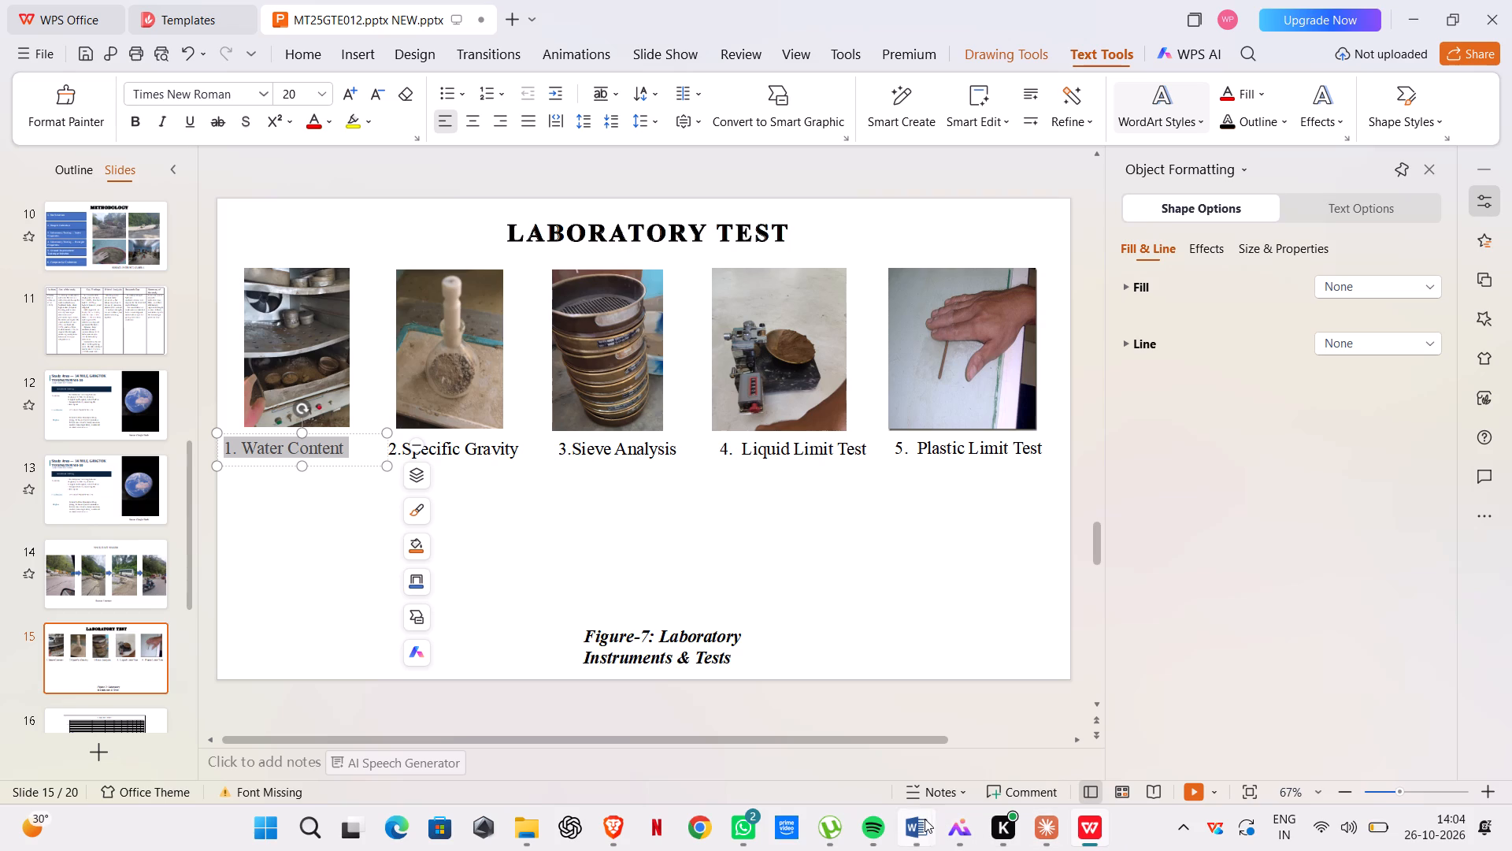
pyautogui.click(919, 819)
pyautogui.click(999, 723)
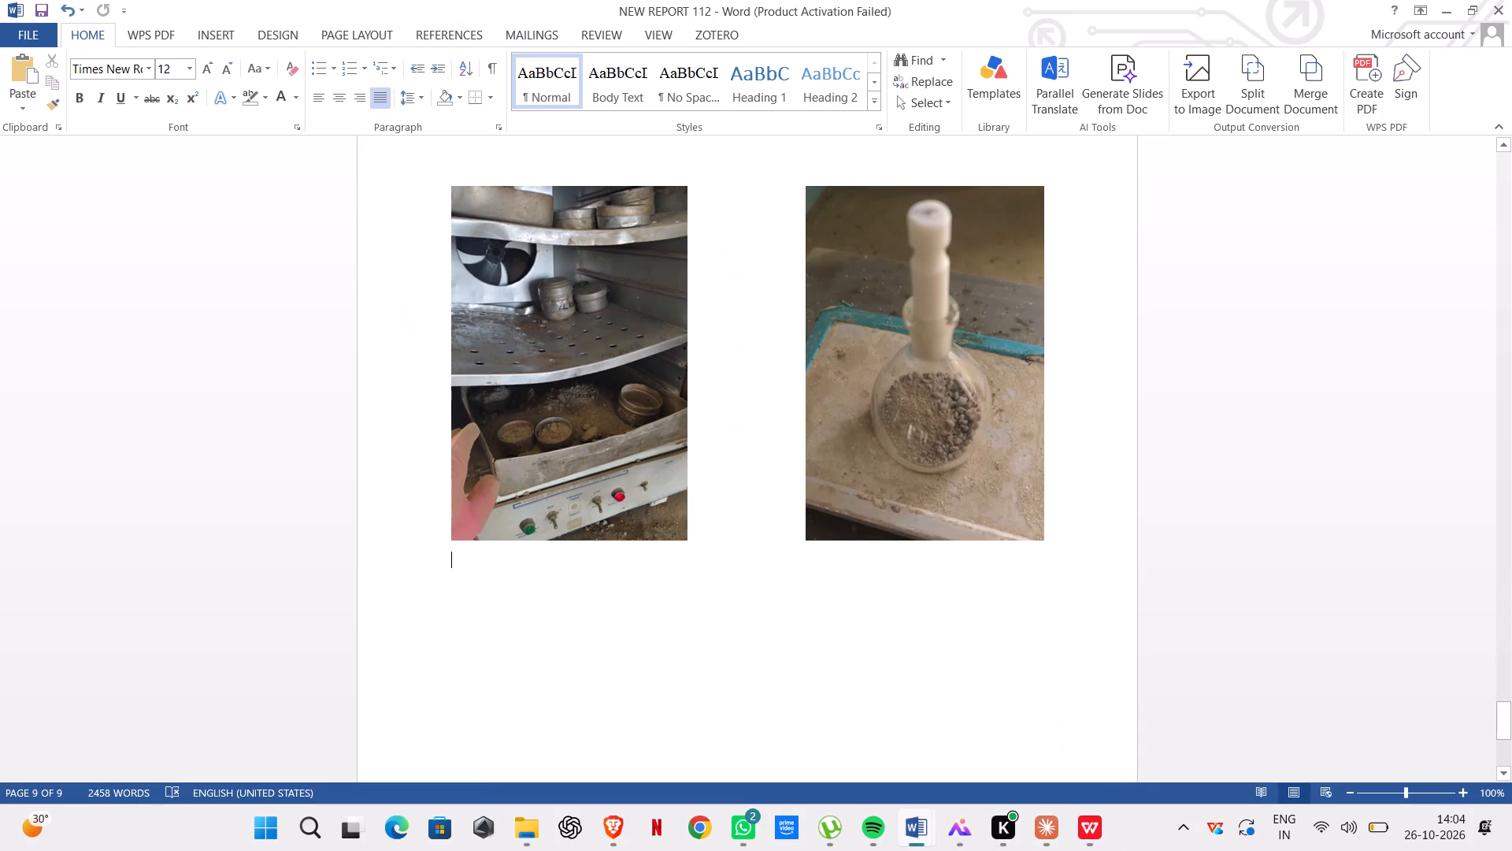
pyautogui.hotkey('ctrl', 'v')
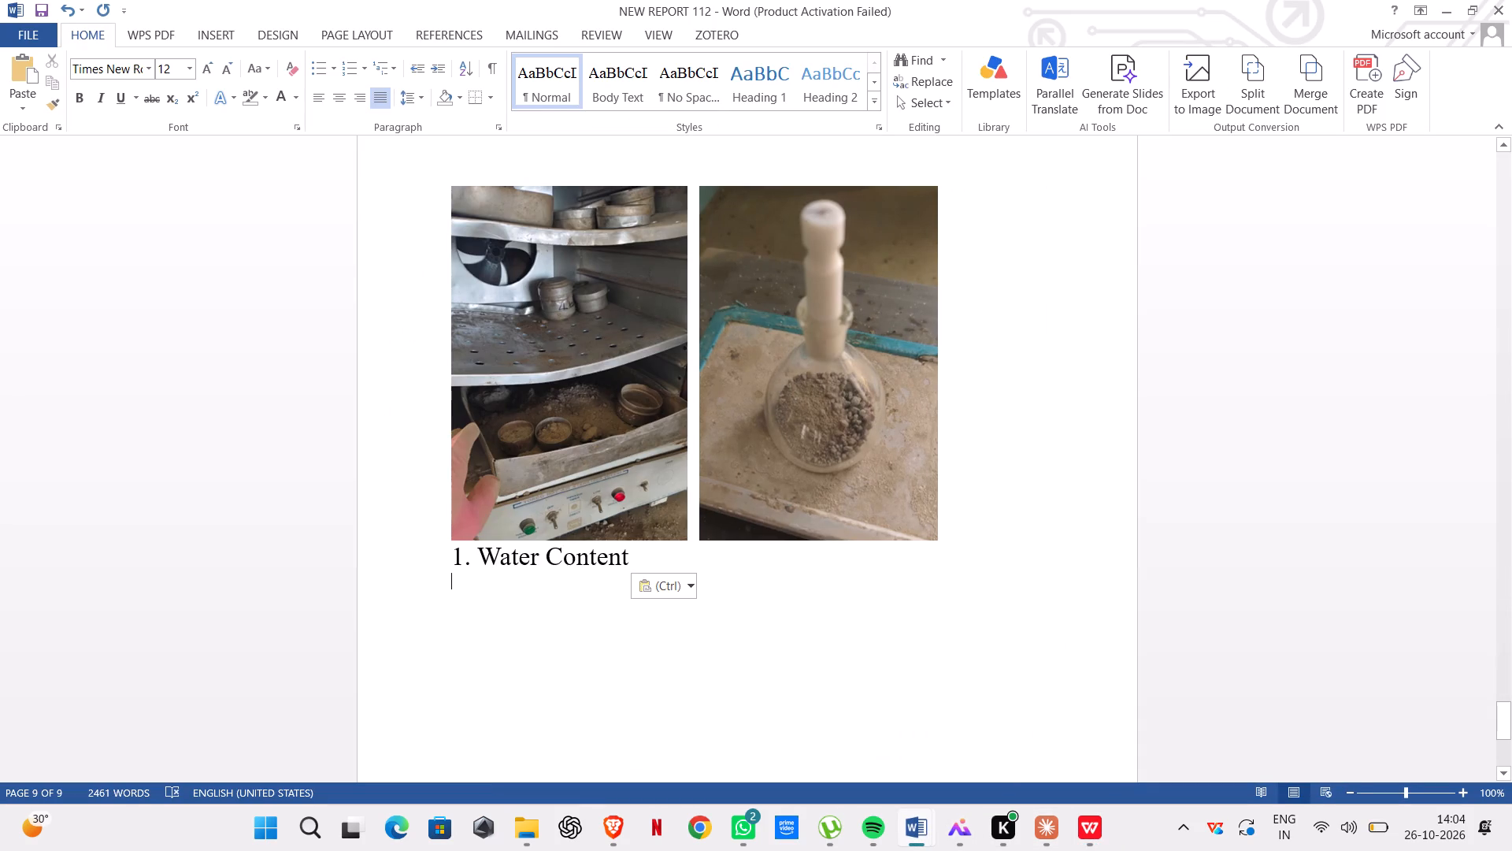
# Widen the gap between the two photos with spaces until the specific gravity photo is back near the page's right margin.
pyautogui.click(688, 521)
pyautogui.click(695, 528)
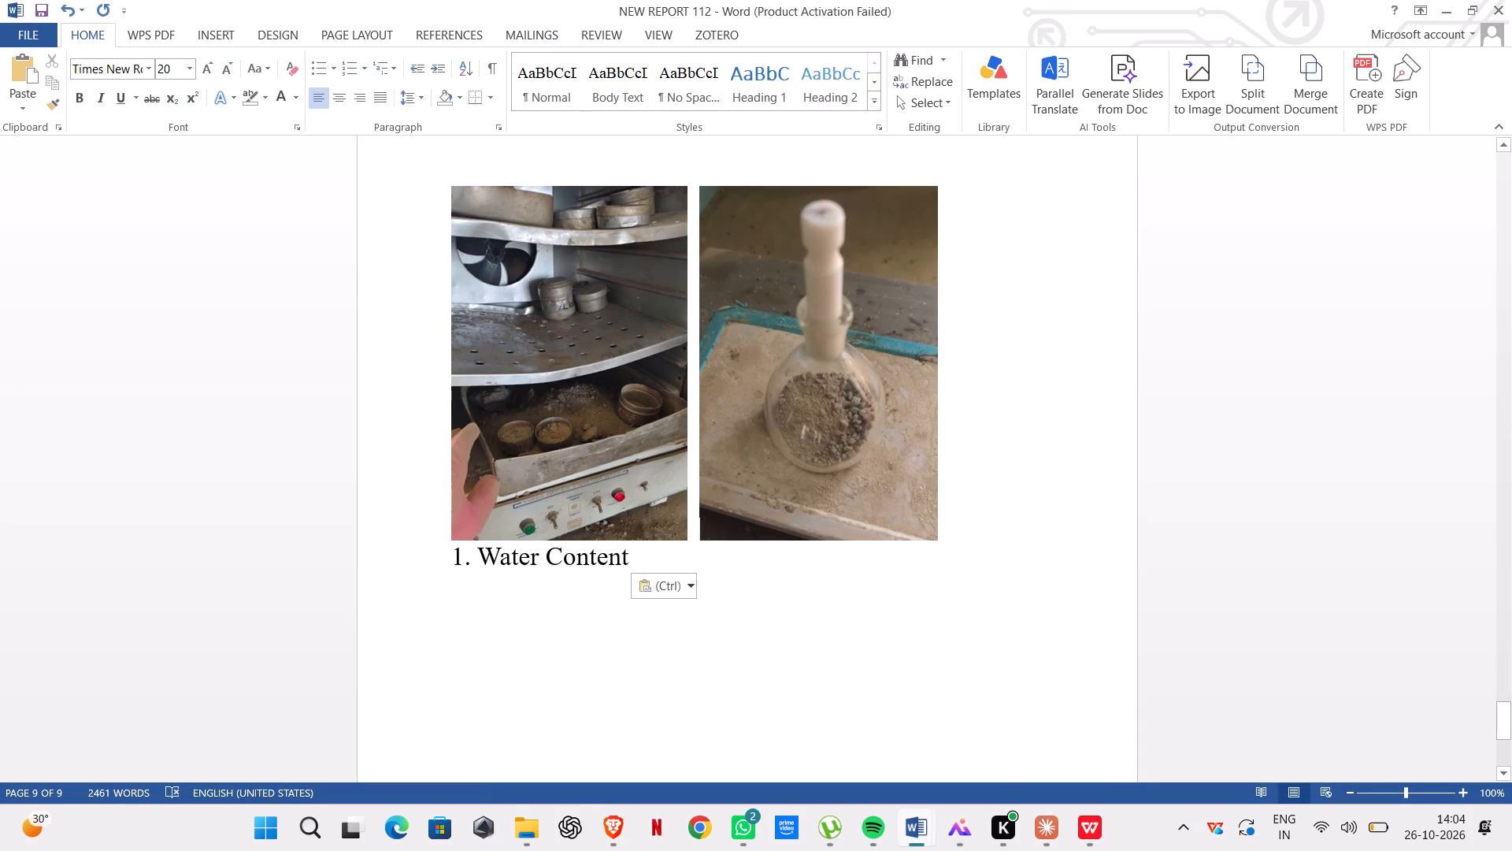
pyautogui.press('space')
pyautogui.press('space')
pyautogui.press('space')
pyautogui.press('space')
pyautogui.press('space')
pyautogui.press('space')
pyautogui.press('space')
pyautogui.press('space')
pyautogui.press('space')
pyautogui.press('space')
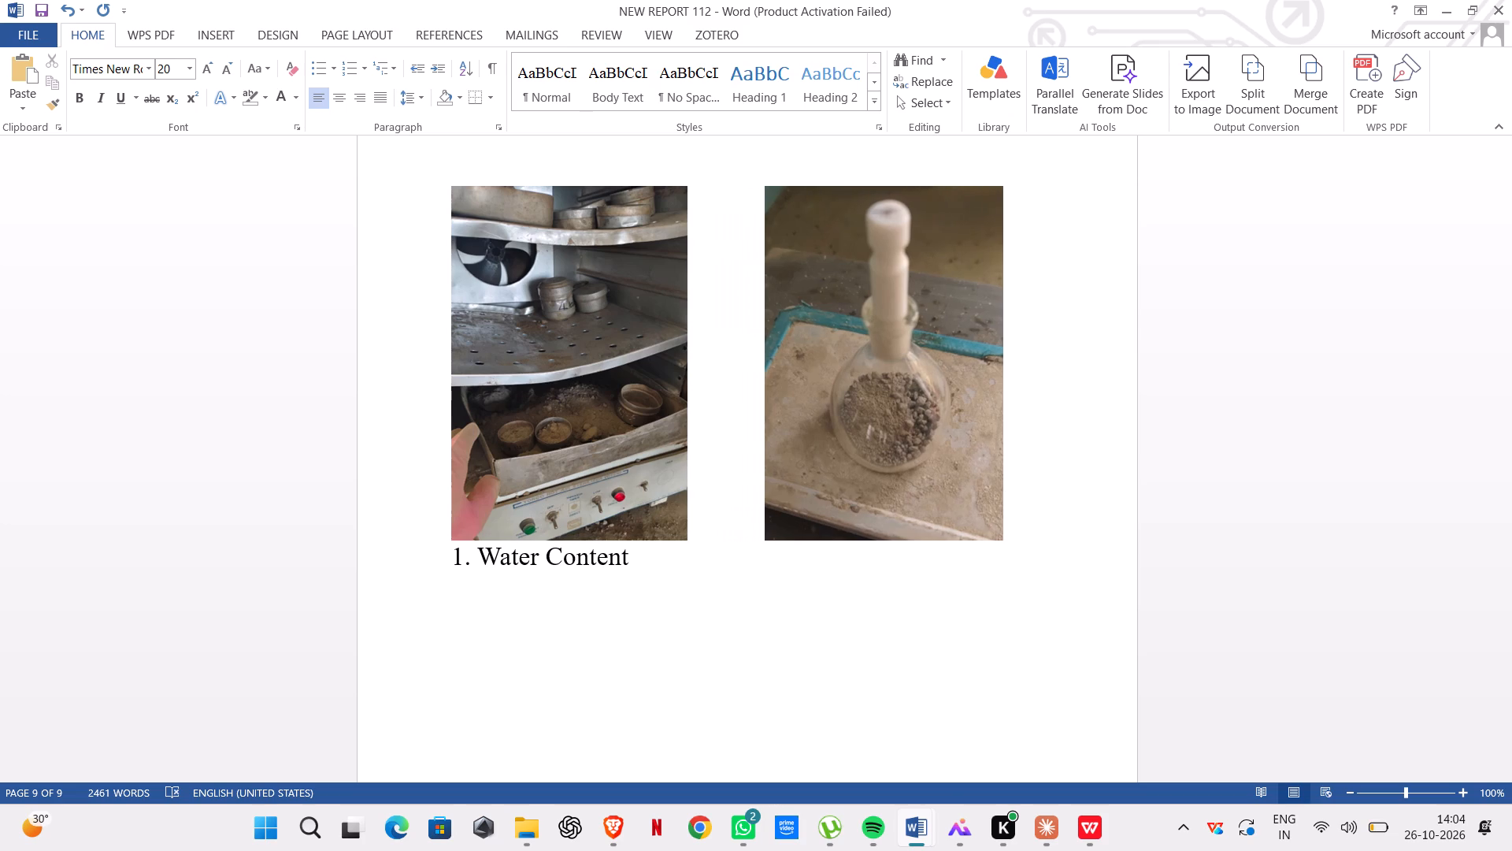
pyautogui.press('space')
pyautogui.press('space')
pyautogui.press('space')
pyautogui.press('space')
pyautogui.press('space')
pyautogui.press('space')
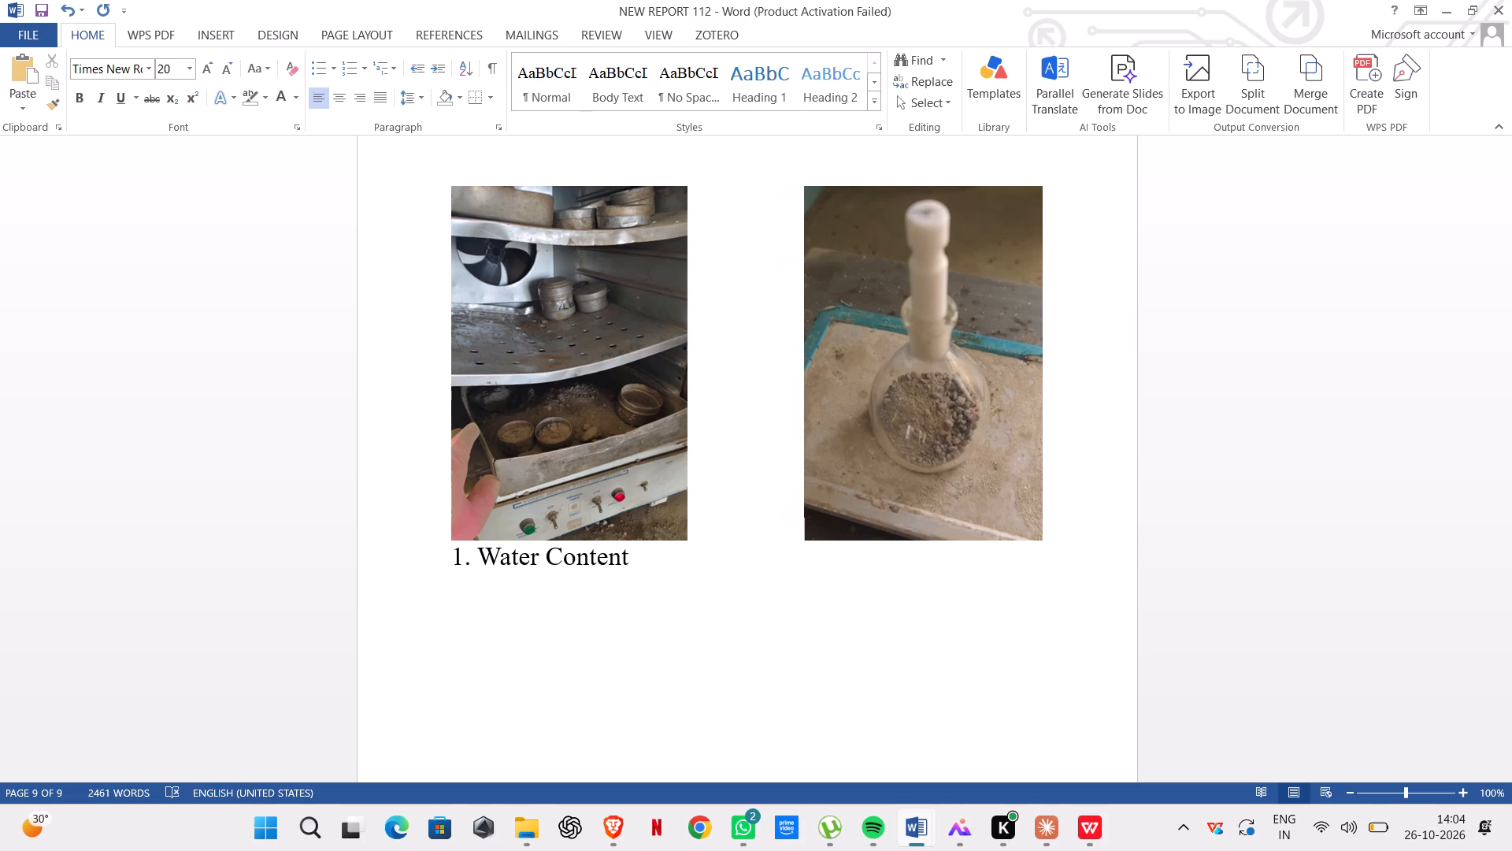
# Set the font size of the pasted "1. Water Content" caption to 16.
pyautogui.click(797, 574)
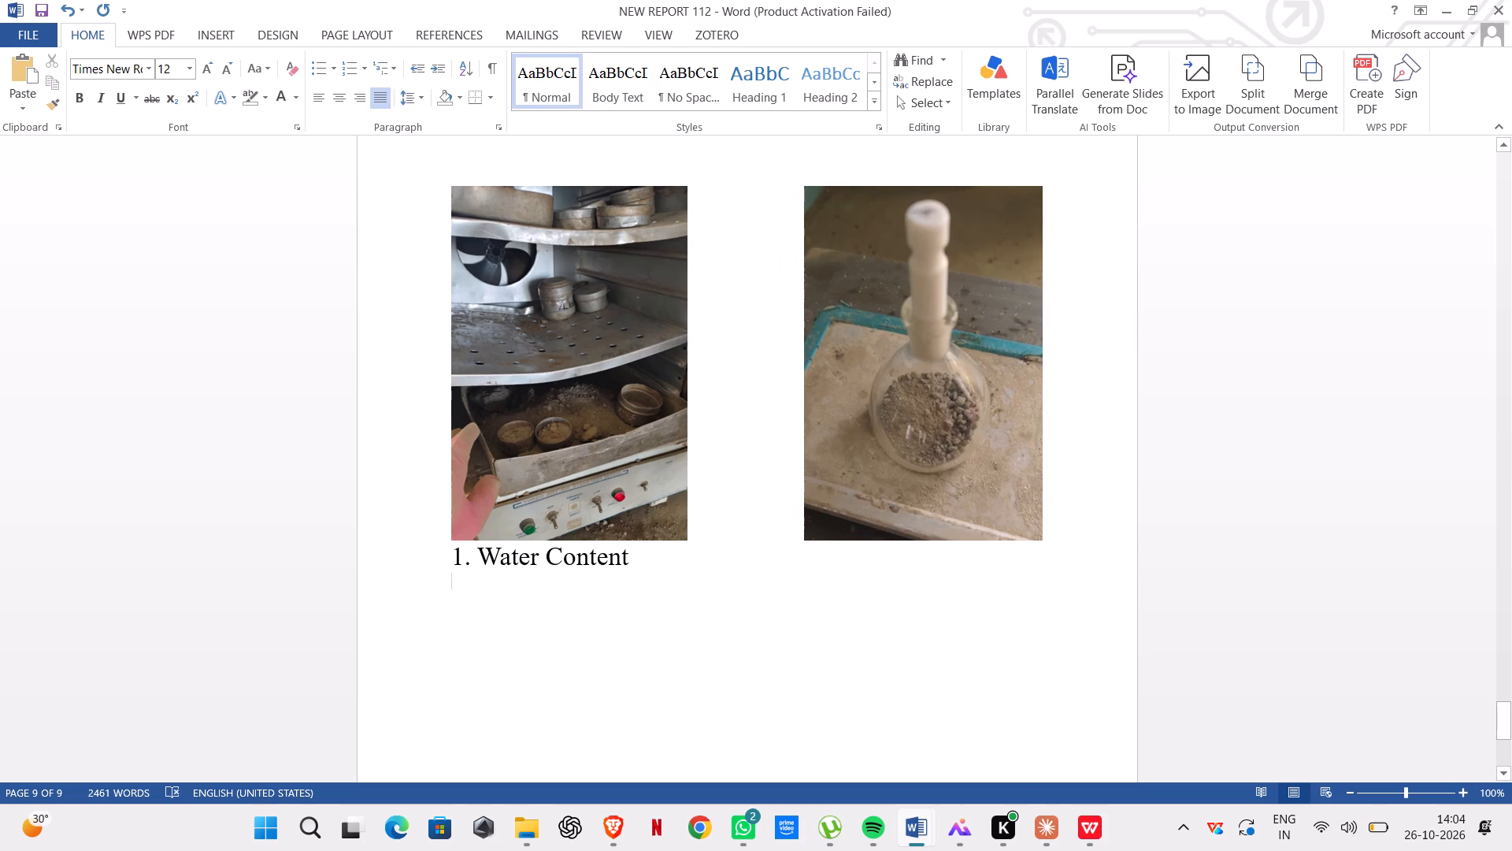
pyautogui.moveTo(631, 557); pyautogui.dragTo(421, 558)
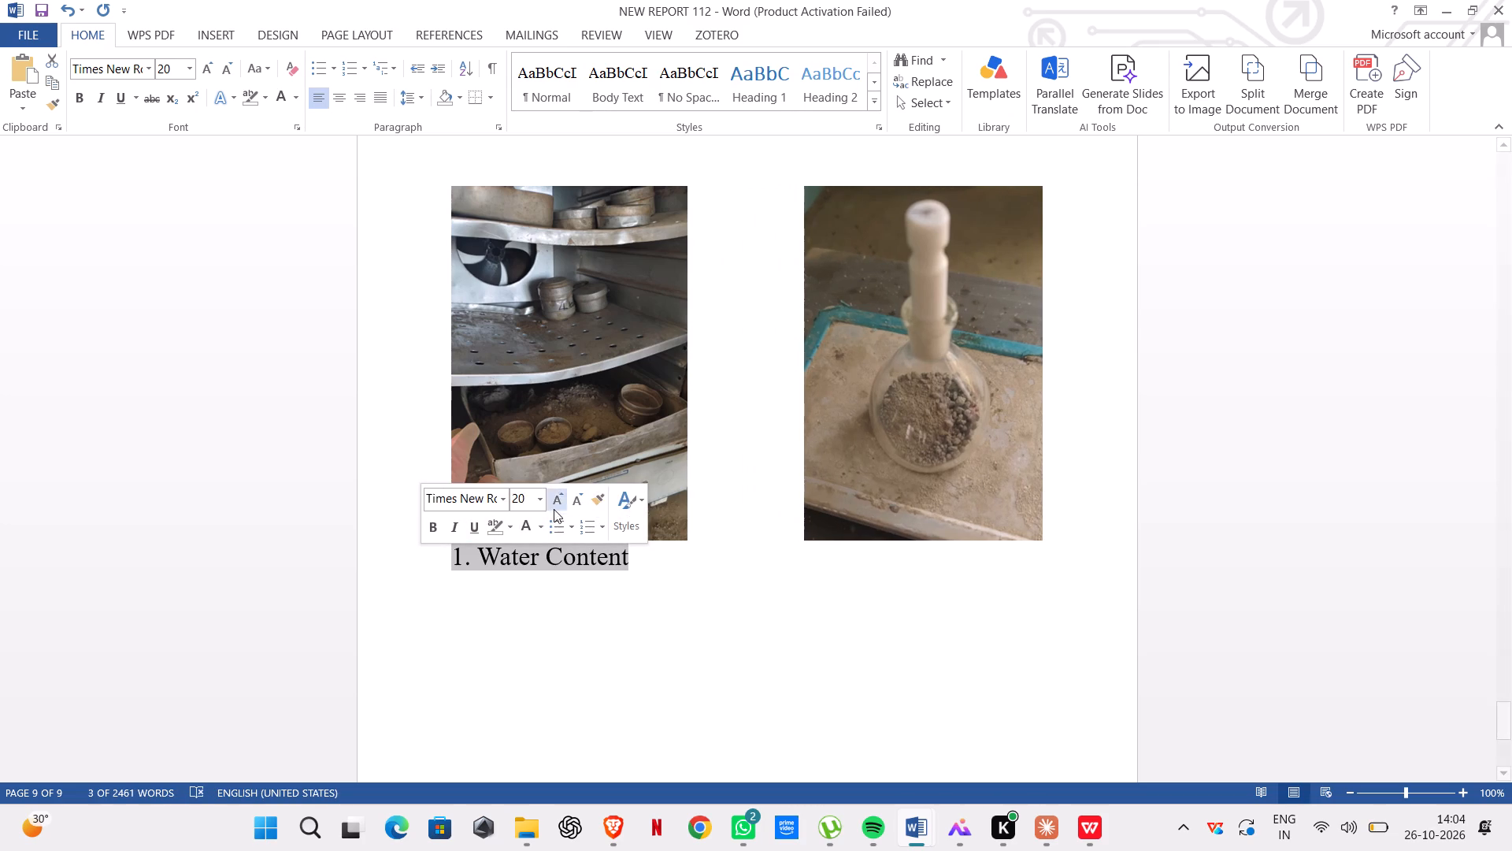
pyautogui.click(535, 509)
pyautogui.click(523, 262)
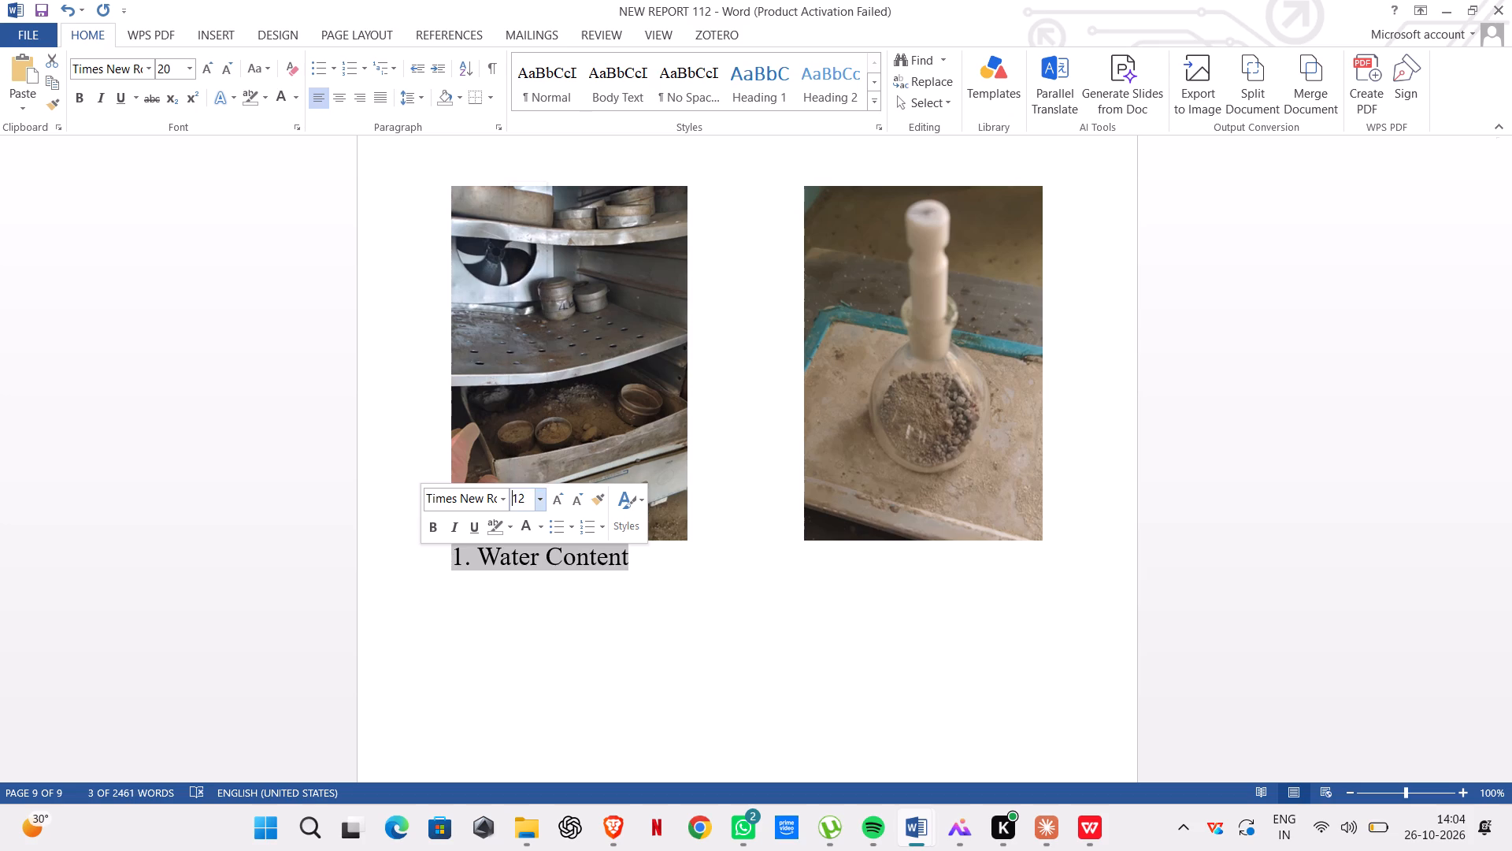
pyautogui.click(538, 495)
pyautogui.click(536, 307)
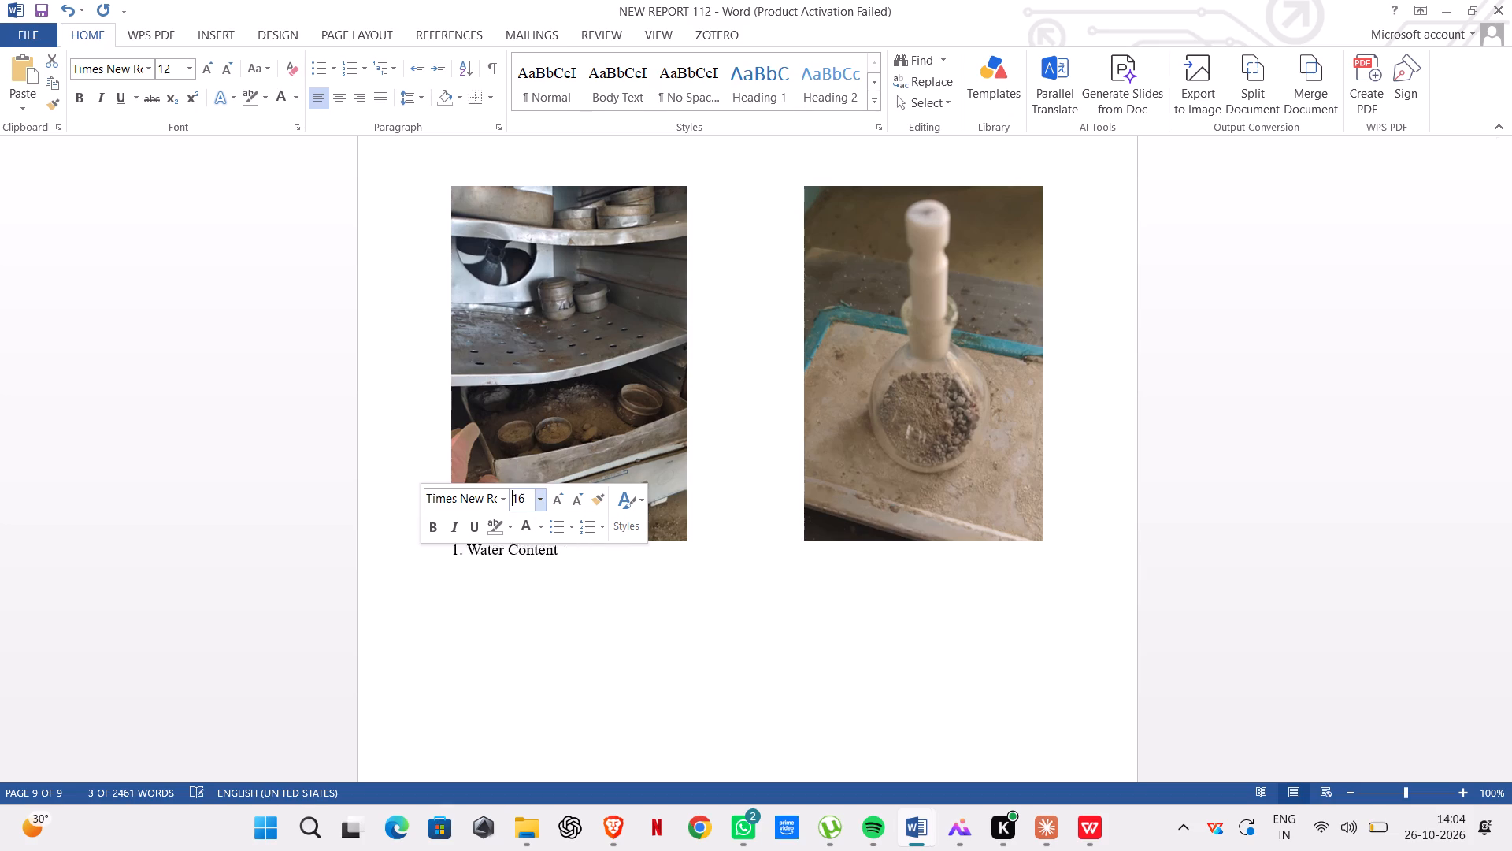
pyautogui.click(443, 555)
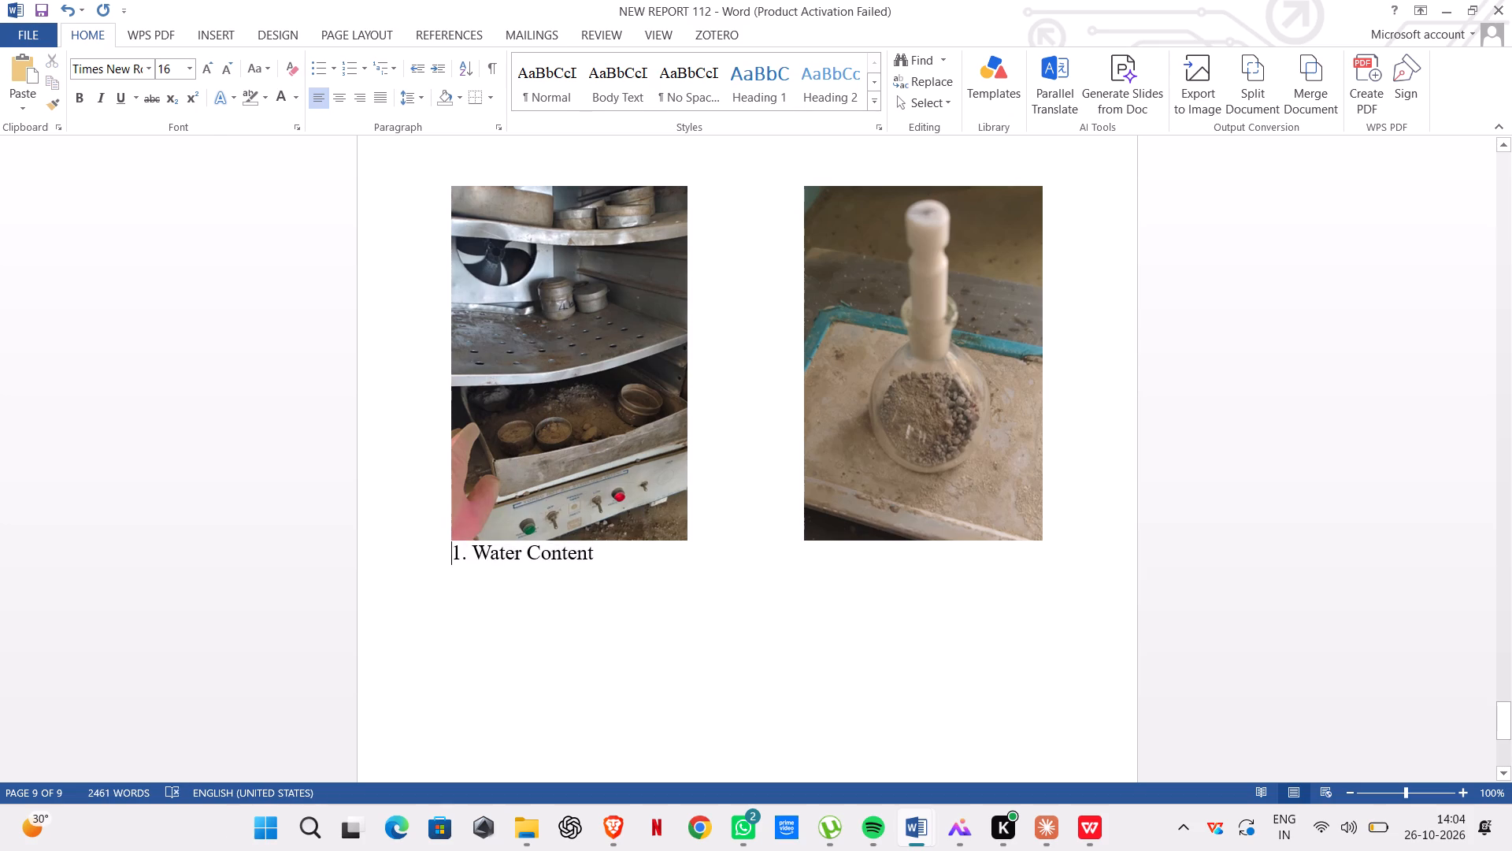
# Shift the "1. Water Content" caption across the line with leading spaces until it sits beneath the specific gravity photo.
pyautogui.click(447, 552)
pyautogui.press('space')
pyautogui.press('space')
pyautogui.press('space')
pyautogui.press('space')
pyautogui.press('space')
pyautogui.press('space')
pyautogui.press('space')
pyautogui.press('space')
pyautogui.press('space')
pyautogui.press('space')
pyautogui.press('space')
pyautogui.press('space')
pyautogui.press('space')
pyautogui.press('space')
pyautogui.press('space')
pyautogui.press('space')
pyautogui.press('space')
pyautogui.press('space')
pyautogui.press('space')
pyautogui.press('space')
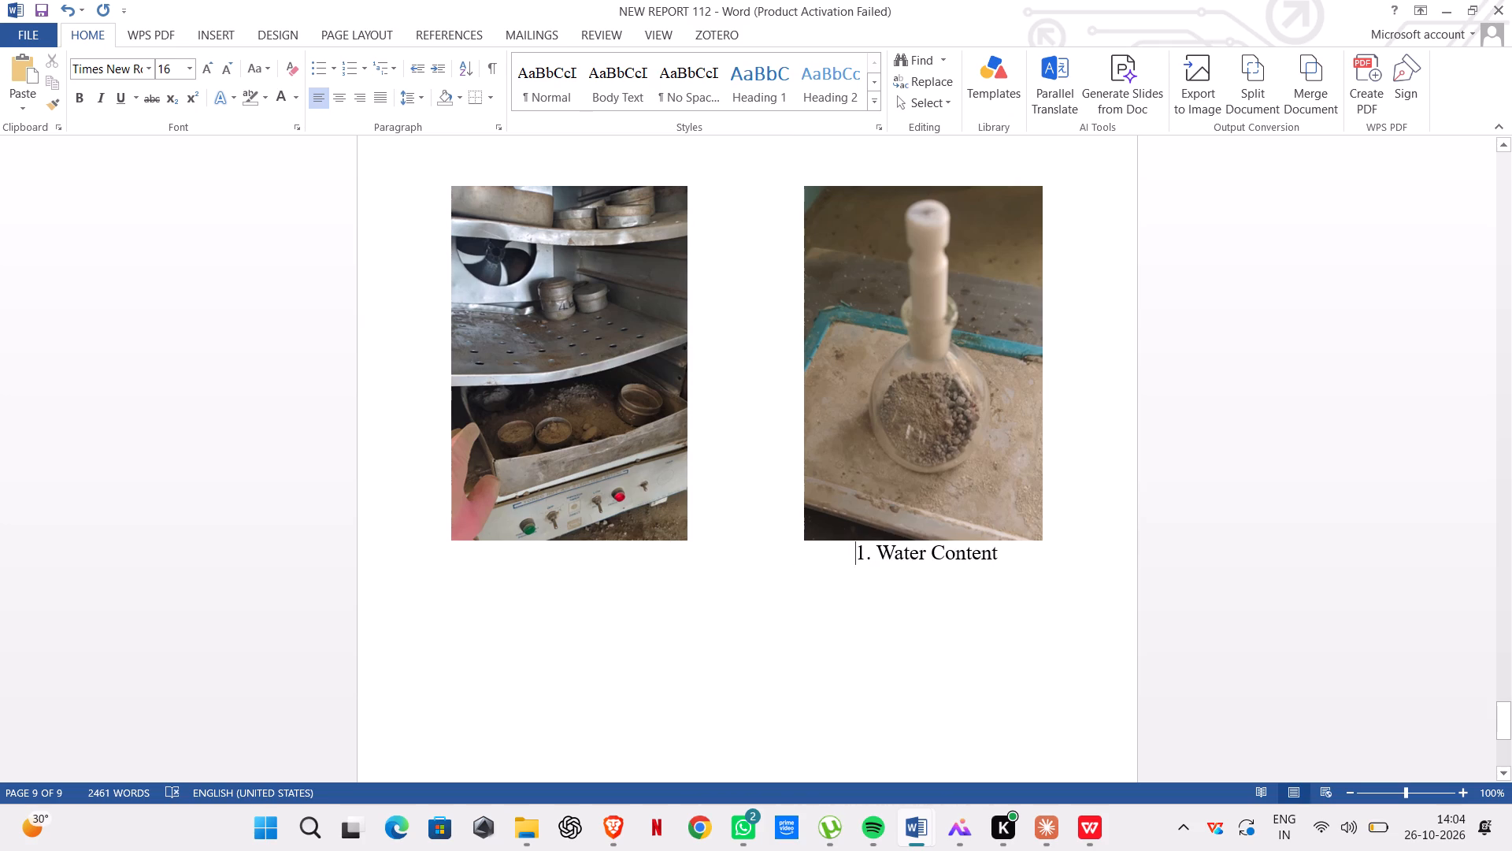
# Write the caption "1.Water Content" beneath the water content photo, on the same line as the shifted caption.
pyautogui.click(469, 548)
pyautogui.press('1')
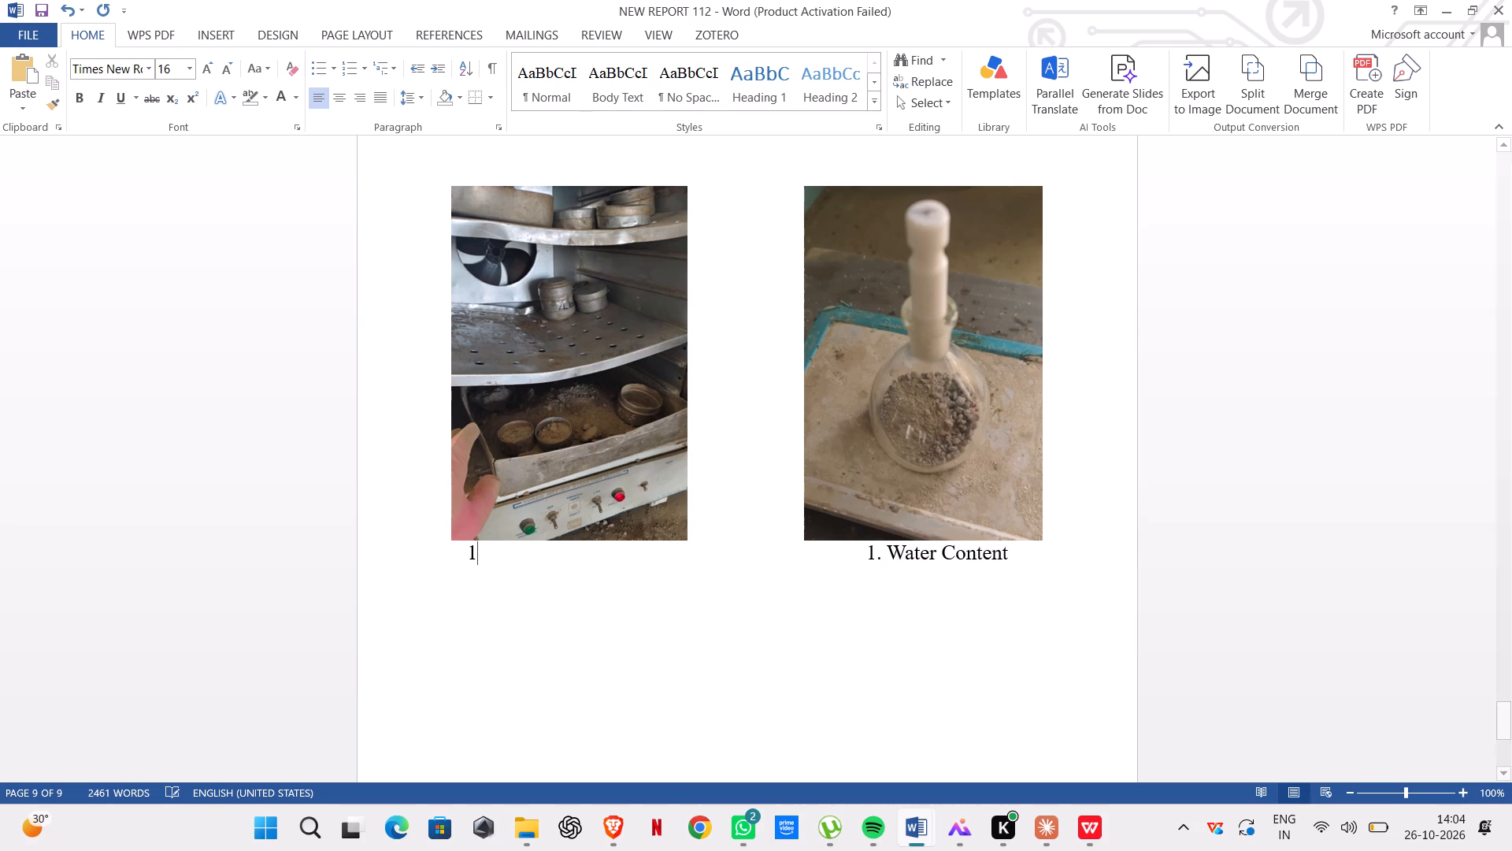
pyautogui.press('.')
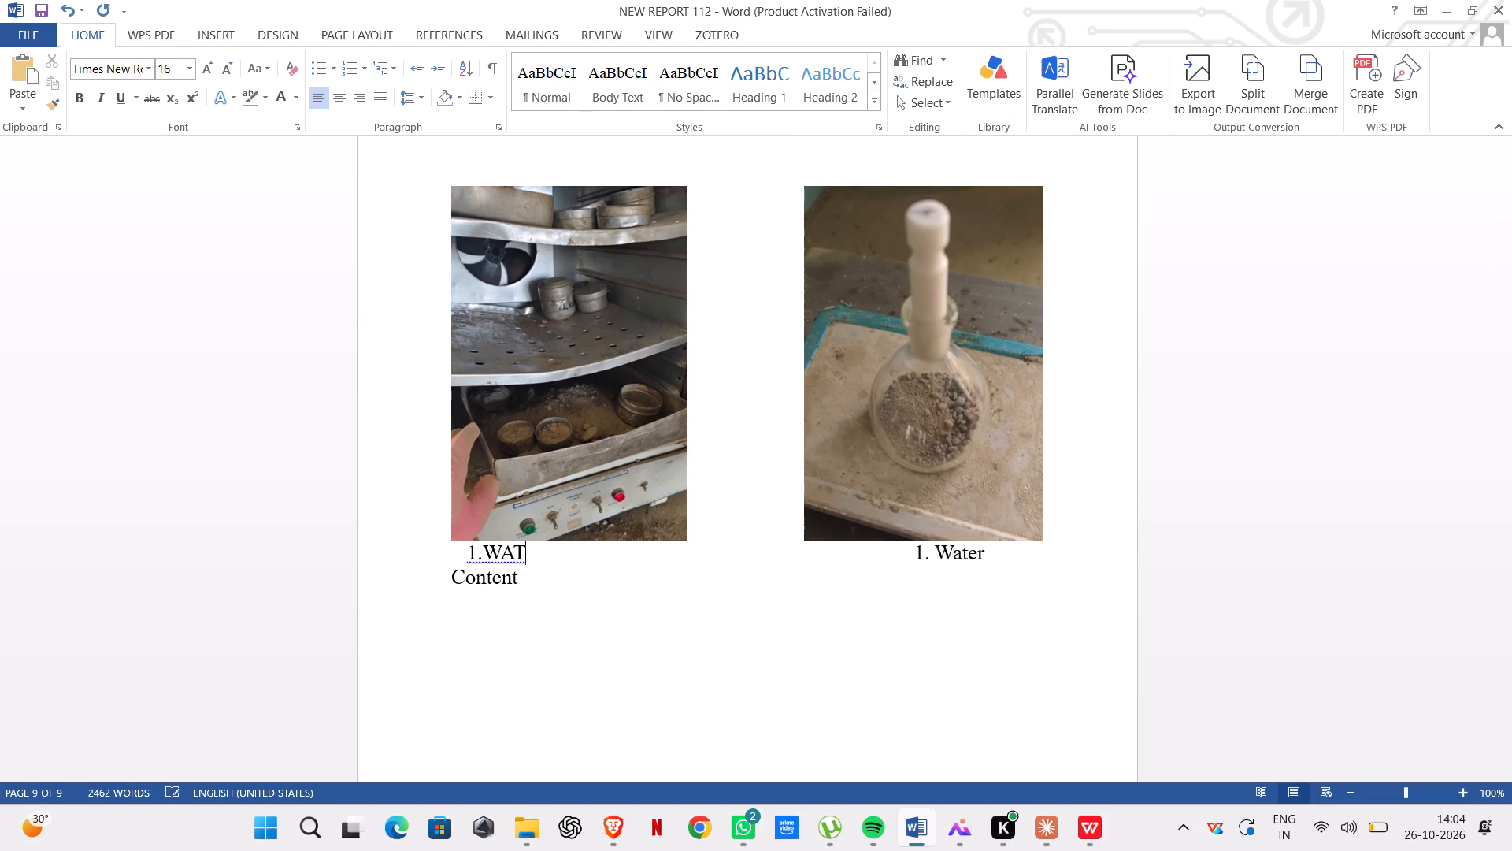
pyautogui.press('BackSpace')
pyautogui.press('BackSpace')
pyautogui.press('BackSpace')
pyautogui.press('BackSpace')
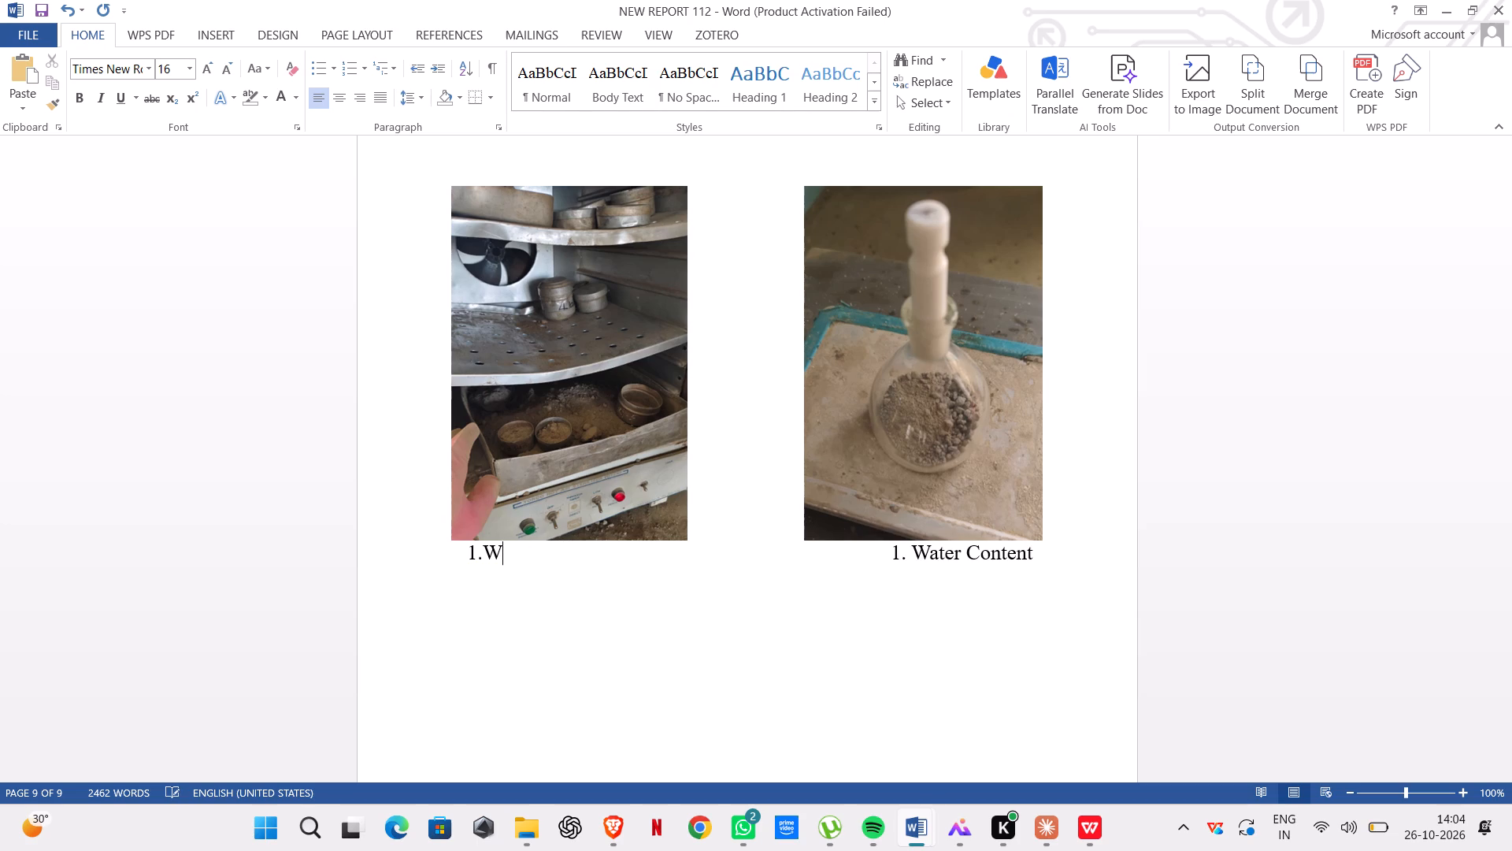
pyautogui.write('atr')
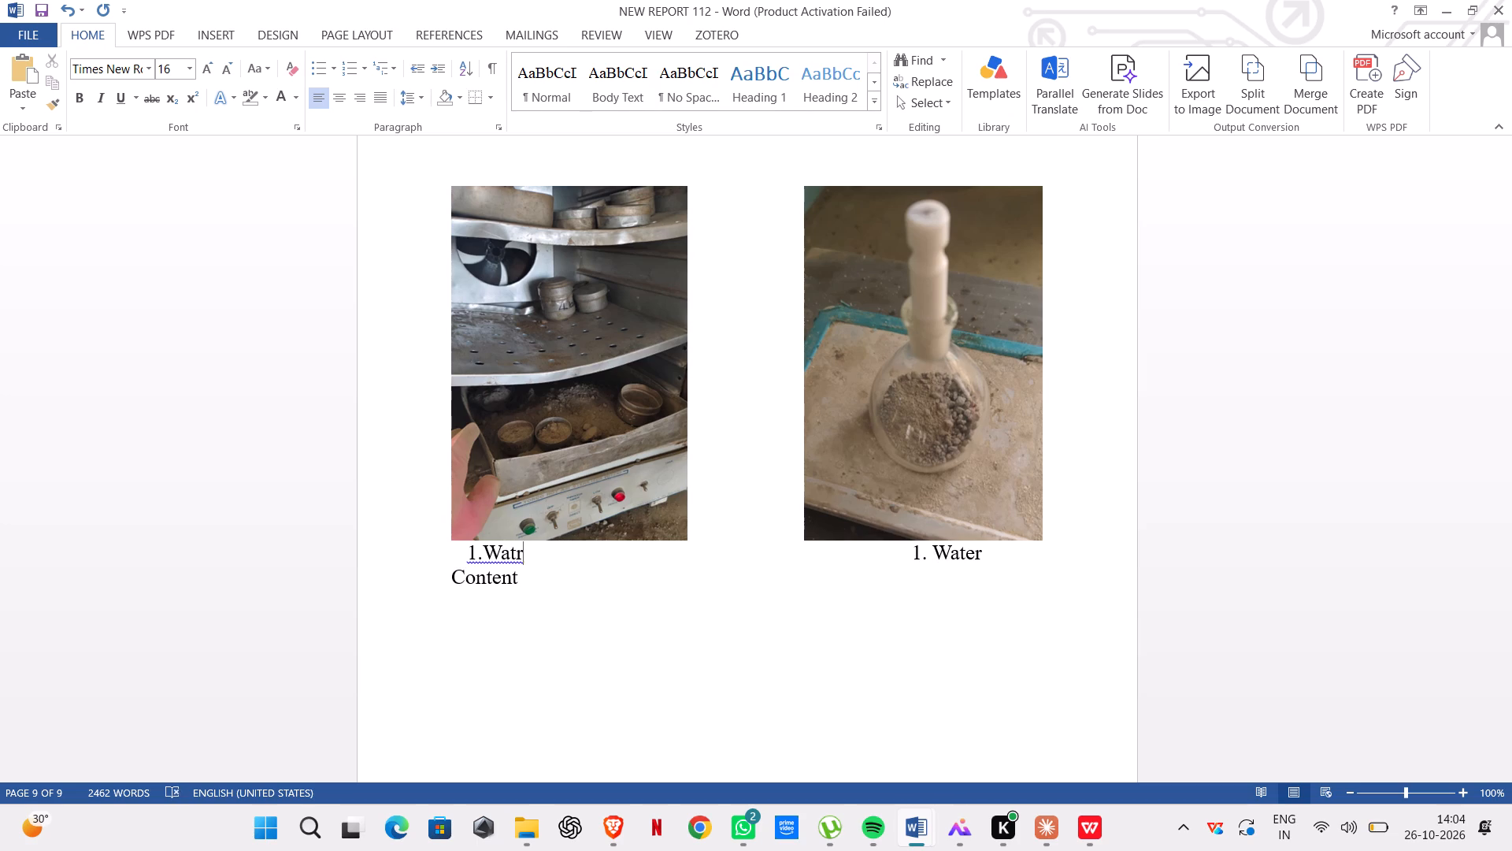
pyautogui.press('BackSpace')
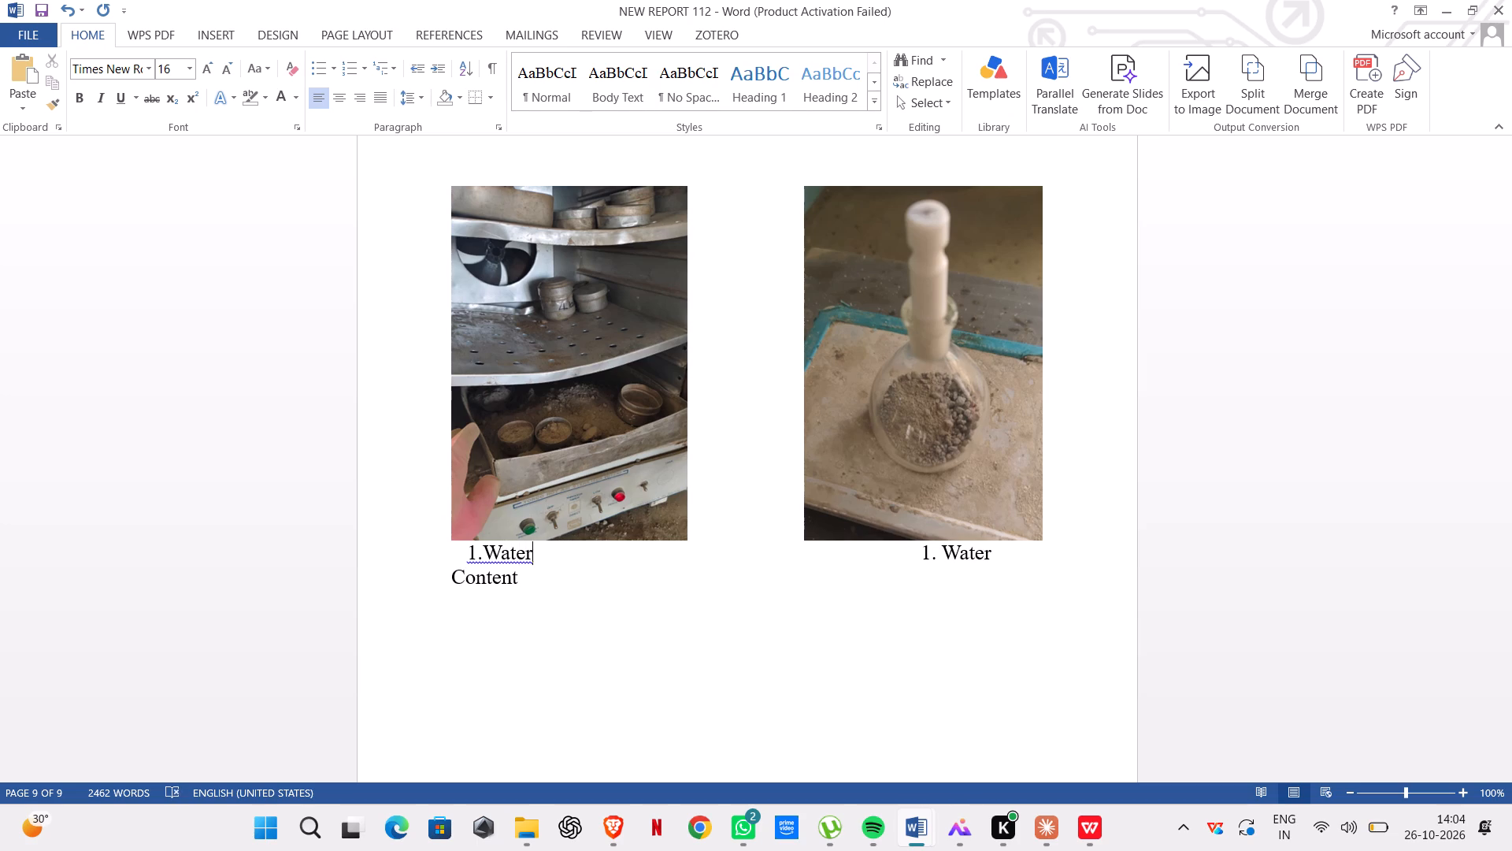
pyautogui.write('ontent')
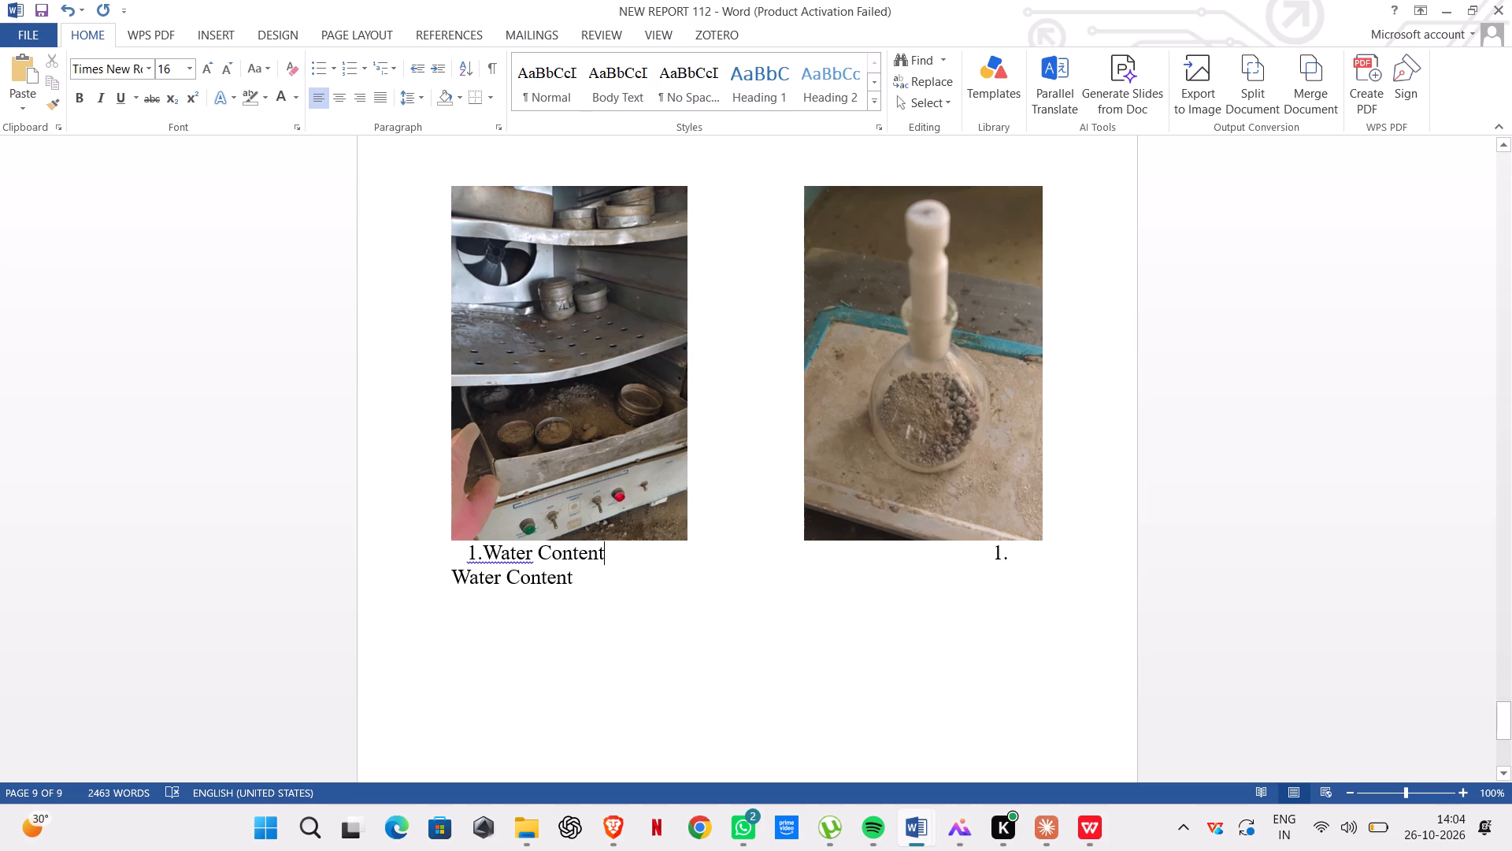
# Delete the shifted caption's "Water Content" wording that wrapped onto the second line.
pyautogui.moveTo(454, 574); pyautogui.dragTo(606, 590)
pyautogui.press('BackSpace')
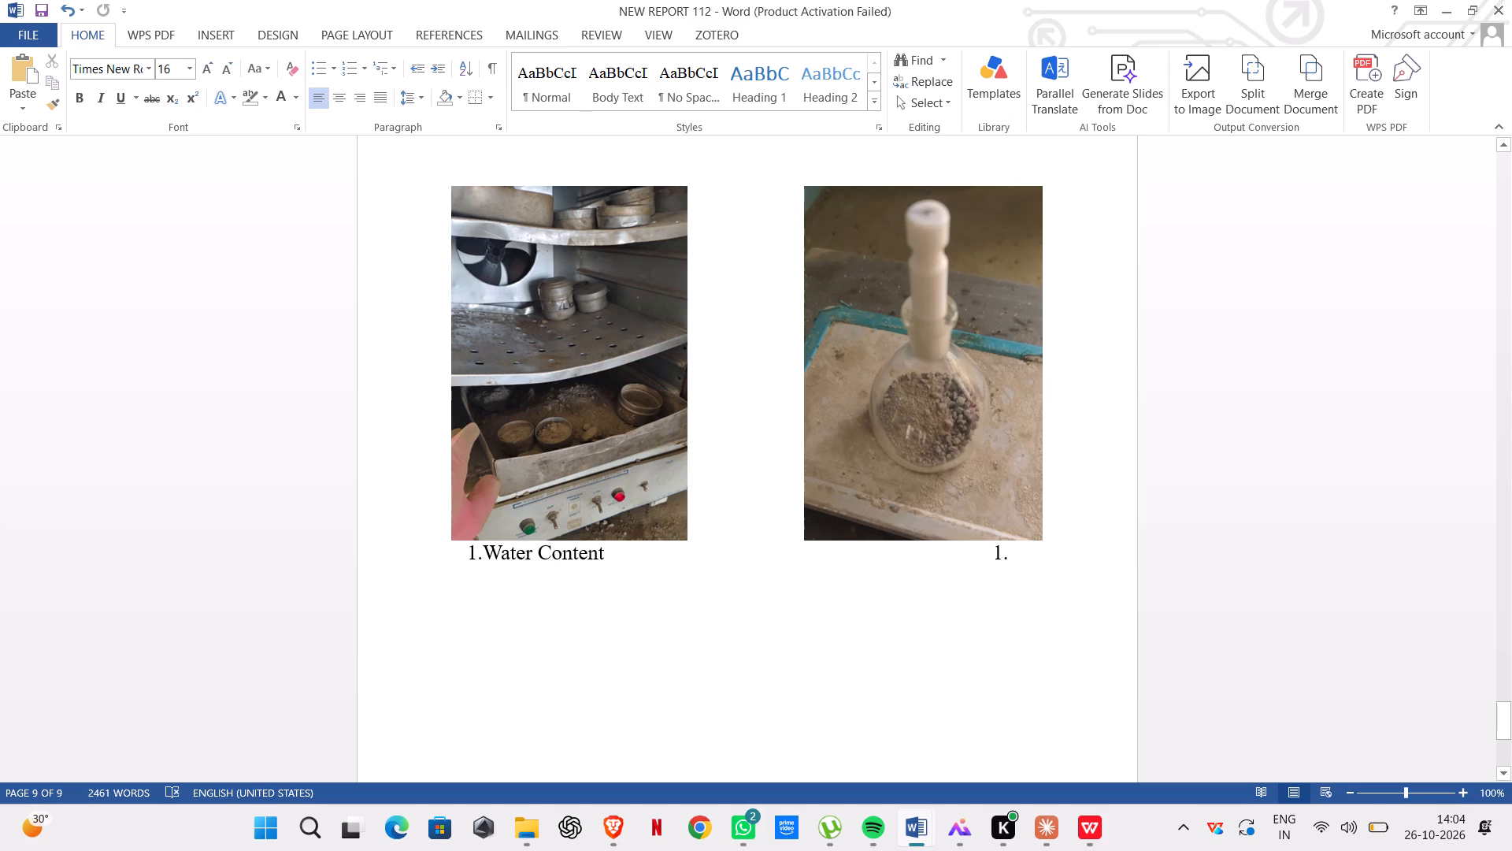
# Remove surplus spaces before the leftover "1." to bring it back beneath the specific gravity photo.
pyautogui.click(983, 556)
pyautogui.press('BackSpace')
pyautogui.press('BackSpace')
pyautogui.press('BackSpace')
pyautogui.press('BackSpace')
pyautogui.press('BackSpace')
pyautogui.press('BackSpace')
pyautogui.press('BackSpace')
pyautogui.press('BackSpace')
pyautogui.press('BackSpace')
pyautogui.press('BackSpace')
pyautogui.press('BackSpace')
pyautogui.press('BackSpace')
pyautogui.press('BackSpace')
pyautogui.press('BackSpace')
pyautogui.press('BackSpace')
pyautogui.press('BackSpace')
pyautogui.press('BackSpace')
pyautogui.press('BackSpace')
pyautogui.press('BackSpace')
pyautogui.press('BackSpace')
pyautogui.press('BackSpace')
pyautogui.press('BackSpace')
pyautogui.press('BackSpace')
# Complete the caption beneath the specific gravity photo as "2. Specific Gravity", replacing its leftover number.
pyautogui.click(909, 556)
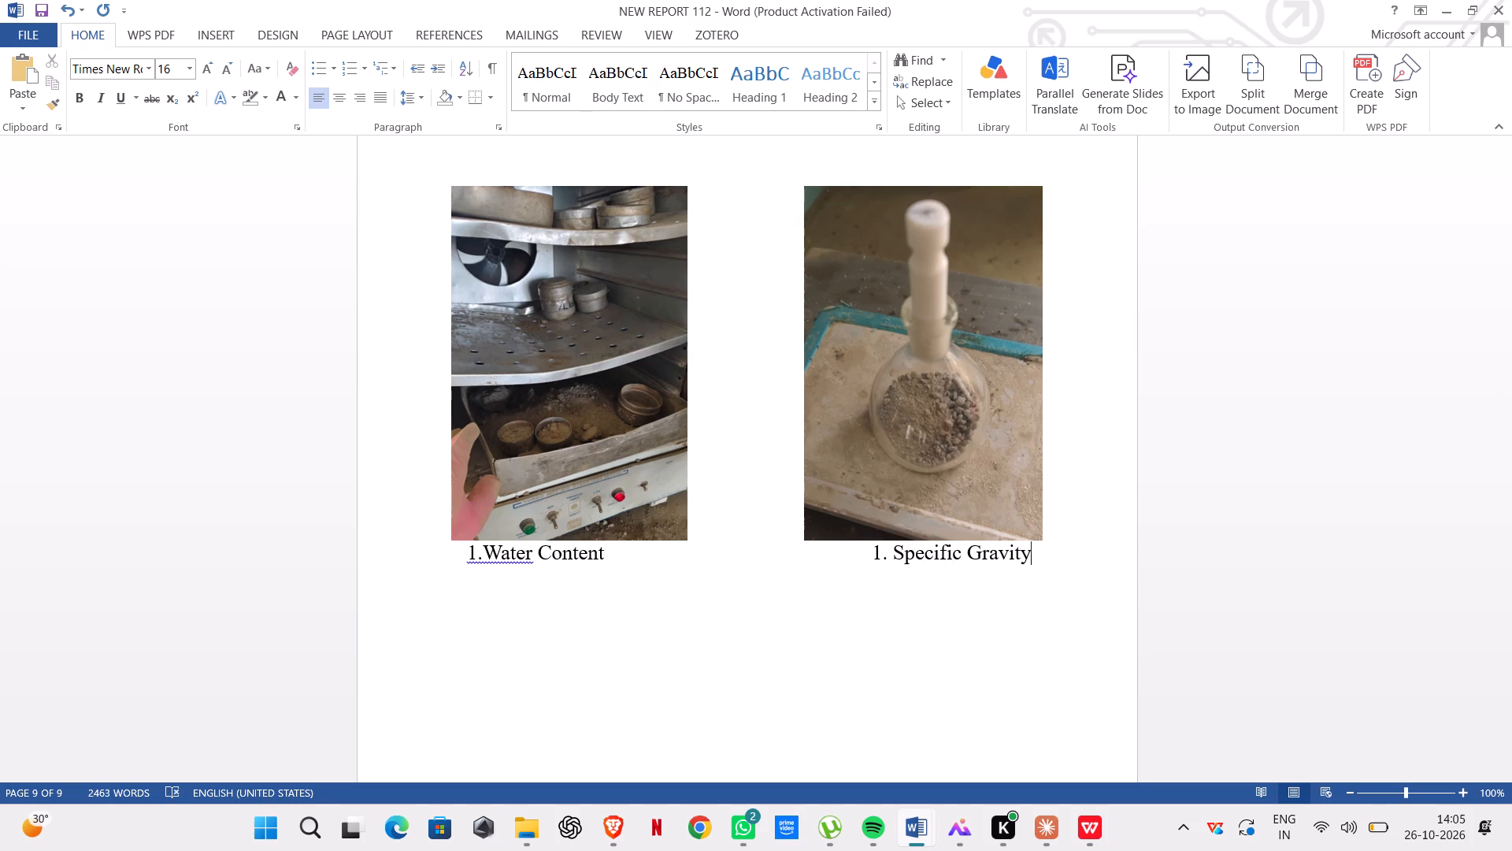
pyautogui.click(887, 562)
pyautogui.press('BackSpace')
pyautogui.press('BackSpace')
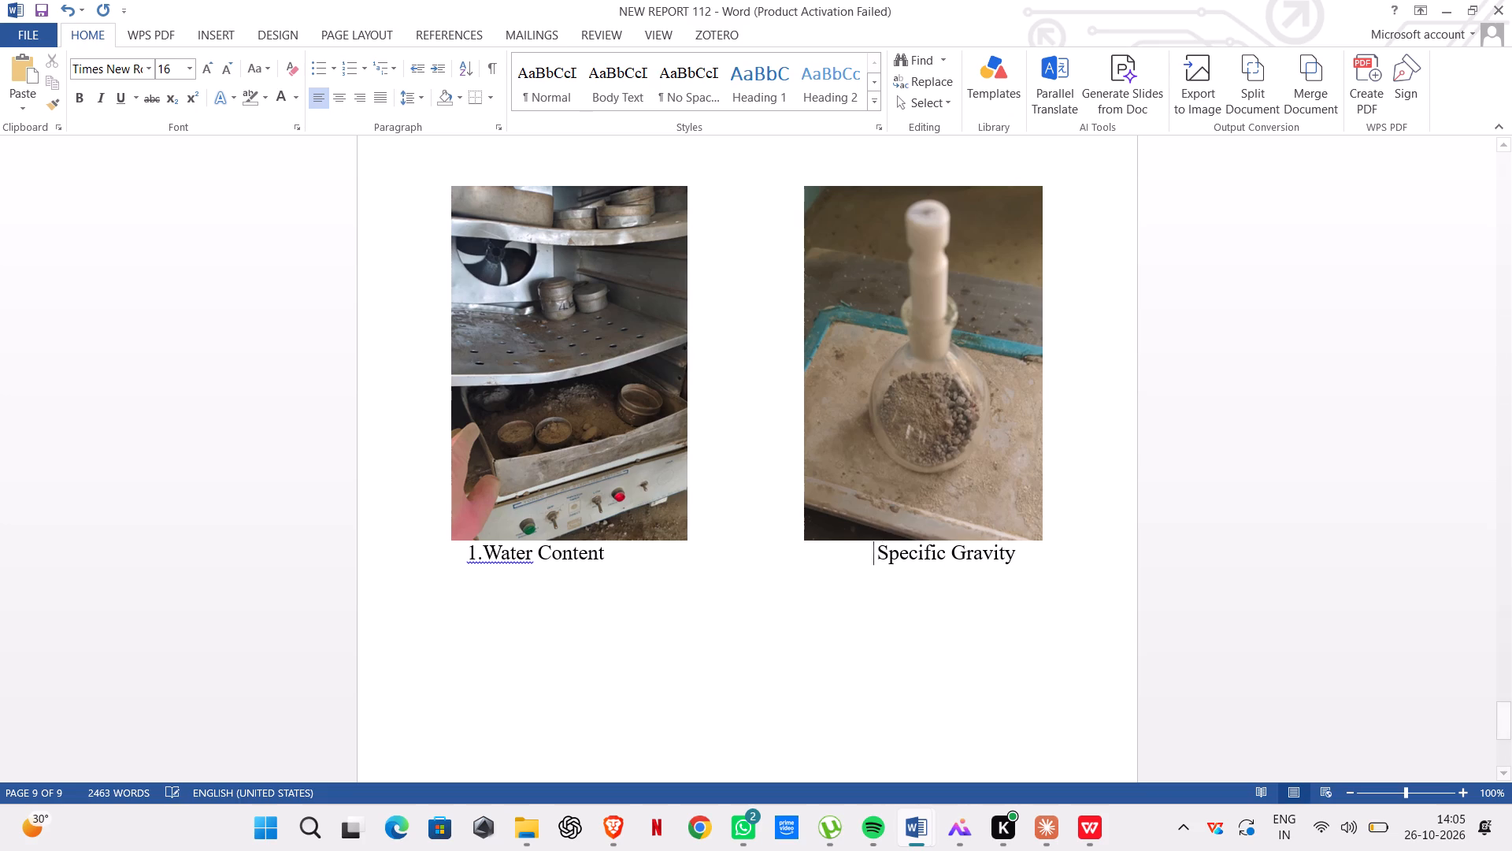
pyautogui.write('2.')
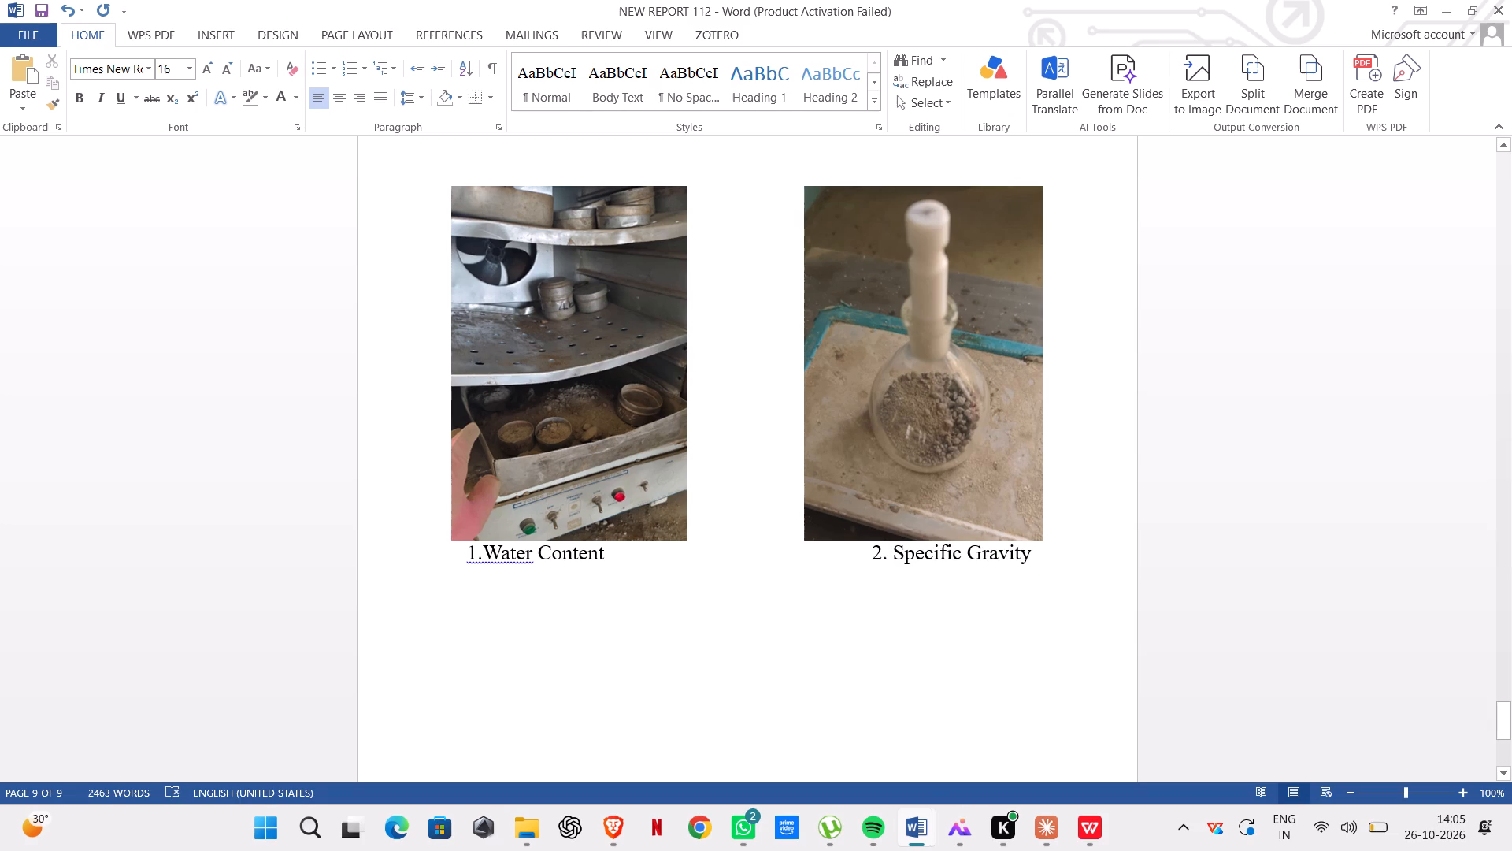
# Remove spaces before "2. Specific Gravity" to centre the caption beneath its photo.
pyautogui.click(861, 552)
pyautogui.press('space')
pyautogui.press('BackSpace')
pyautogui.press('BackSpace')
pyautogui.press('BackSpace')
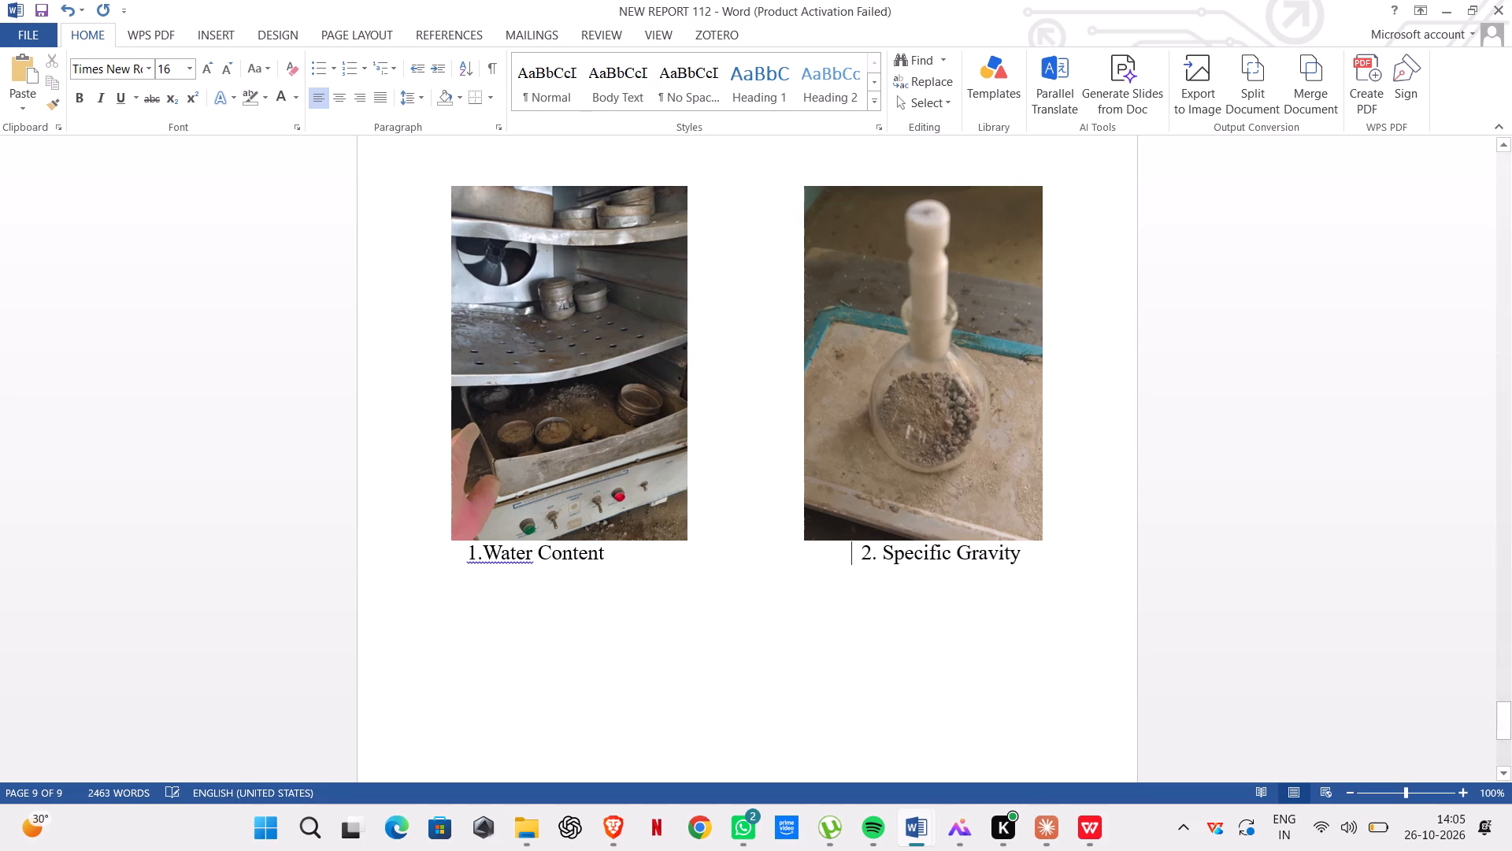
pyautogui.press('BackSpace')
pyautogui.press('BackSpace')
pyautogui.press('BackSpace')
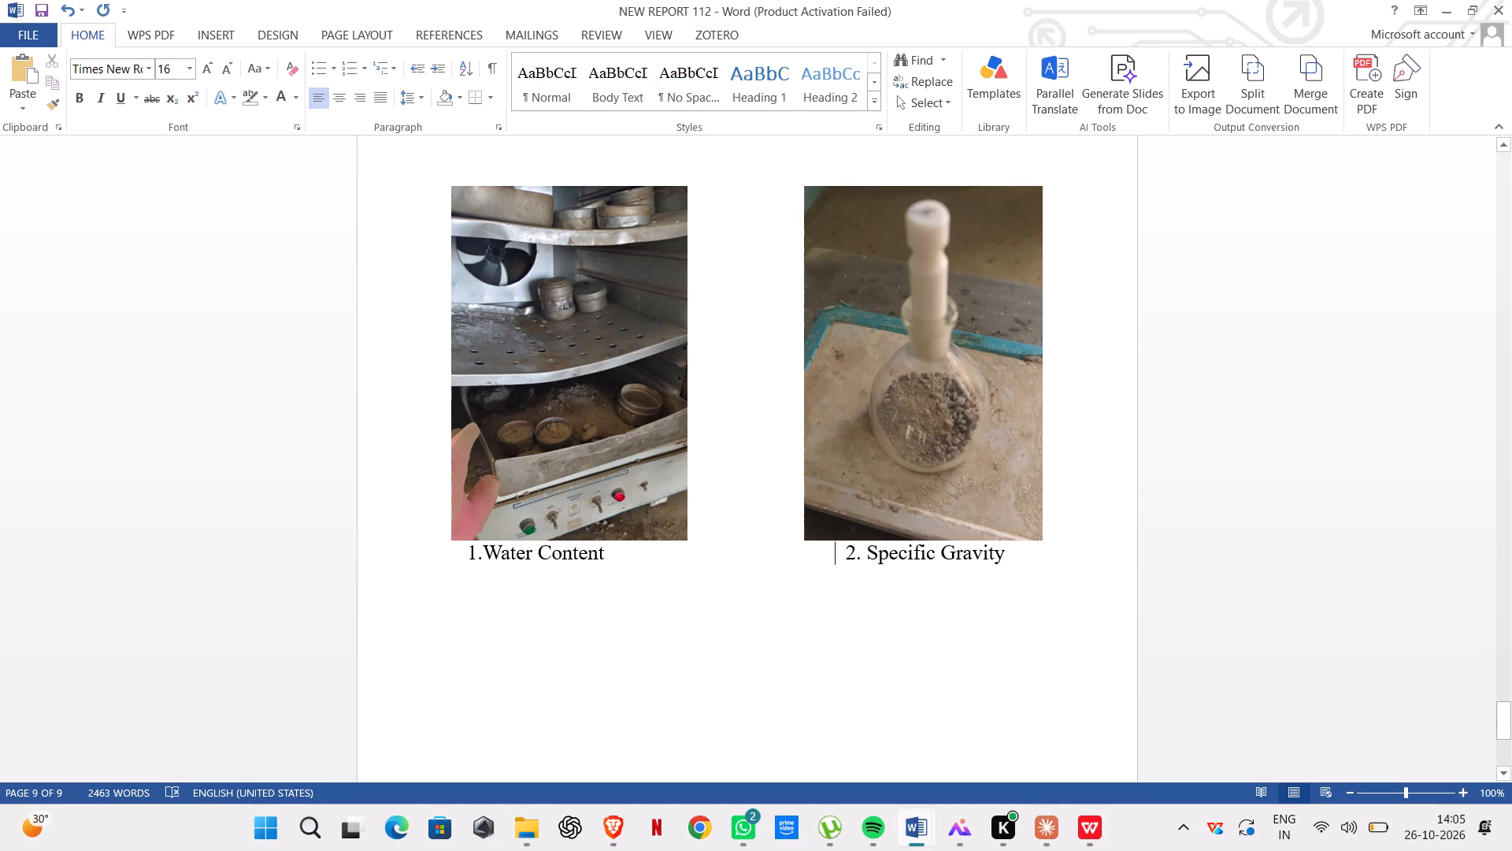
# Insert a paragraph break before "1.Water Content" to leave a blank line between the photos and their captions.
pyautogui.click(469, 560)
pyautogui.press('Return')
pyautogui.scroll(4, 744, 642)
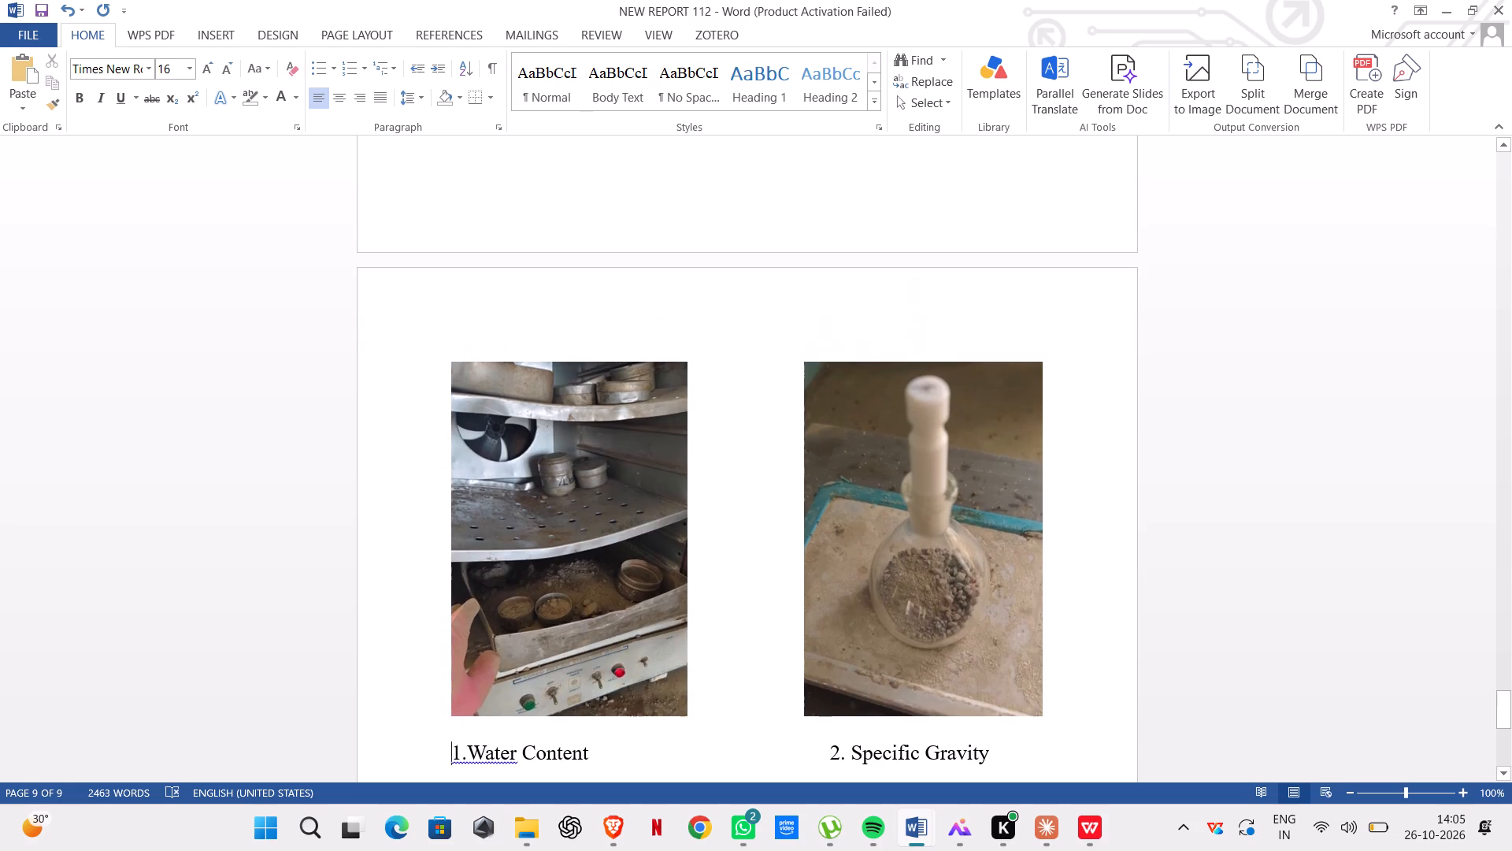
pyautogui.scroll(-5, 749, 631)
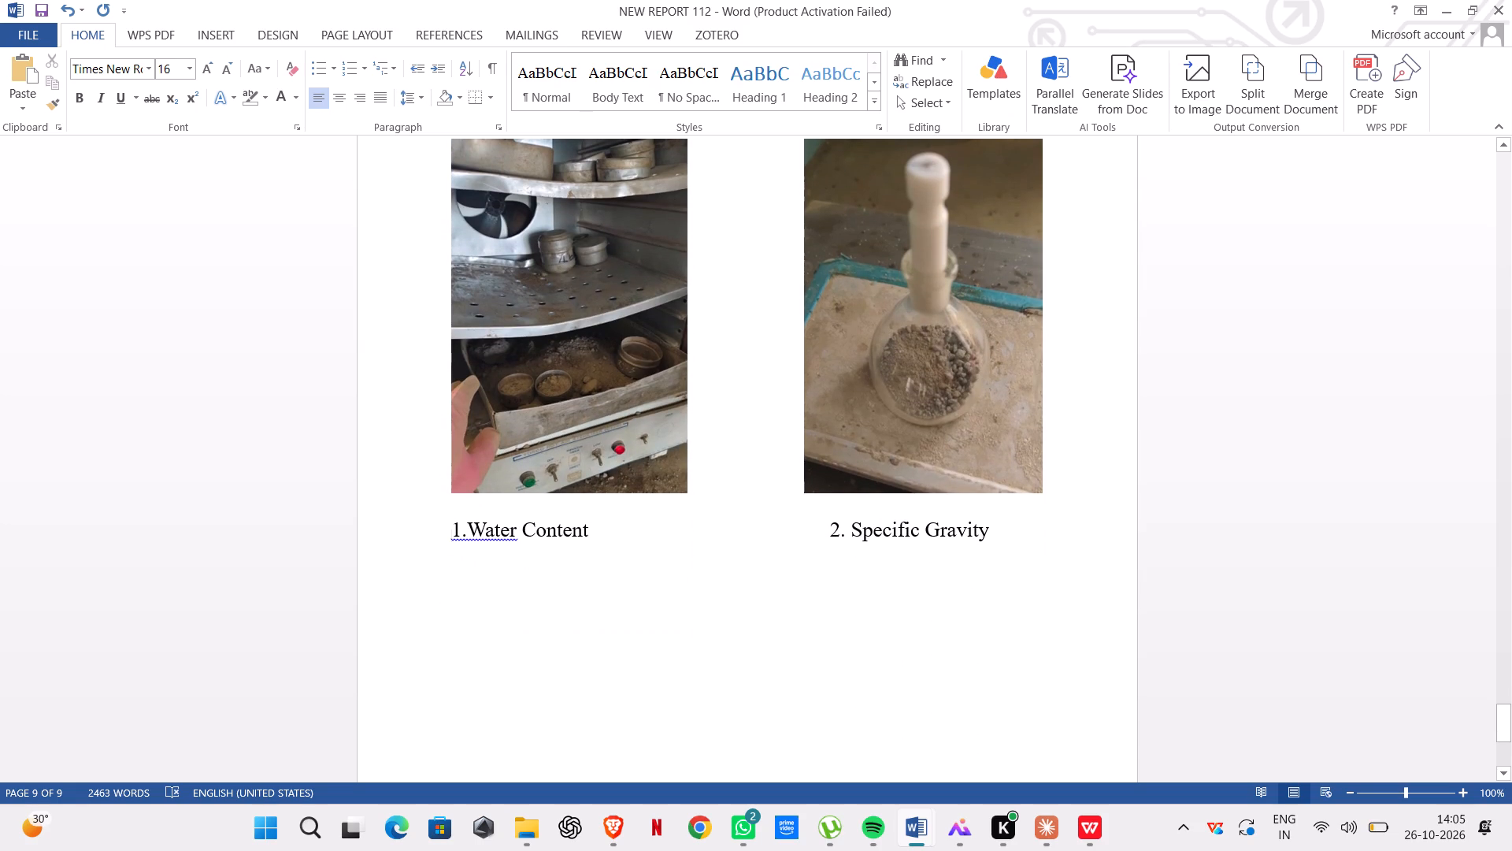
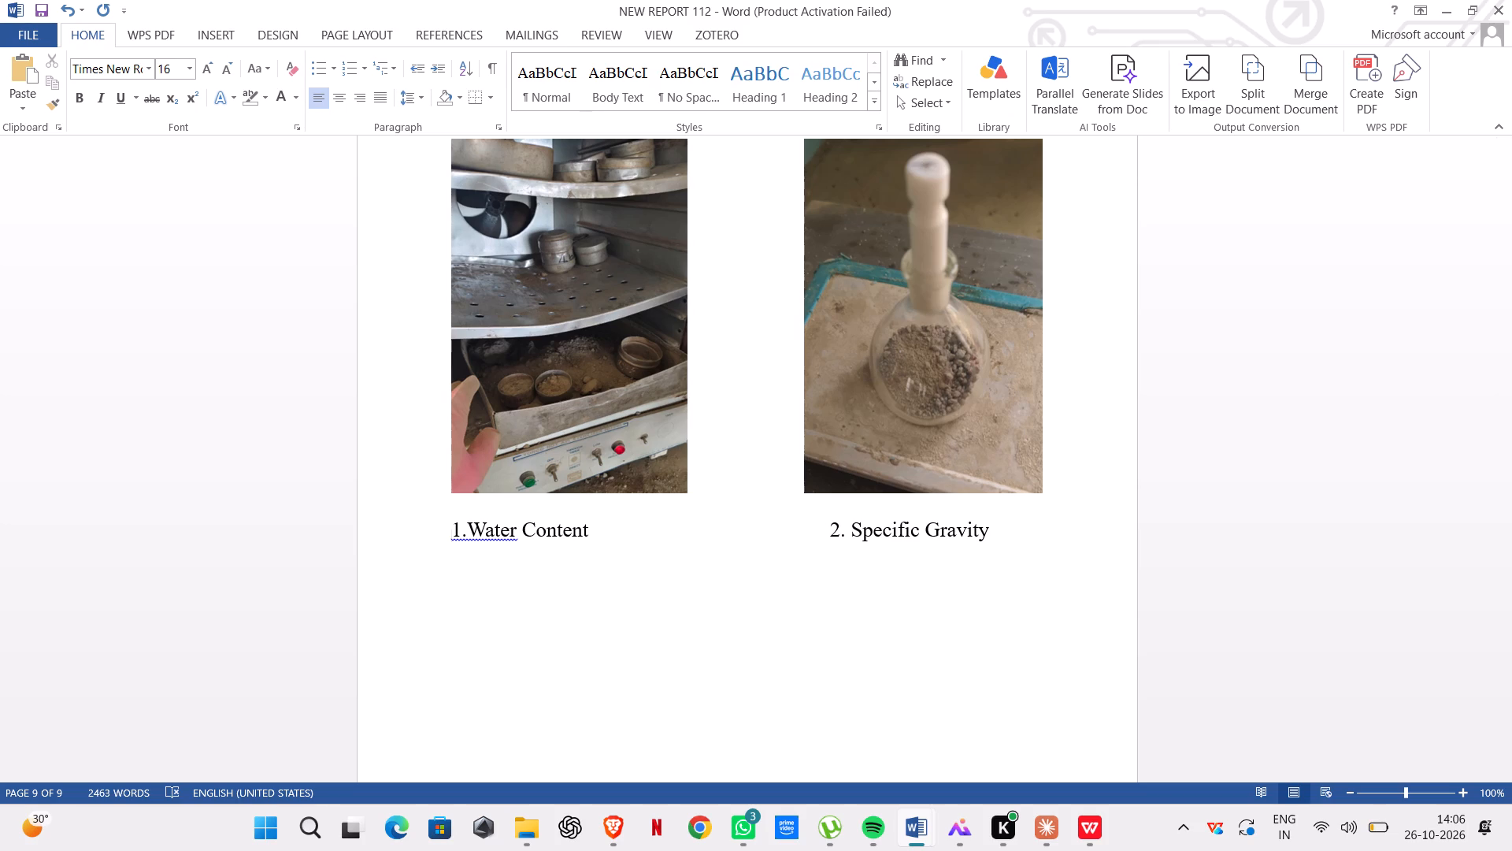
# Add three paragraph breaks on the empty line below the water content and specific gravity captions.
pyautogui.scroll(3, 813, 508)
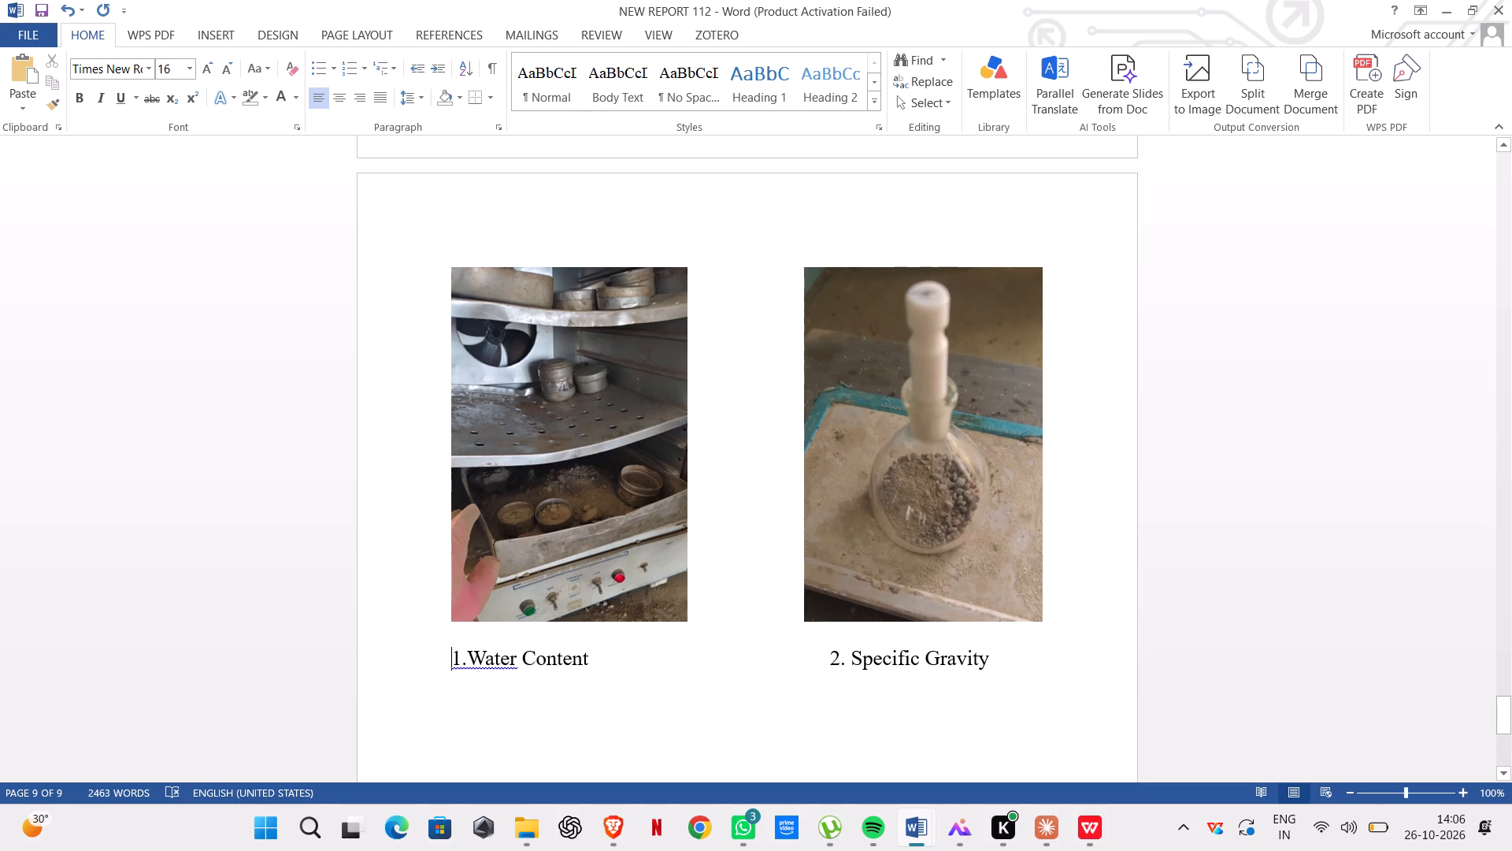
pyautogui.scroll(-12, 813, 507)
pyautogui.click(450, 214)
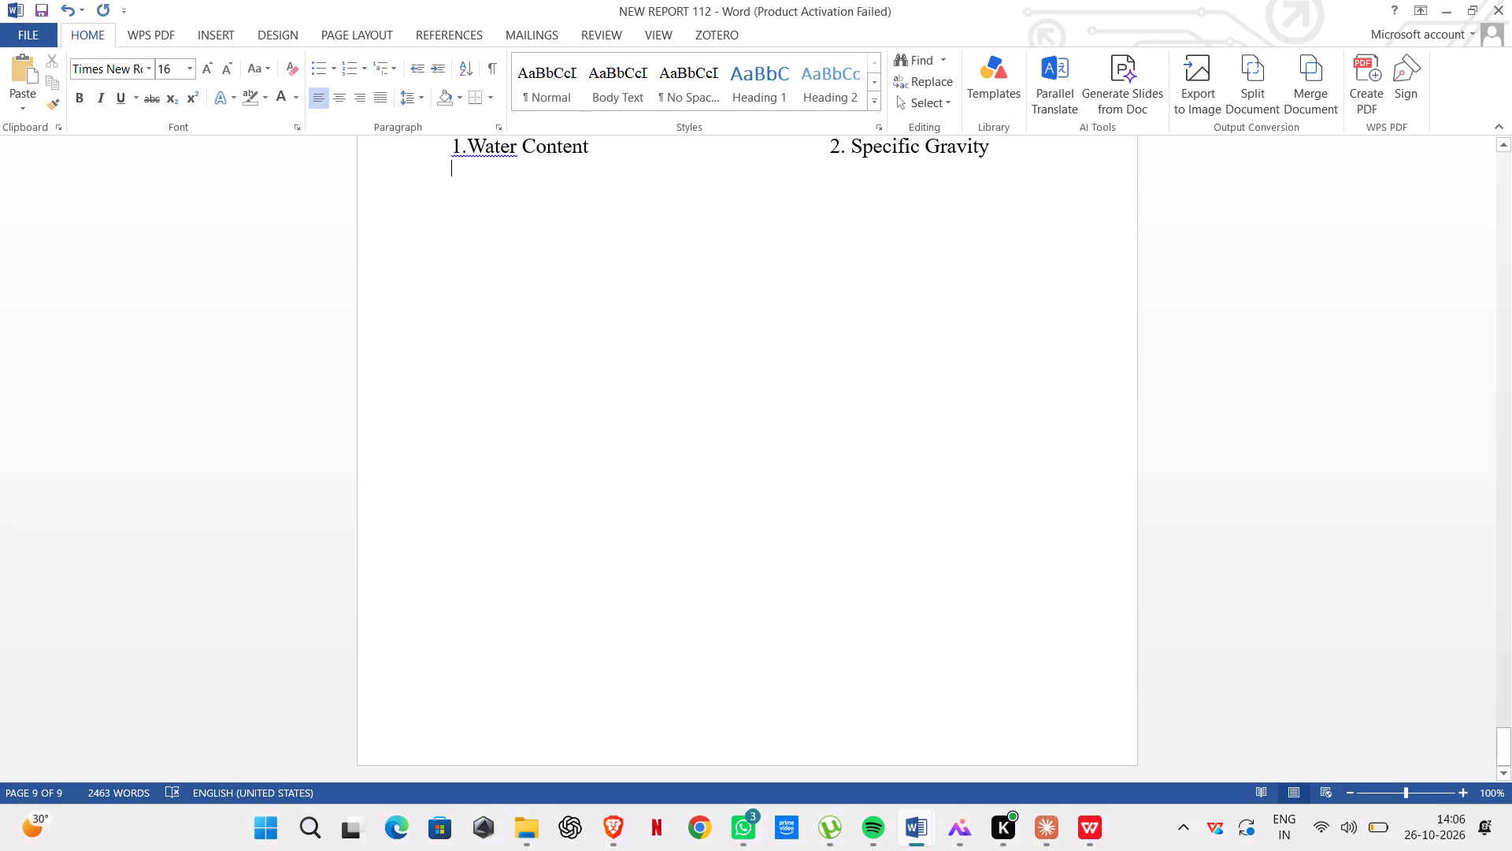
pyautogui.click(447, 240)
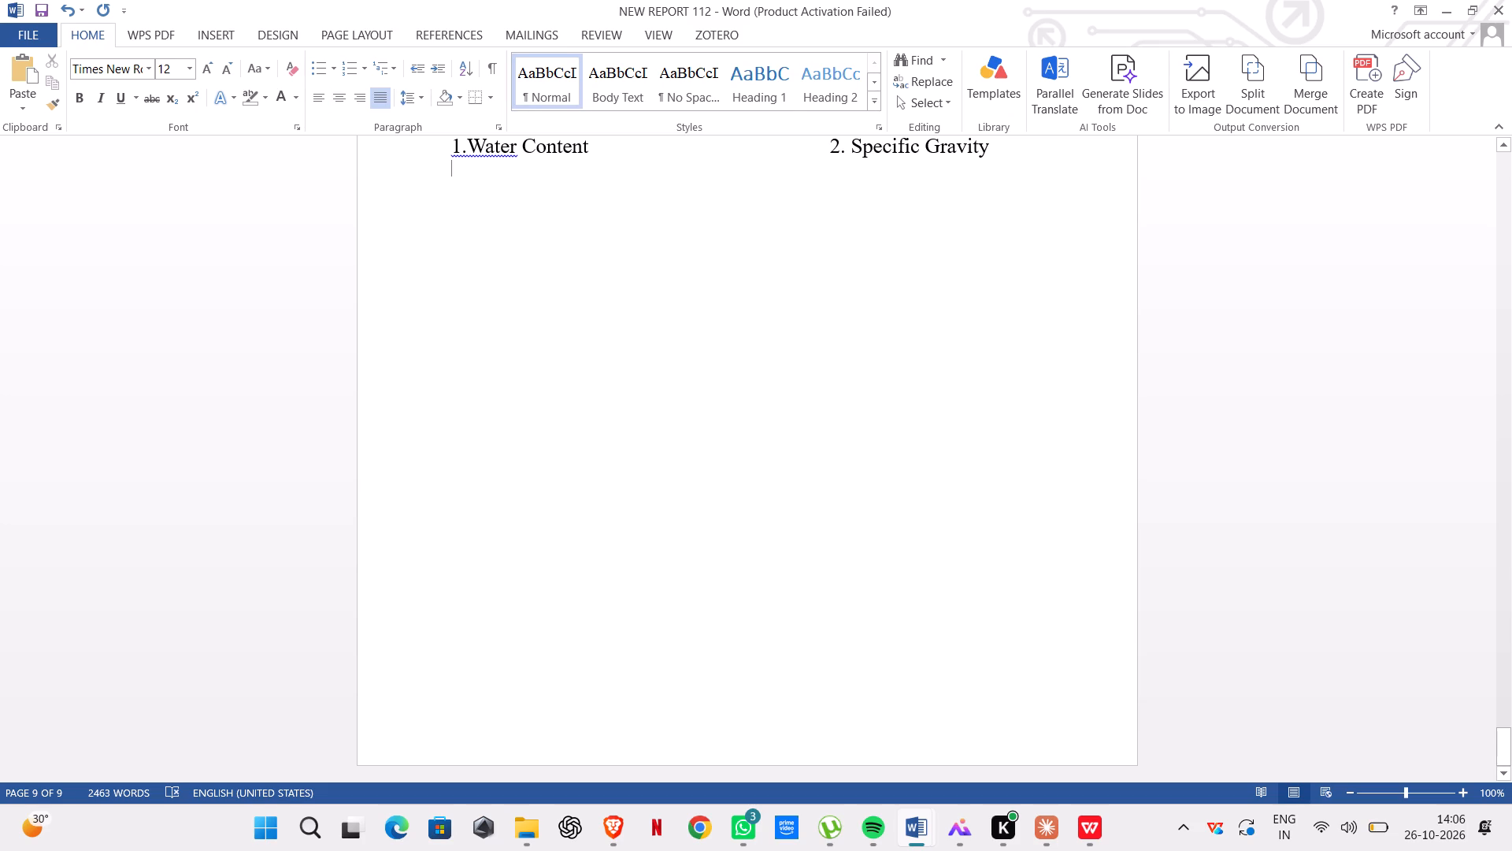
pyautogui.press('Return')
pyautogui.press('Return')
pyautogui.press('Return')
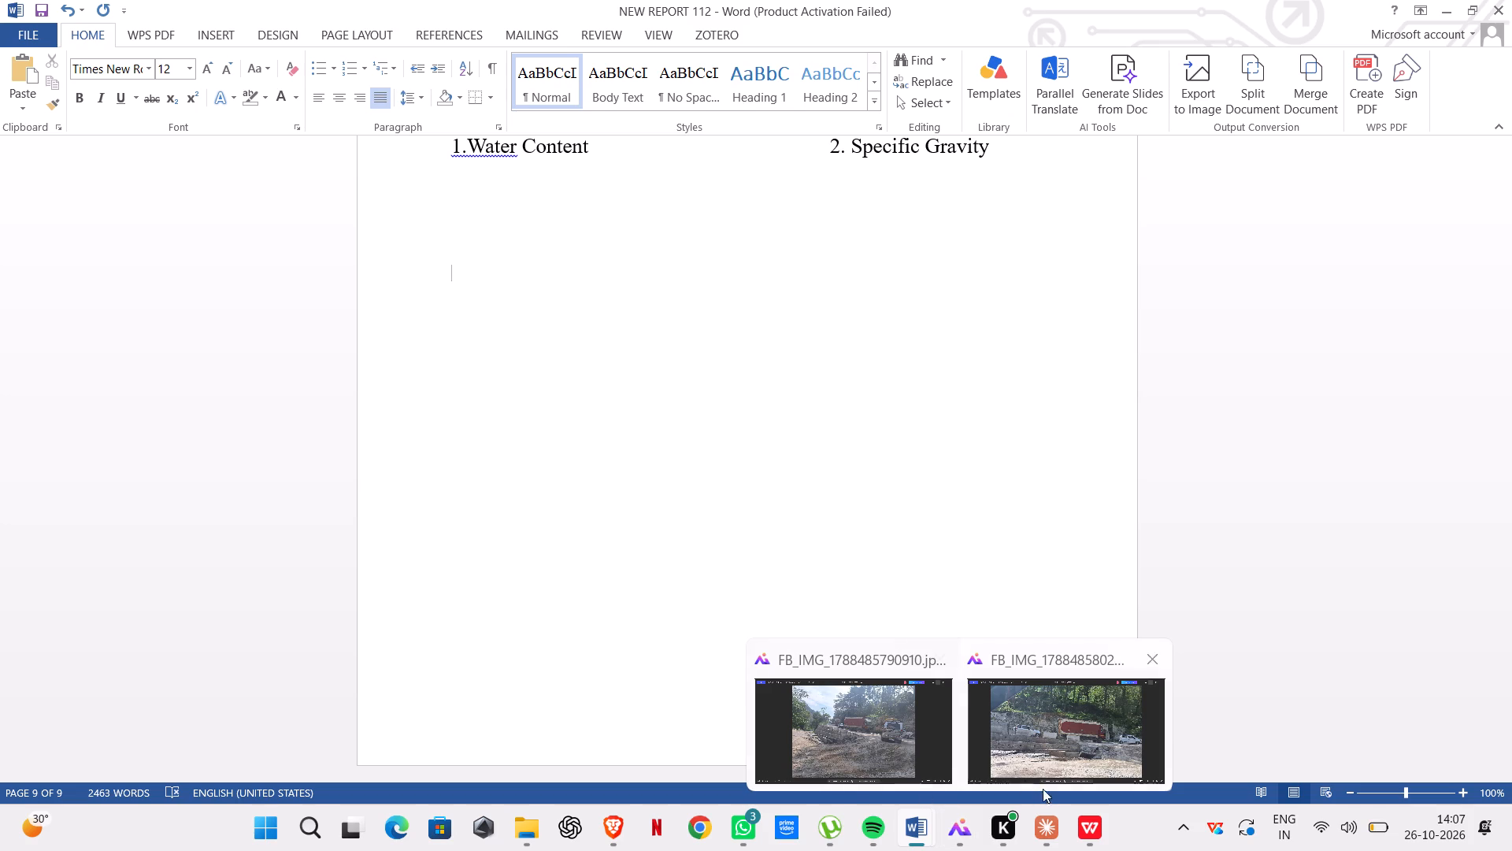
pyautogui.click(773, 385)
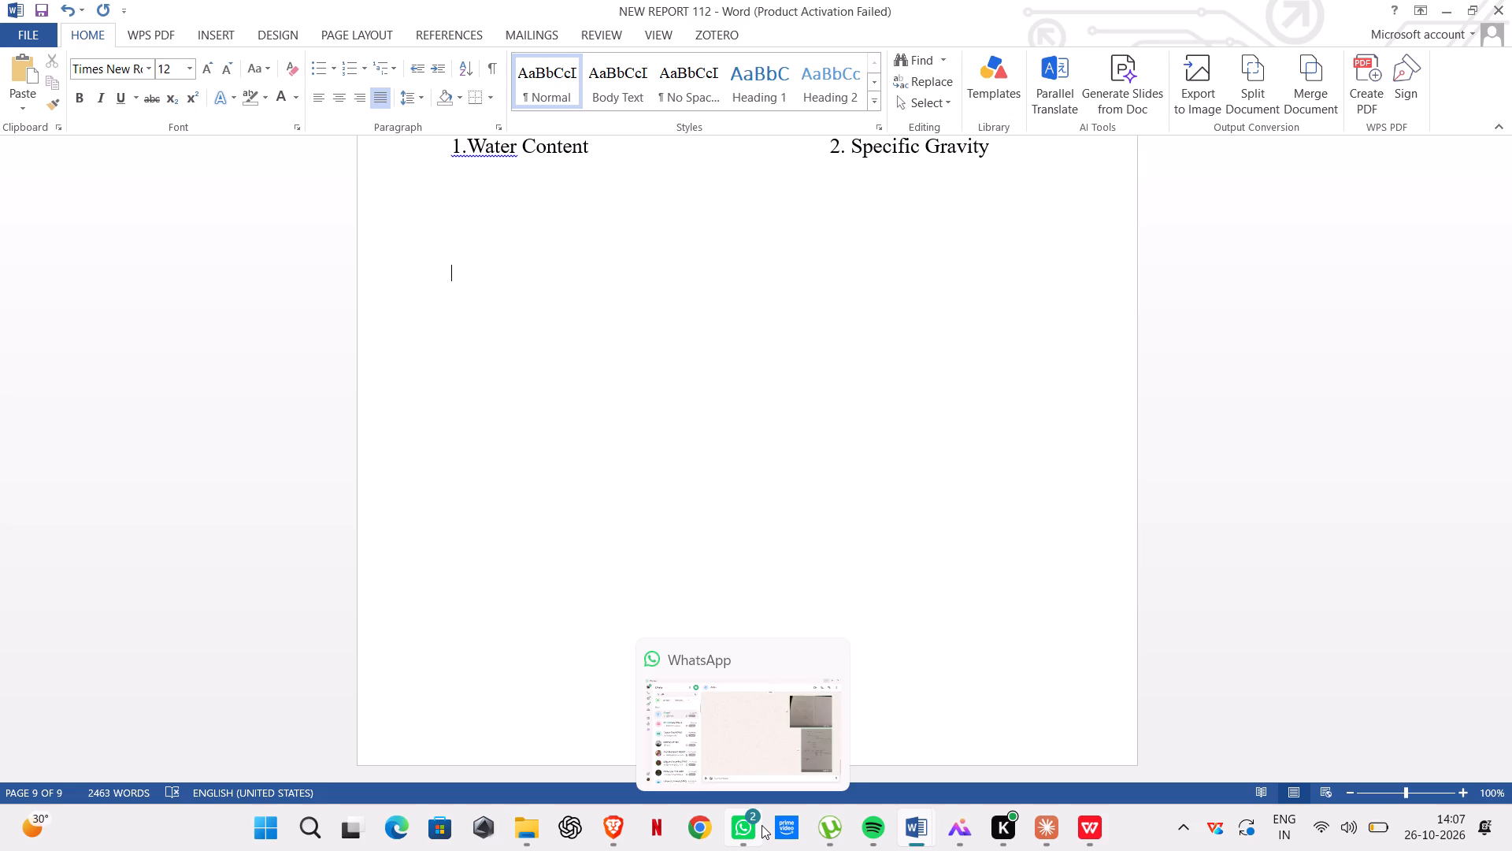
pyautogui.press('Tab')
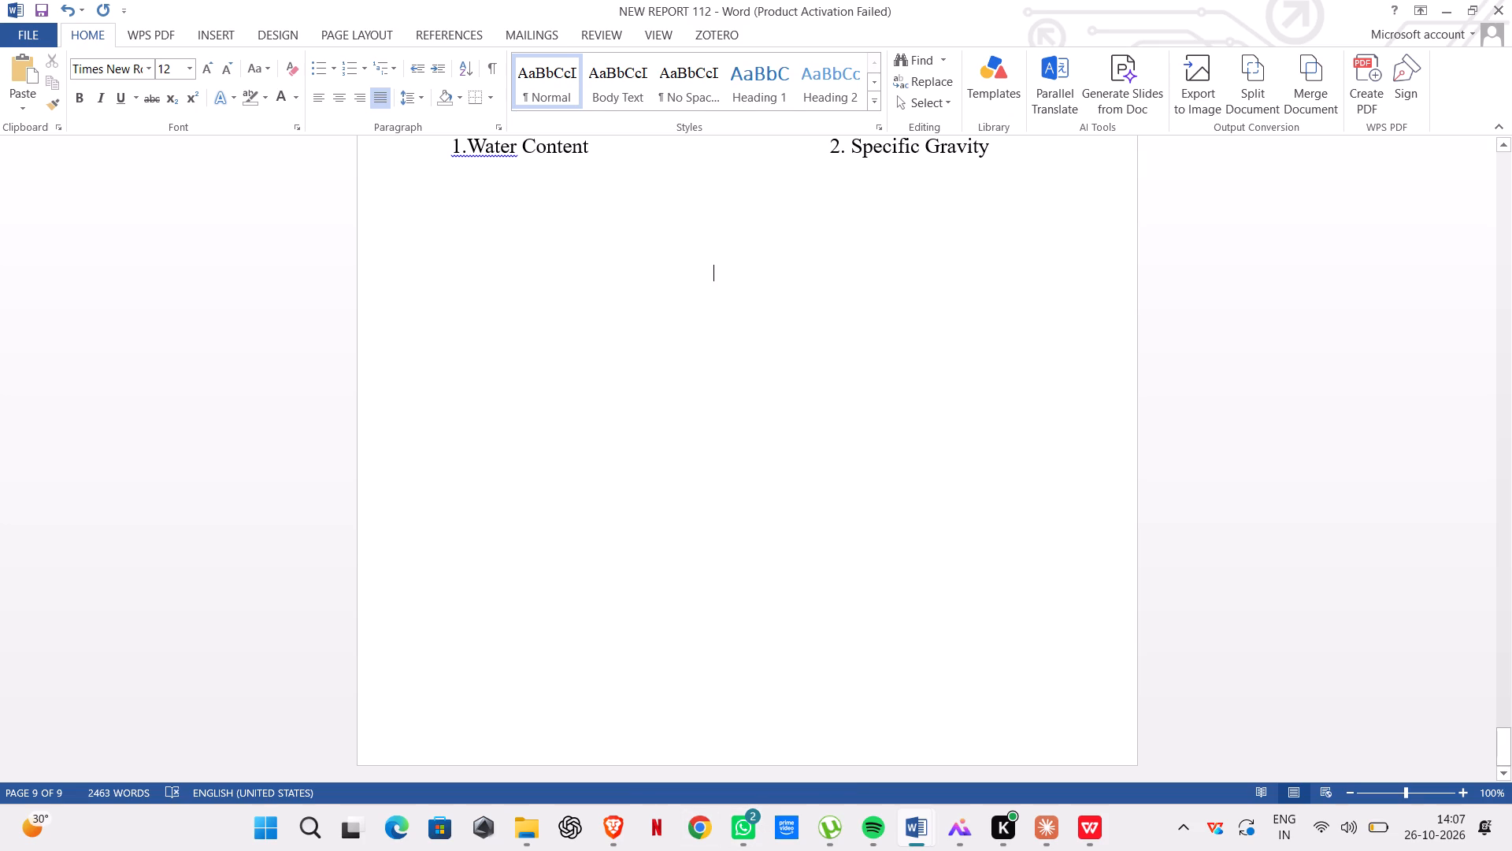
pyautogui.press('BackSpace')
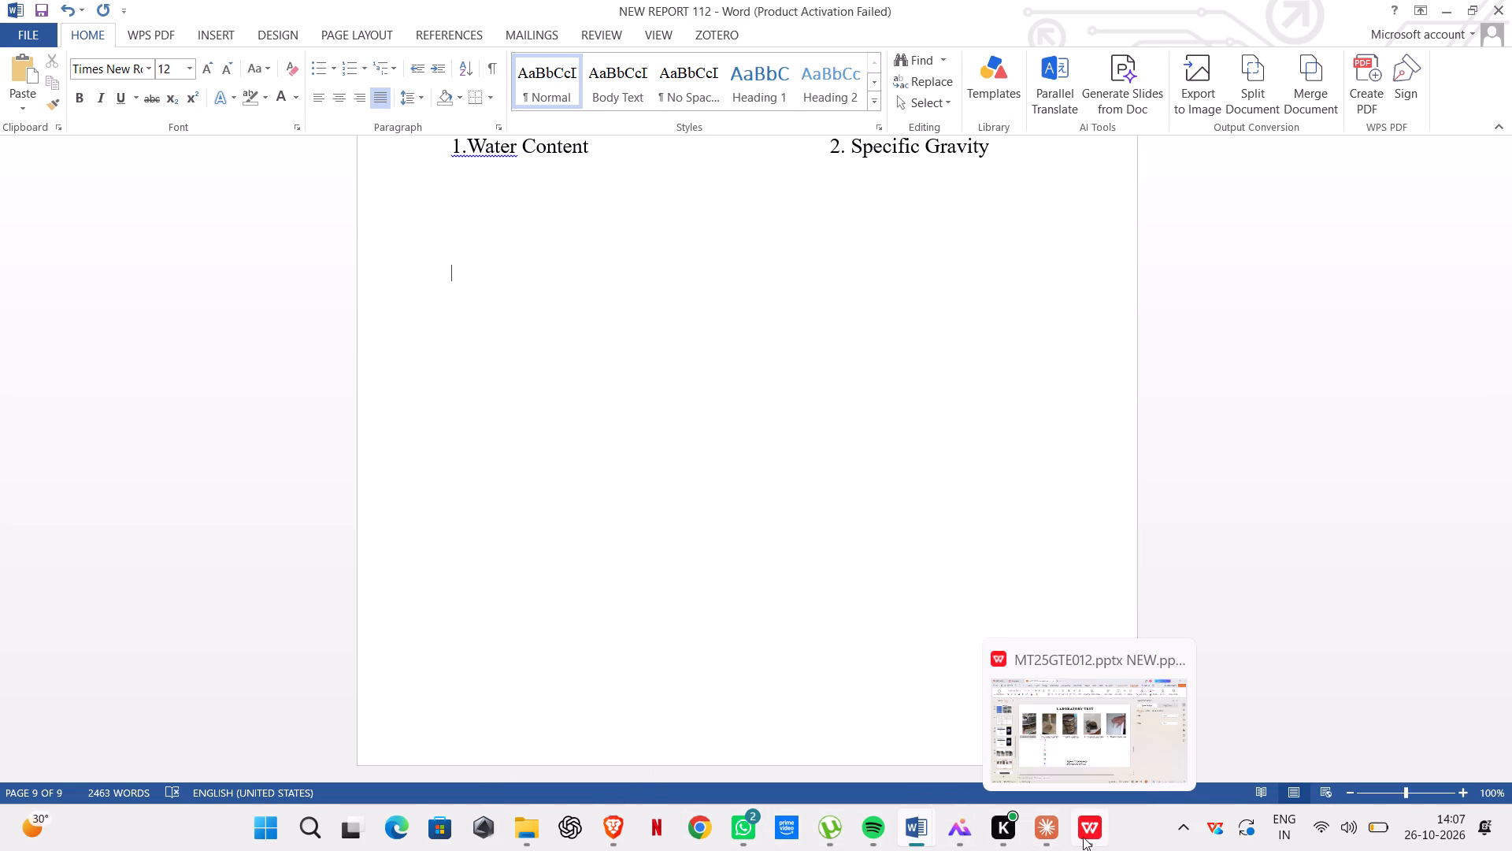
# Copy the sieve analysis photo from the presentation's laboratory test slide and paste it below the captions in the Word report.
pyautogui.click(1086, 761)
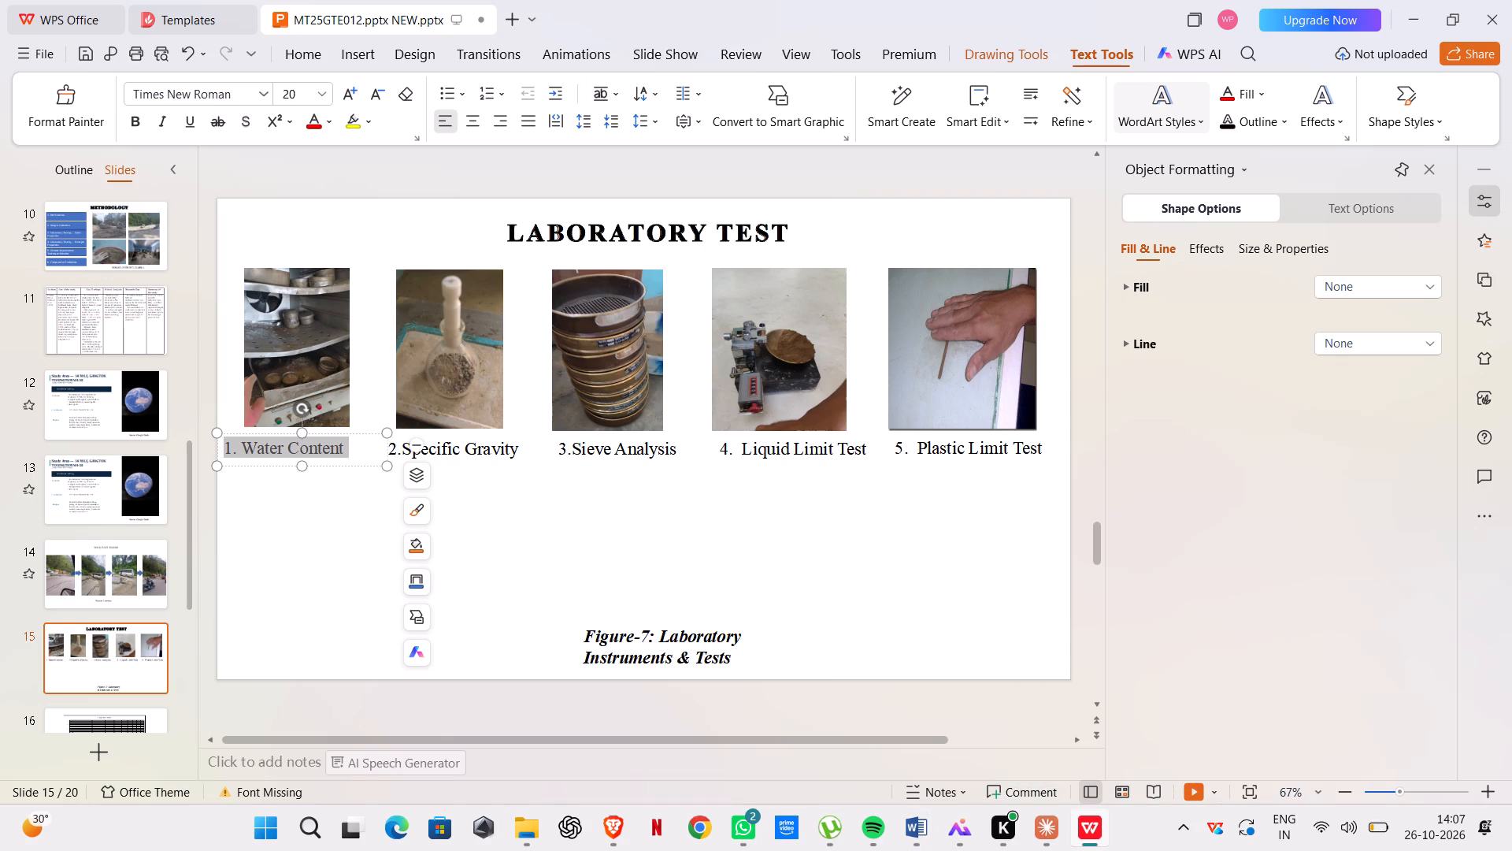
pyautogui.rightClick(596, 421)
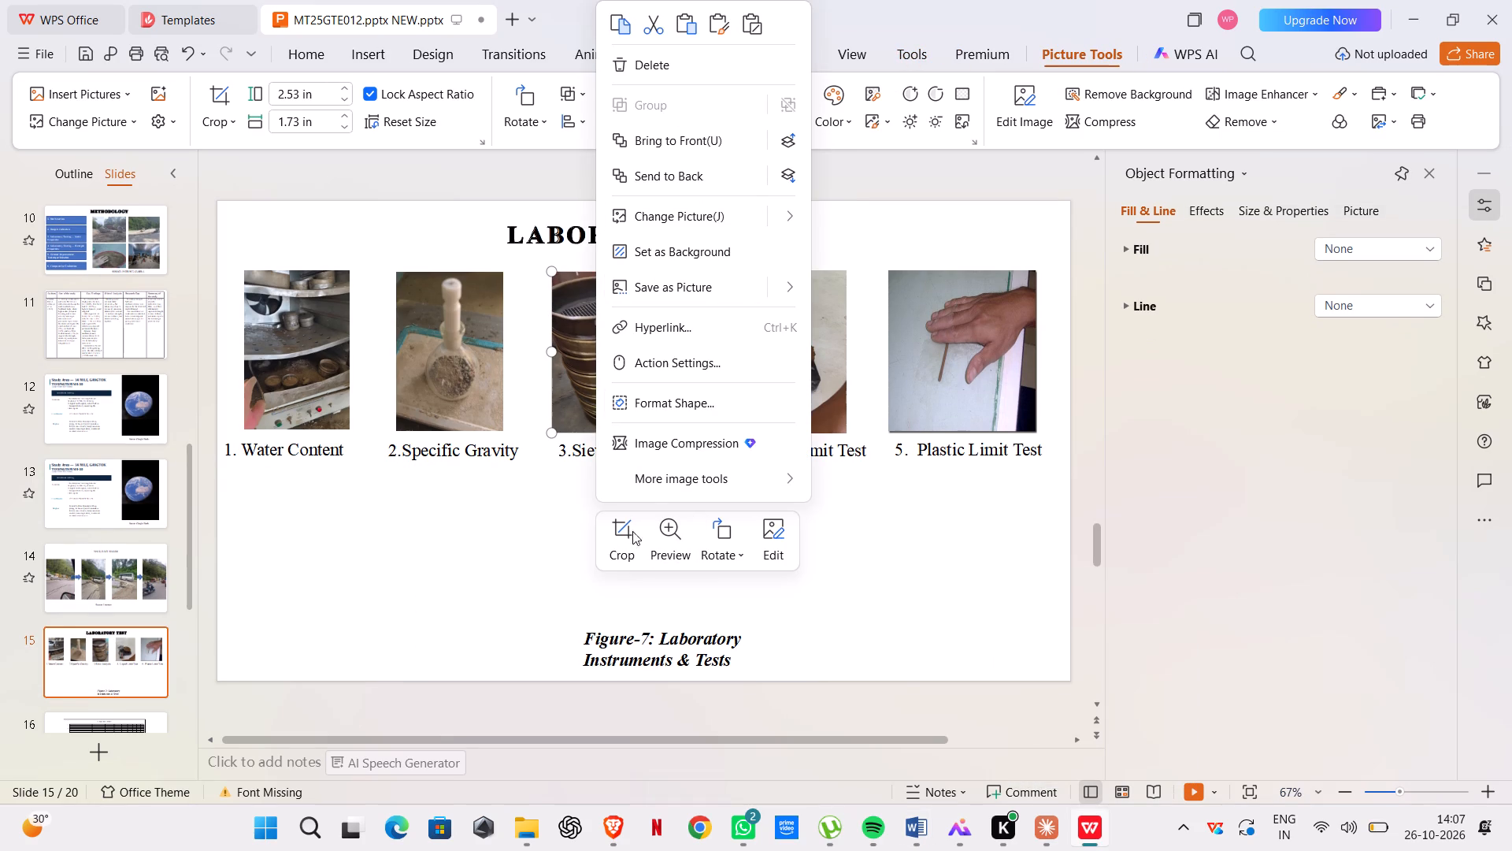
pyautogui.click(627, 0)
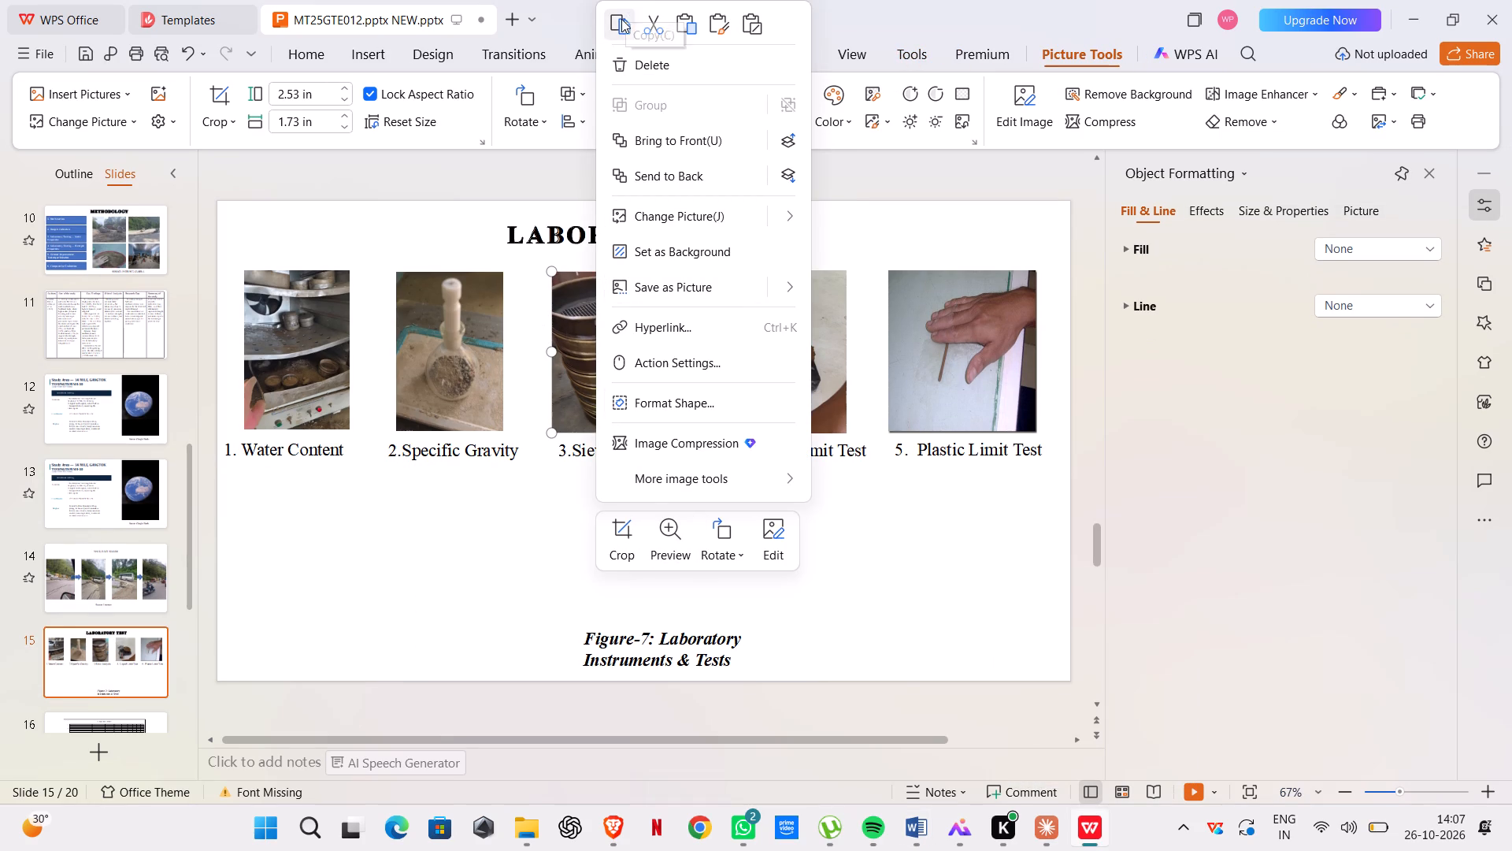
pyautogui.click(621, 20)
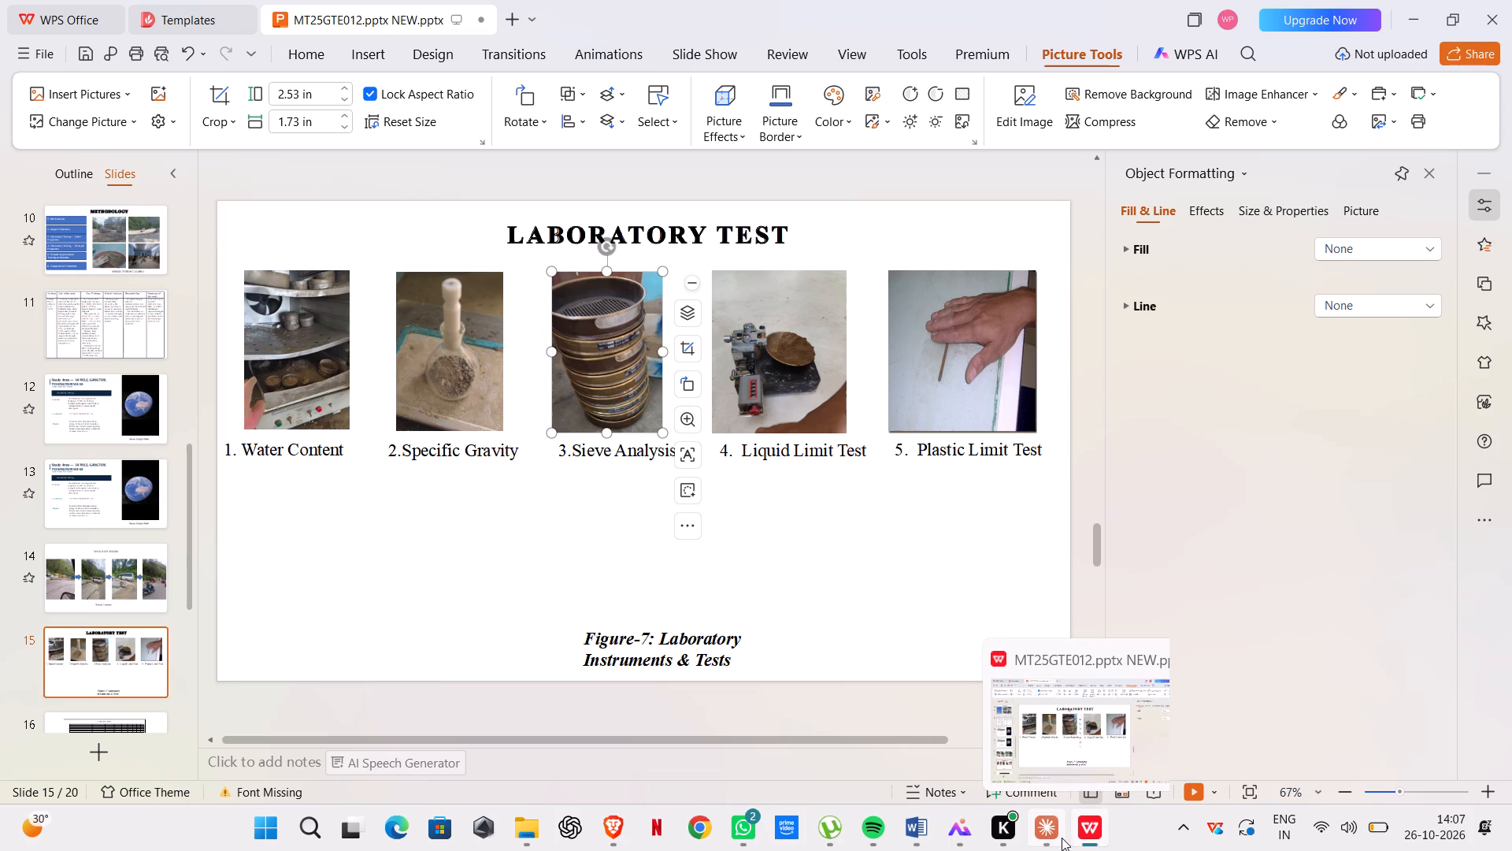
pyautogui.click(991, 758)
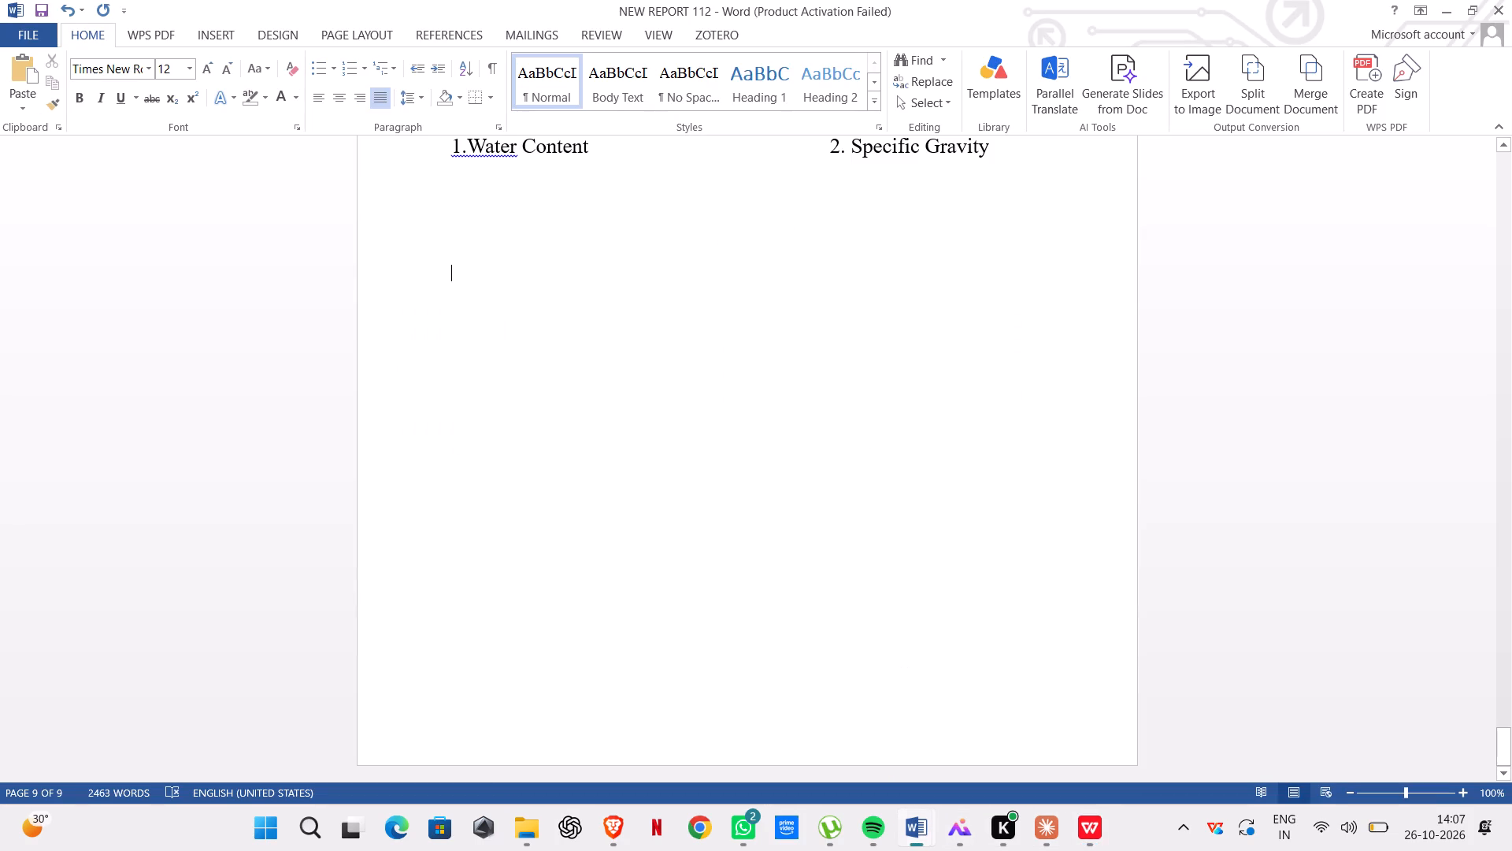
pyautogui.hotkey('ctrl', 'v')
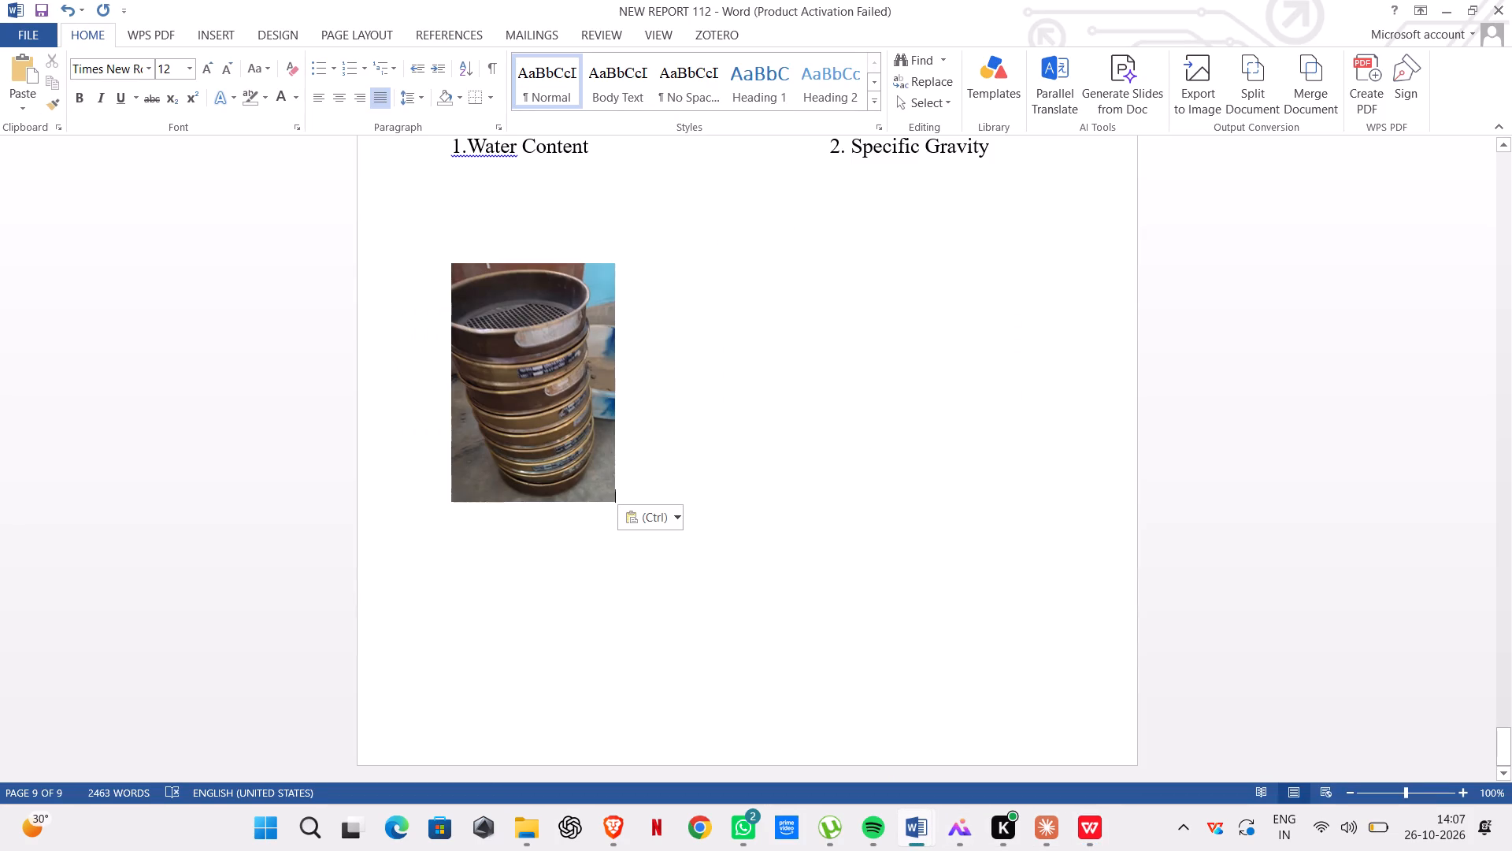
# Enlarge the pasted sieve photo proportionally until its width matches the water content photo above it.
pyautogui.scroll(5, 561, 427)
pyautogui.click(577, 604)
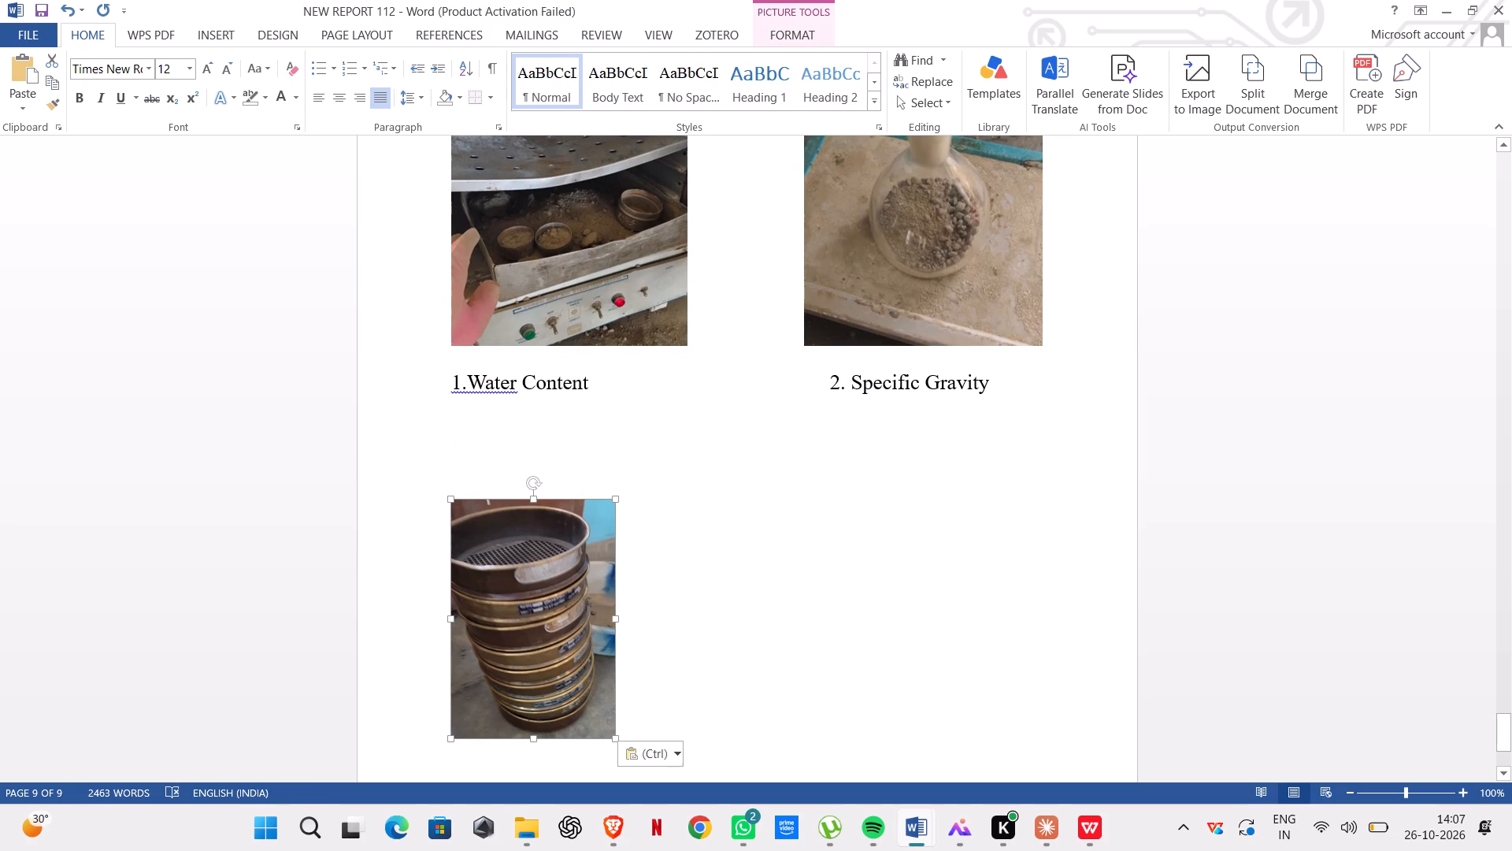
pyautogui.moveTo(615, 738); pyautogui.dragTo(690, 712)
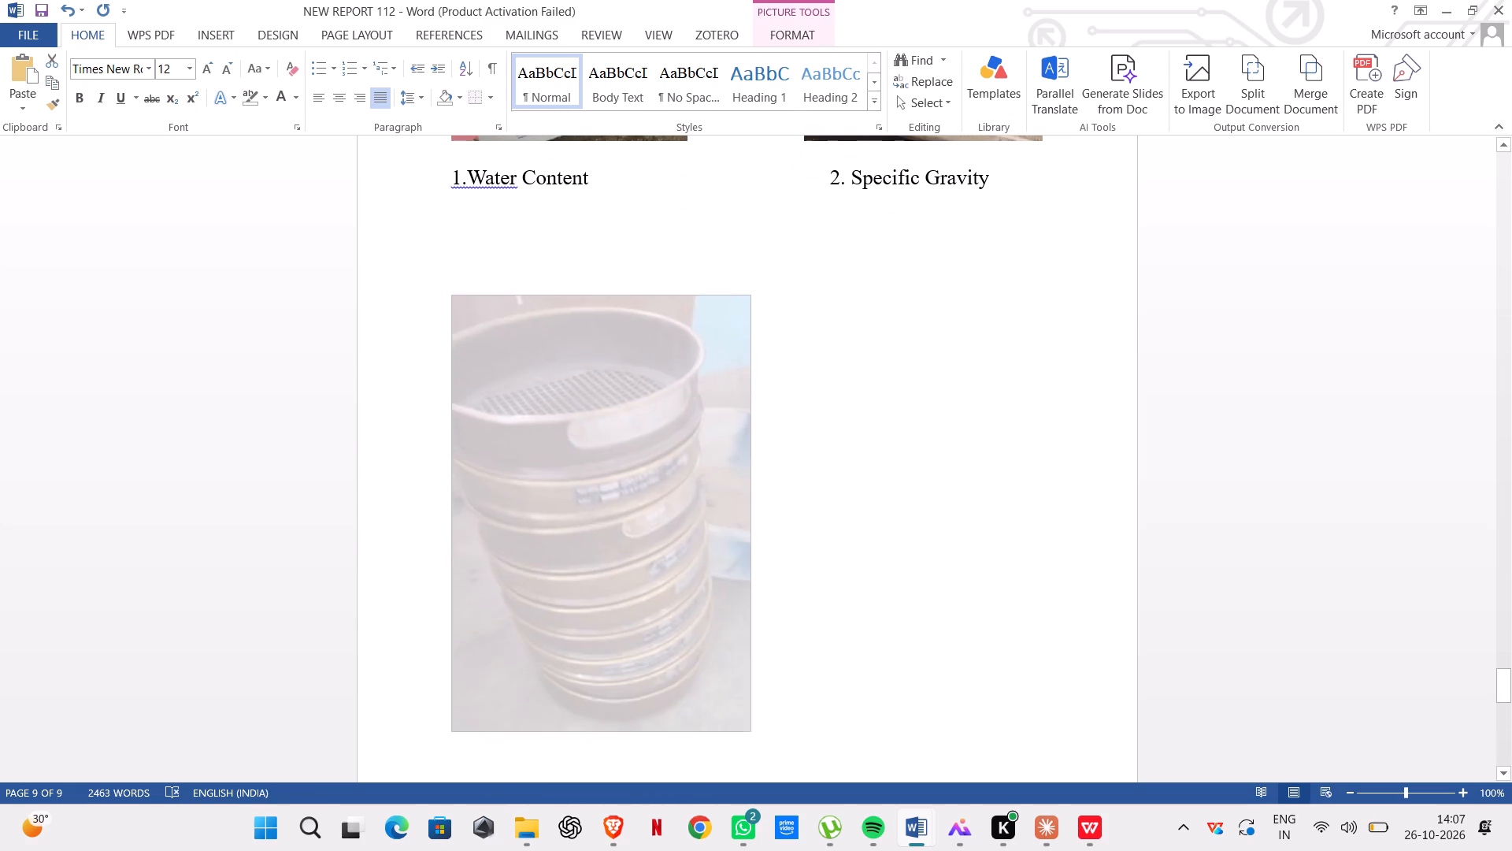
pyautogui.moveTo(690, 712); pyautogui.dragTo(666, 640)
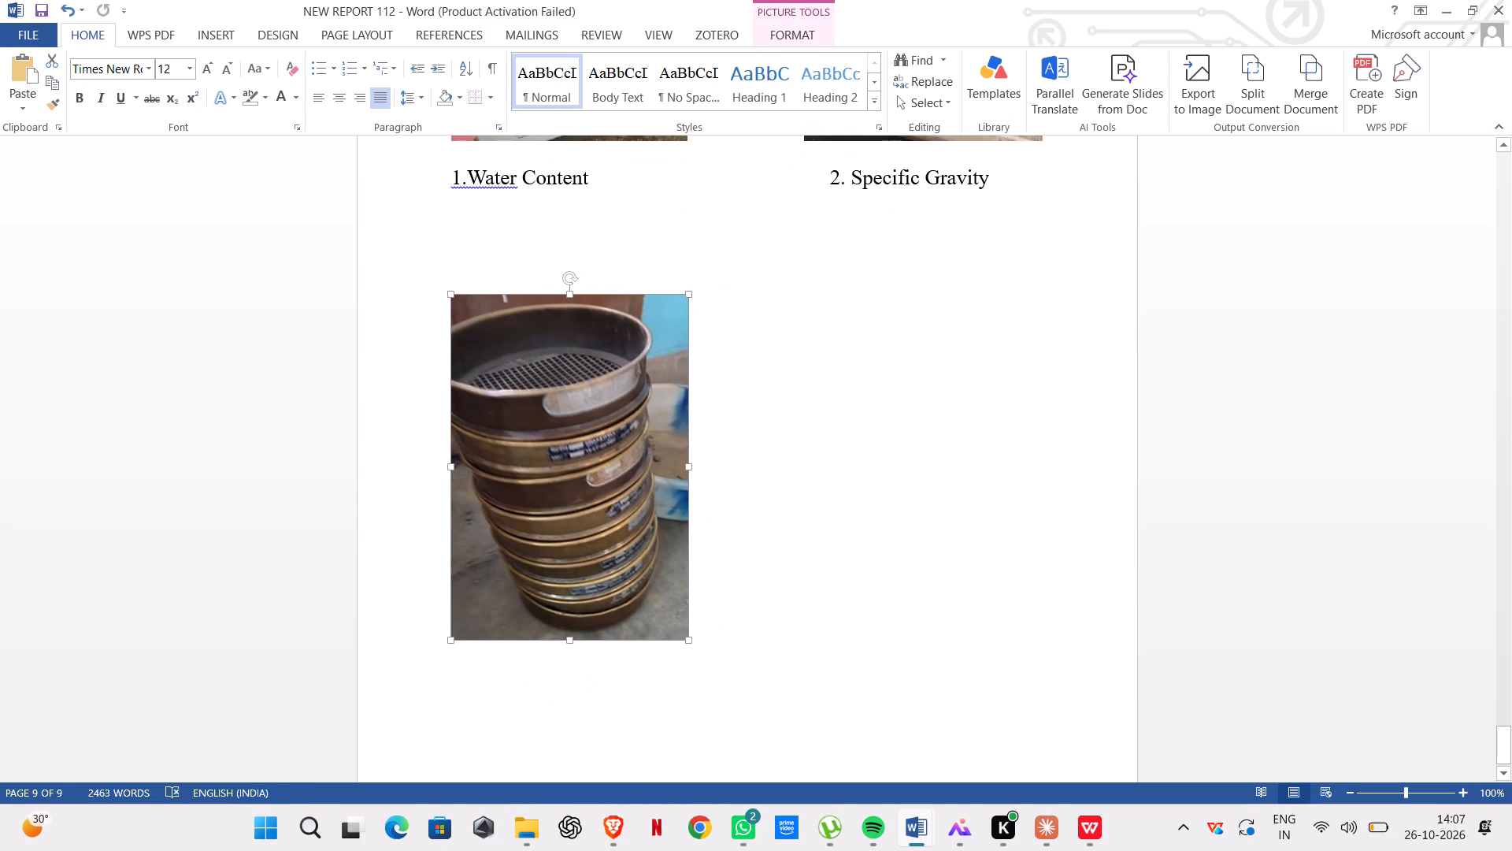
# Move the sieve photo up by one line, closer to the captions above it.
pyautogui.moveTo(562, 485); pyautogui.dragTo(562, 451)
pyautogui.moveTo(507, 321); pyautogui.dragTo(506, 282)
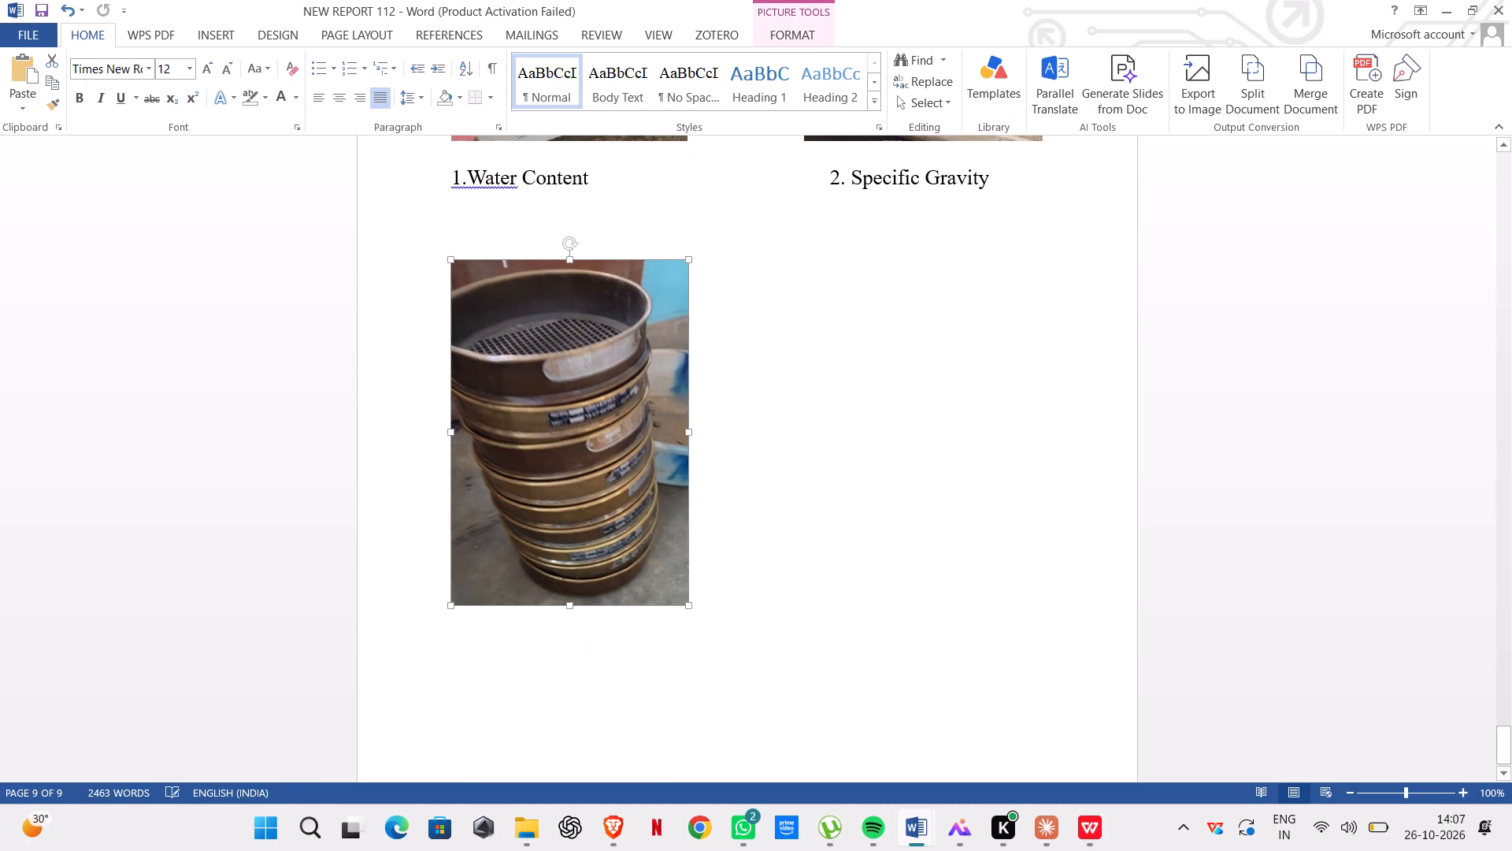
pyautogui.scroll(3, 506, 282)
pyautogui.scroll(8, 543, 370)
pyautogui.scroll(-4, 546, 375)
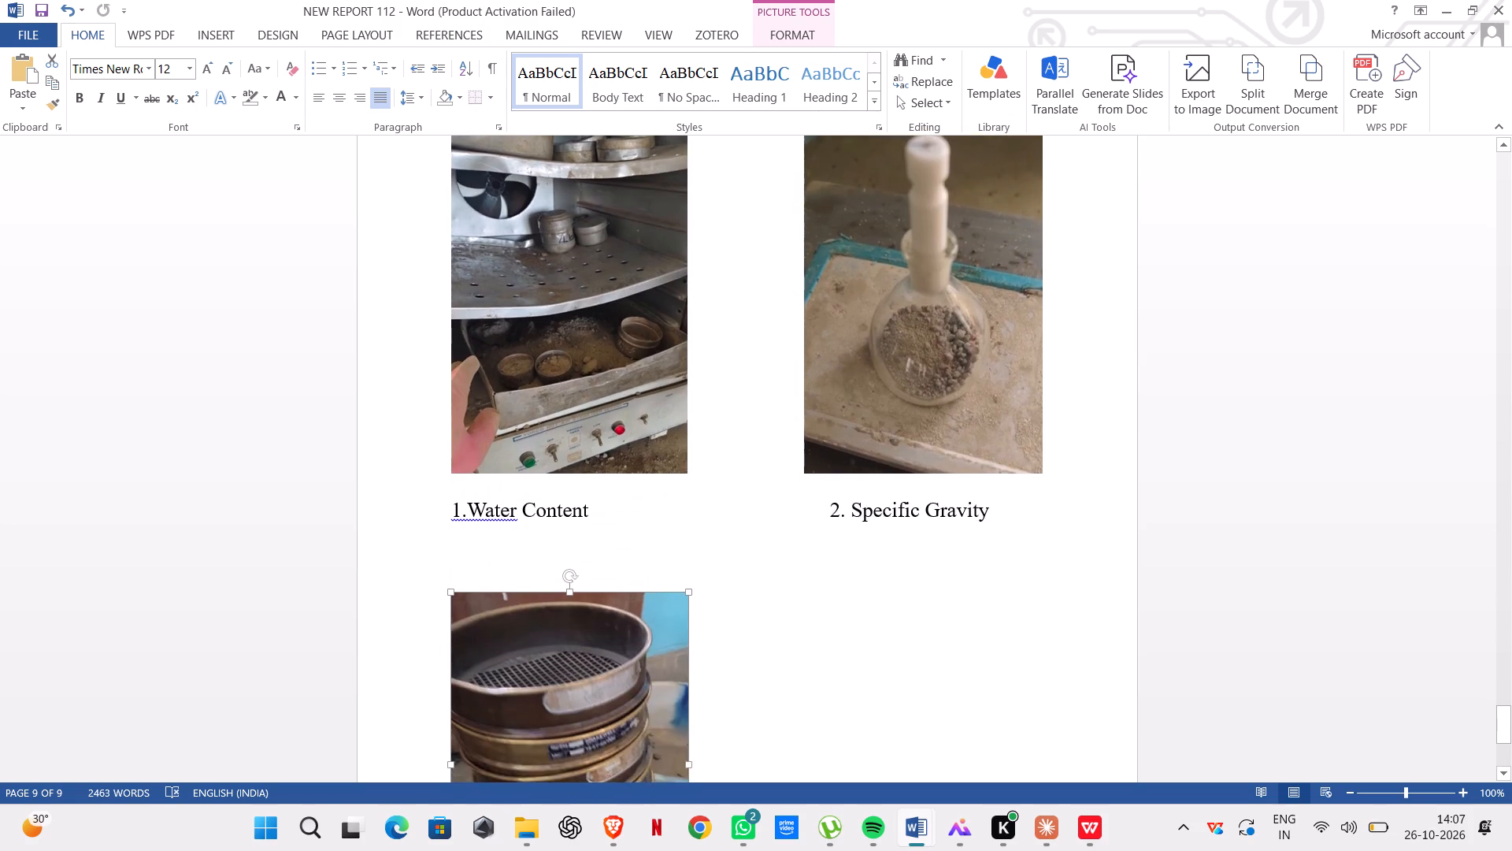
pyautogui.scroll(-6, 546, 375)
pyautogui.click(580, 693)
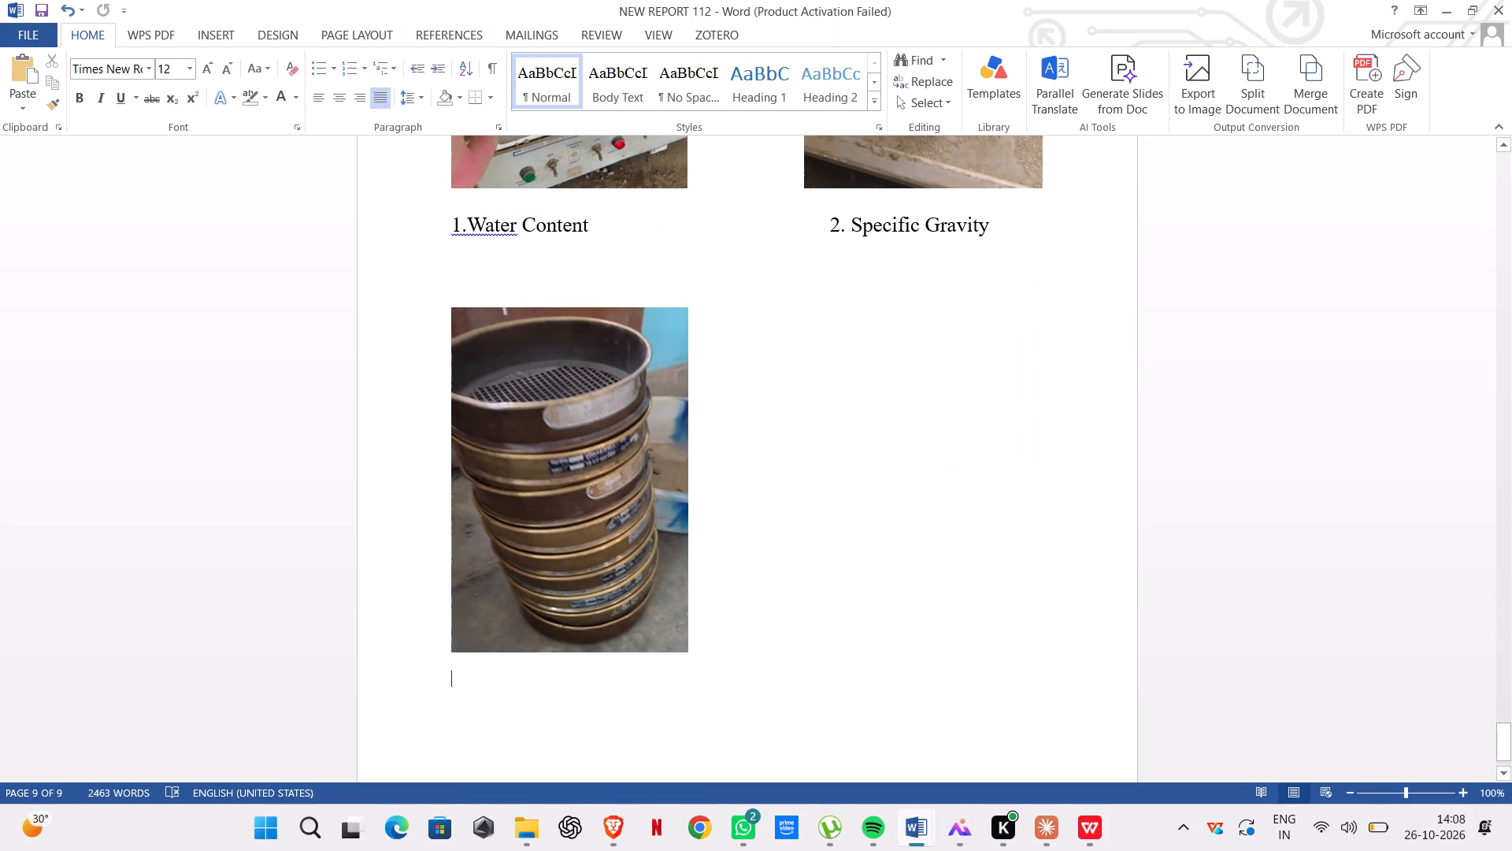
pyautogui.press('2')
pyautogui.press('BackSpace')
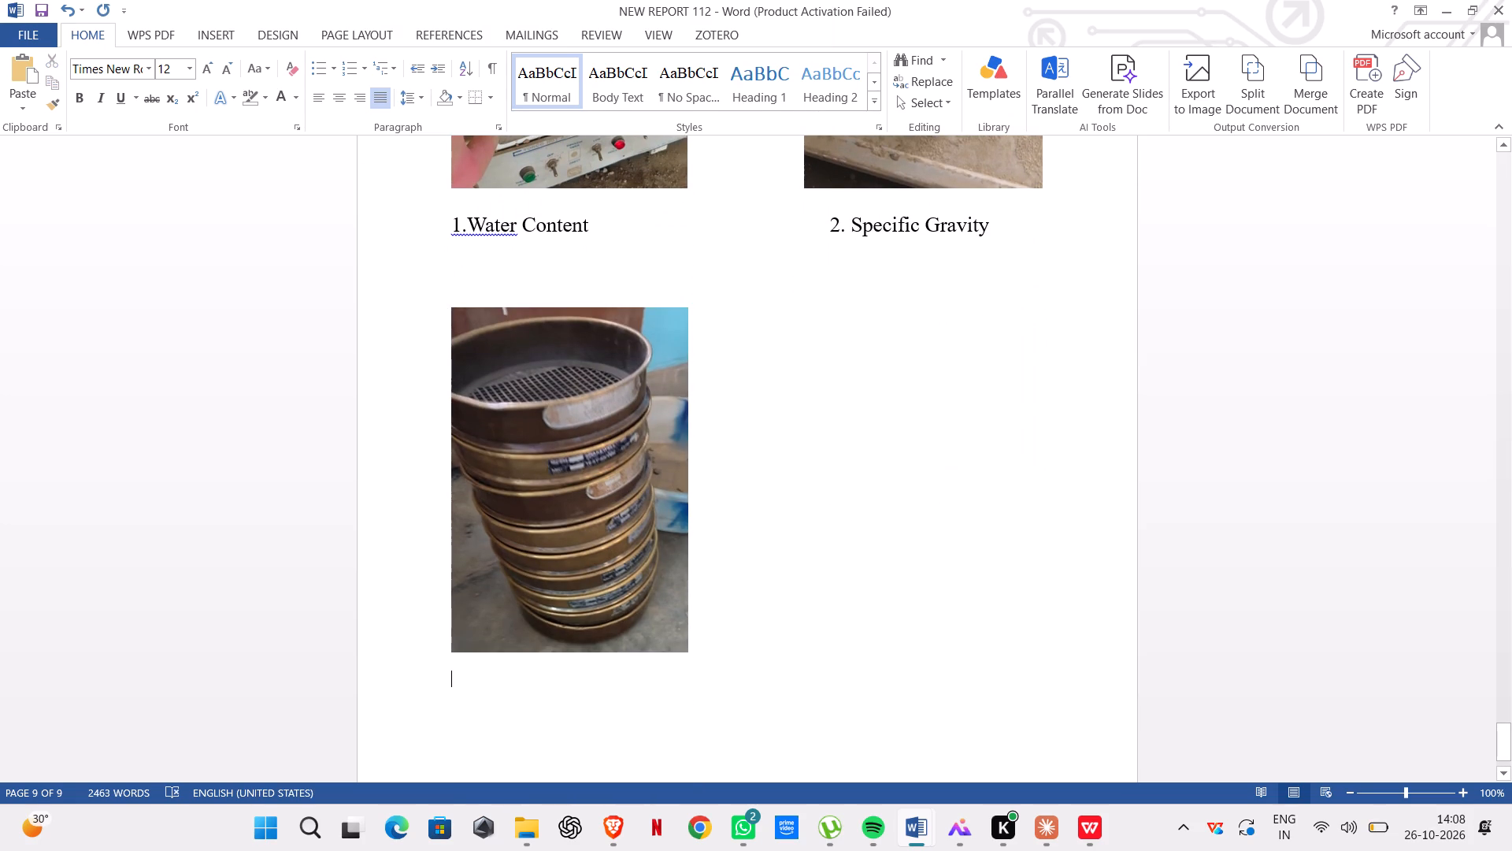
# Copy the "1.Water Content" caption text.
pyautogui.moveTo(614, 226); pyautogui.dragTo(463, 210)
pyautogui.hotkey('ctrl', 'c')
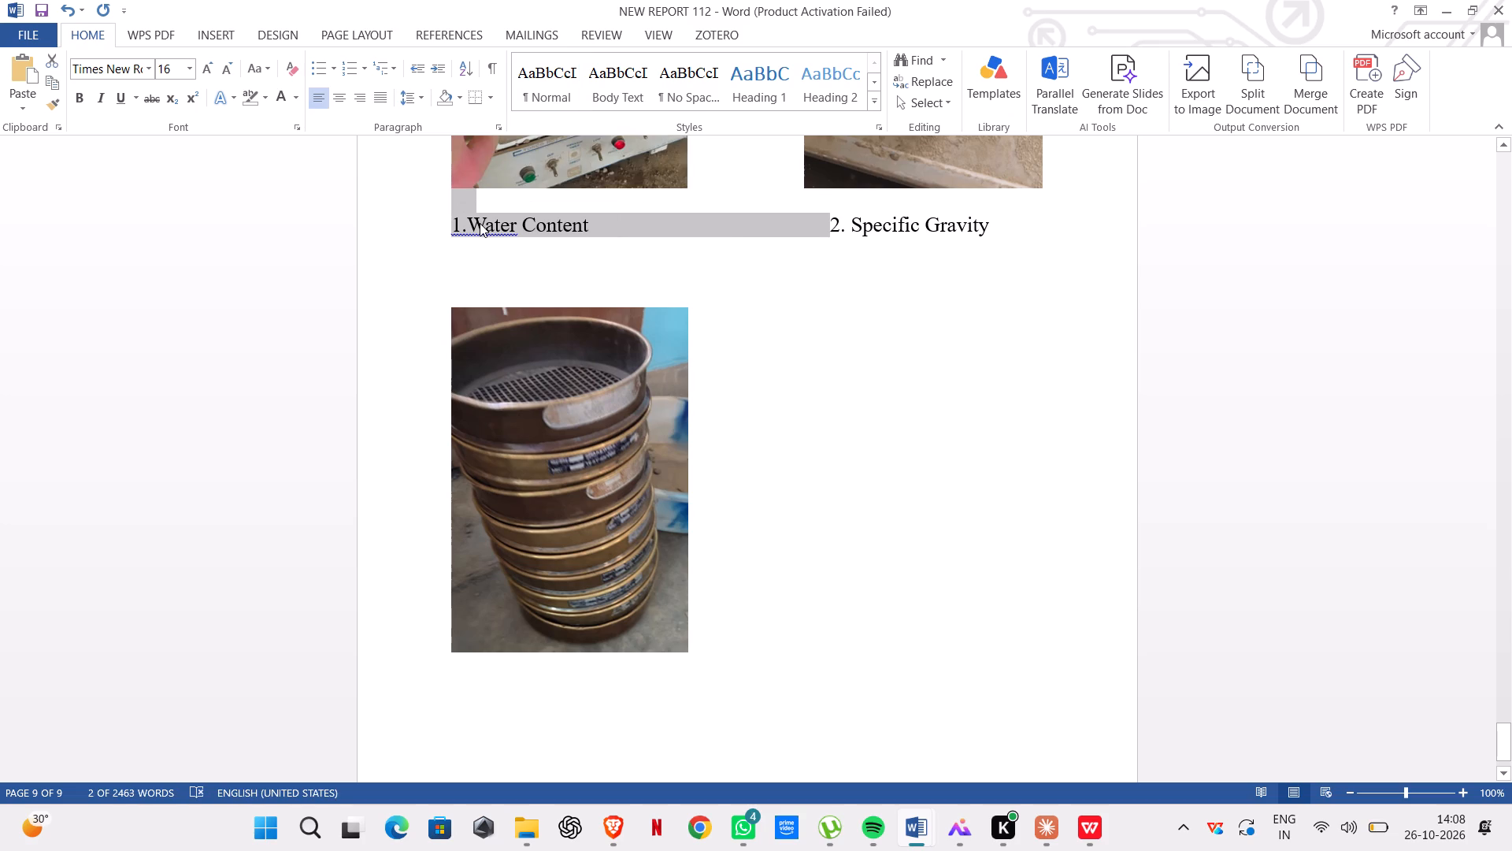
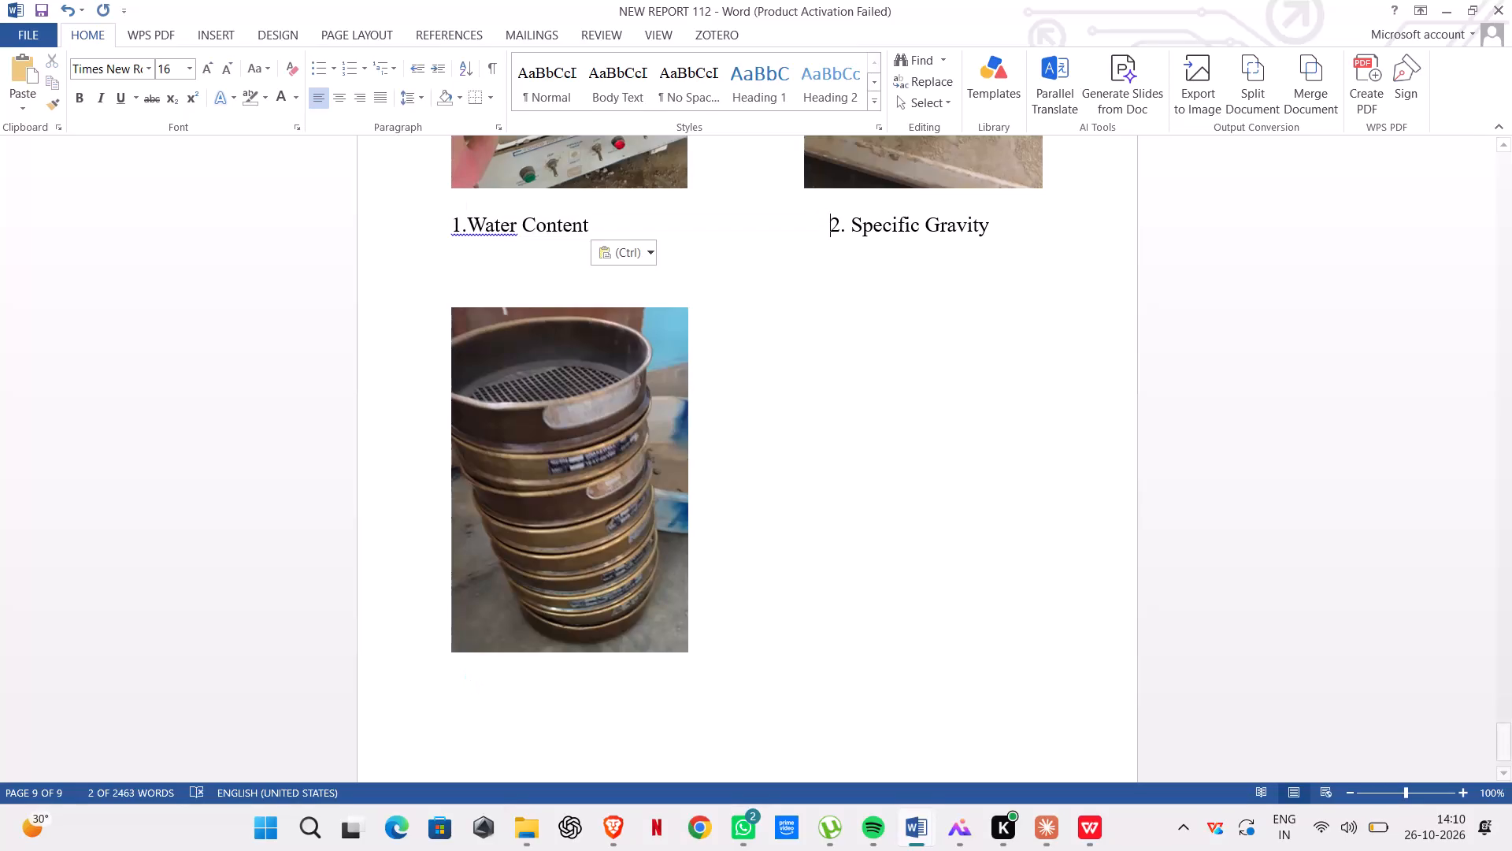
# Copy the "1.Water Content" caption and paste it beneath the sieve photo.
pyautogui.click(597, 227)
pyautogui.moveTo(596, 222); pyautogui.dragTo(450, 216)
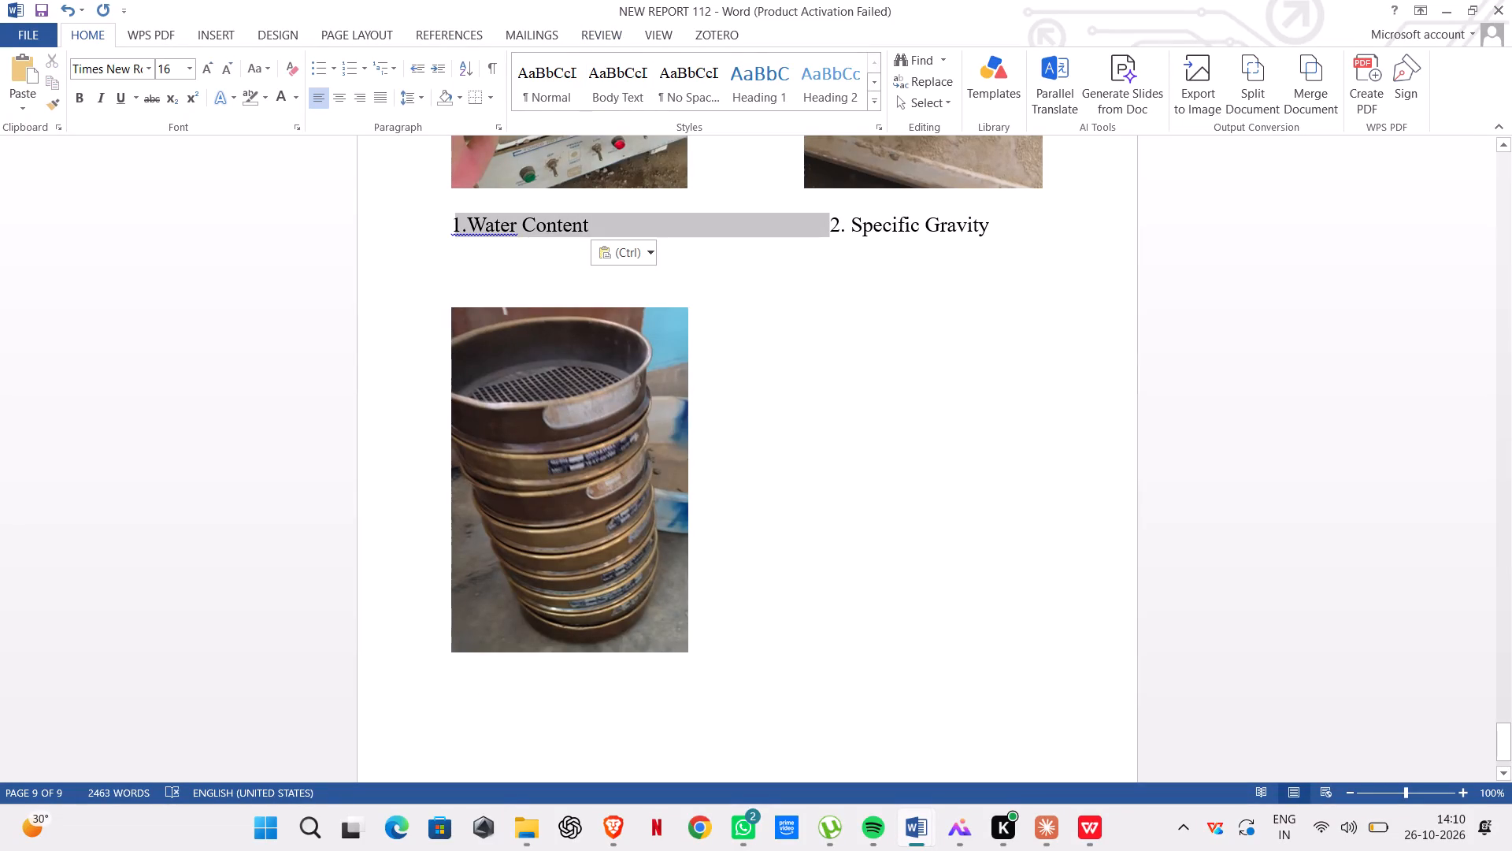
pyautogui.moveTo(450, 216); pyautogui.dragTo(450, 216)
pyautogui.hotkey('ctrl', 'c')
pyautogui.click(458, 686)
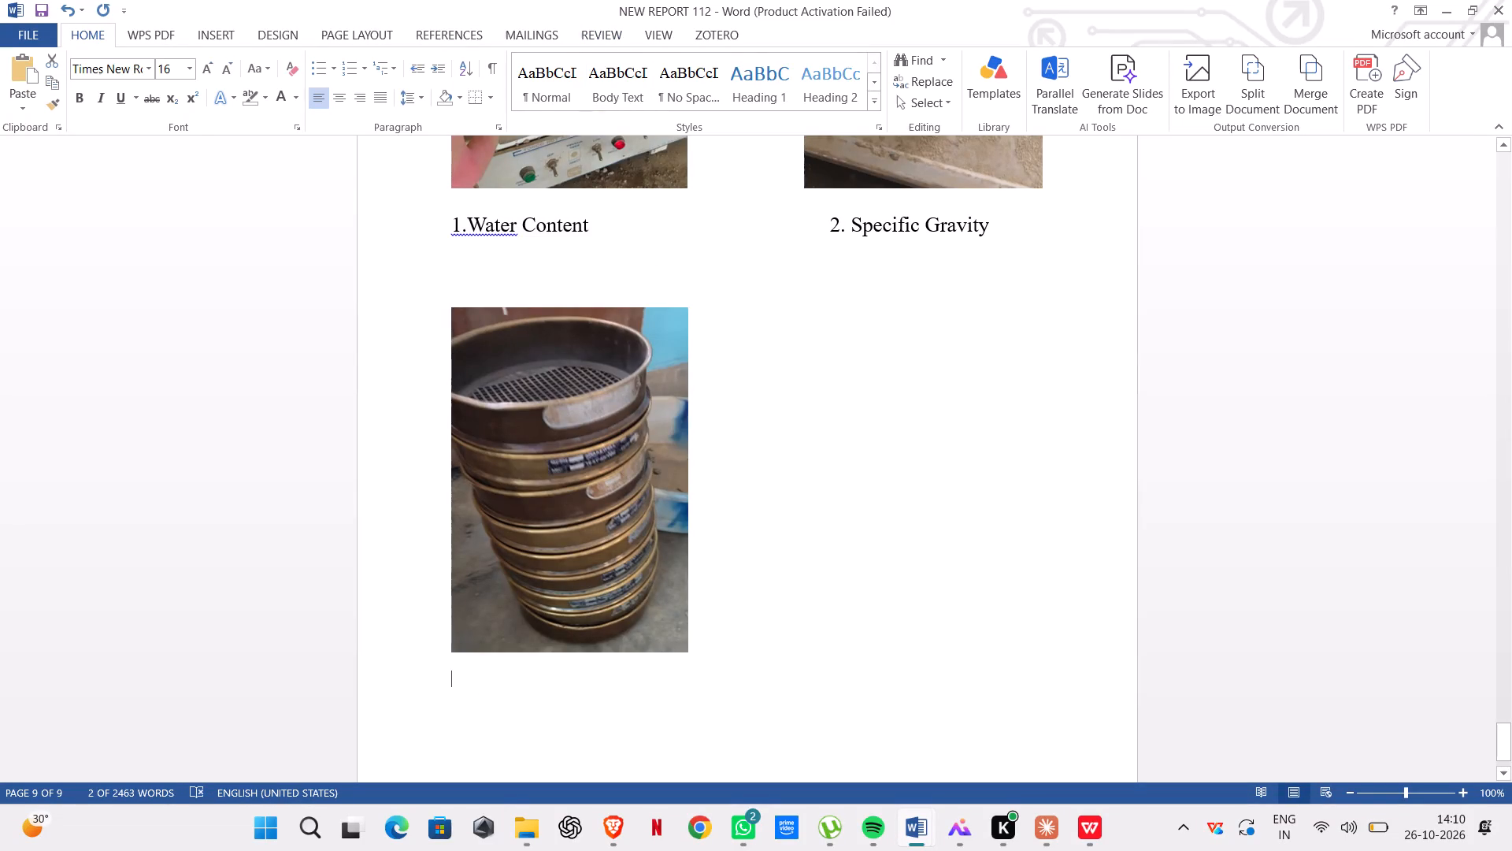
pyautogui.hotkey('ctrl', 'v')
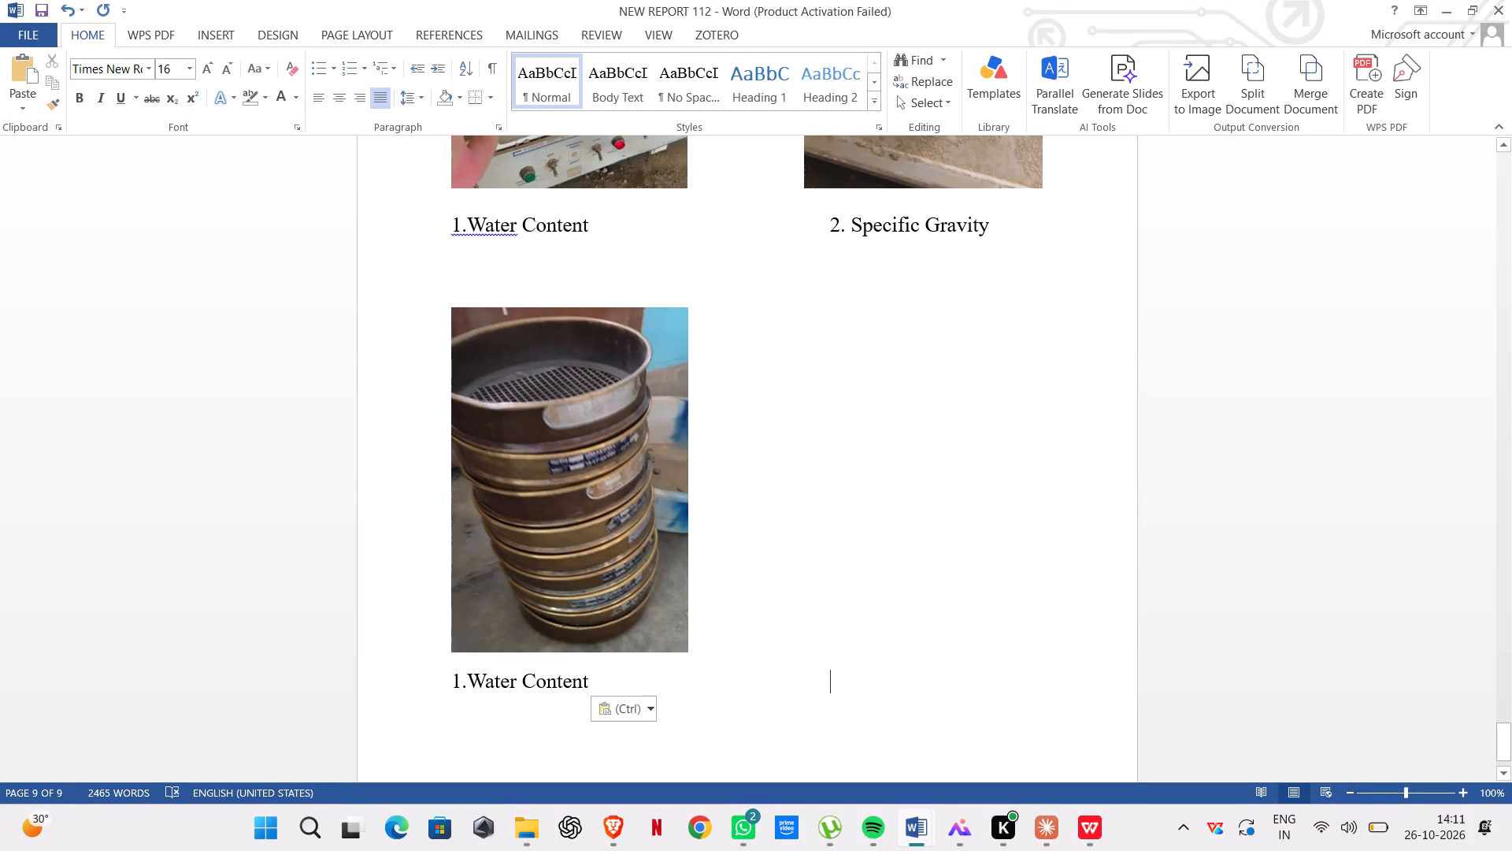
# Replace "Water Content" in the caption beneath the sieve photo with "Sieve Analysis", keeping the number.
pyautogui.moveTo(593, 683); pyautogui.dragTo(481, 671)
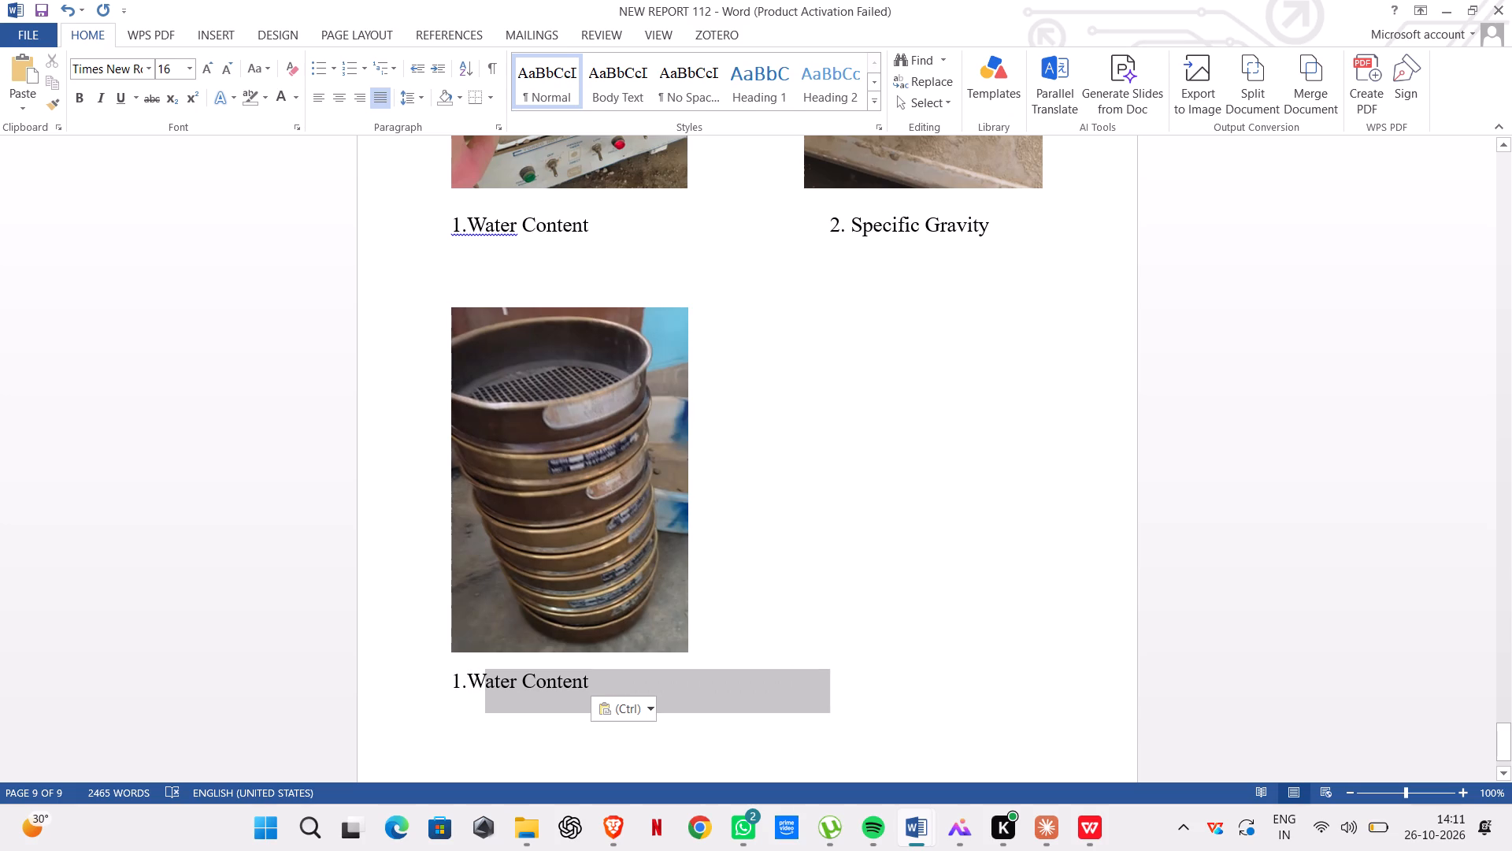
pyautogui.moveTo(481, 671); pyautogui.dragTo(472, 674)
pyautogui.press('s')
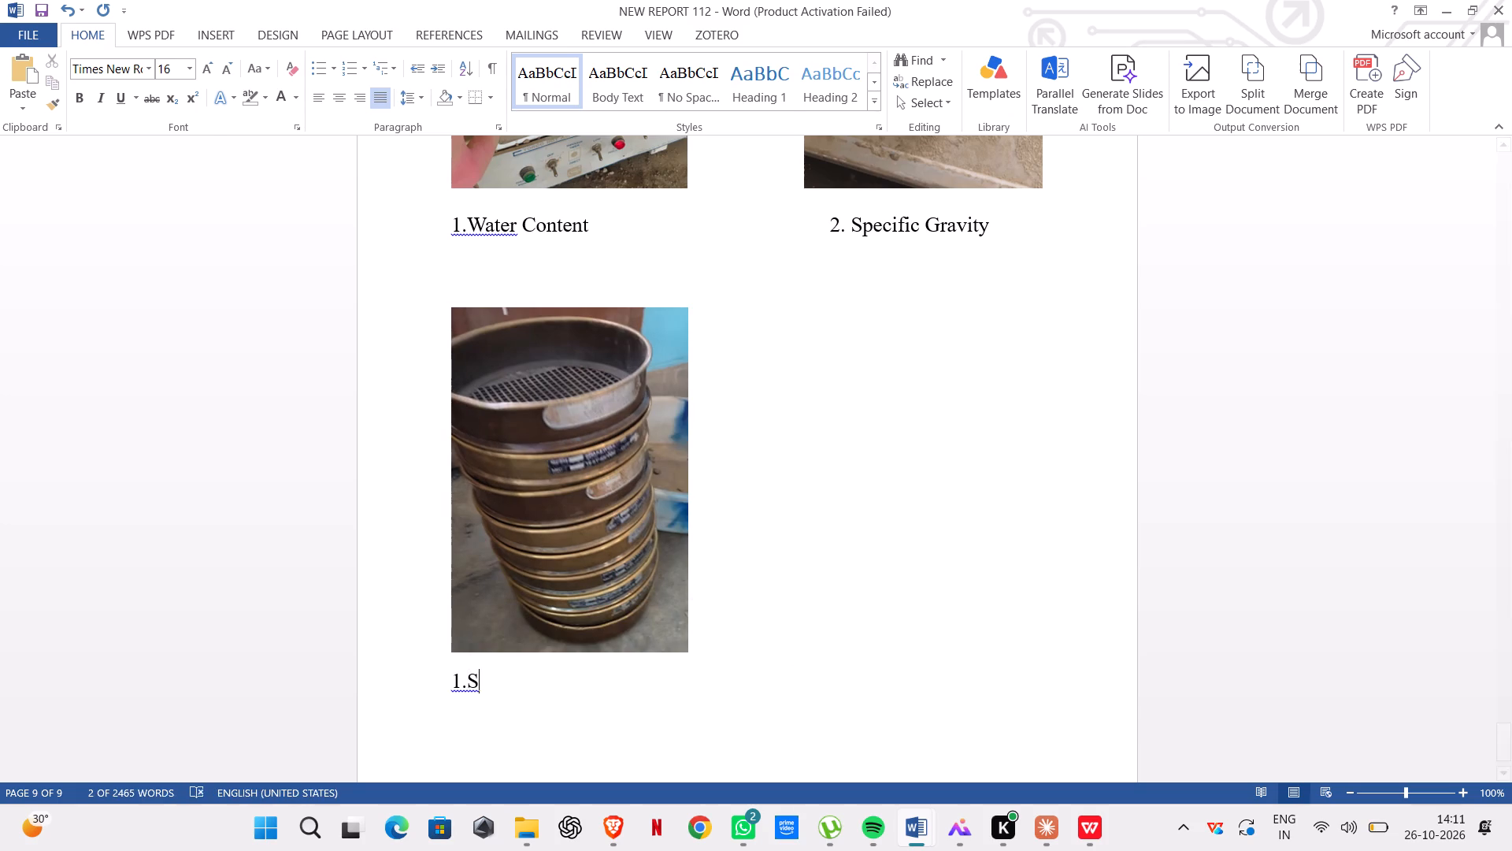
pyautogui.write('ieve')
pyautogui.press('space')
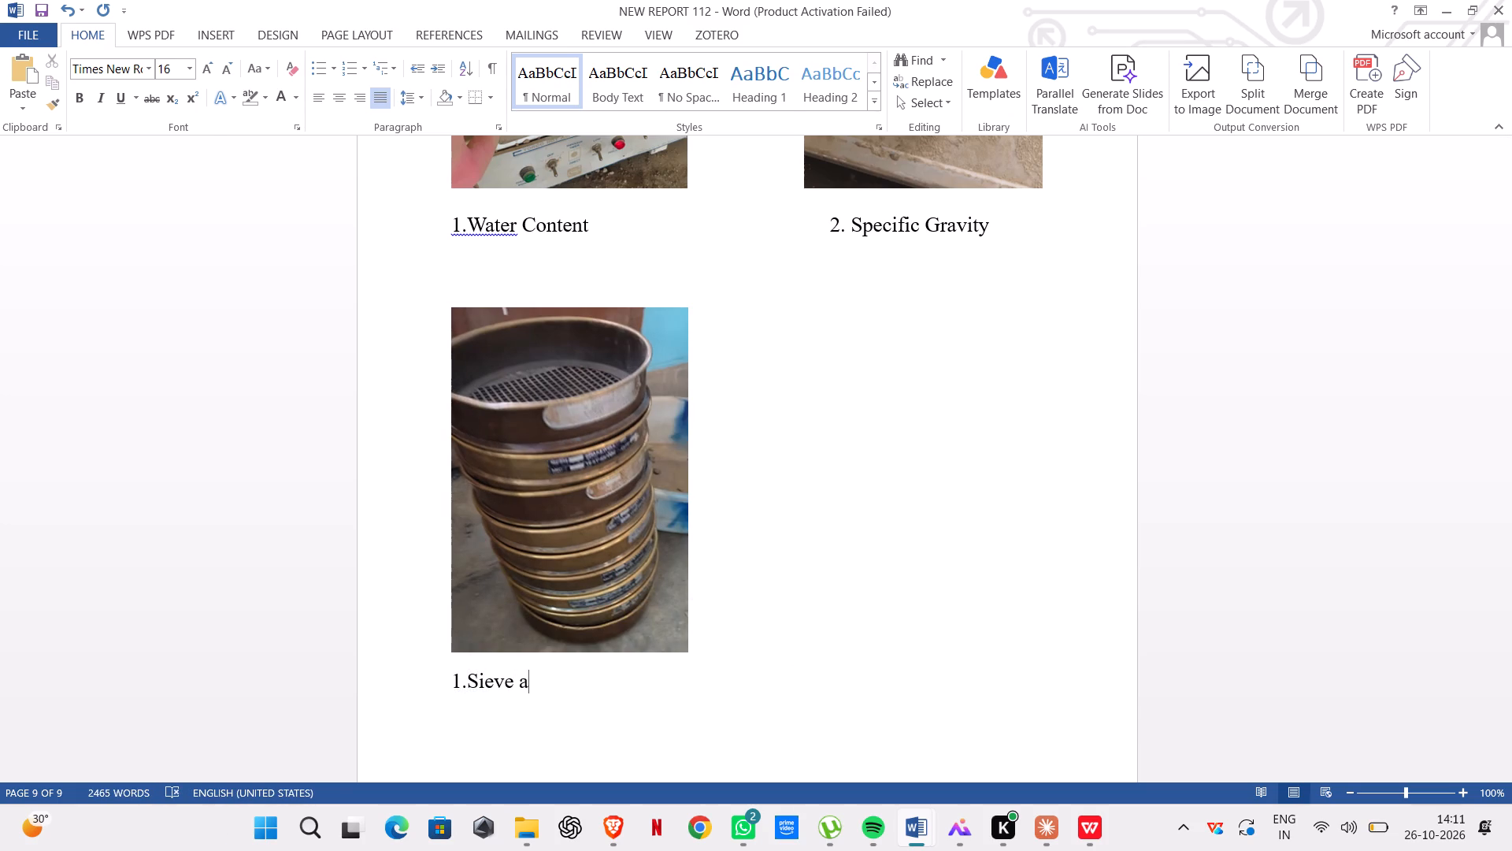
pyautogui.write('nalysis')
# Copy the liquid limit test photo from the presentation's laboratory test slide and paste it beside the sieve photo in the Word report.
pyautogui.moveTo(767, 532); pyautogui.dragTo(800, 522)
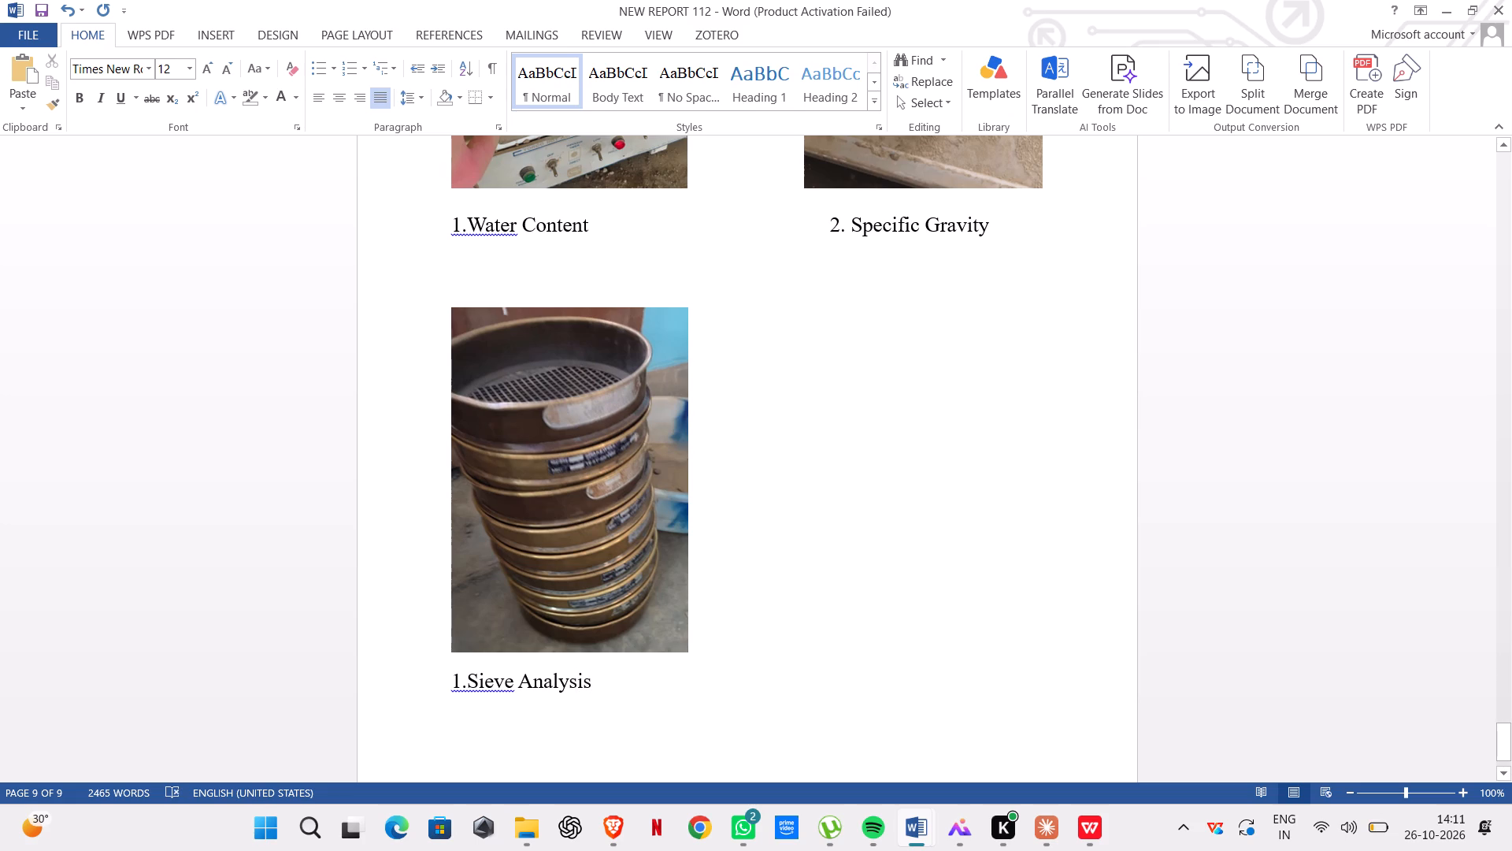
pyautogui.click(815, 310)
pyautogui.click(815, 311)
pyautogui.click(815, 311)
pyautogui.click(815, 311)
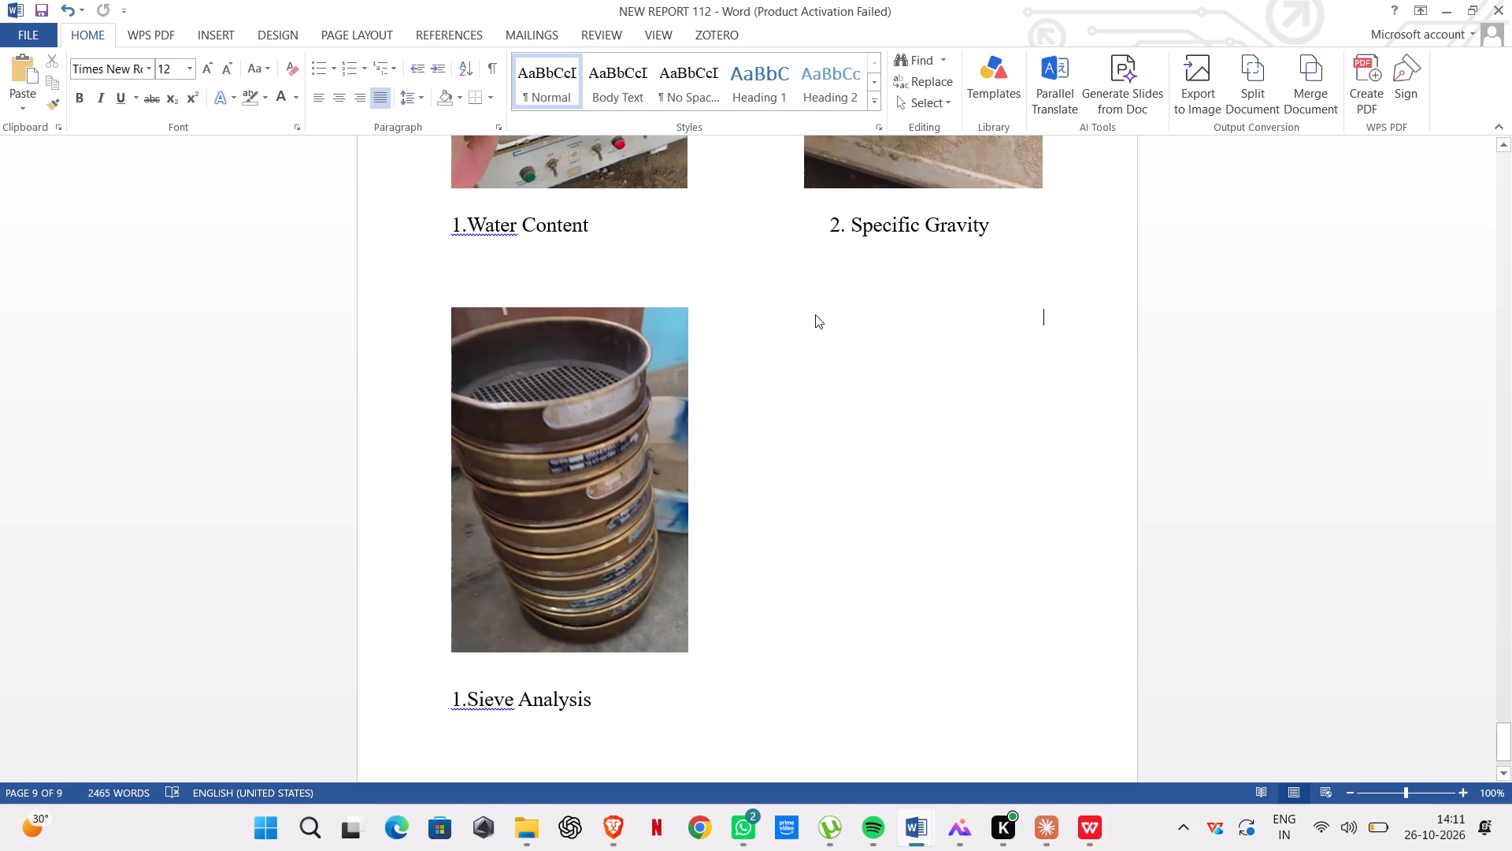
pyautogui.click(1095, 827)
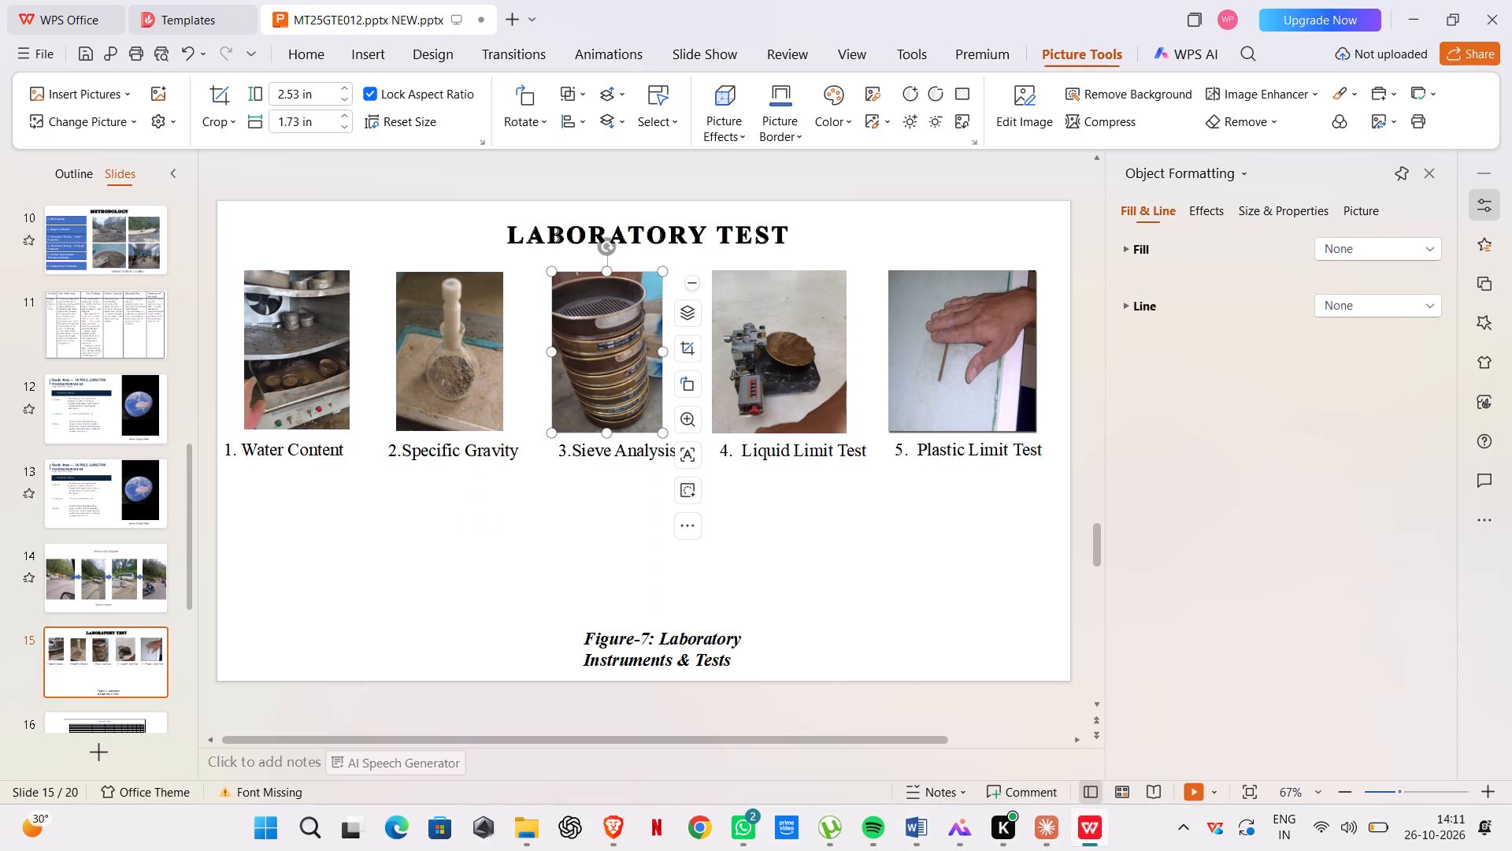
pyautogui.click(829, 347)
pyautogui.rightClick(827, 352)
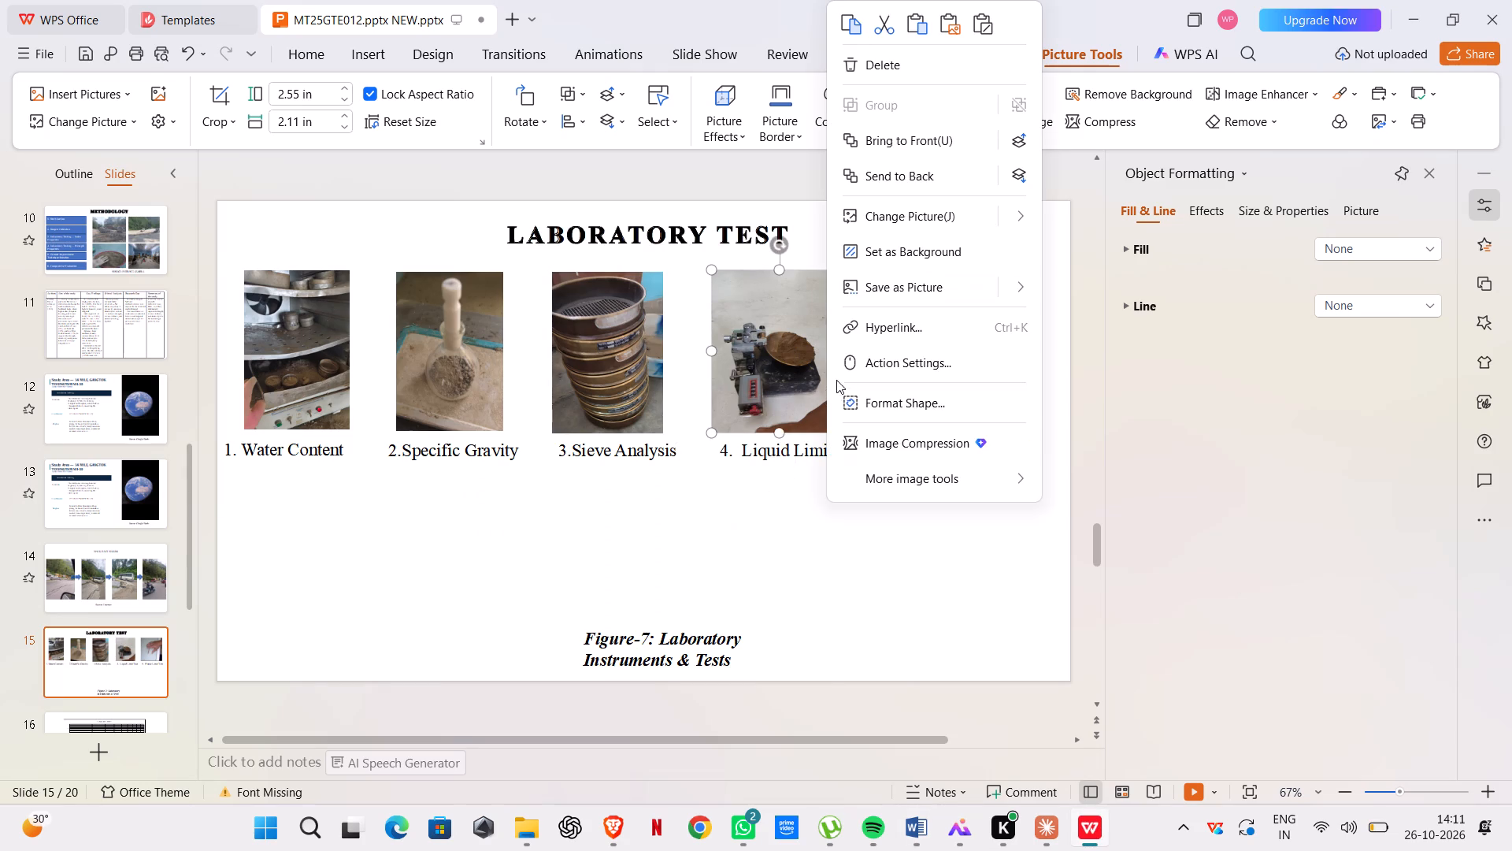
pyautogui.click(841, 33)
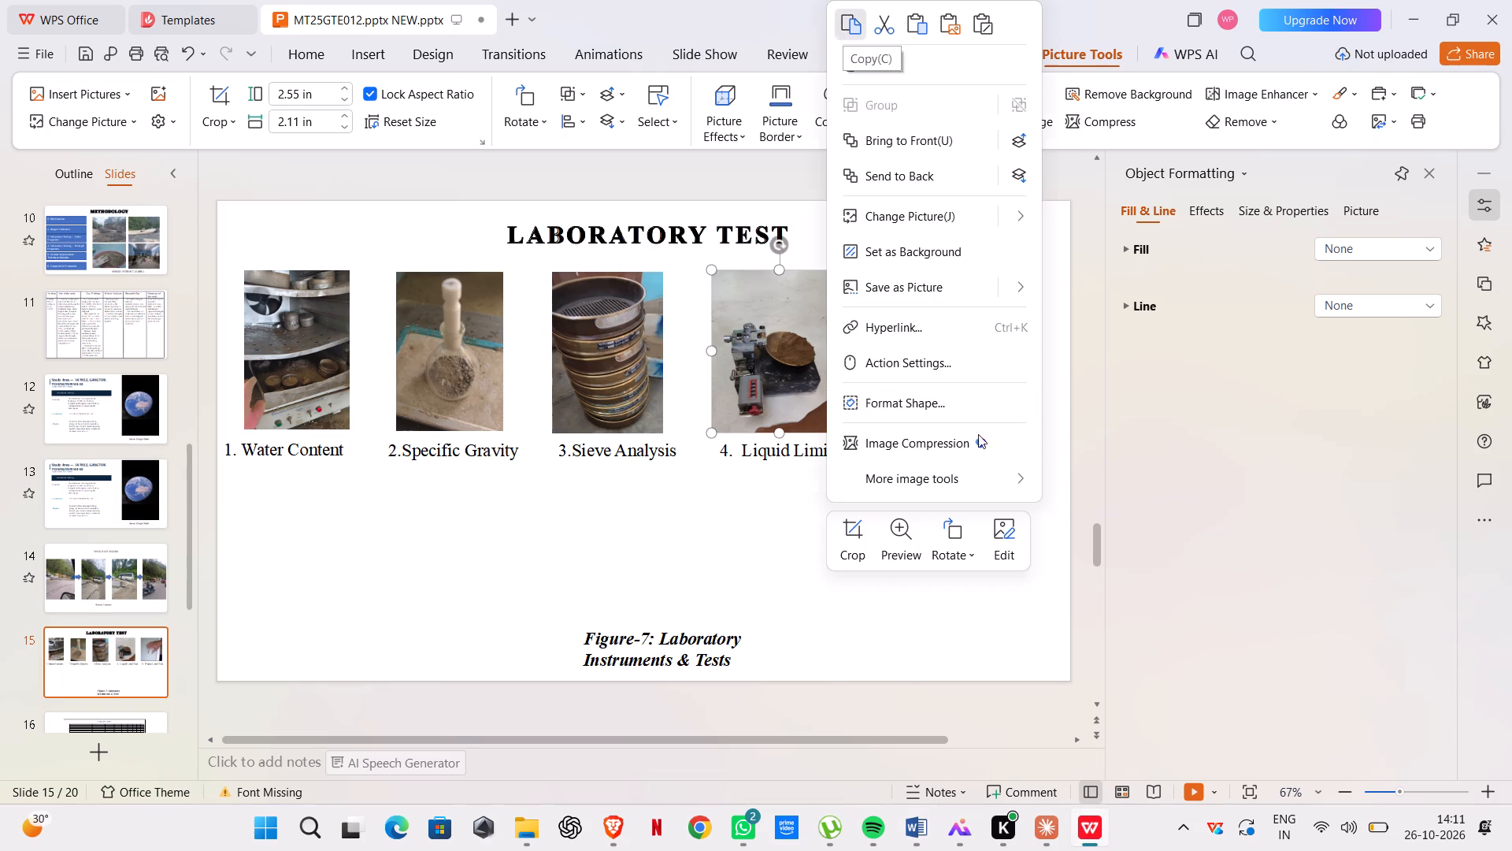
pyautogui.click(1051, 738)
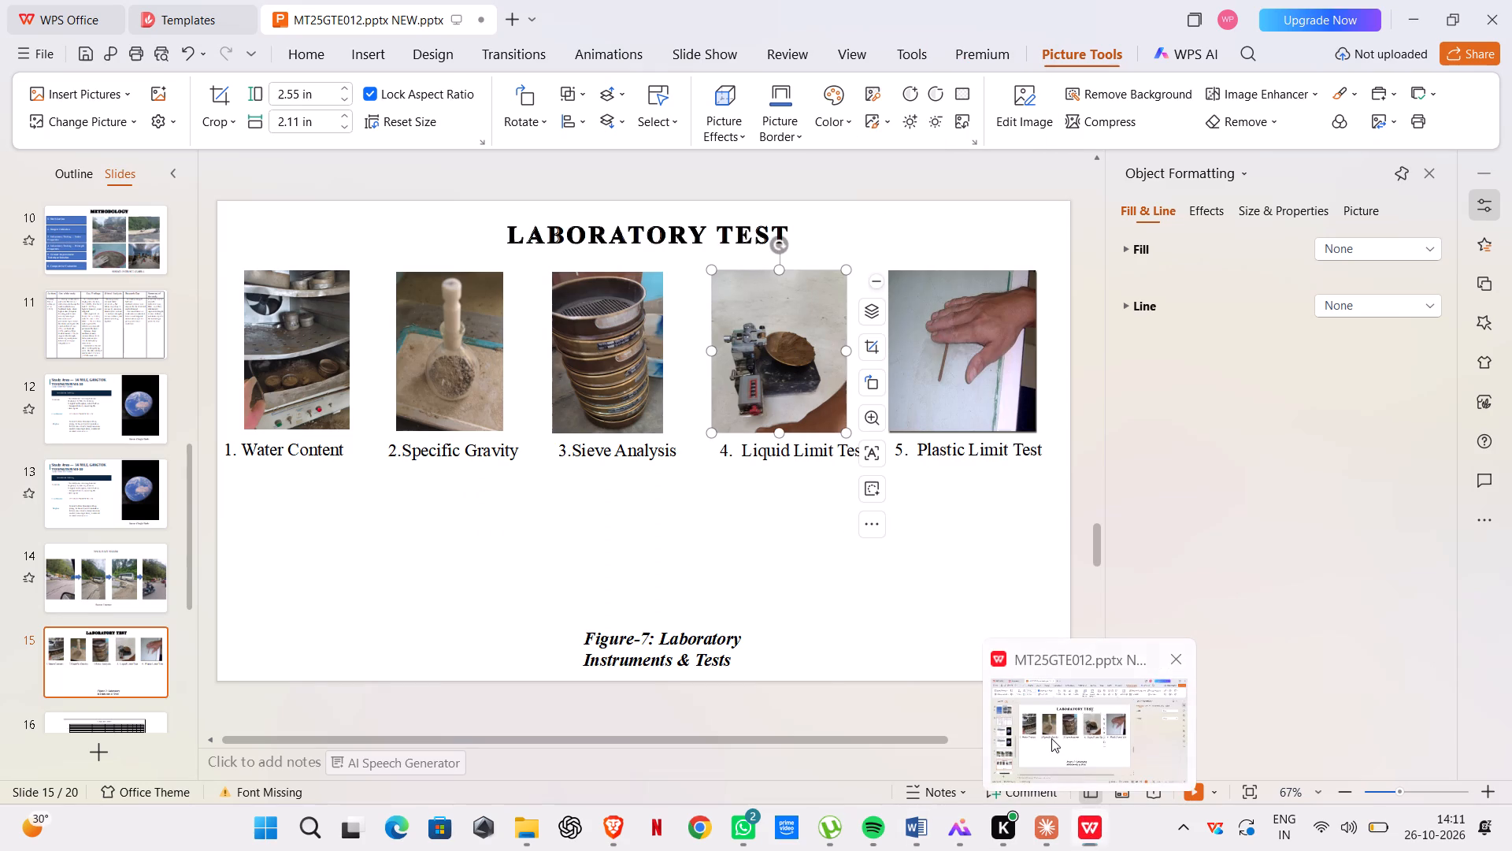
pyautogui.click(913, 818)
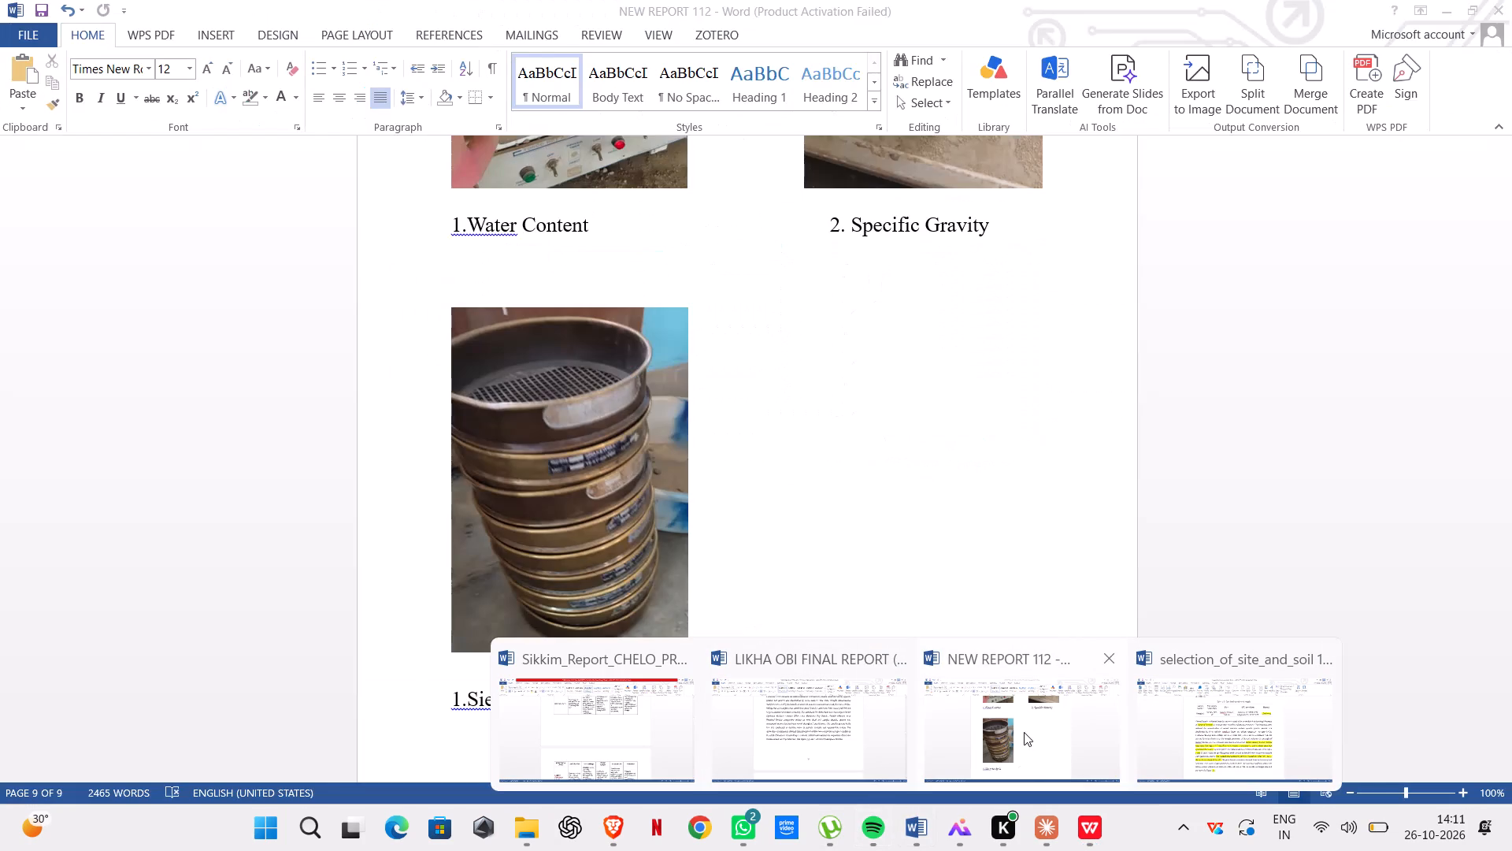
pyautogui.click(851, 738)
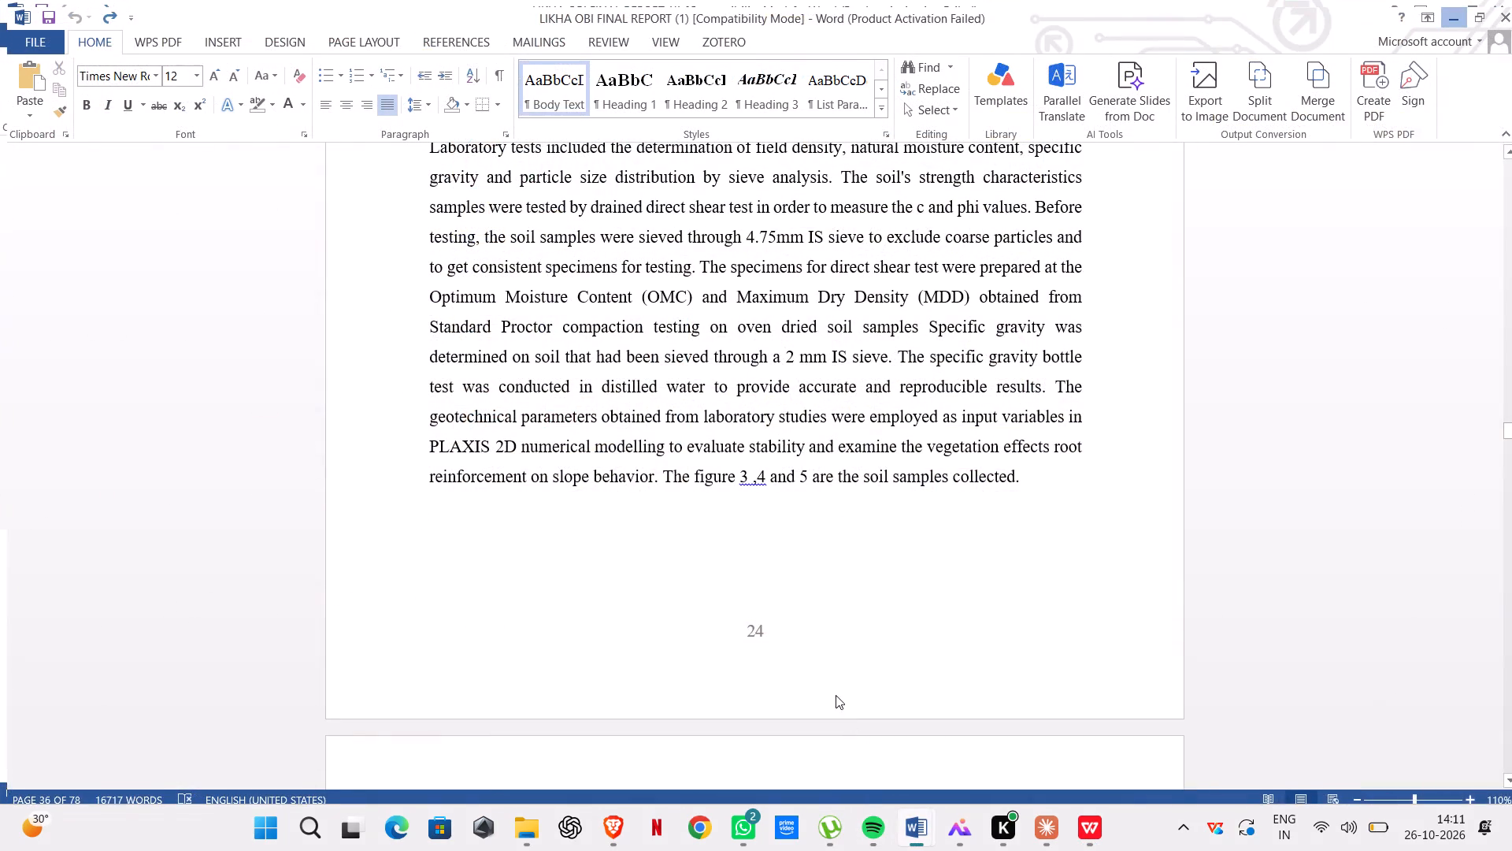
pyautogui.click(923, 835)
pyautogui.click(995, 738)
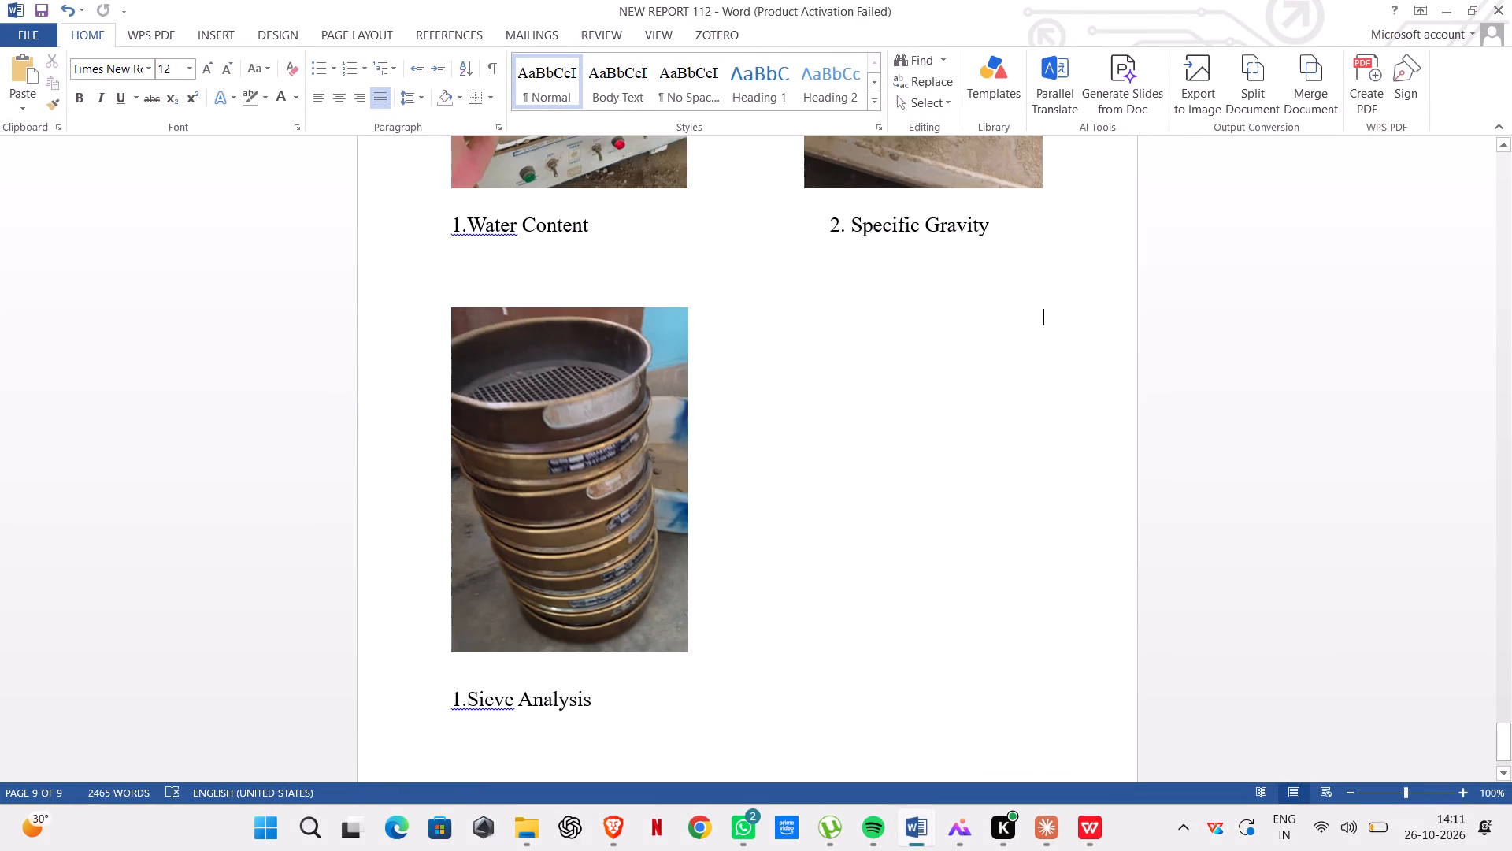
pyautogui.moveTo(891, 420); pyautogui.dragTo(891, 411)
pyautogui.hotkey('ctrl', 'v')
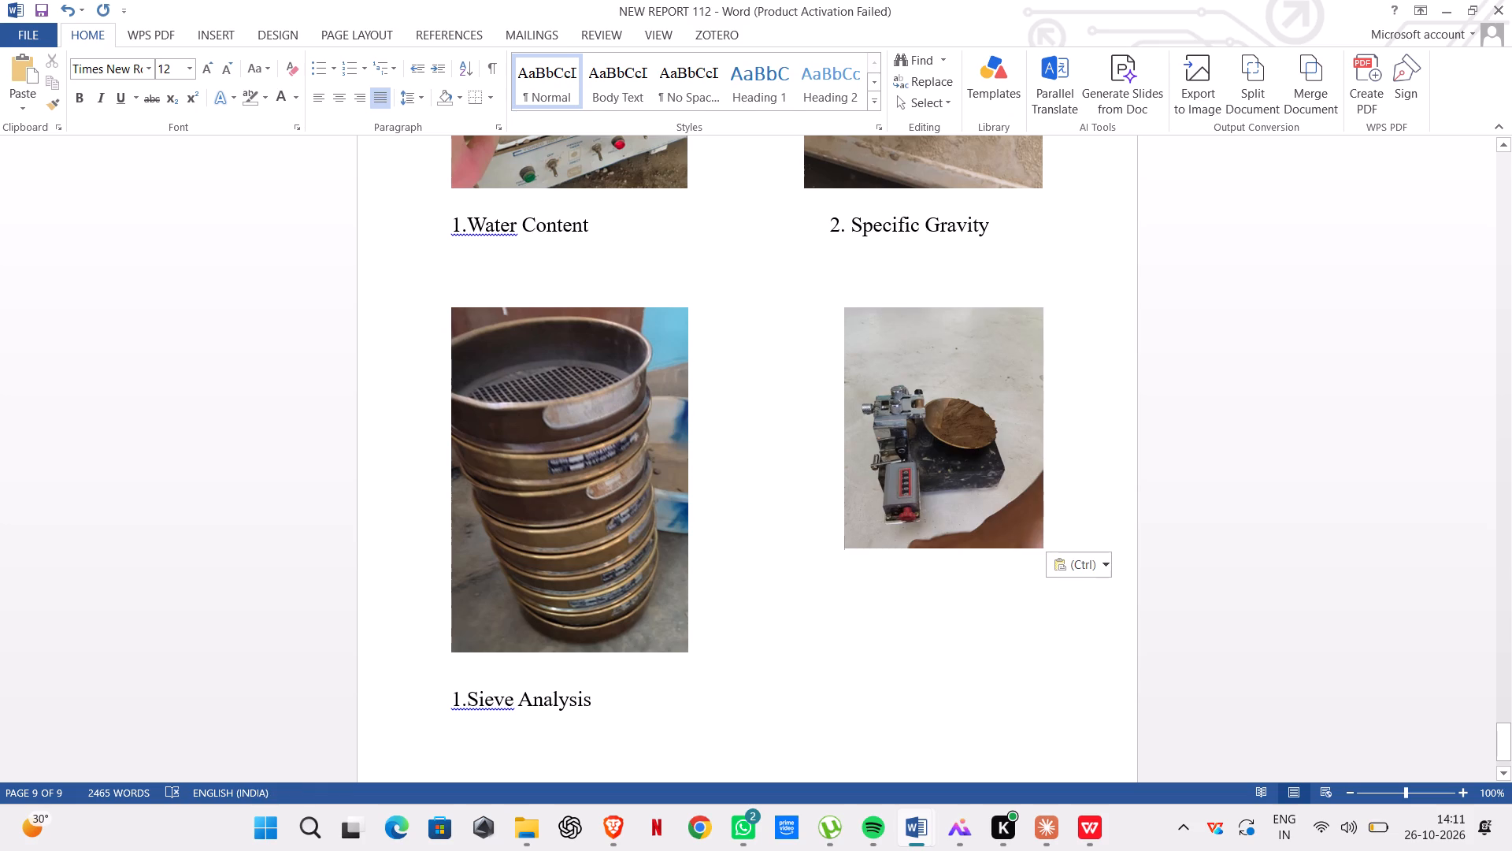
# Enlarge the liquid limit photo to nearly the sieve photo's height, and narrow it slightly.
pyautogui.click(902, 425)
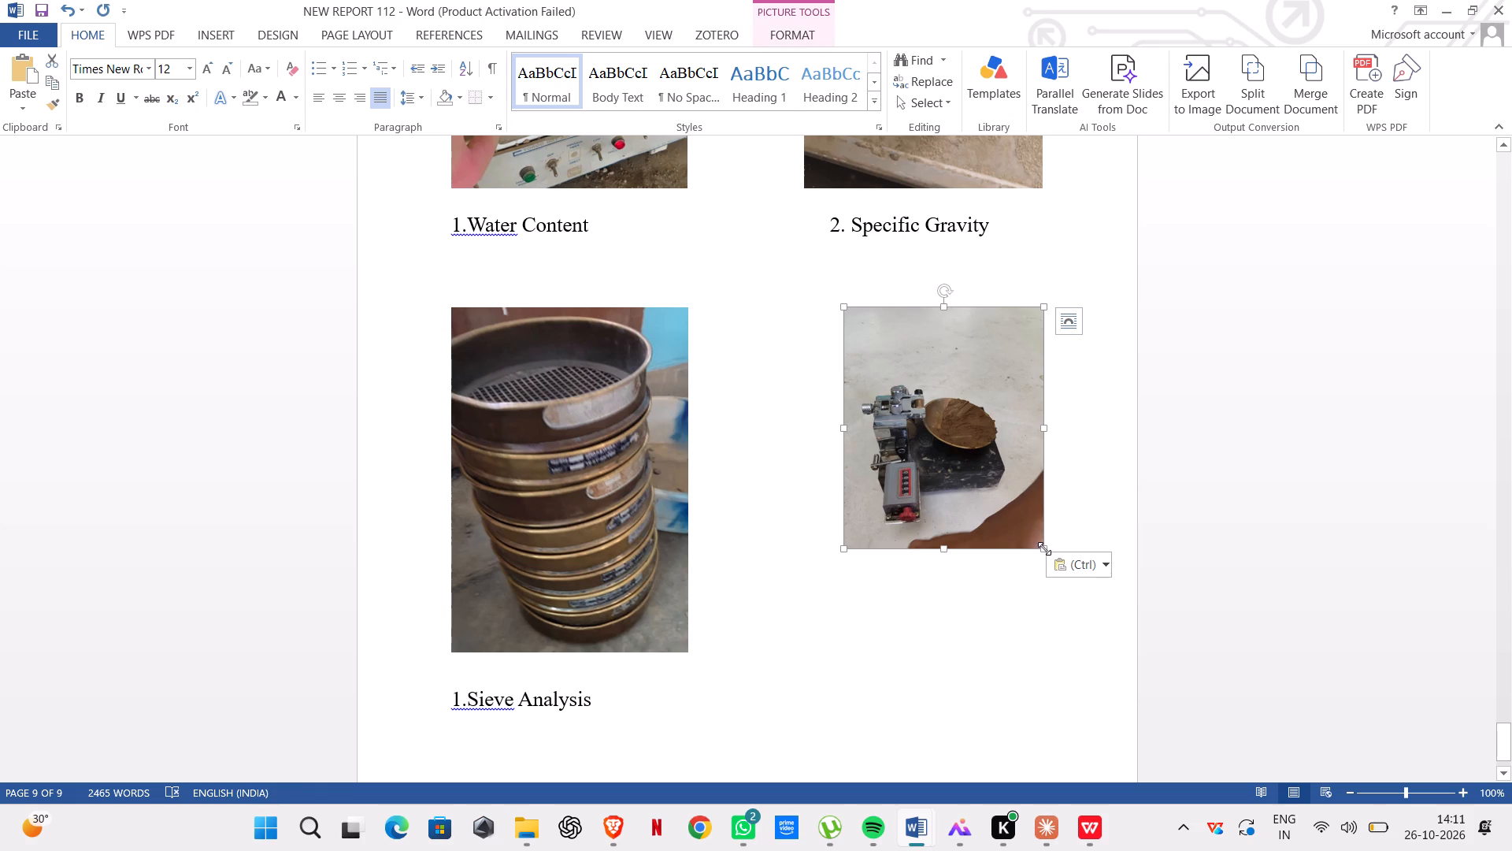
pyautogui.moveTo(1044, 548); pyautogui.dragTo(1087, 645)
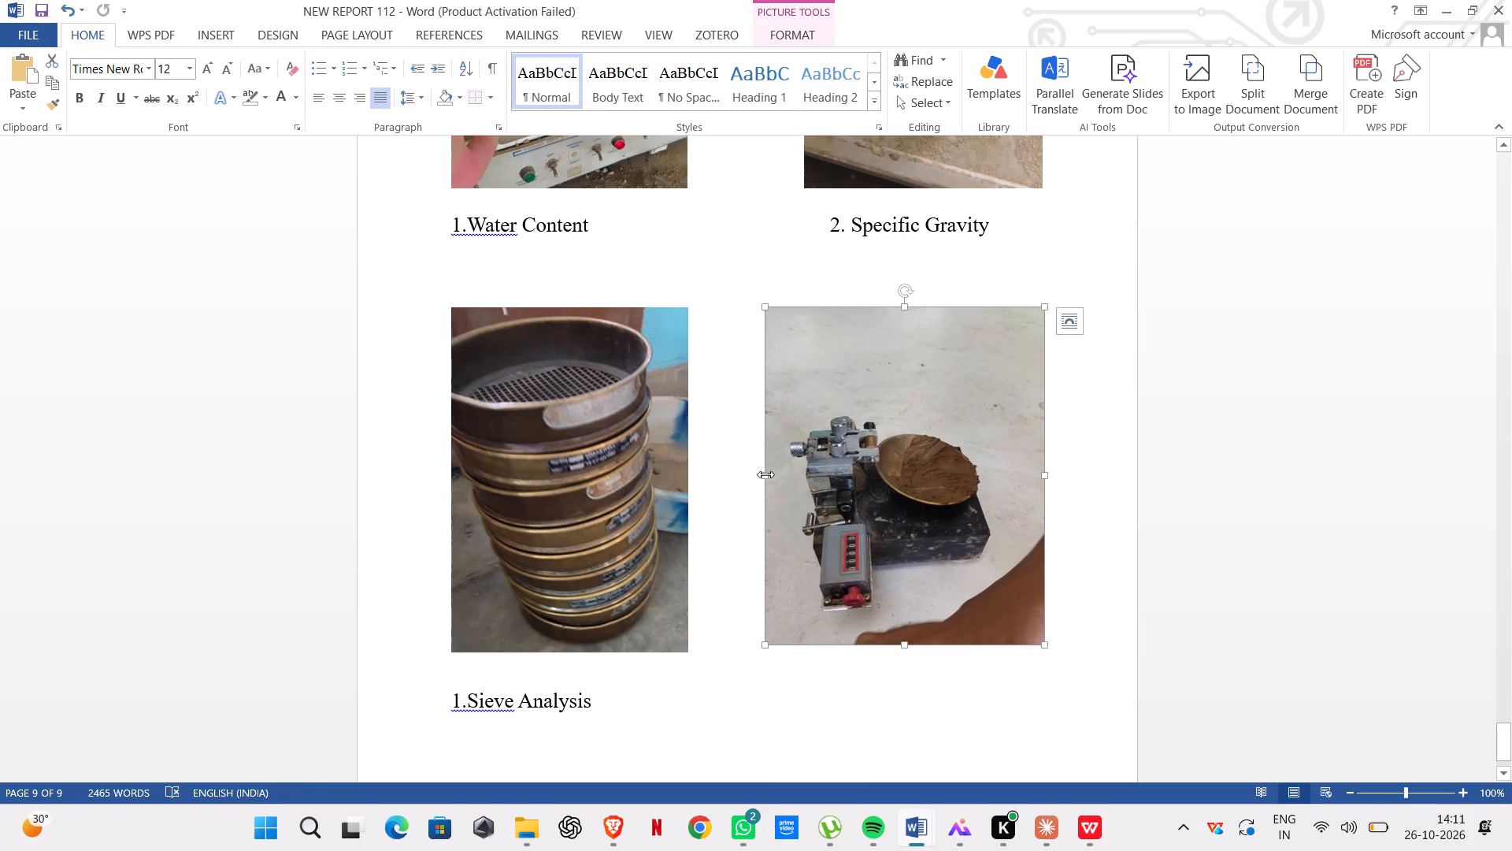
pyautogui.moveTo(765, 474); pyautogui.dragTo(785, 474)
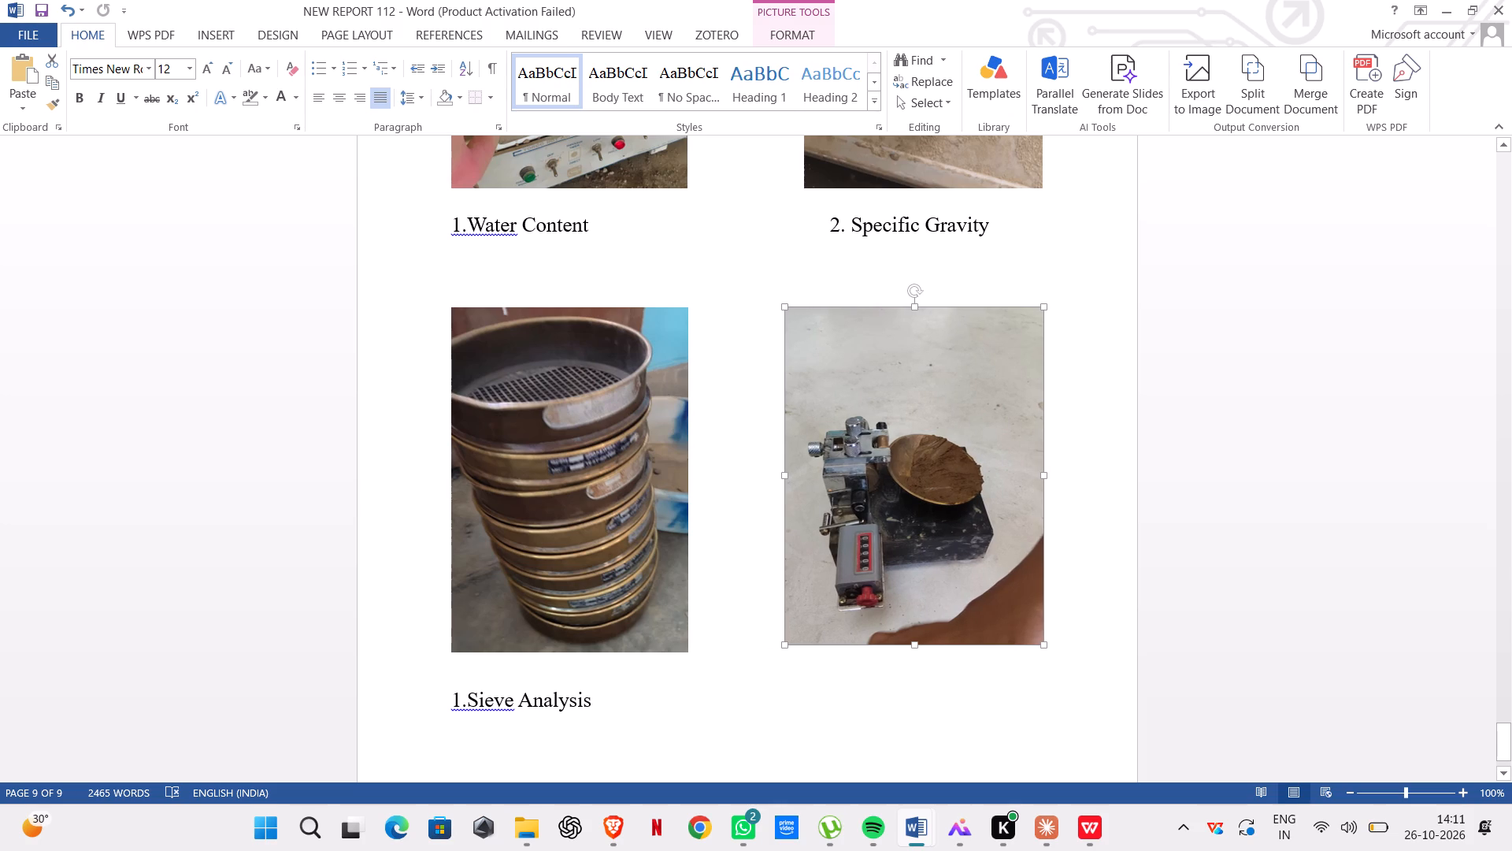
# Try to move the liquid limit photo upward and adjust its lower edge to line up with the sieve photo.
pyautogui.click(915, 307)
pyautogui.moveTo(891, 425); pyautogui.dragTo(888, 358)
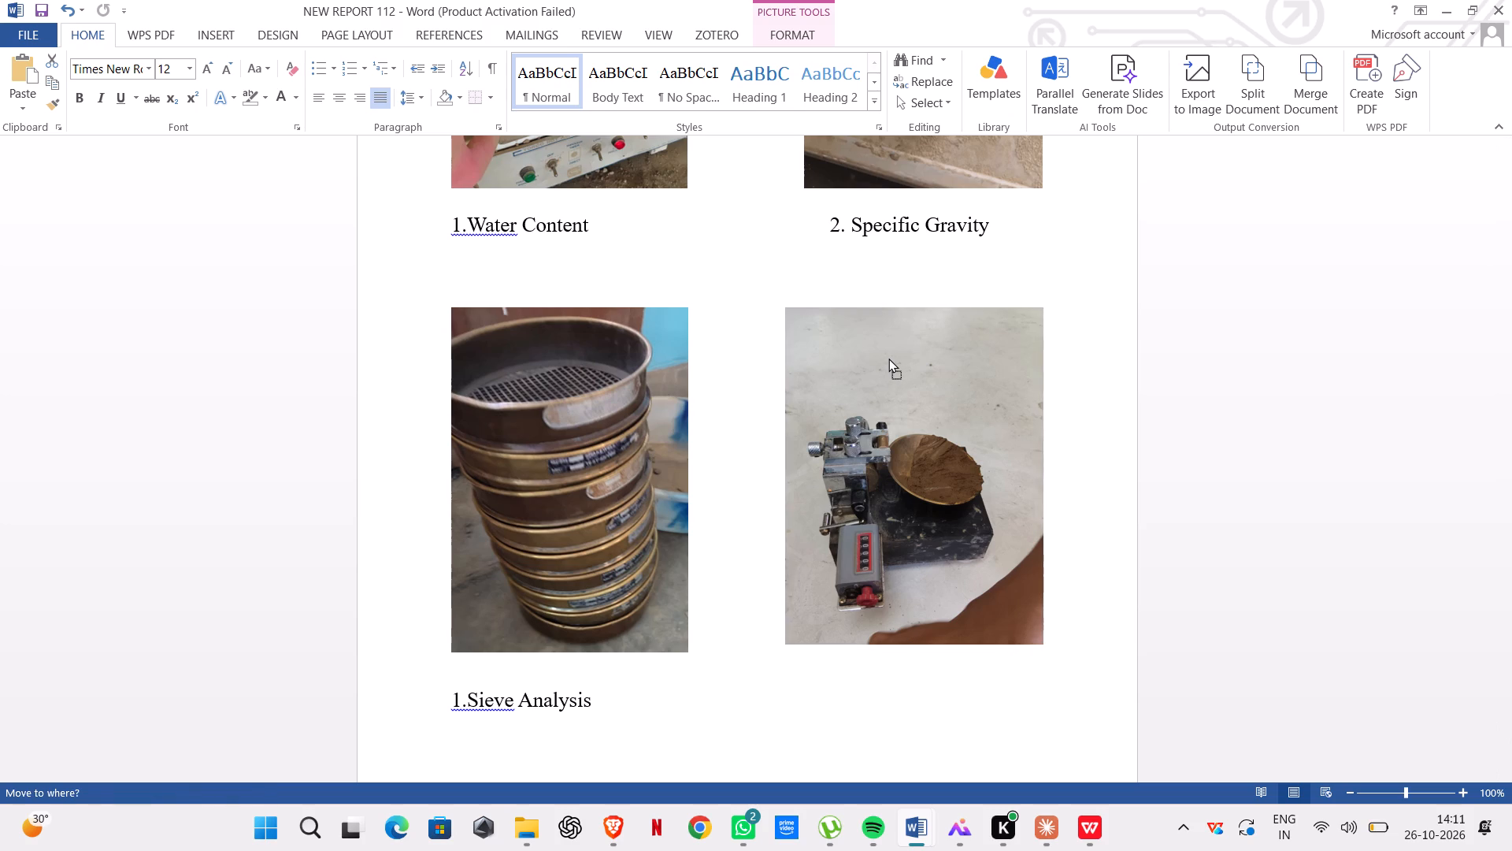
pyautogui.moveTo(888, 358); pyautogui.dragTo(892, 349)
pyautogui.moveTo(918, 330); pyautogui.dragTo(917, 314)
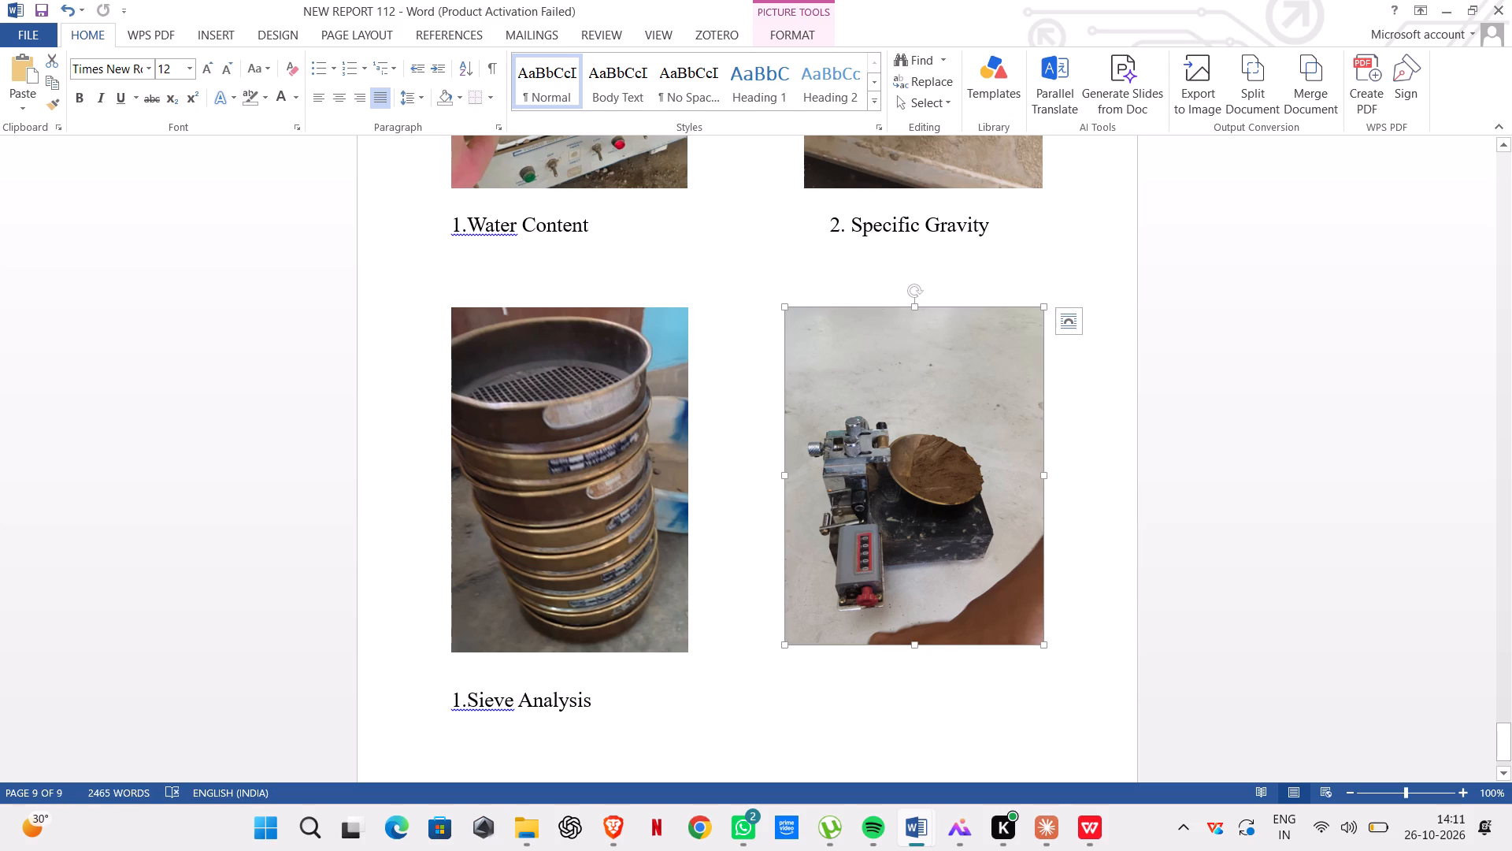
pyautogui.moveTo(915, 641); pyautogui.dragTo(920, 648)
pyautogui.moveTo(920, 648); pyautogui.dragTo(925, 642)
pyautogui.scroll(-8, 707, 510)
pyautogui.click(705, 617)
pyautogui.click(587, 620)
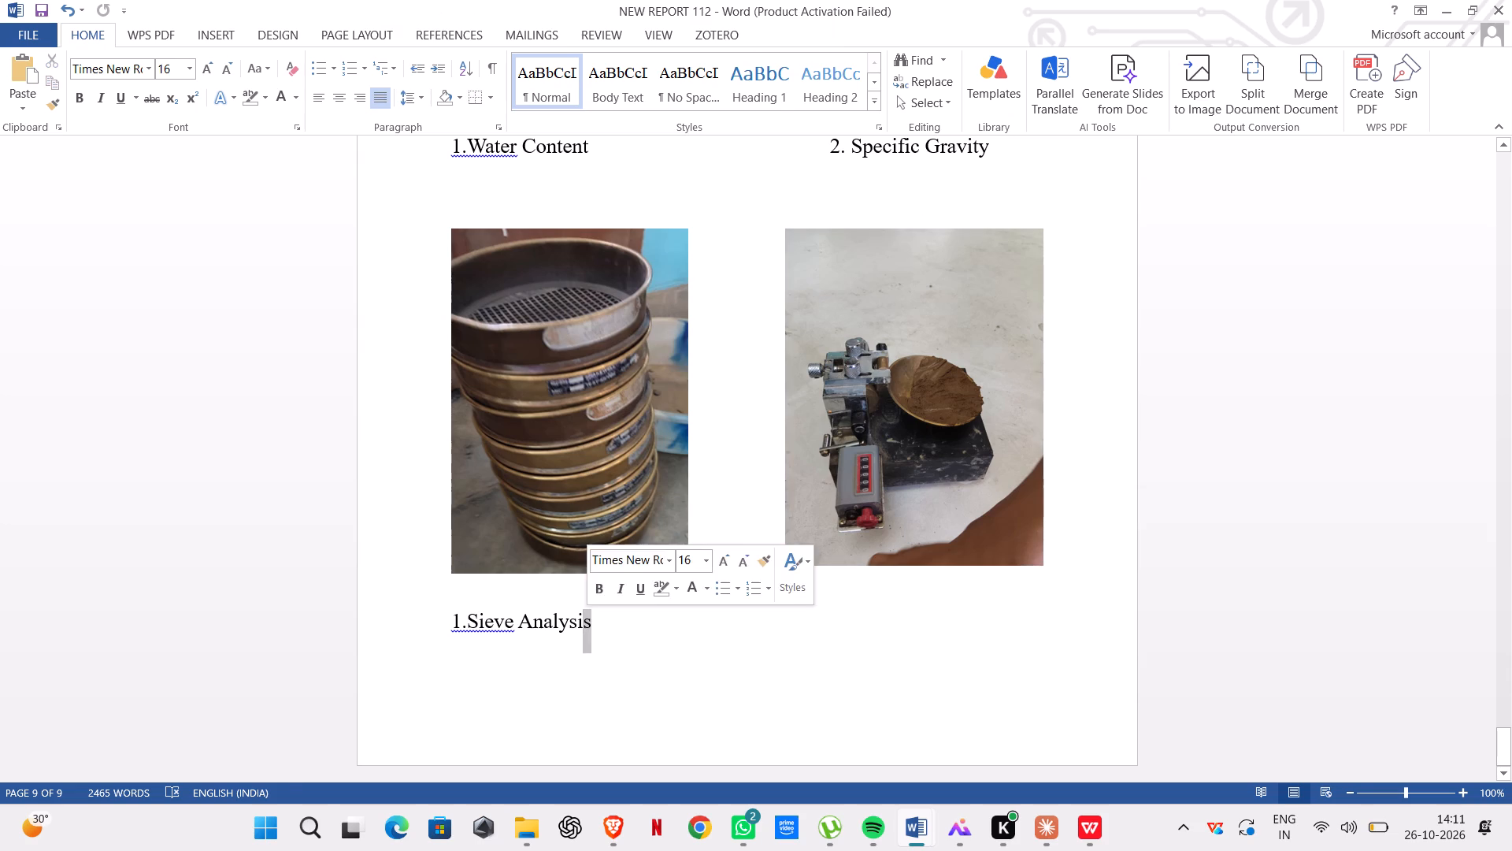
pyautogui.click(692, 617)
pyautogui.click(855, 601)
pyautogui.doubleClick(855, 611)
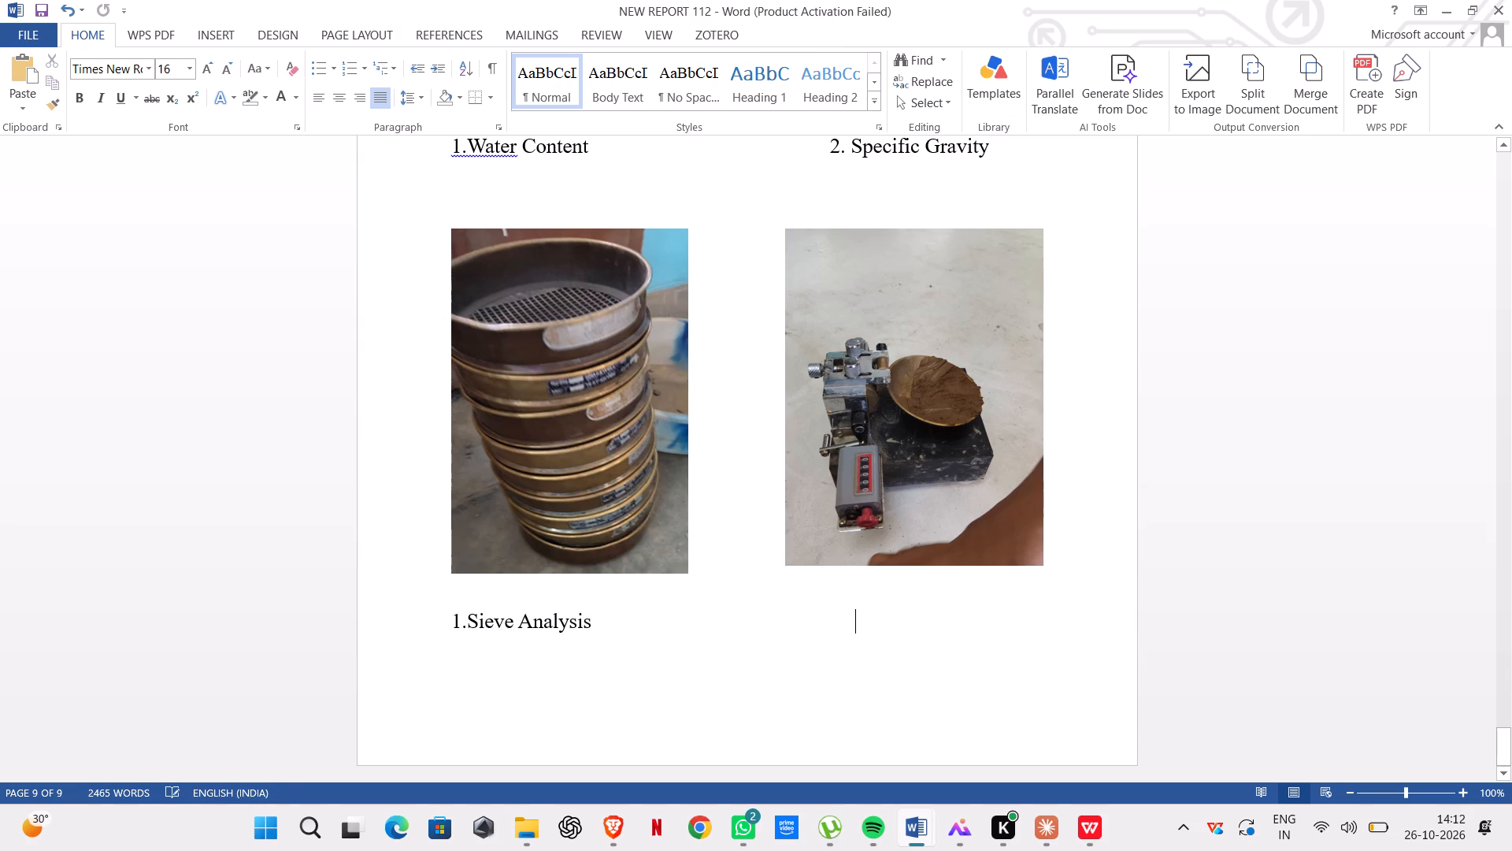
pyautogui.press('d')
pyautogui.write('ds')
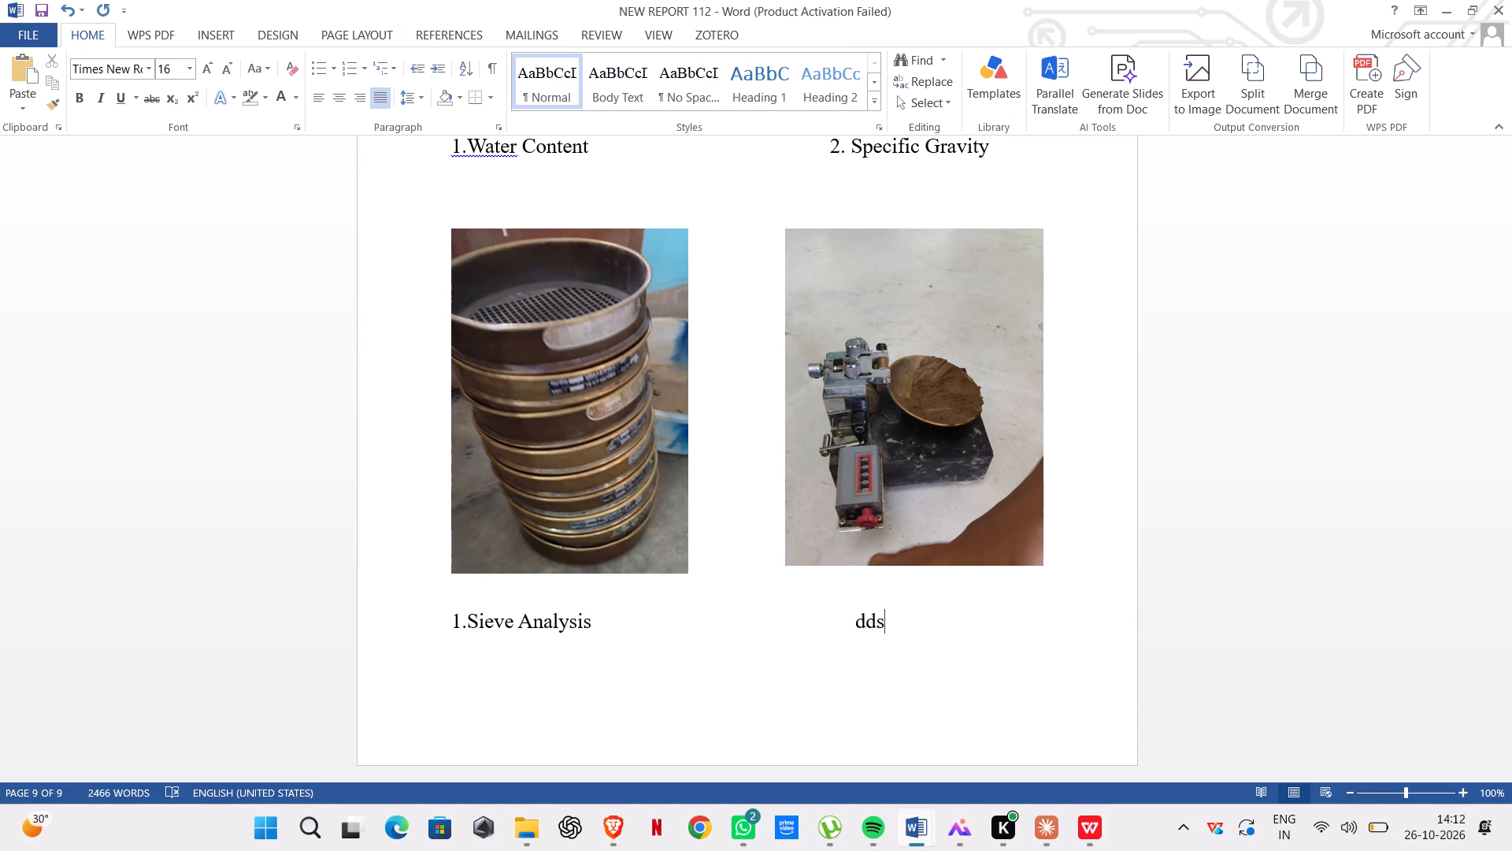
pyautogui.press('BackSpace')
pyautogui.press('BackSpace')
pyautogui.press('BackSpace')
# Shift the "1.Sieve Analysis" caption along its line with leading spaces until it sits beneath the liquid limit photo.
pyautogui.click(586, 631)
pyautogui.click(598, 626)
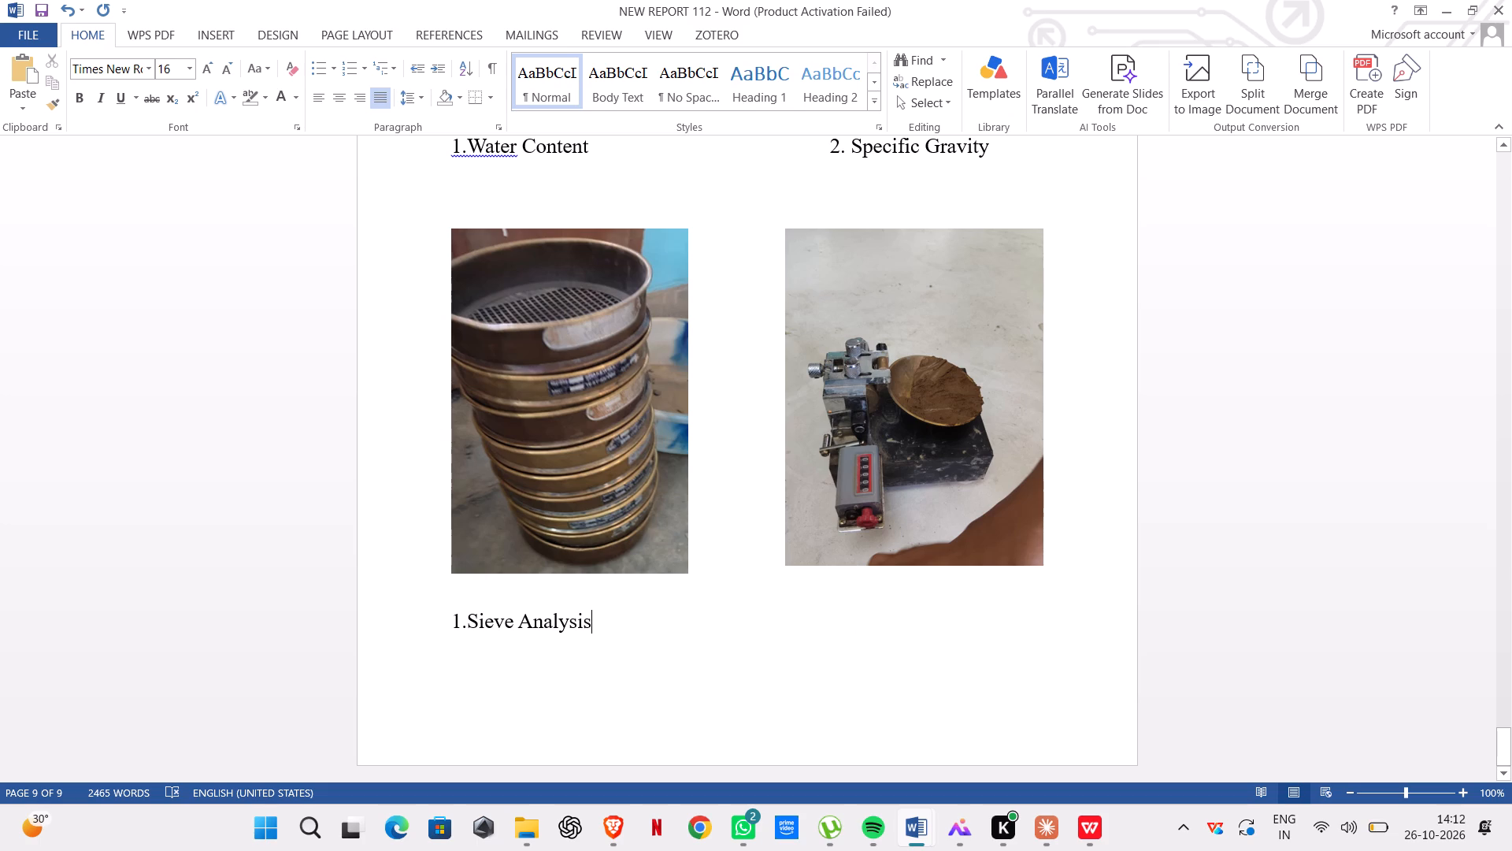
pyautogui.click(450, 620)
pyautogui.press('space')
pyautogui.press('space')
pyautogui.press('space')
pyautogui.press('space')
pyautogui.press('space')
pyautogui.press('space')
pyautogui.press('space')
pyautogui.press('space')
pyautogui.press('space')
pyautogui.press('space')
pyautogui.press('space')
pyautogui.press('space')
pyautogui.press('space')
pyautogui.press('space')
pyautogui.press('space')
pyautogui.press('space')
pyautogui.press('space')
pyautogui.press('space')
pyautogui.press('space')
pyautogui.press('space')
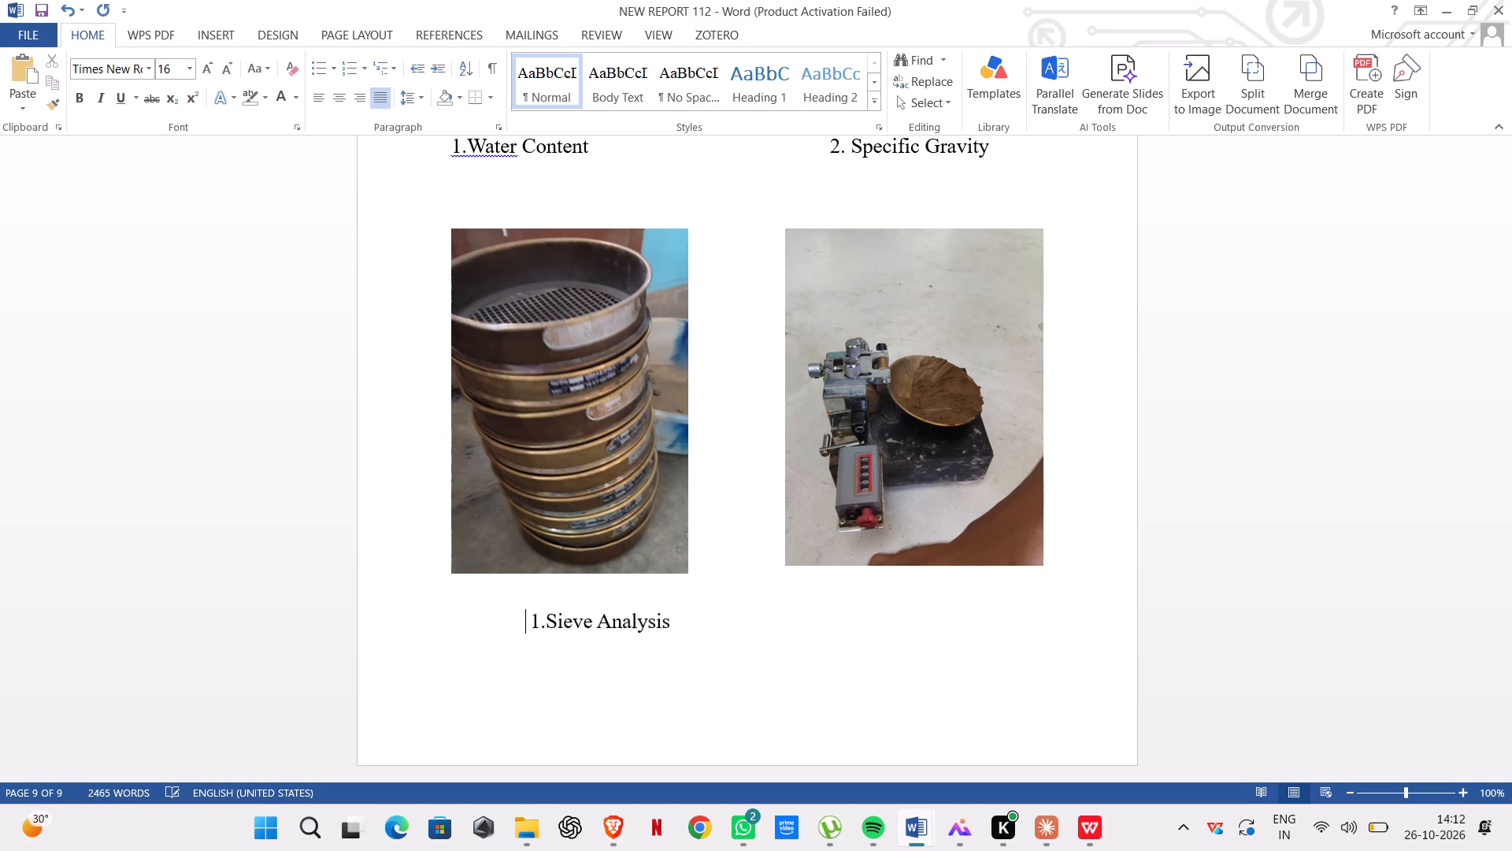
pyautogui.press('space')
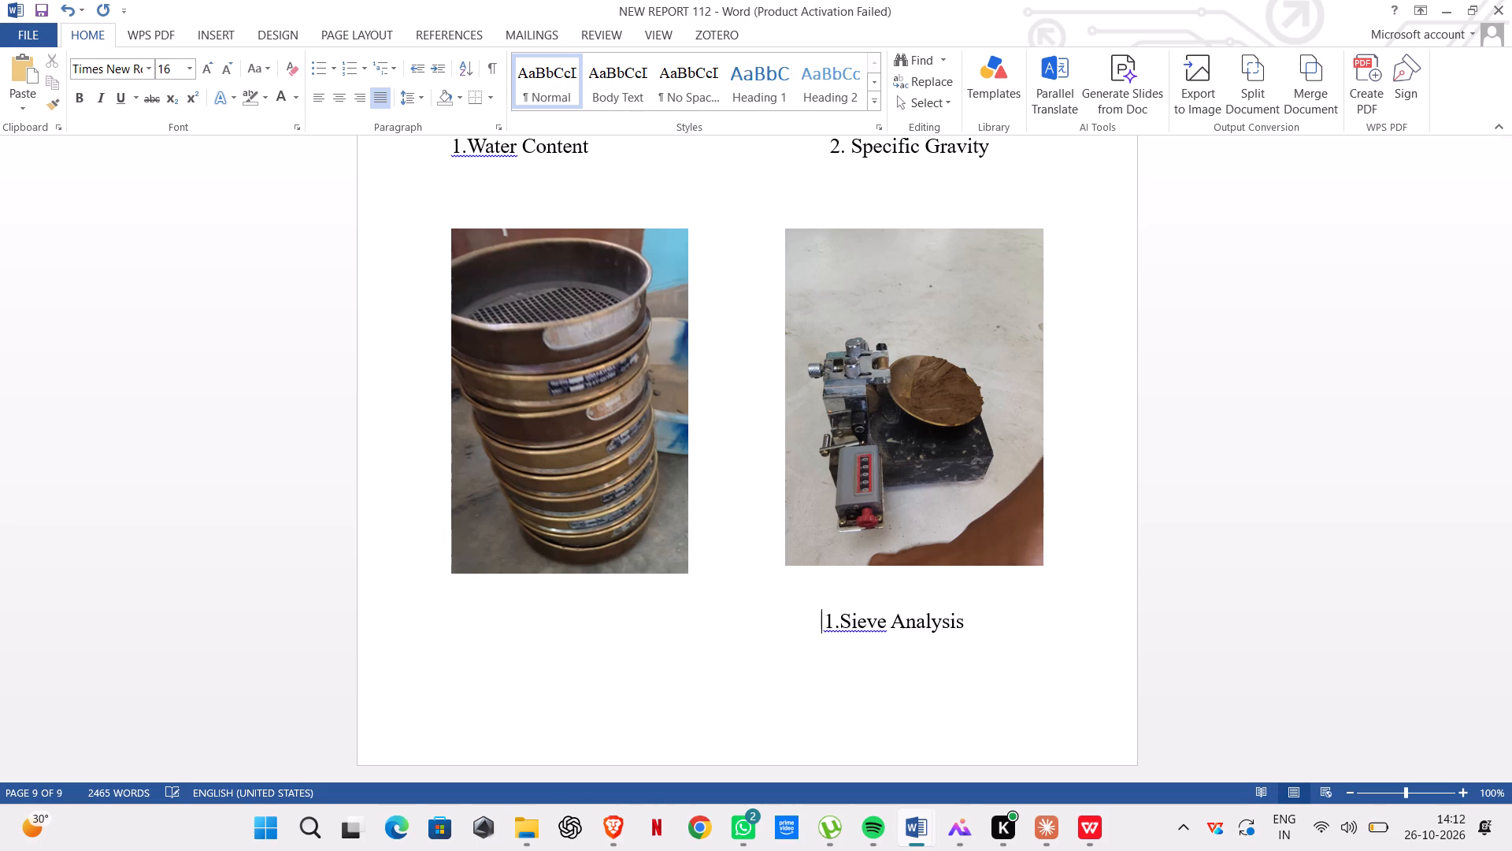
pyautogui.press('space')
pyautogui.press('space')
pyautogui.press('space')
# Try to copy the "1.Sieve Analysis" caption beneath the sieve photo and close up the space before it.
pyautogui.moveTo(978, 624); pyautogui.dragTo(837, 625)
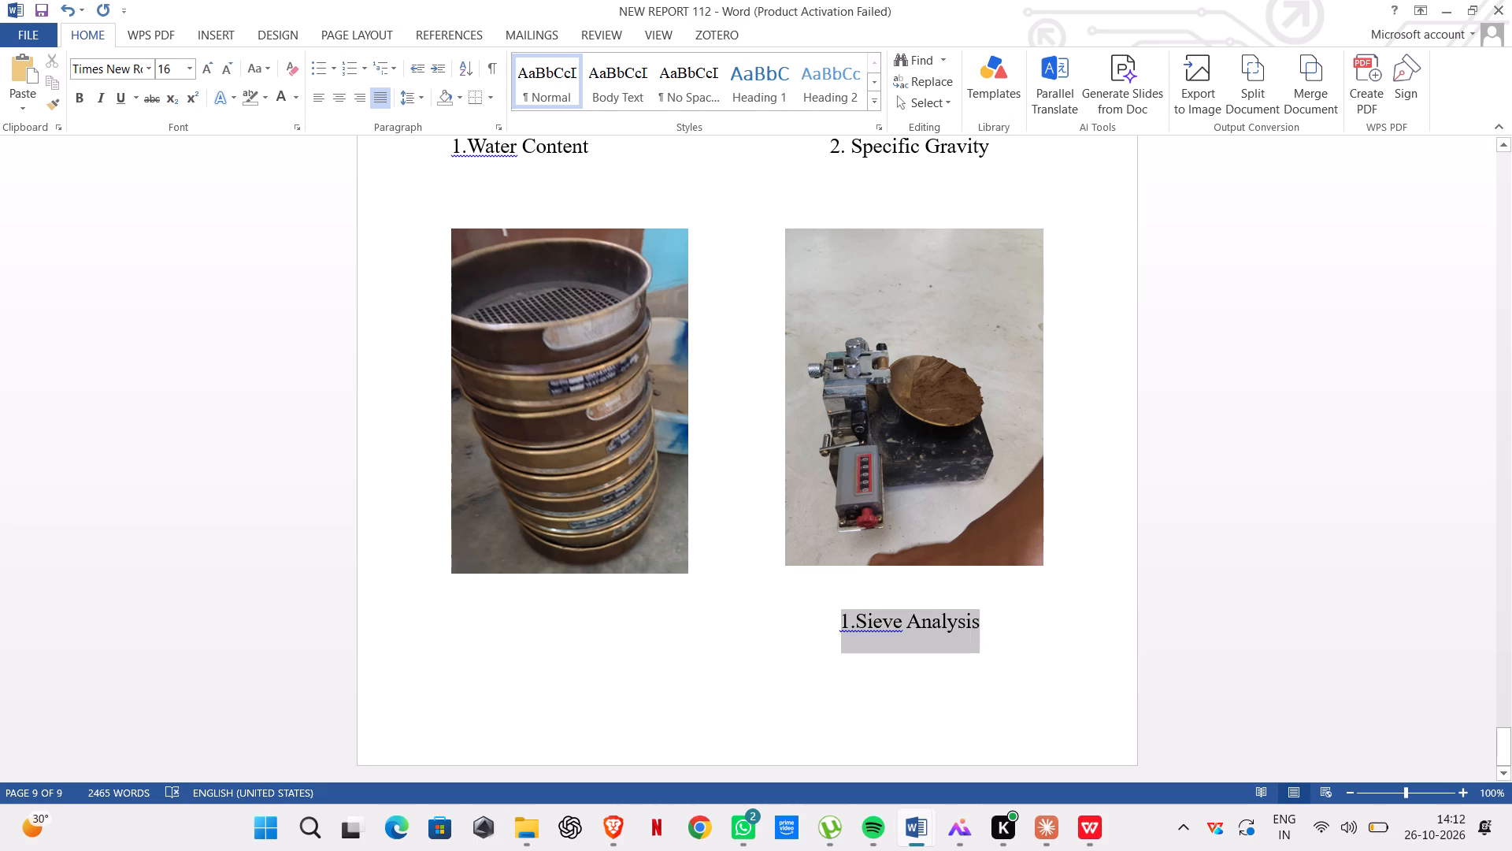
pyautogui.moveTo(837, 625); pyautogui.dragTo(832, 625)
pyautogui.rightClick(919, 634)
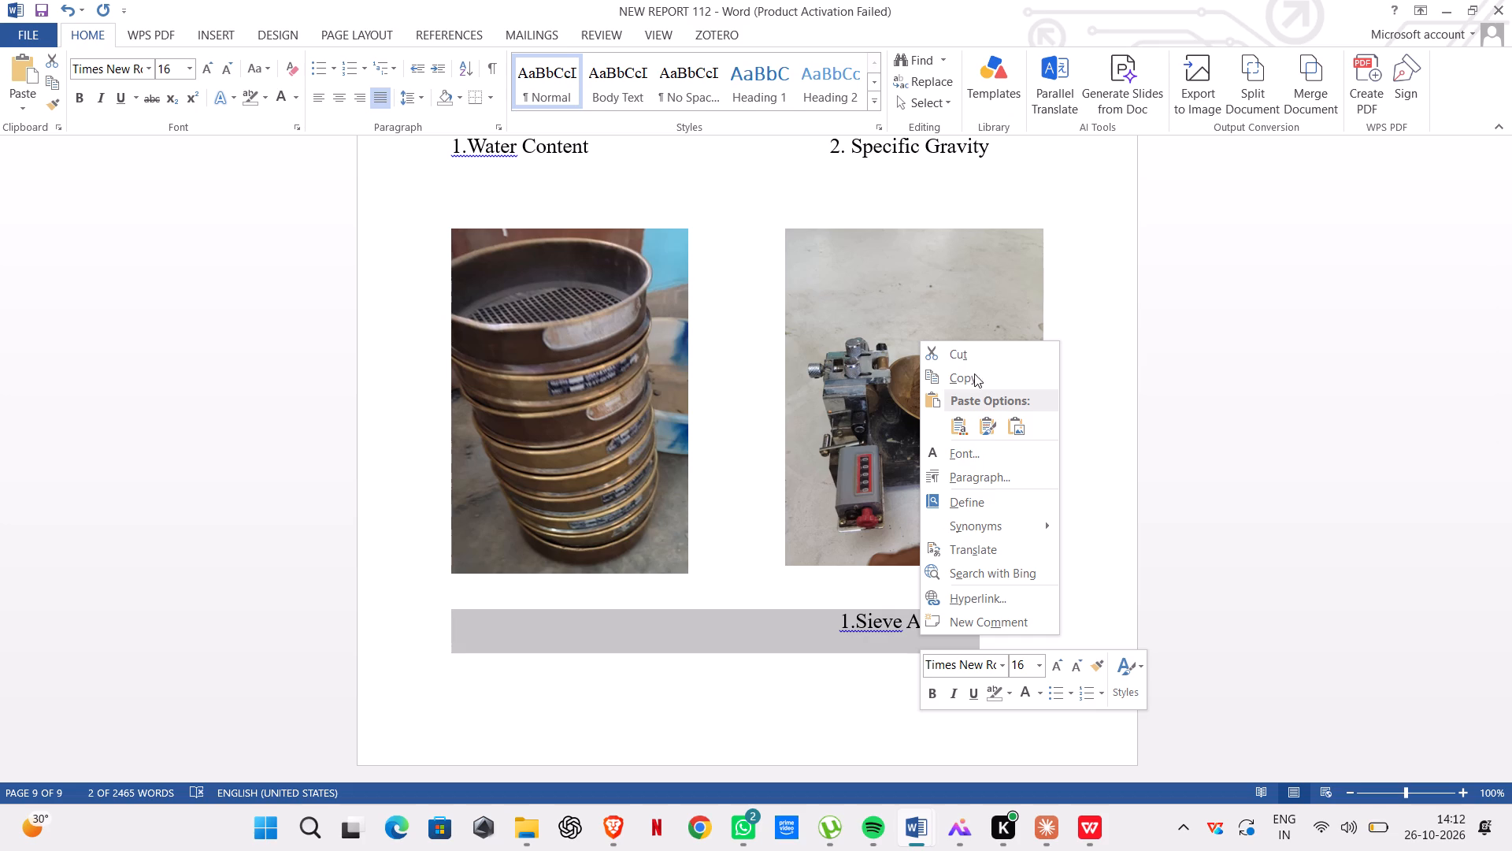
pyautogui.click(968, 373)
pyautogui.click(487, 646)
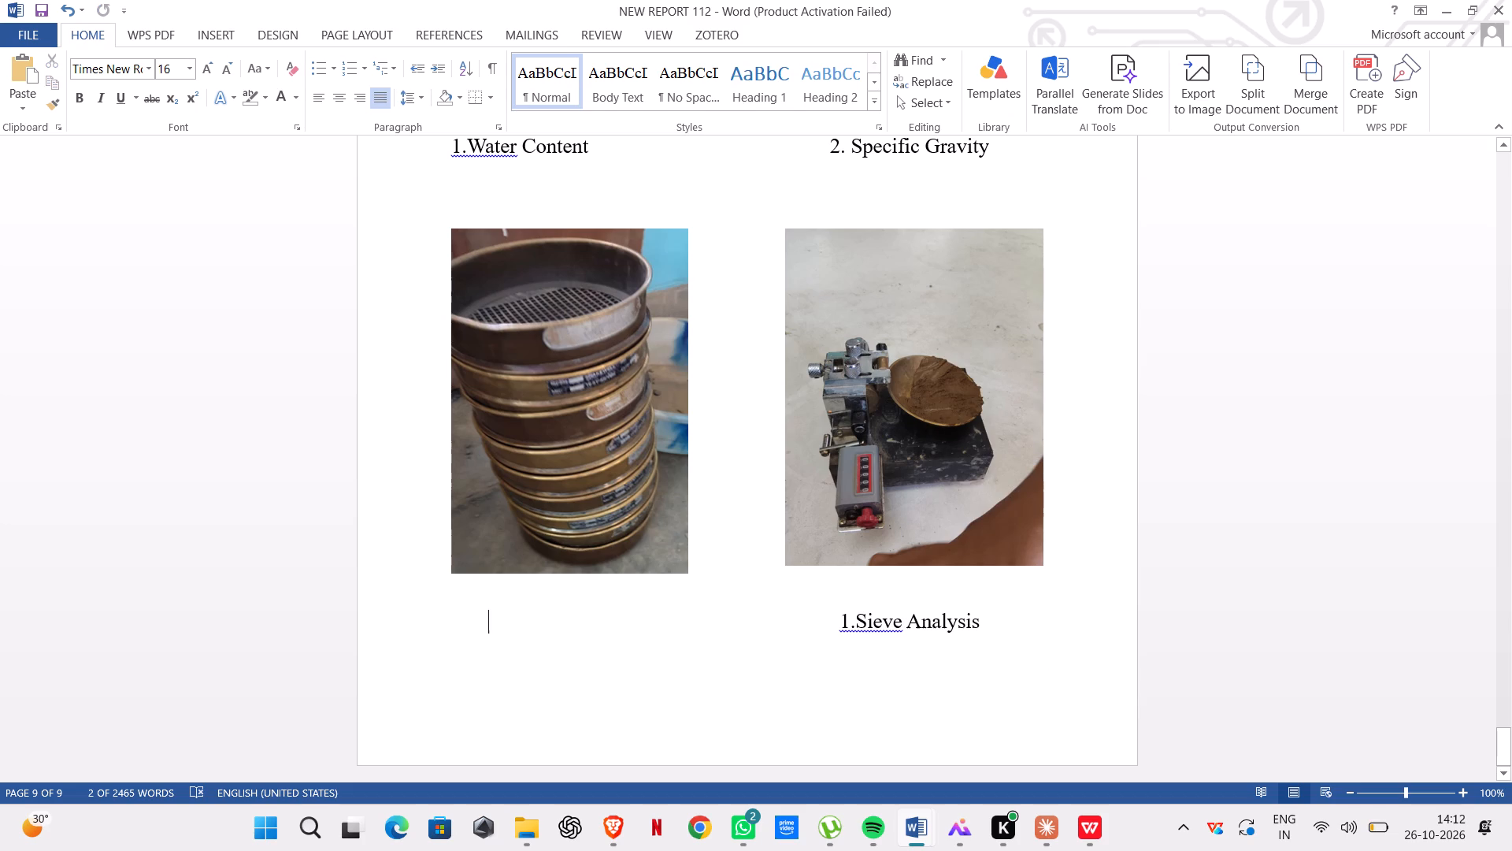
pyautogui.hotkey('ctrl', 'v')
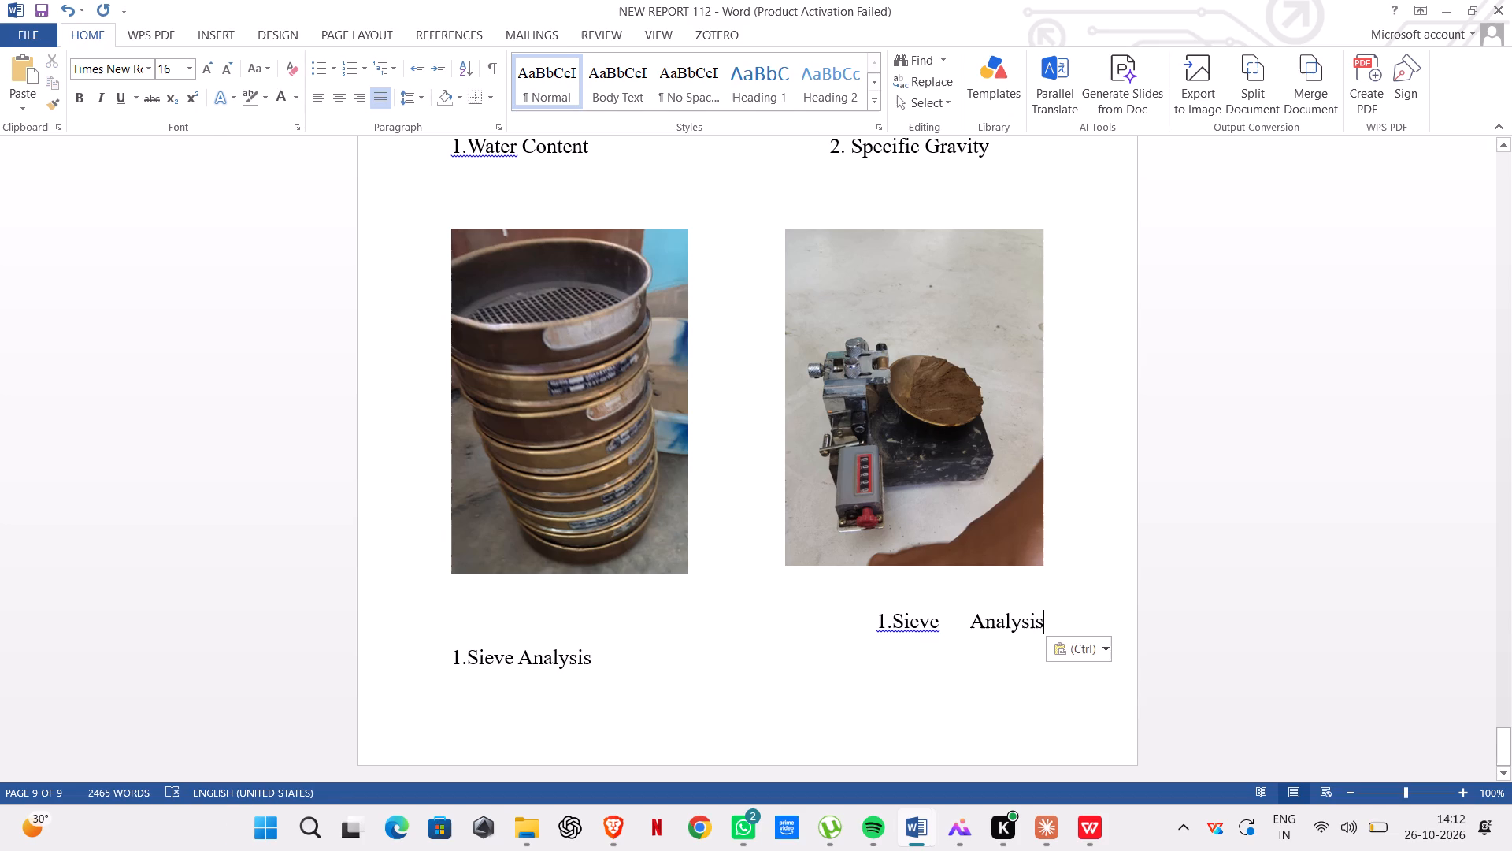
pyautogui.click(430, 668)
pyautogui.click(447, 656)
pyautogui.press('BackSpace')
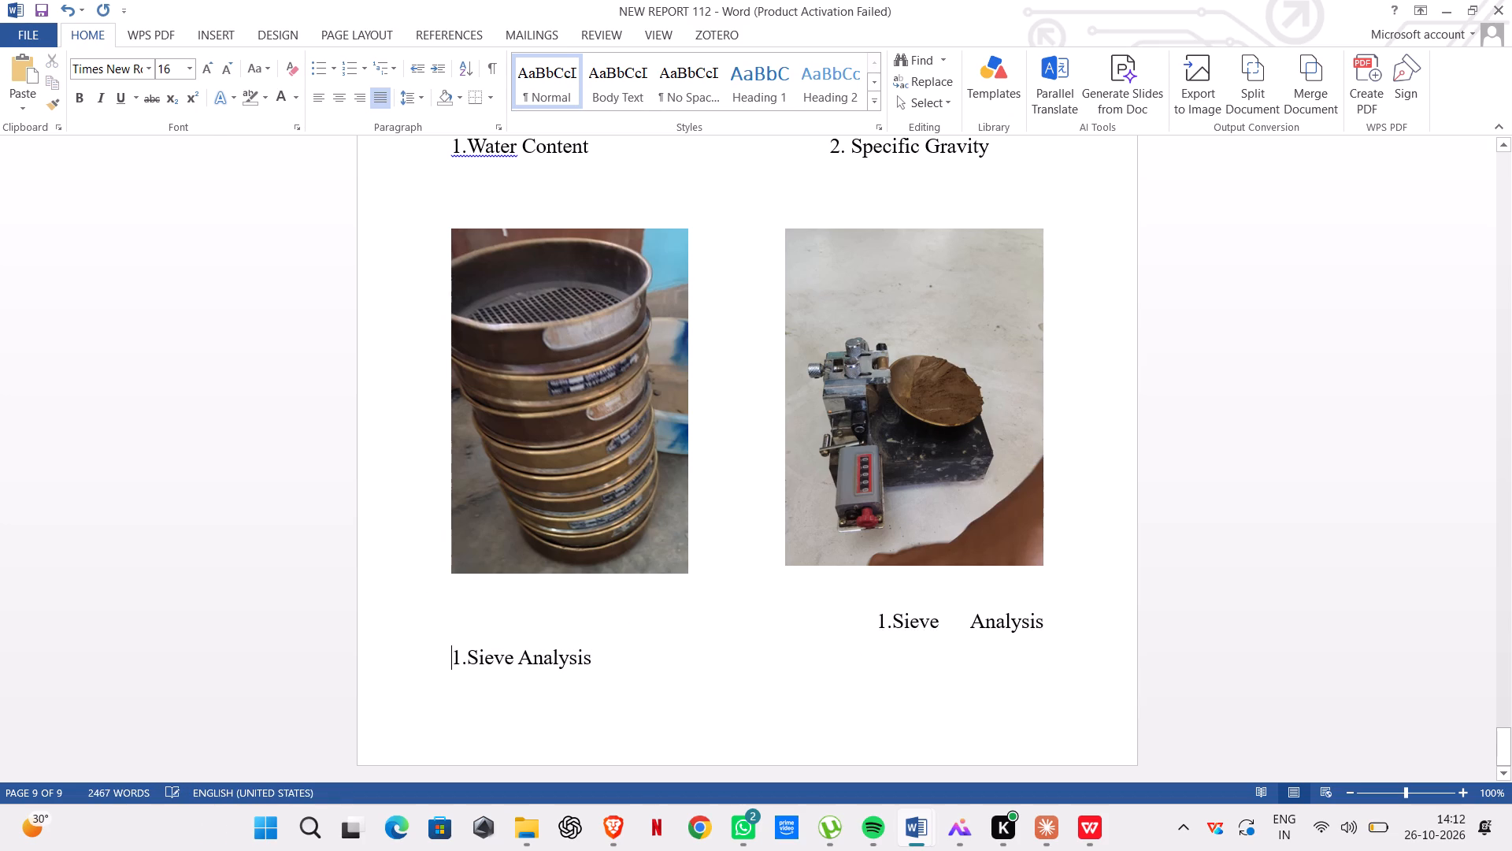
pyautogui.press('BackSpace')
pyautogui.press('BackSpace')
# Undo the caption copy and the earlier leading spaces until "1.Sieve Analysis" sits beneath the sieve photo.
pyautogui.hotkey('ctrl', 'z')
pyautogui.hotkey('ctrl', 'z')
pyautogui.hotkey('ctrl', 'z')
pyautogui.hotkey('ctrl', 'z')
pyautogui.hotkey('ctrl', 'z')
pyautogui.hotkey('ctrl', 'z')
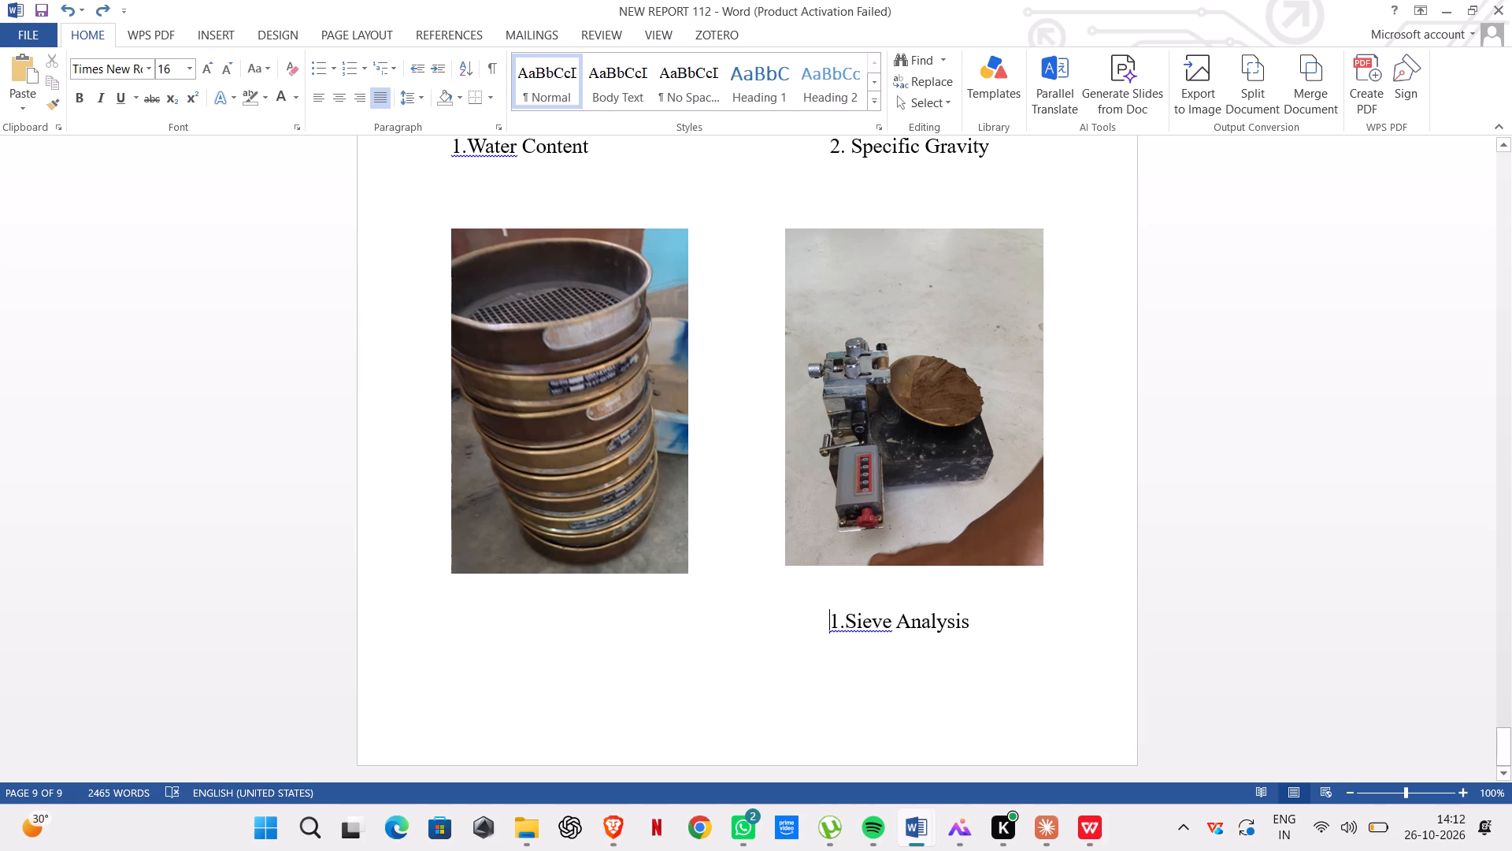
pyautogui.hotkey('ctrl', 'z')
pyautogui.hotkey('ctrl', 'z')
pyautogui.hotkey('ctrl', 'z')
pyautogui.hotkey('ctrl', 'z')
pyautogui.hotkey('ctrl', 'z')
pyautogui.hotkey('ctrl', 'z')
pyautogui.hotkey('ctrl', 'z')
pyautogui.hotkey('ctrl', 'z')
pyautogui.hotkey('ctrl', 'z')
pyautogui.hotkey('ctrl', 'z')
pyautogui.hotkey('ctrl', 'z')
pyautogui.hotkey('ctrl', 'z')
pyautogui.hotkey('ctrl', 'z')
pyautogui.hotkey('ctrl', 'z')
pyautogui.hotkey('ctrl', 'z')
pyautogui.hotkey('ctrl', 'z')
pyautogui.hotkey('ctrl', 'z')
pyautogui.hotkey('ctrl', 'z')
pyautogui.hotkey('ctrl', 'z')
pyautogui.hotkey('ctrl', 'z')
pyautogui.hotkey('ctrl', 'z')
pyautogui.hotkey('ctrl', 'z')
pyautogui.hotkey('ctrl', 'z')
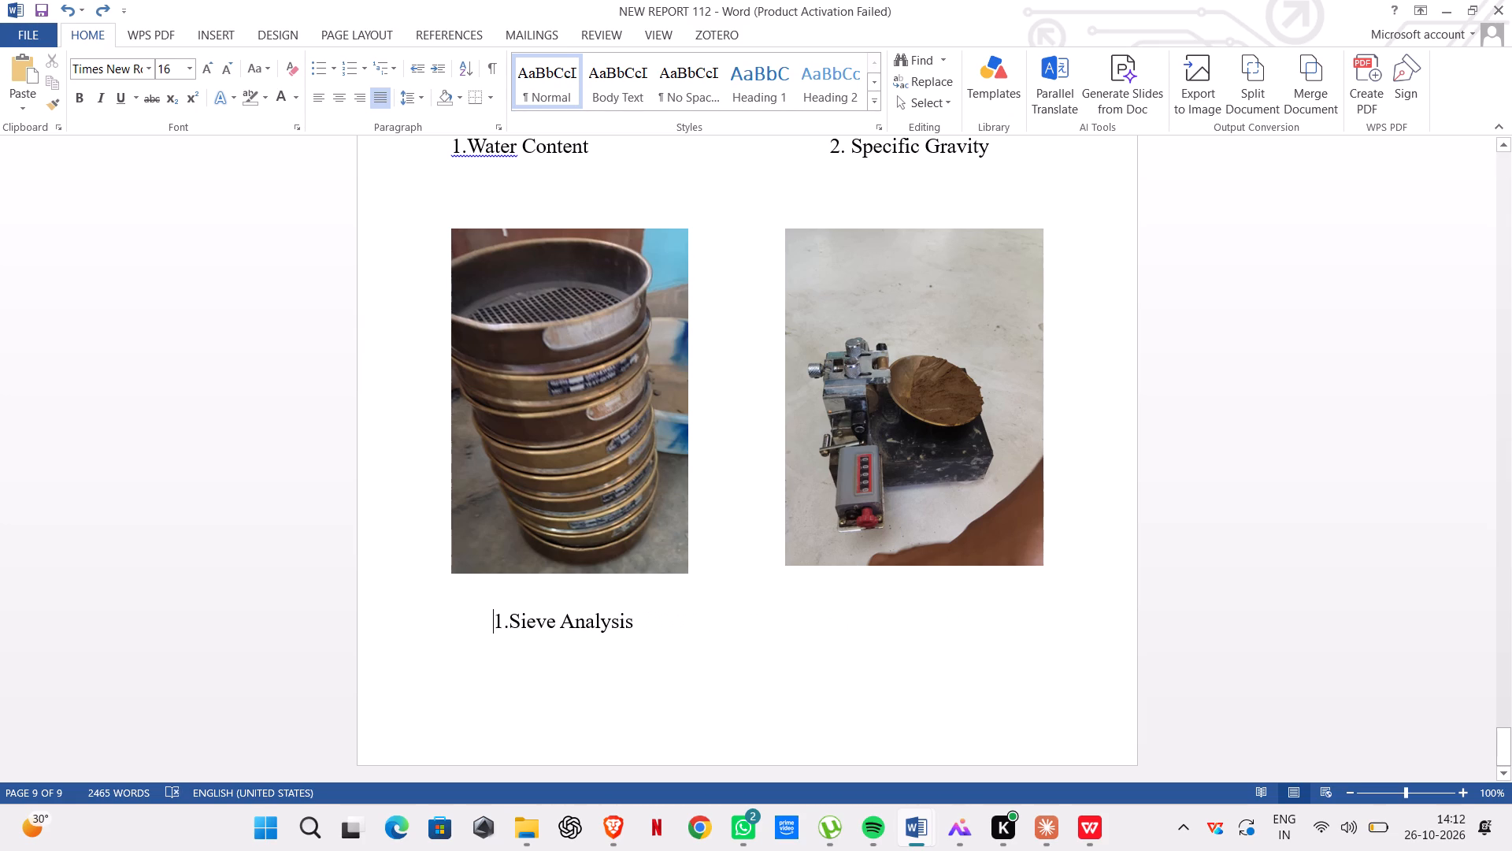
# Add the caption "2. Liquid Limit" beneath the liquid limit photo, on the same line as "1.Sieve Analysis".
pyautogui.click(888, 615)
pyautogui.press('2')
pyautogui.press('.')
pyautogui.press('space')
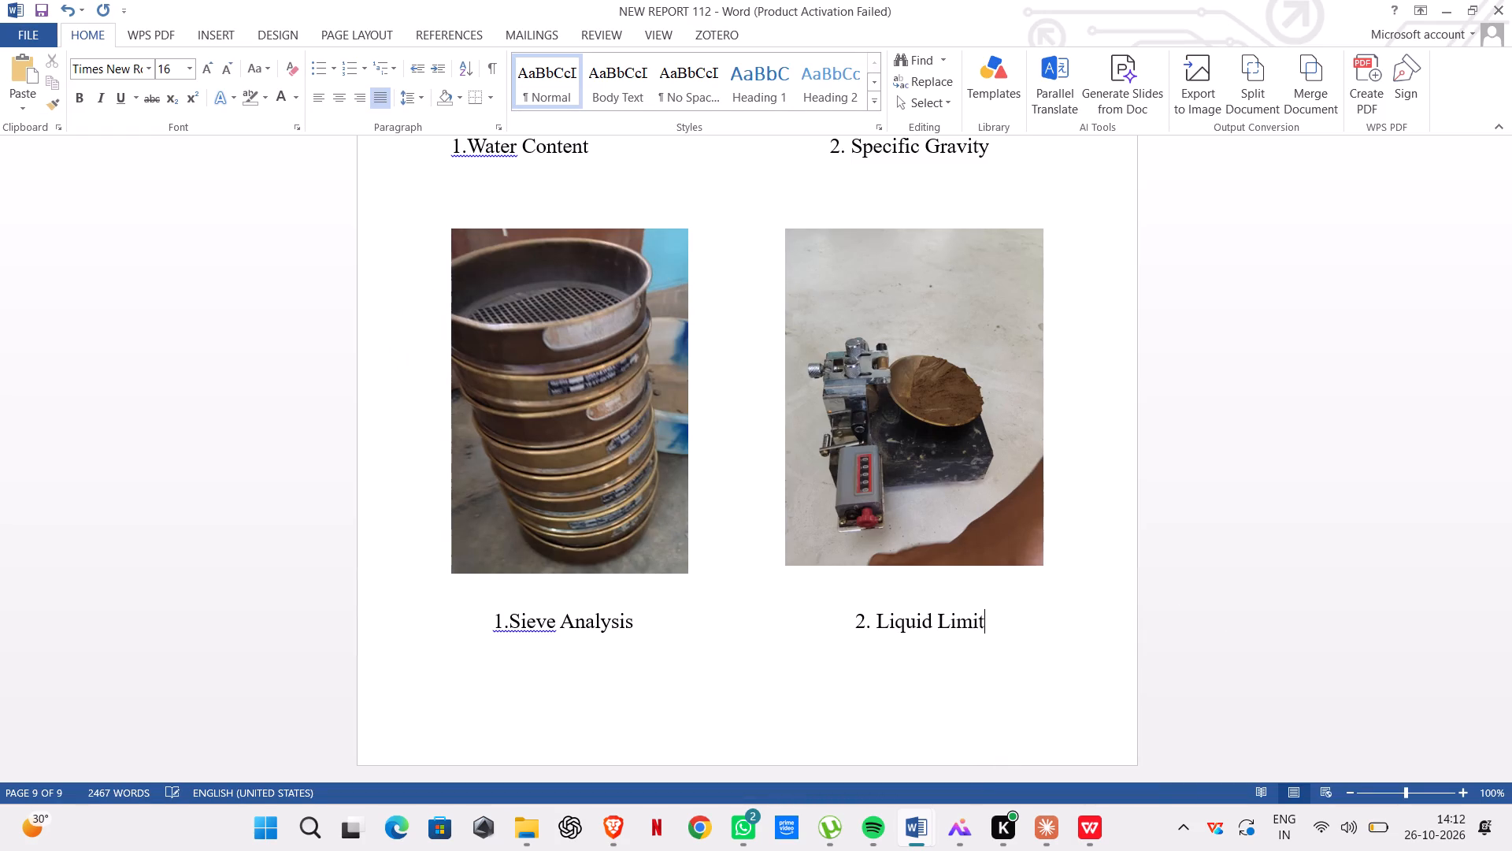
pyautogui.click(1269, 397)
# Start a new line after the "2. Liquid Limit" caption, continuing onto the following page.
pyautogui.scroll(14, 955, 526)
pyautogui.scroll(10, 955, 526)
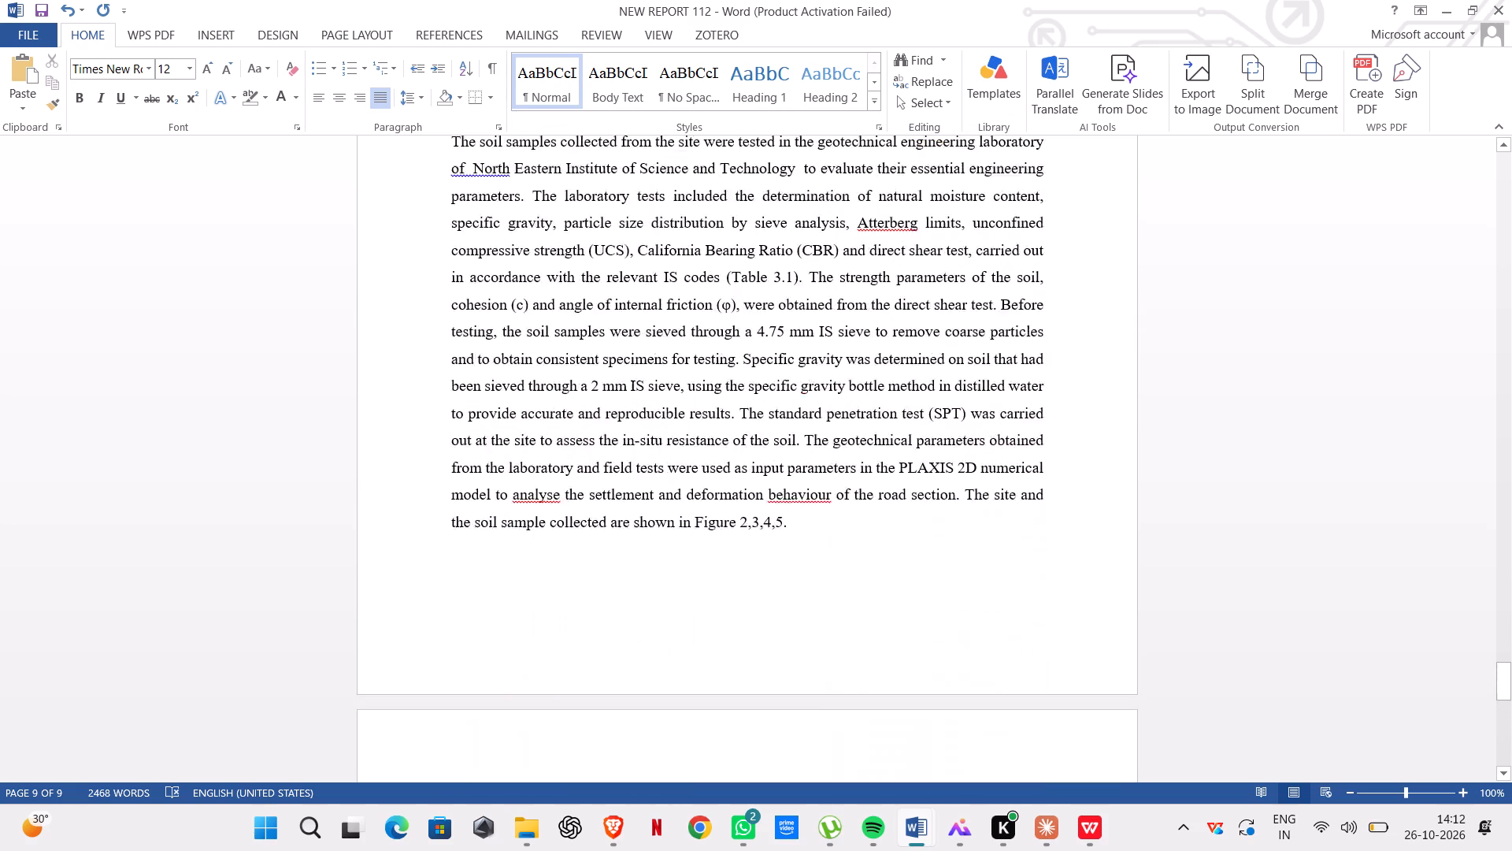
pyautogui.scroll(13, 955, 526)
pyautogui.scroll(-20, 955, 526)
pyautogui.scroll(-4, 955, 526)
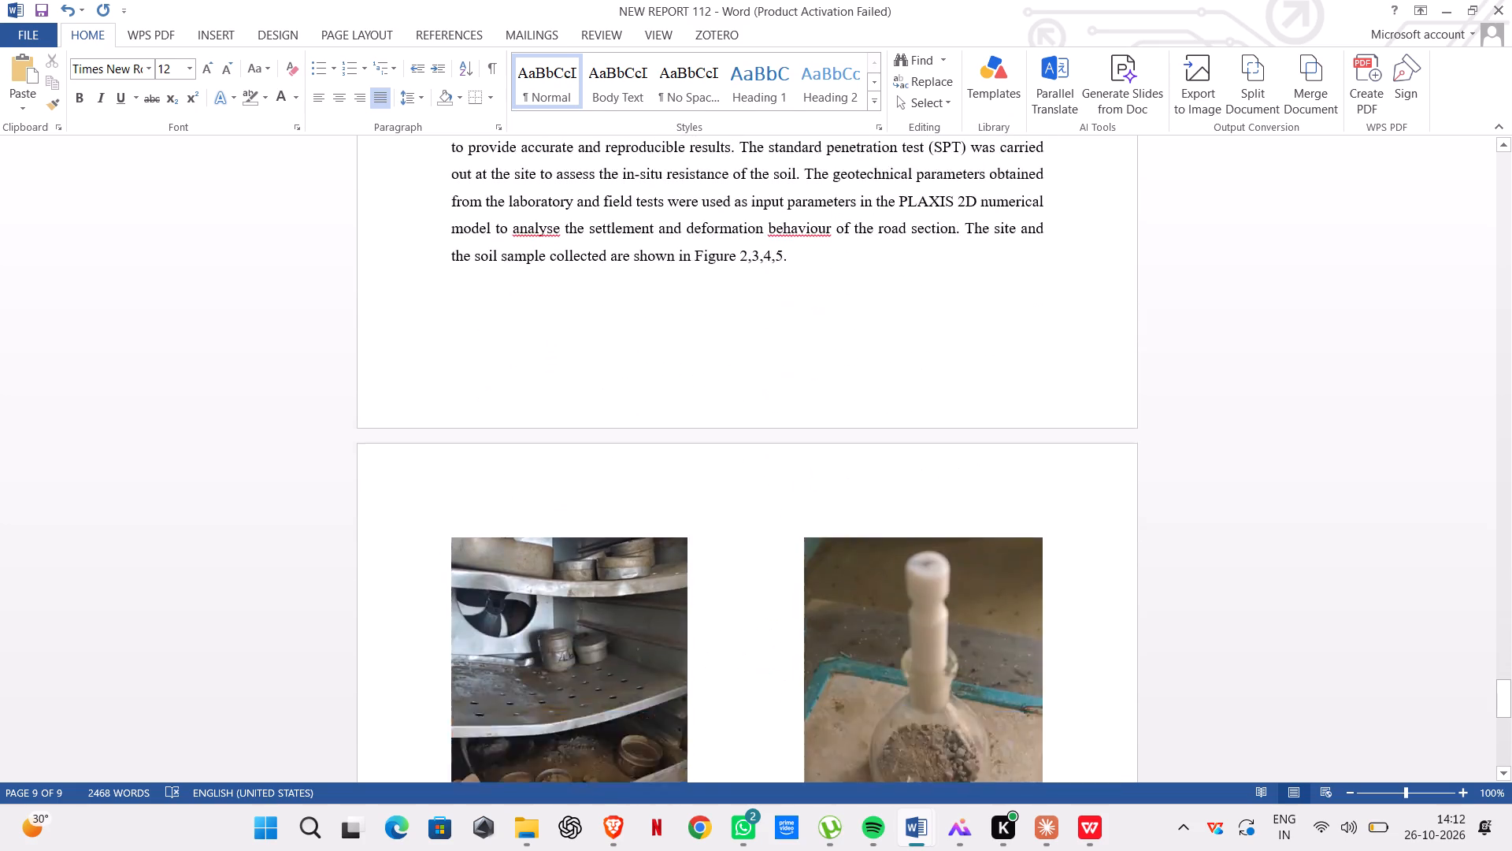
pyautogui.scroll(-20, 952, 527)
pyautogui.scroll(-8, 952, 527)
pyautogui.click(806, 704)
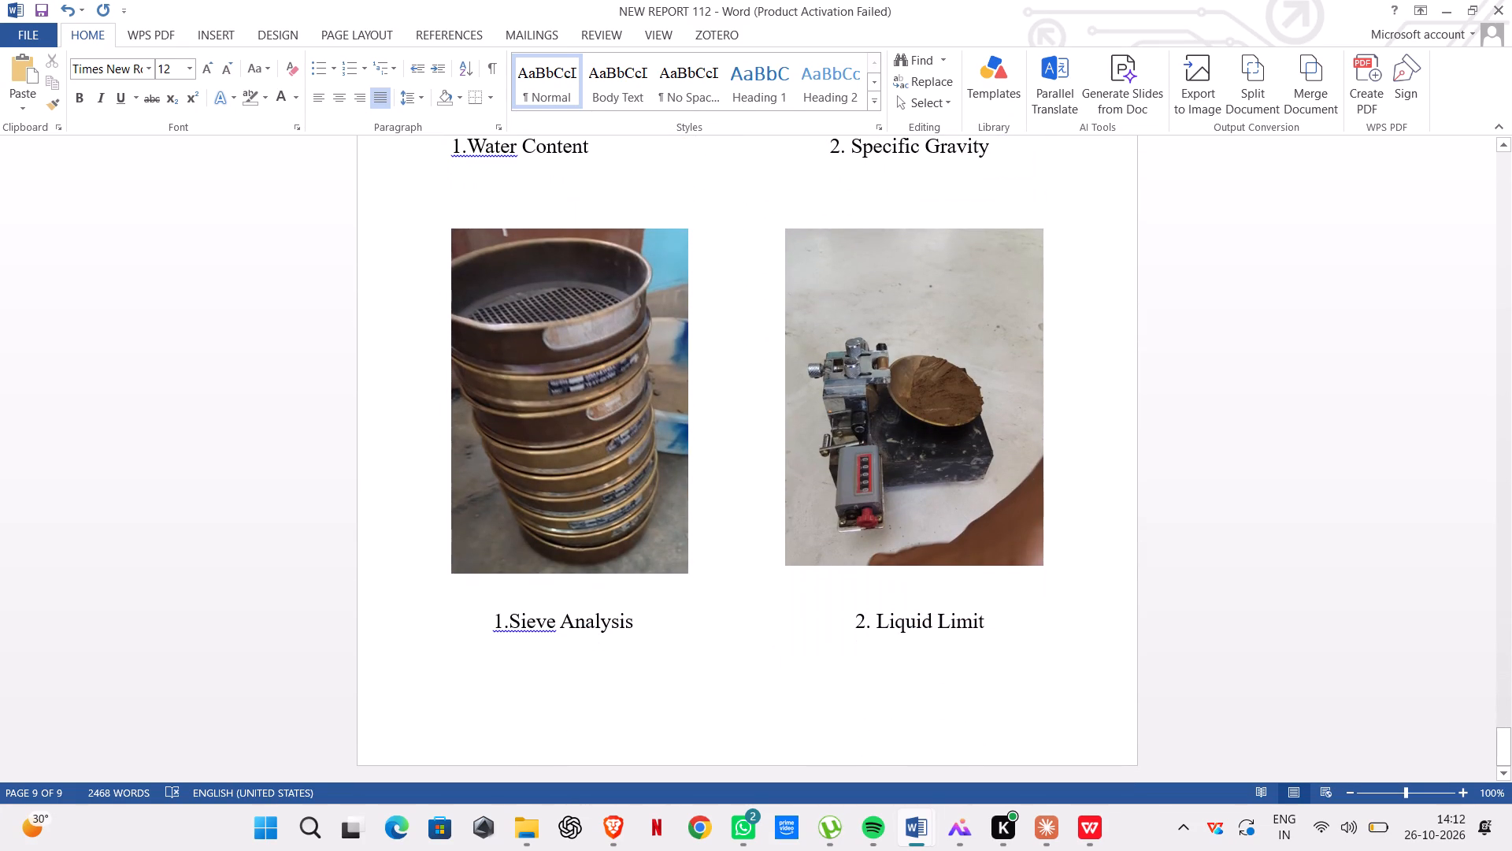
pyautogui.click(589, 735)
pyautogui.click(1001, 596)
pyautogui.click(1022, 620)
pyautogui.press('Return')
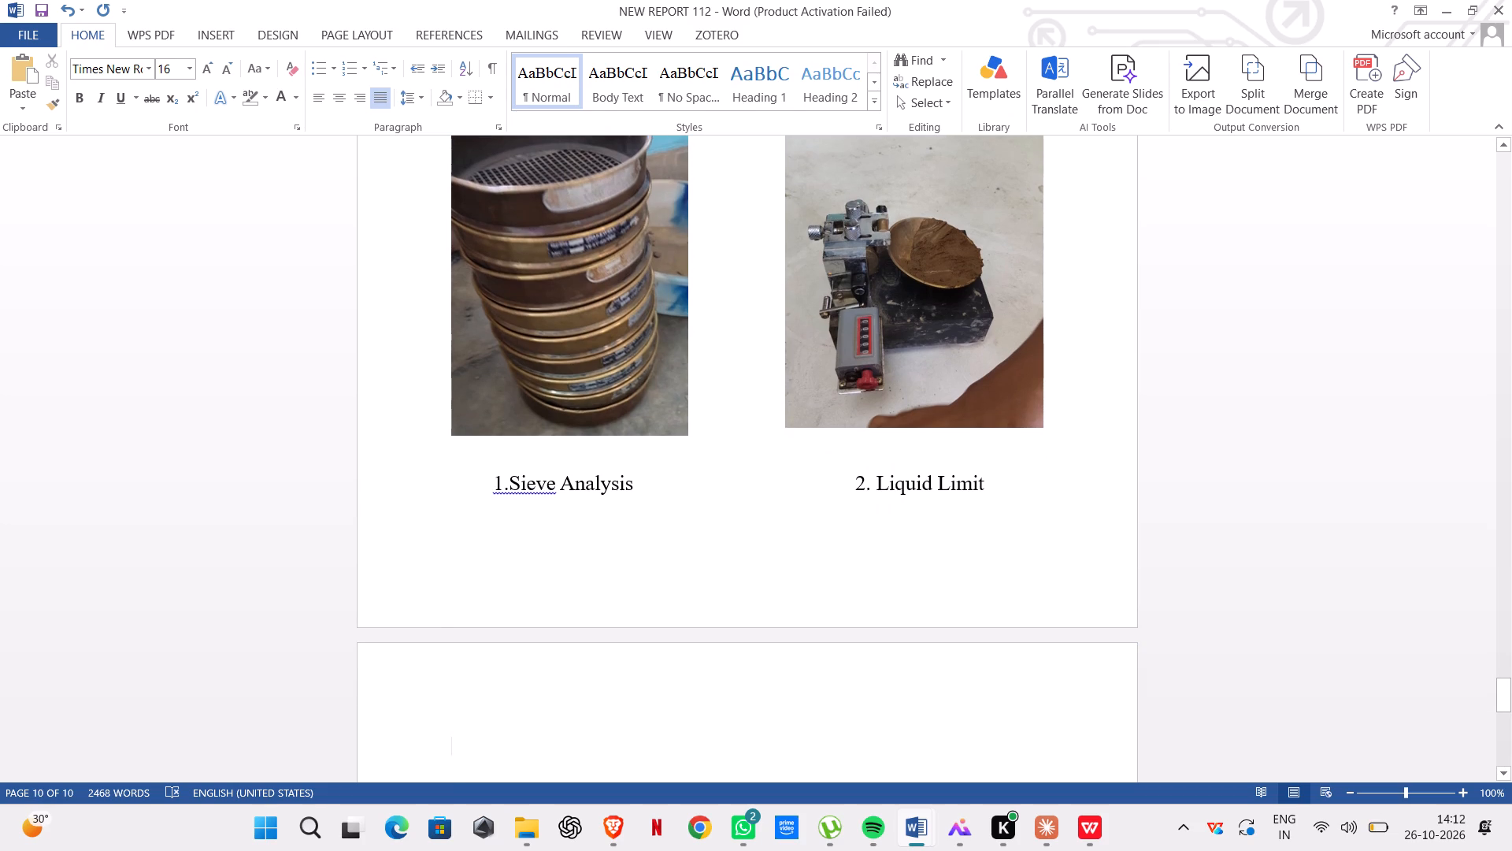
pyautogui.scroll(-1, 1021, 619)
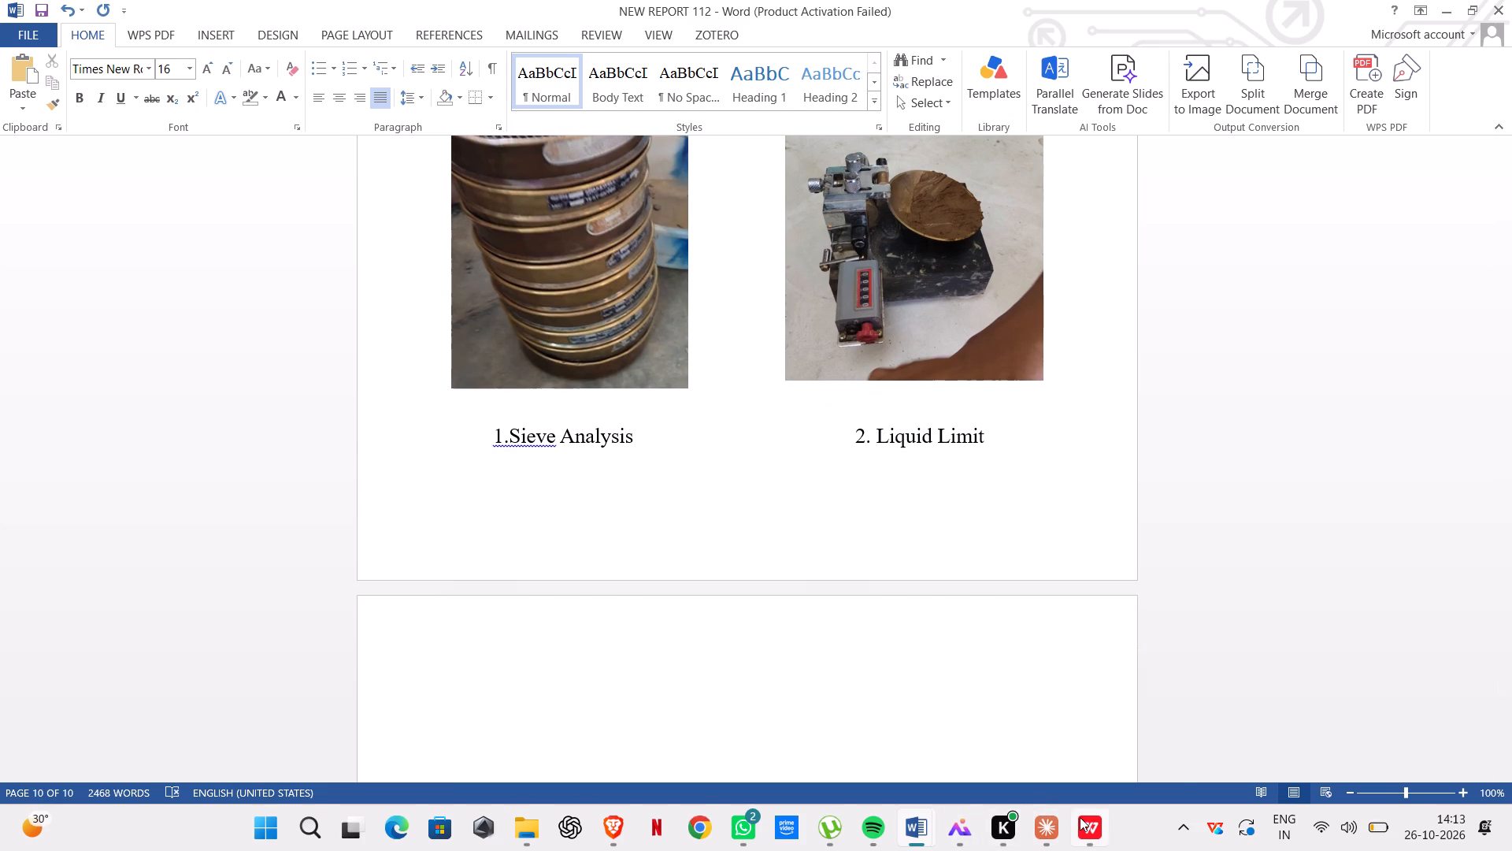
# Copy the plastic limit test photo from the presentation's laboratory test slide and paste it on the Word report's new page.
pyautogui.click(1080, 817)
pyautogui.rightClick(987, 344)
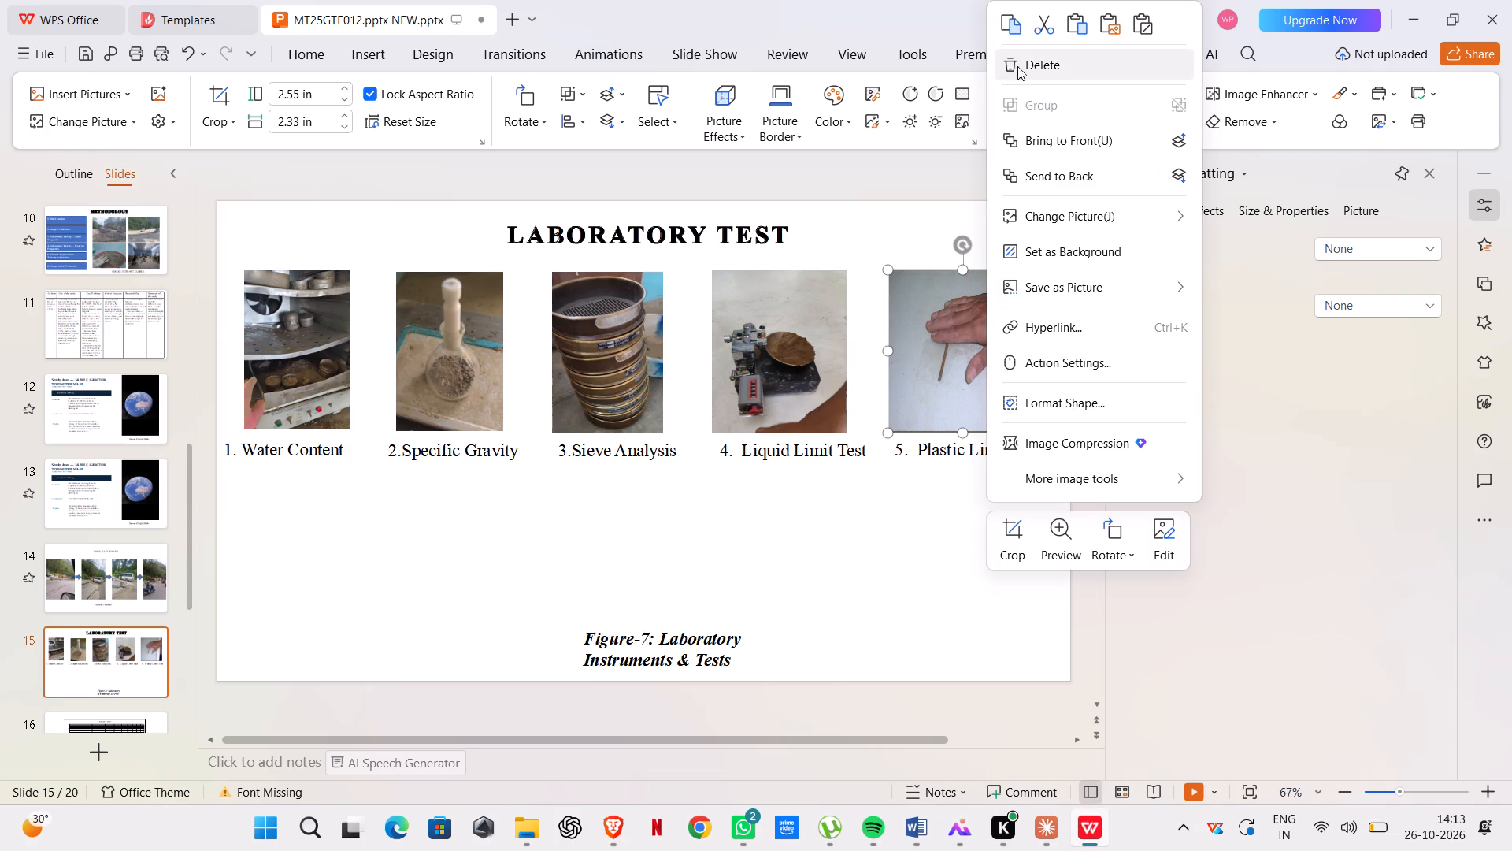
pyautogui.click(1012, 19)
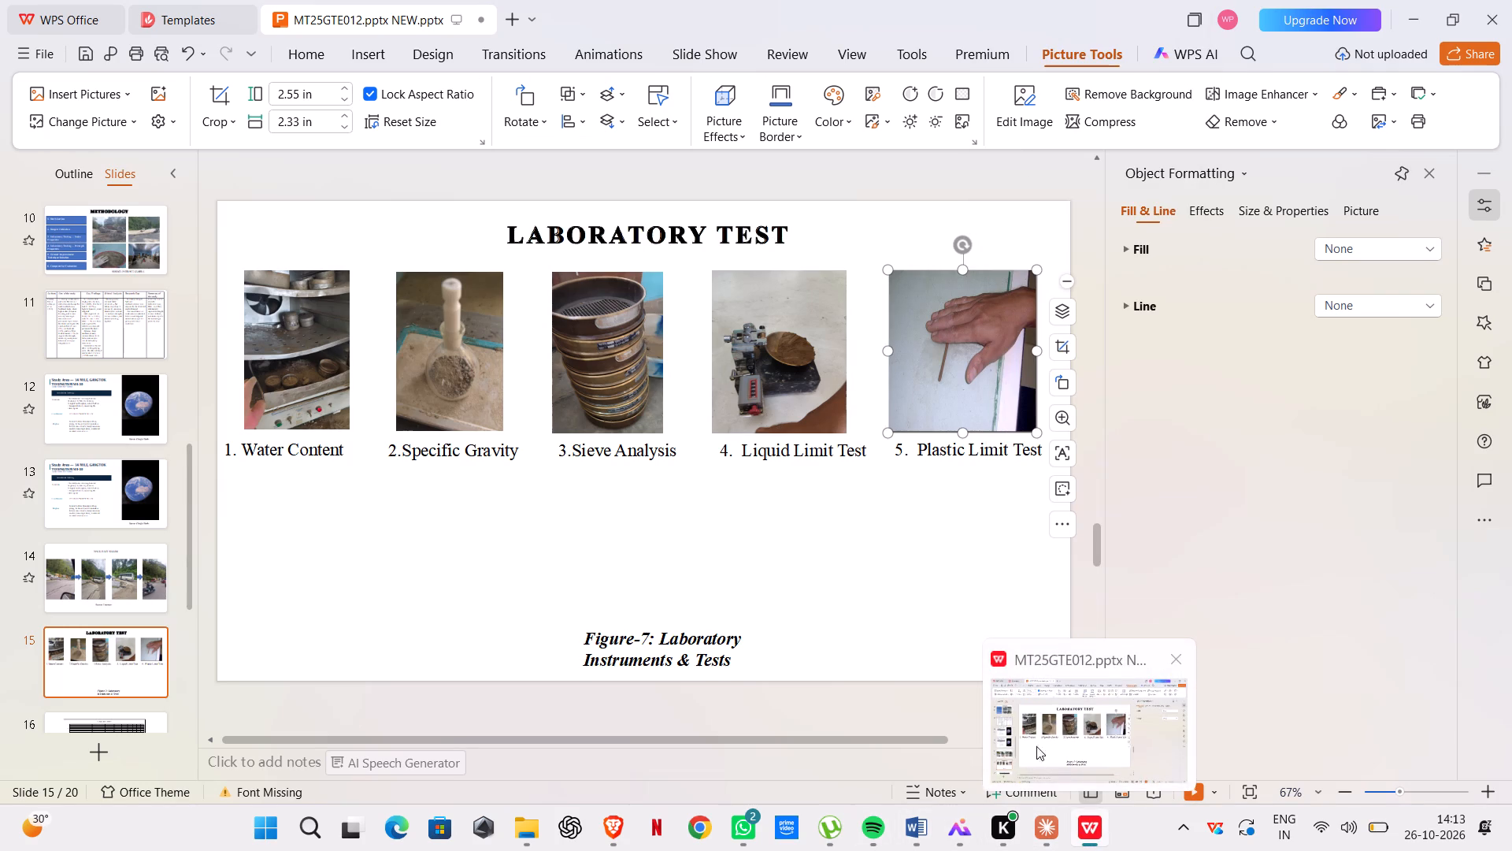
pyautogui.click(1045, 739)
pyautogui.click(917, 828)
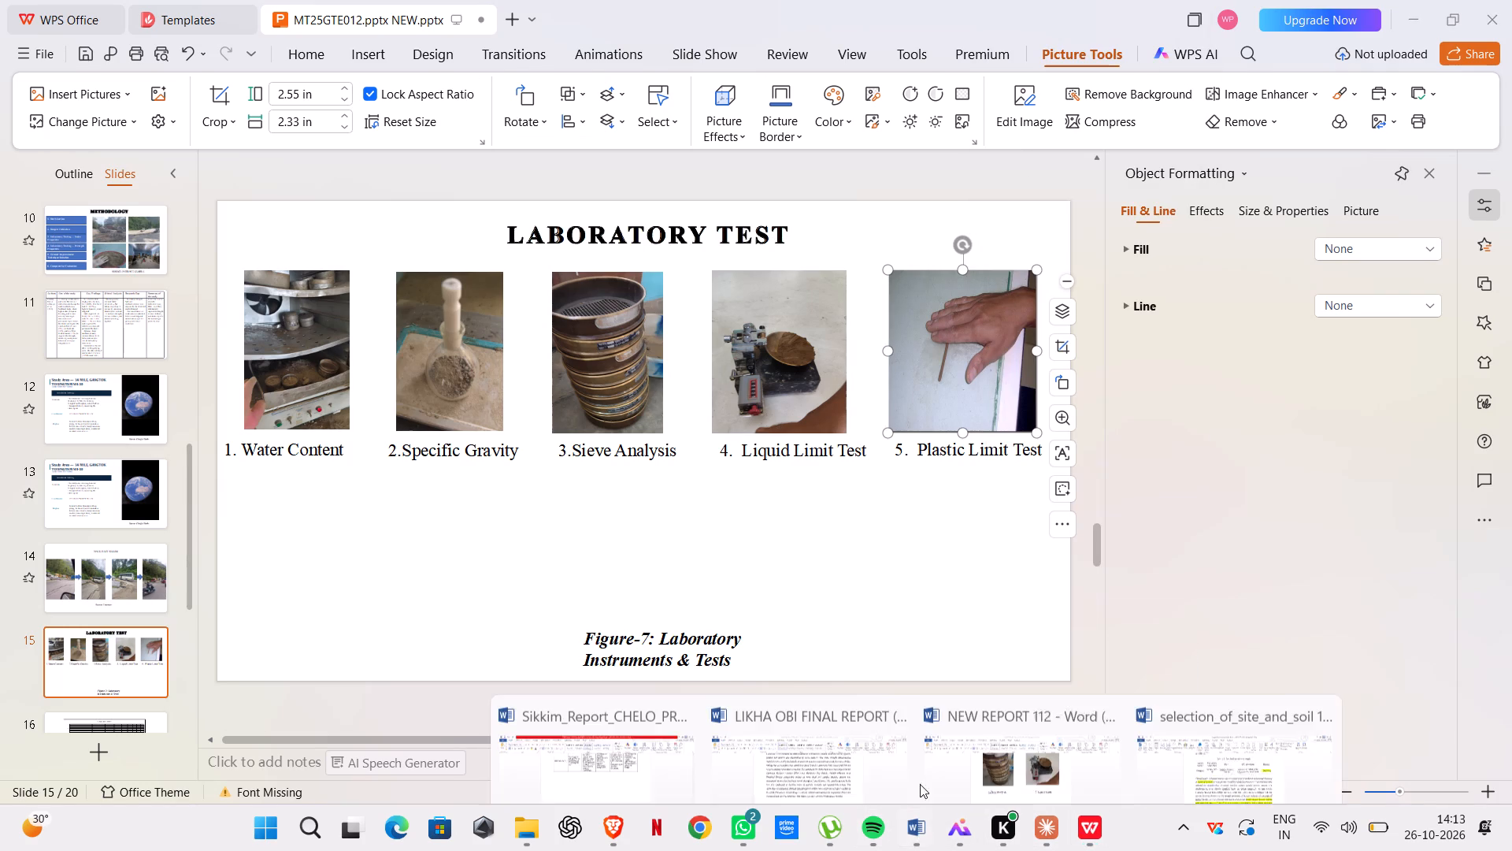
pyautogui.click(991, 708)
pyautogui.hotkey('ctrl', 'v')
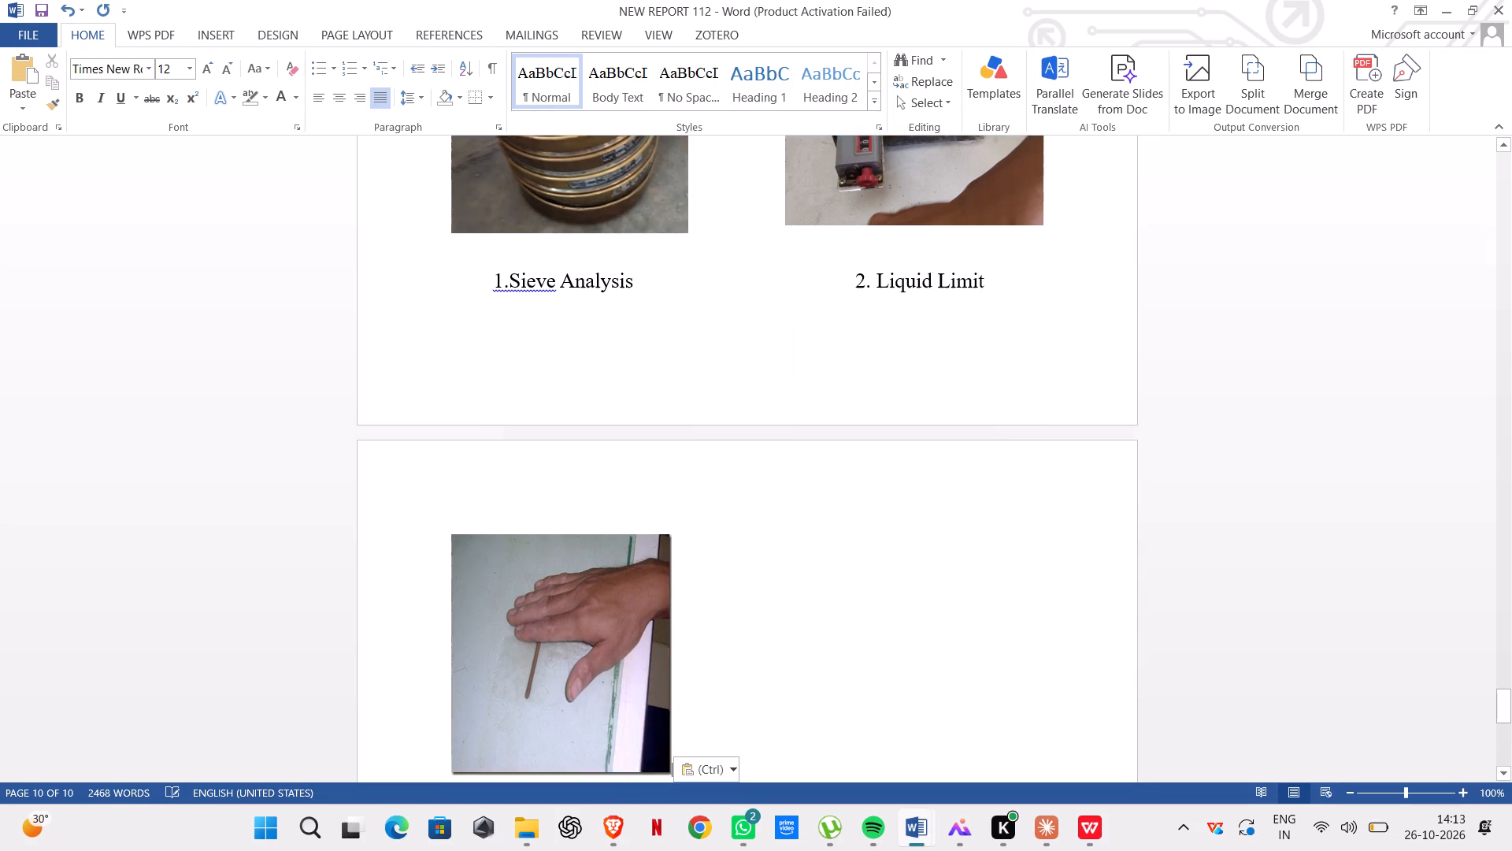
# Enlarge the plastic limit photo proportionally by about a quarter, and try to move it upward.
pyautogui.scroll(-3, 664, 683)
pyautogui.click(611, 574)
pyautogui.moveTo(673, 608); pyautogui.dragTo(688, 629)
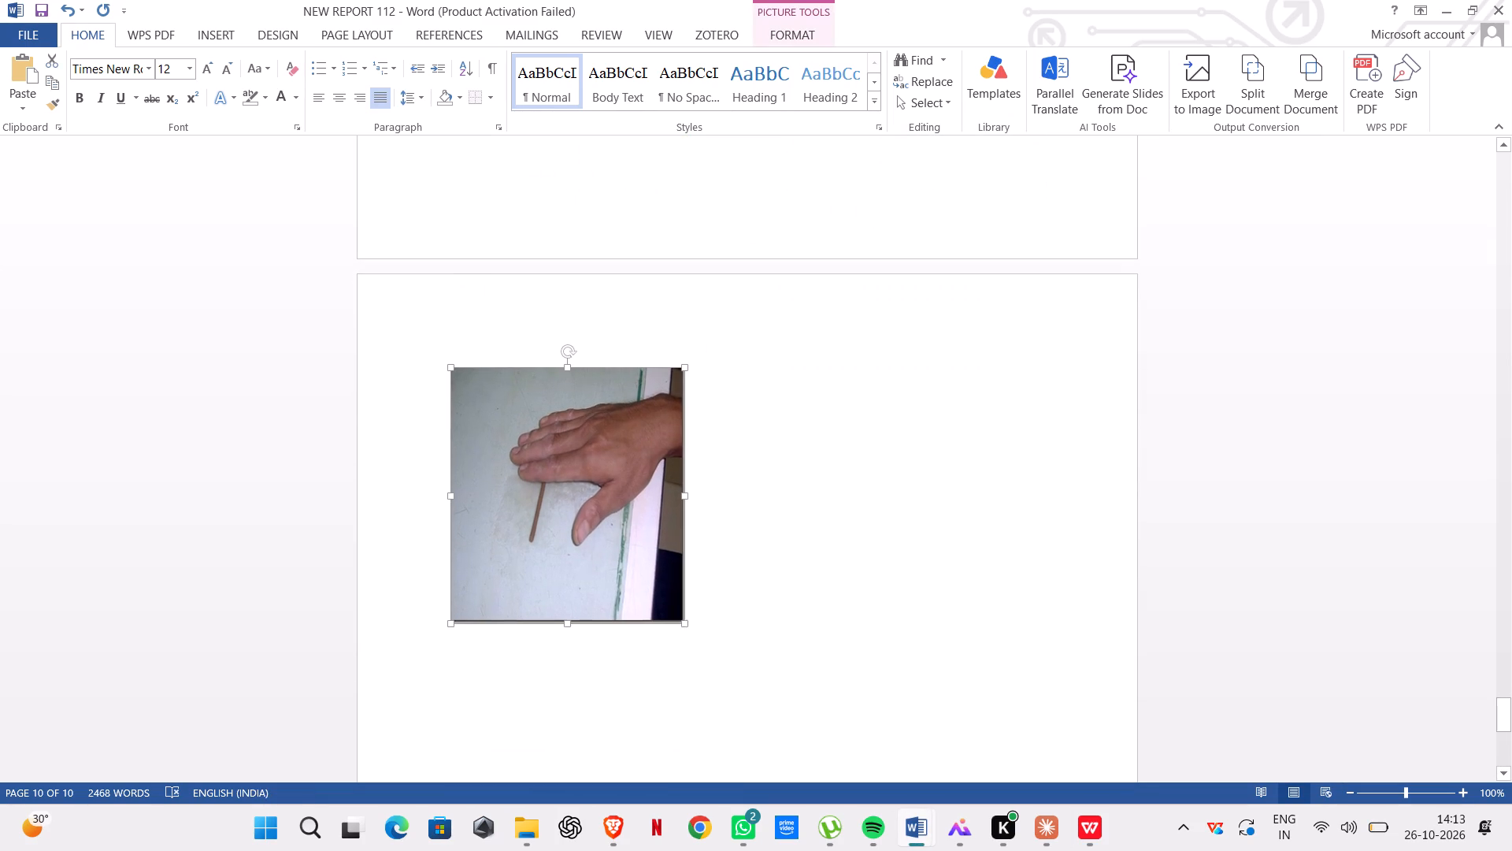
pyautogui.moveTo(688, 629); pyautogui.dragTo(722, 663)
pyautogui.moveTo(634, 516); pyautogui.dragTo(606, 490)
pyautogui.moveTo(579, 464); pyautogui.dragTo(531, 414)
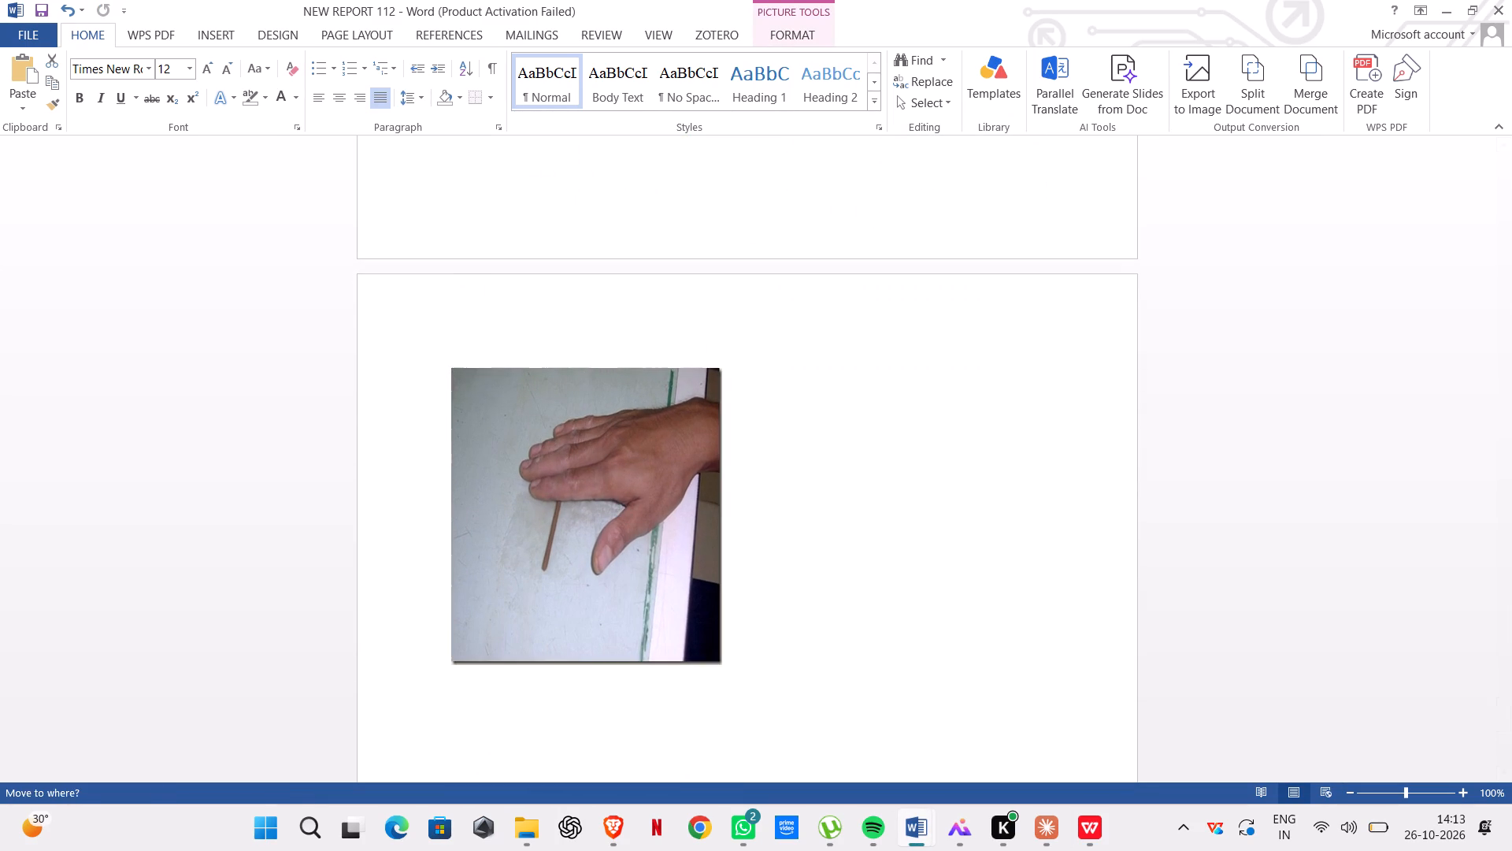
pyautogui.click(452, 361)
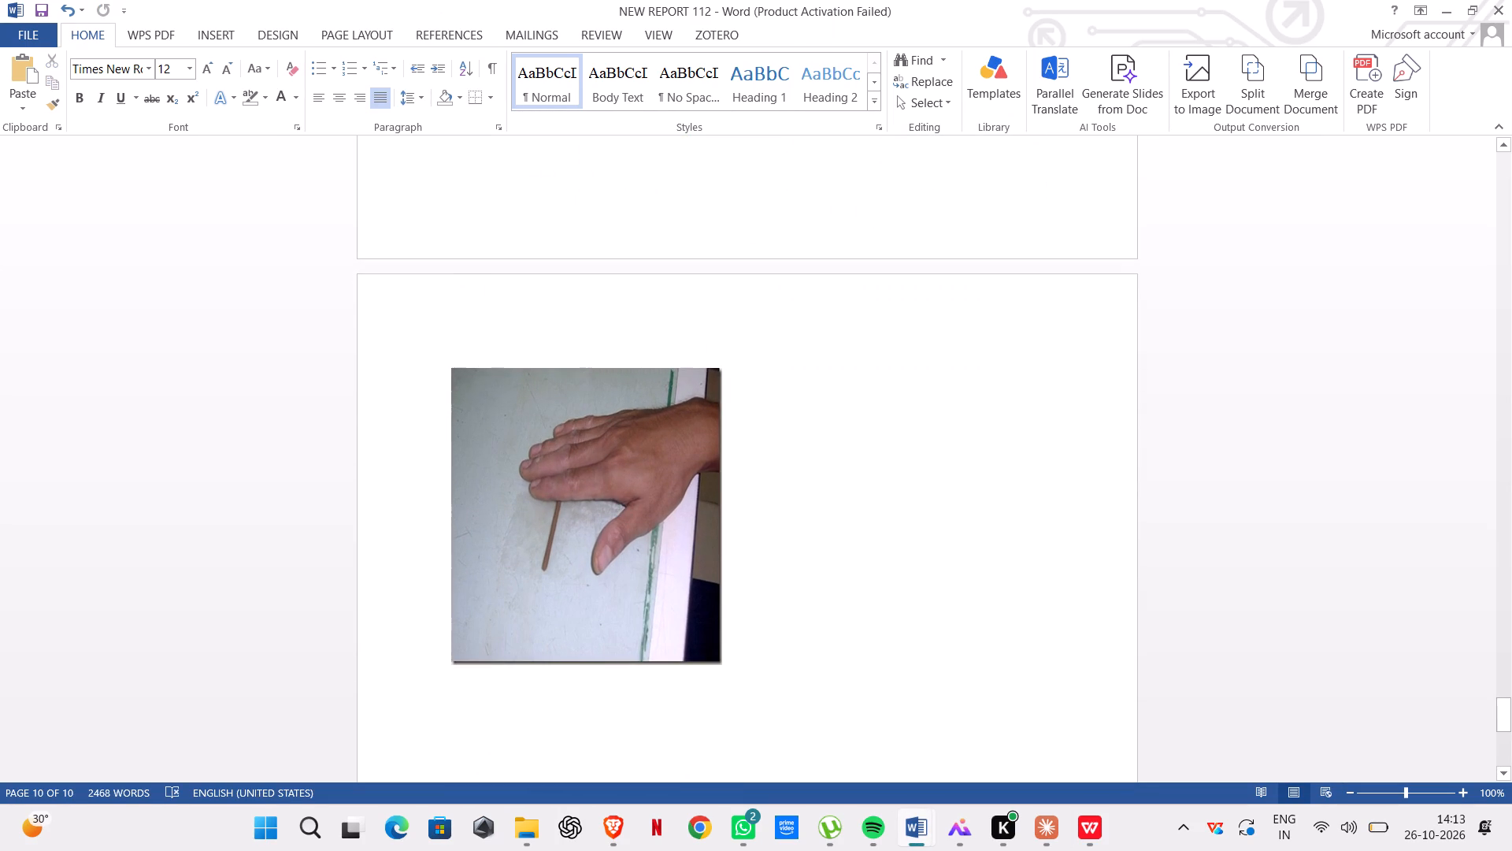
# Copy the "1.Sieve Analysis" caption from beneath the sieve photo and paste it below the plastic limit photo.
pyautogui.click(532, 711)
pyautogui.tripleClick(529, 710)
pyautogui.click(524, 709)
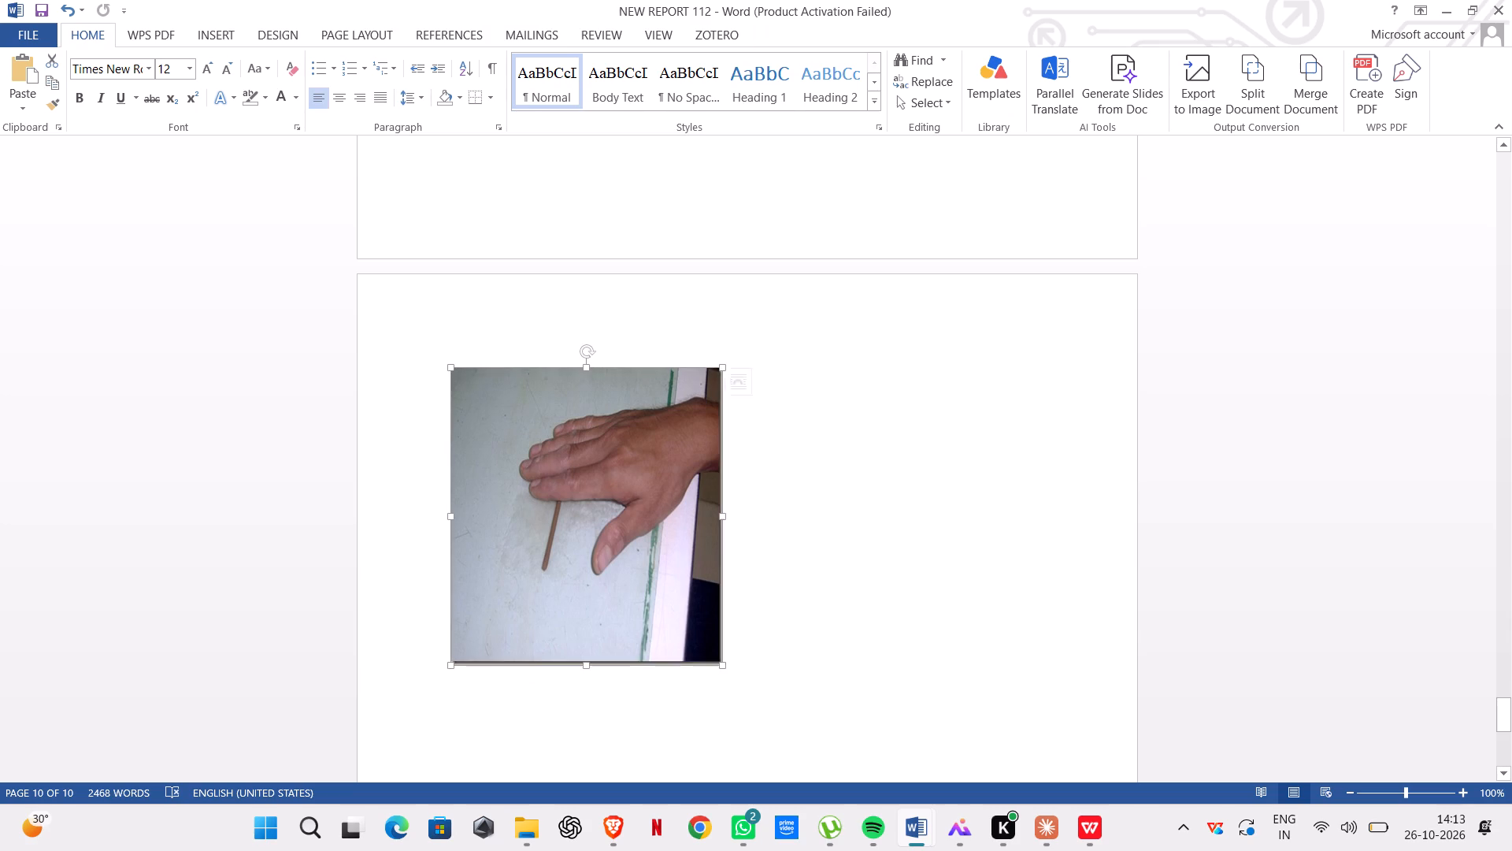
pyautogui.scroll(4, 524, 709)
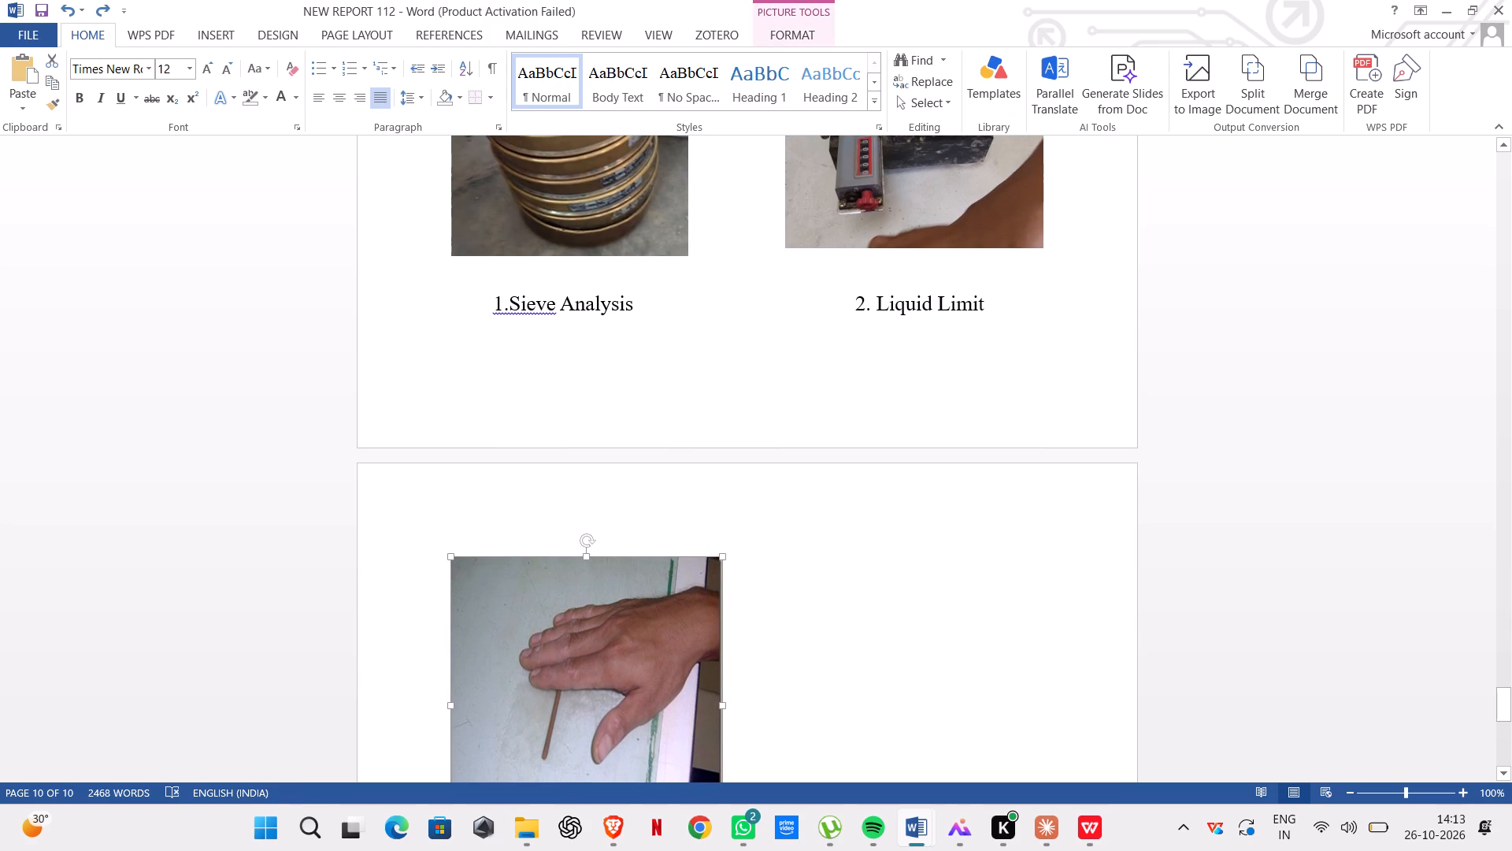
pyautogui.moveTo(862, 300); pyautogui.dragTo(1059, 315)
pyautogui.click(1020, 303)
pyautogui.moveTo(1008, 302); pyautogui.dragTo(781, 279)
pyautogui.click(906, 315)
pyautogui.moveTo(641, 298); pyautogui.dragTo(484, 298)
pyautogui.hotkey('ctrl', 'c')
pyautogui.scroll(-8, 526, 359)
pyautogui.click(532, 552)
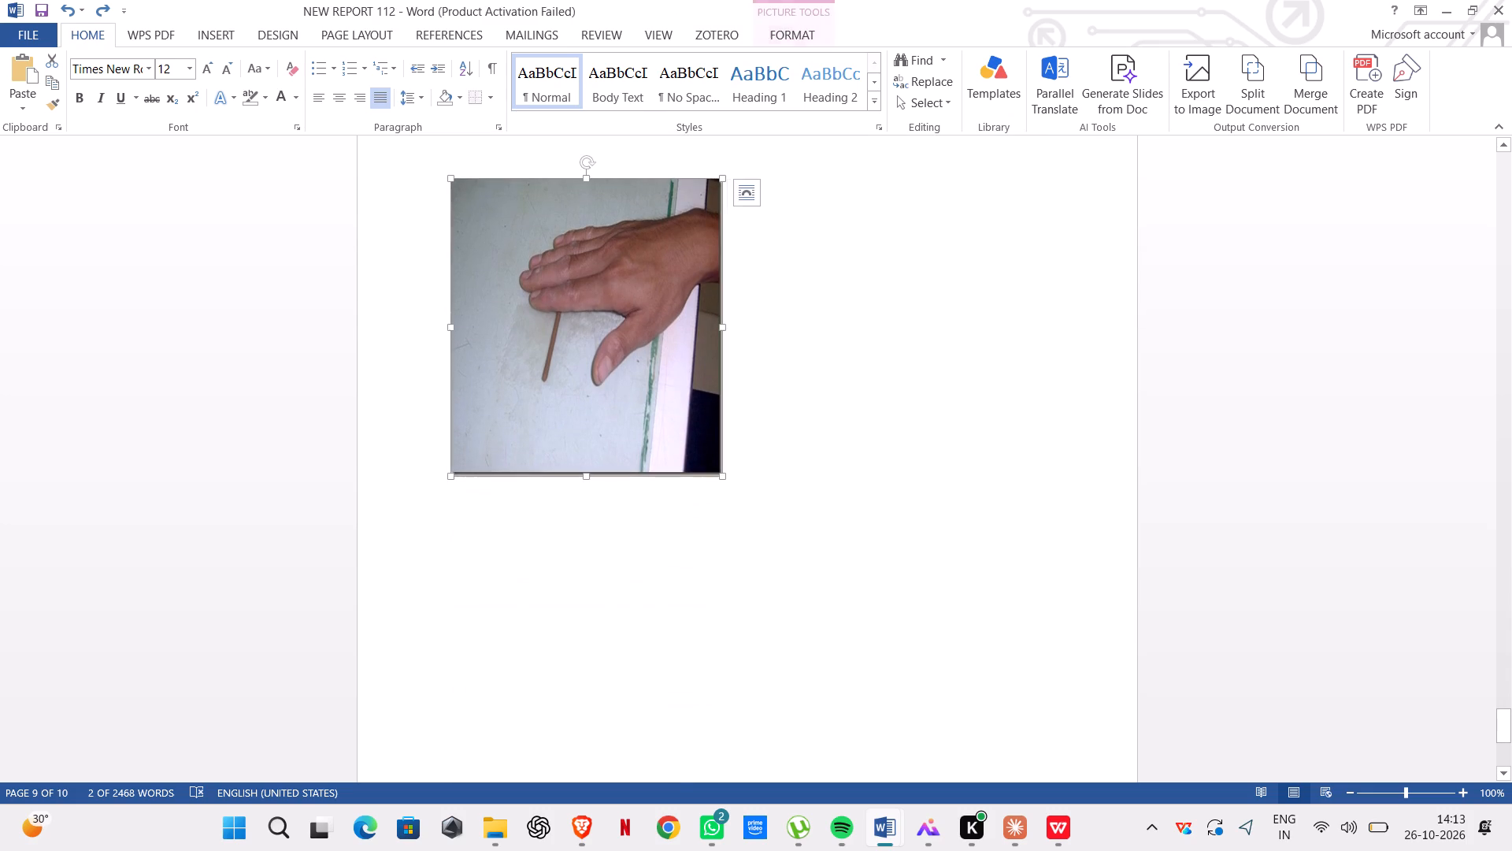
pyautogui.click(533, 550)
pyautogui.hotkey('ctrl', 'v')
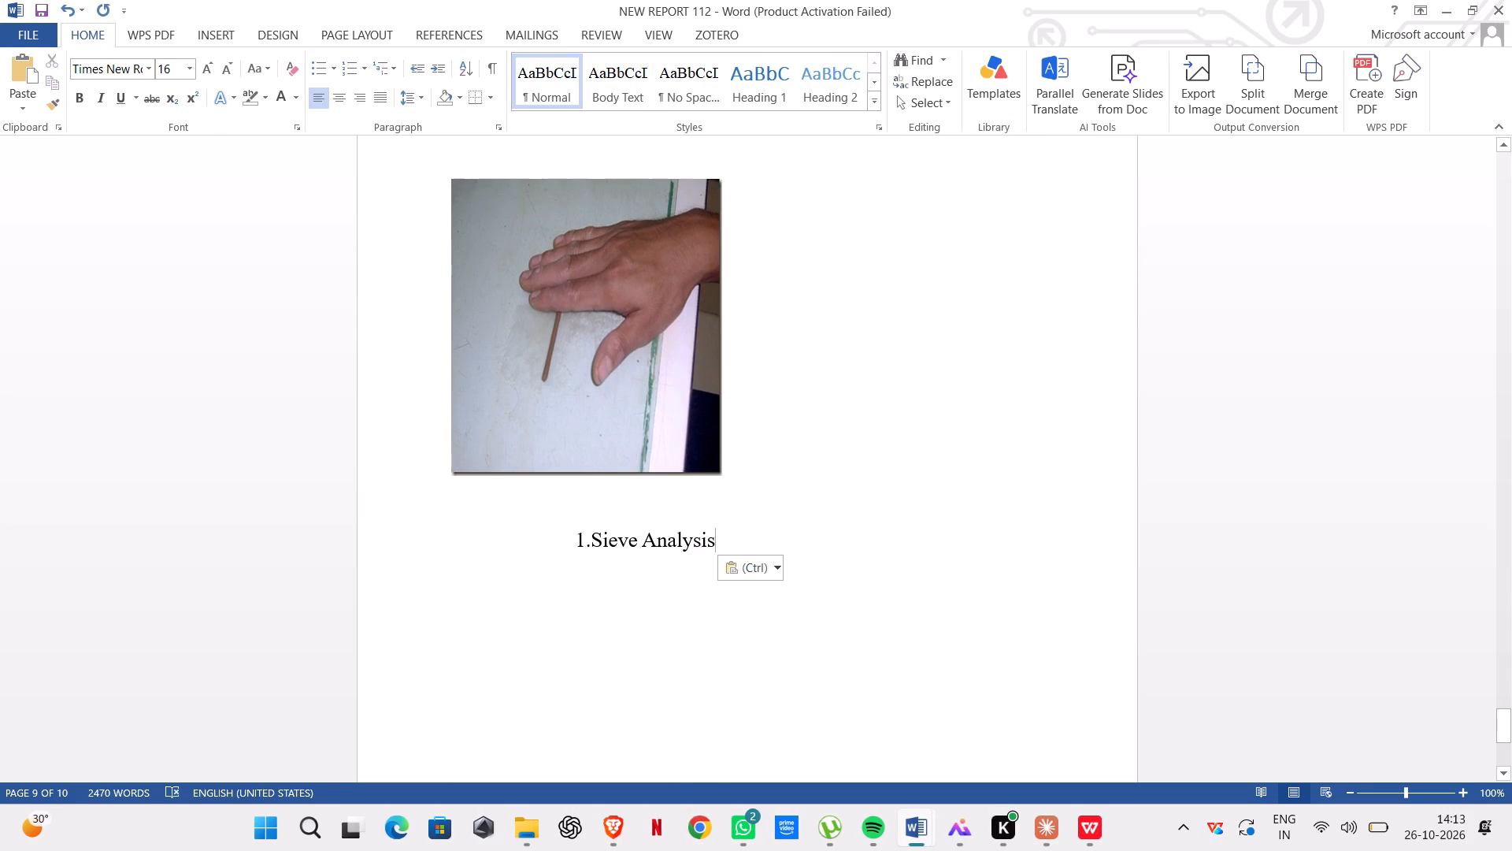
# Remove the excess space before the pasted caption, undo the deletions that go too far, and put it directly beneath the plastic limit photo.
pyautogui.click(557, 533)
pyautogui.press('BackSpace')
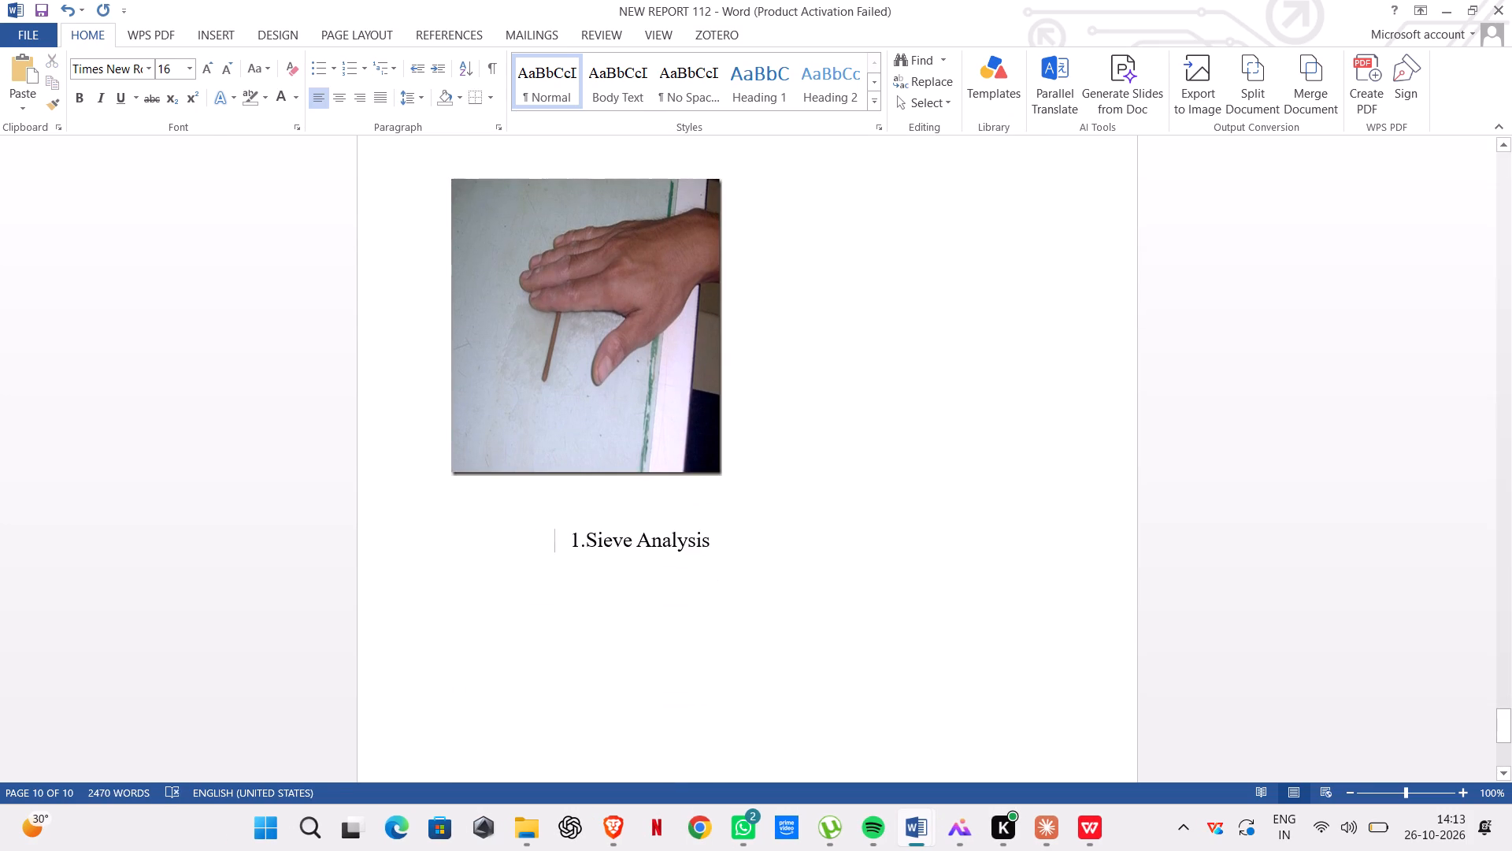
pyautogui.press('BackSpace')
pyautogui.press('BackSpace')
pyautogui.press('BackSpace')
pyautogui.press('BackSpace')
pyautogui.press('BackSpace')
pyautogui.press('BackSpace')
pyautogui.press('BackSpace')
pyautogui.press('BackSpace')
pyautogui.press('BackSpace')
pyautogui.press('BackSpace')
pyautogui.press('BackSpace')
pyautogui.press('BackSpace')
pyautogui.press('BackSpace')
pyautogui.press('BackSpace')
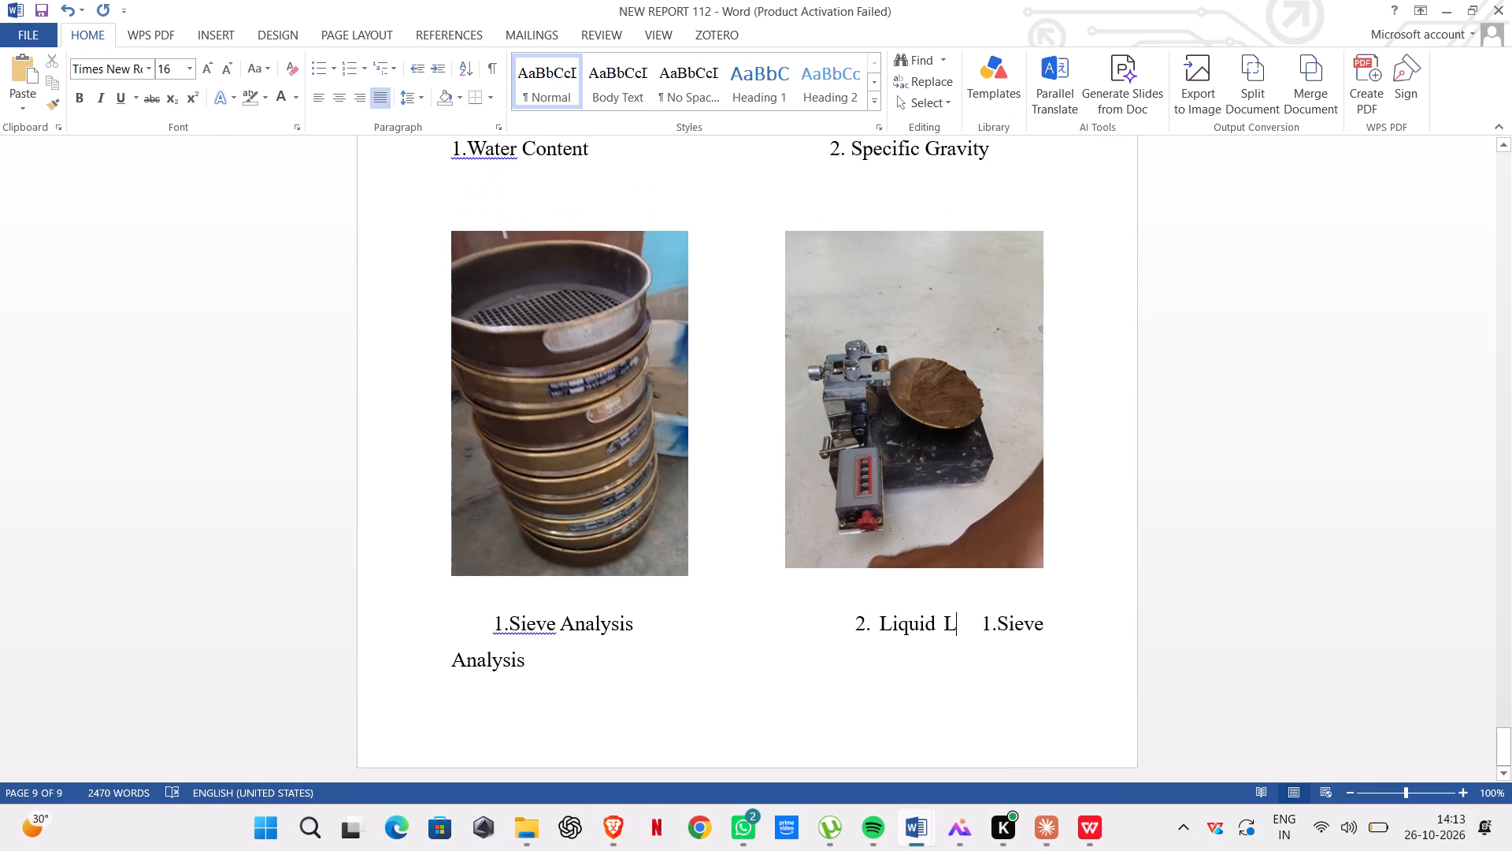
pyautogui.hotkey('ctrl', 'z')
pyautogui.hotkey('ctrl', 'z')
pyautogui.hotkey('ctrl', 'z')
pyautogui.hotkey('ctrl', 'z')
pyautogui.hotkey('ctrl', 'z')
pyautogui.hotkey('ctrl', 'z')
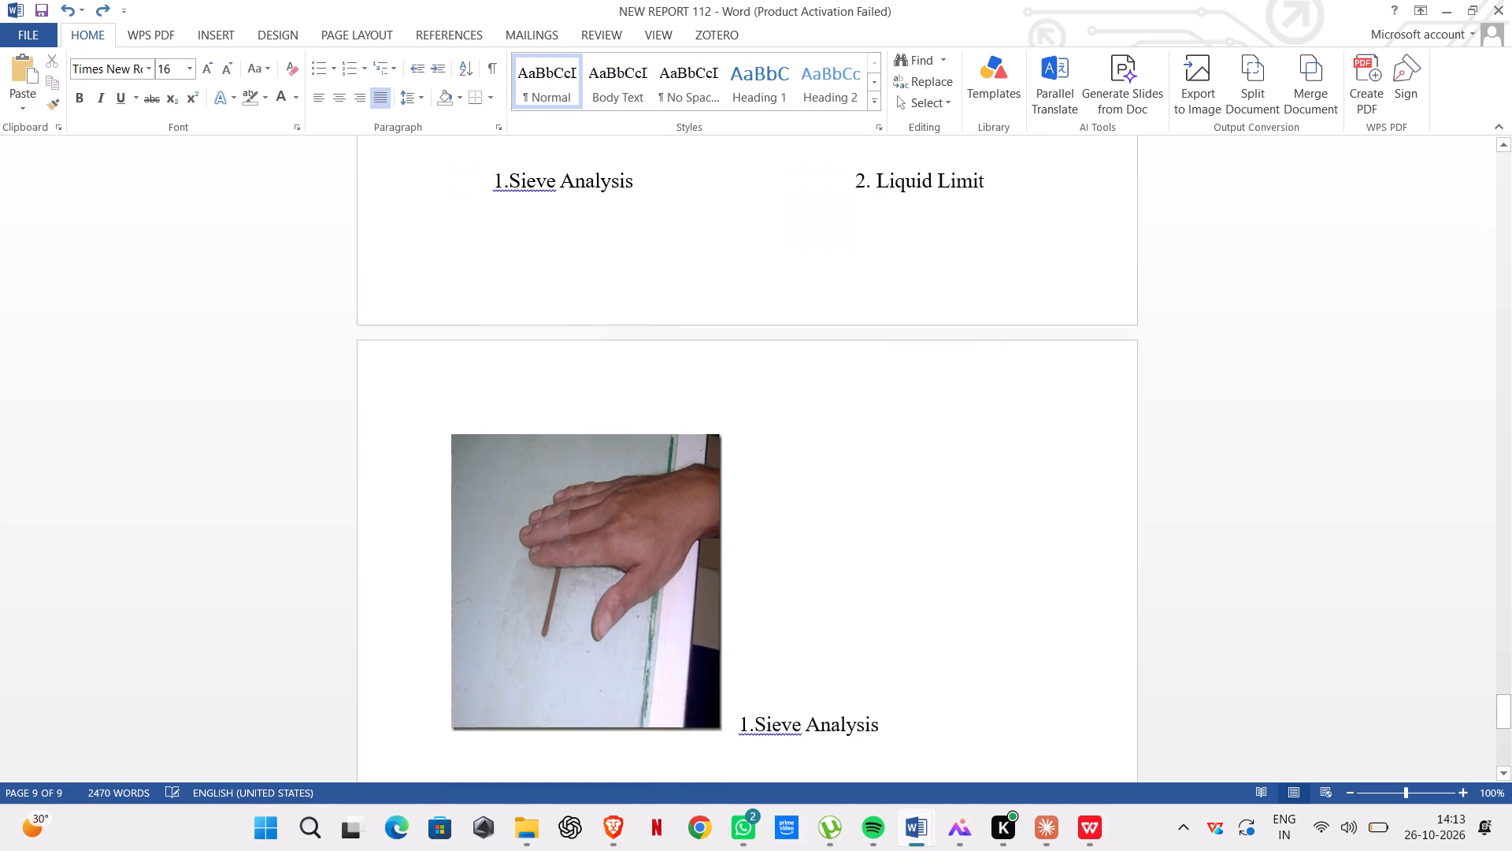
pyautogui.press('Return')
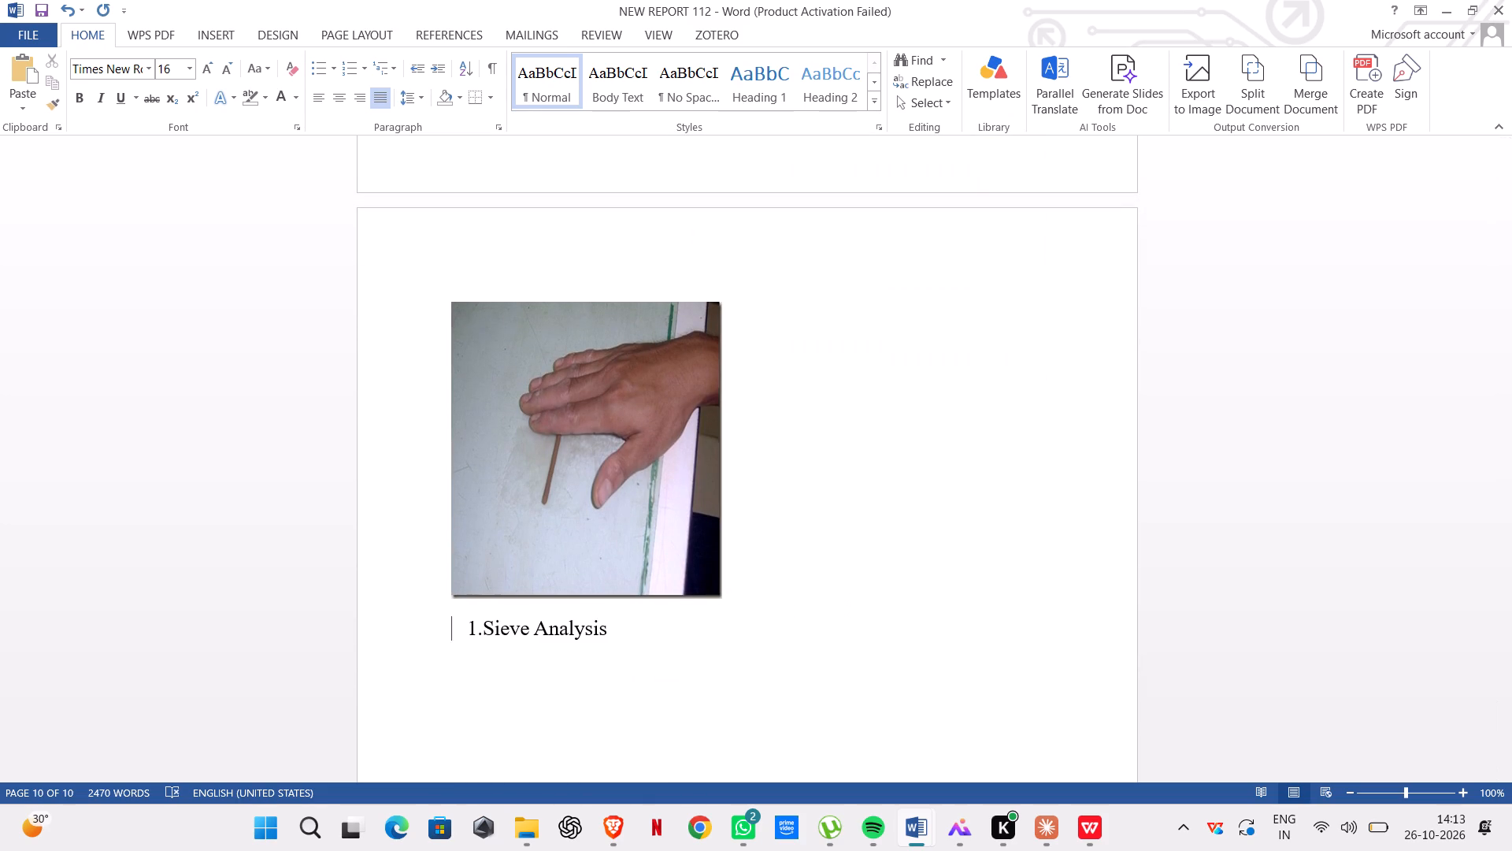
# Indent the pasted "1.Sieve Analysis" caption with leading spaces until it is roughly centred beneath the plastic limit photo.
pyautogui.click(465, 622)
pyautogui.press('space')
pyautogui.press('space')
pyautogui.press('space')
pyautogui.press('space')
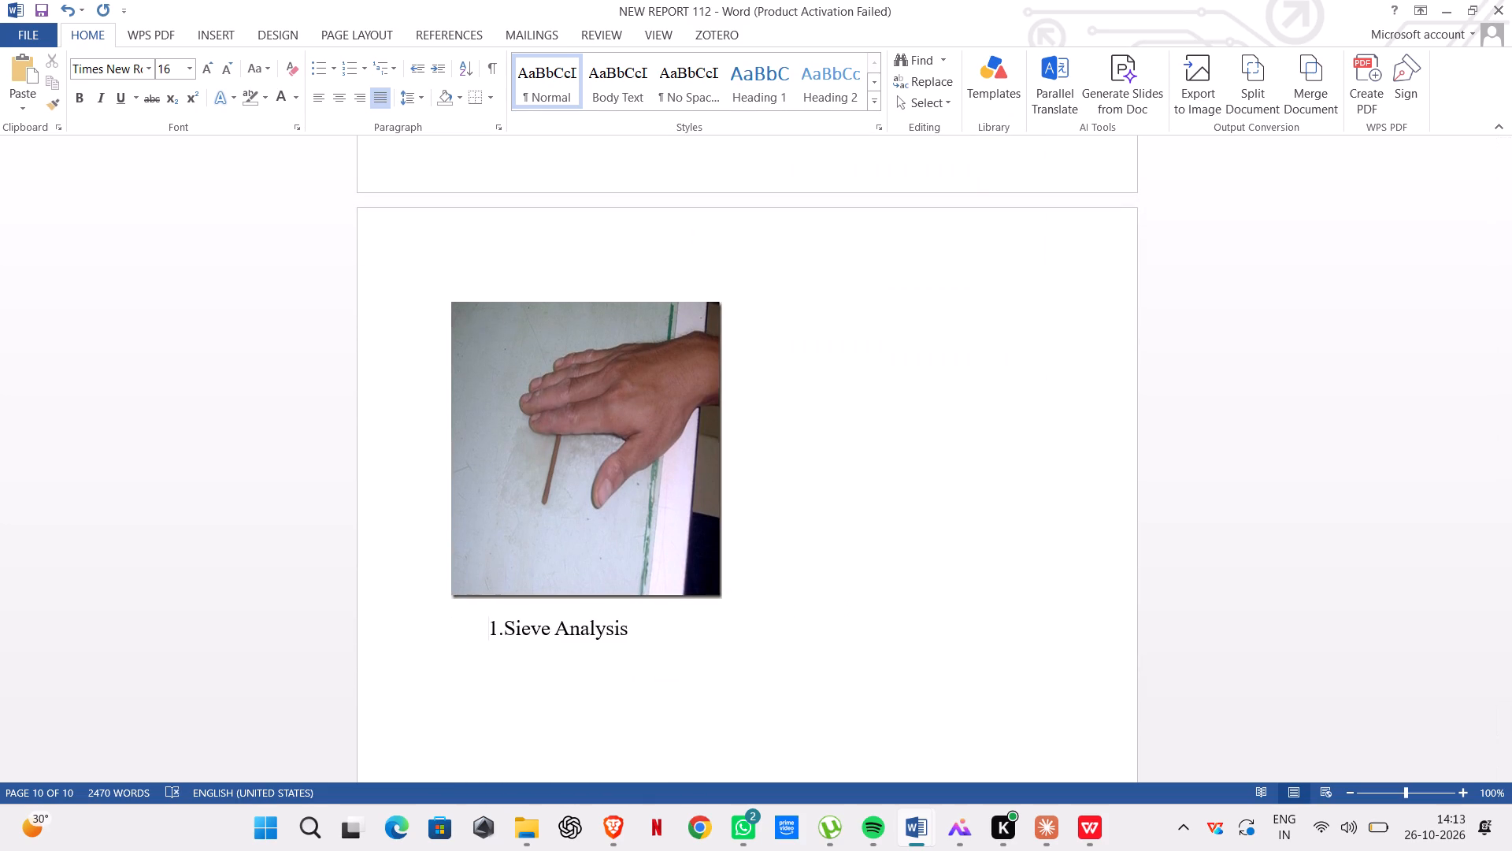
pyautogui.press('space')
pyautogui.press('space')
pyautogui.press('space')
pyautogui.press('space')
pyautogui.scroll(3, 674, 634)
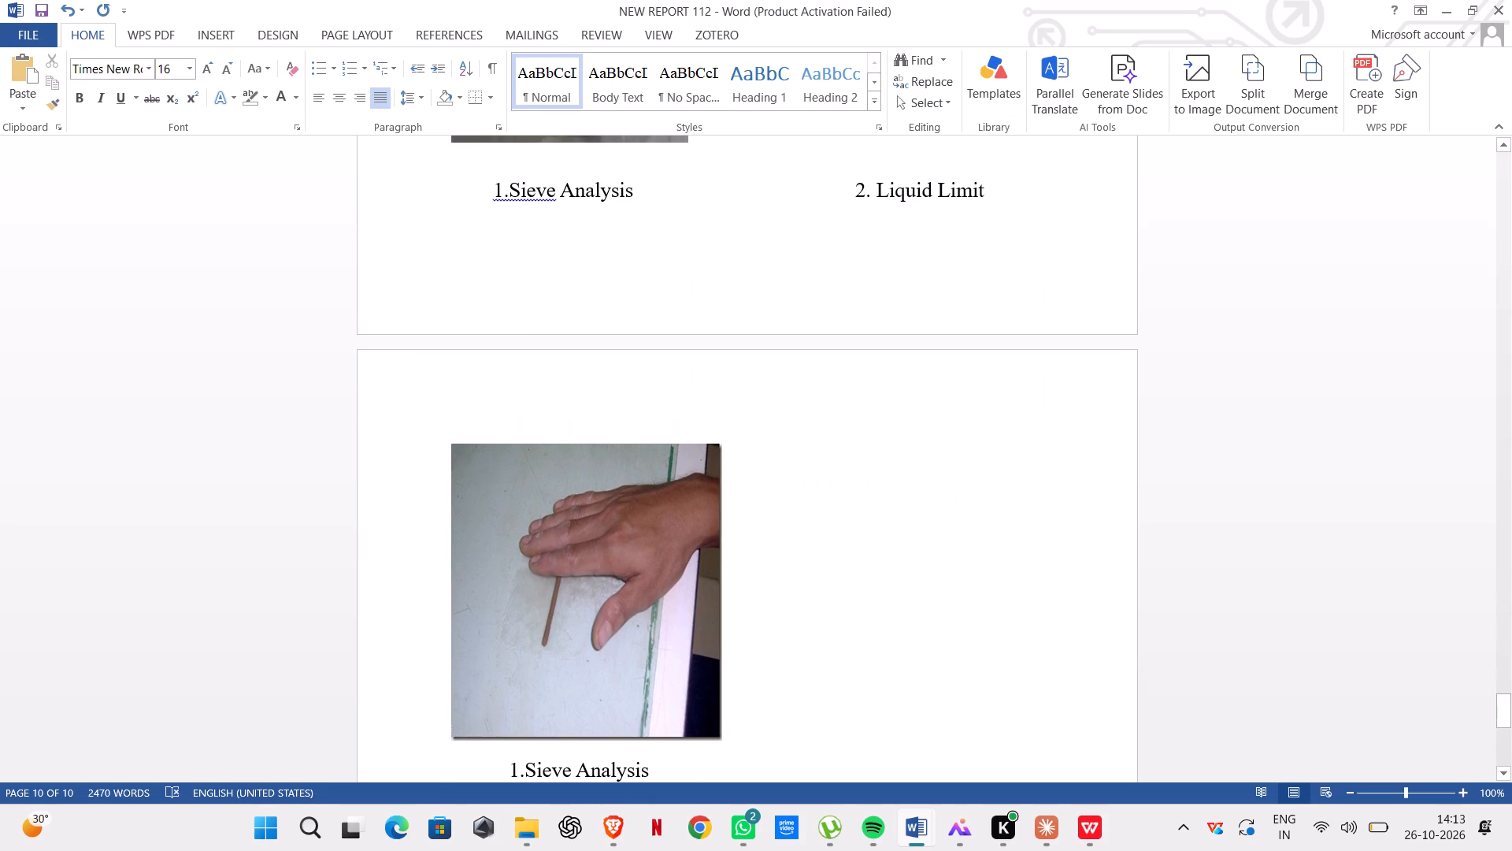
# Renumber the captions beneath the sieve and liquid limit photos as "3. Sieve Analysis" and "4. Liquid Limit".
pyautogui.scroll(-4, 674, 634)
pyautogui.scroll(15, 674, 634)
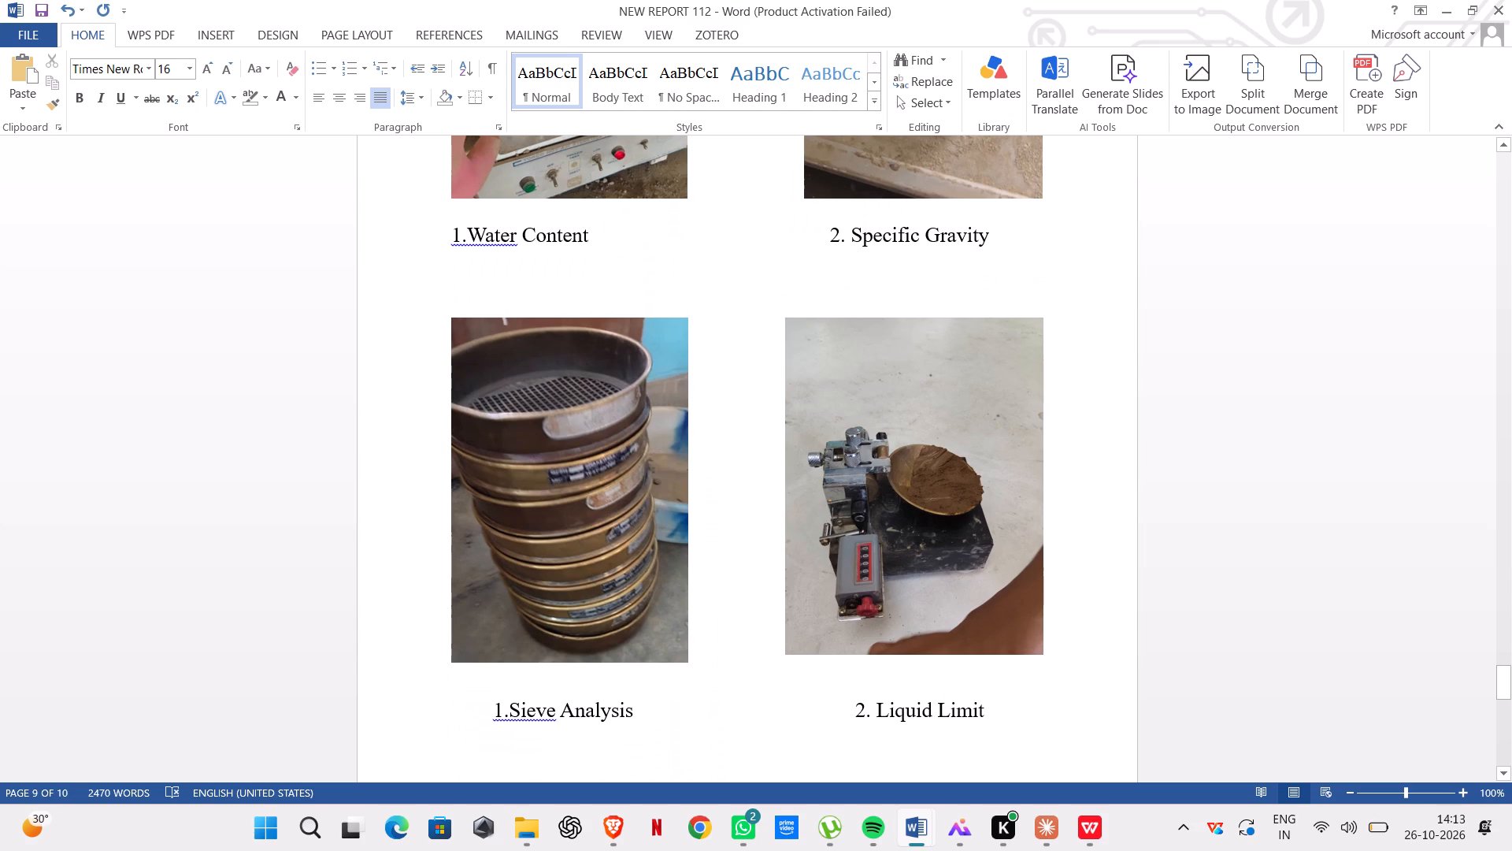
pyautogui.click(504, 707)
pyautogui.press('BackSpace')
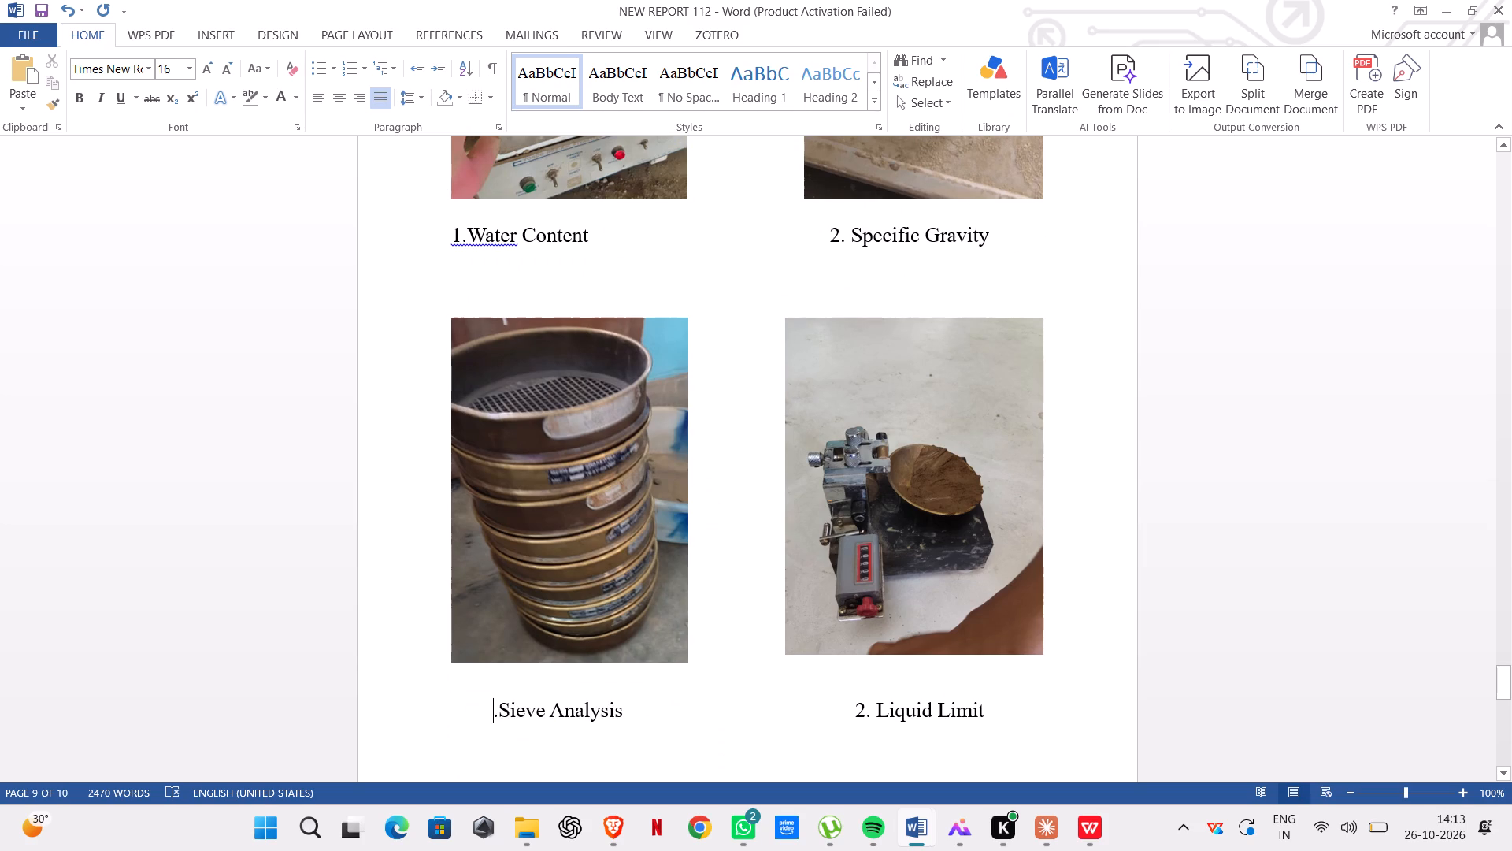
pyautogui.press('3')
pyautogui.click(513, 715)
pyautogui.press('space')
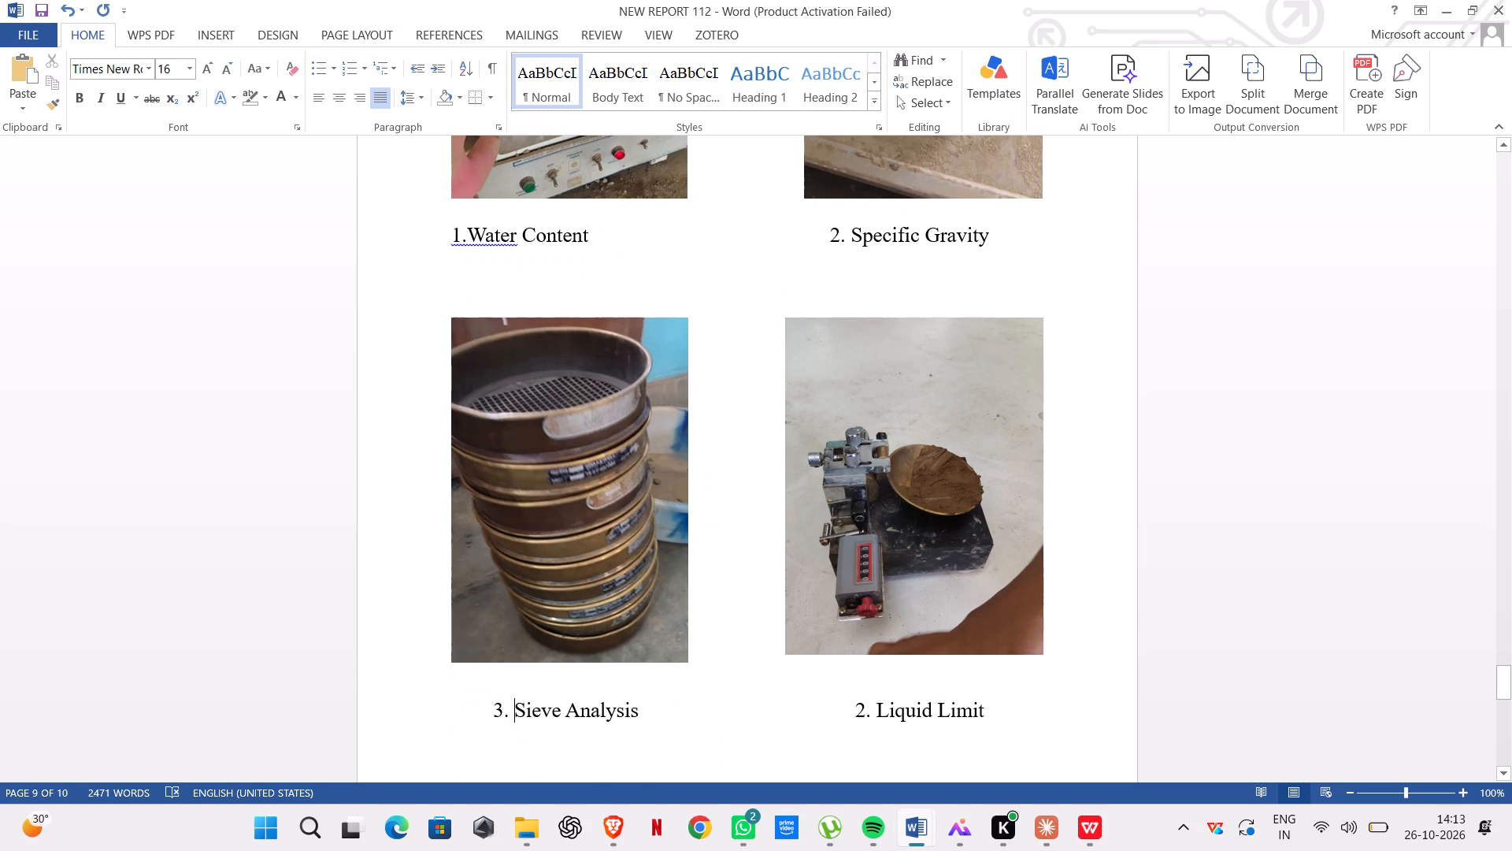
pyautogui.click(863, 701)
pyautogui.press('BackSpace')
pyautogui.press('4')
# Renumber the caption beneath the plastic limit photo as 5, add a space after the number, and reduce its indent by two spaces.
pyautogui.scroll(-15, 859, 700)
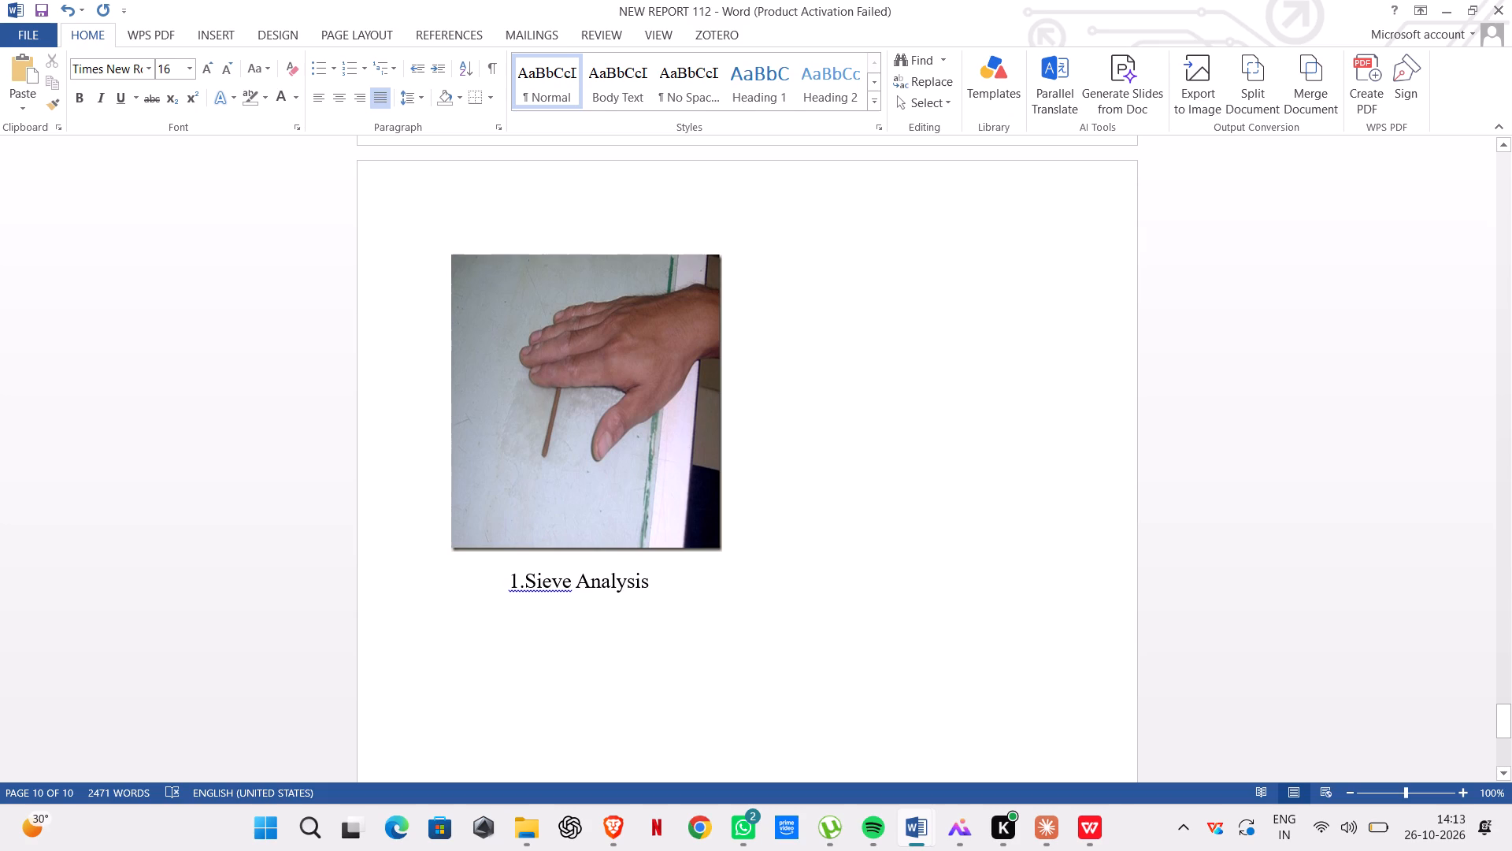
pyautogui.click(516, 580)
pyautogui.press('BackSpace')
pyautogui.press('5')
pyautogui.click(525, 585)
pyautogui.press('space')
pyautogui.click(509, 584)
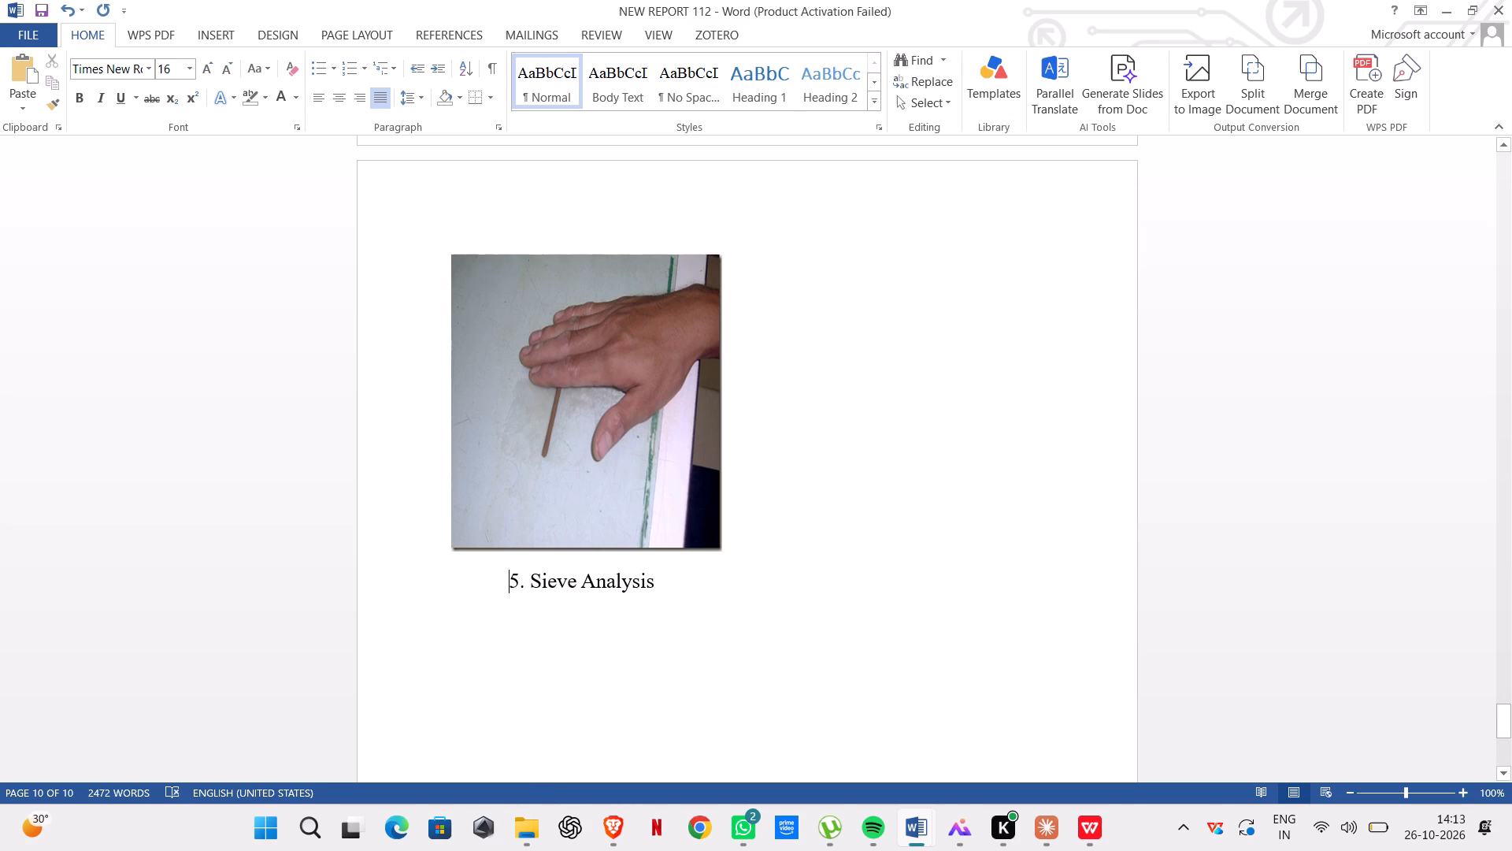
pyautogui.press('BackSpace')
pyautogui.press('BackSpace')
pyautogui.scroll(4, 877, 483)
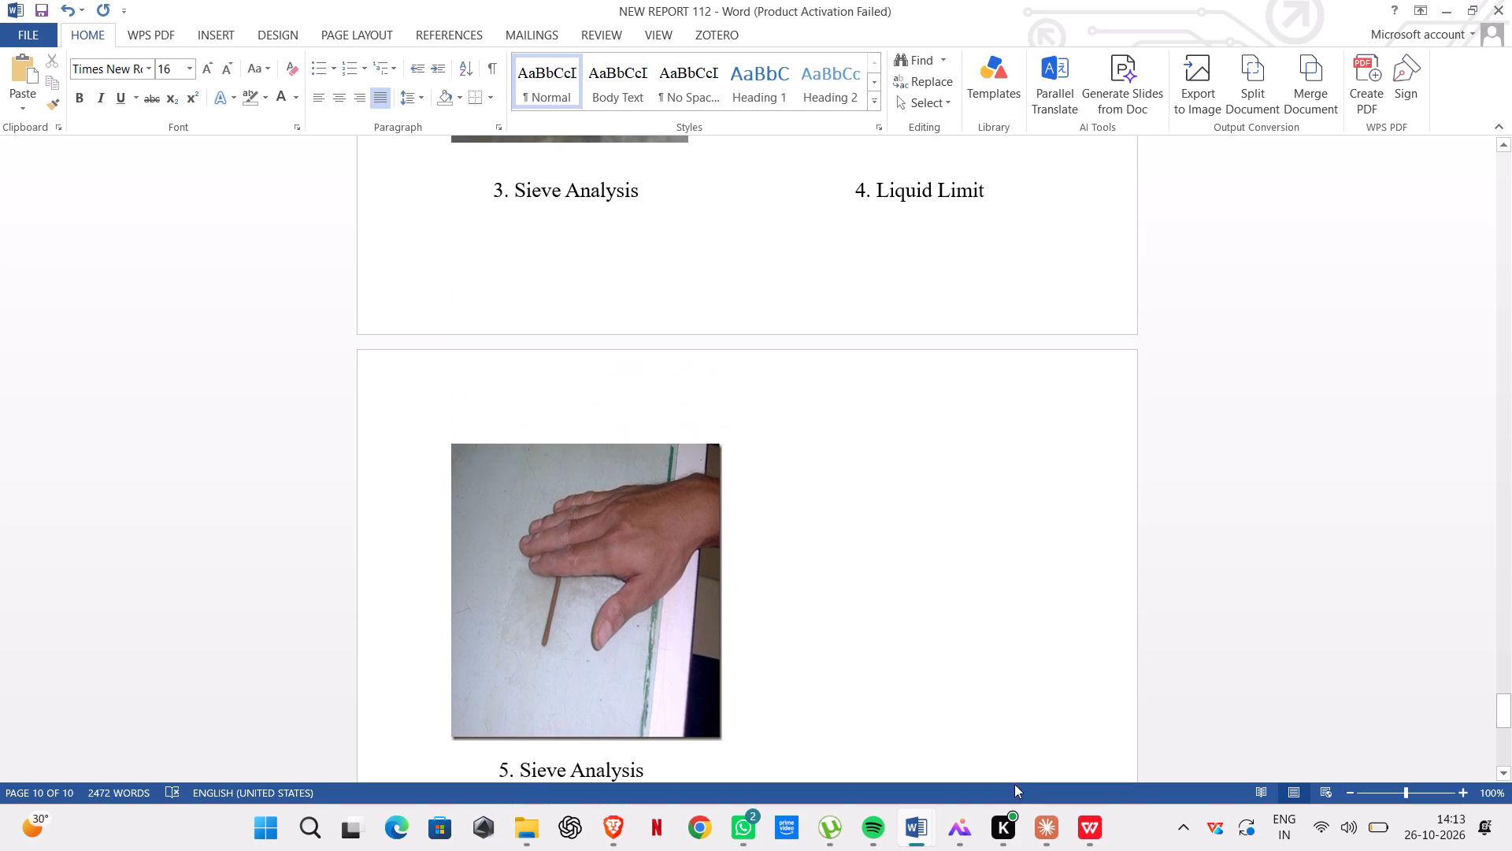
# Switch to the WPS Office presentation and review the laboratory test slide's captions and the slides that follow it.
pyautogui.click(1083, 823)
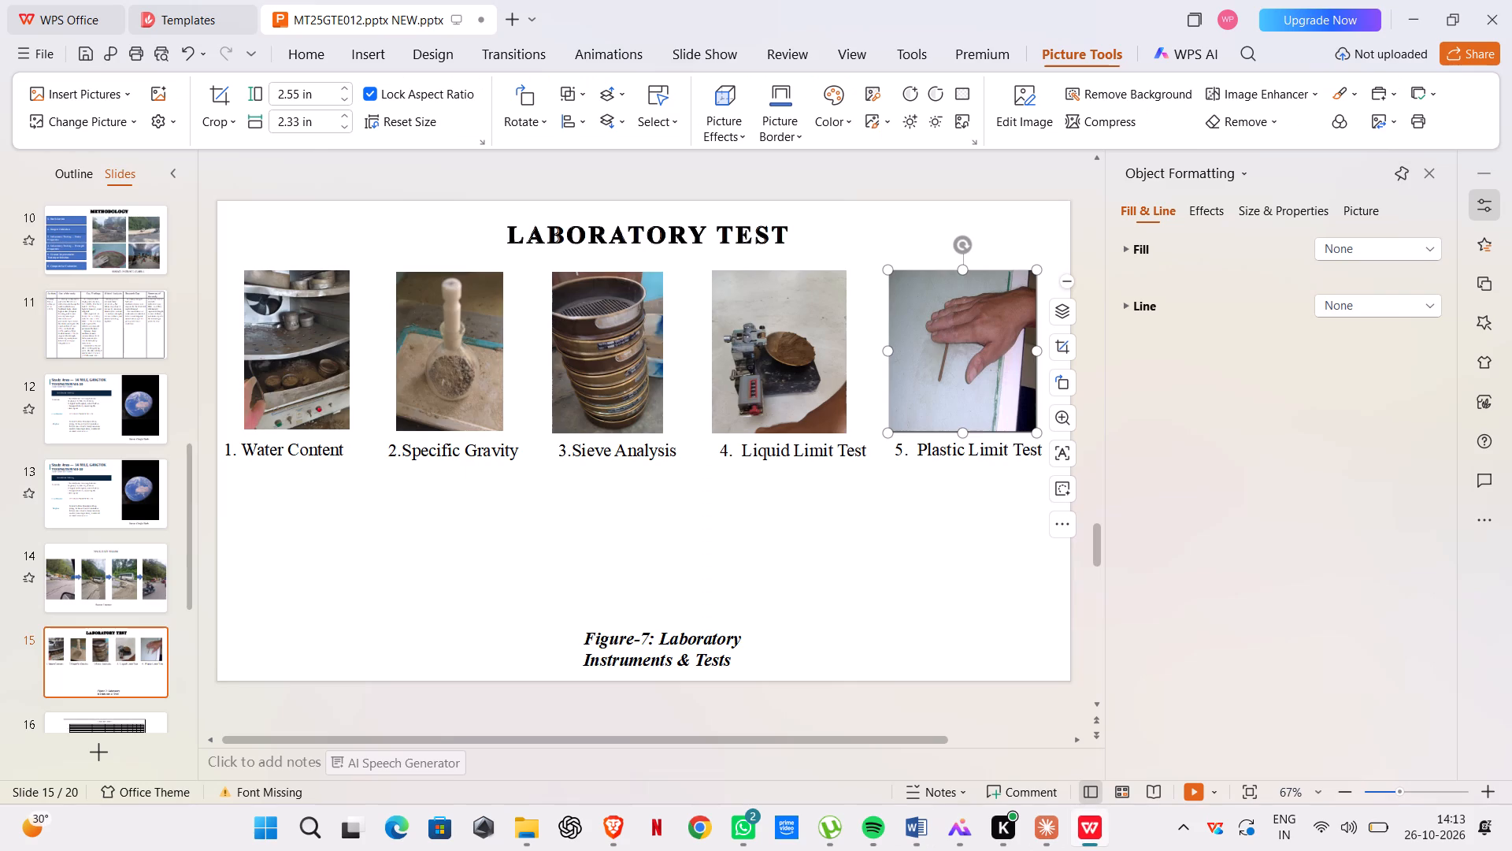
pyautogui.scroll(-3, 864, 490)
pyautogui.scroll(4, 863, 489)
pyautogui.scroll(-3, 868, 480)
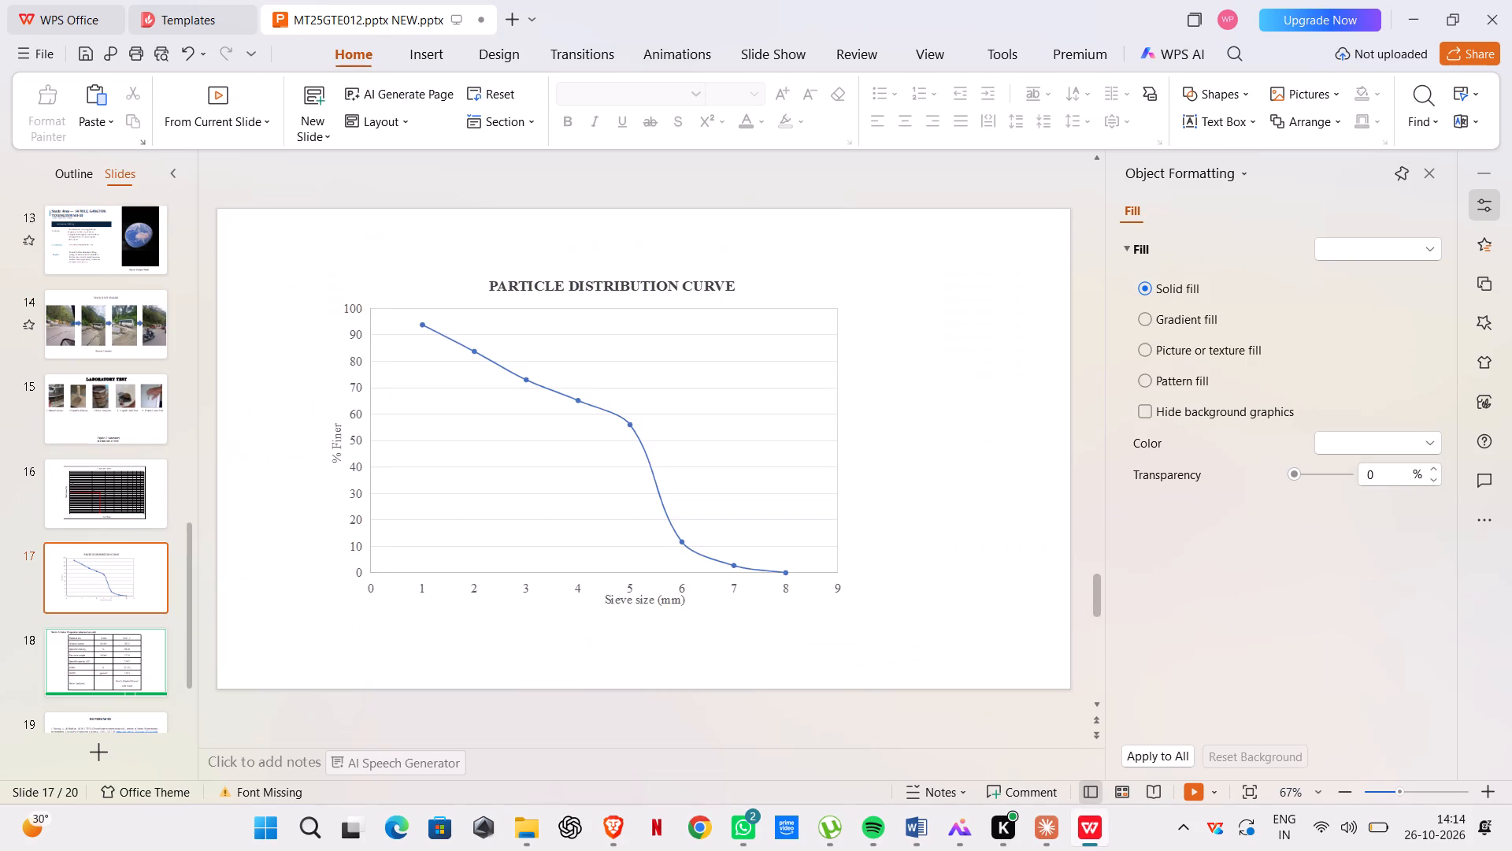
pyautogui.scroll(2, 868, 480)
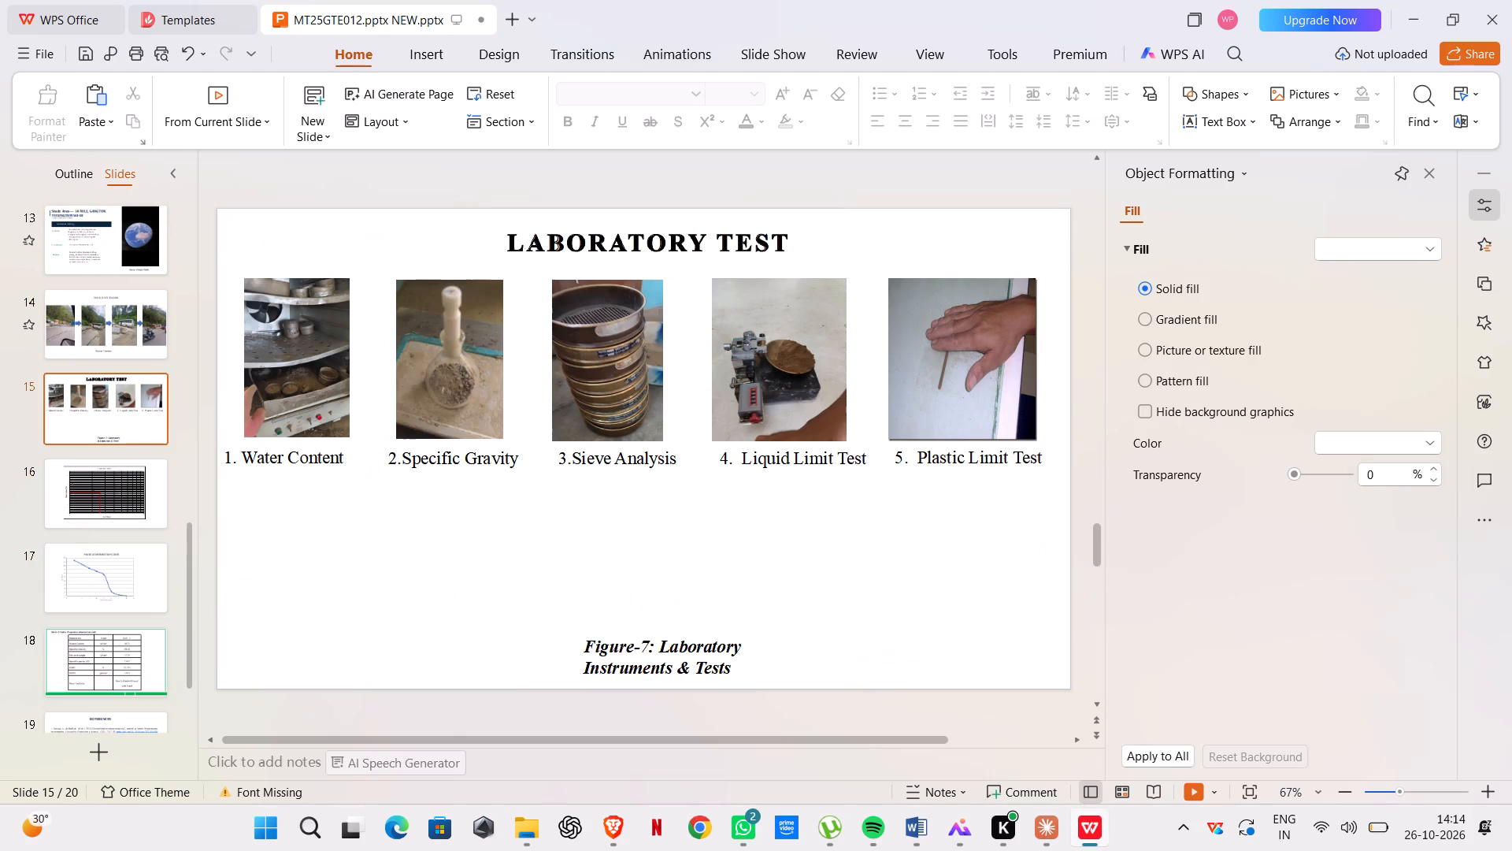
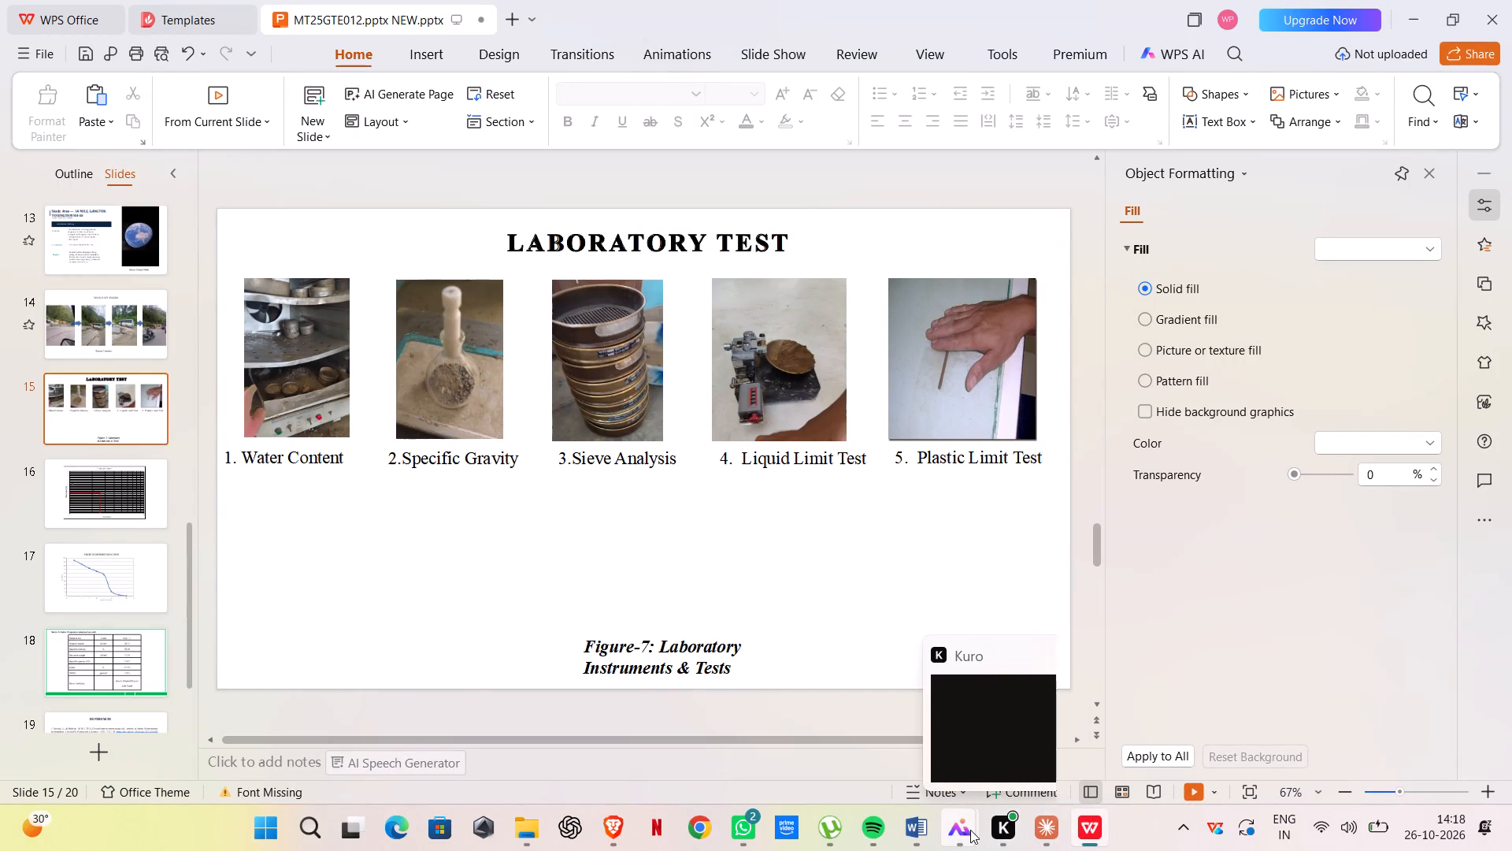
# Switch to the NEW REPORT 112 Word document and insert the "standart proctor test" picture after the plastic limit photo.
pyautogui.click(922, 845)
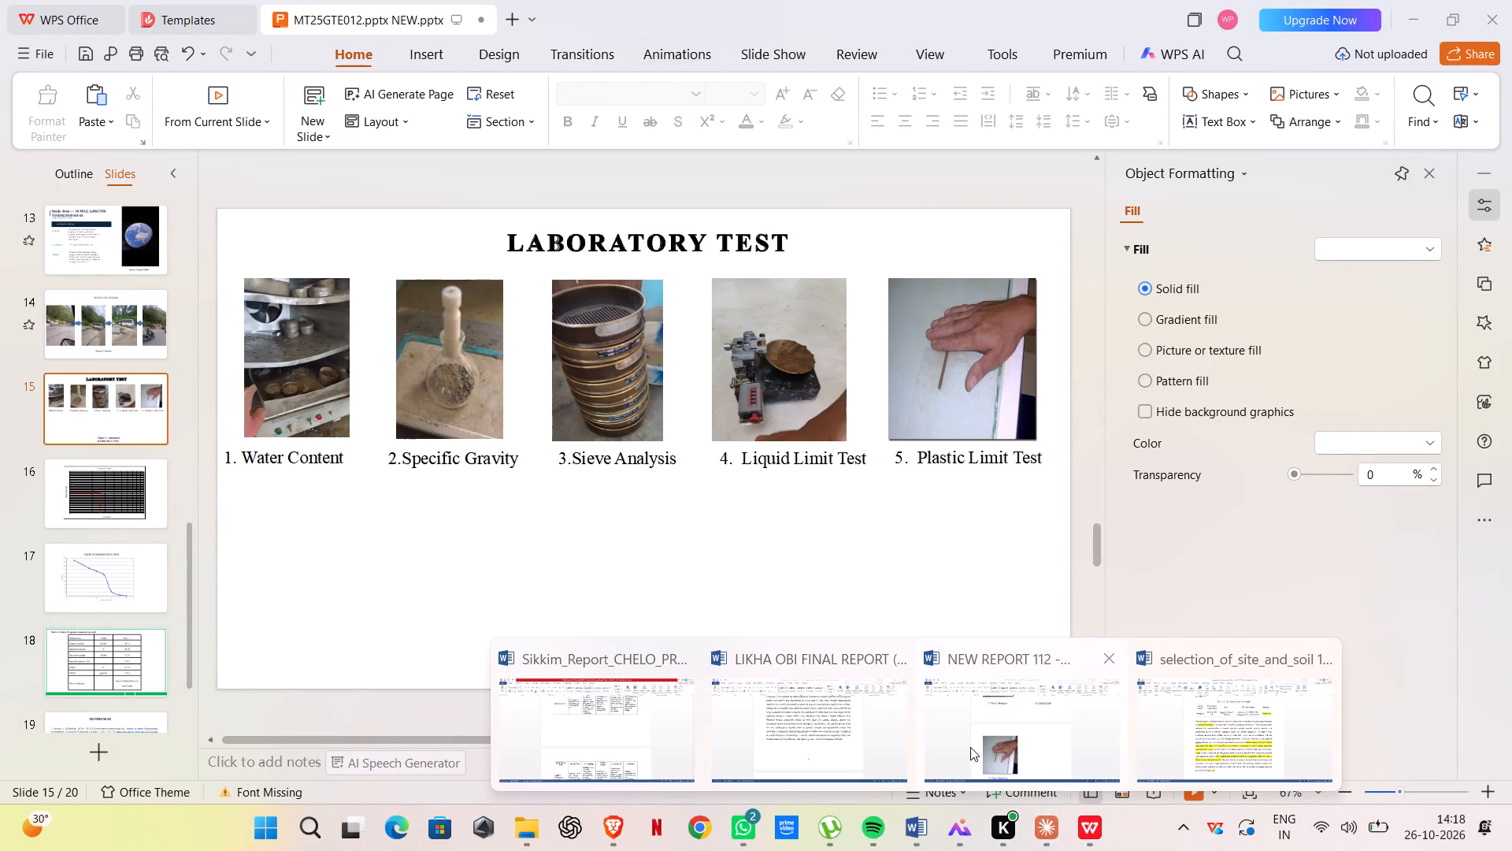
pyautogui.click(1039, 718)
pyautogui.scroll(-4, 835, 612)
pyautogui.click(956, 418)
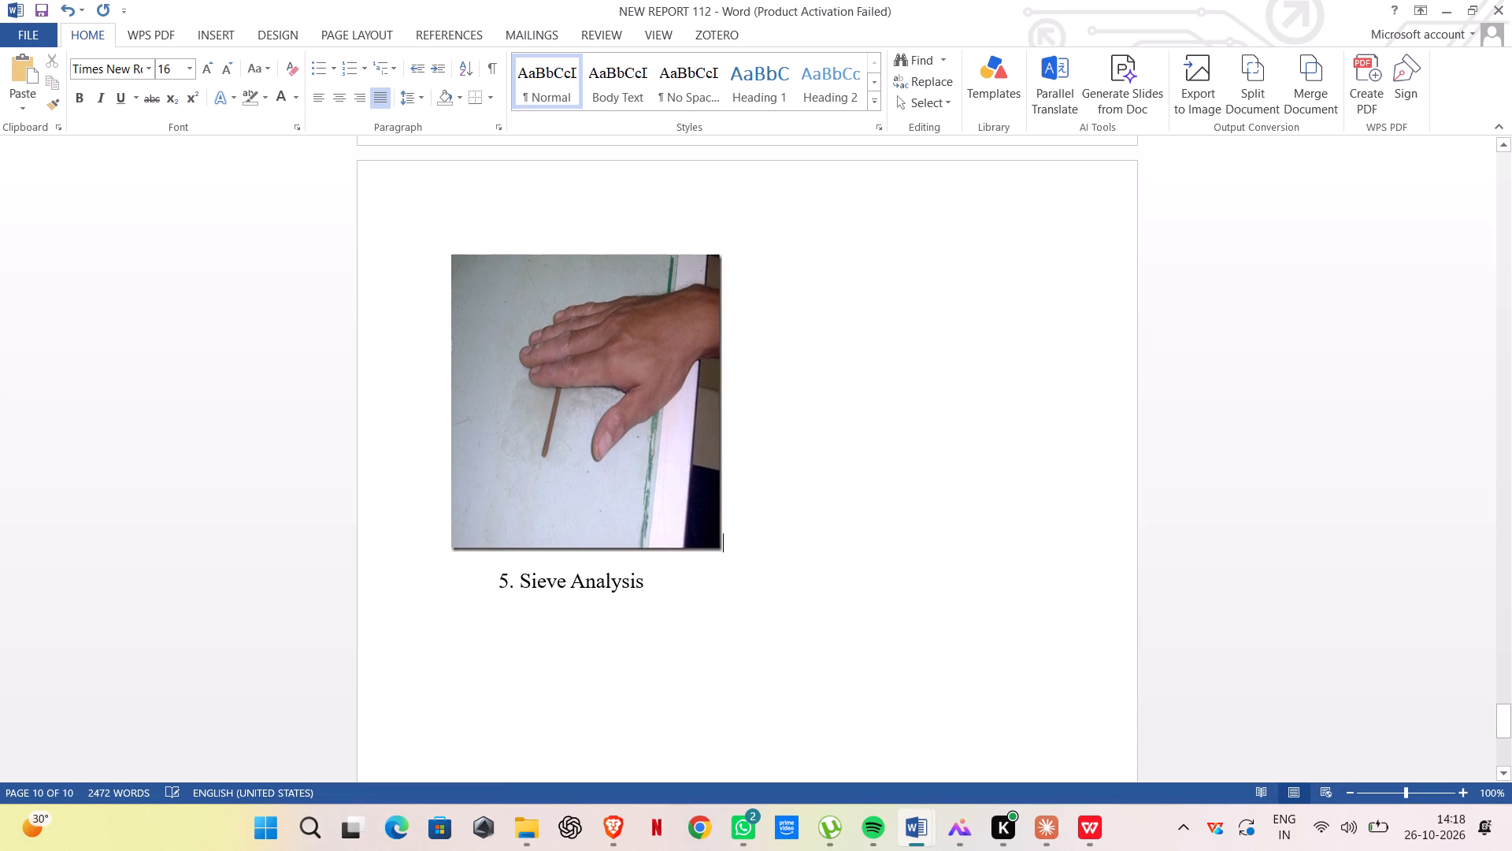
pyautogui.click(1069, 292)
pyautogui.click(1069, 292)
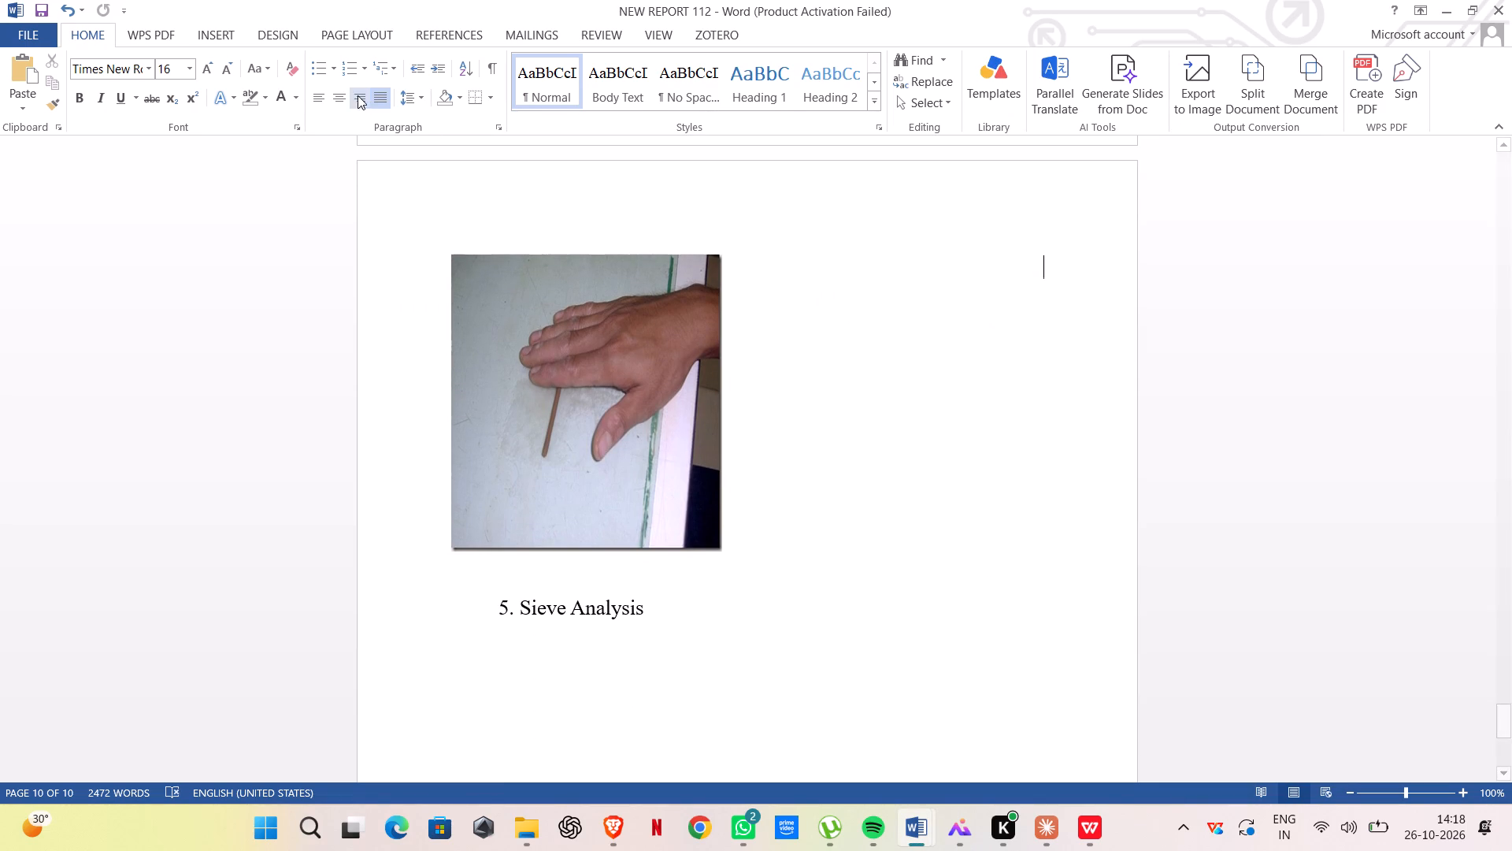
pyautogui.click(232, 41)
pyautogui.click(183, 70)
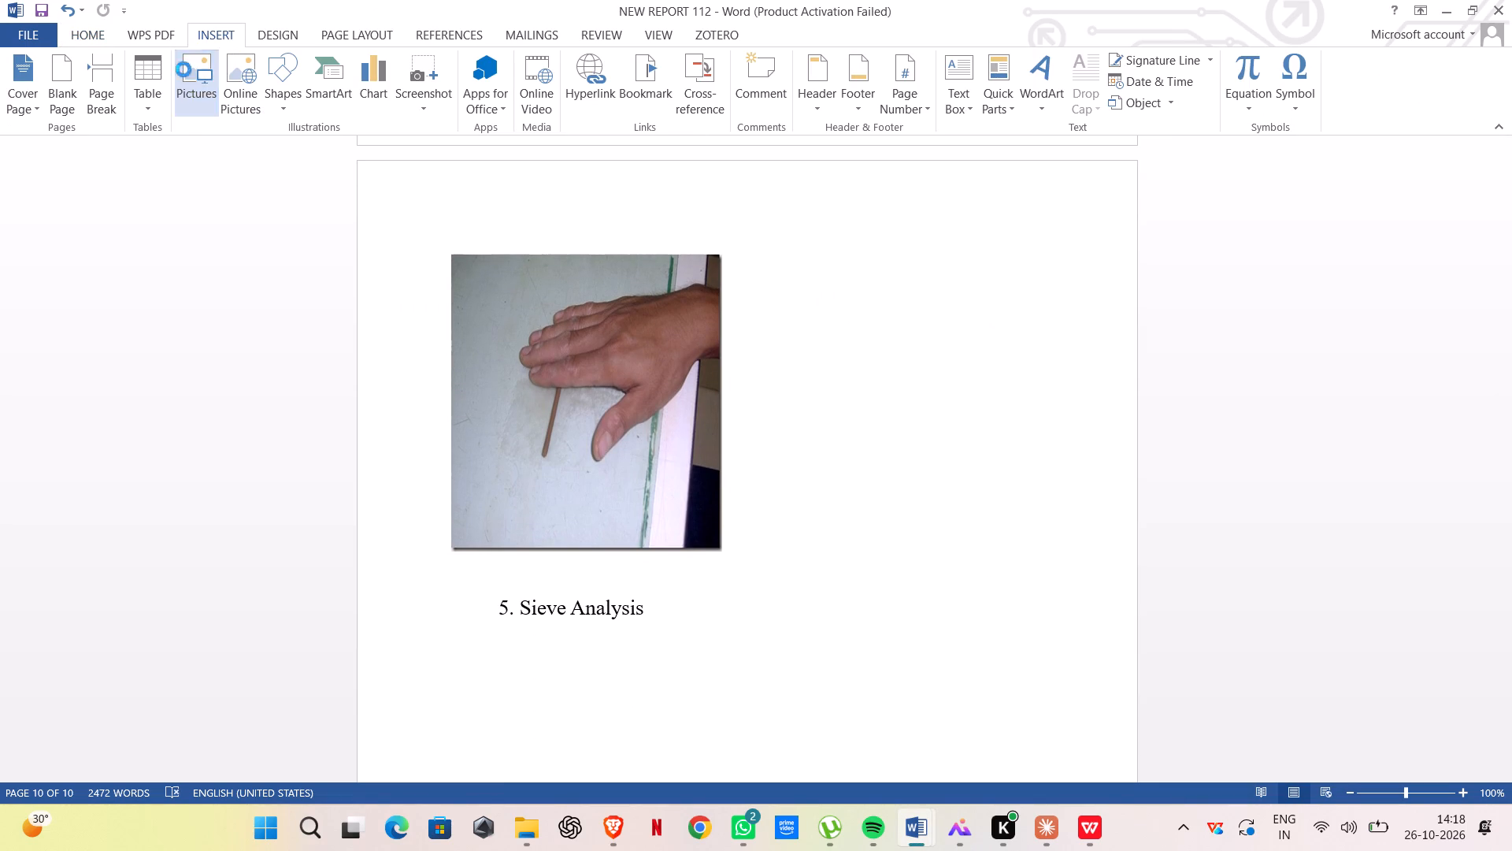
pyautogui.scroll(-2, 596, 219)
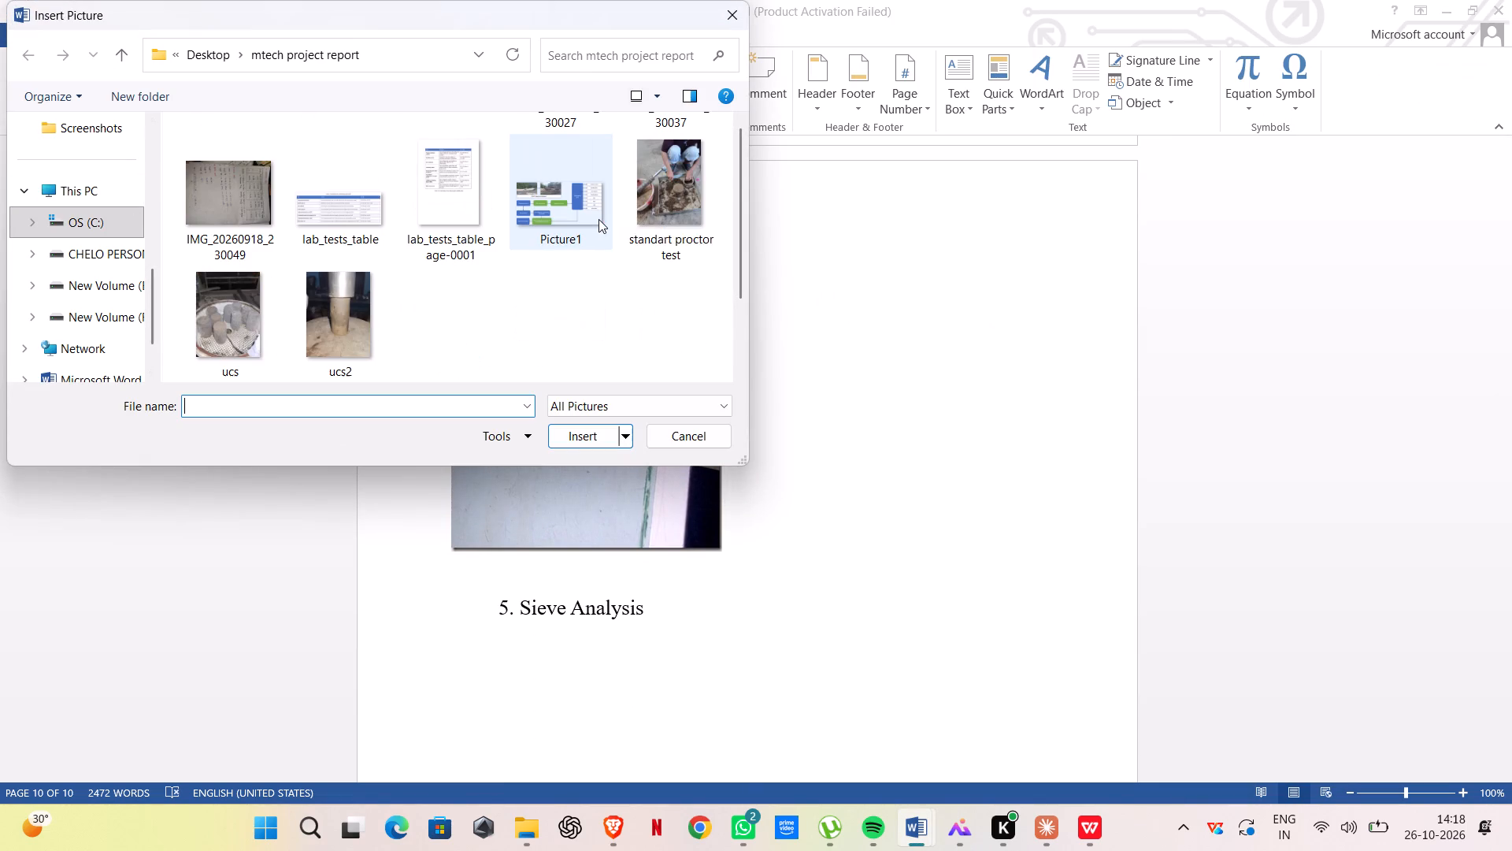
pyautogui.scroll(-1, 598, 219)
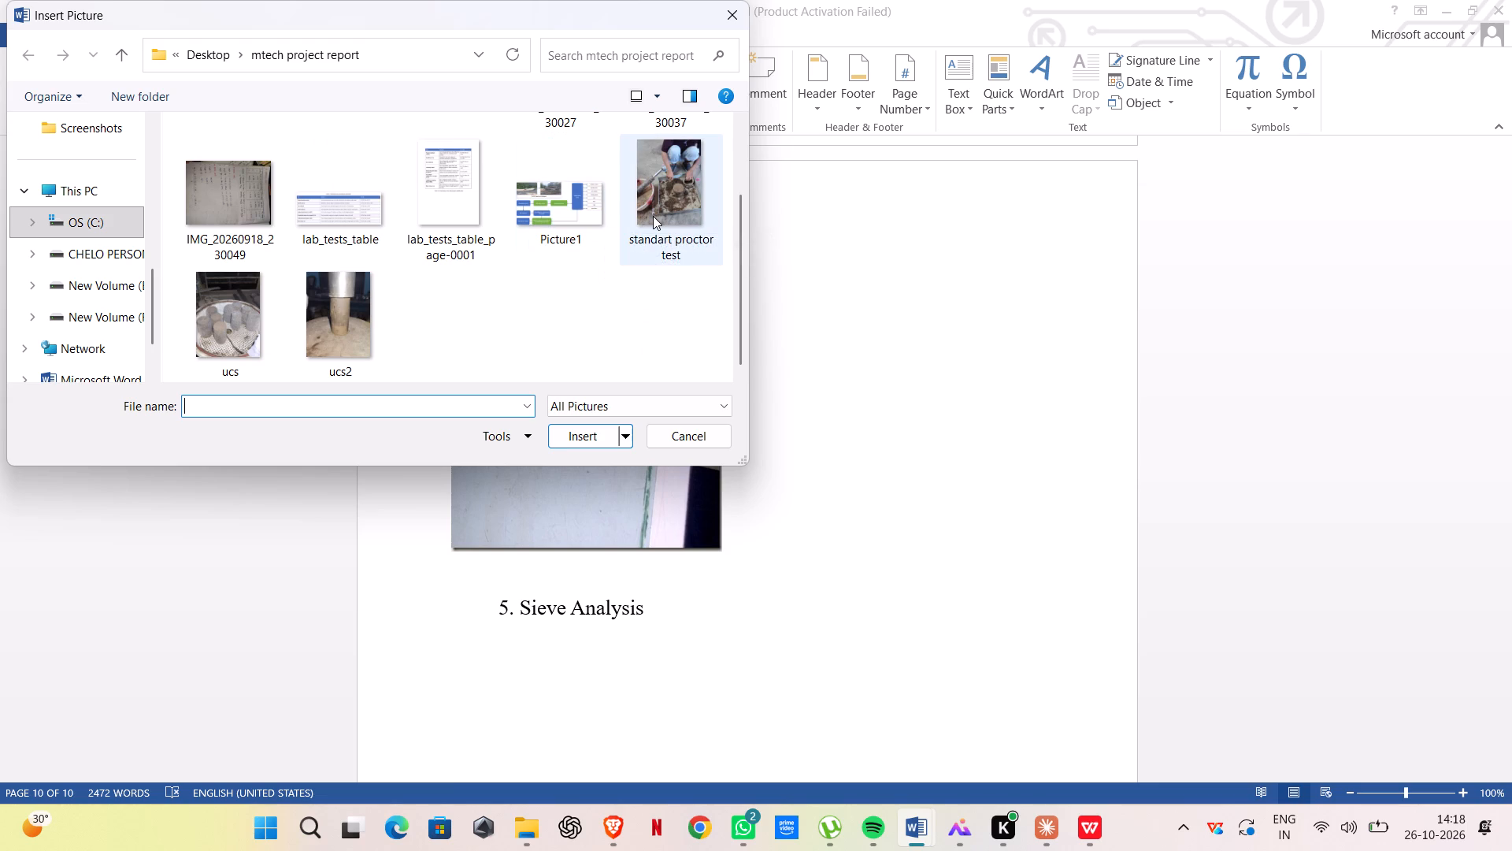
pyautogui.click(653, 216)
pyautogui.click(575, 439)
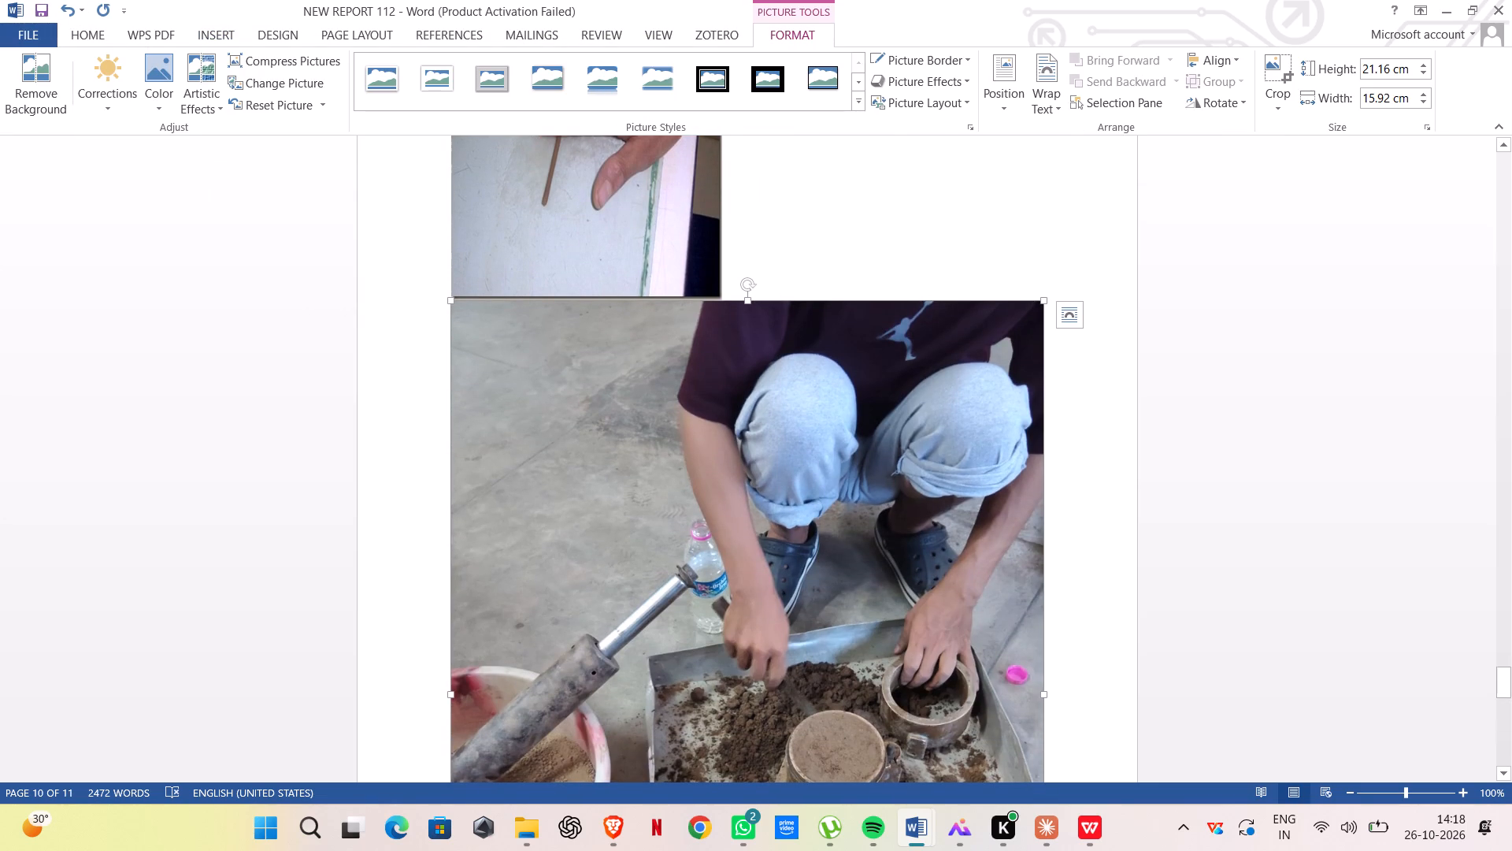
# Shrink the inserted Proctor test photo to about 8.24 cm high by 6.2 cm wide so it fits beside the plastic limit photo.
pyautogui.moveTo(451, 300); pyautogui.dragTo(800, 572)
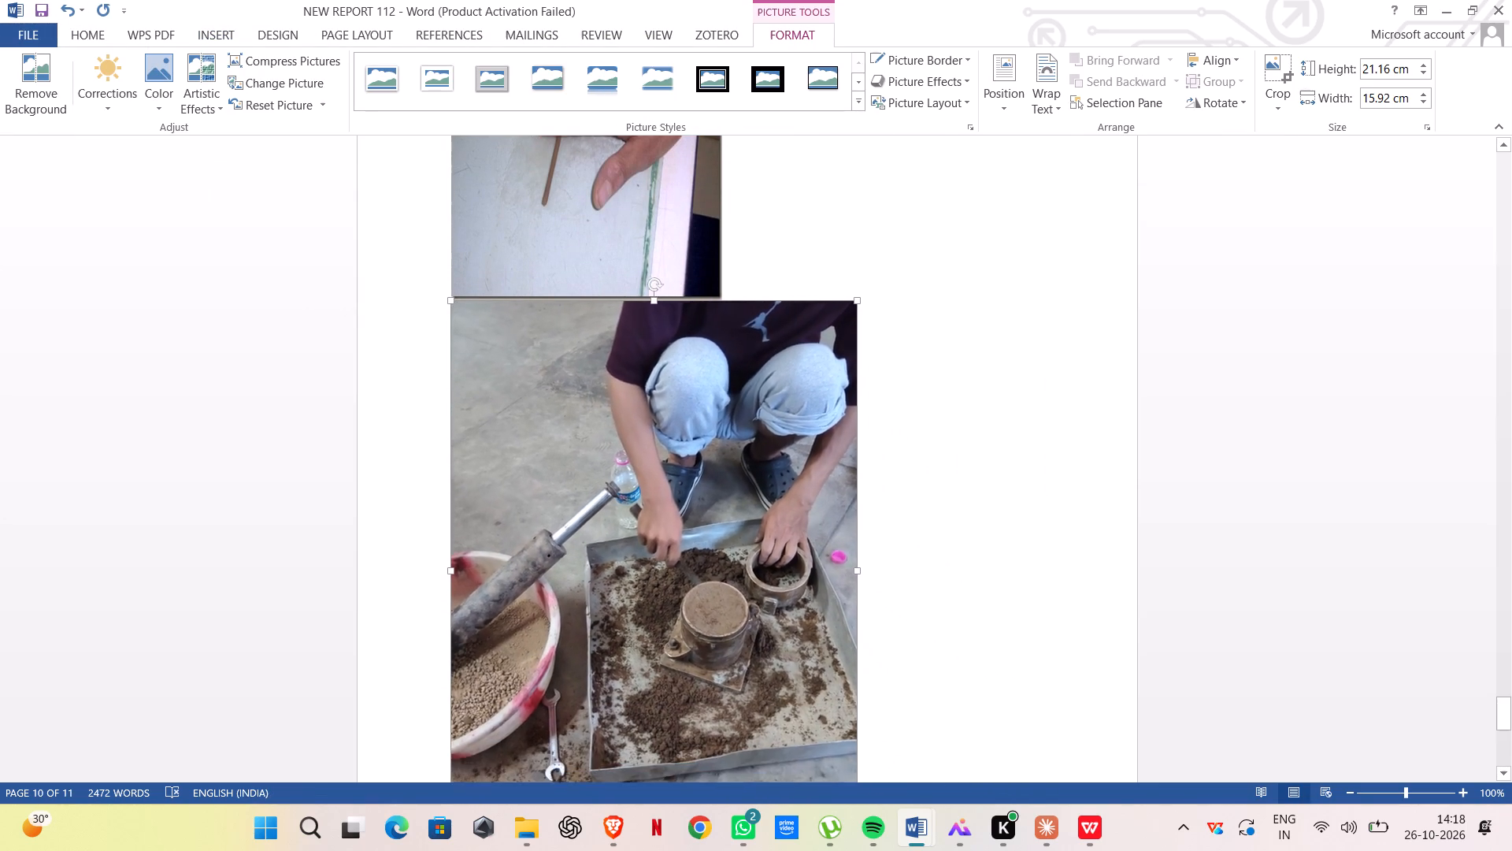
pyautogui.moveTo(800, 572); pyautogui.dragTo(1067, 667)
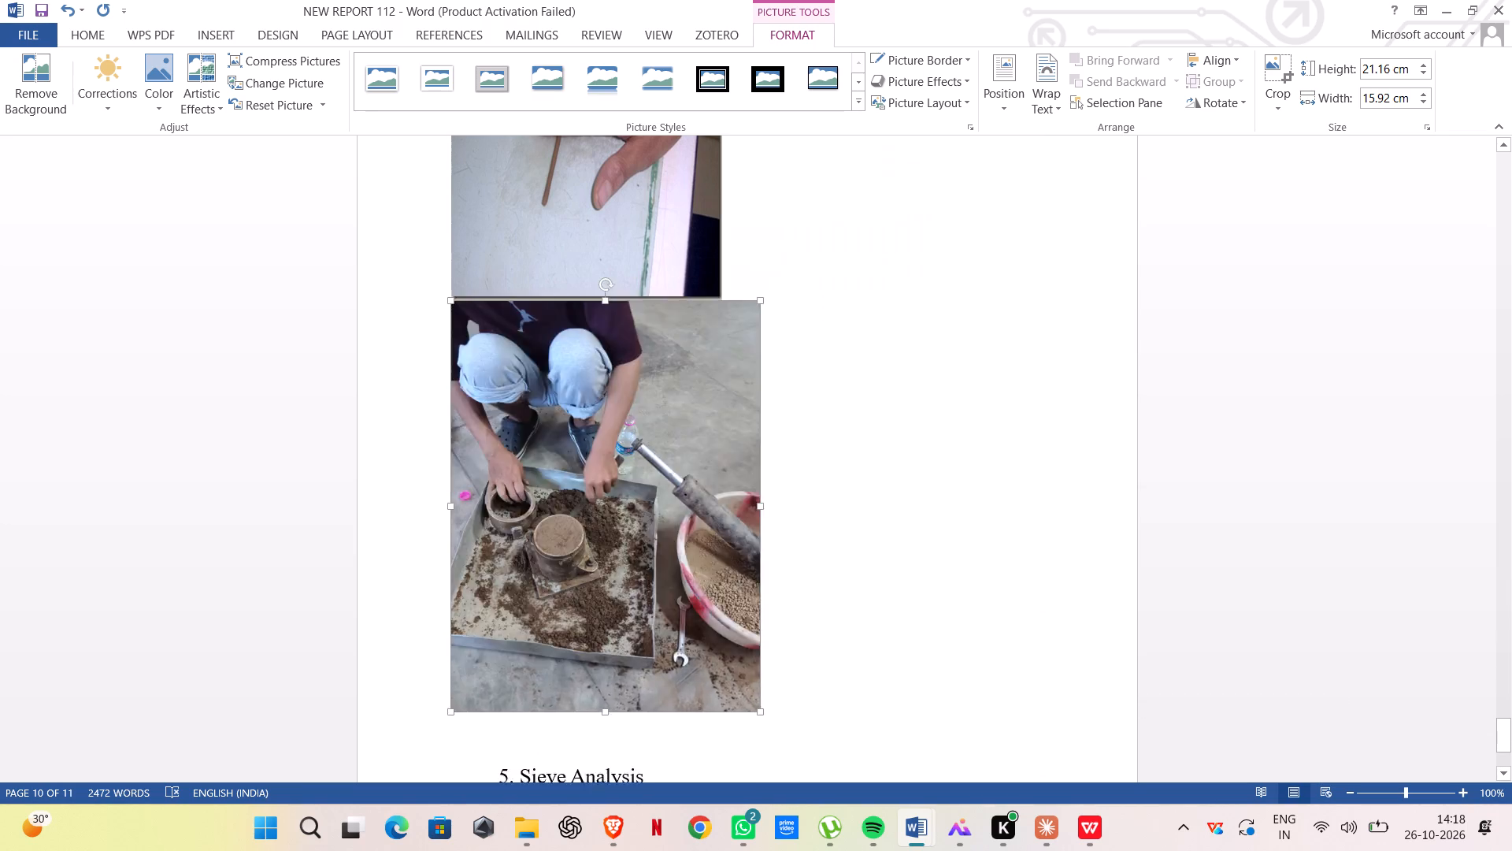
pyautogui.moveTo(1067, 667); pyautogui.dragTo(1142, 619)
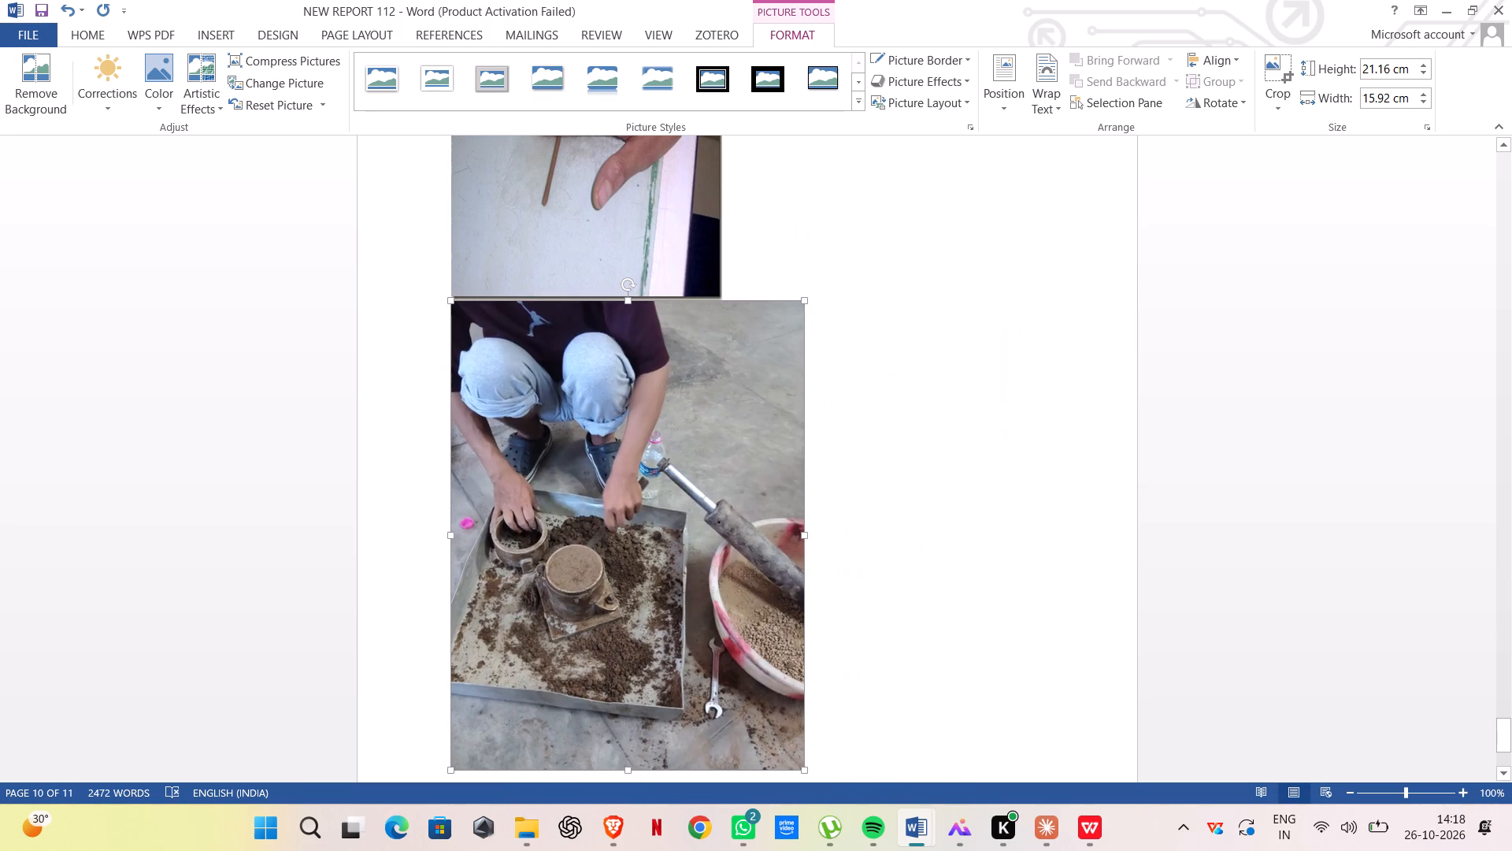
pyautogui.moveTo(1142, 619); pyautogui.dragTo(1308, 675)
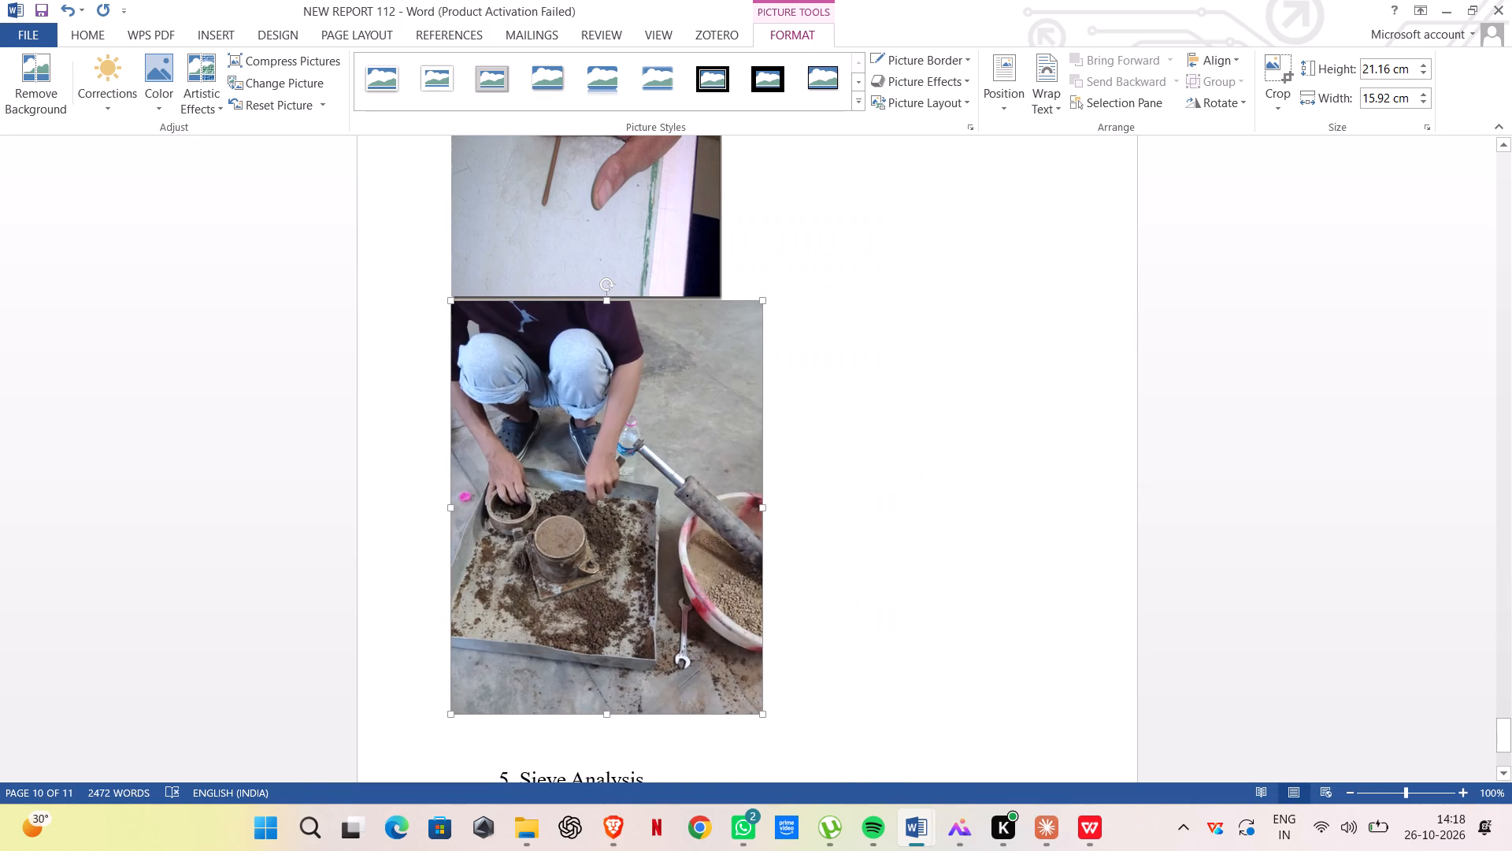
pyautogui.moveTo(1308, 675); pyautogui.dragTo(1169, 652)
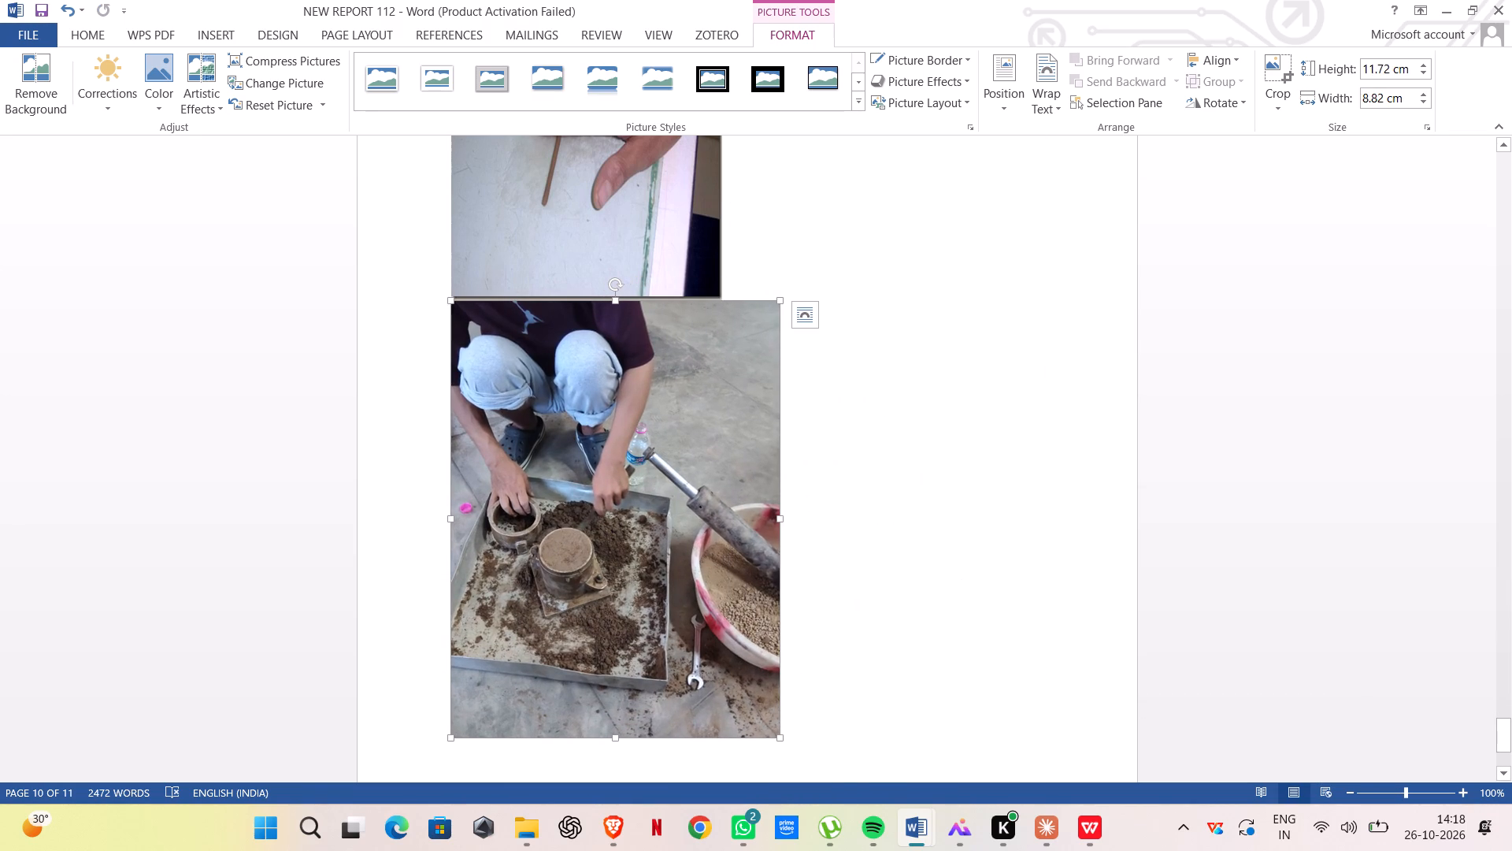
pyautogui.moveTo(450, 302); pyautogui.dragTo(505, 373)
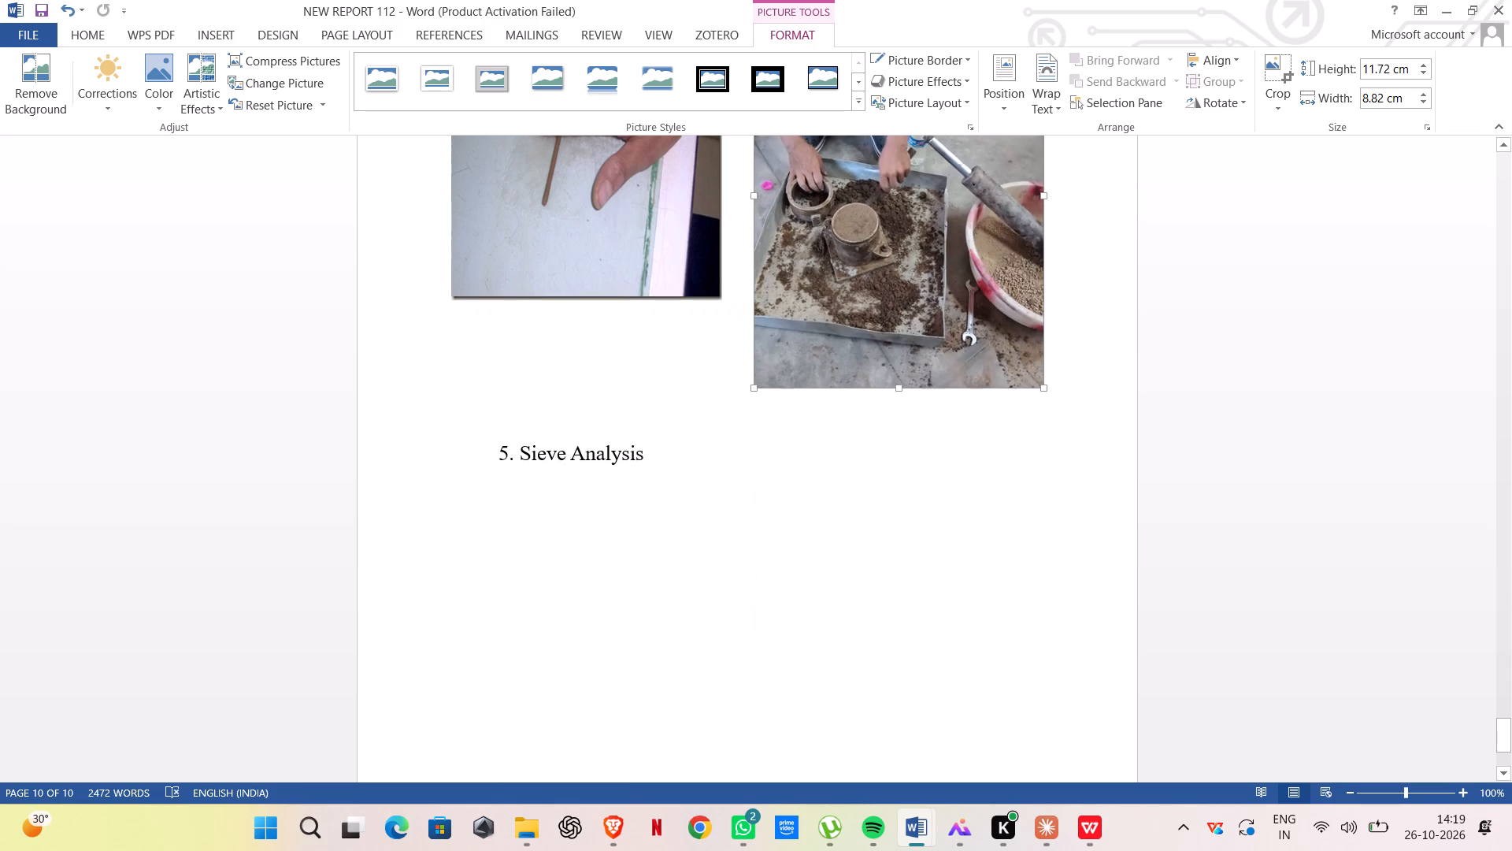
pyautogui.moveTo(505, 373); pyautogui.dragTo(643, 430)
pyautogui.scroll(3, 967, 383)
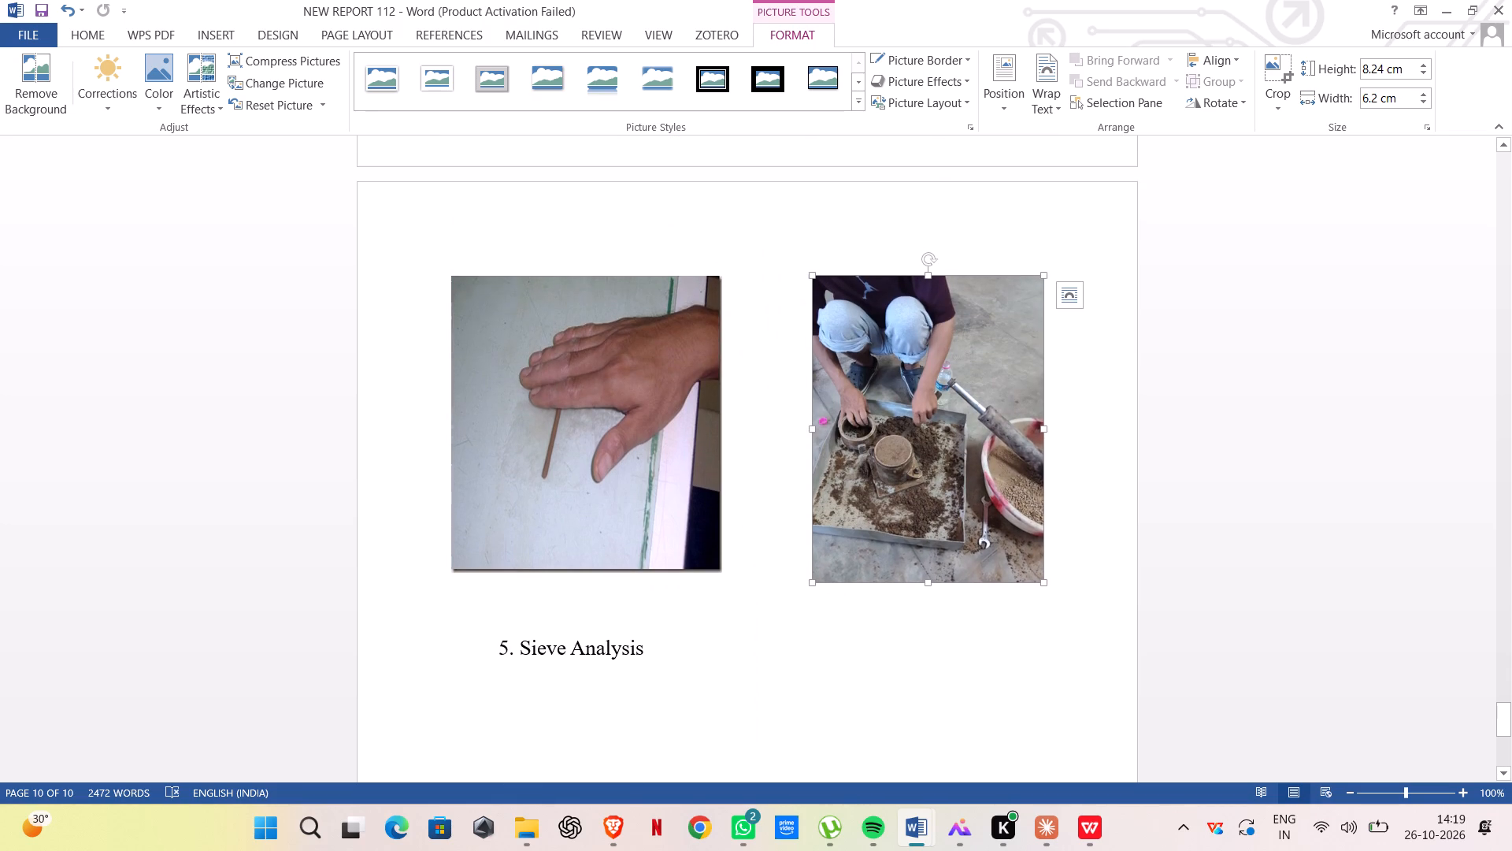
# Widen the Proctor test photo slightly and scale it to roughly match the height of the plastic limit photo.
pyautogui.moveTo(1043, 587); pyautogui.dragTo(1025, 567)
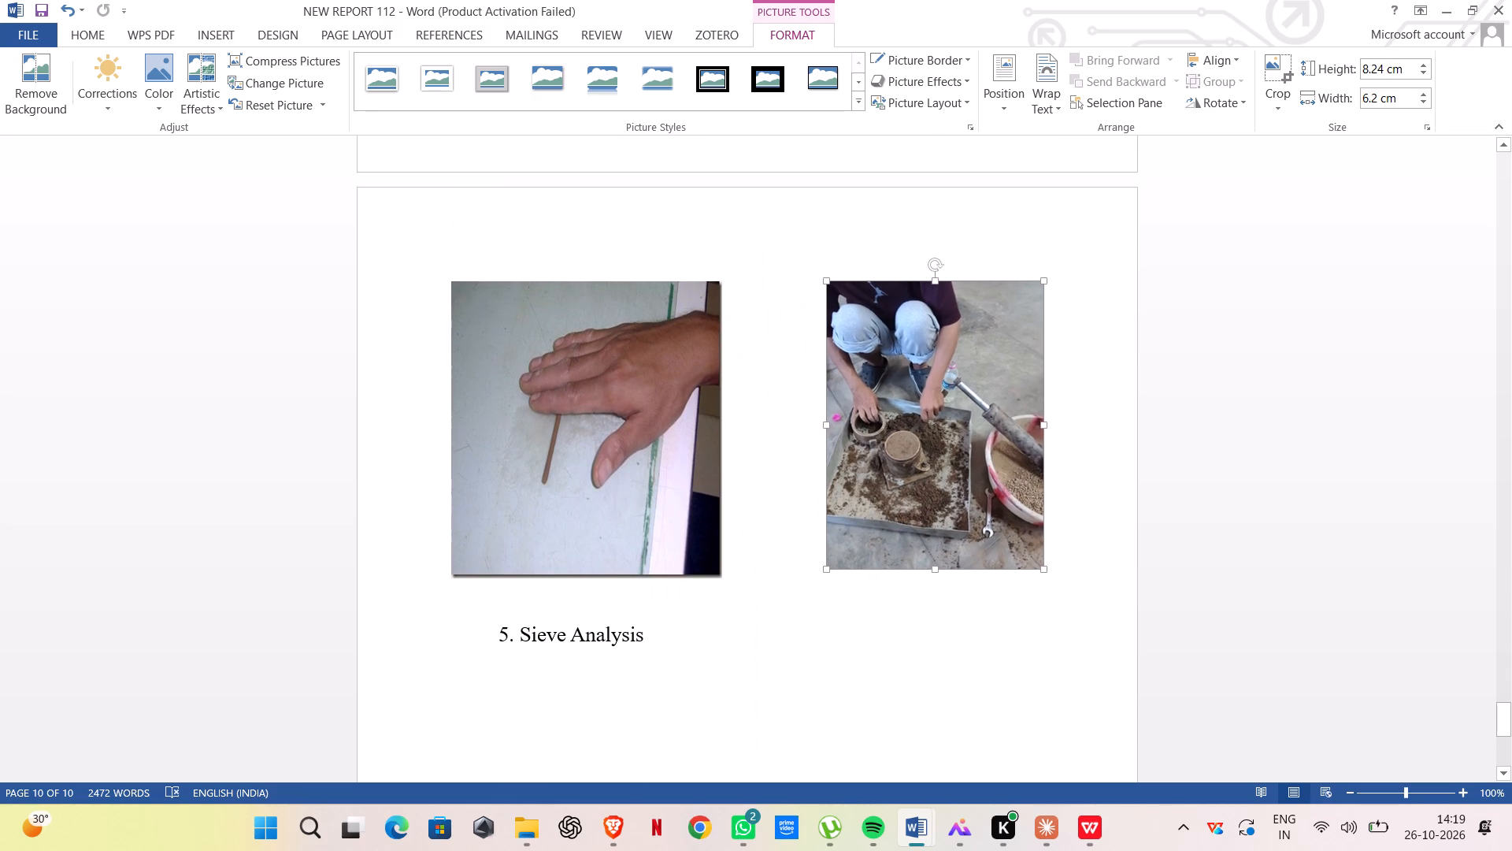
pyautogui.moveTo(1025, 567); pyautogui.dragTo(1037, 570)
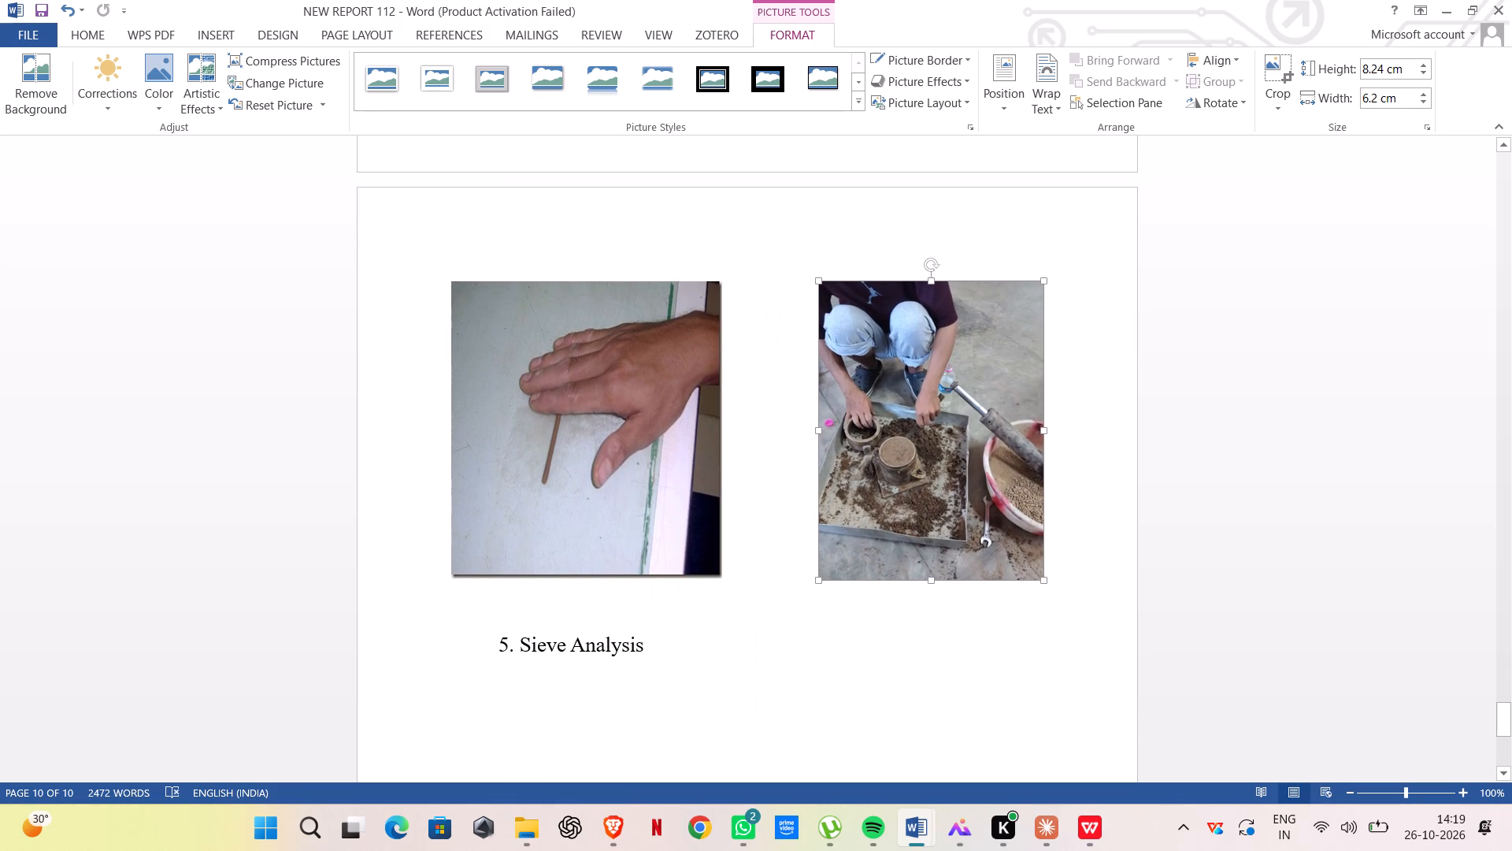
pyautogui.moveTo(1043, 433); pyautogui.dragTo(1062, 433)
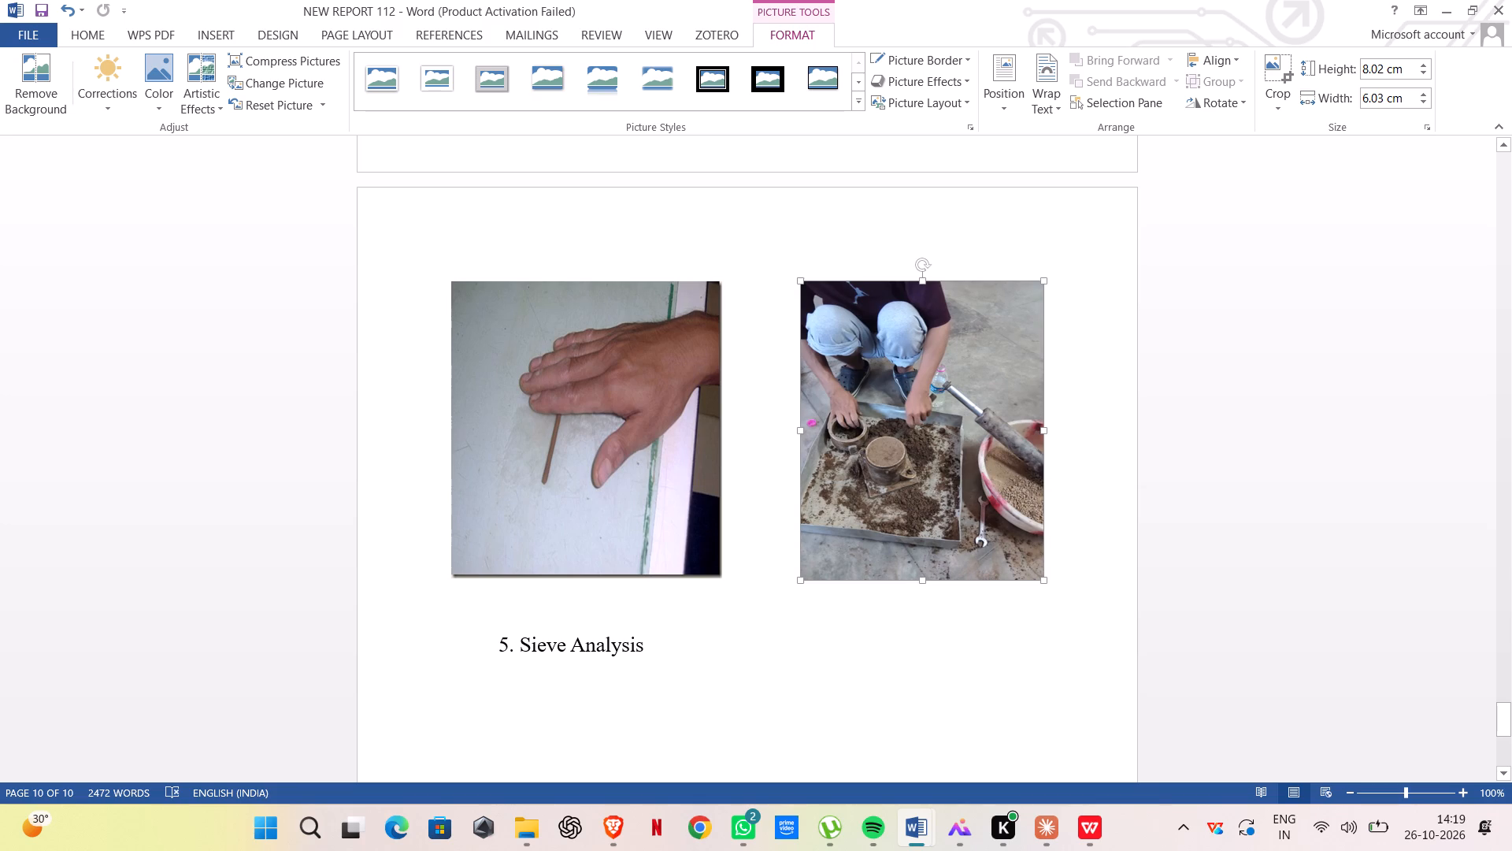
pyautogui.click(924, 409)
pyautogui.moveTo(1043, 581); pyautogui.dragTo(1022, 570)
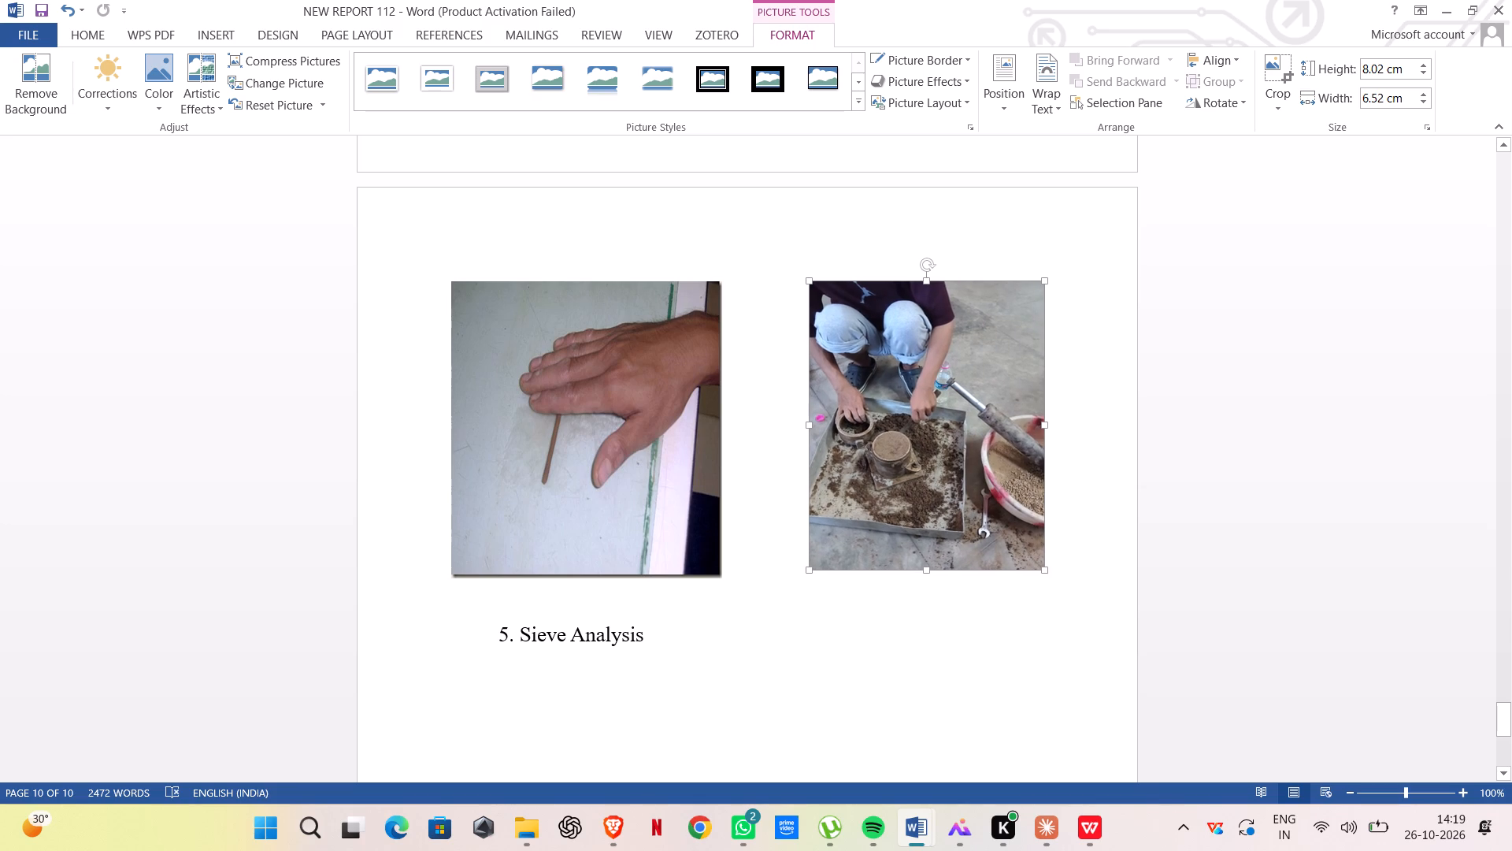
pyautogui.moveTo(1022, 570); pyautogui.dragTo(1030, 572)
pyautogui.click(1307, 511)
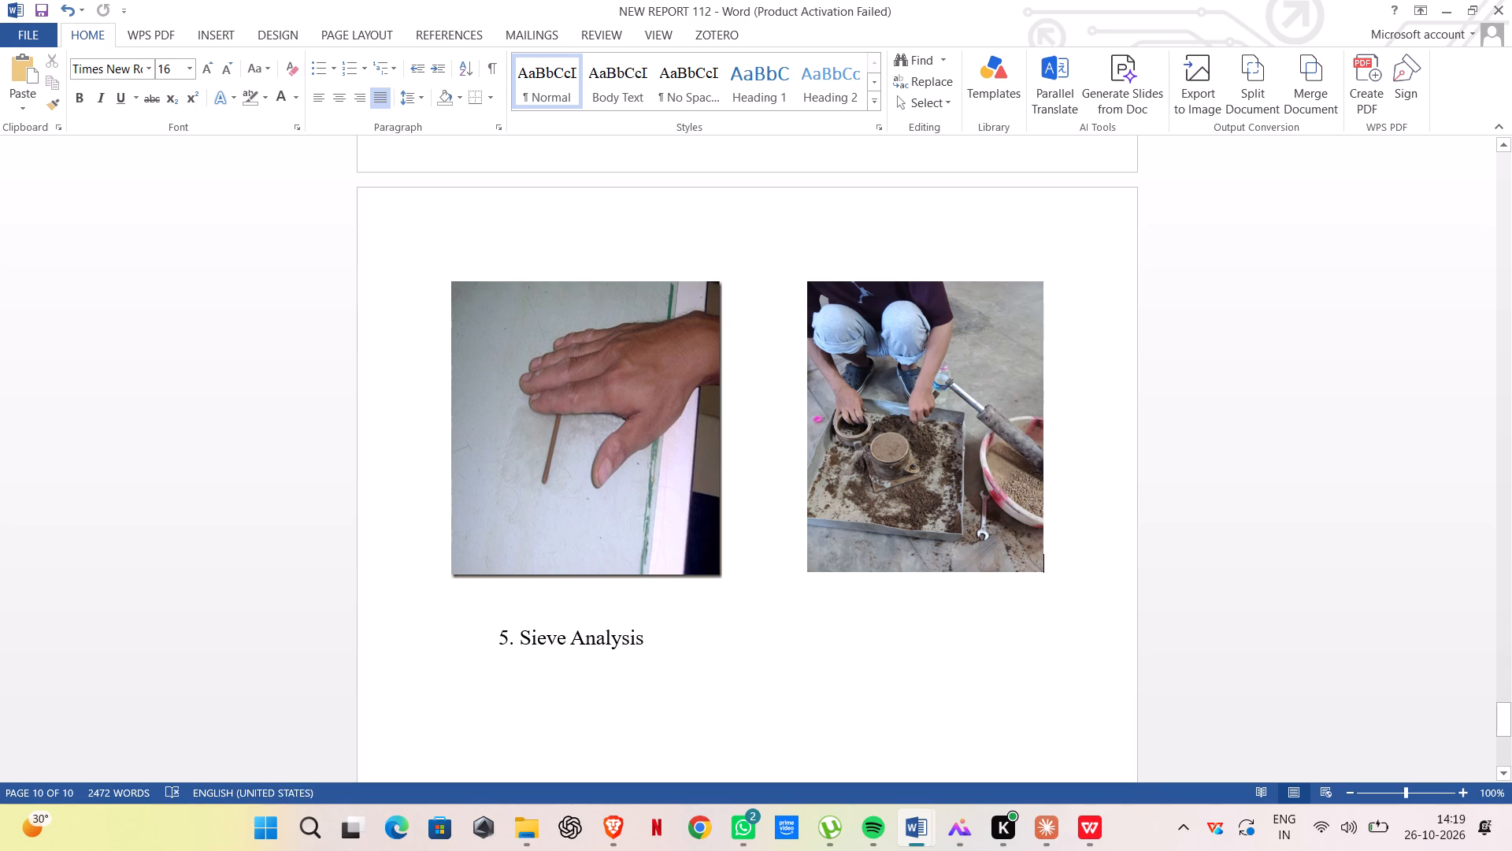
# Add the caption "6. Standard Proctor test" on the caption 5 line, starting beneath the Proctor test photo.
pyautogui.moveTo(655, 637); pyautogui.dragTo(633, 634)
pyautogui.click(917, 606)
pyautogui.click(942, 635)
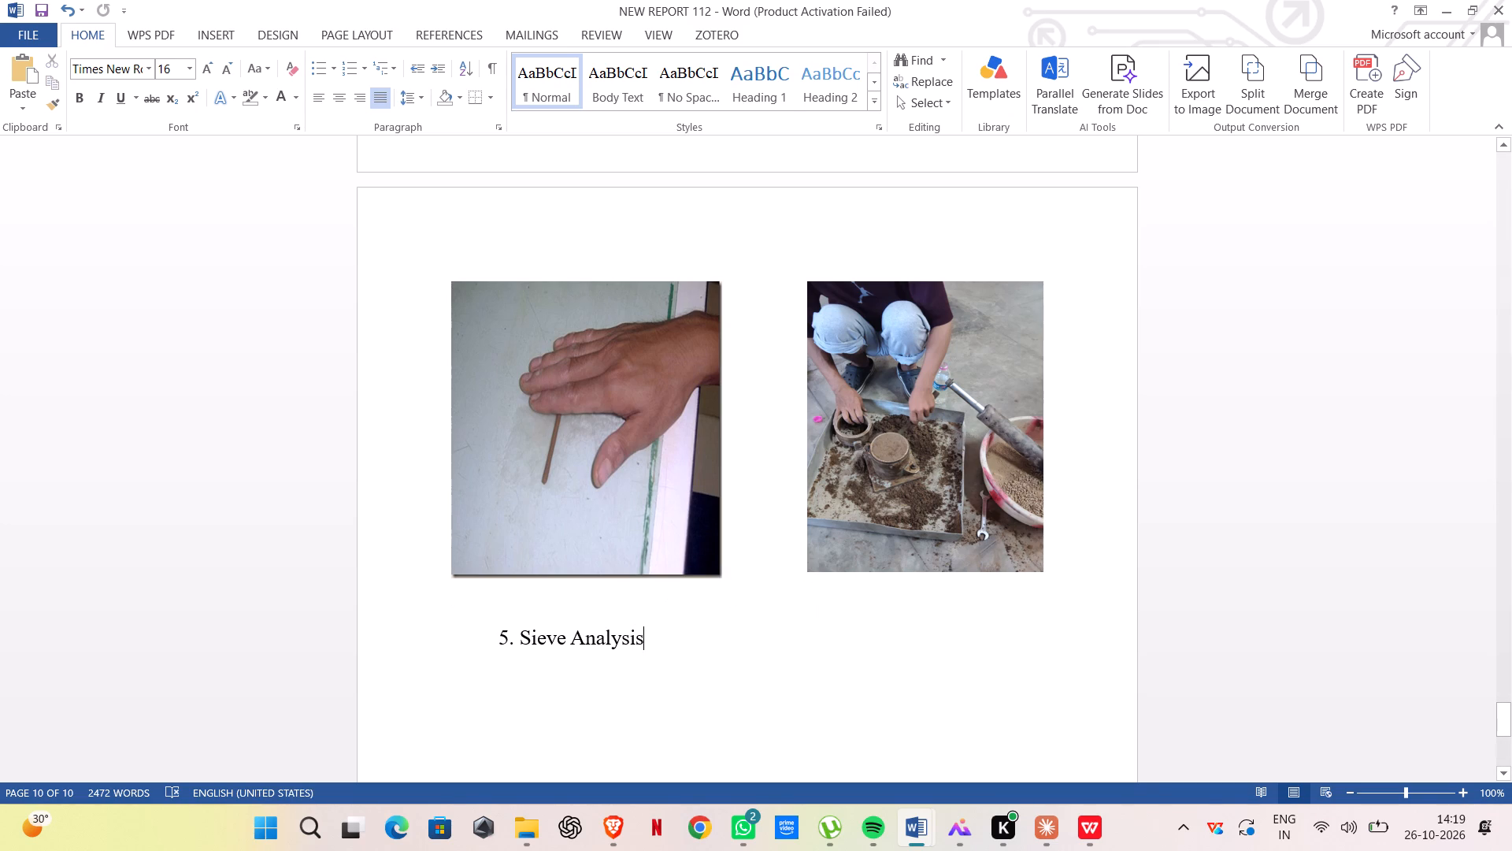
pyautogui.doubleClick(942, 635)
pyautogui.click(942, 635)
pyautogui.click(942, 634)
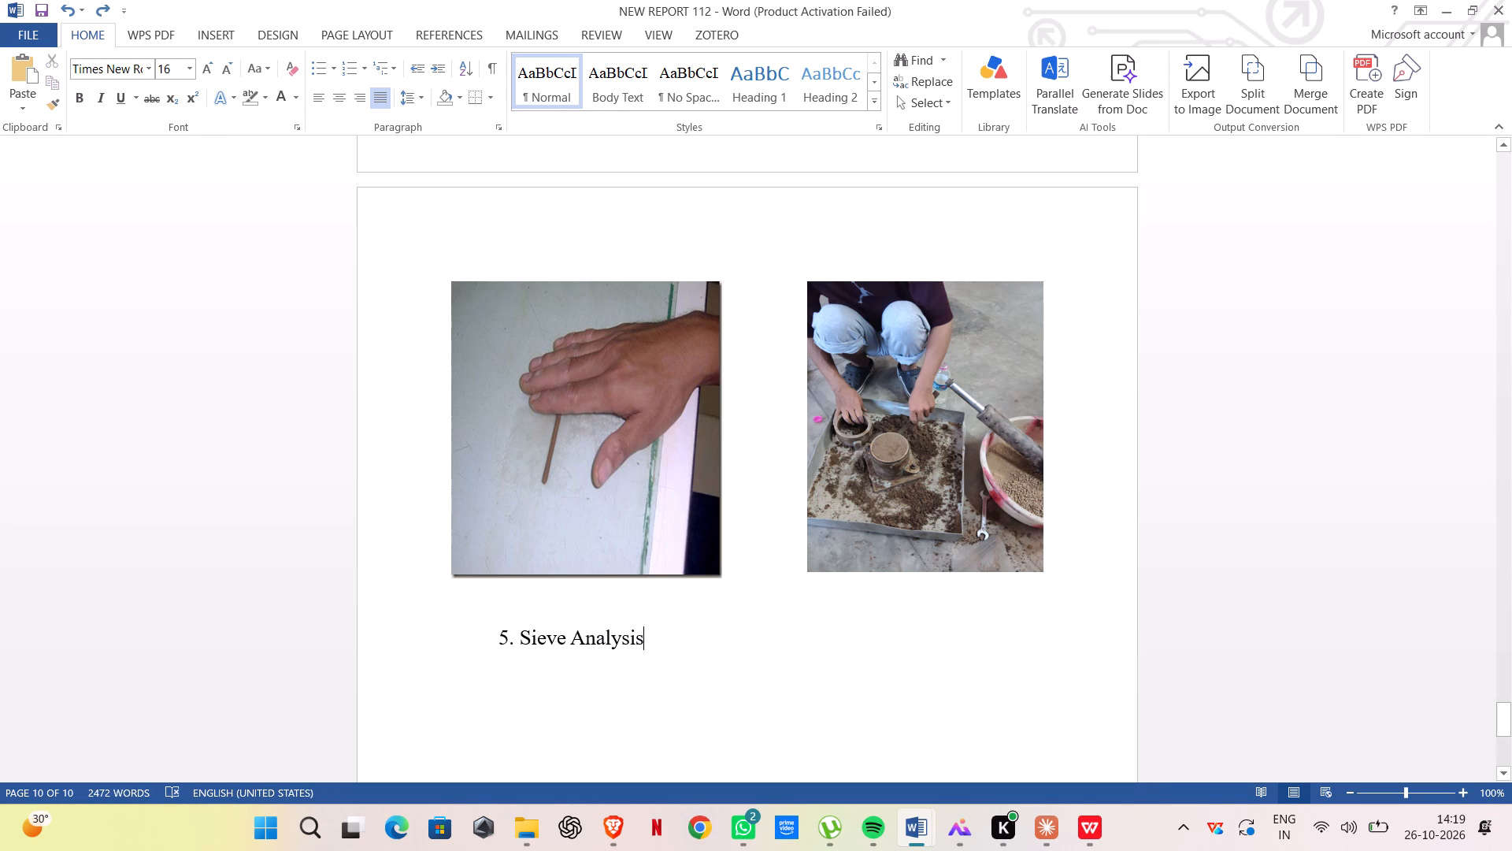
pyautogui.click(942, 634)
pyautogui.press('6')
pyautogui.press('.')
pyautogui.press('space')
pyautogui.write('tab')
pyautogui.press('BackSpace')
pyautogui.write('ndard')
pyautogui.press('space')
pyautogui.press('p')
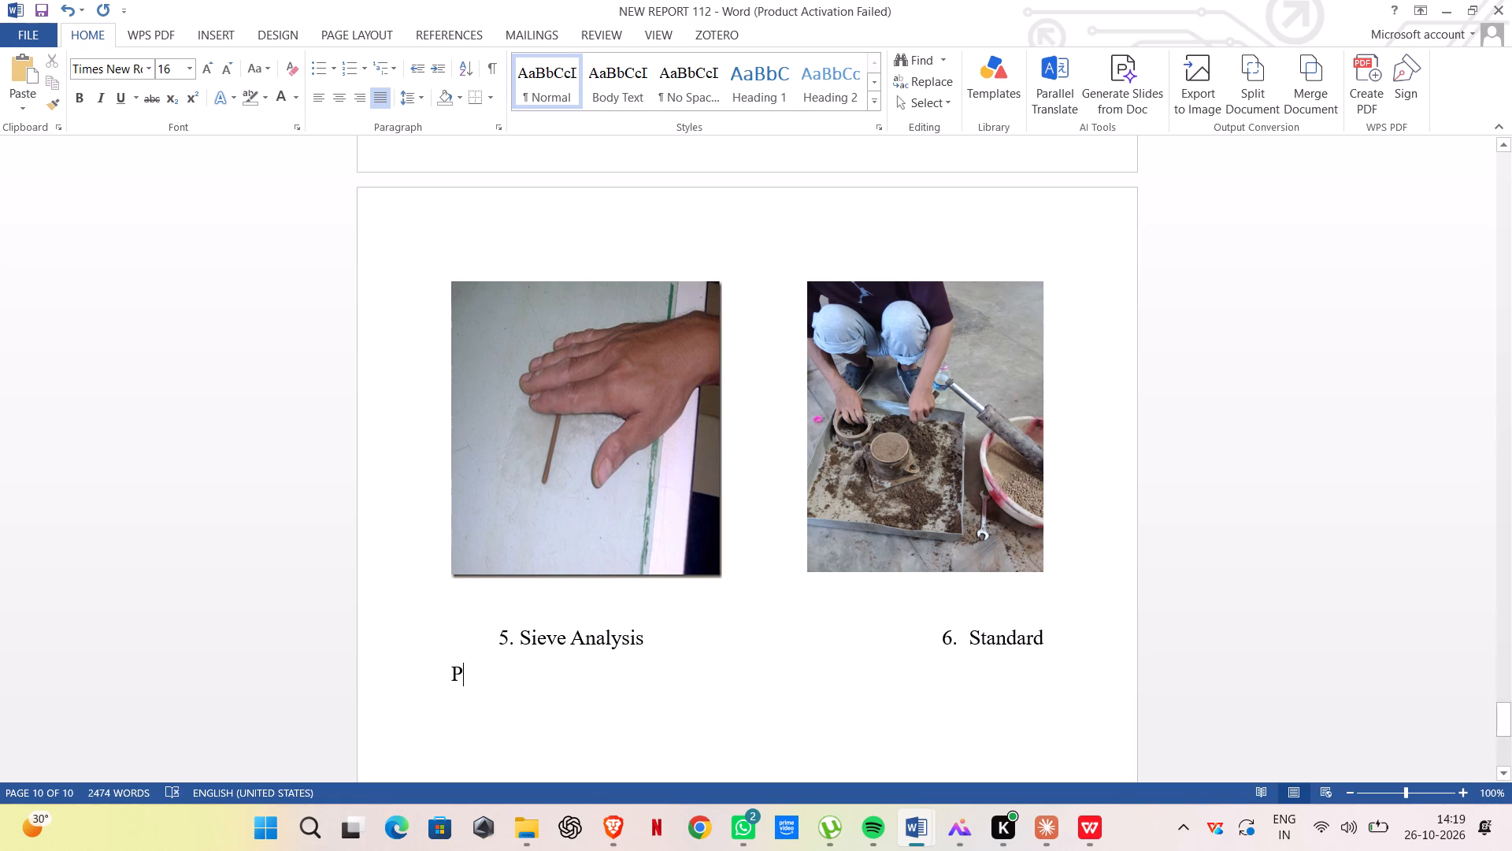
pyautogui.press('c')
pyautogui.press('t')
pyautogui.write('or')
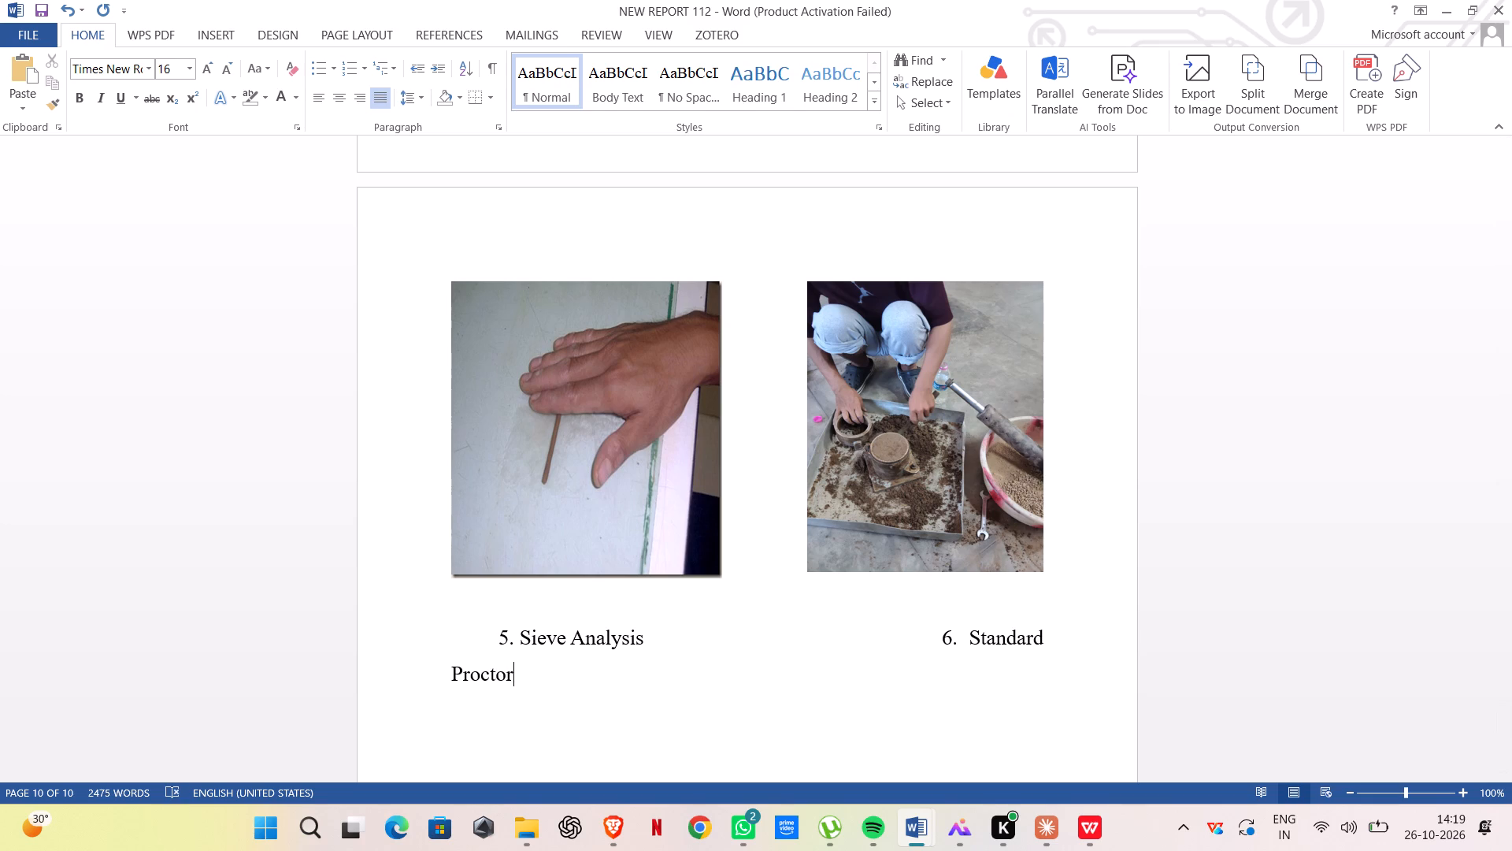
pyautogui.press('space')
pyautogui.write('test')
# Replace the gap between captions 5 and 6 with spaces so caption 6 fits on one line, roughly centred beneath the Proctor test photo.
pyautogui.click(941, 641)
pyautogui.press('BackSpace')
pyautogui.press('BackSpace')
pyautogui.press('space')
pyautogui.press('space')
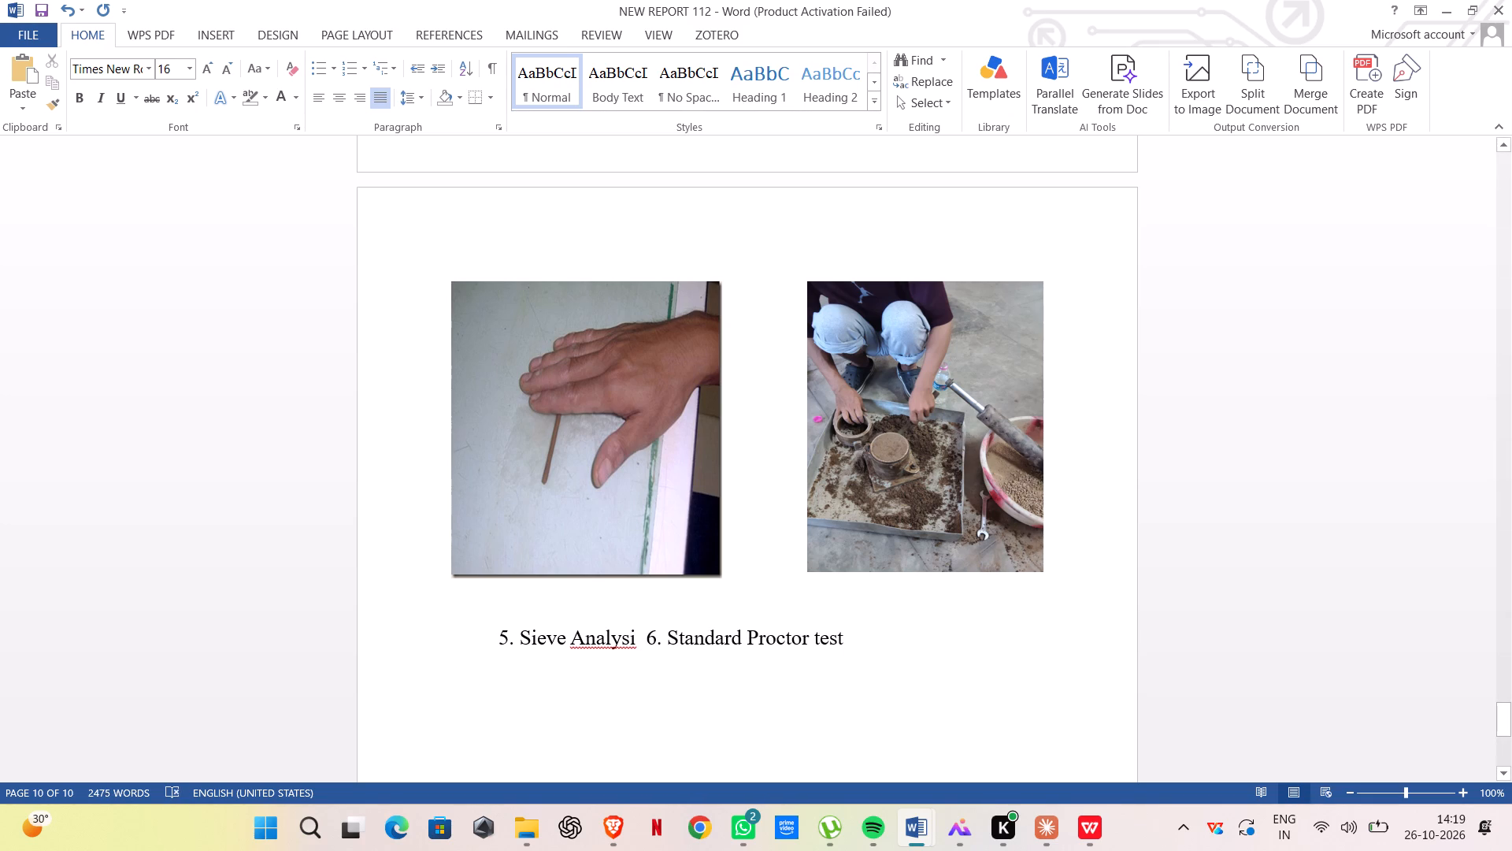
pyautogui.press('BackSpace')
pyautogui.press('BackSpace')
pyautogui.write('s')
pyautogui.press('space')
pyautogui.press('space')
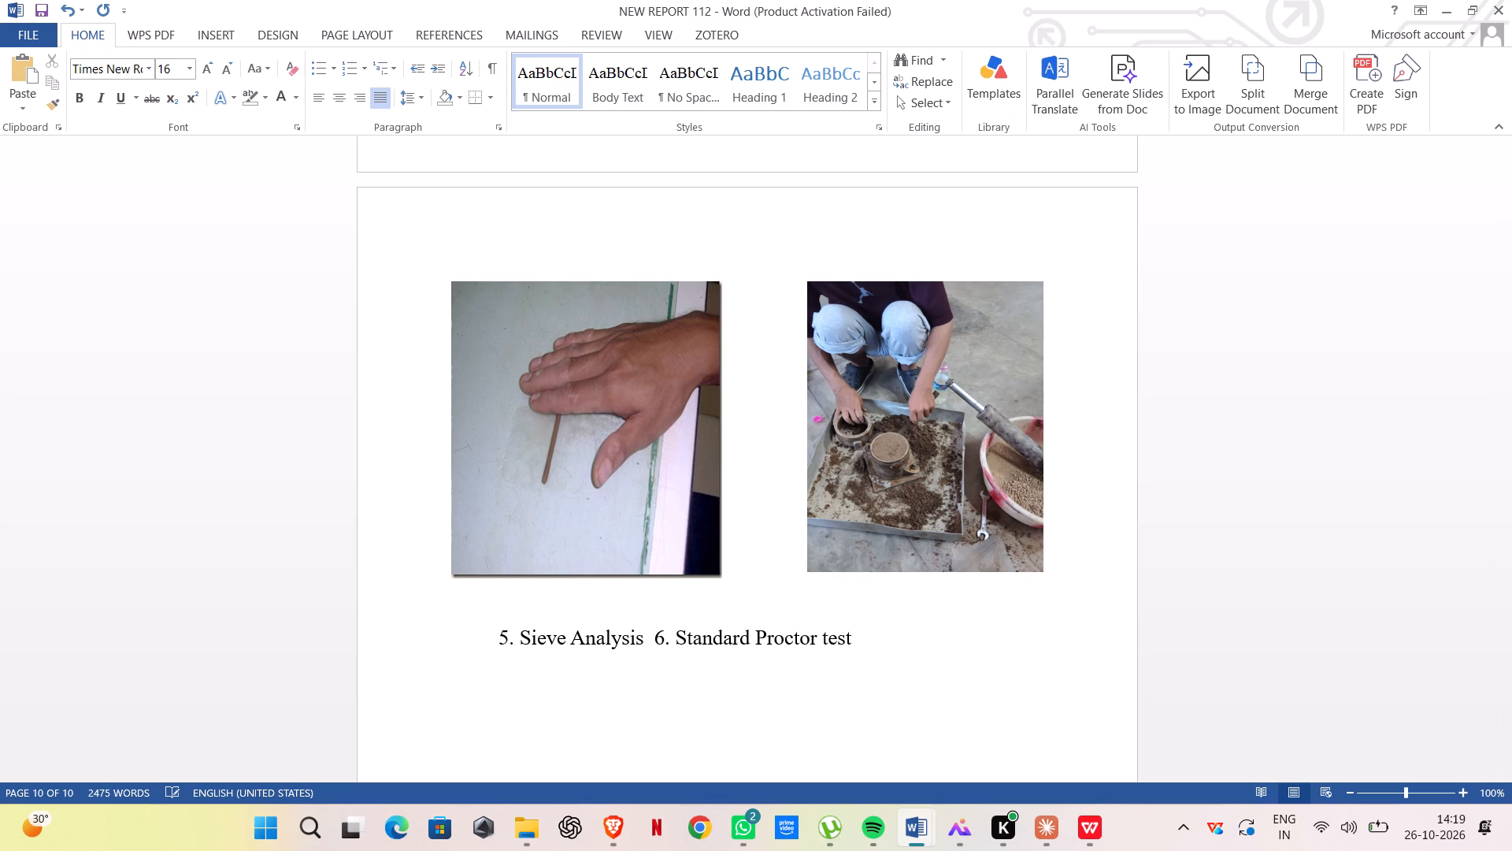
pyautogui.press('space')
pyautogui.press('space')
pyautogui.press('space')
pyautogui.press('space')
pyautogui.press('space')
pyautogui.press('space')
pyautogui.press('space')
pyautogui.press('space')
pyautogui.press('space')
pyautogui.press('space')
pyautogui.press('space')
pyautogui.press('space')
pyautogui.press('space')
pyautogui.press('space')
pyautogui.press('space')
pyautogui.press('space')
pyautogui.press('space')
pyautogui.press('space')
pyautogui.press('space')
pyautogui.press('space')
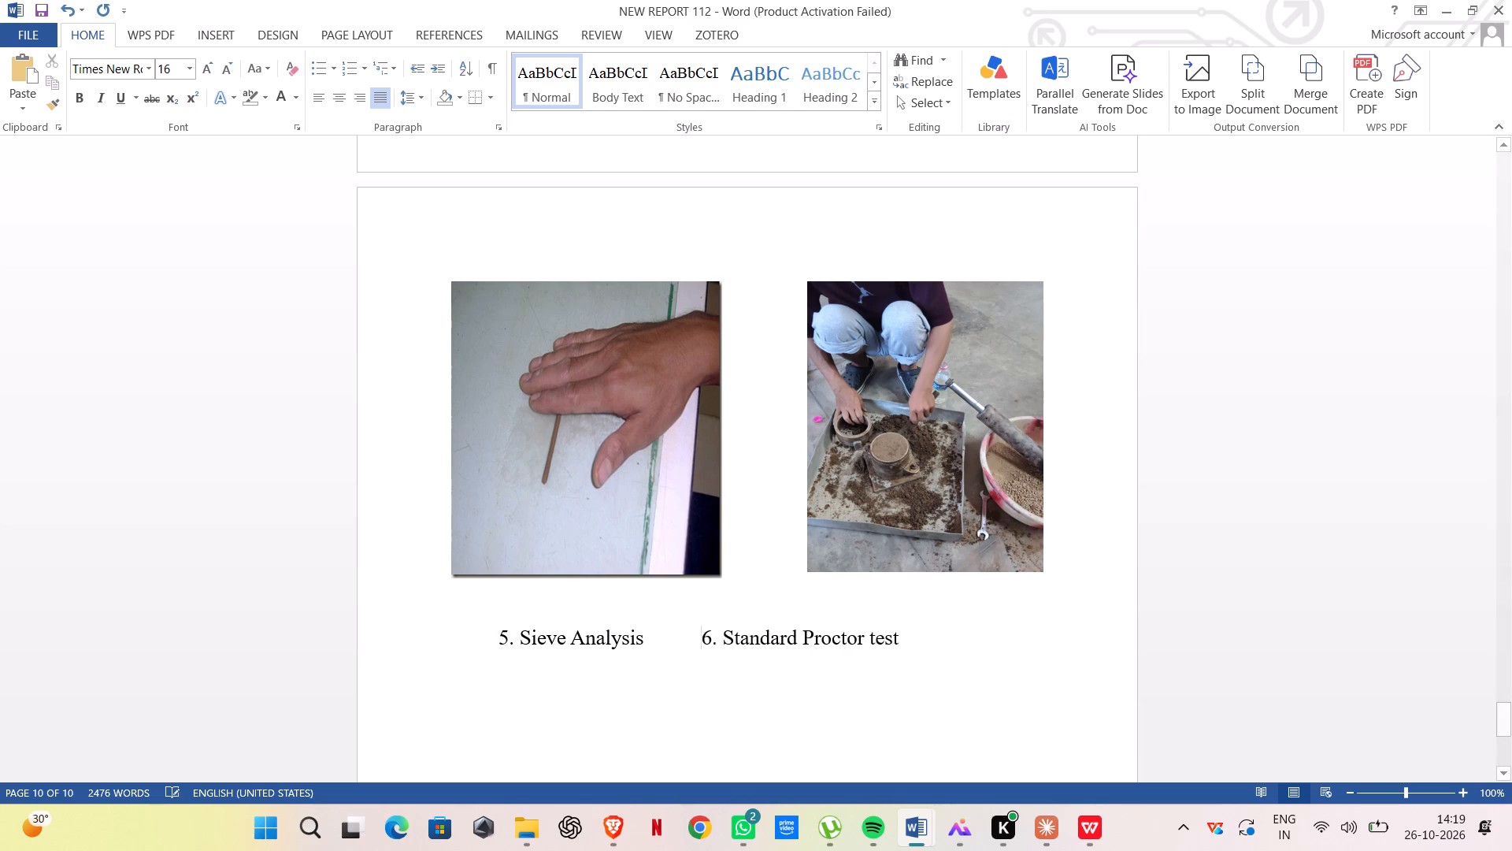
pyautogui.press('space')
pyautogui.press('space')
pyautogui.press('space')
pyautogui.press('space')
pyautogui.press('space')
pyautogui.press('space')
pyautogui.press('space')
pyautogui.press('space')
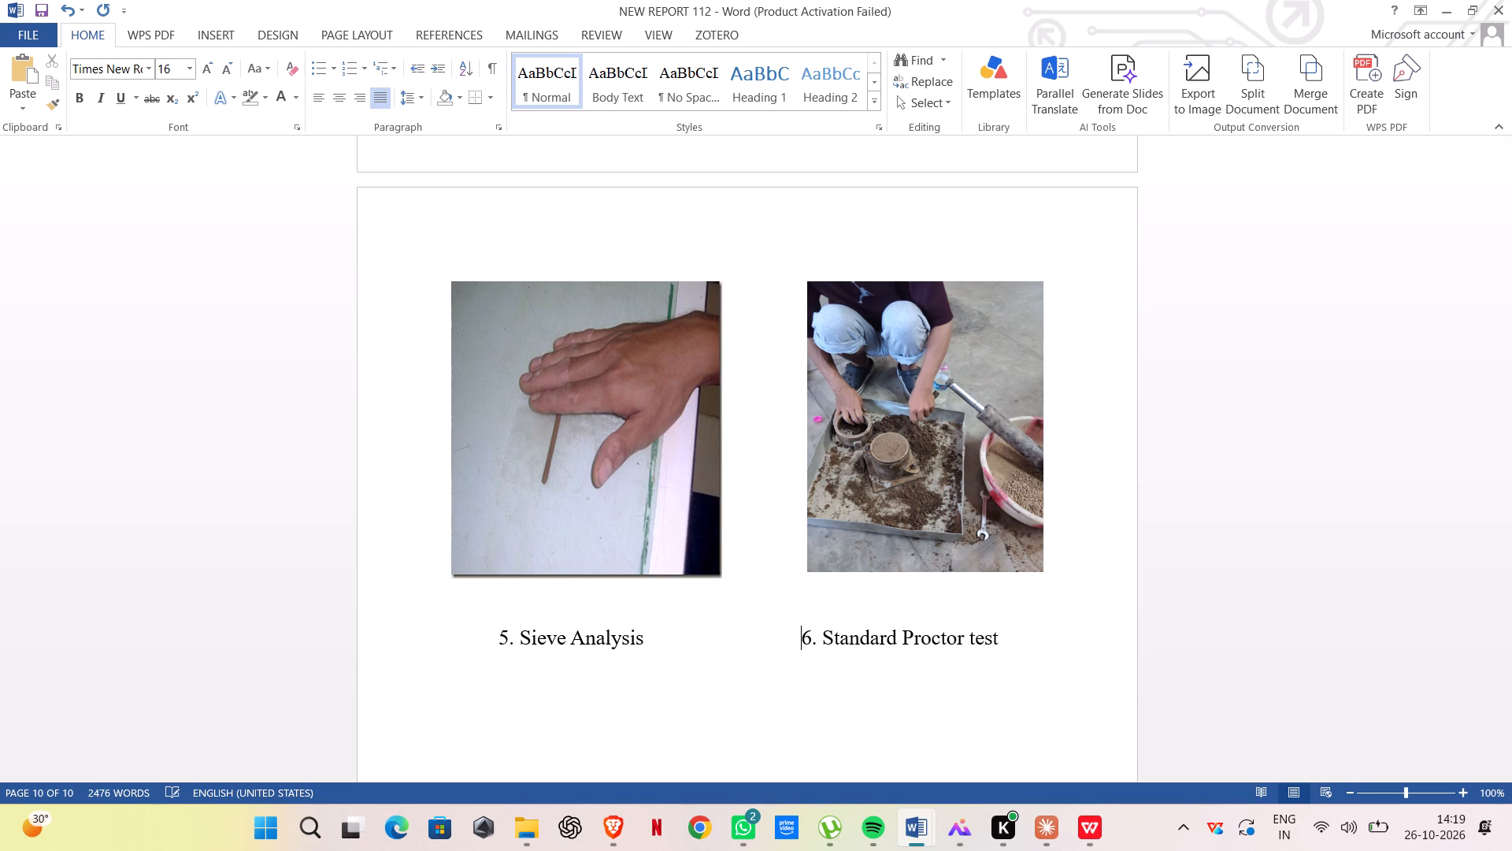
pyautogui.press('space')
pyautogui.press('space')
pyautogui.press('space')
pyautogui.press('space')
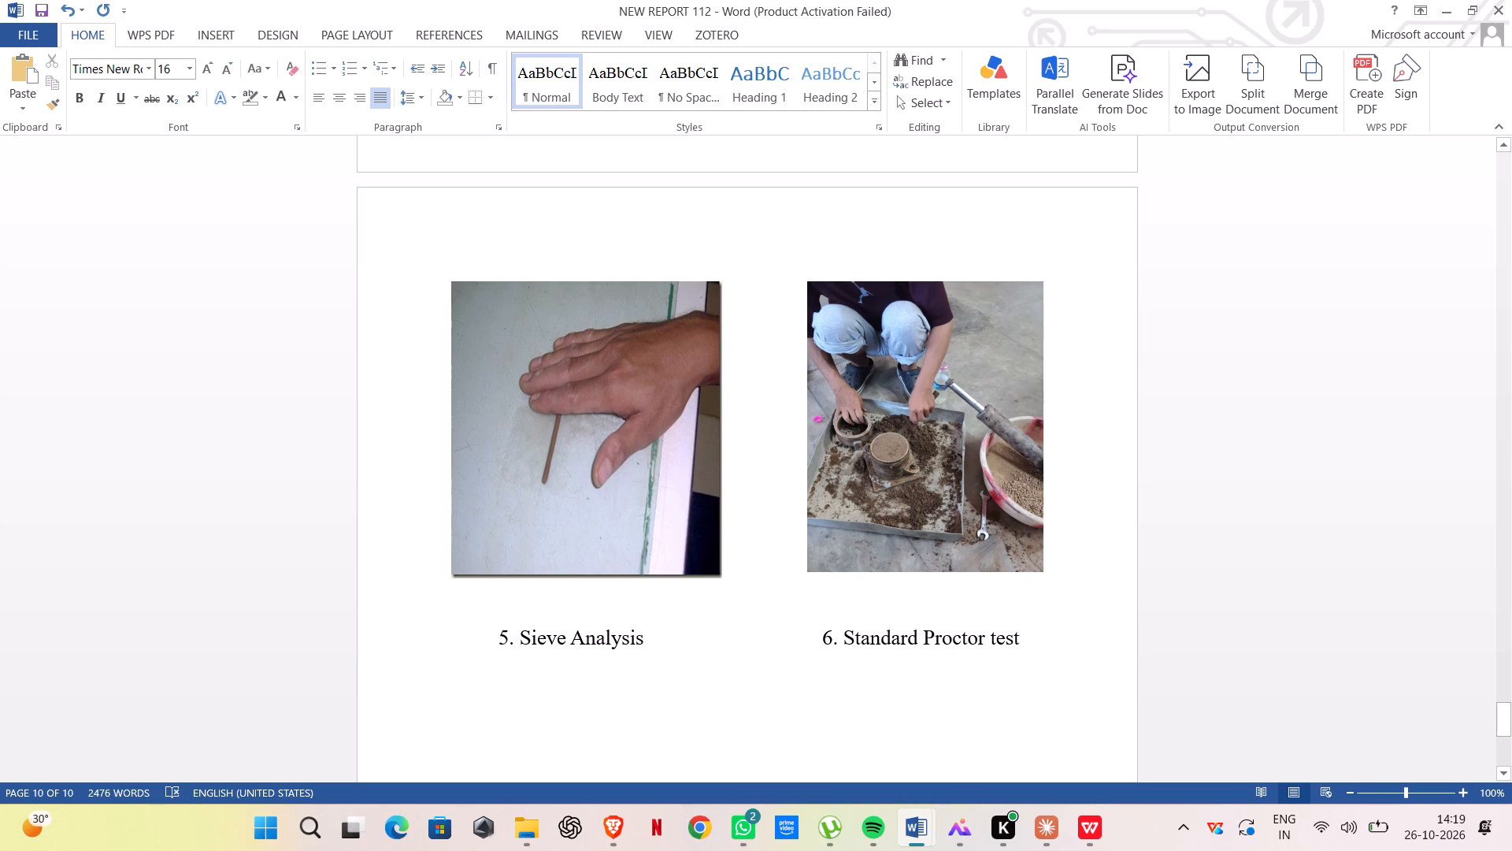
pyautogui.press('space')
pyautogui.press('BackSpace')
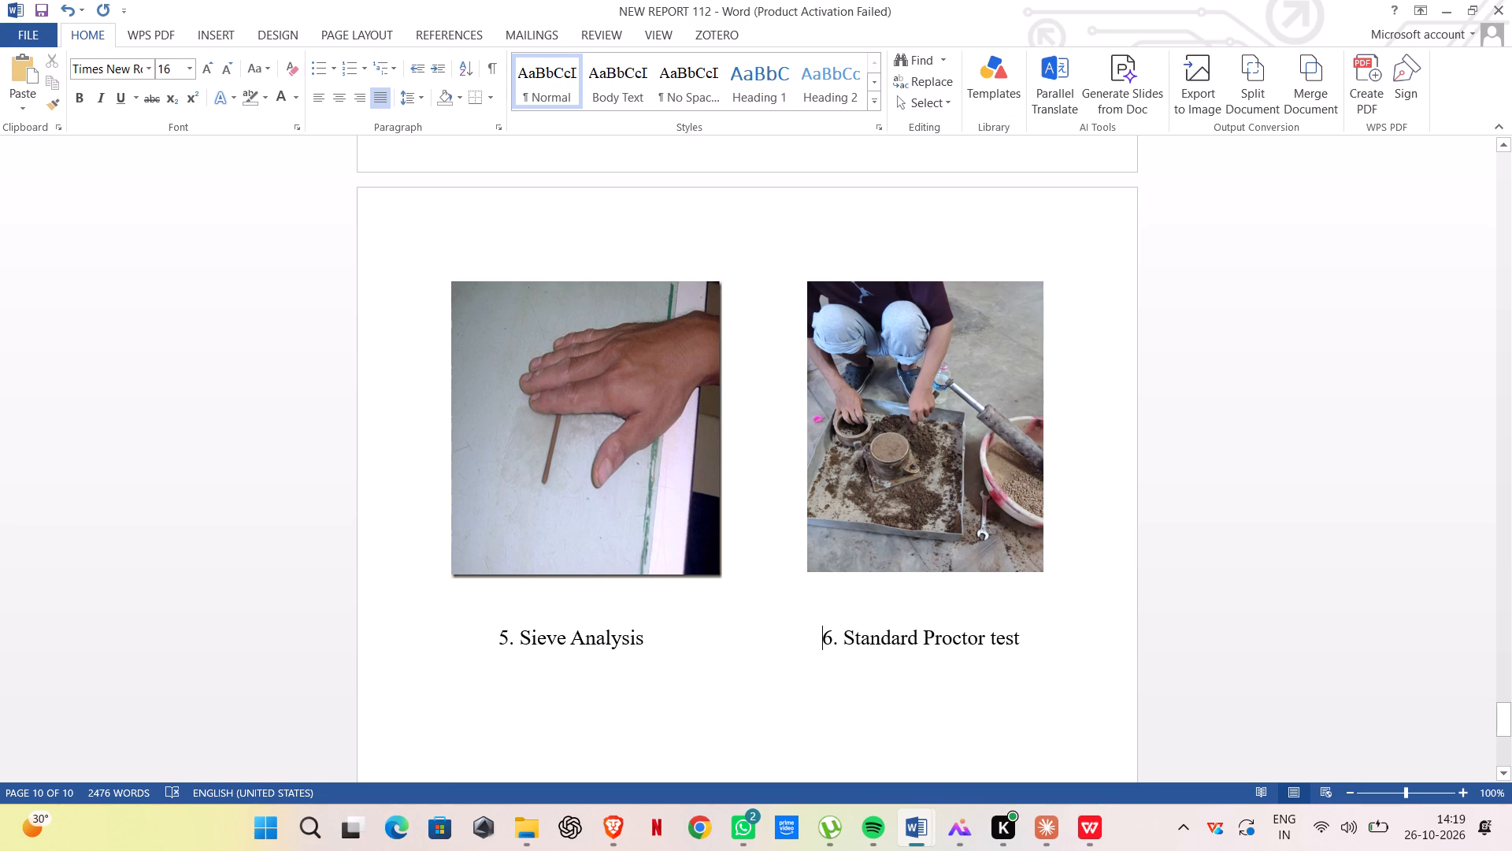
# Add two new lines beneath the line holding captions 5 and 6.
pyautogui.click(1123, 428)
pyautogui.scroll(3, 869, 505)
pyautogui.scroll(-12, 878, 479)
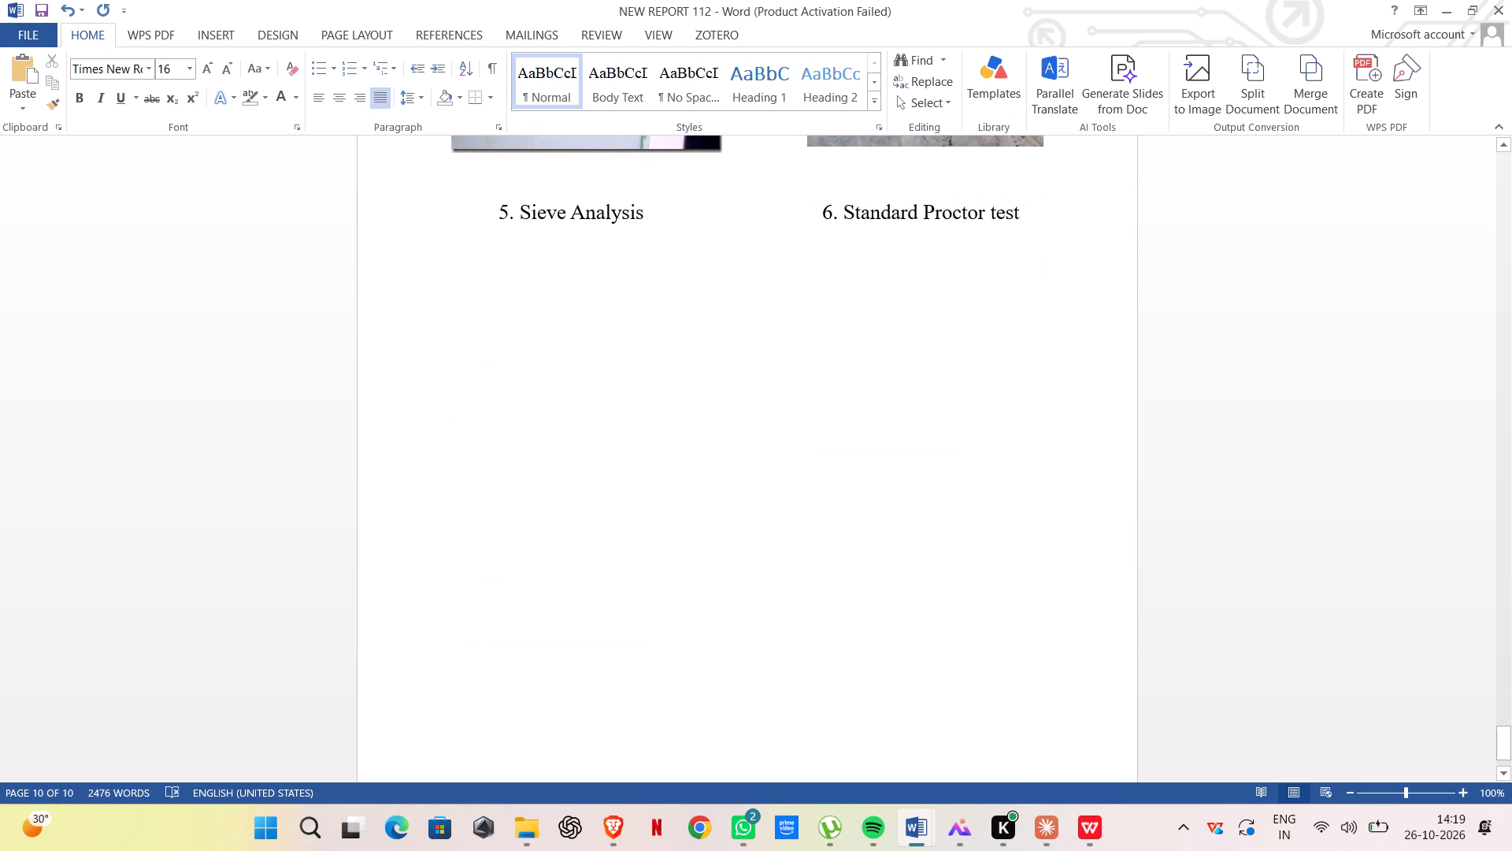
pyautogui.click(445, 332)
pyautogui.click(447, 328)
pyautogui.click(549, 299)
pyautogui.click(1051, 229)
pyautogui.press('Return')
pyautogui.write('\\\\')
pyautogui.press('BackSpace')
pyautogui.press('BackSpace')
pyautogui.press('Return')
# Insert the "ucs" picture from the mtech project report folder on the new line below captions 5 and 6.
pyautogui.click(191, 32)
pyautogui.click(209, 64)
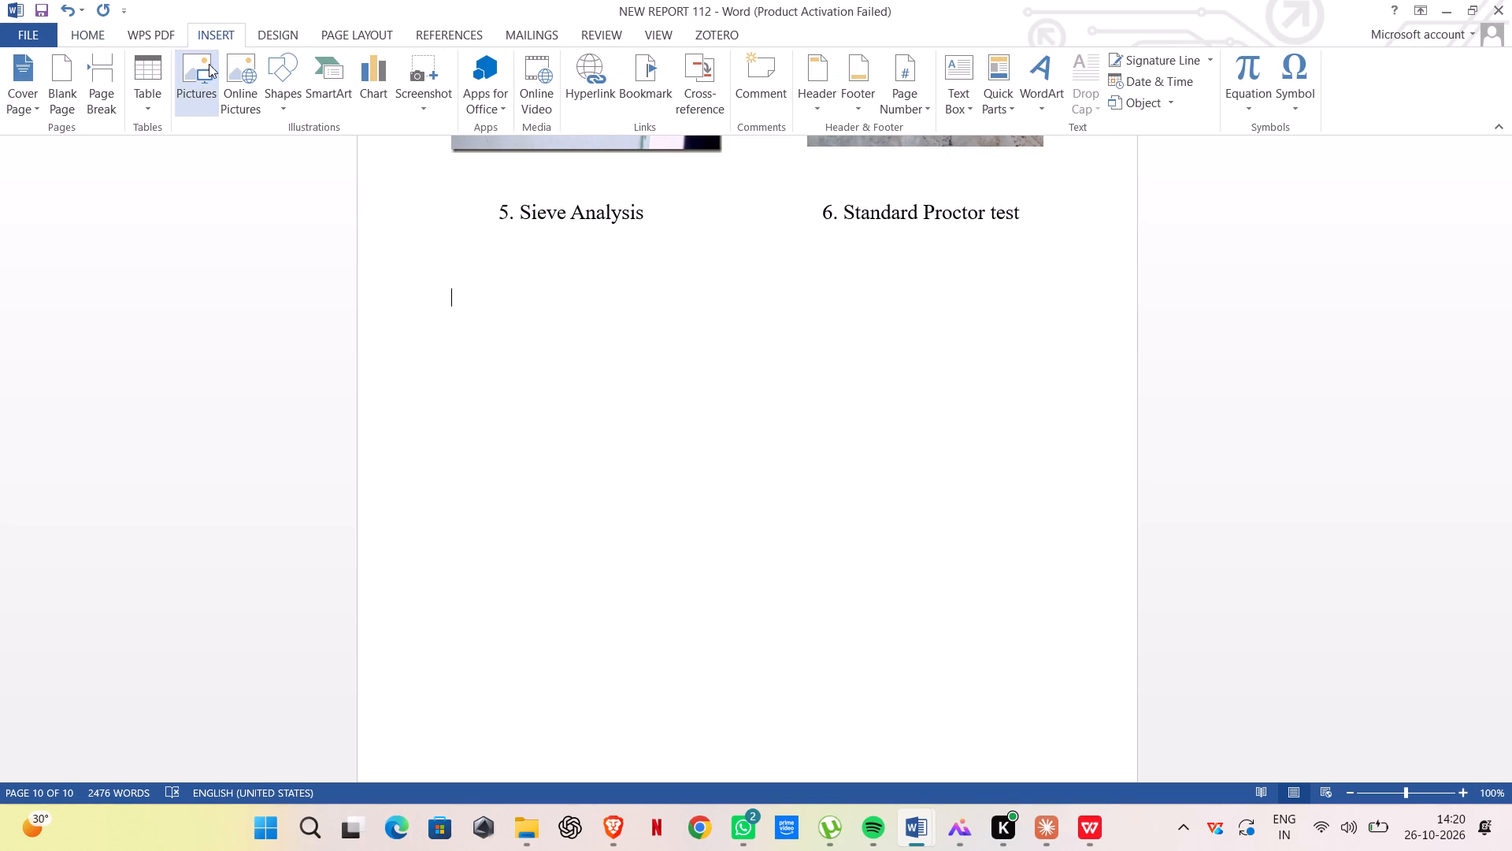
pyautogui.scroll(-2, 613, 262)
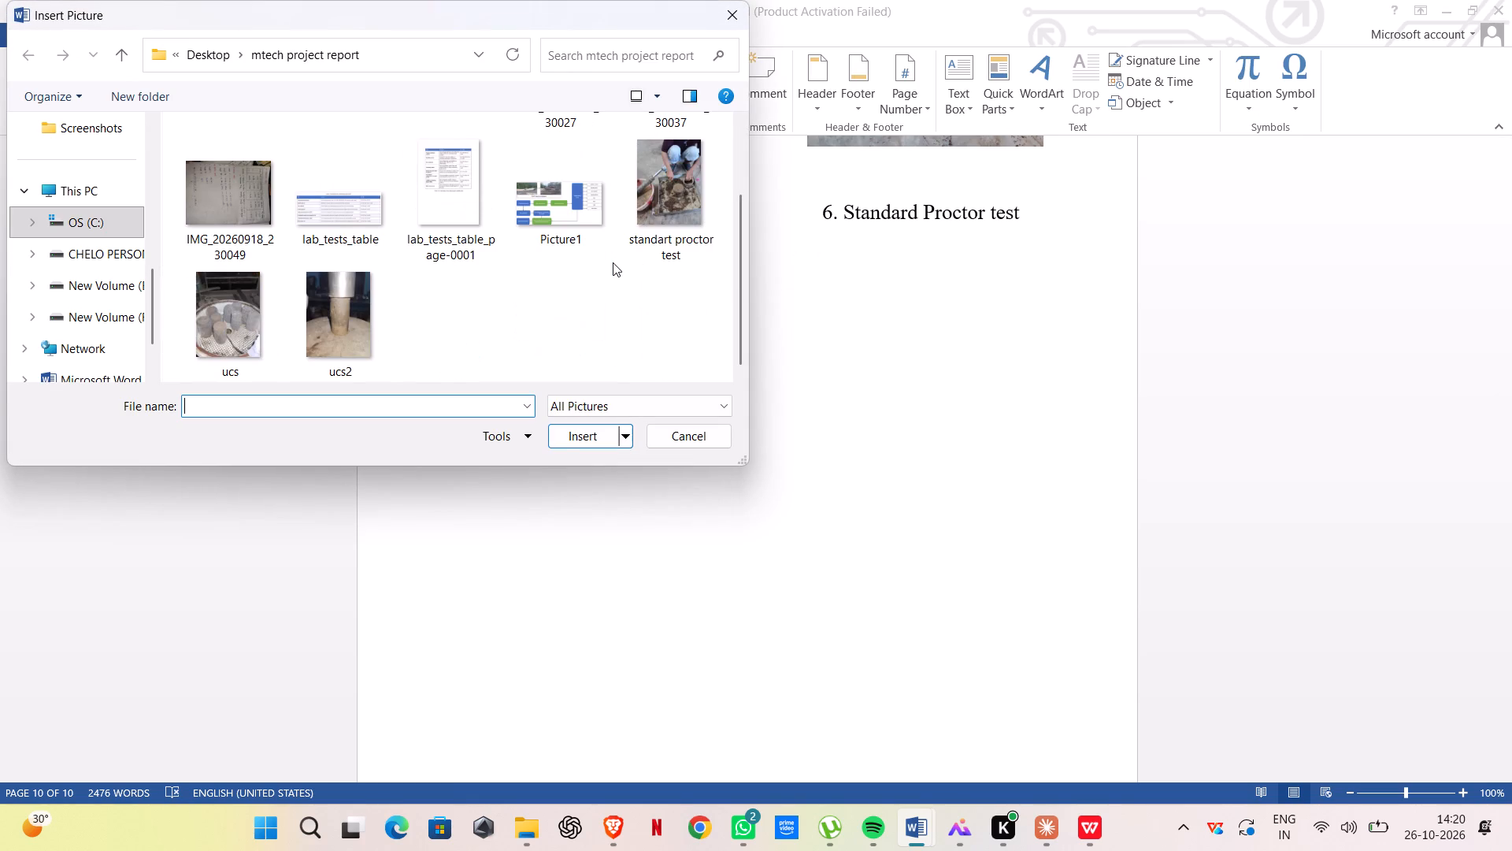
pyautogui.scroll(1, 259, 308)
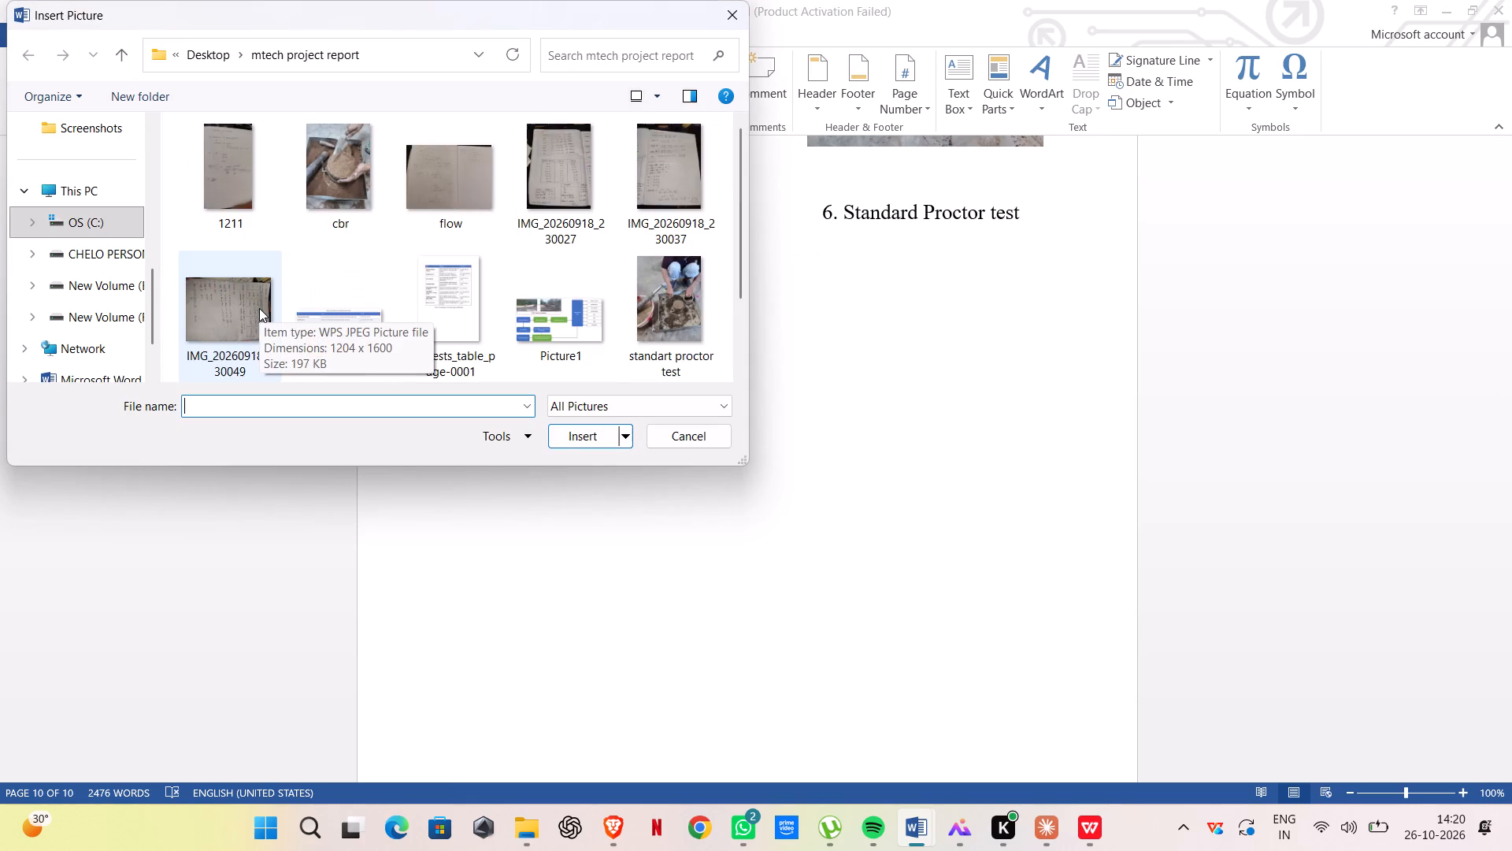
pyautogui.scroll(-2, 259, 308)
pyautogui.click(259, 308)
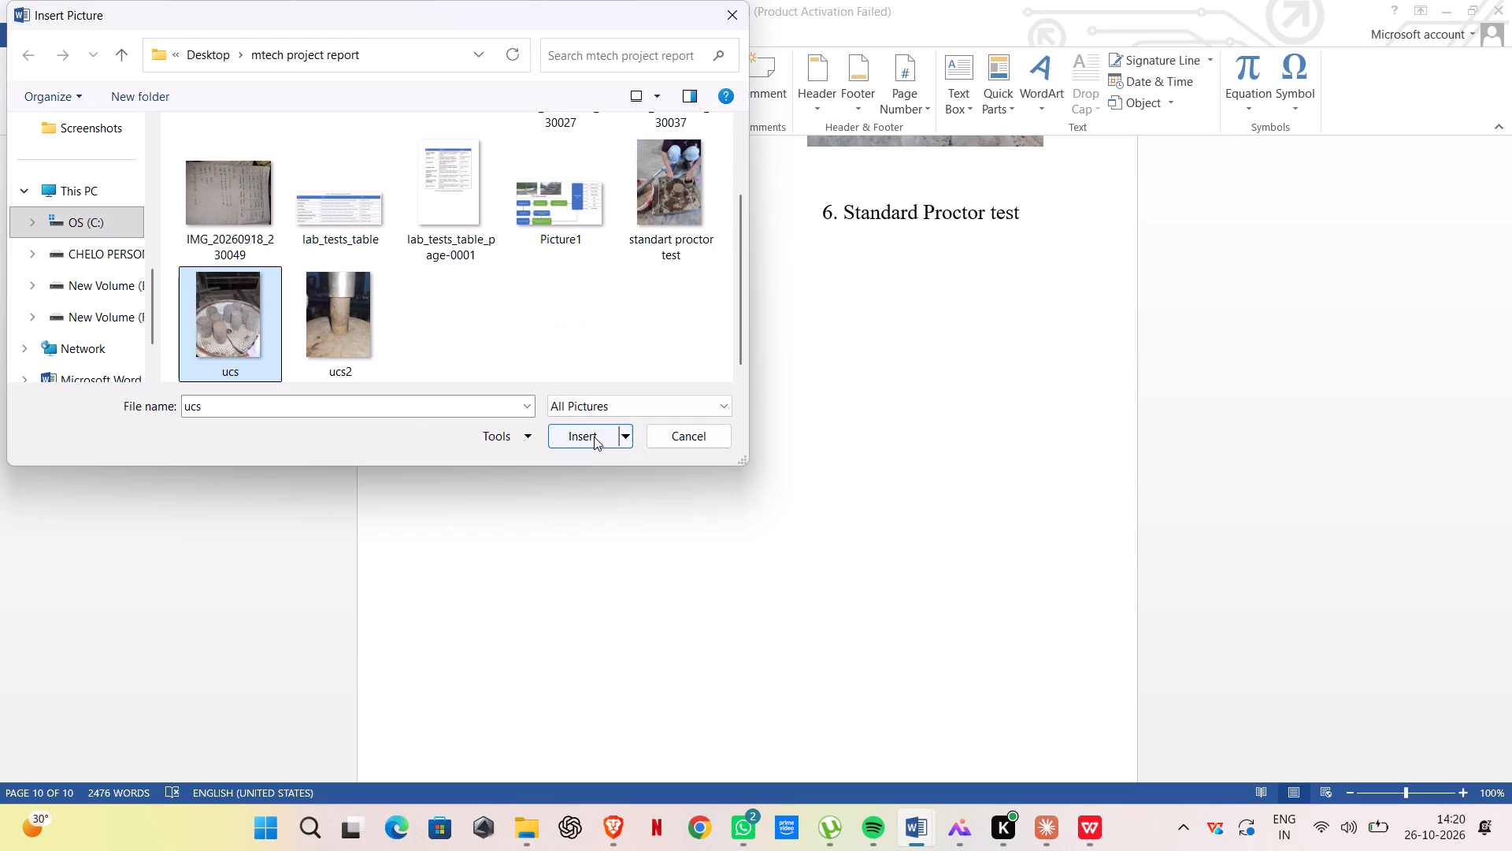
pyautogui.click(554, 428)
# Shrink the inserted UCS specimens photo proportionally to about 9.42 cm high by 7.09 cm wide so it fits below caption 5.
pyautogui.scroll(-5, 840, 478)
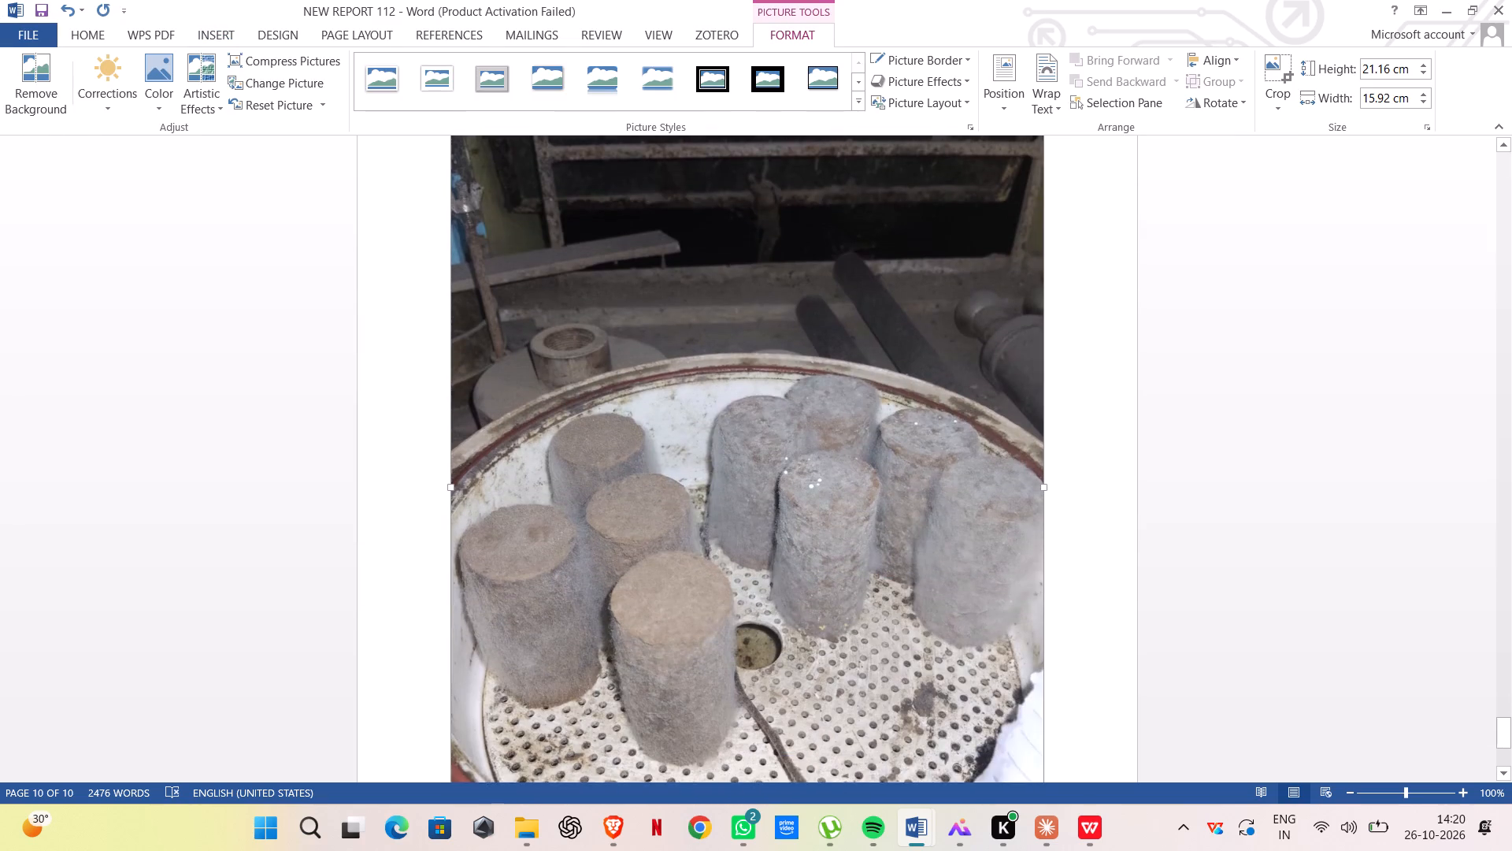
pyautogui.scroll(-8, 844, 474)
pyautogui.moveTo(1041, 541); pyautogui.dragTo(797, 375)
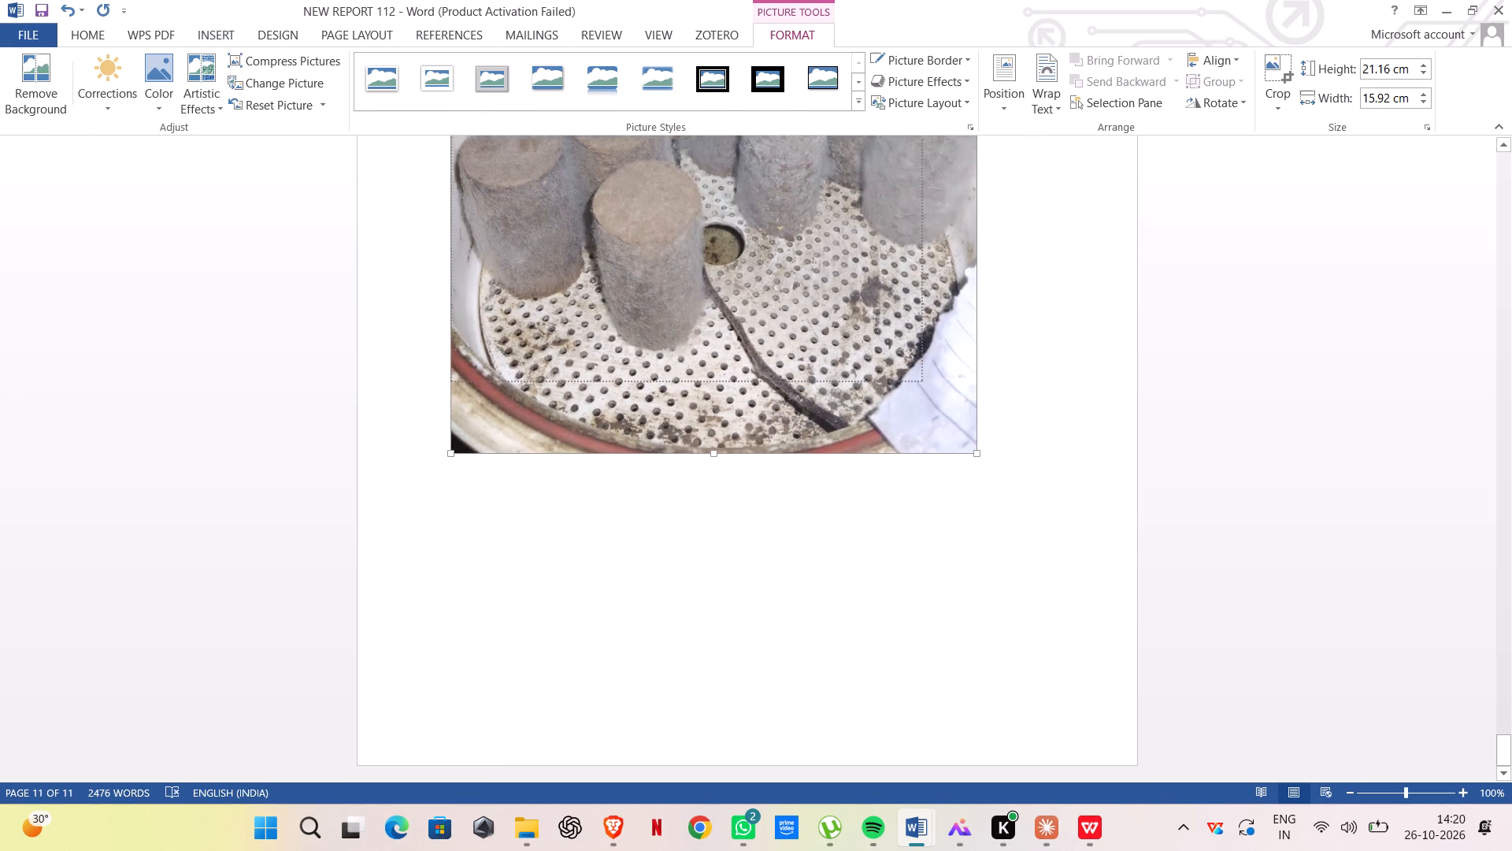
pyautogui.moveTo(797, 375); pyautogui.dragTo(392, 121)
pyautogui.scroll(4, 639, 258)
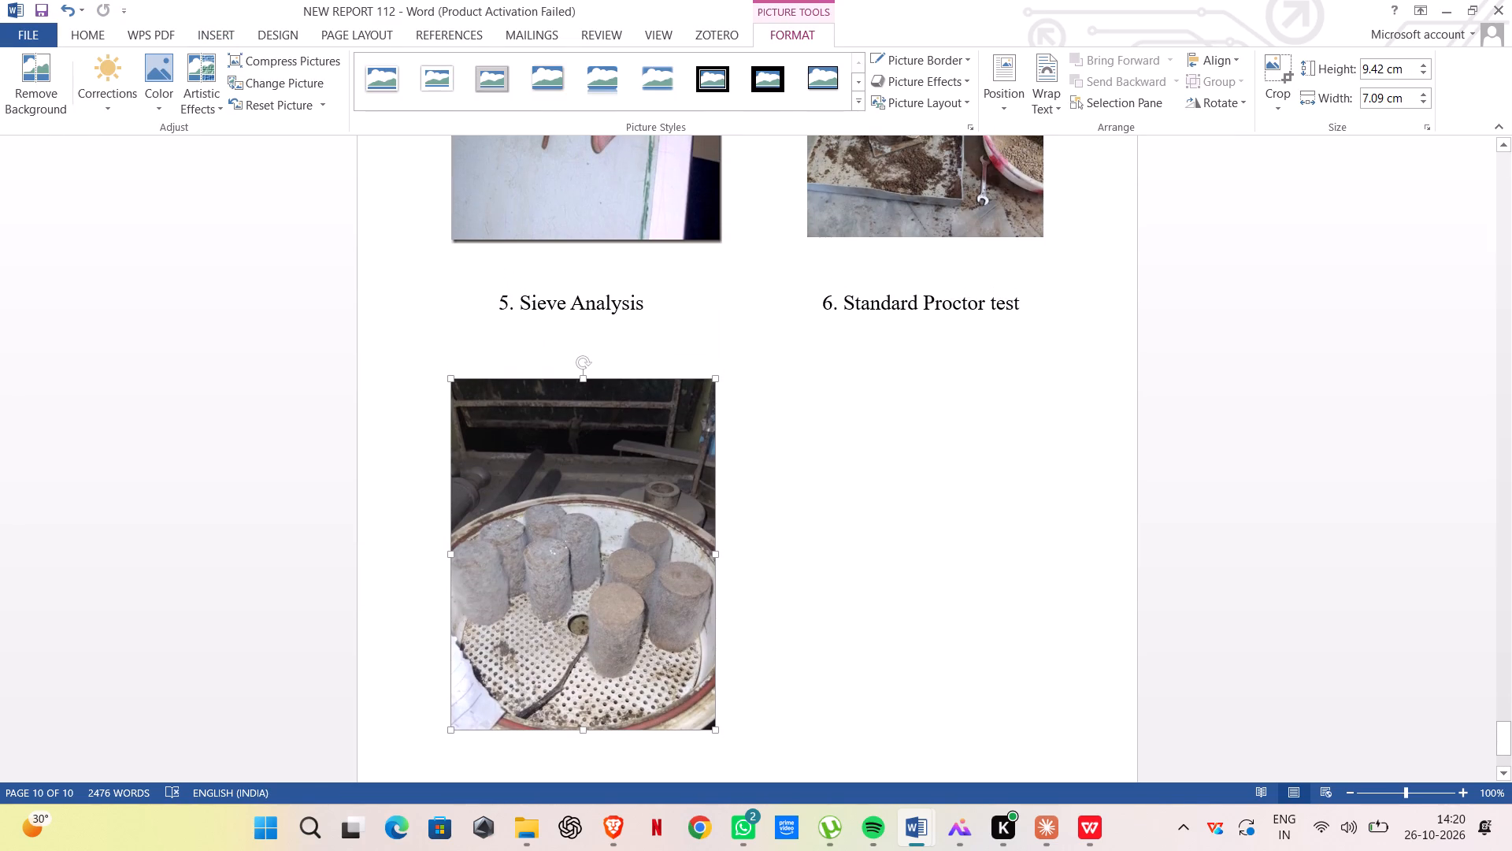
pyautogui.scroll(-1, 732, 690)
pyautogui.moveTo(713, 681); pyautogui.dragTo(713, 631)
pyautogui.scroll(-4, 822, 526)
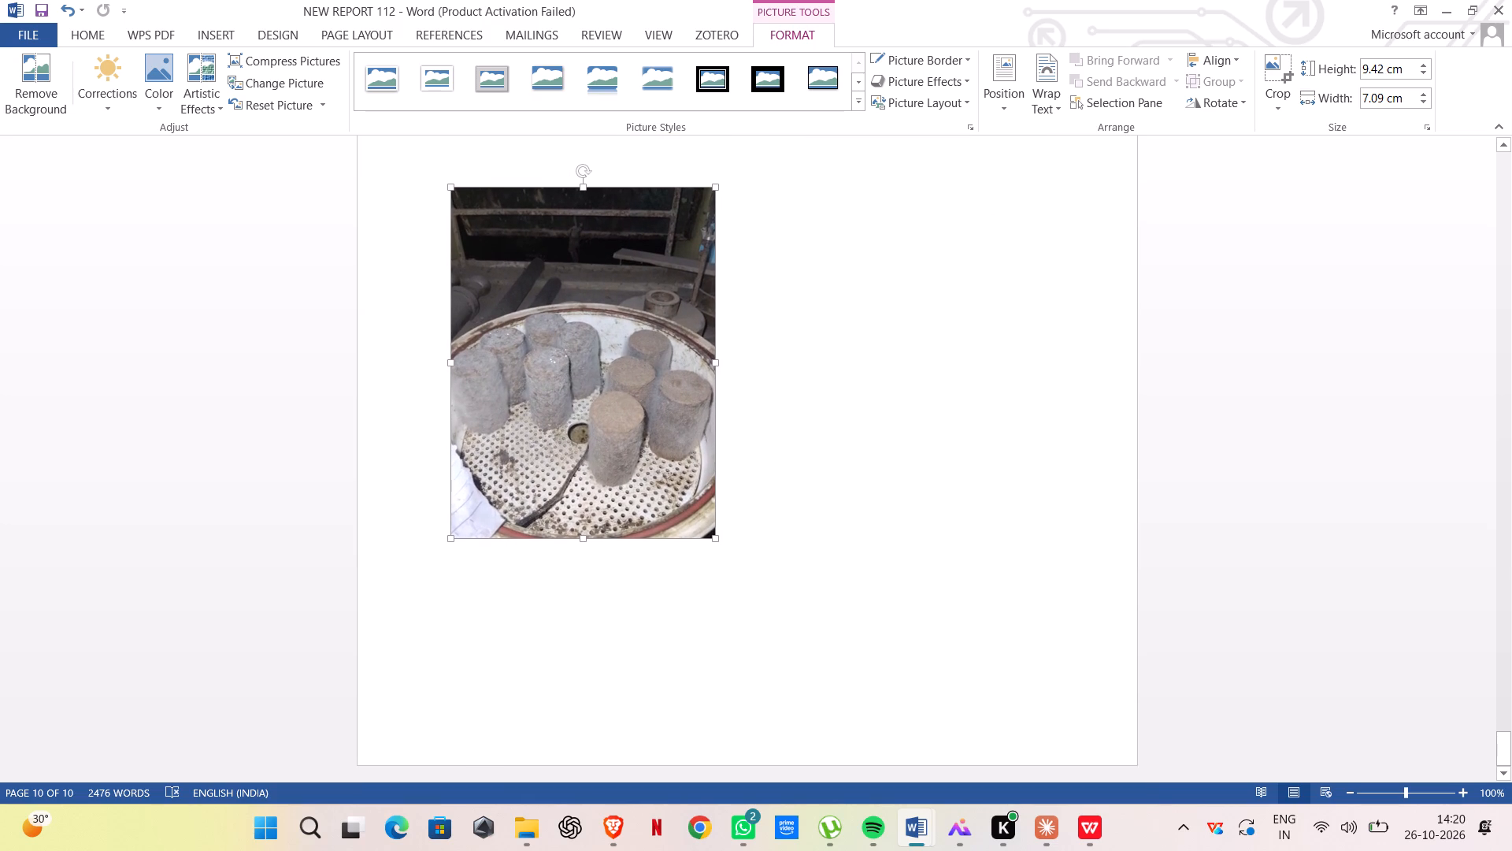
# Add the caption "7. Unconfined Compressive Strength Test" on an indented line directly beneath the UCS specimens photo.
pyautogui.click(591, 600)
pyautogui.click(535, 588)
pyautogui.doubleClick(499, 588)
pyautogui.click(499, 587)
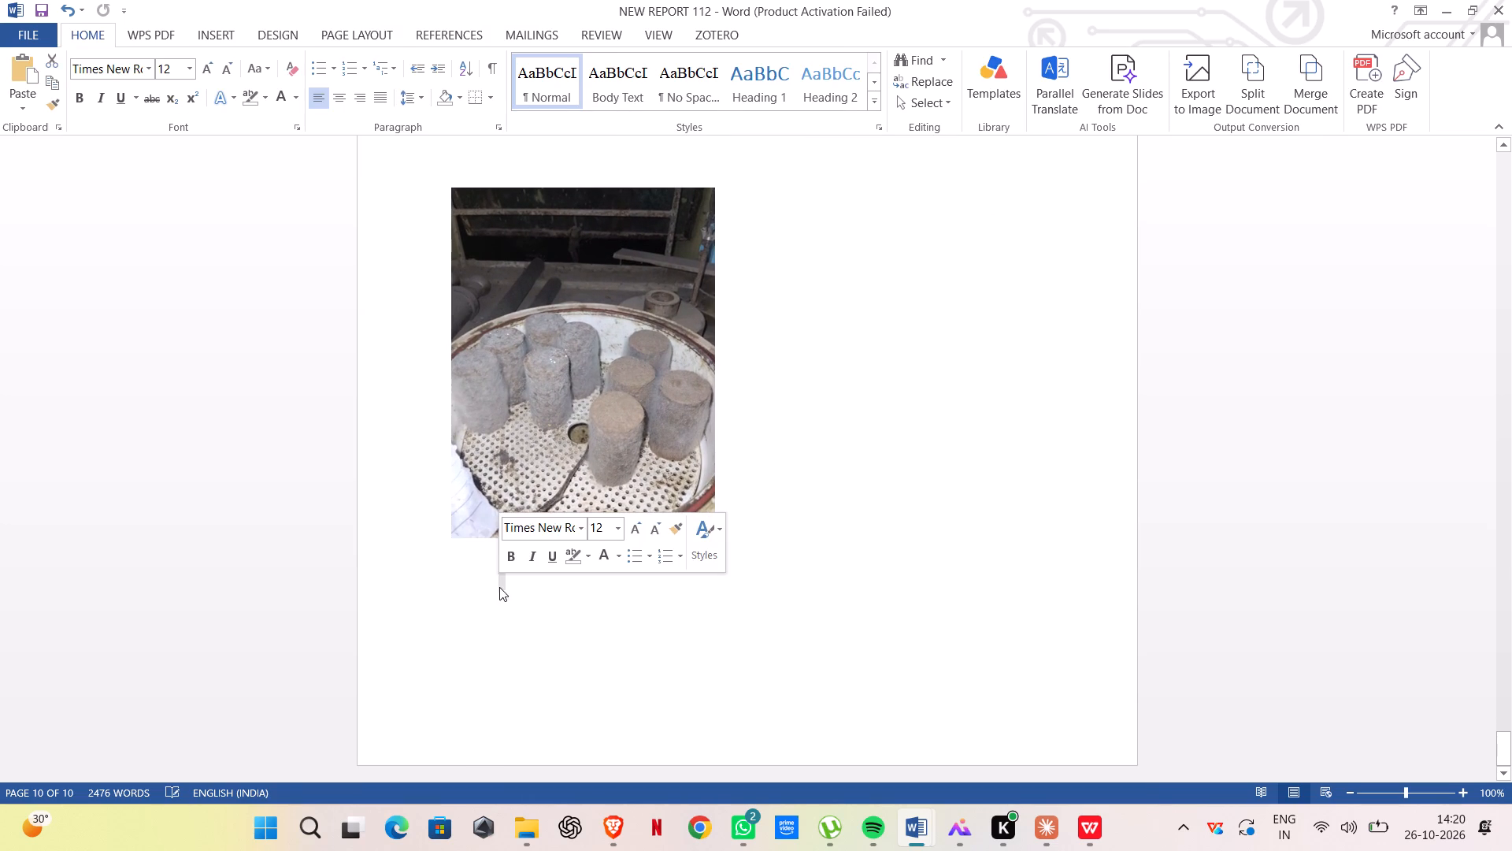
pyautogui.click(507, 584)
pyautogui.scroll(2, 509, 583)
pyautogui.scroll(-2, 509, 583)
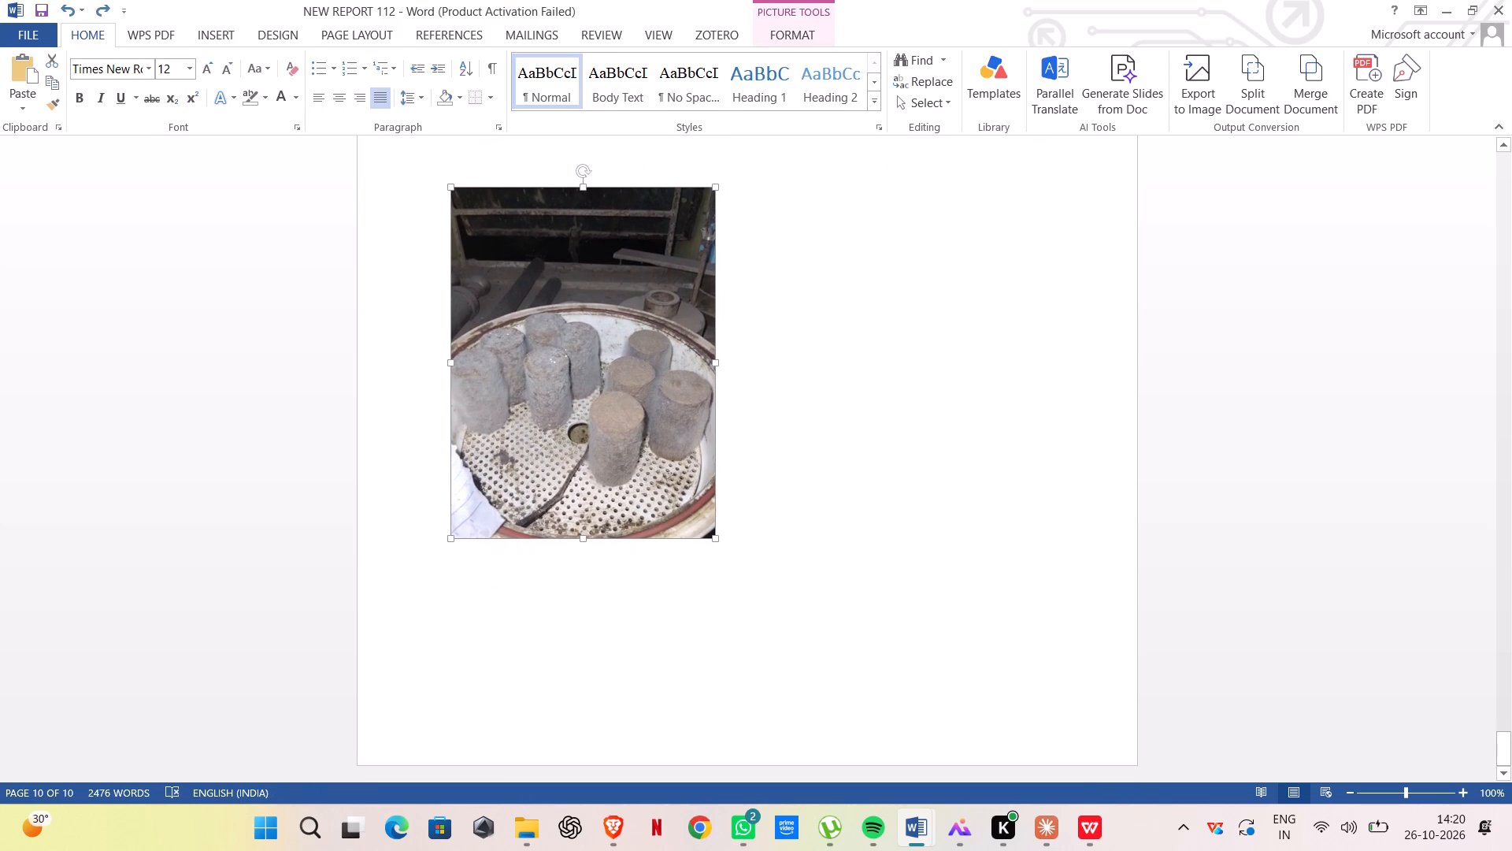
pyautogui.click(510, 588)
pyautogui.click(510, 588)
pyautogui.press('7')
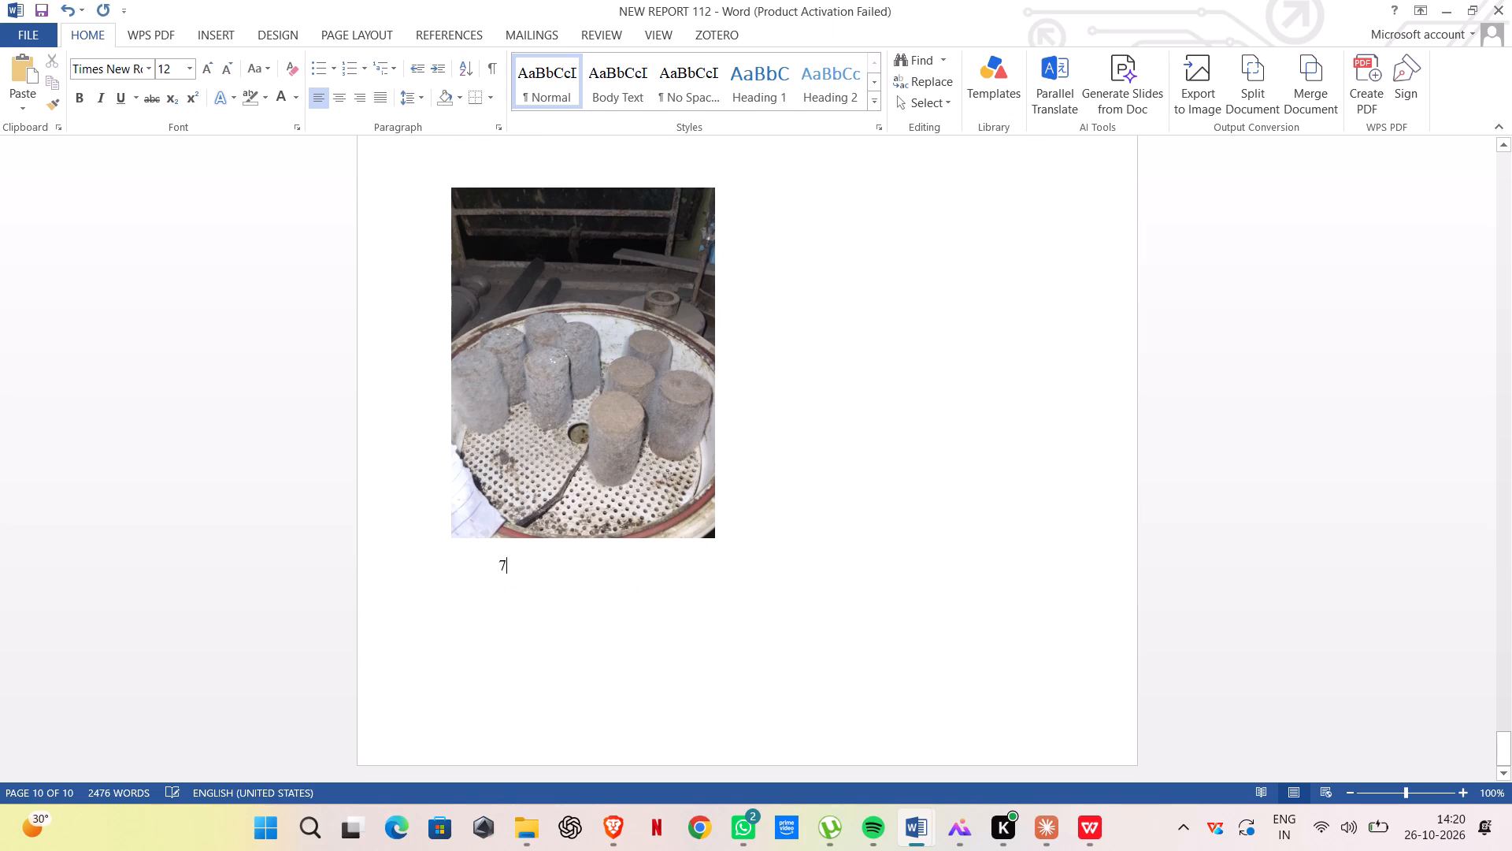
pyautogui.press('.')
pyautogui.press('space')
pyautogui.write('nc')
pyautogui.press('o')
pyautogui.write('nfines')
pyautogui.press('space')
pyautogui.press('BackSpace')
pyautogui.press('BackSpace')
pyautogui.press('d')
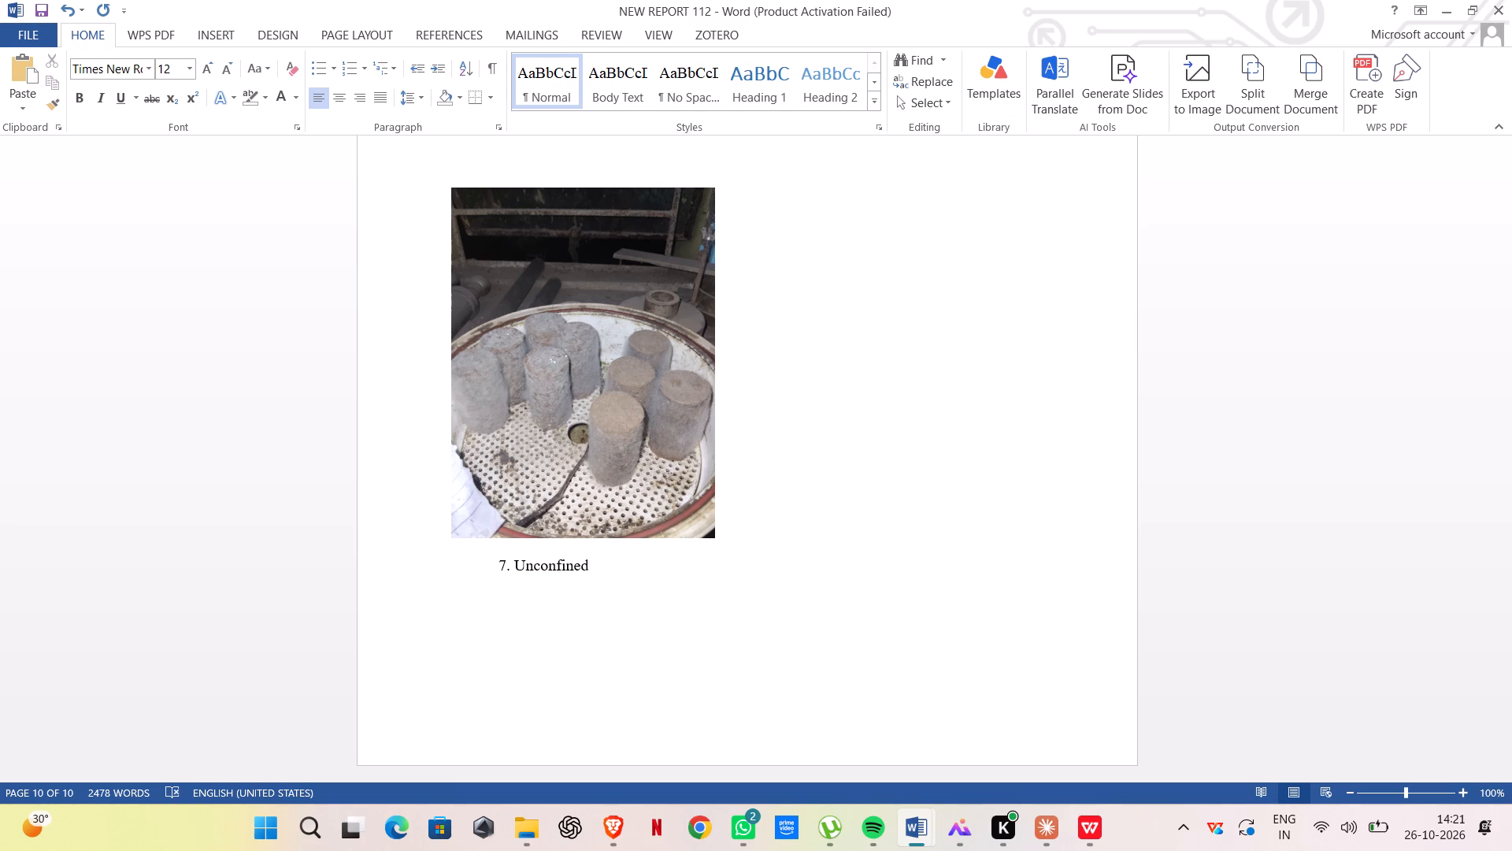
pyautogui.press('space')
pyautogui.write('ic=ve')
pyautogui.press('BackSpace')
pyautogui.press('BackSpace')
pyautogui.press('BackSpace')
pyautogui.press('BackSpace')
pyautogui.write('ce==')
pyautogui.press('BackSpace')
pyautogui.press('BackSpace')
pyautogui.press('BackSpace')
pyautogui.press('BackSpace')
pyautogui.write('trength')
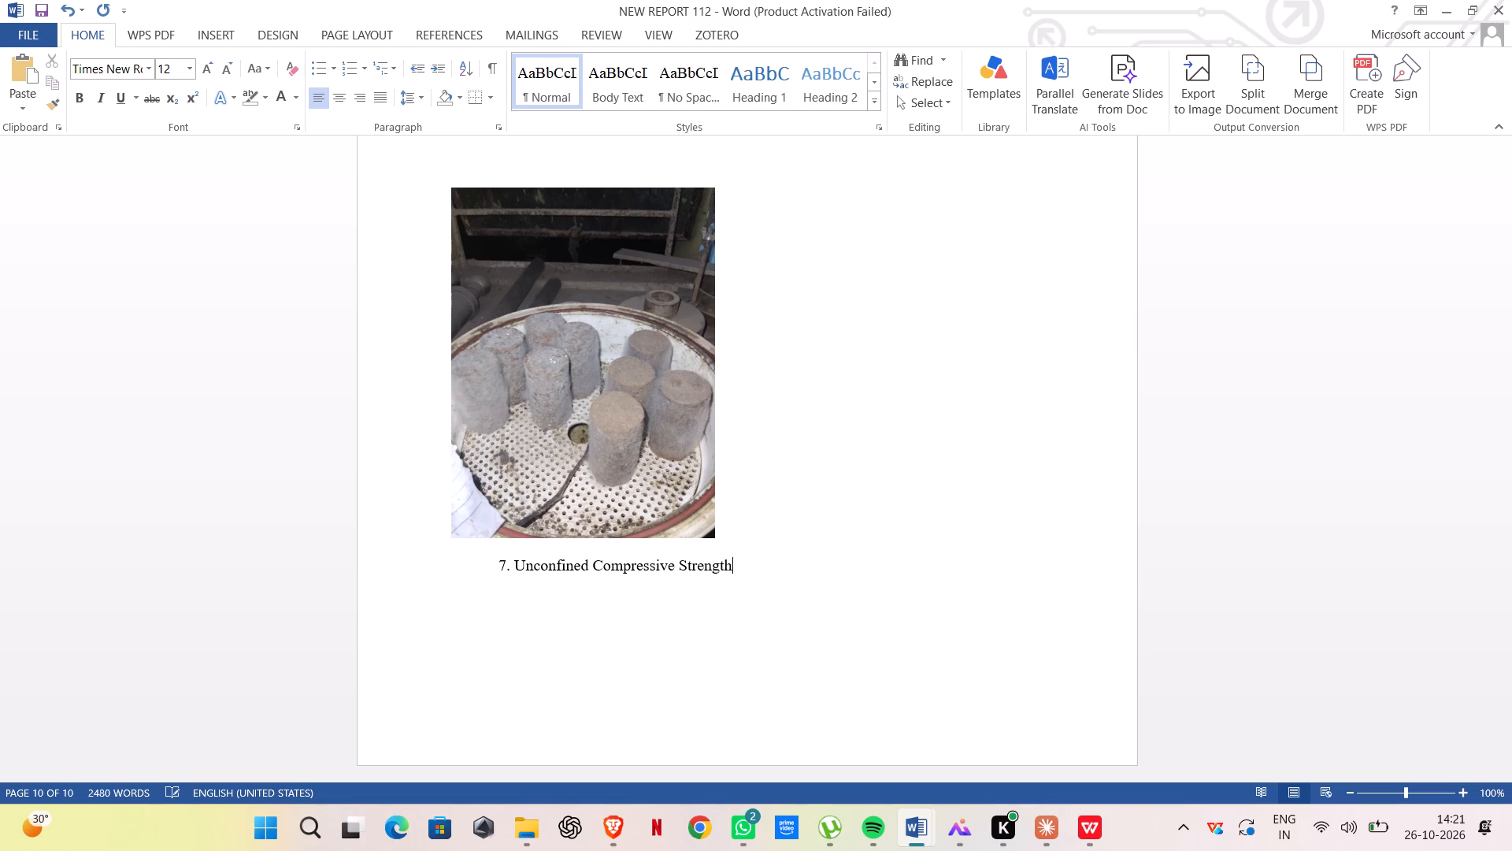
pyautogui.press('space')
pyautogui.write('est')
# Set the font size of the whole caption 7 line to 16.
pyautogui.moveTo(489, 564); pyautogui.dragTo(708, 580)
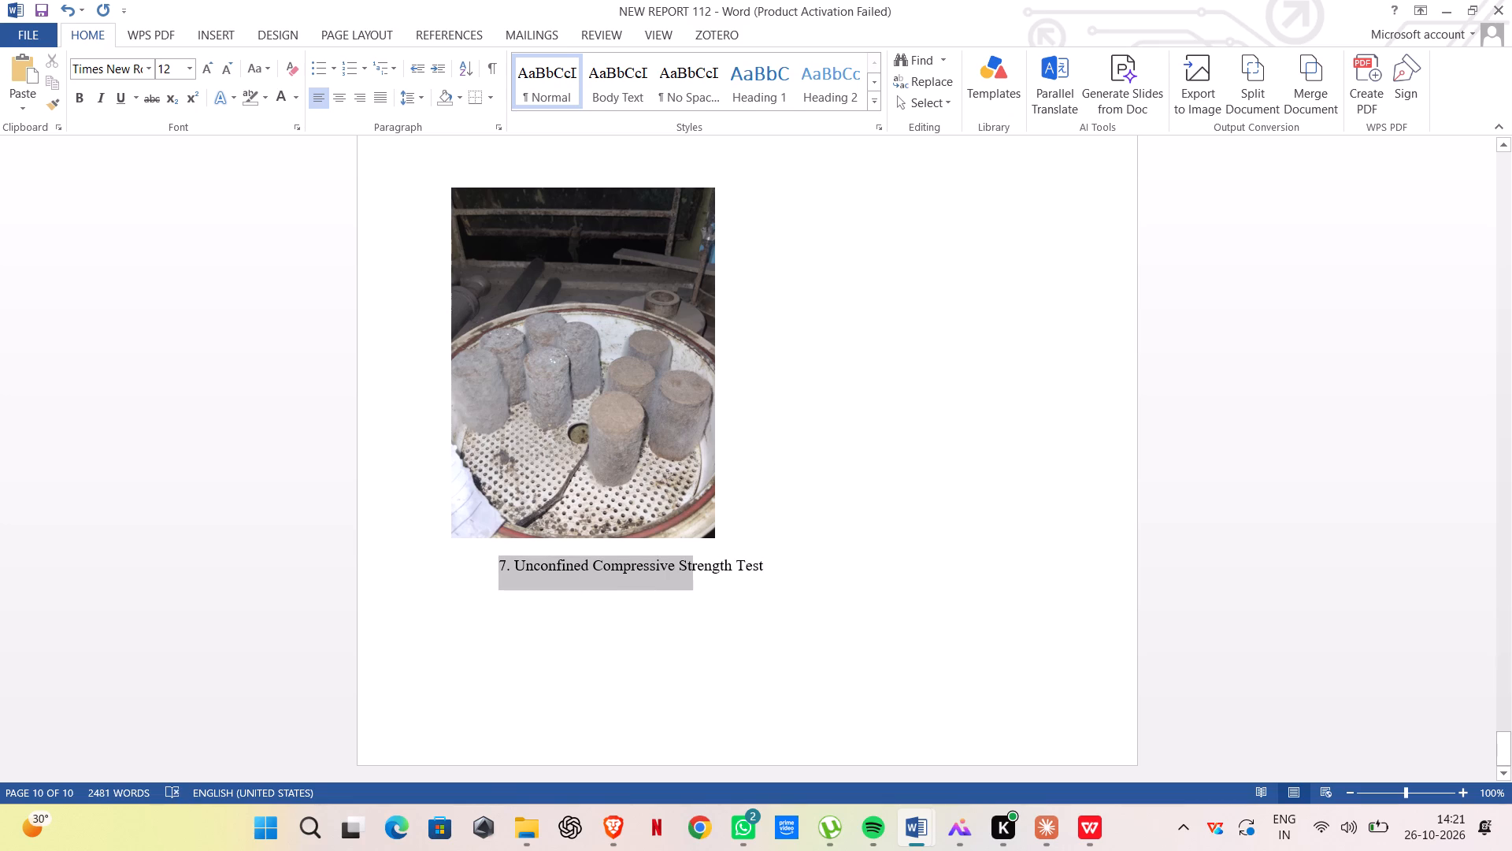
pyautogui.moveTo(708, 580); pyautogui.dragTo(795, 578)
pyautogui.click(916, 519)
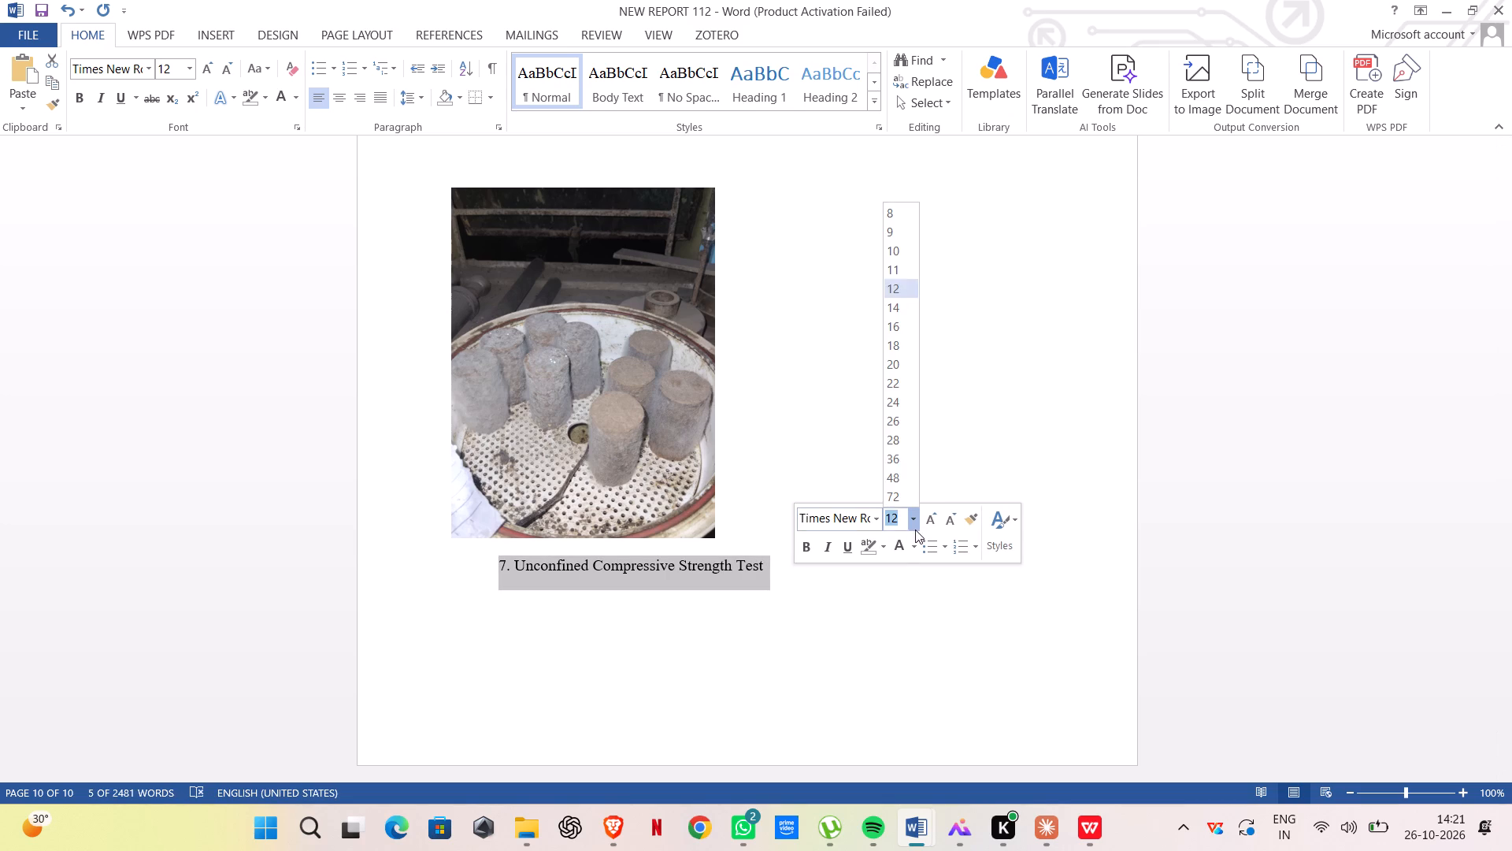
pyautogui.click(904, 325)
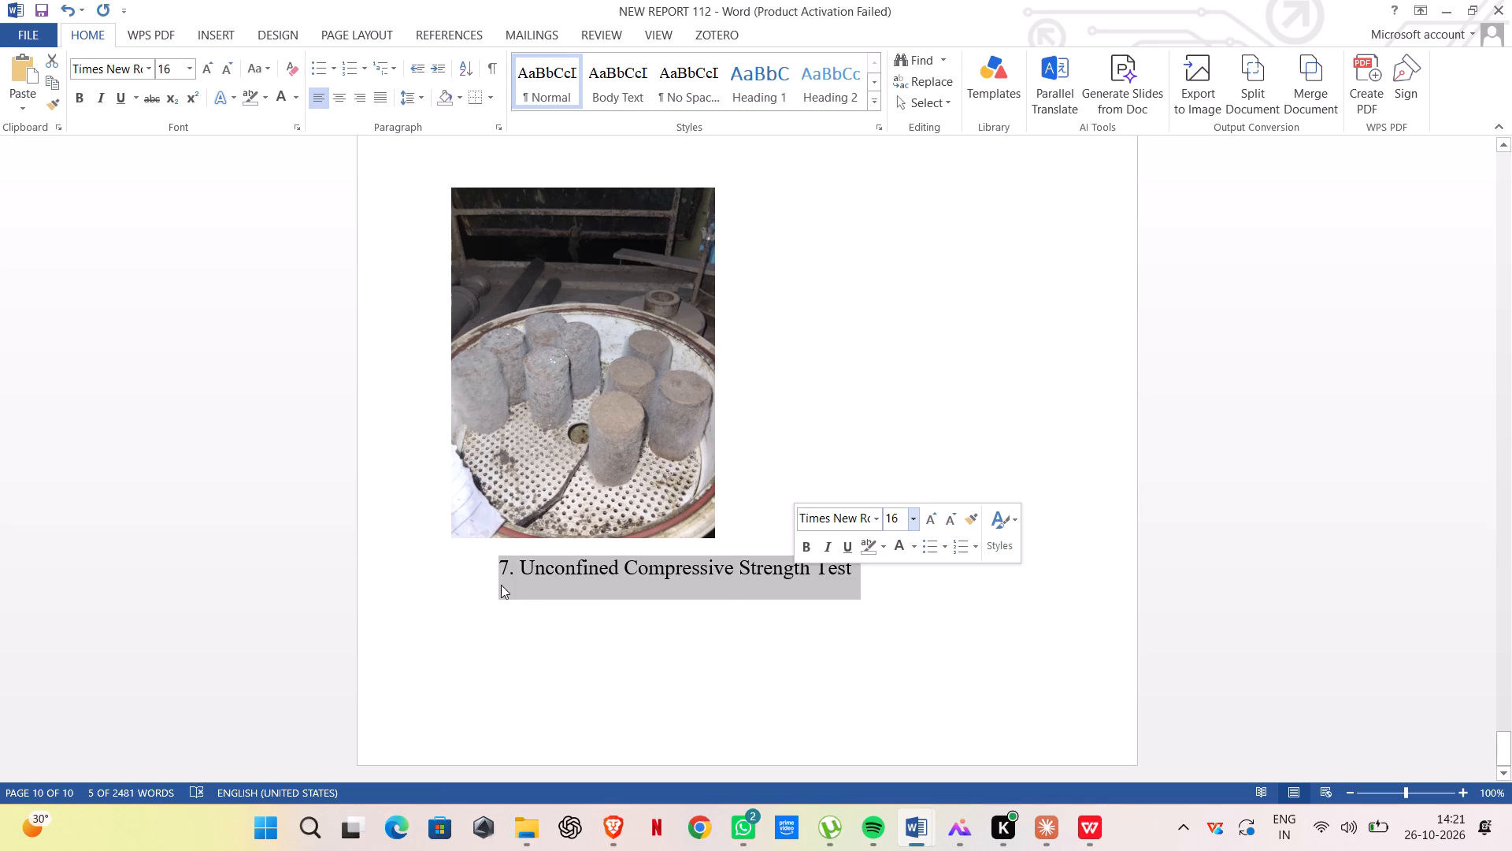
# Remove the indent before caption 7 so it starts at the page margin, on its own line beneath the photo.
pyautogui.click(495, 578)
pyautogui.press('BackSpace')
pyautogui.press('BackSpace')
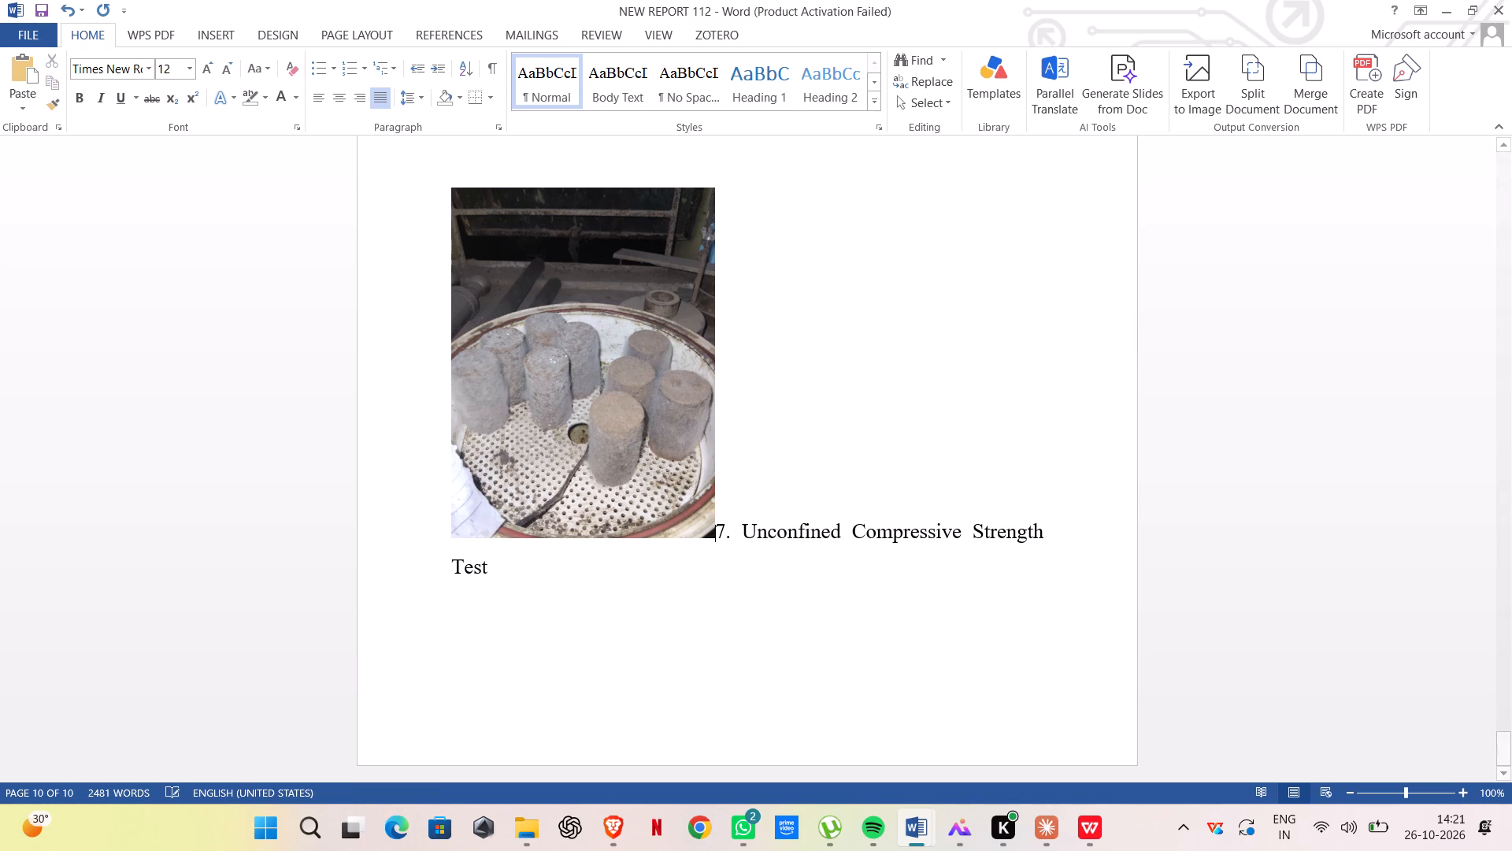
pyautogui.hotkey('ctrl', 'z')
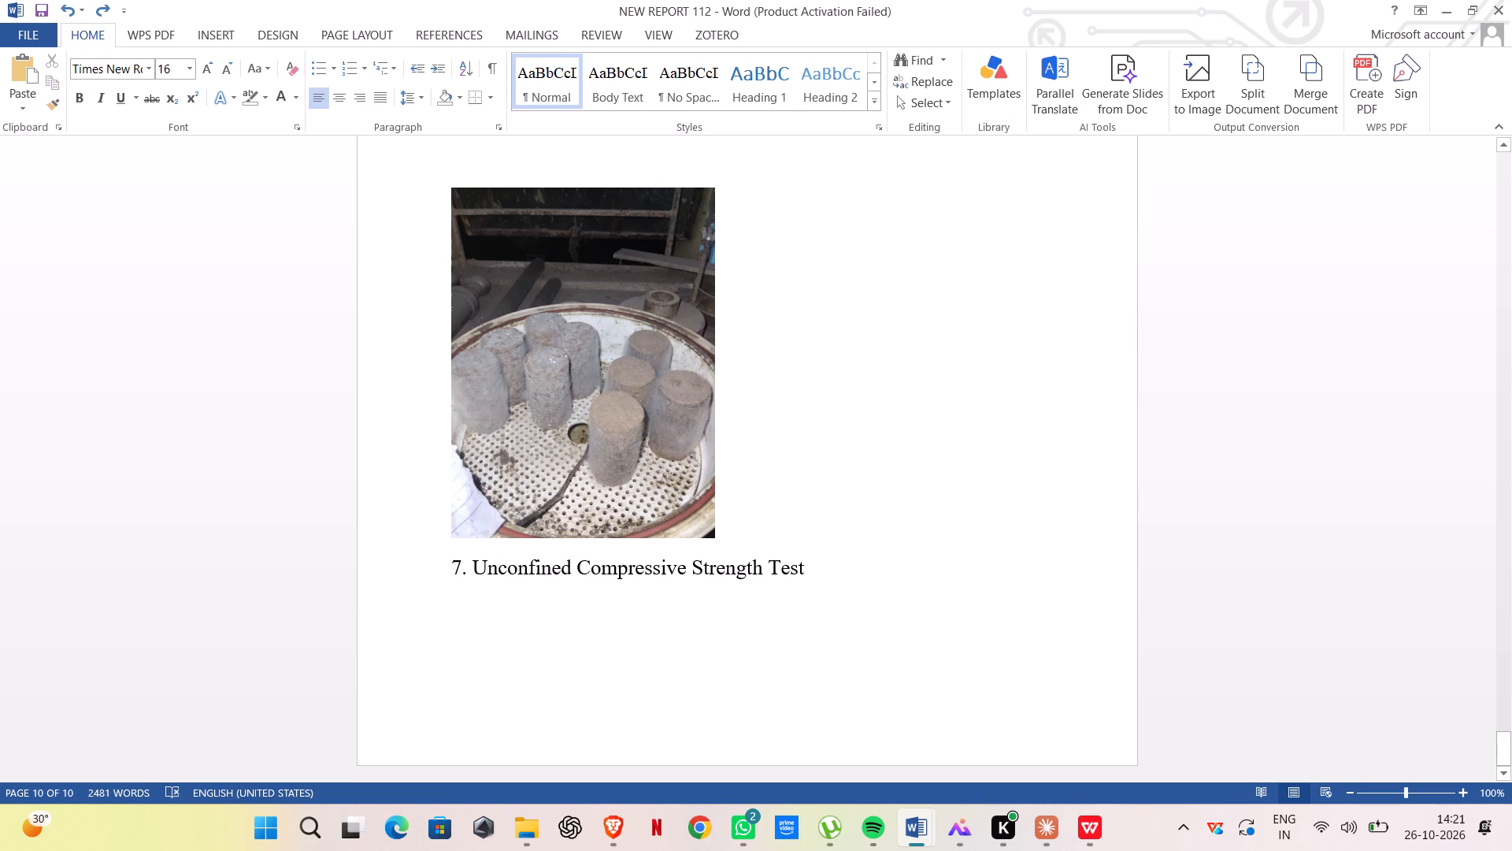
# Set the font size of the whole caption 7 text to 14.
pyautogui.click(740, 572)
pyautogui.click(834, 577)
pyautogui.moveTo(834, 577); pyautogui.dragTo(751, 564)
pyautogui.moveTo(751, 564); pyautogui.dragTo(479, 551)
pyautogui.moveTo(813, 564); pyautogui.dragTo(458, 556)
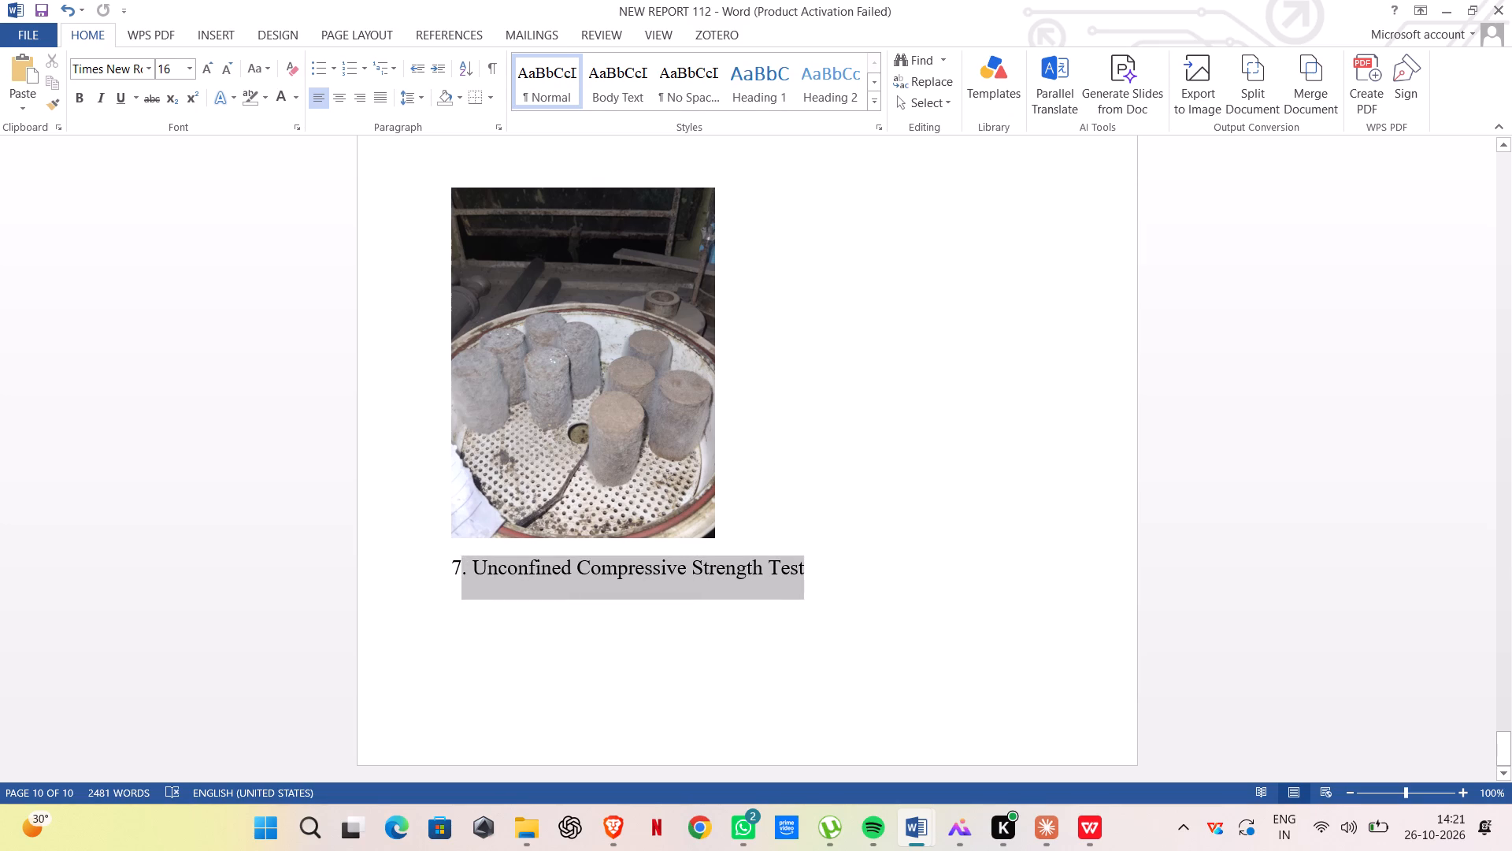
pyautogui.moveTo(458, 556); pyautogui.dragTo(435, 556)
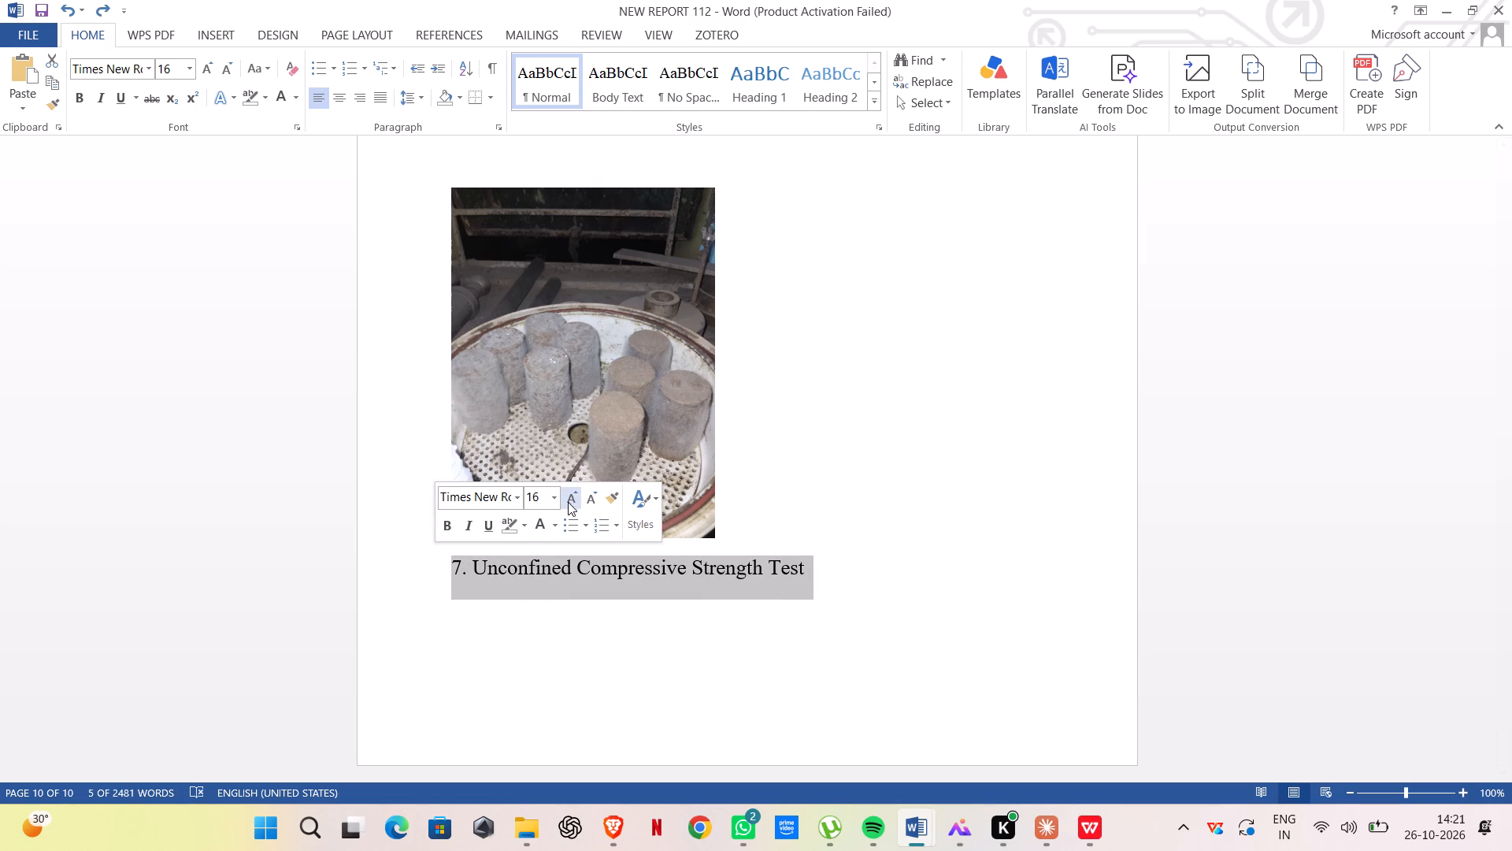
pyautogui.click(560, 500)
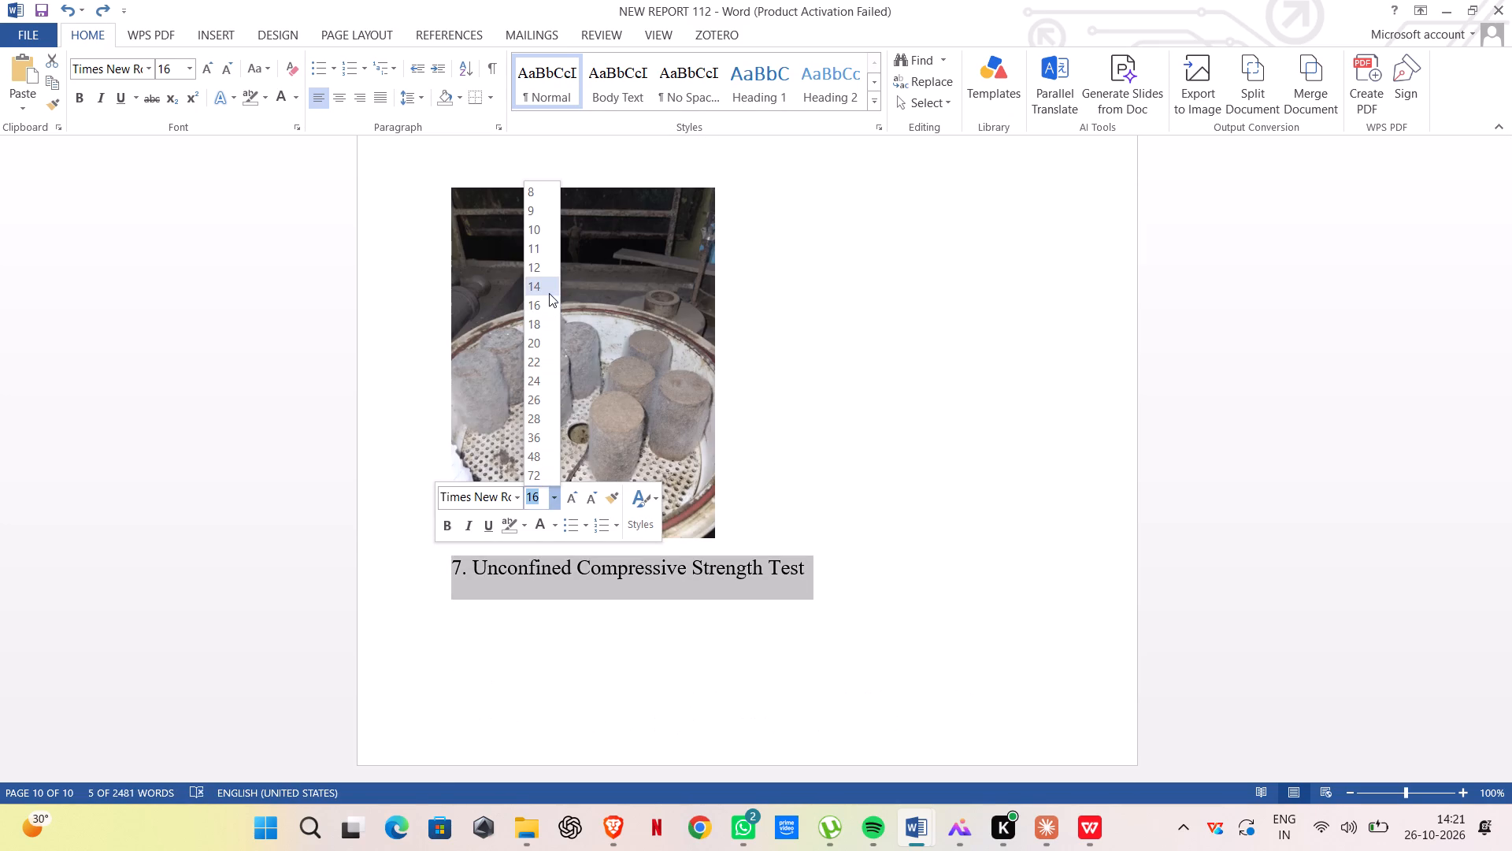
pyautogui.click(549, 290)
pyautogui.scroll(2, 783, 489)
pyautogui.click(858, 485)
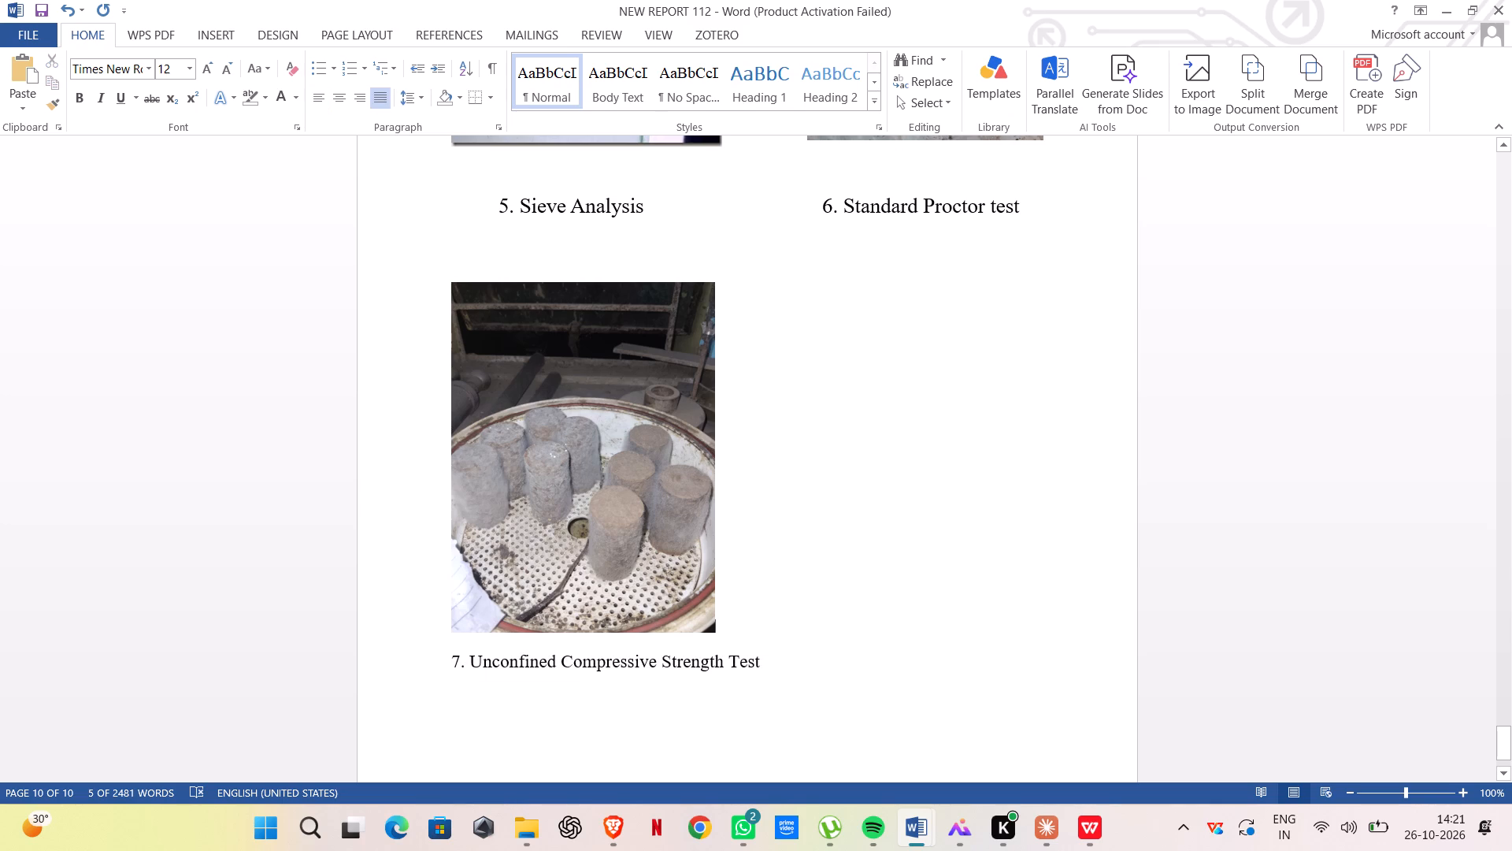
# Widen the UCS specimens photo slightly by stretching its outer edge, keeping its height.
pyautogui.click(658, 650)
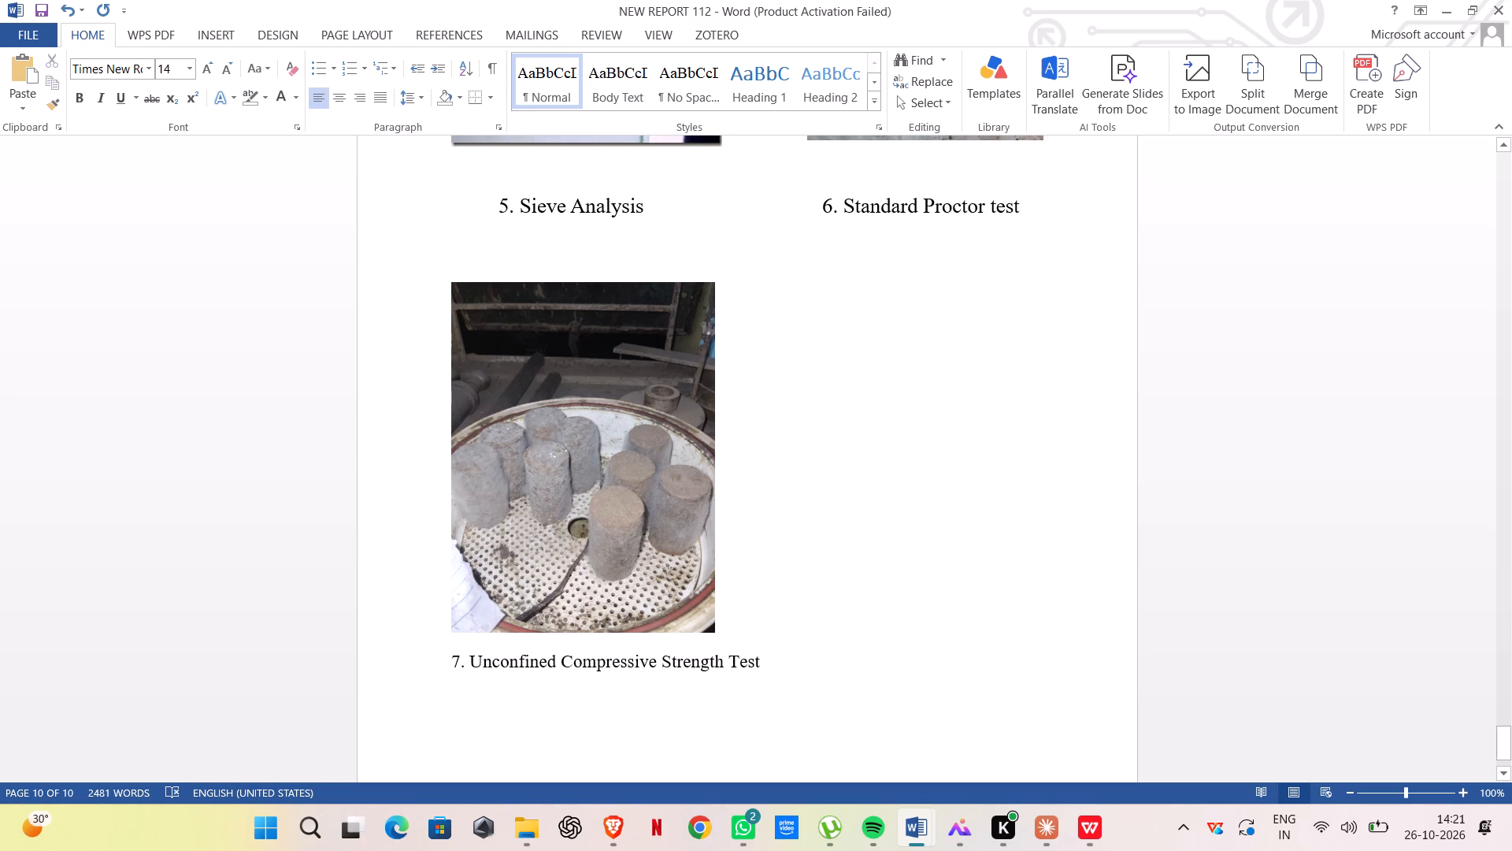
pyautogui.click(695, 525)
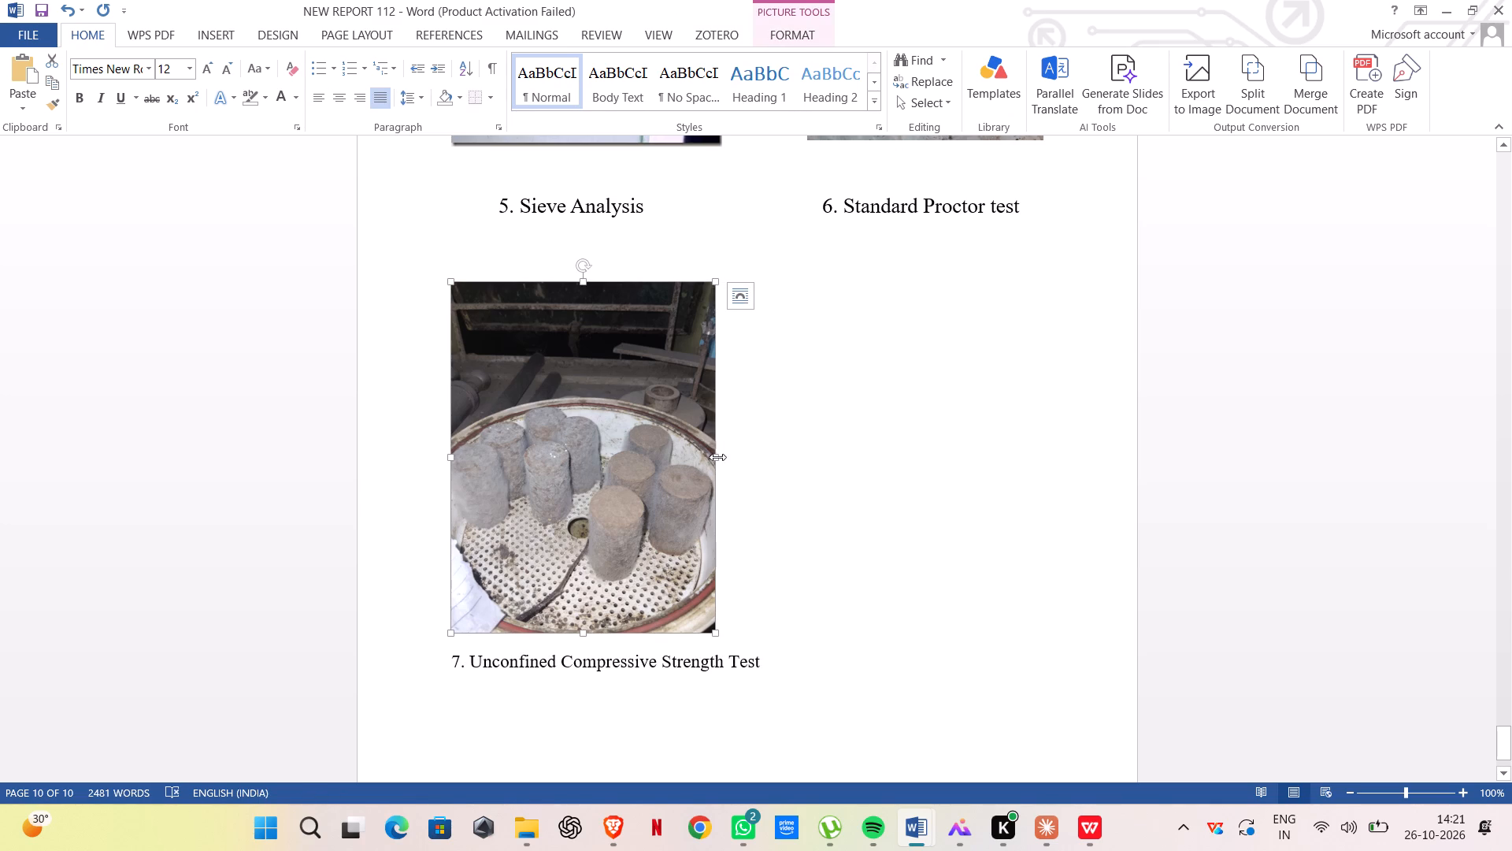
pyautogui.moveTo(717, 457); pyautogui.dragTo(727, 455)
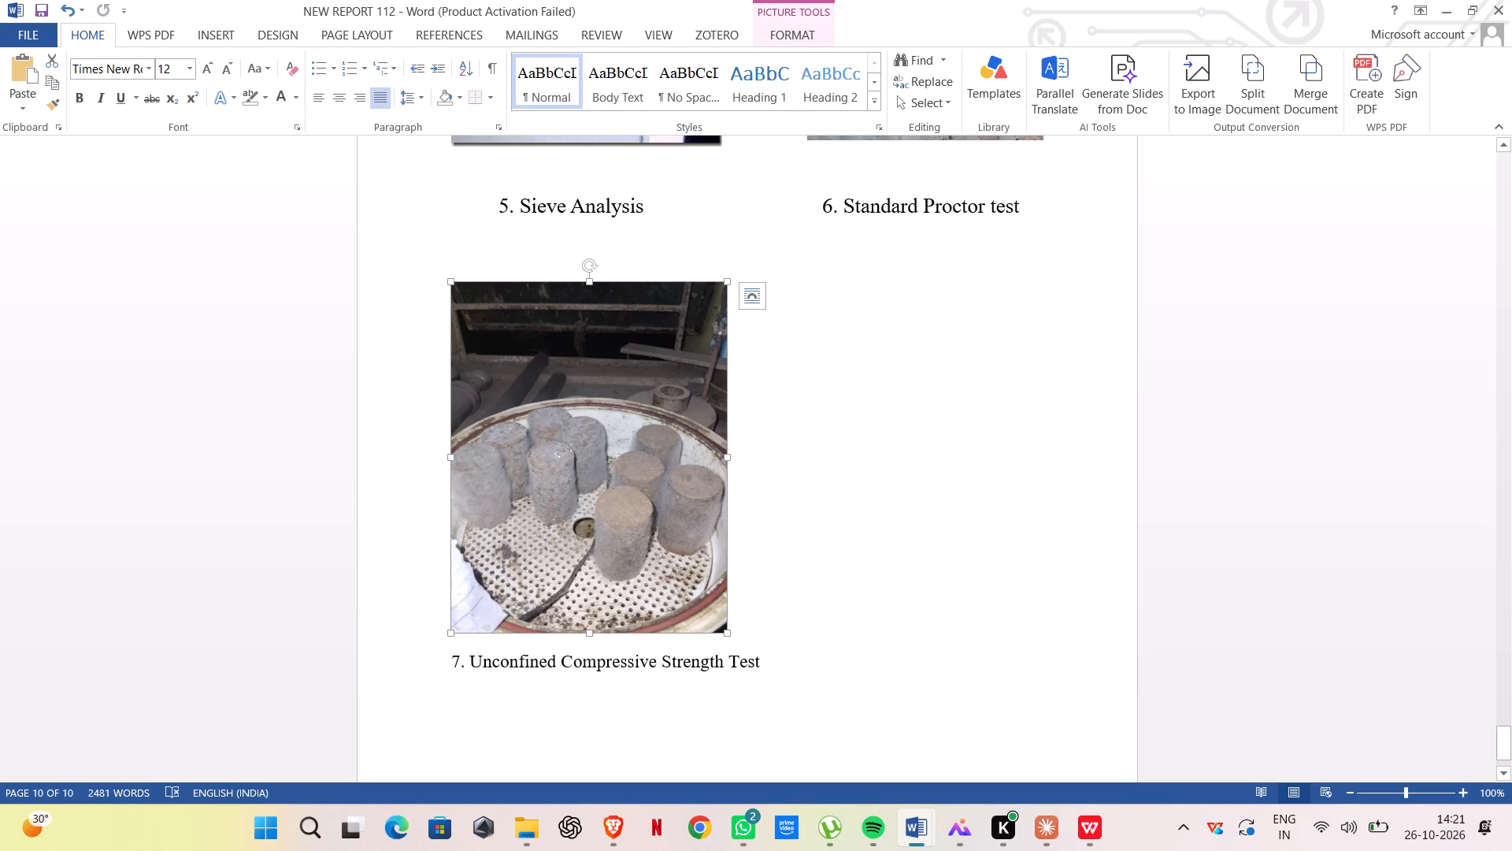
# Split caption 7 after "Compressive" and indent "Strength Test" with 12 spaces so it sits roughly centred on the second line.
pyautogui.click(666, 660)
pyautogui.press('BackSpace')
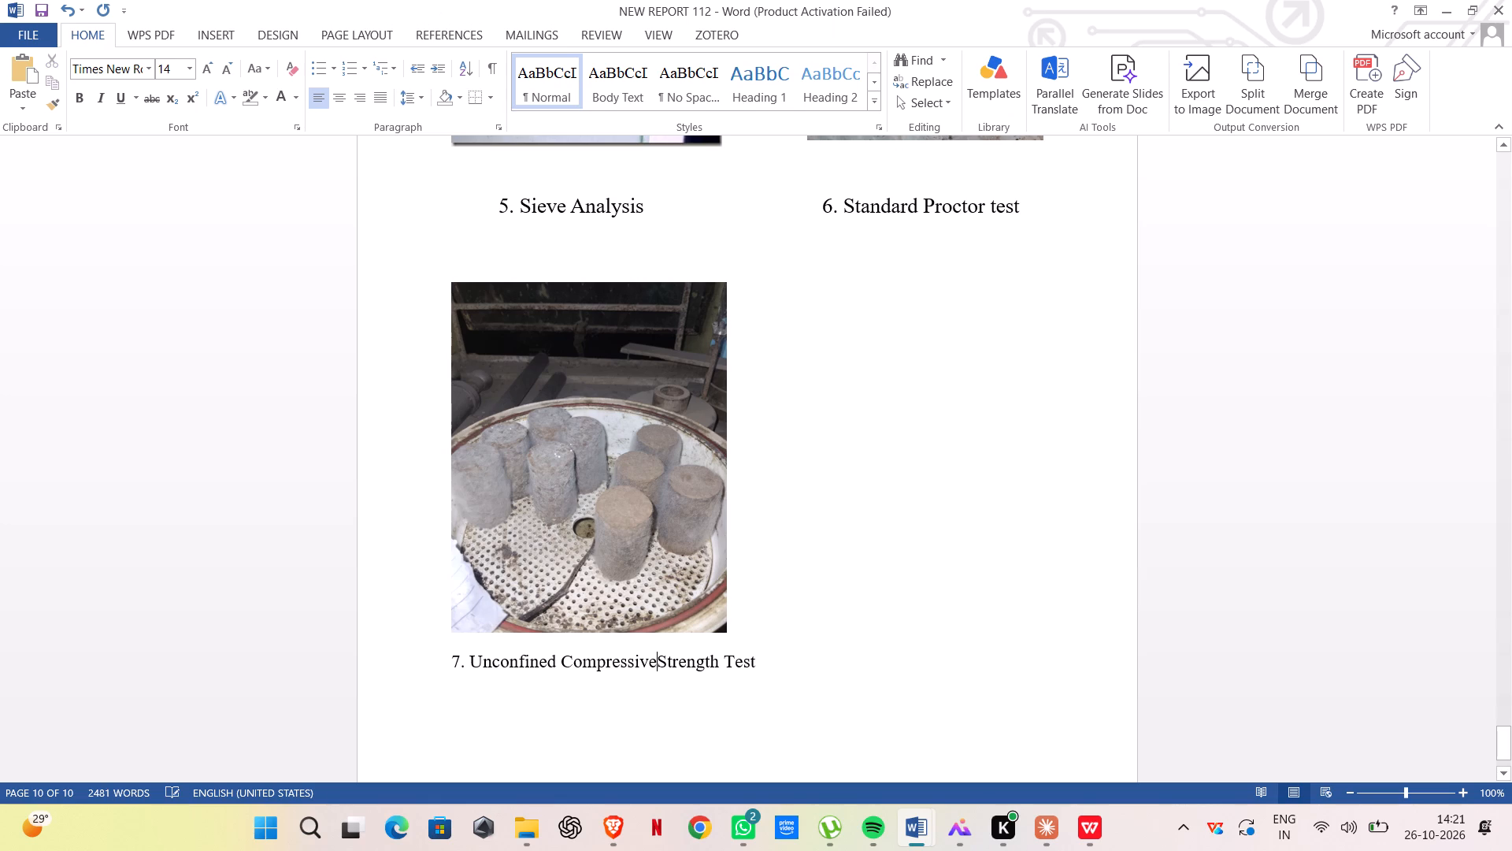
pyautogui.press('space')
pyautogui.press('Return')
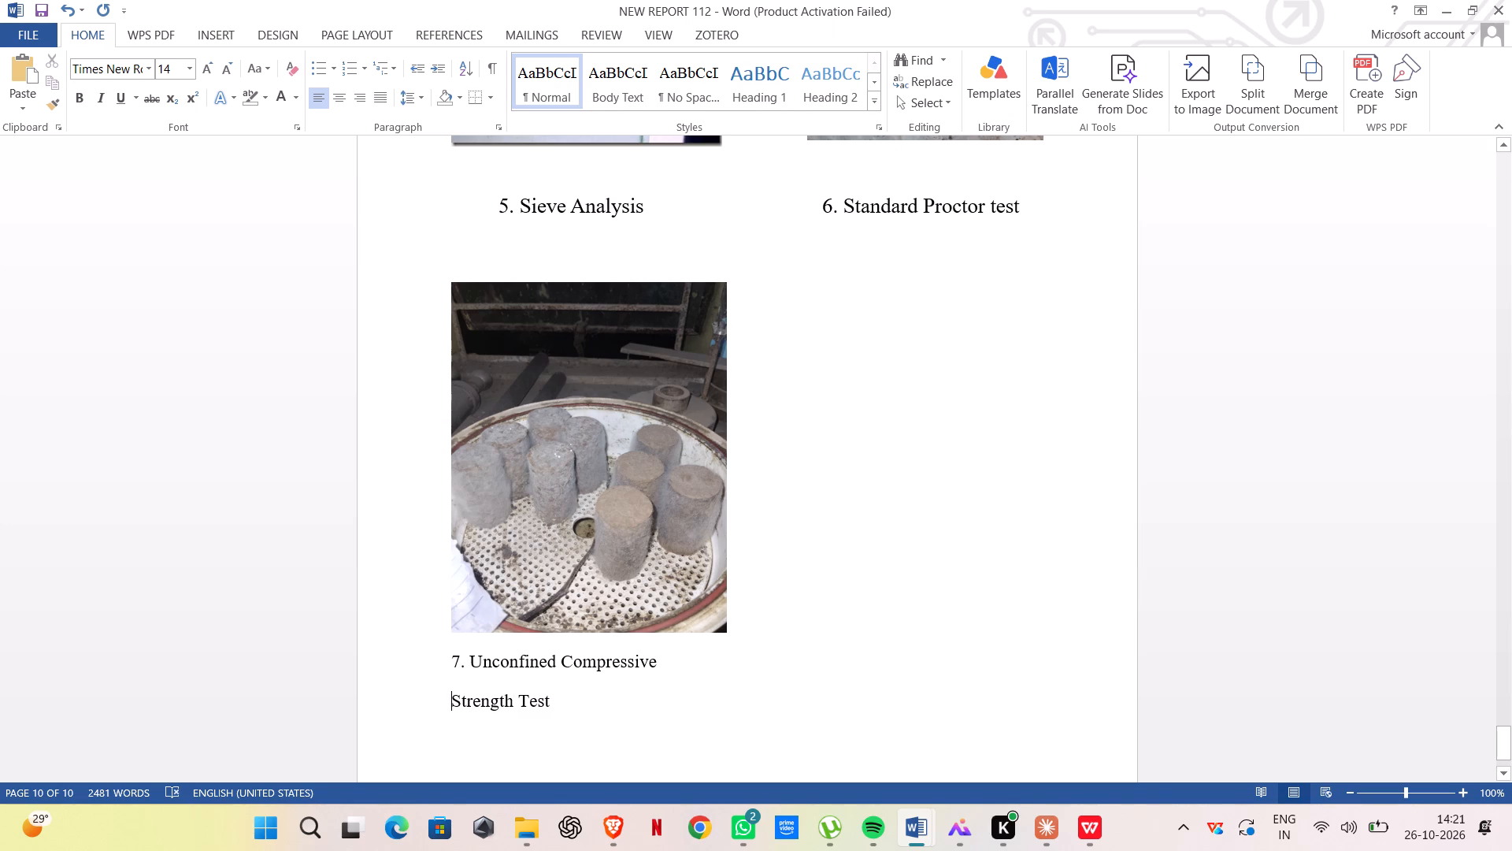
pyautogui.press('space')
pyautogui.press('space')
pyautogui.press('space')
pyautogui.press('space')
pyautogui.press('space')
pyautogui.press('space')
pyautogui.press('space')
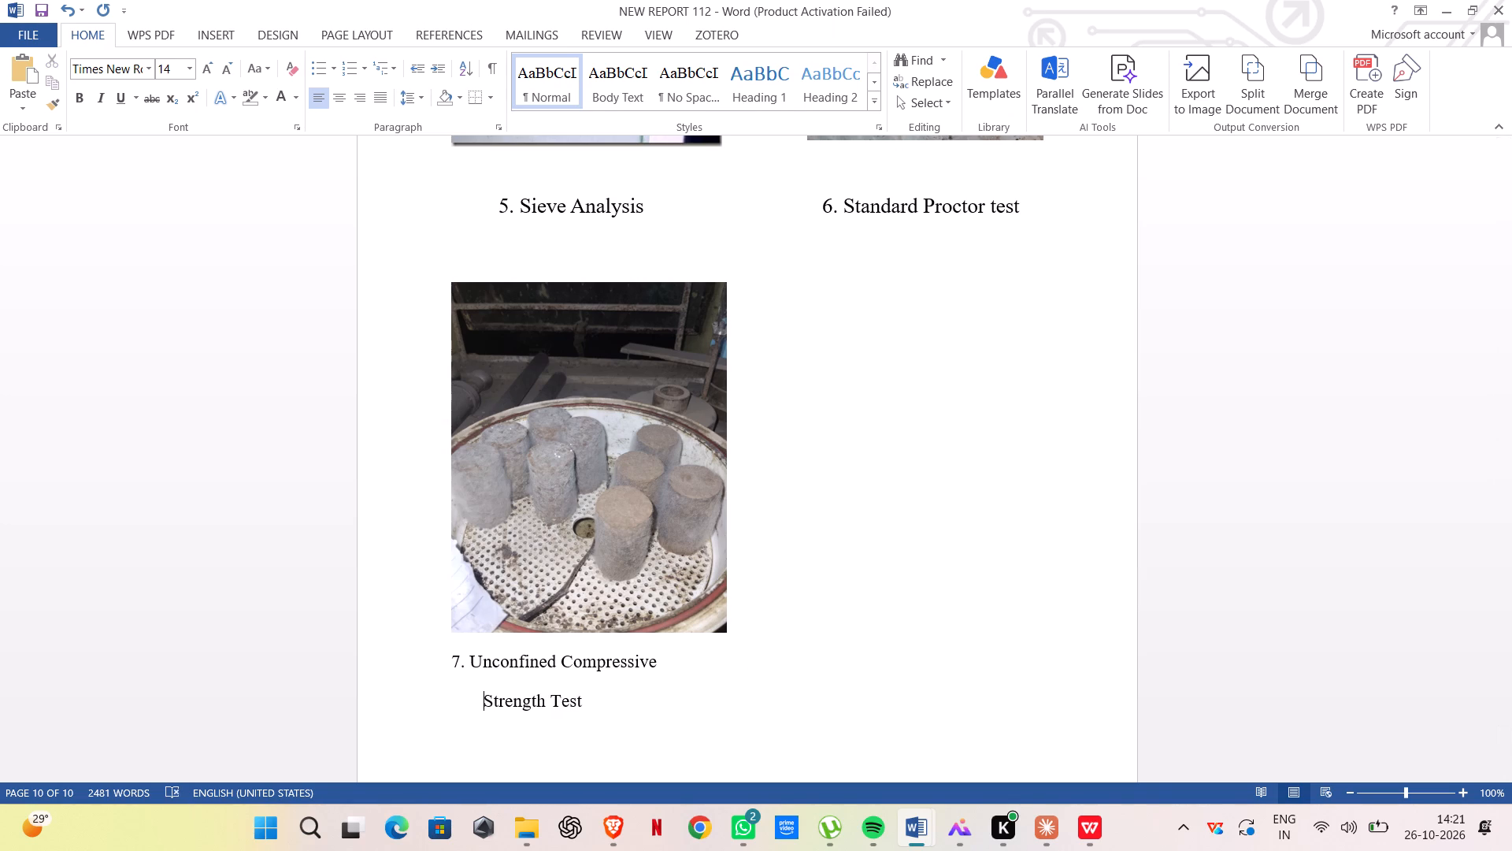
pyautogui.press('space')
pyautogui.press('space')
pyautogui.press('space')
pyautogui.press('space')
pyautogui.press('space')
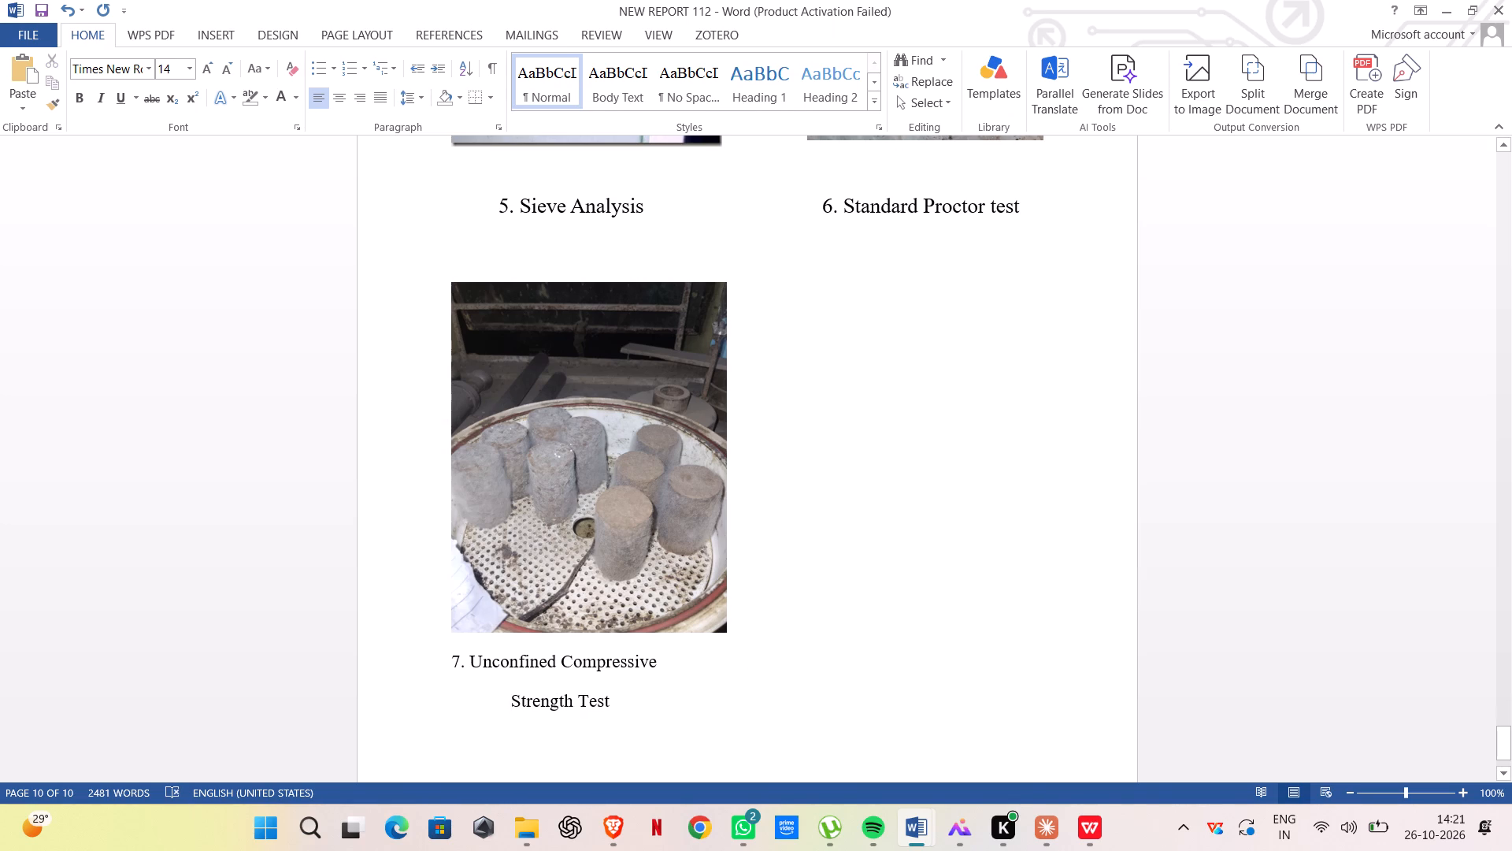
# Set the font size of both lines of caption 7 to 16.
pyautogui.moveTo(622, 709); pyautogui.dragTo(431, 646)
pyautogui.click(475, 677)
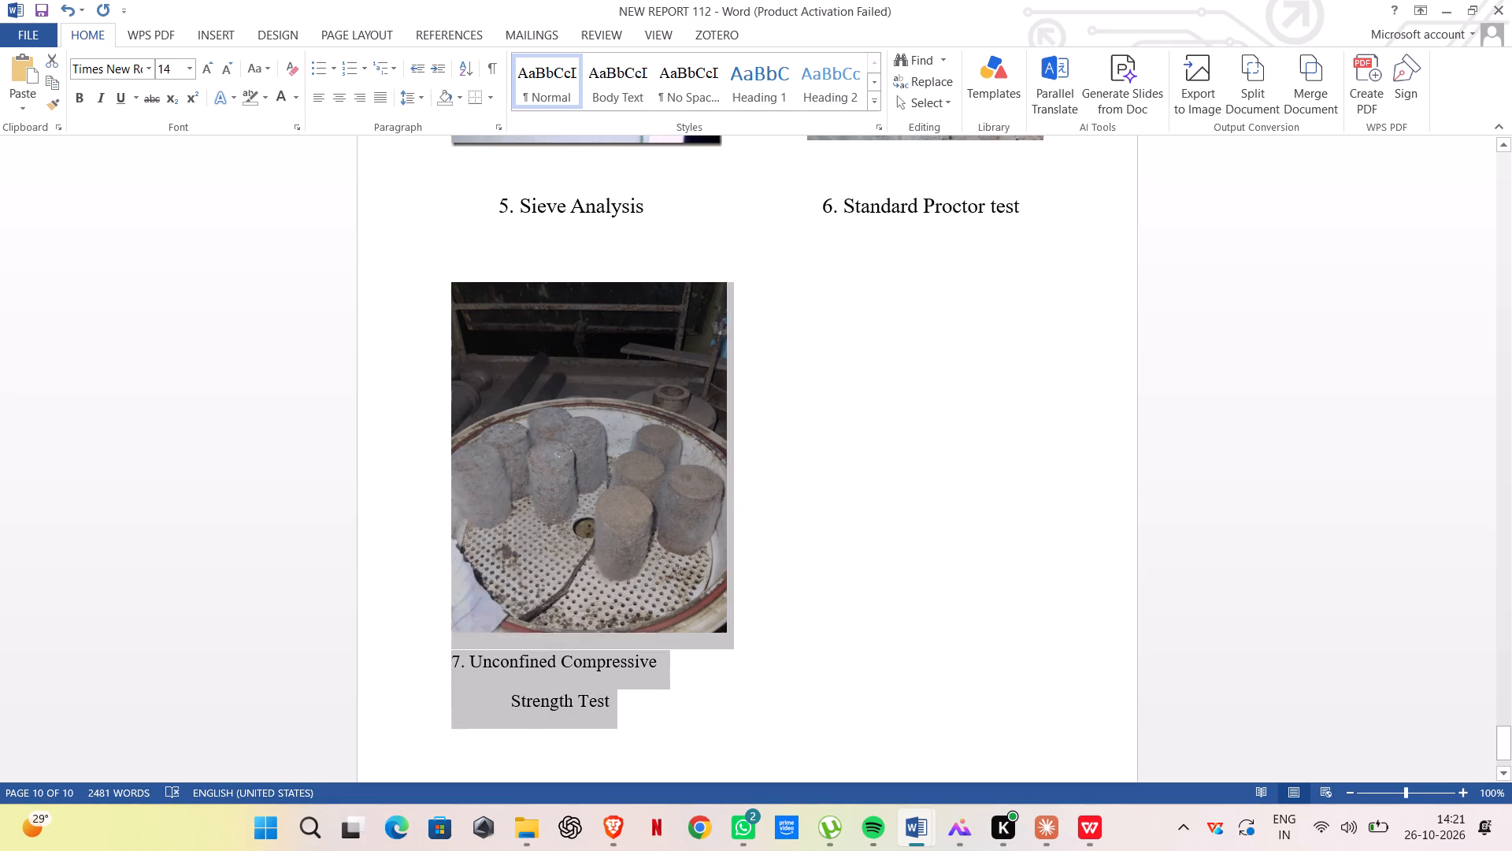
pyautogui.moveTo(621, 718); pyautogui.dragTo(441, 672)
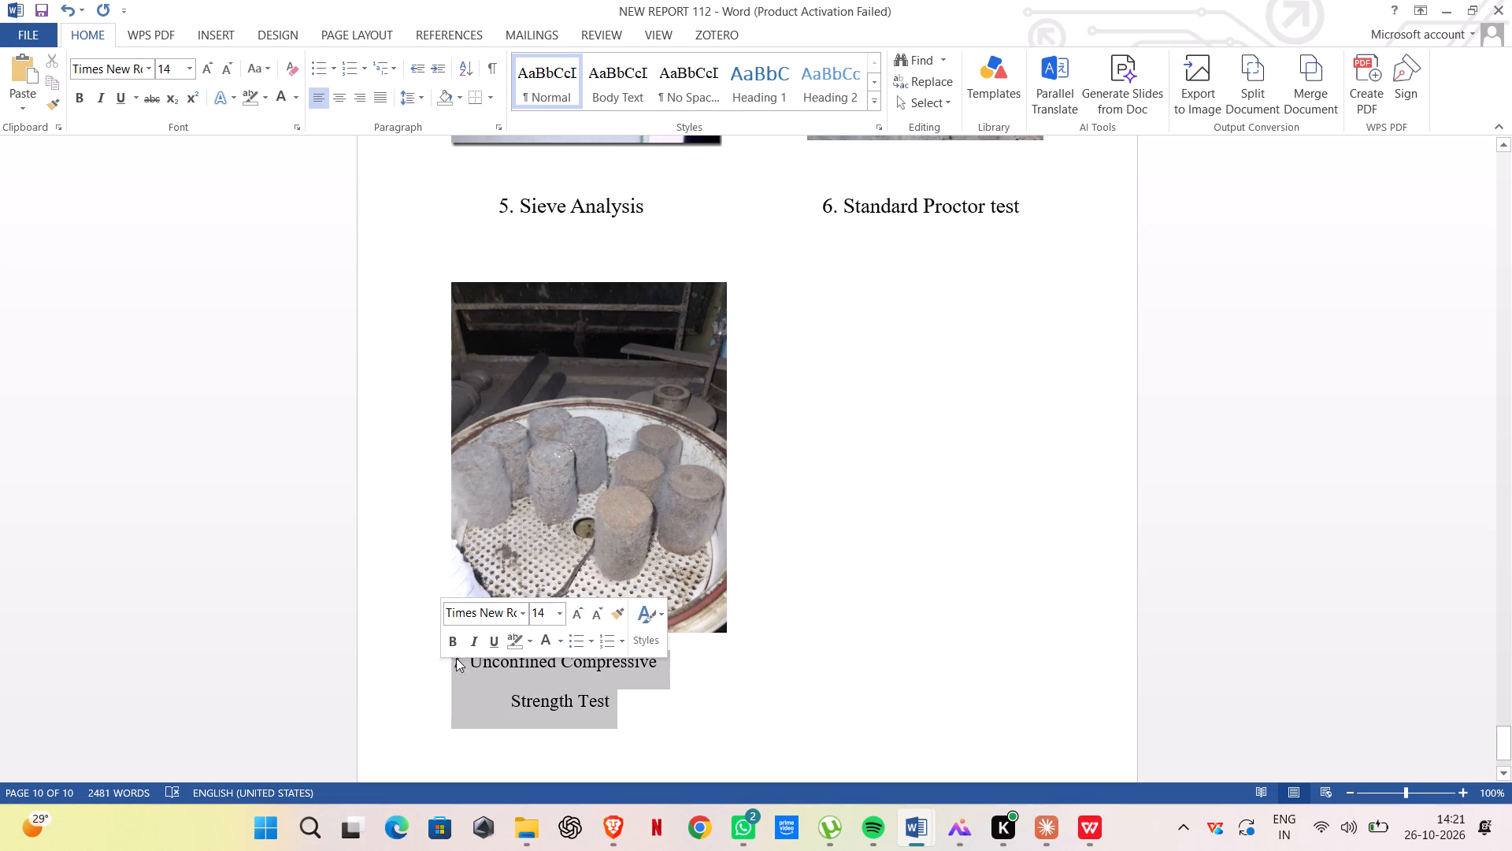
pyautogui.click(554, 610)
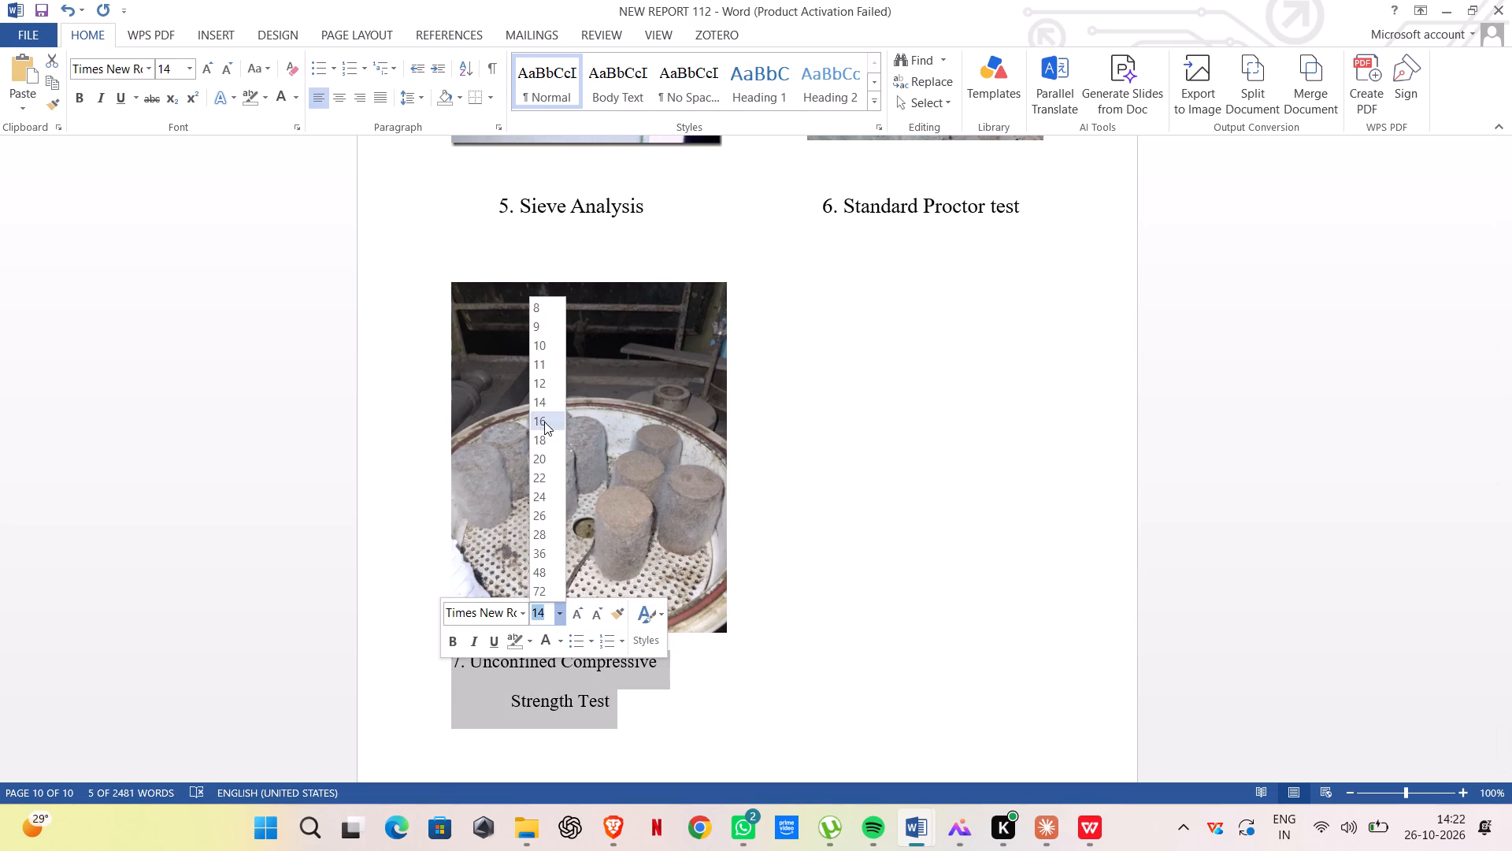
pyautogui.click(544, 422)
pyautogui.click(946, 572)
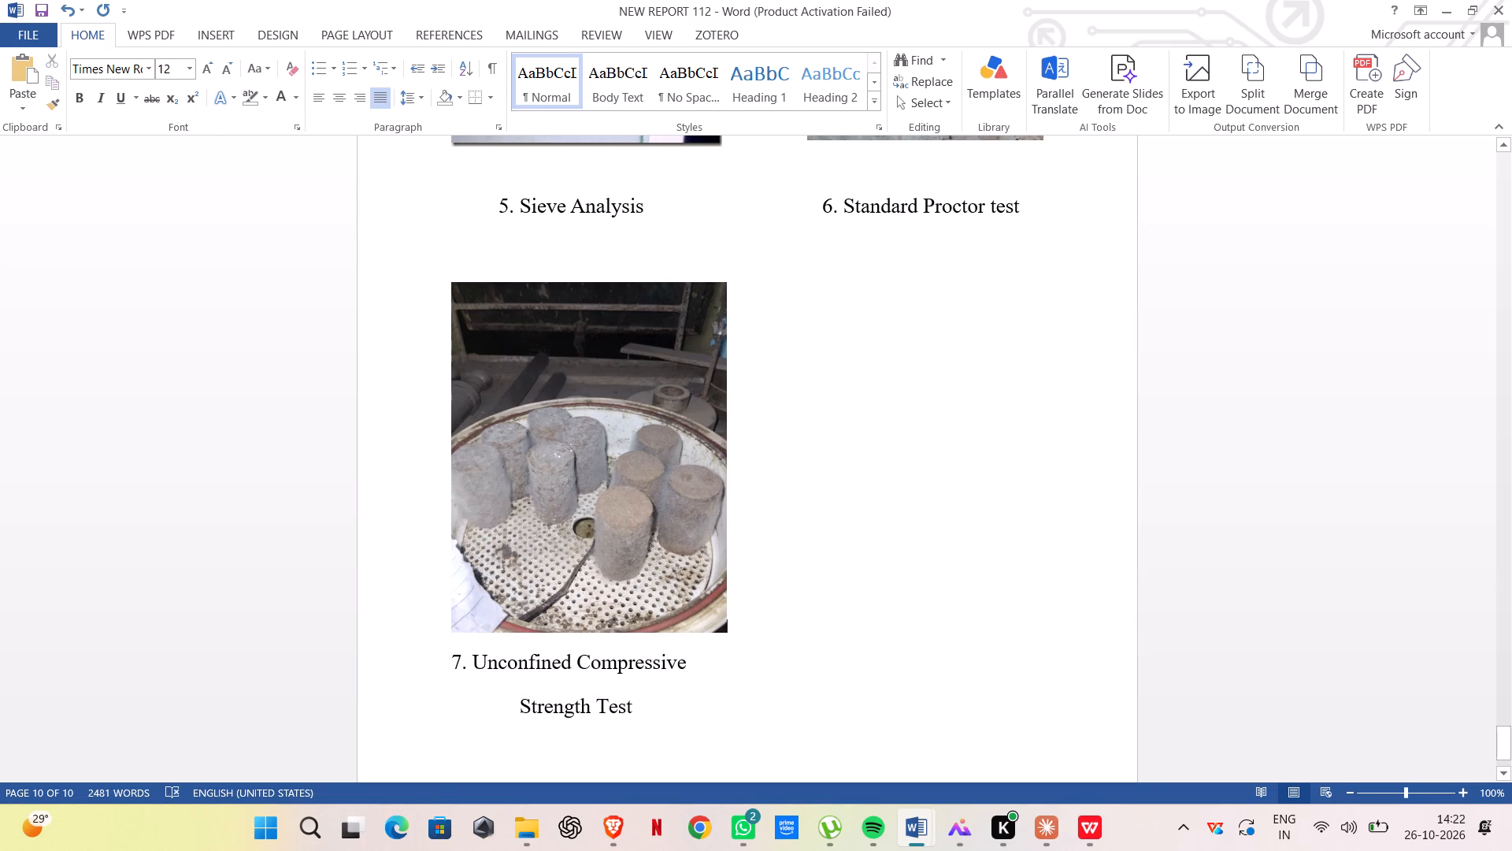
# Place the text cursor in the blank space beside the UCS specimens photo, below caption 6.
pyautogui.moveTo(652, 204); pyautogui.dragTo(446, 175)
pyautogui.click(879, 373)
pyautogui.scroll(1, 773, 574)
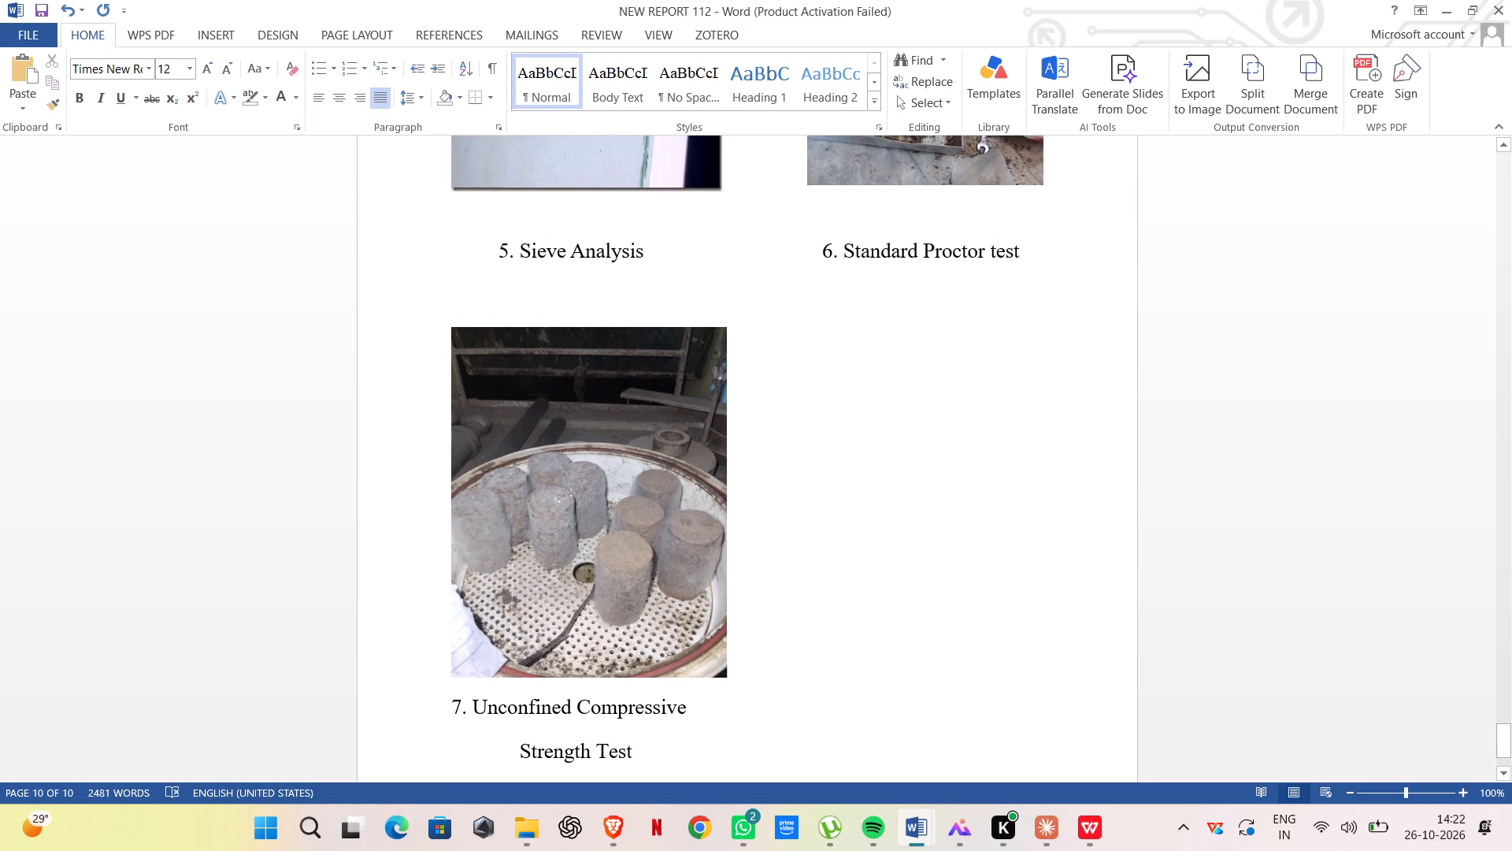
pyautogui.rightClick(942, 332)
pyautogui.doubleClick(844, 391)
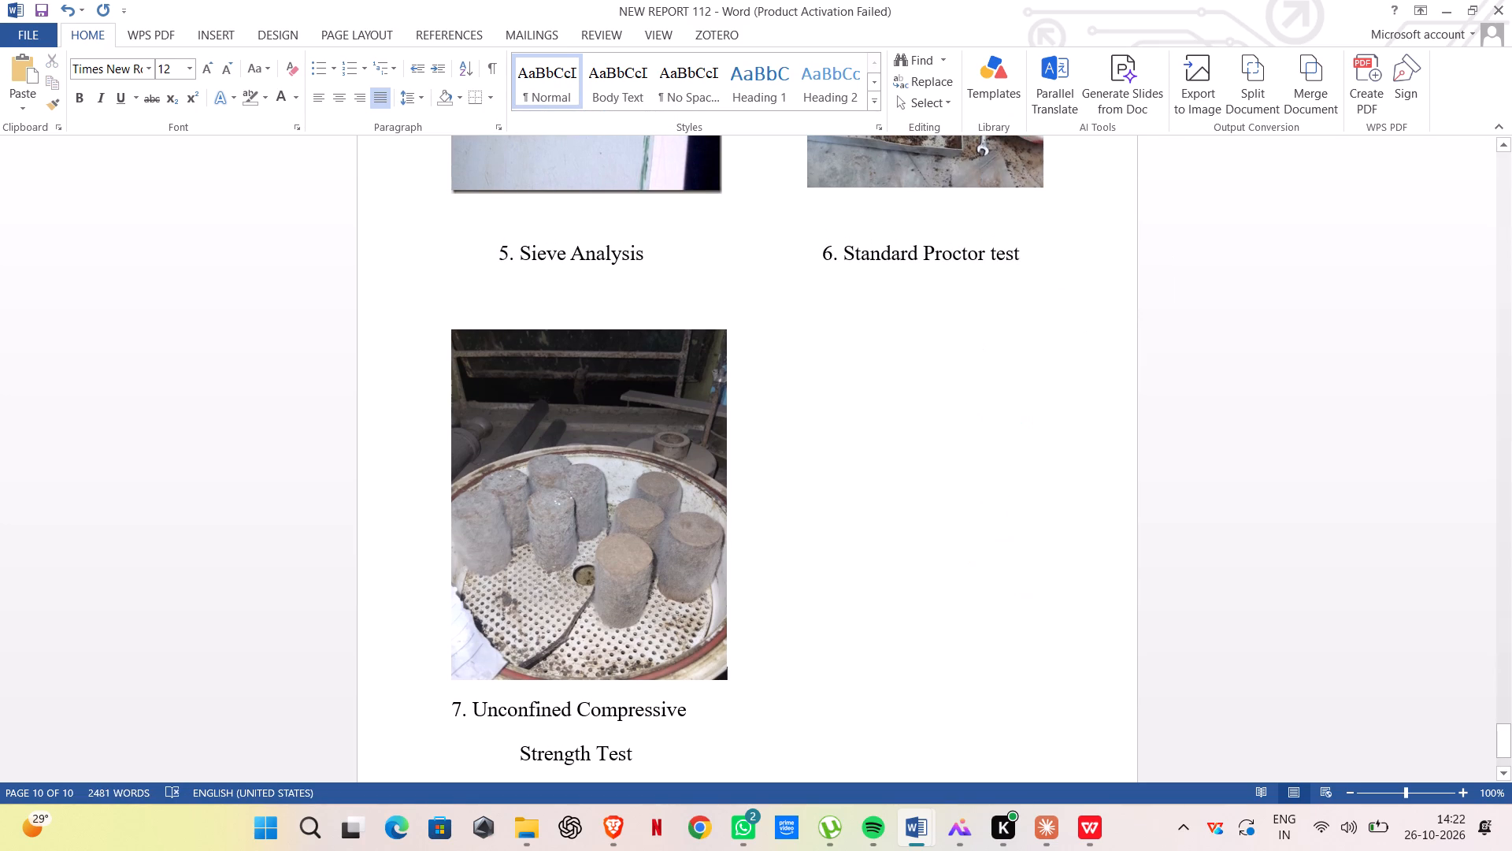
pyautogui.click(1020, 346)
pyautogui.tripleClick(971, 357)
pyautogui.click(968, 362)
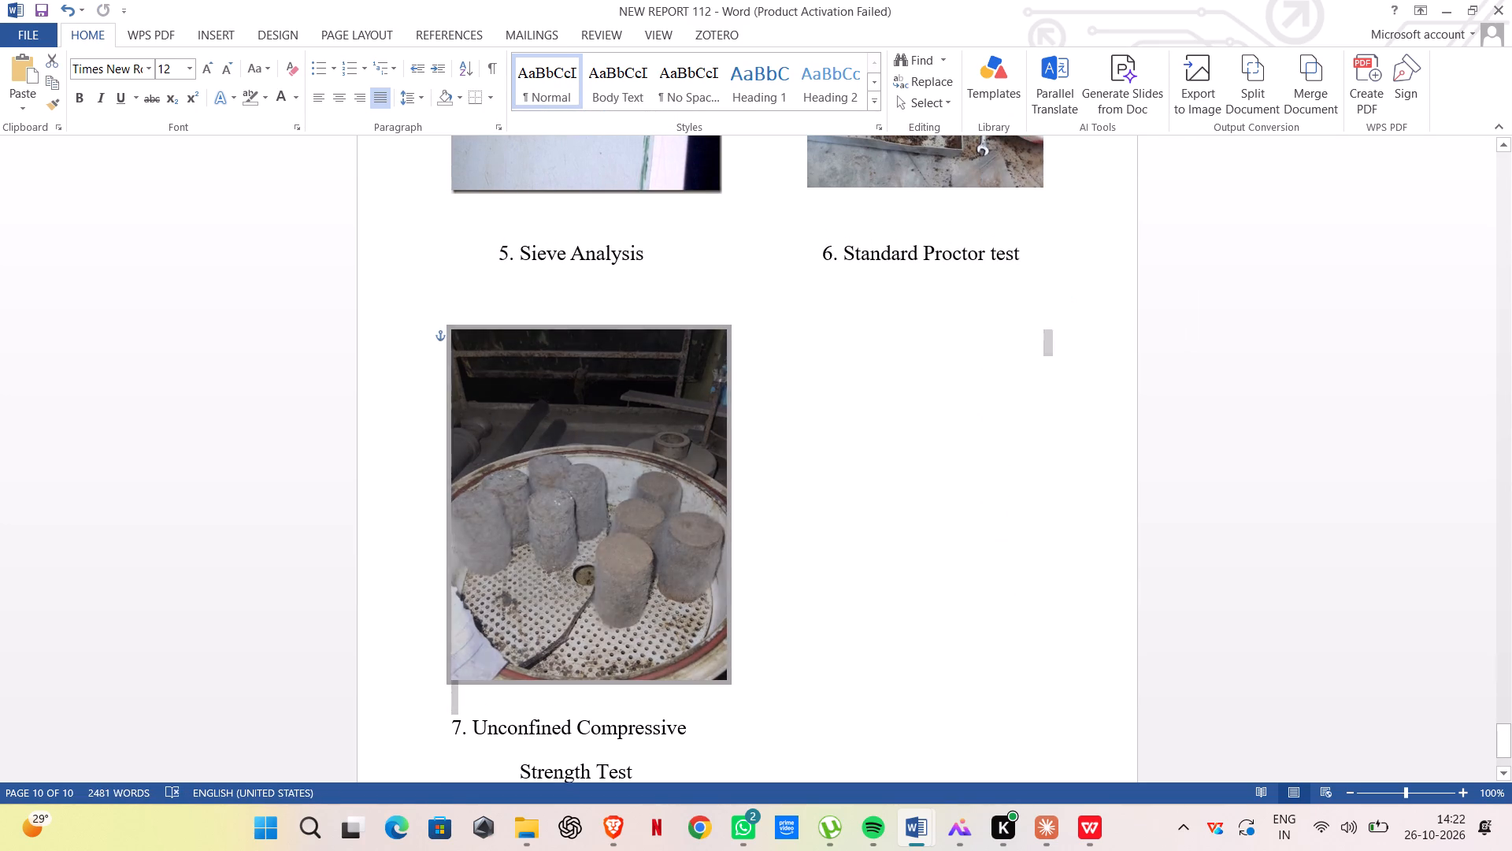
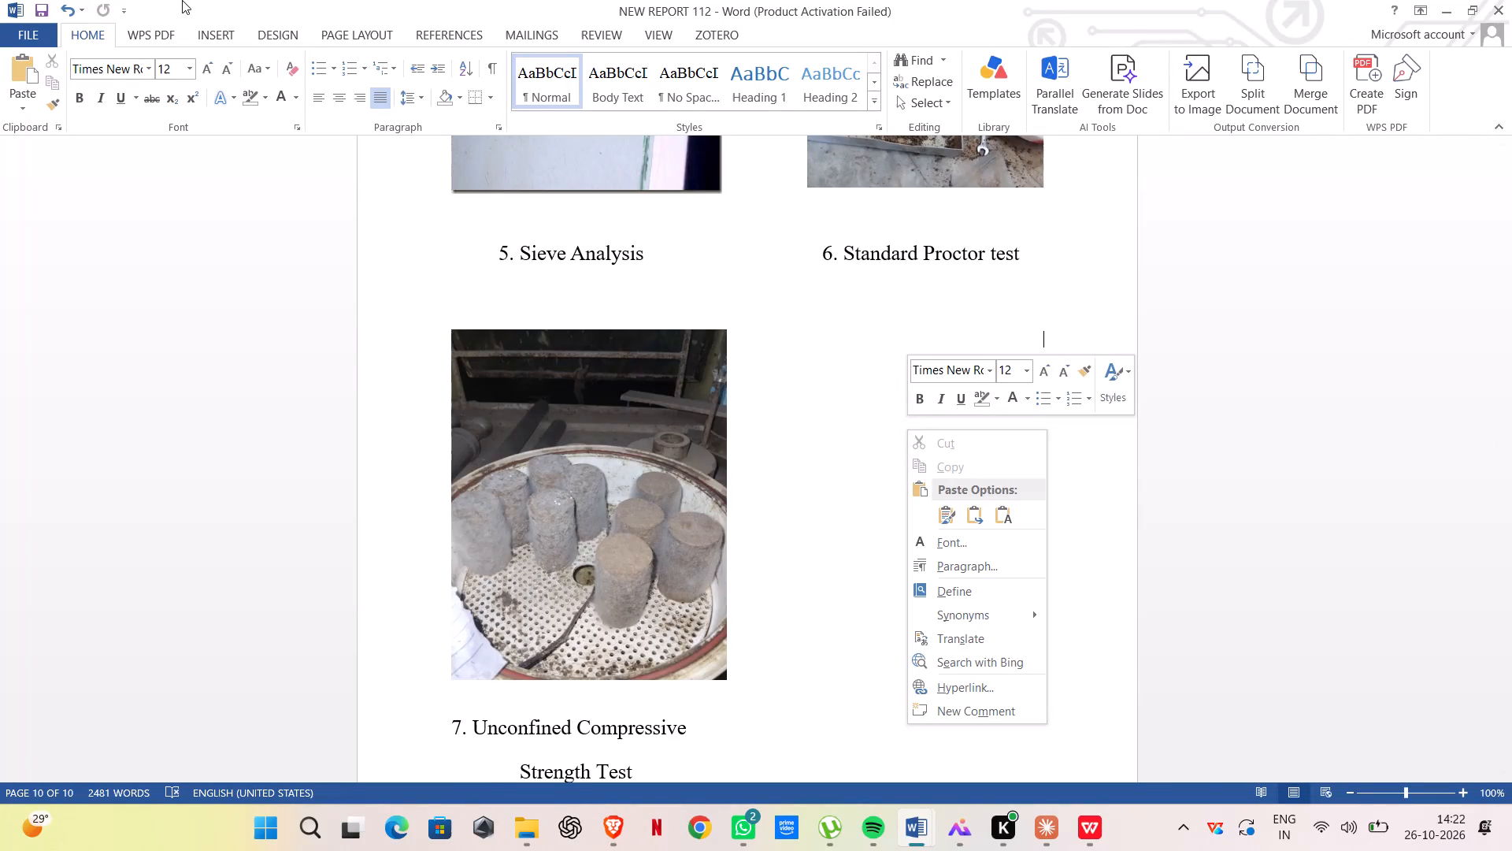
# Insert the "direct shear" picture from the mtech project report folder at the cursor beside the UCS specimens photo.
pyautogui.click(202, 29)
pyautogui.click(151, 79)
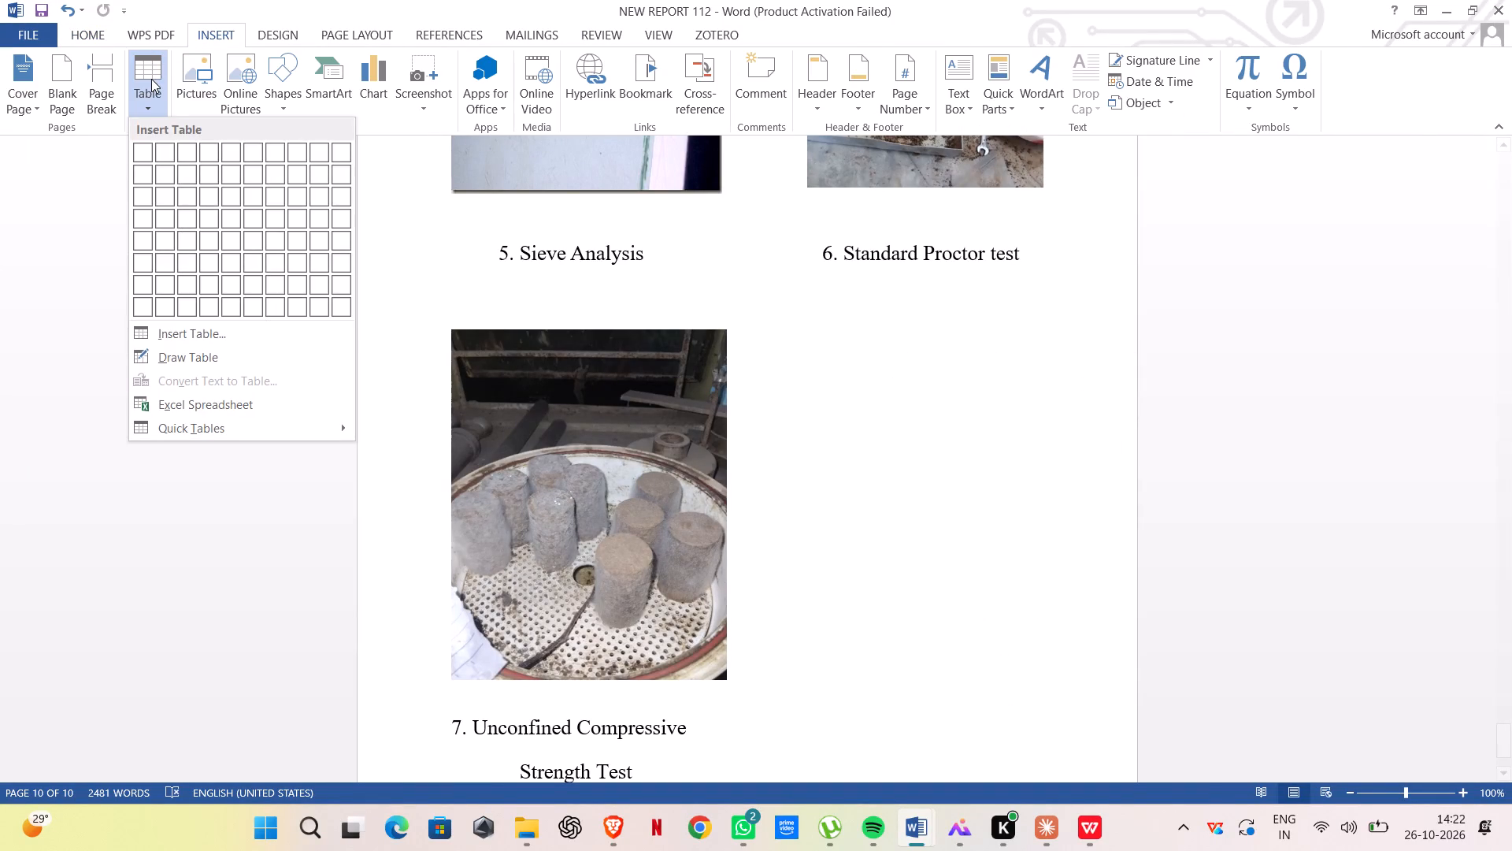
pyautogui.click(190, 76)
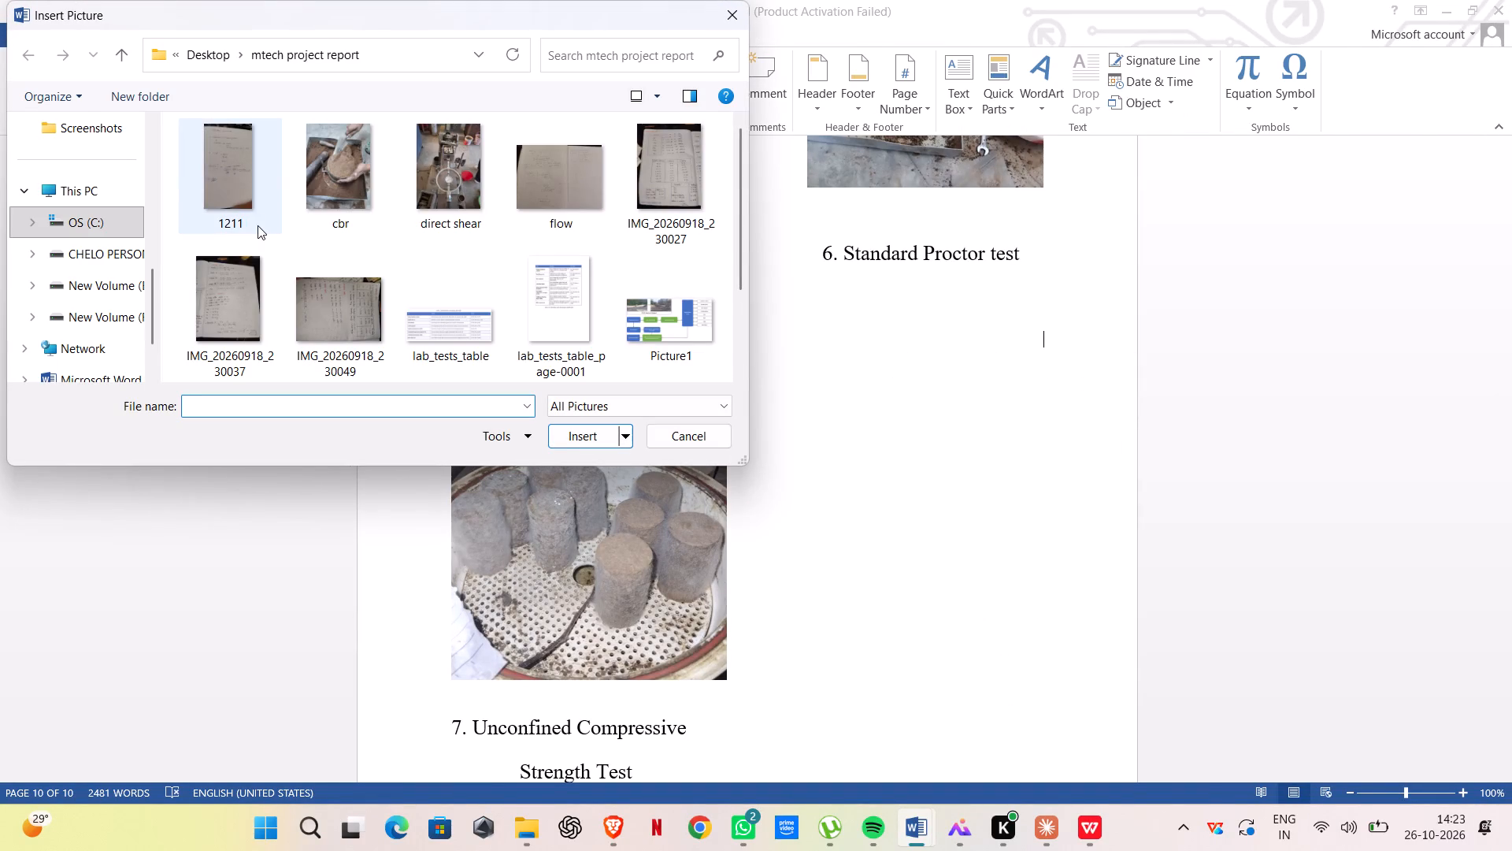
pyautogui.scroll(-4, 258, 225)
pyautogui.scroll(3, 343, 197)
pyautogui.click(429, 146)
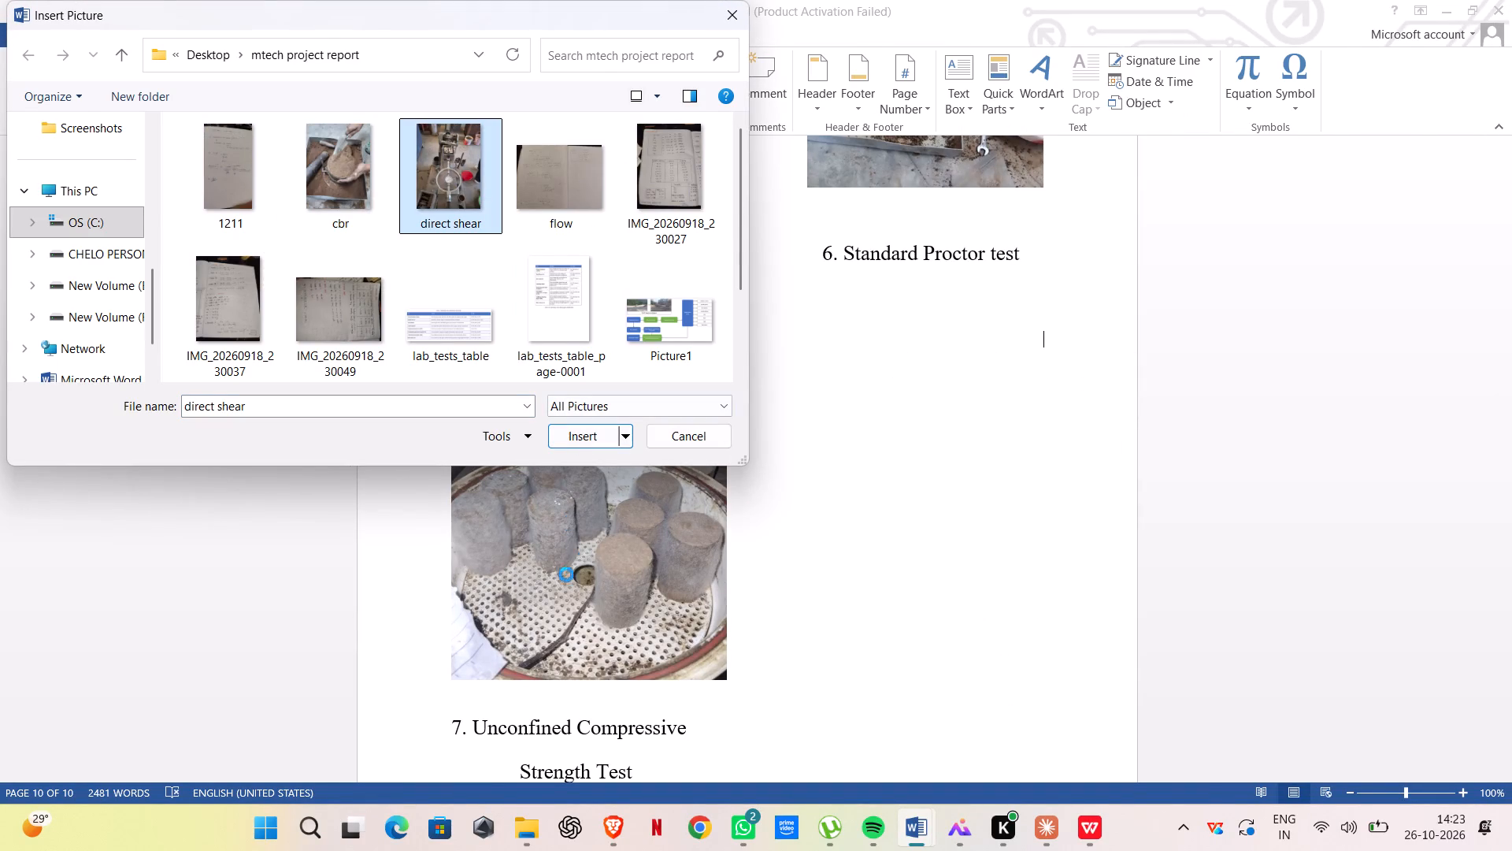
pyautogui.click(596, 440)
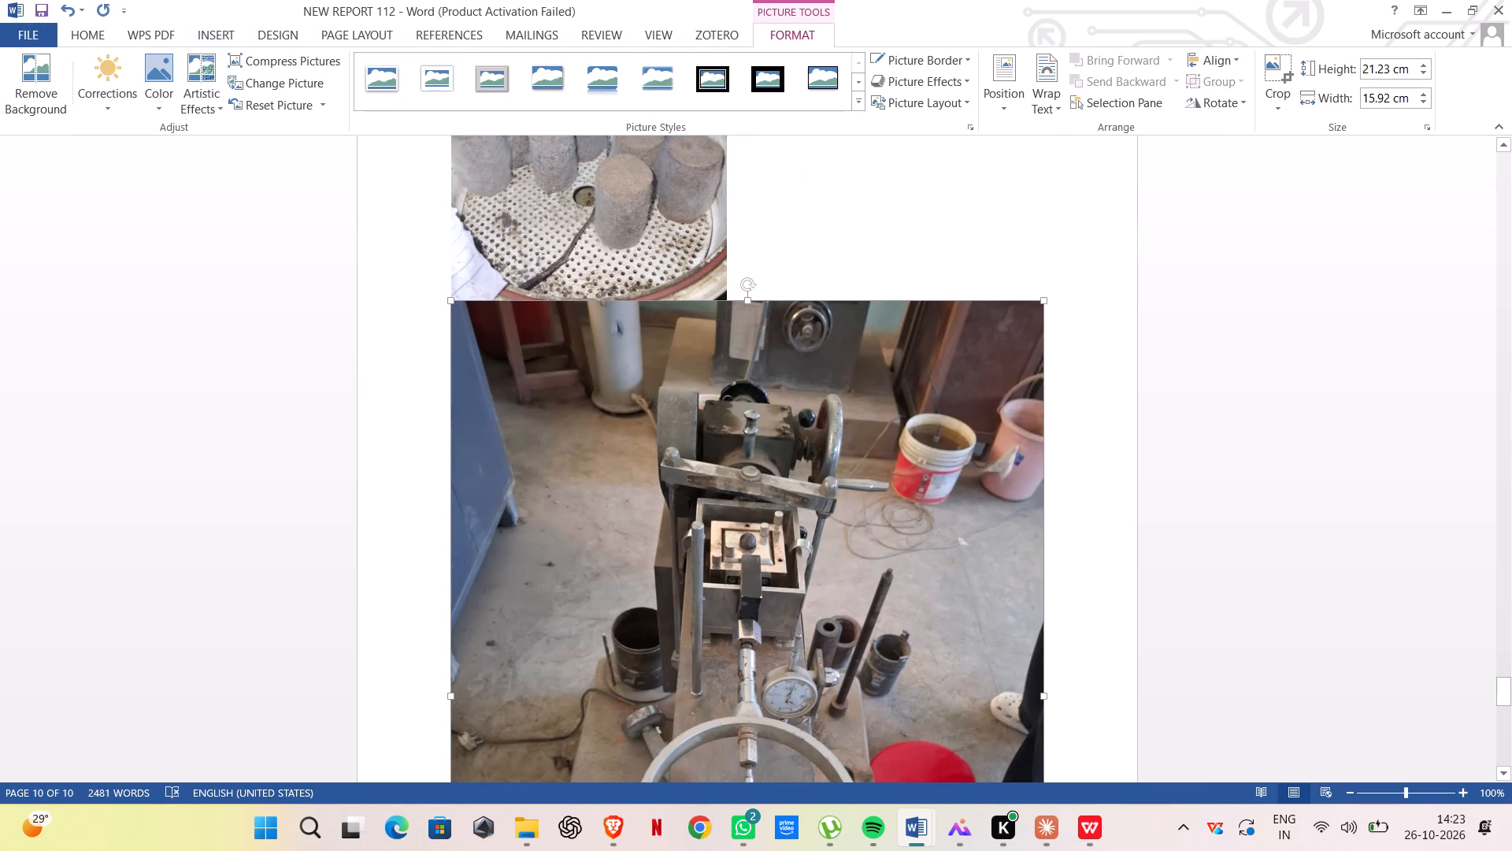
# Scale the direct shear photo down to about 9.54 cm high by 7.16 cm wide, flipped horizontally, beside the UCS specimens photo.
pyautogui.moveTo(450, 301); pyautogui.dragTo(823, 619)
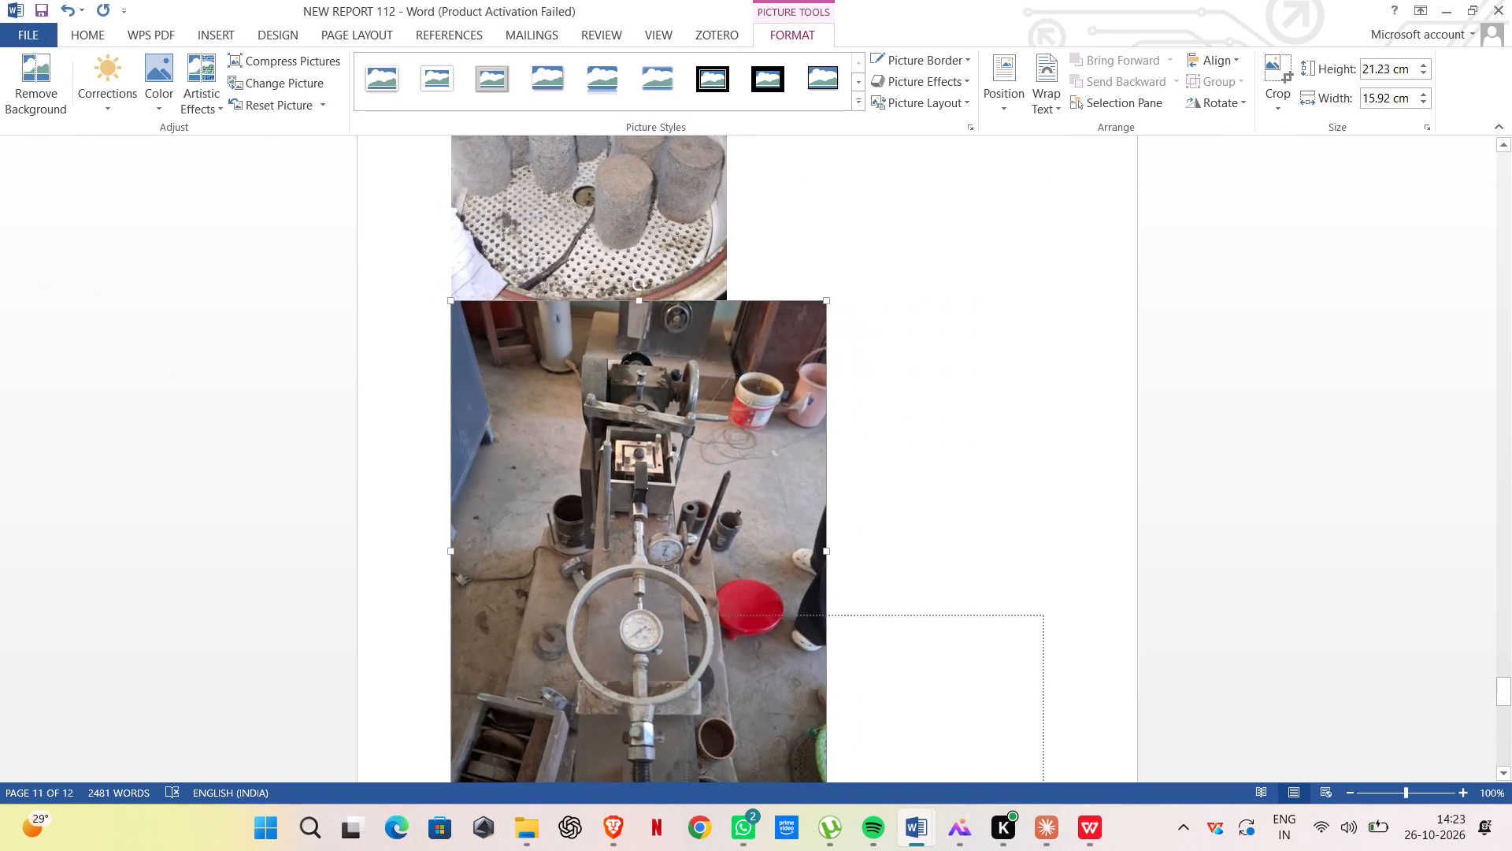
pyautogui.moveTo(823, 619); pyautogui.dragTo(1026, 729)
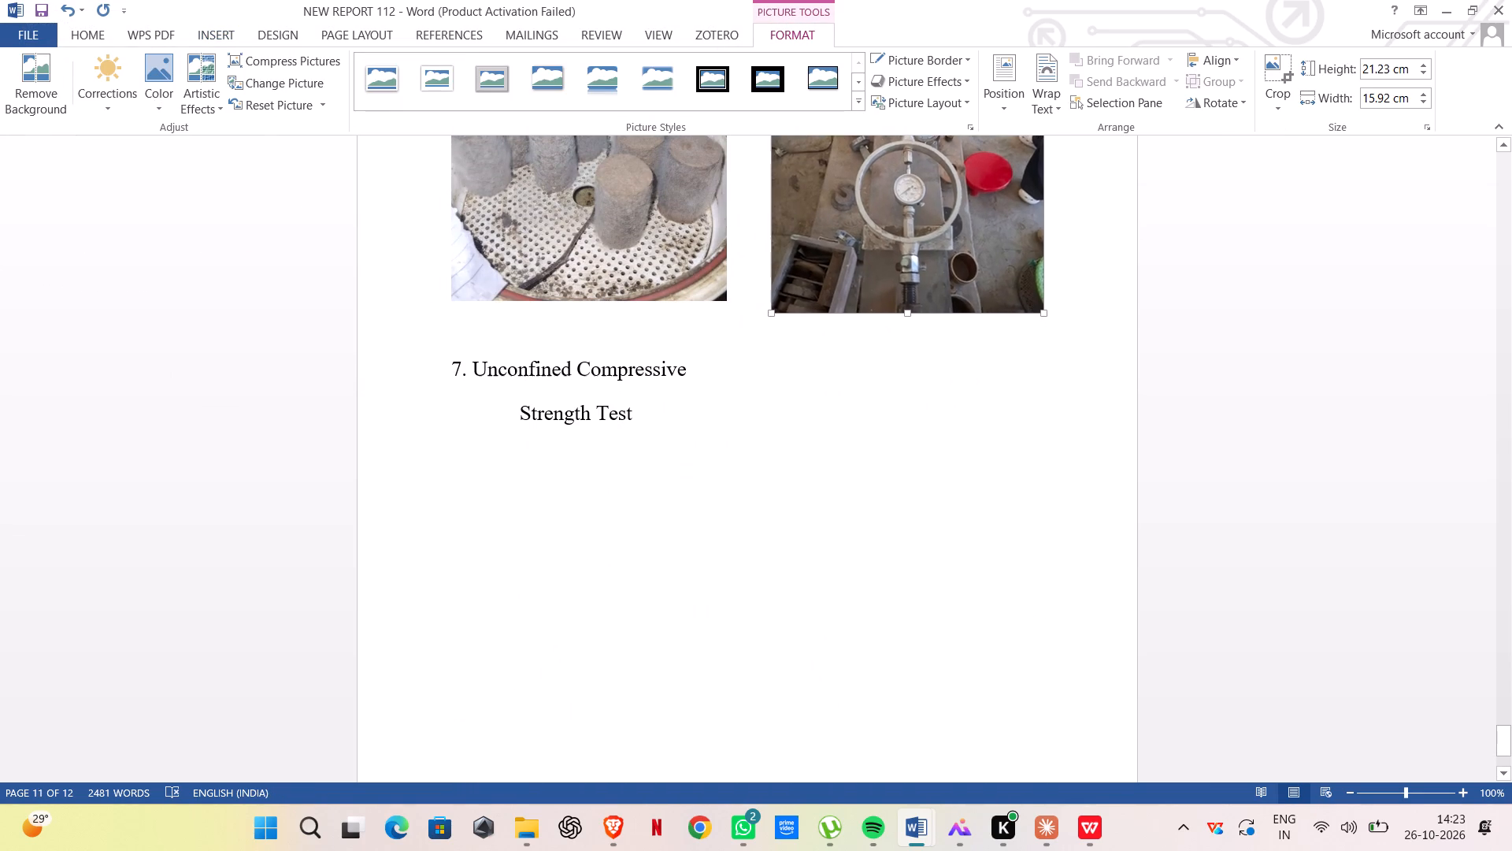
pyautogui.moveTo(1026, 729); pyautogui.dragTo(956, 666)
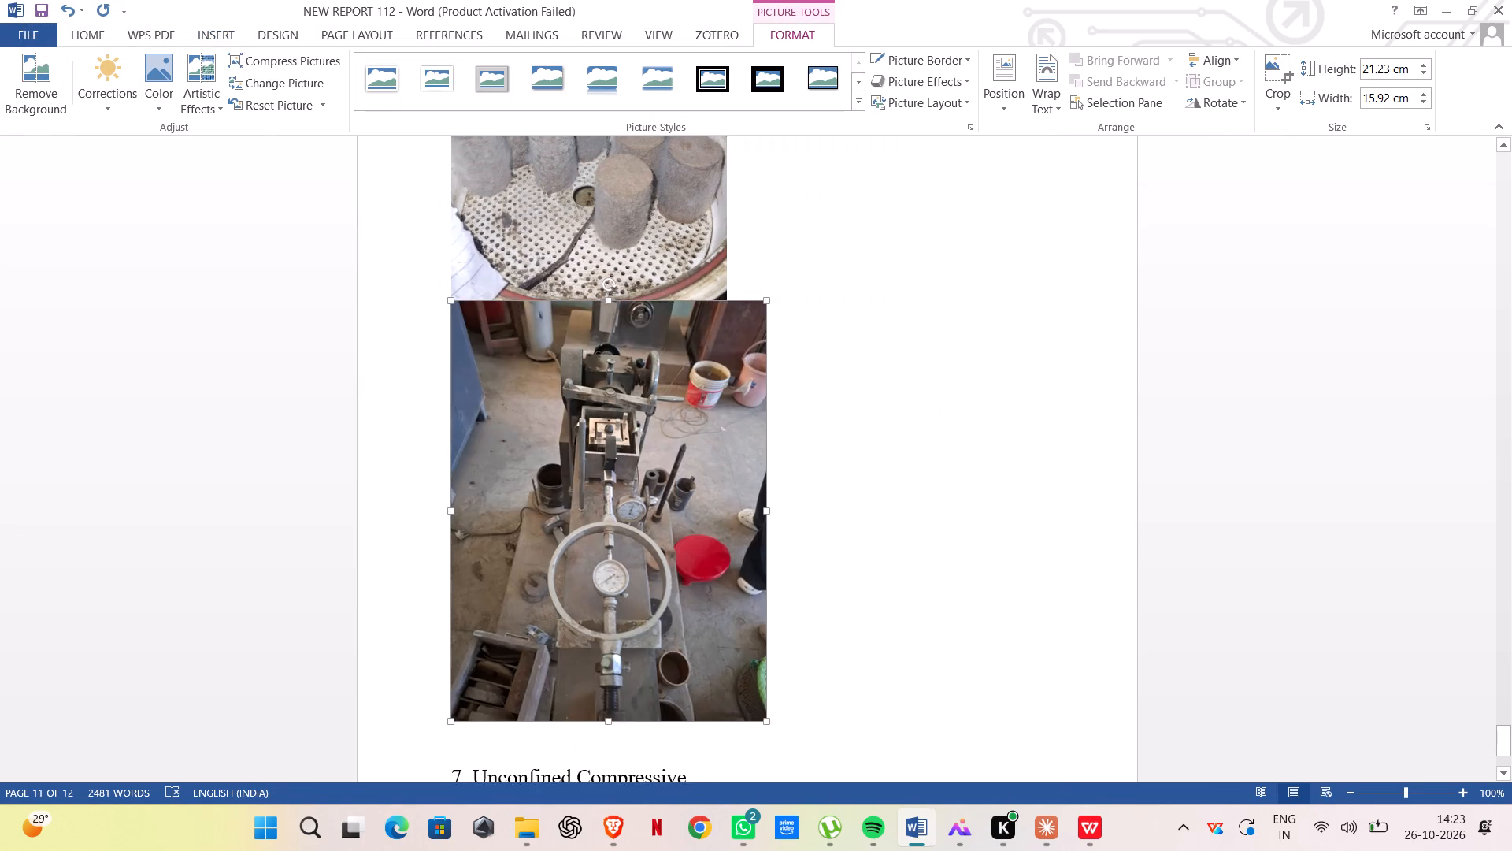
pyautogui.moveTo(956, 666); pyautogui.dragTo(1089, 736)
pyautogui.scroll(1, 936, 542)
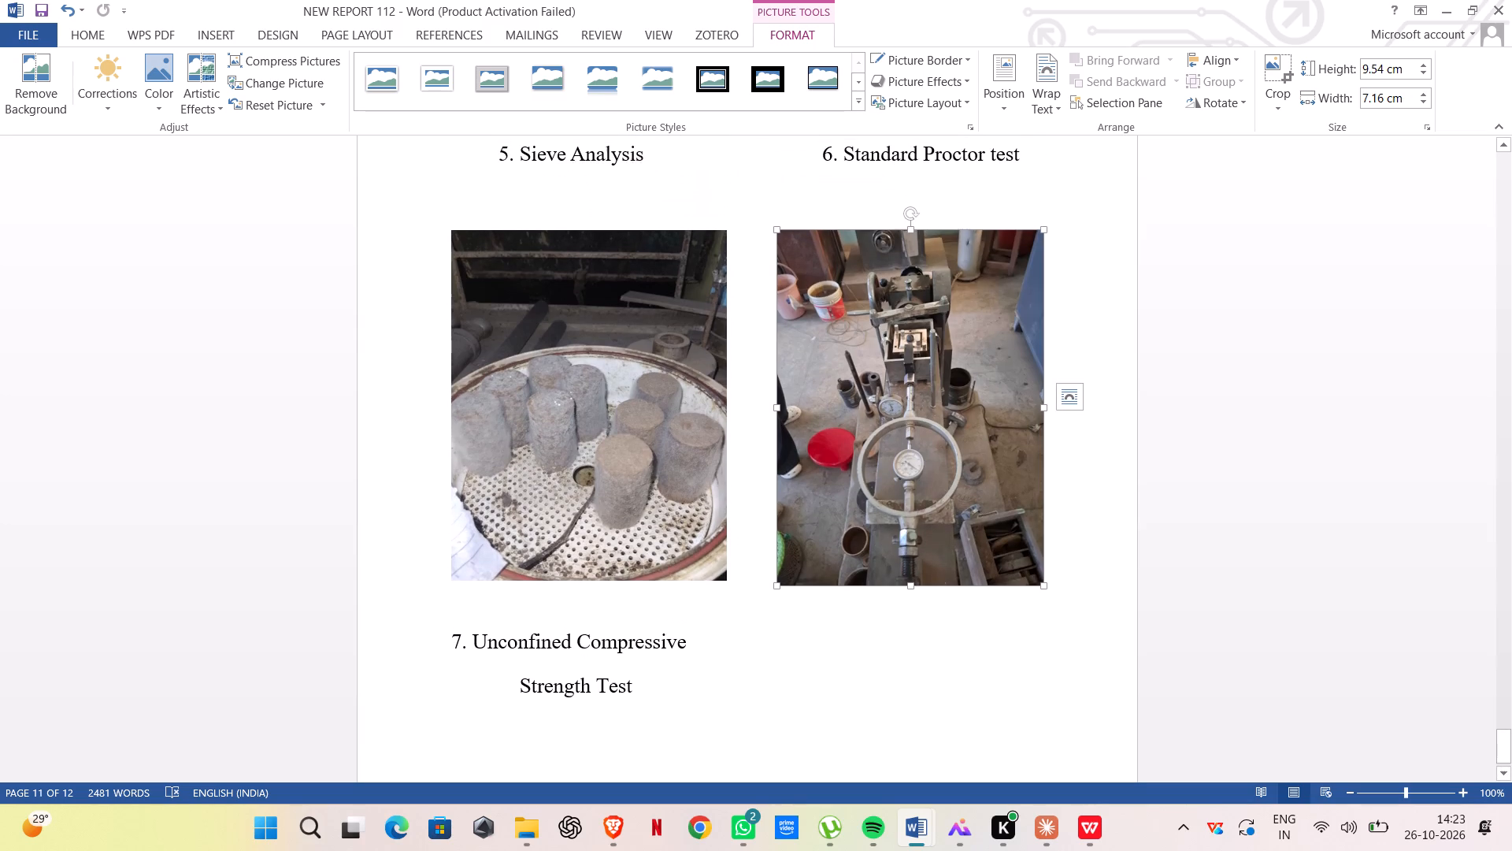
pyautogui.moveTo(968, 482); pyautogui.dragTo(1010, 483)
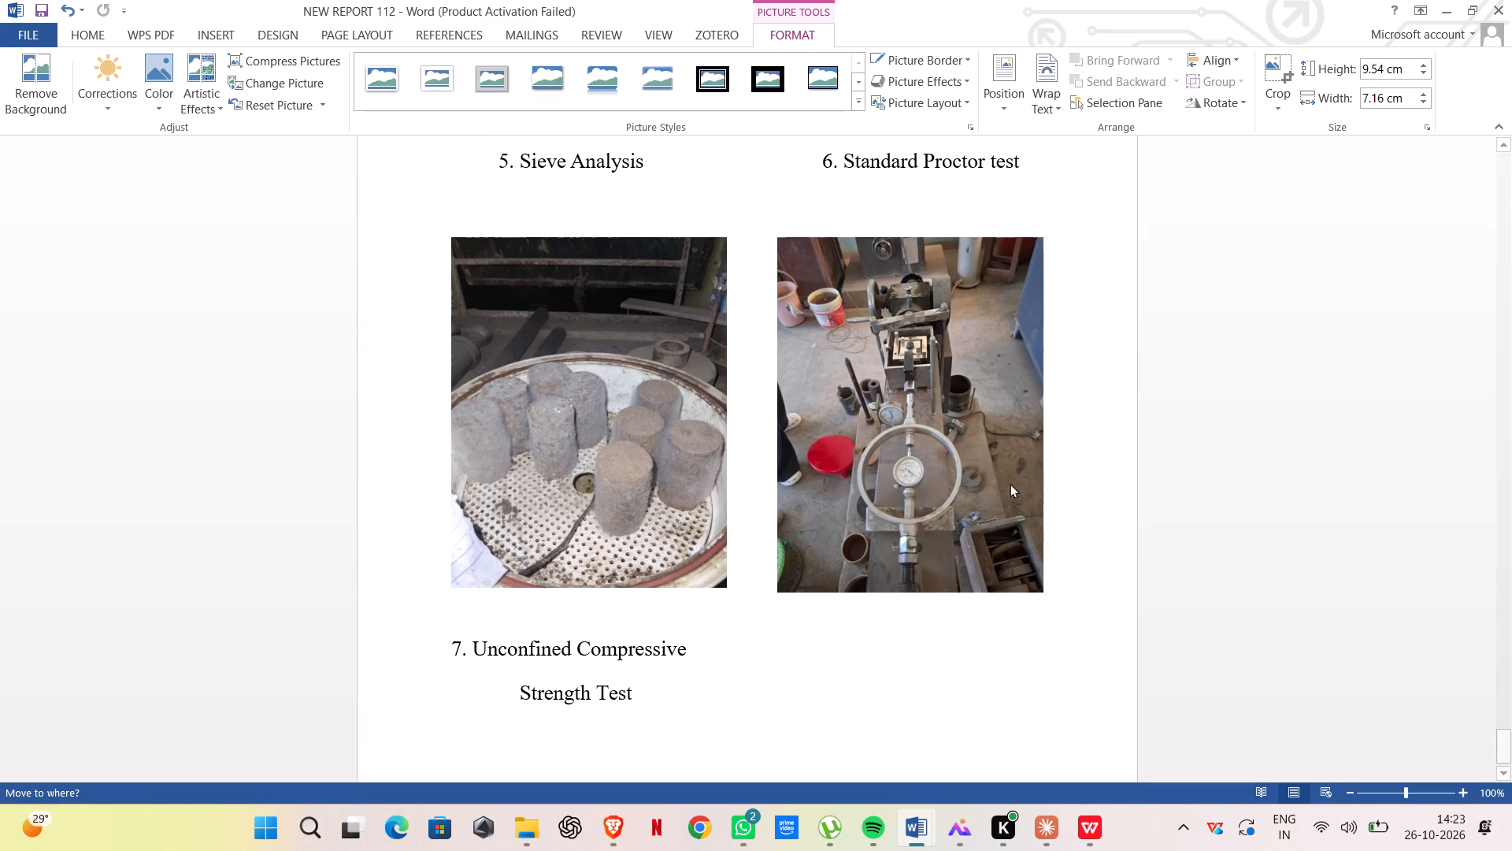
pyautogui.moveTo(1010, 483); pyautogui.dragTo(1051, 481)
# Narrow the direct shear photo to about 6.67 cm and slightly reduce its height to roughly match the UCS specimens photo.
pyautogui.moveTo(774, 415); pyautogui.dragTo(795, 414)
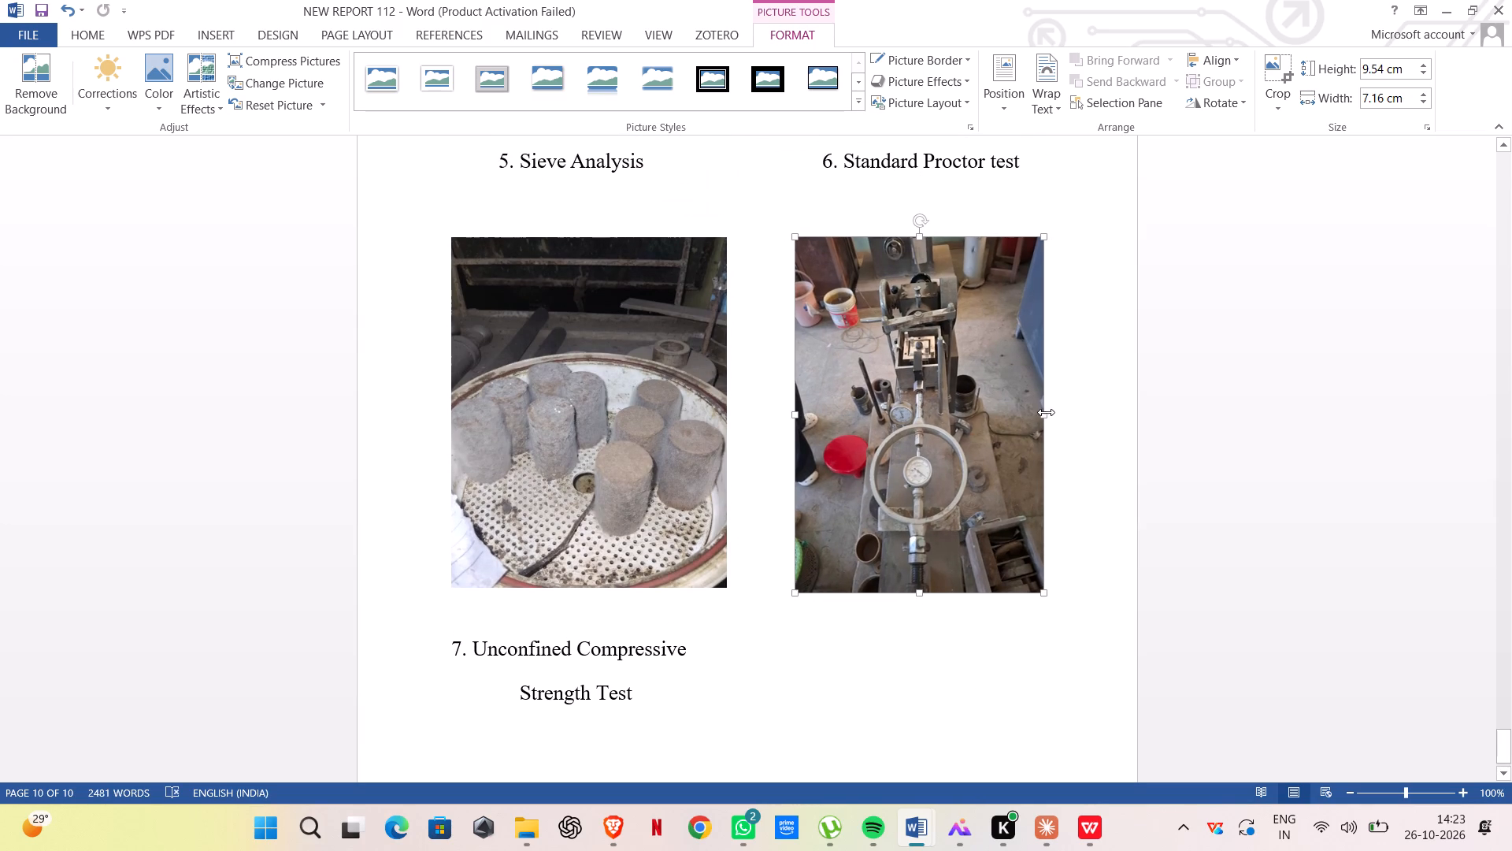
pyautogui.click(1046, 413)
pyautogui.click(942, 660)
pyautogui.click(860, 580)
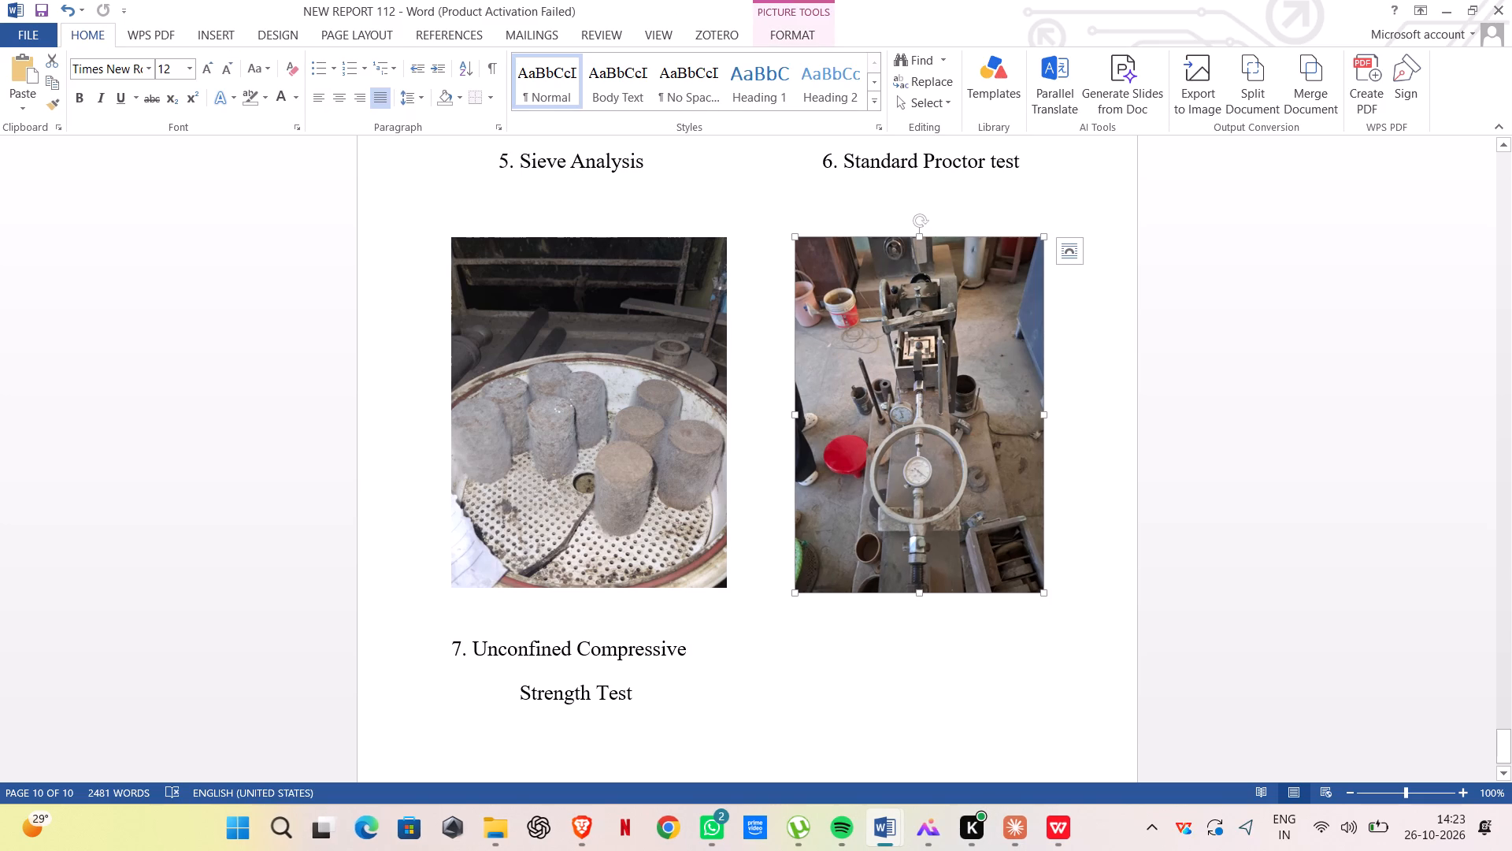
pyautogui.moveTo(920, 593); pyautogui.dragTo(924, 583)
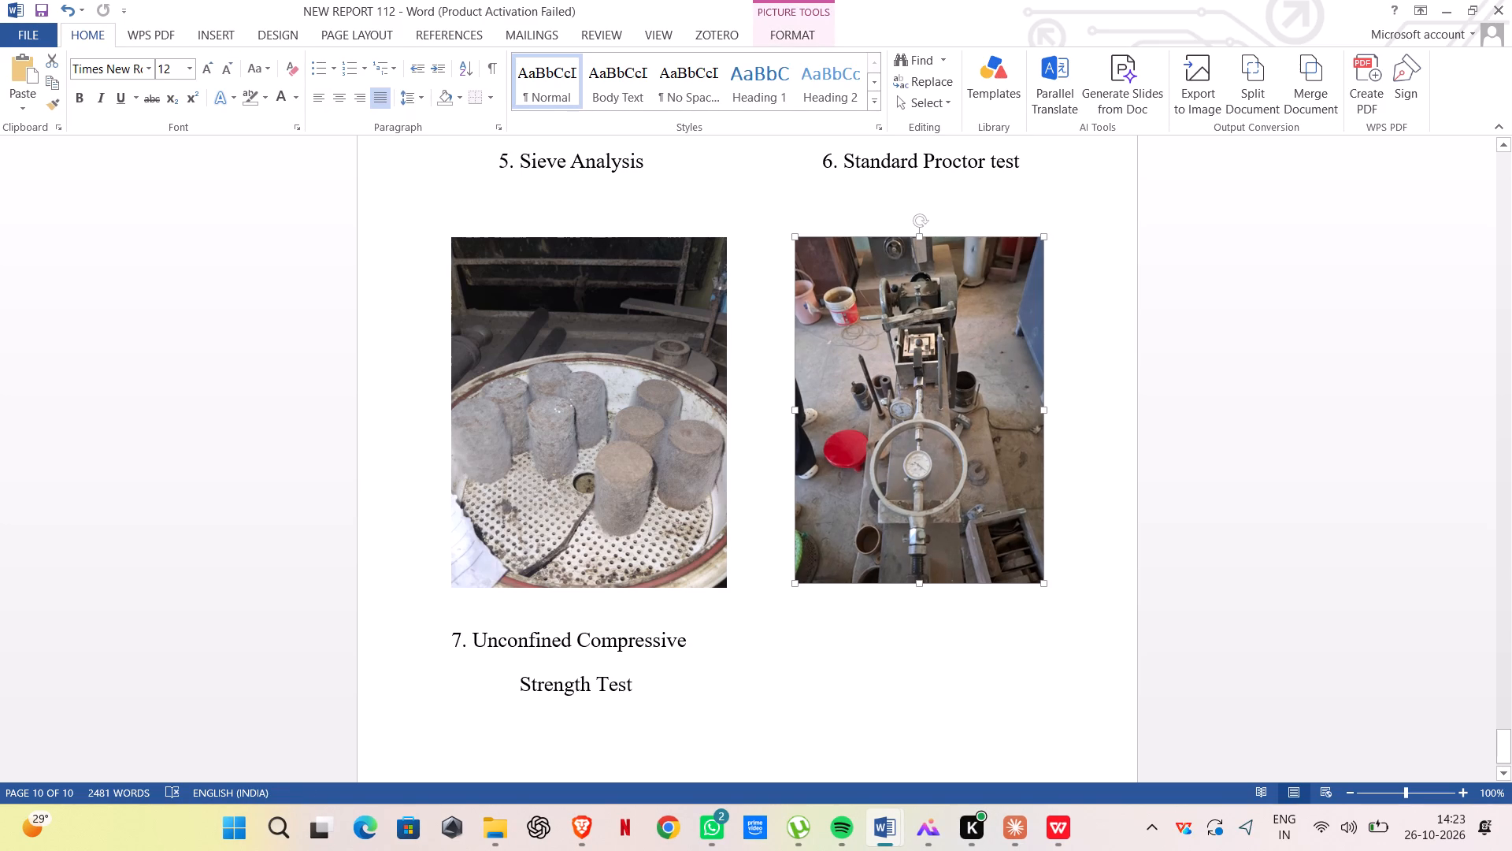
# Slightly reduce the height of the Standard Proctor test photo above caption 6, keeping its width.
pyautogui.scroll(2, 885, 650)
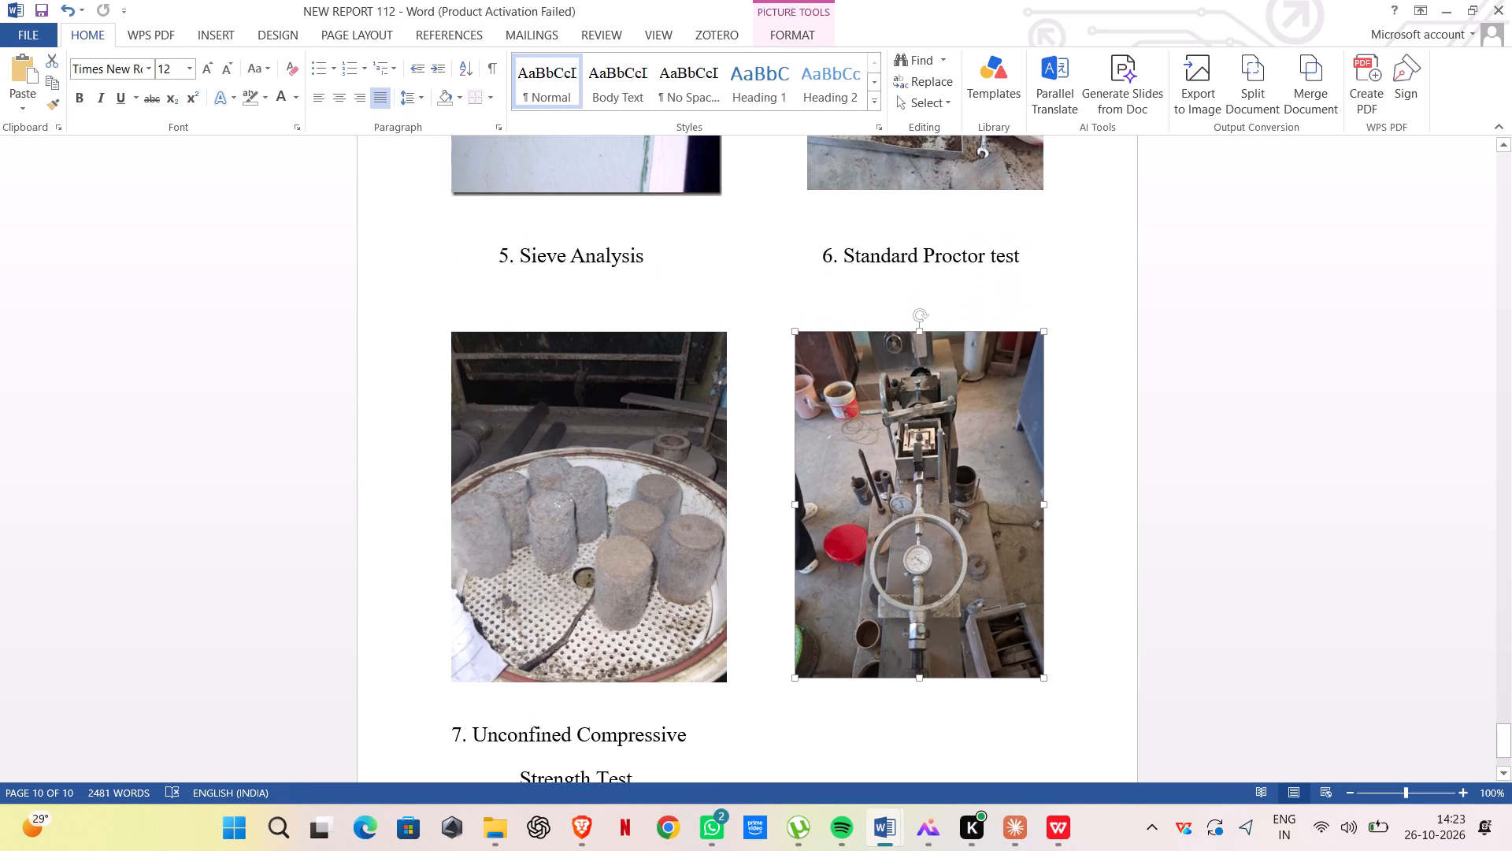
pyautogui.click(866, 176)
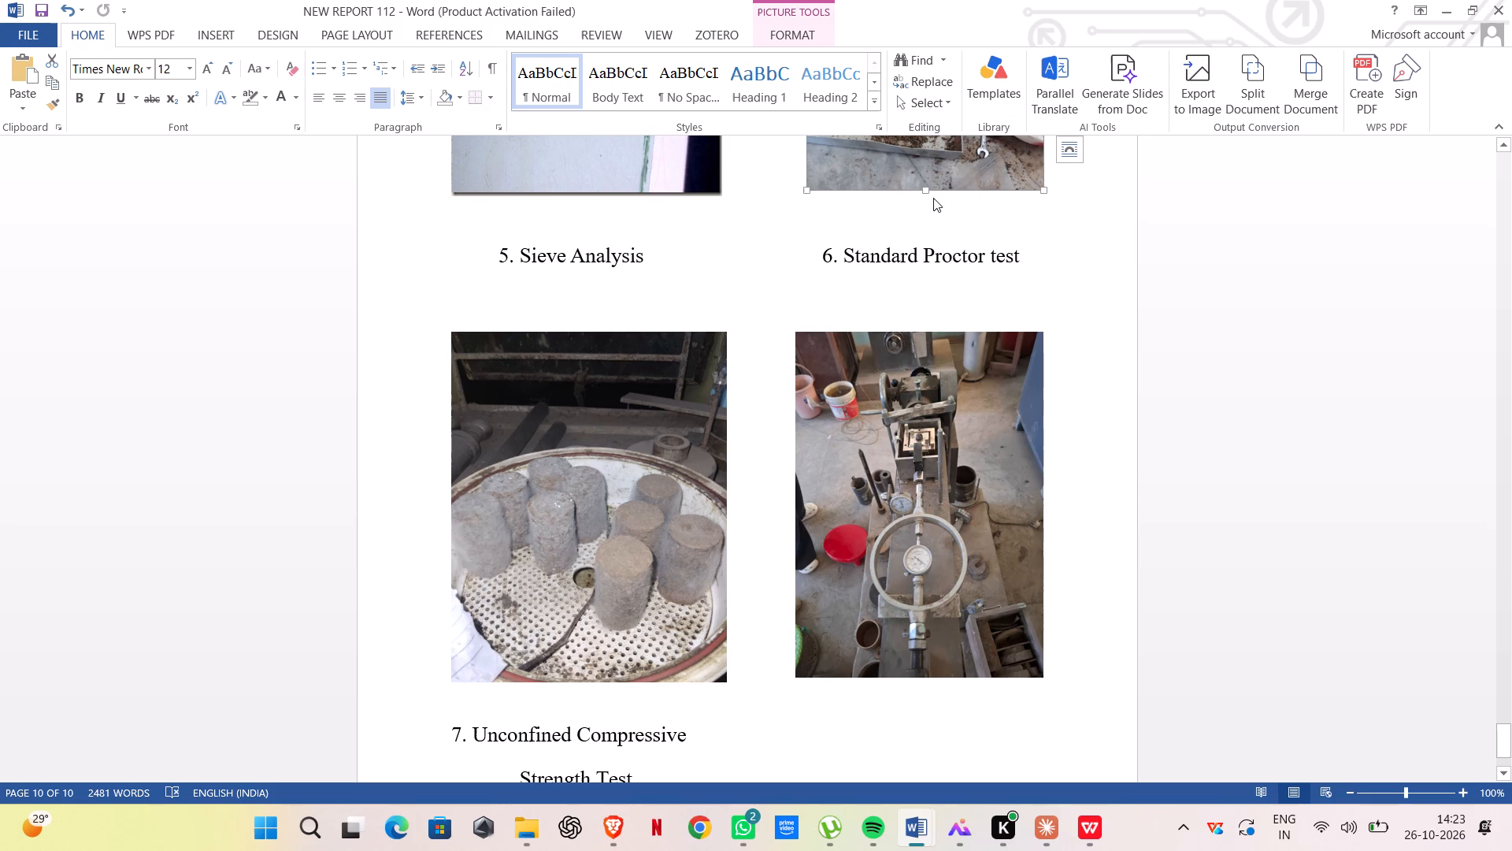
pyautogui.click(926, 191)
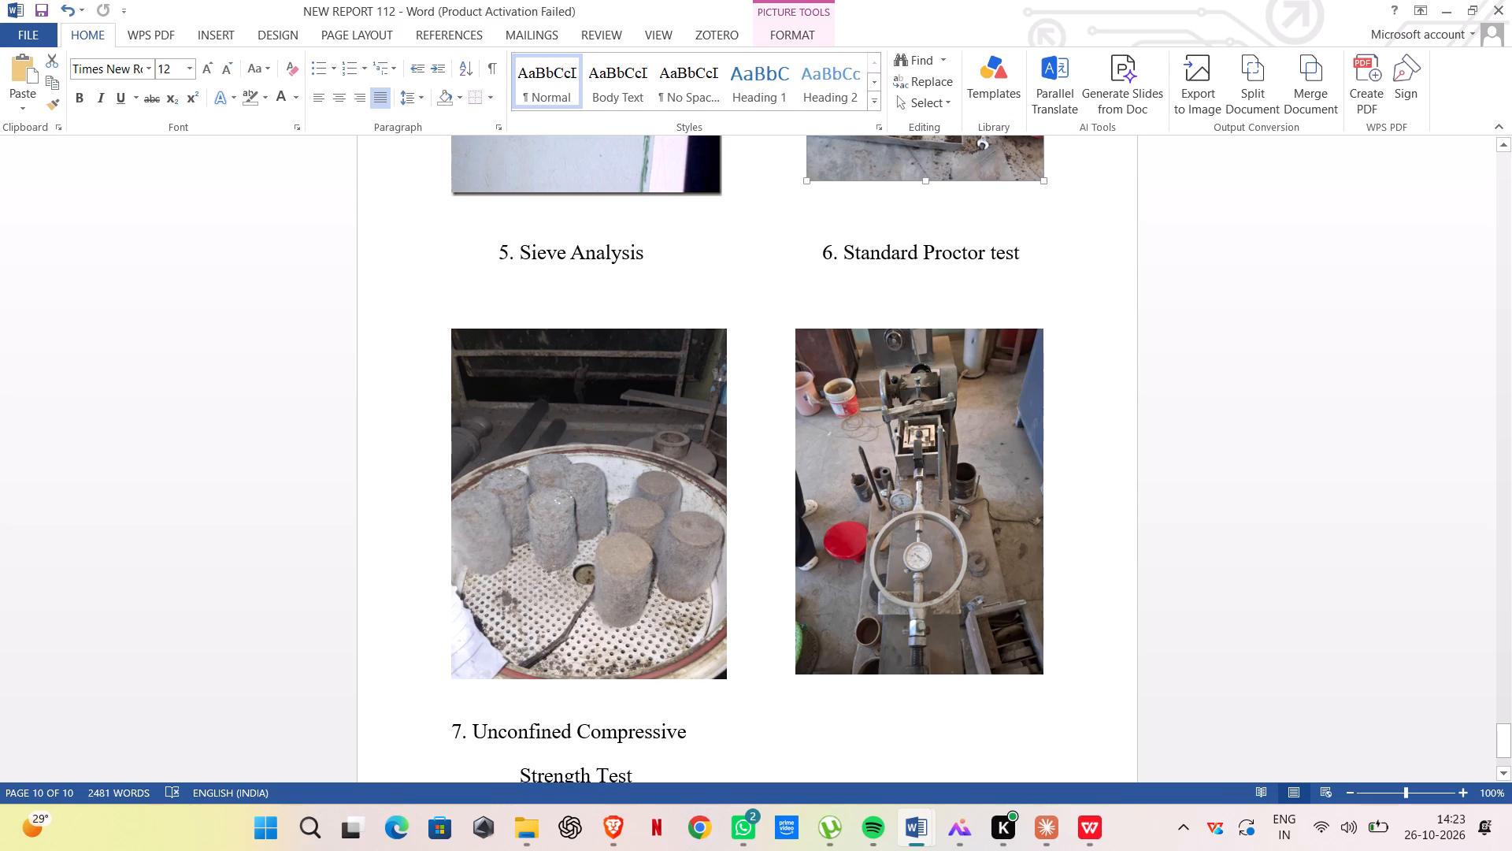
pyautogui.scroll(1, 917, 312)
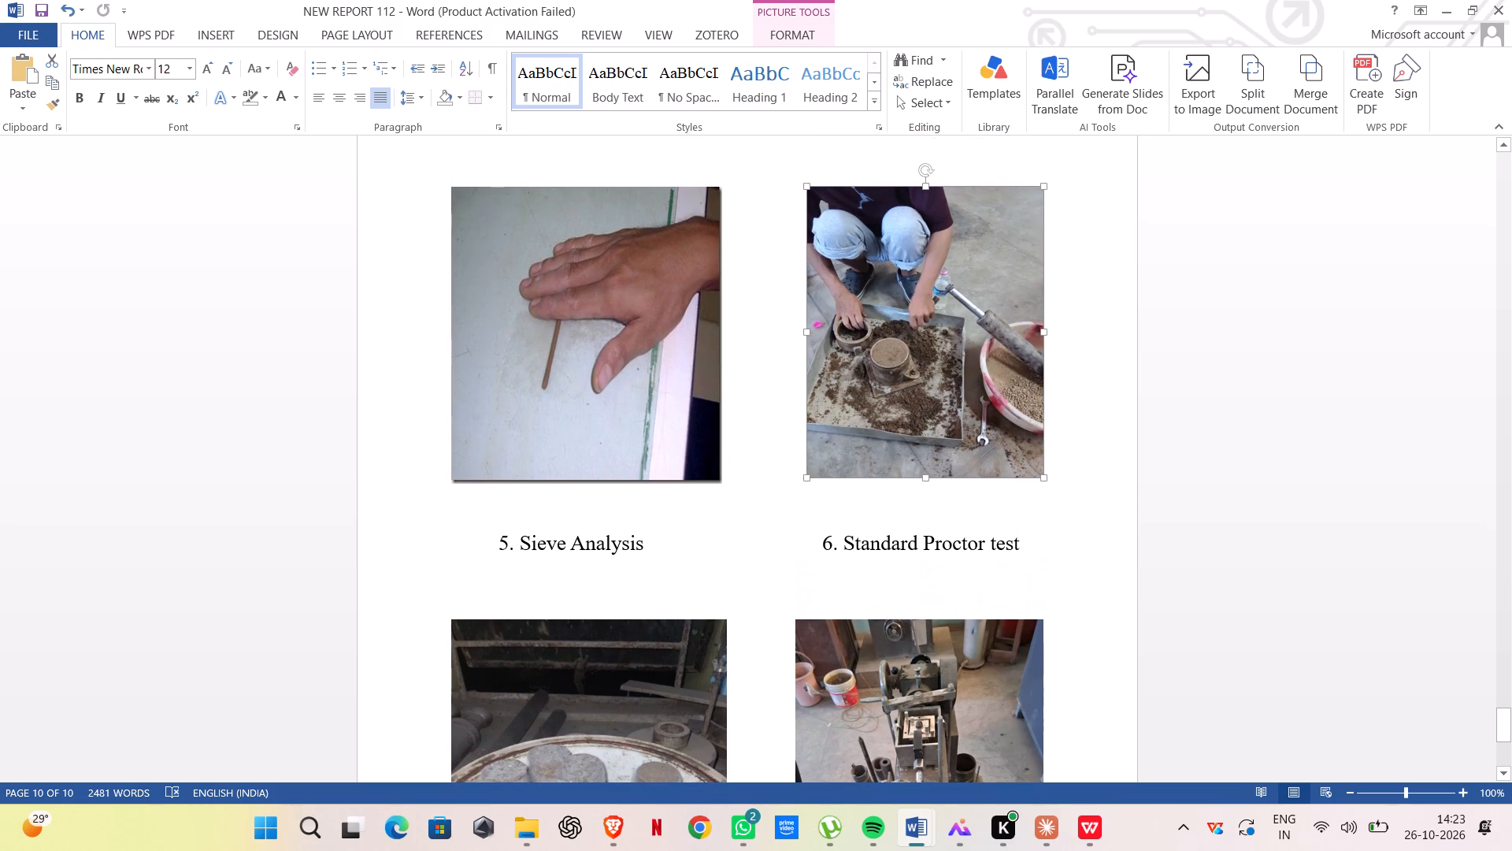
# Add the caption "8. Direct Shear Test" below the direct shear photo, on the same line as caption 7.
pyautogui.scroll(-12, 917, 312)
pyautogui.click(877, 584)
pyautogui.click(873, 586)
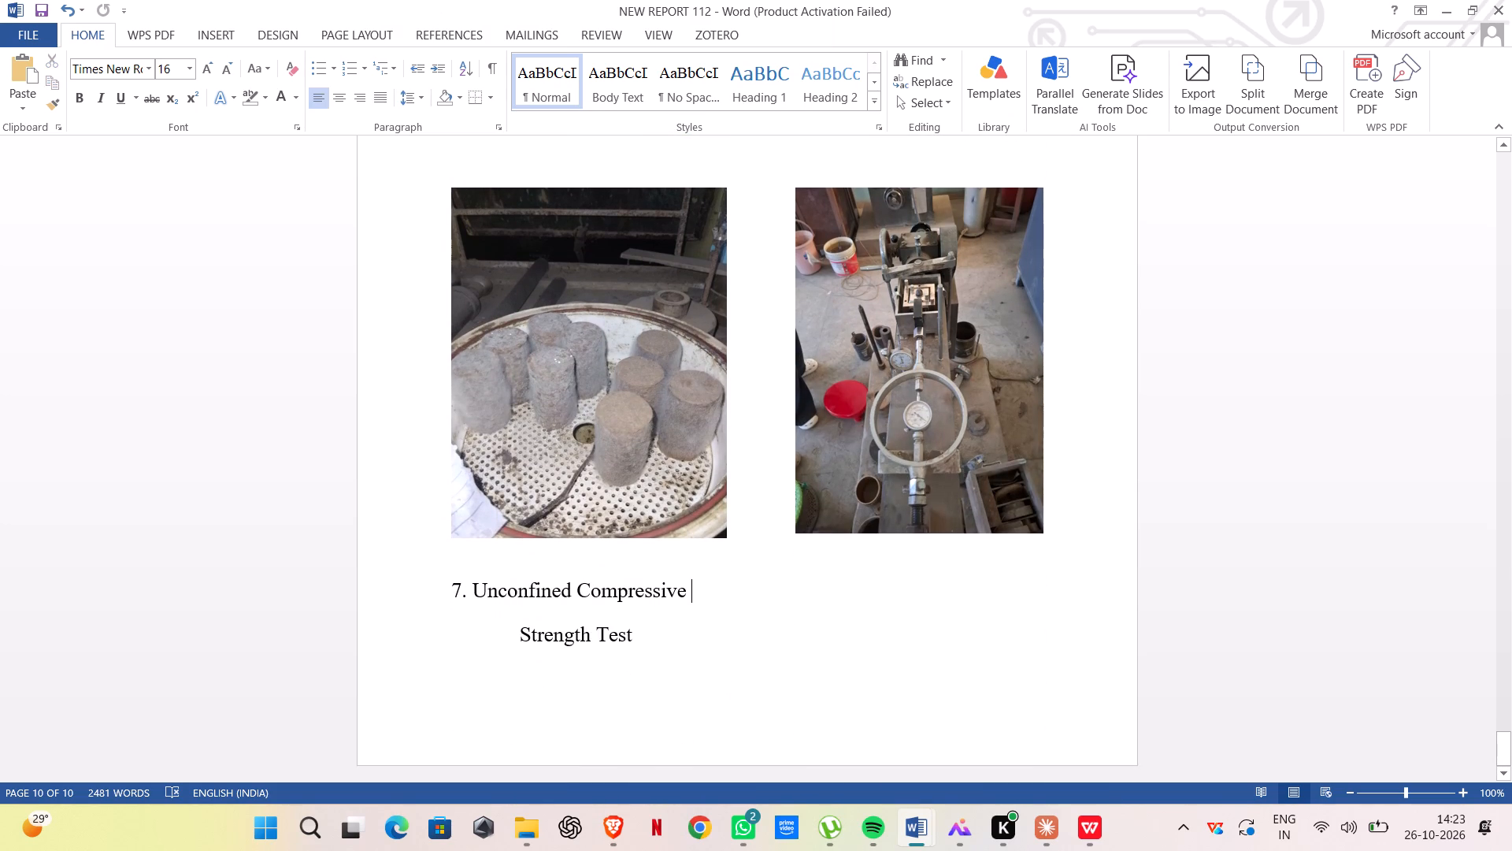
pyautogui.tripleClick(873, 585)
pyautogui.click(876, 584)
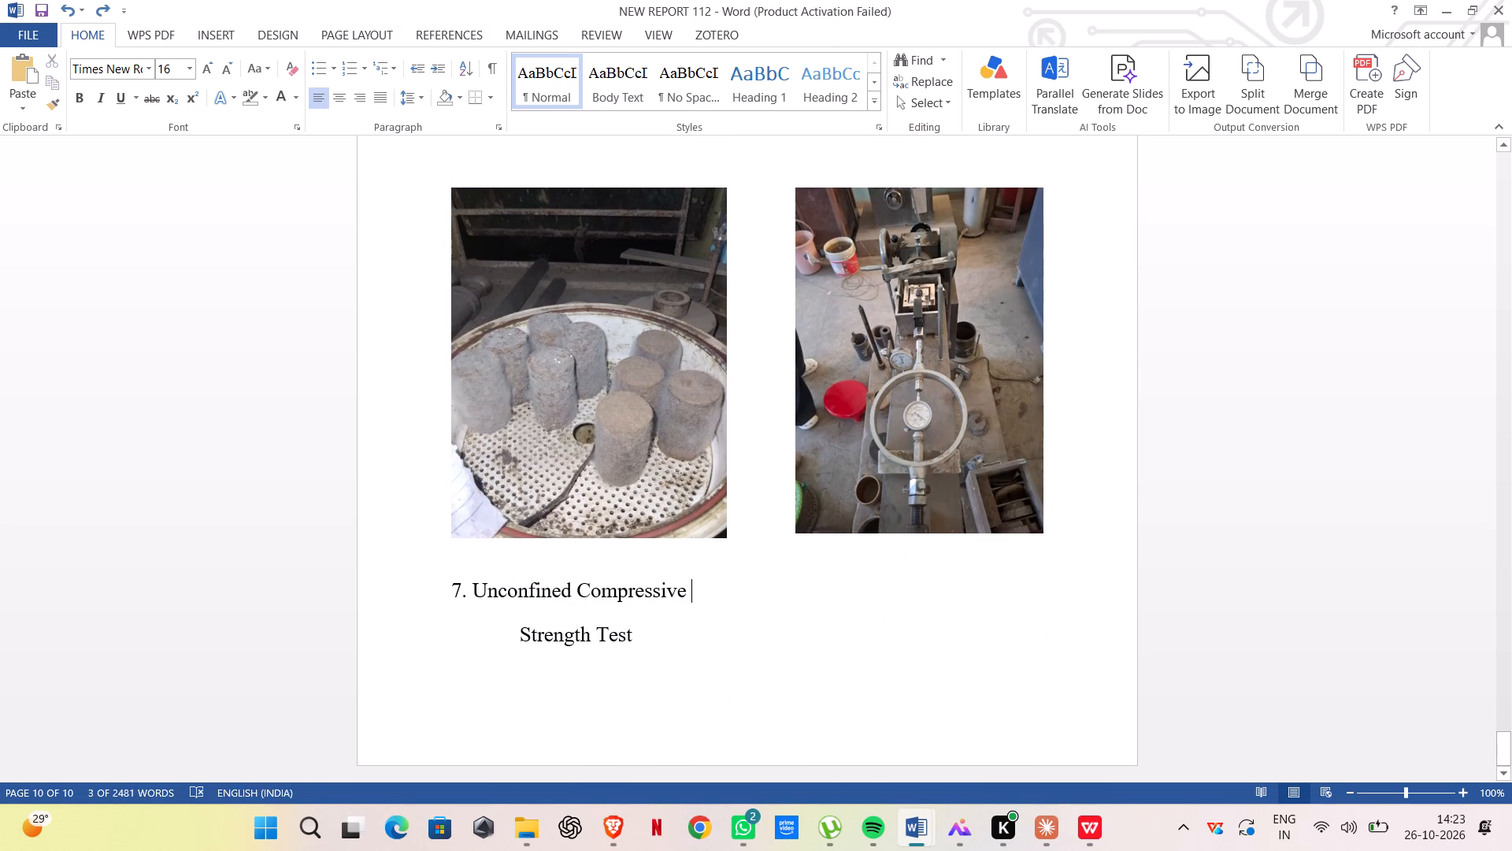
pyautogui.click(876, 584)
pyautogui.click(876, 584)
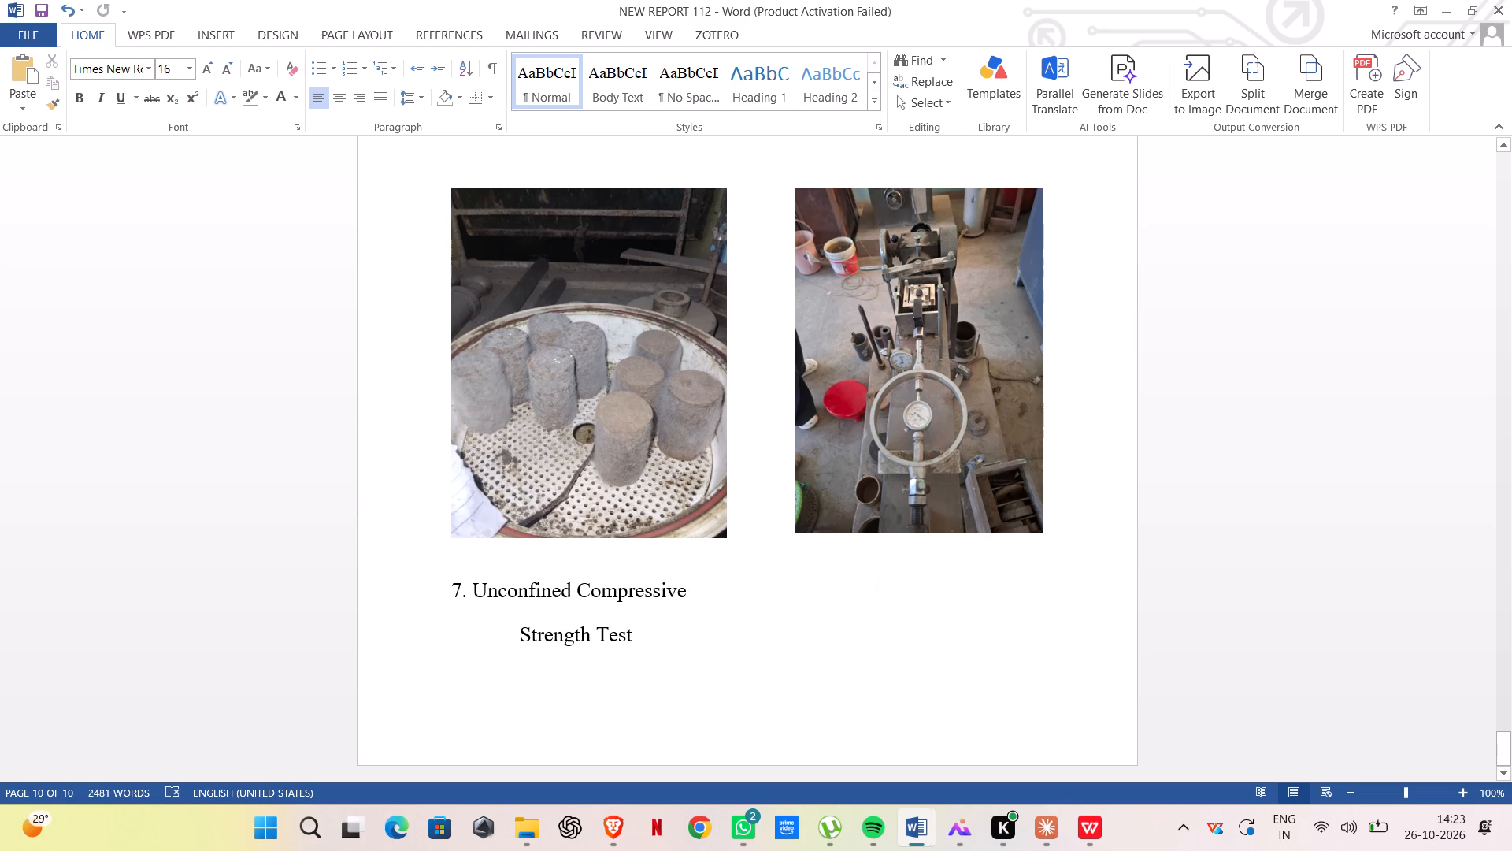
pyautogui.press('8')
pyautogui.press('.')
pyautogui.press('space')
pyautogui.write('ir')
pyautogui.write('ect')
pyautogui.press('space')
pyautogui.write('hear')
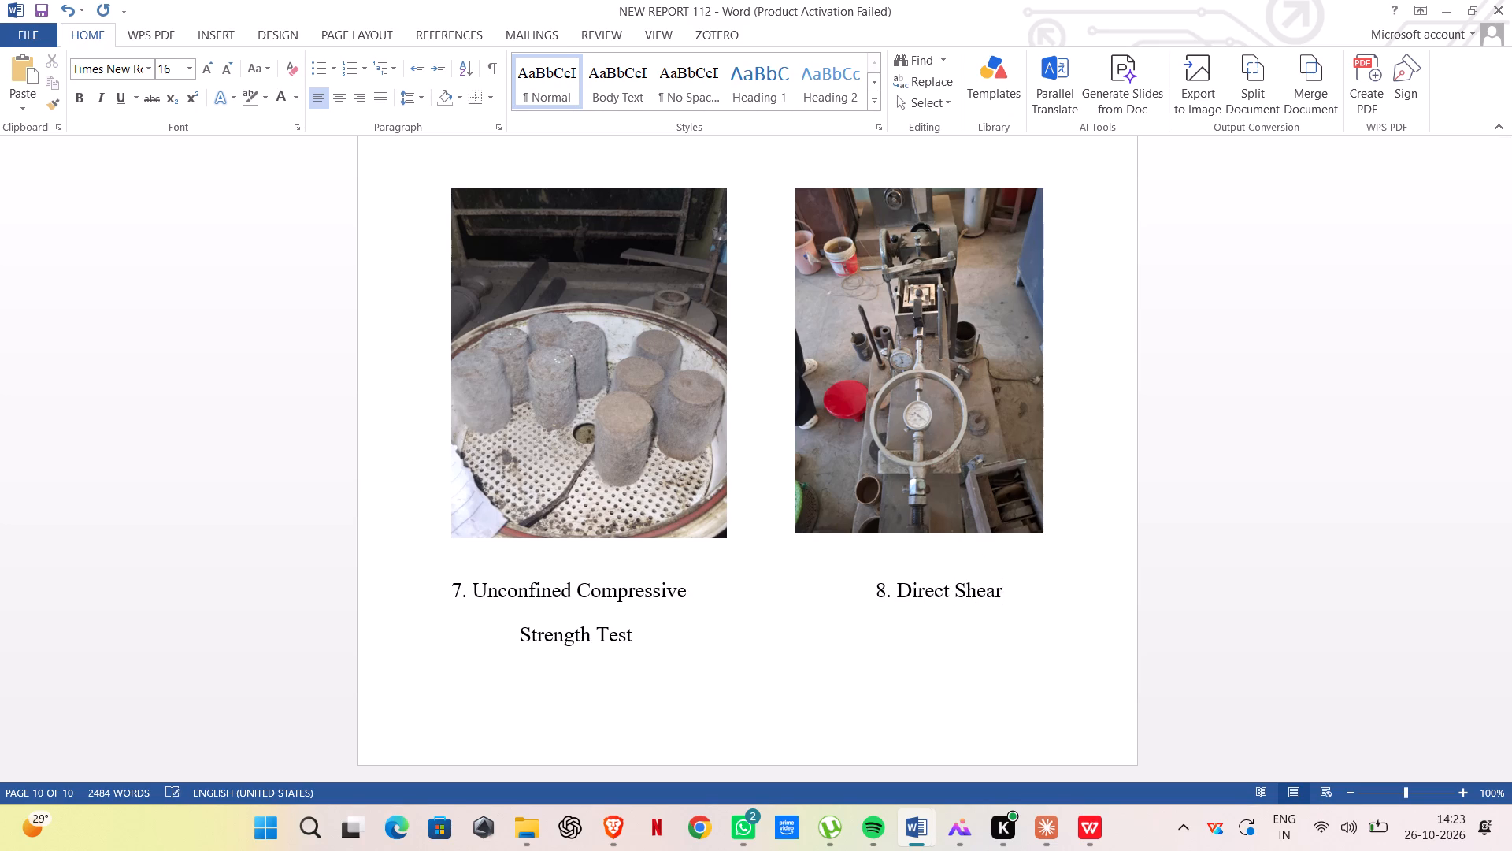
pyautogui.press('space')
pyautogui.write('TE')
pyautogui.press('BackSpace')
pyautogui.write('est')
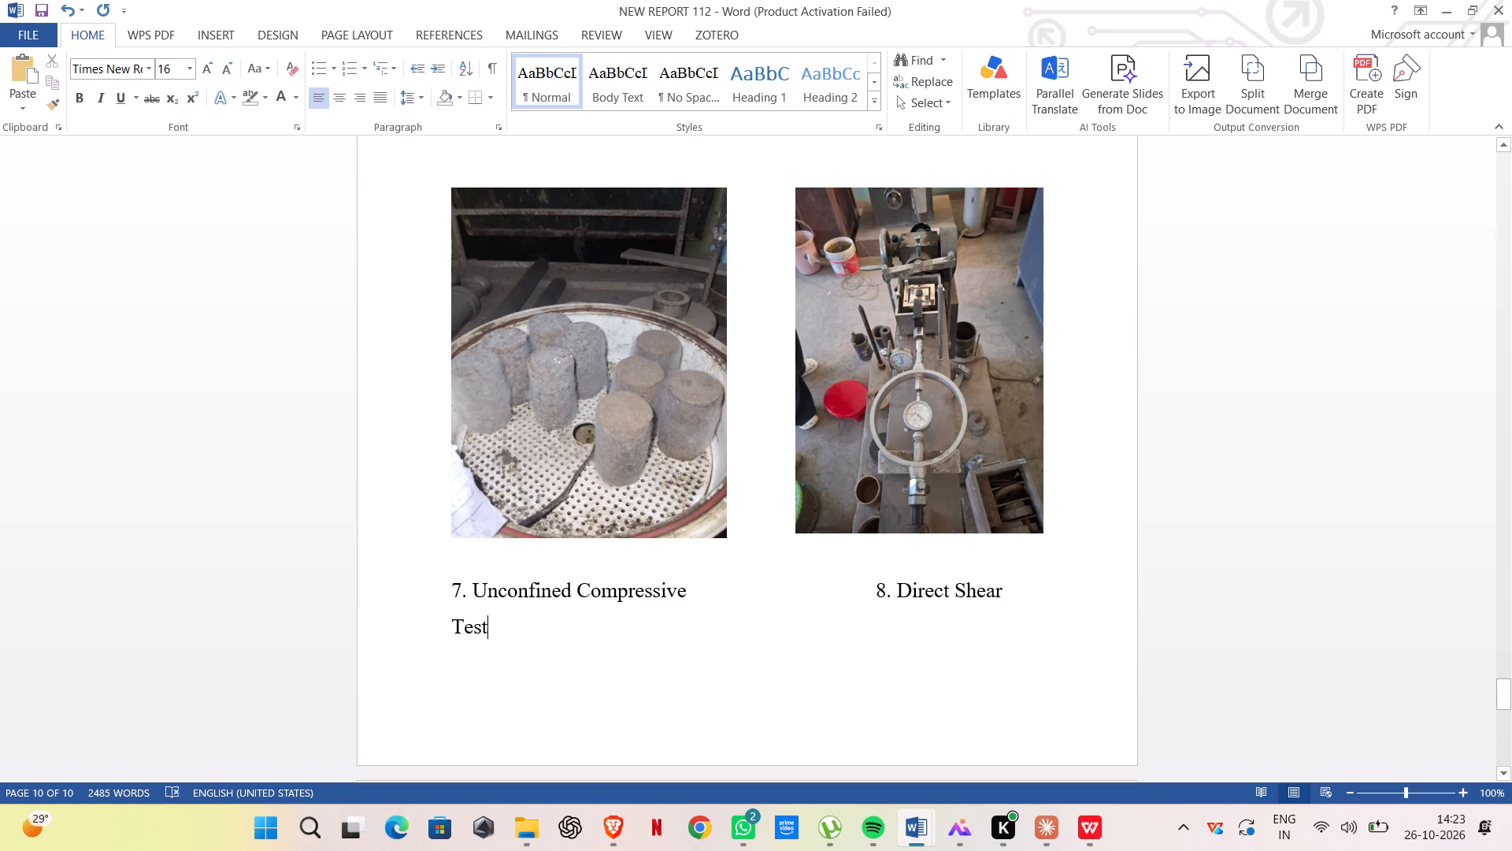
# Replace the gap before caption 8 with spaces so "8. Direct Shear Test" fits on one line, roughly centred under its photo.
pyautogui.click(853, 581)
pyautogui.press('BackSpace')
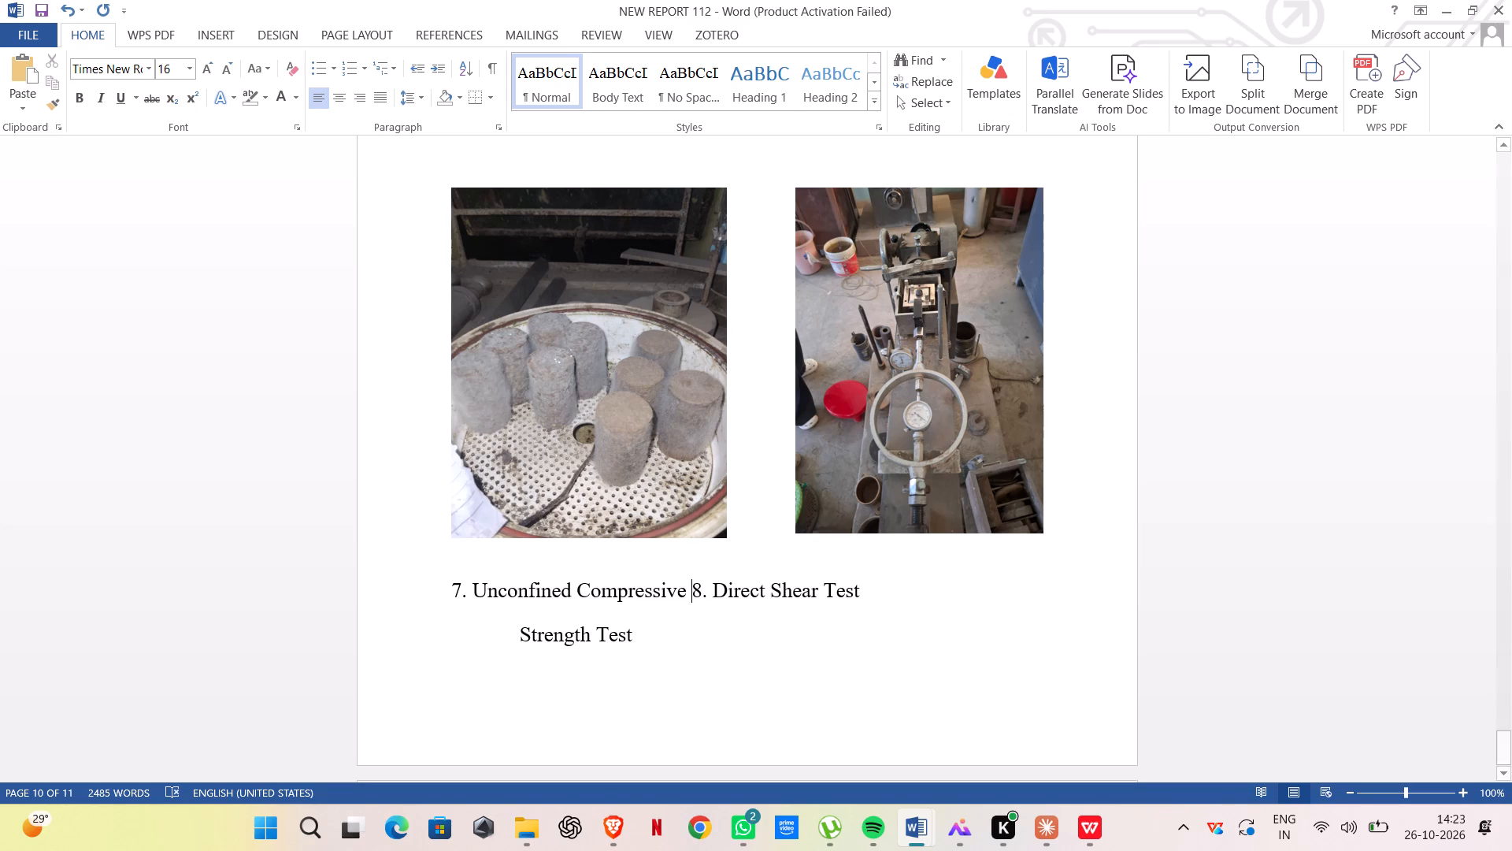
pyautogui.press('space')
pyautogui.press('space')
pyautogui.press('space')
pyautogui.press('space')
pyautogui.press('space')
pyautogui.press('space')
pyautogui.press('space')
pyautogui.press('space')
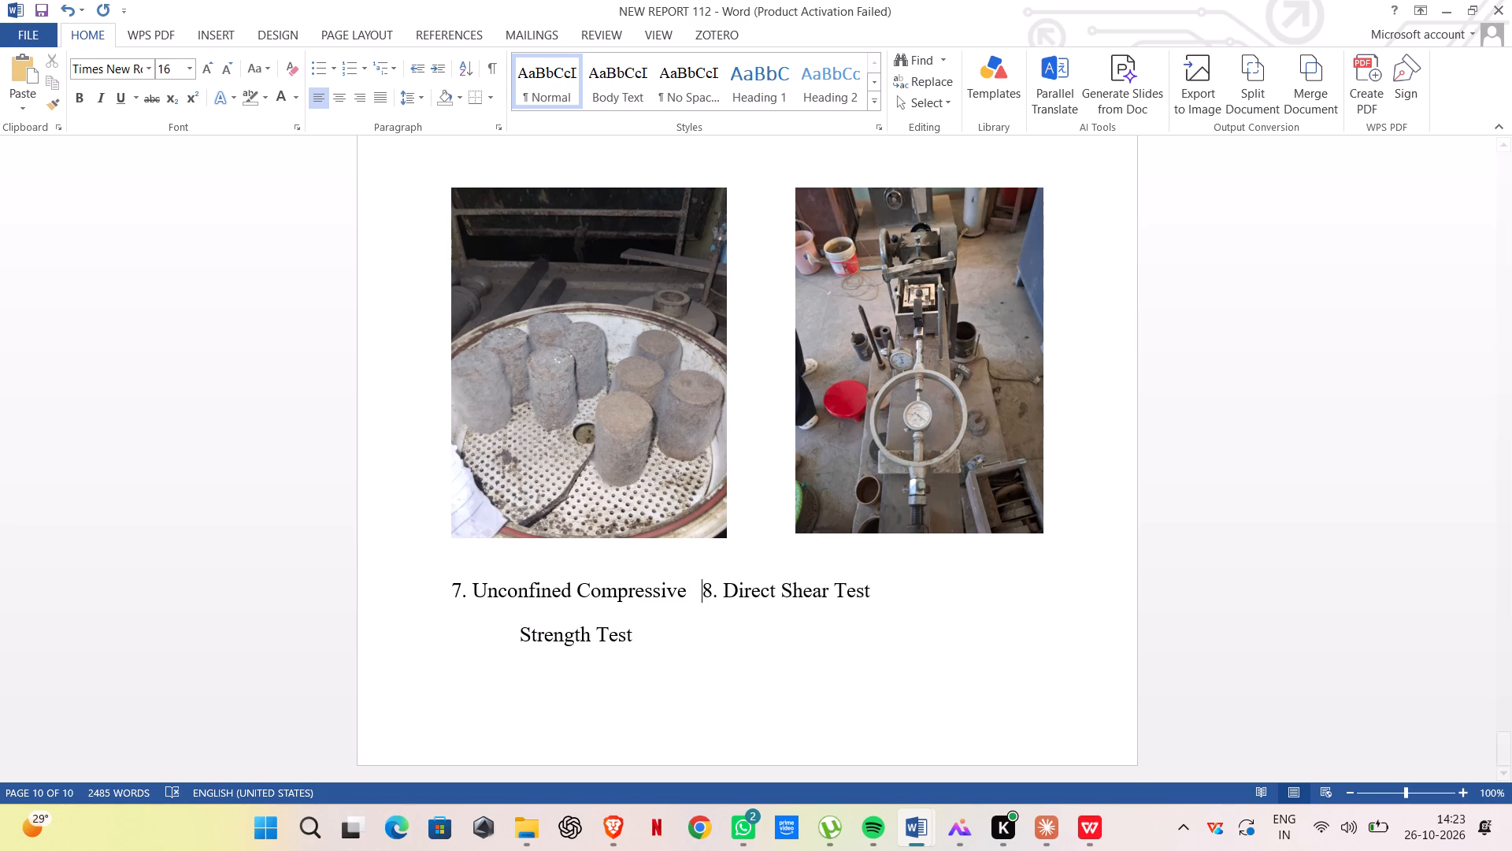
pyautogui.press('space')
pyautogui.press('space')
pyautogui.press('space')
pyautogui.press('space')
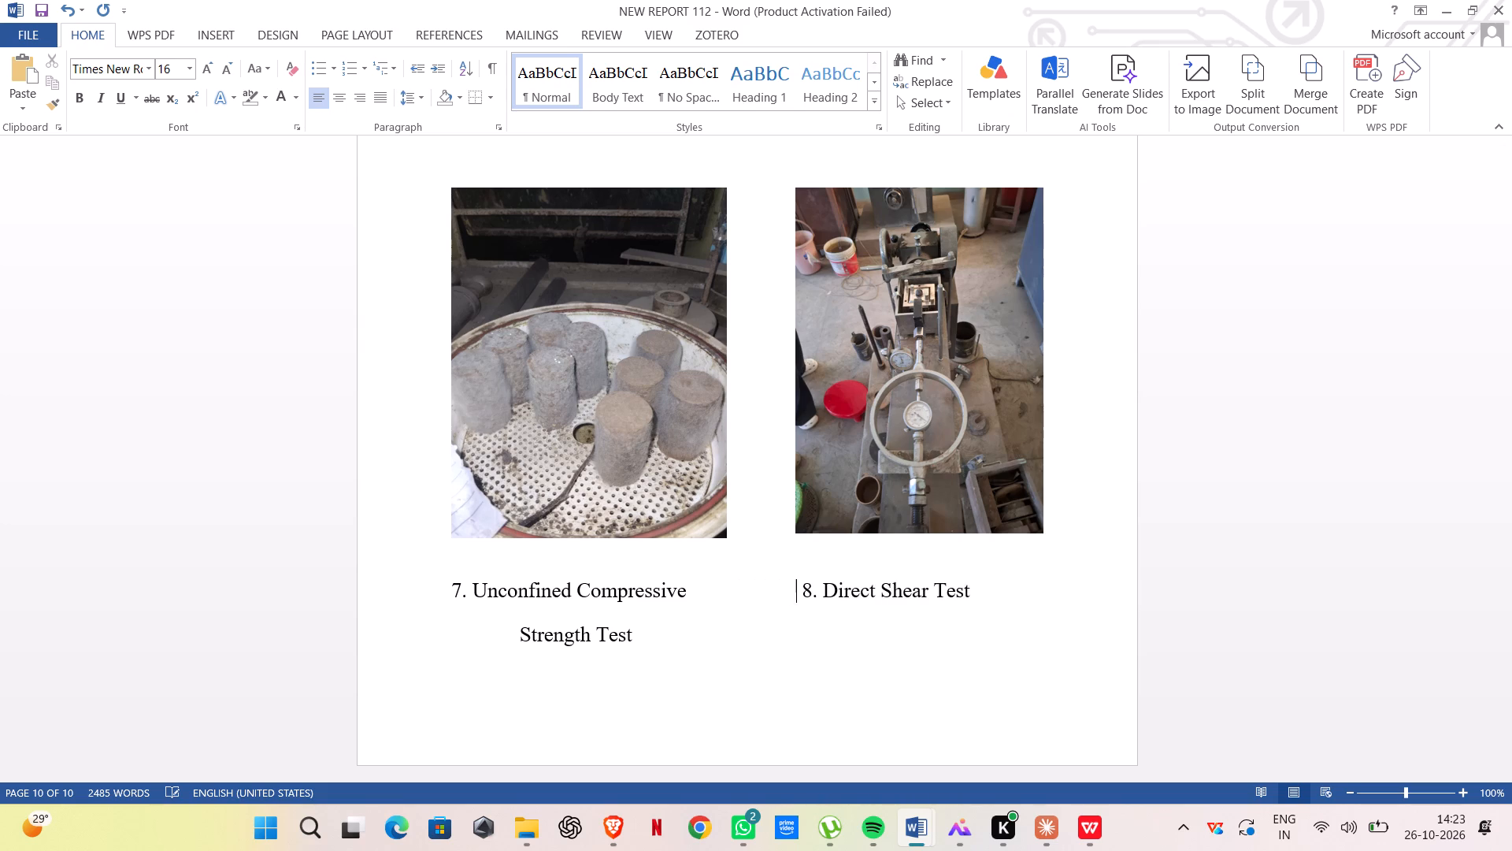
pyautogui.press('space')
pyautogui.press('space')
pyautogui.click(1006, 656)
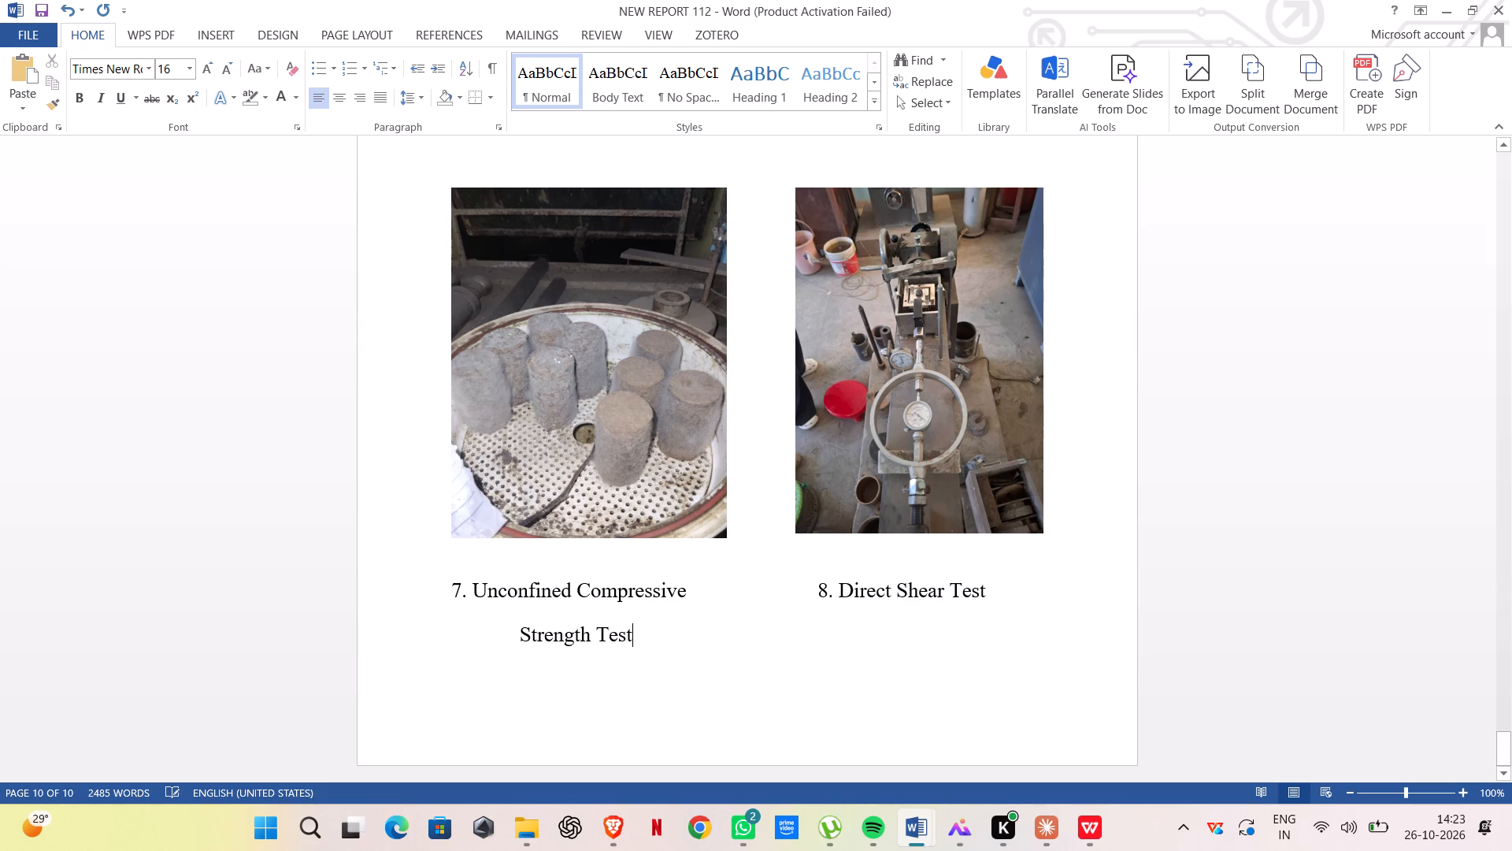
# Save the report document.
pyautogui.hotkey('ctrl', 's')
pyautogui.hotkey('ctrl', 's')
pyautogui.hotkey('ctrl', 's')
# Start a new line after "Strength Test" in caption 7.
pyautogui.scroll(-1, 834, 574)
pyautogui.scroll(12, 834, 574)
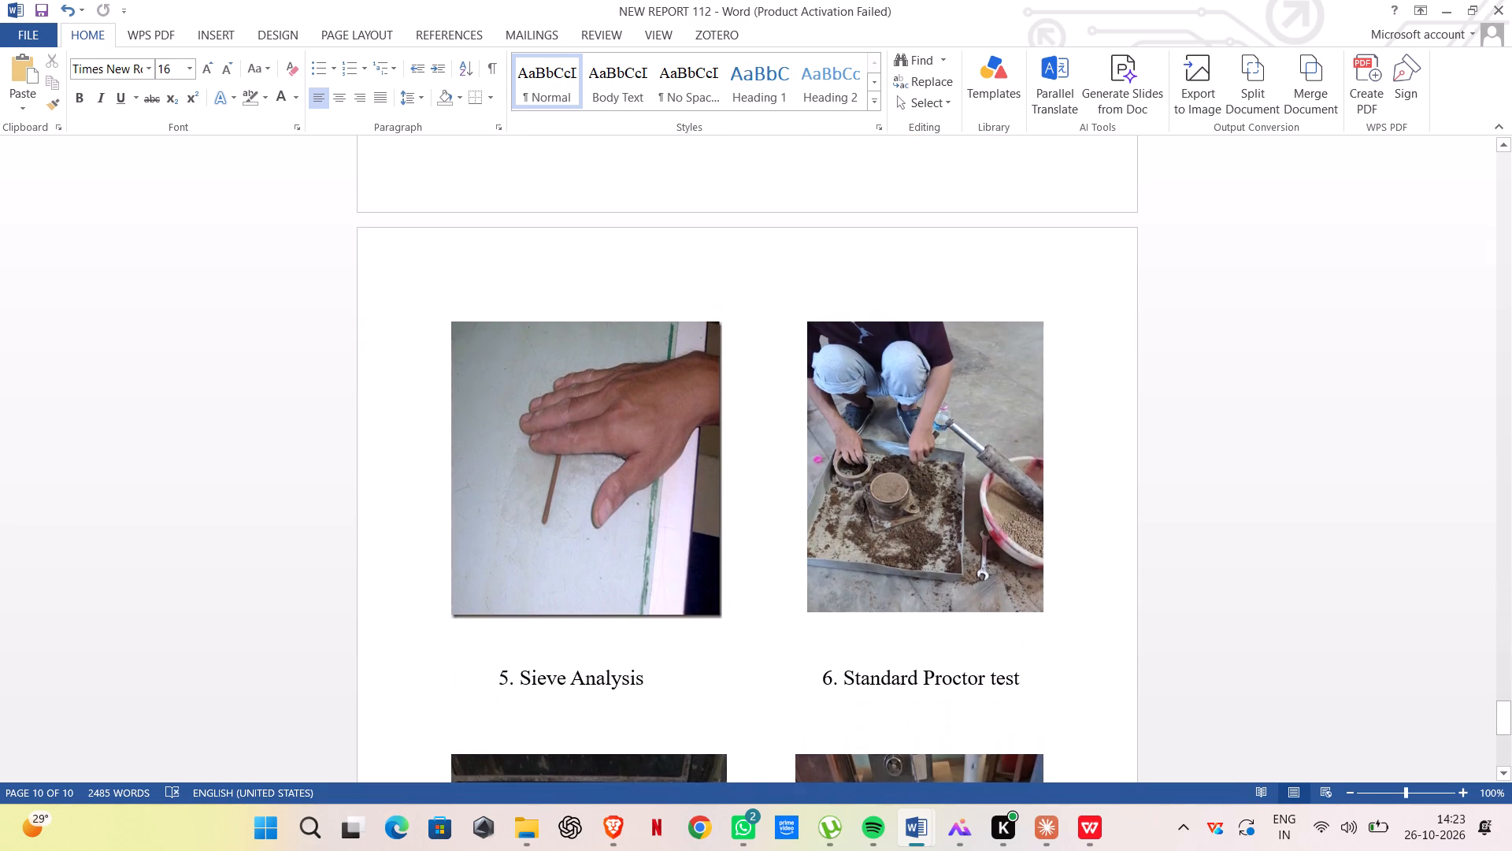
pyautogui.scroll(-18, 834, 574)
pyautogui.click(895, 674)
pyautogui.click(653, 732)
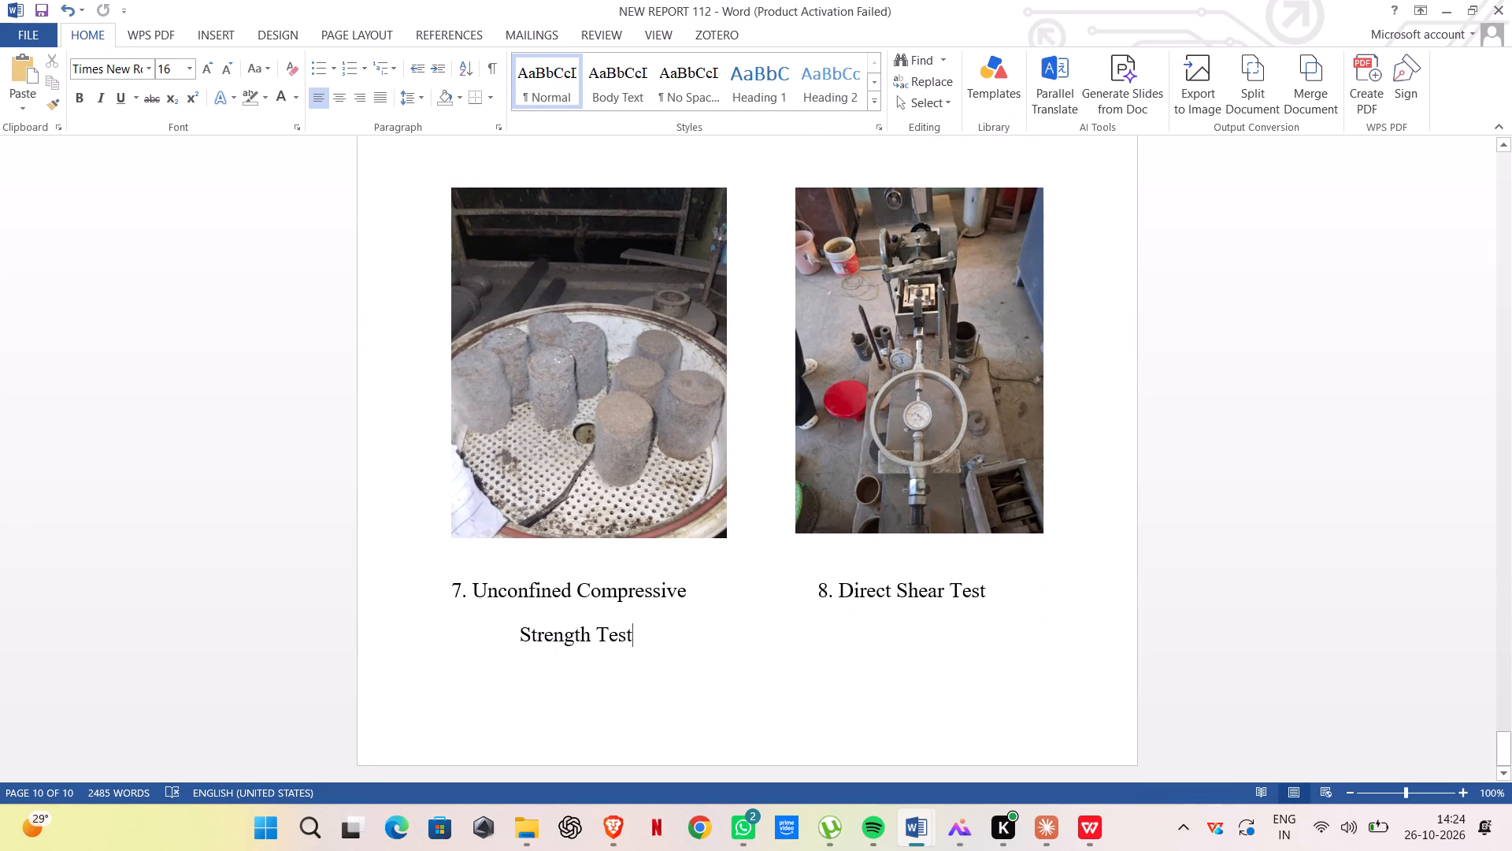
pyautogui.press('Return')
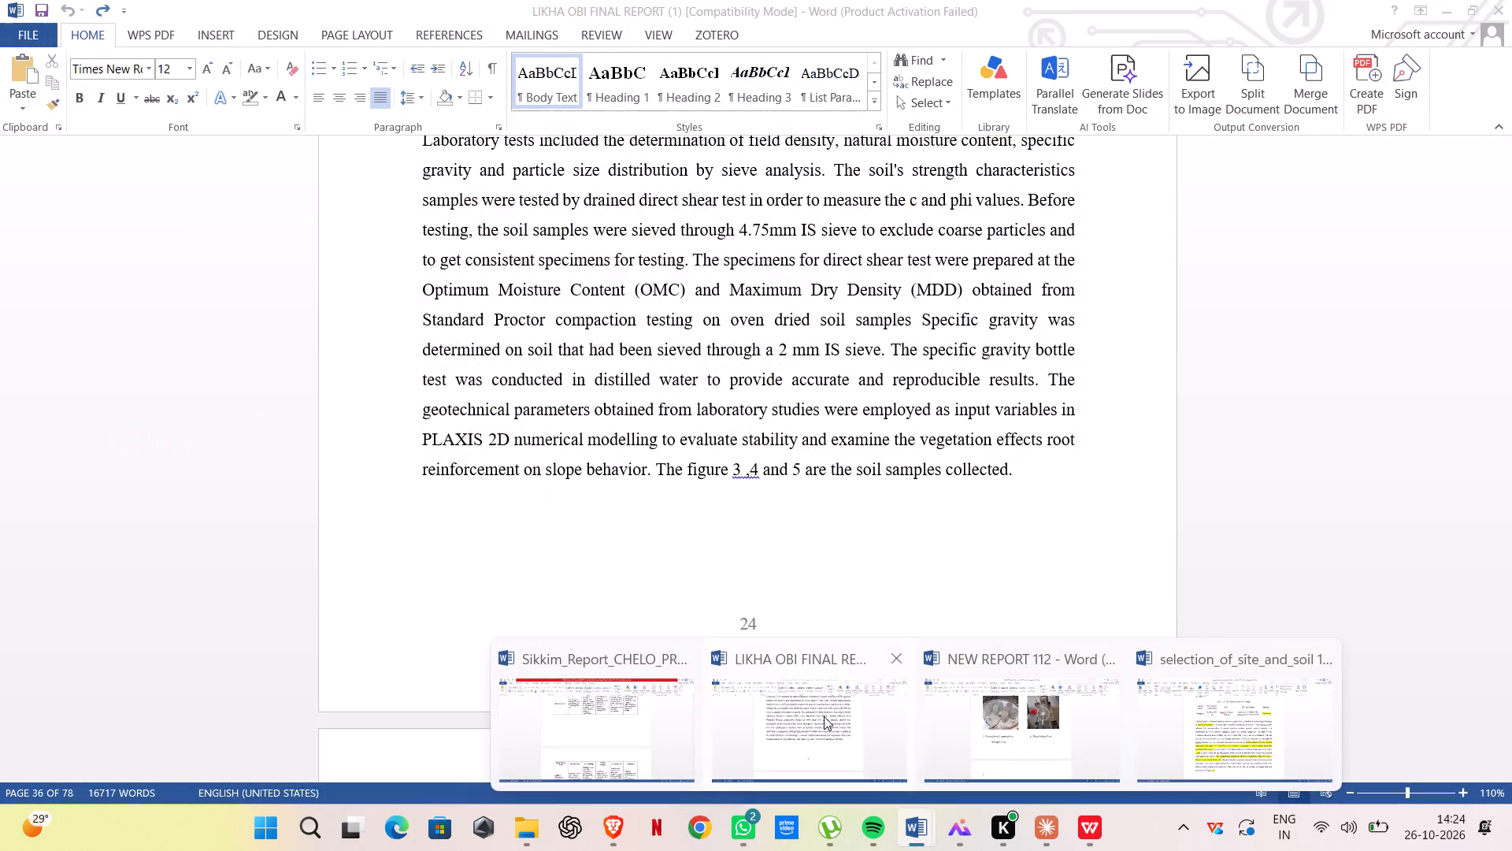
# Switch to the reference final report and examine how its site, soil sample and laboratory test figures 3 to 7 are arranged and captioned.
pyautogui.click(824, 716)
pyautogui.scroll(7, 784, 674)
pyautogui.scroll(-14, 783, 657)
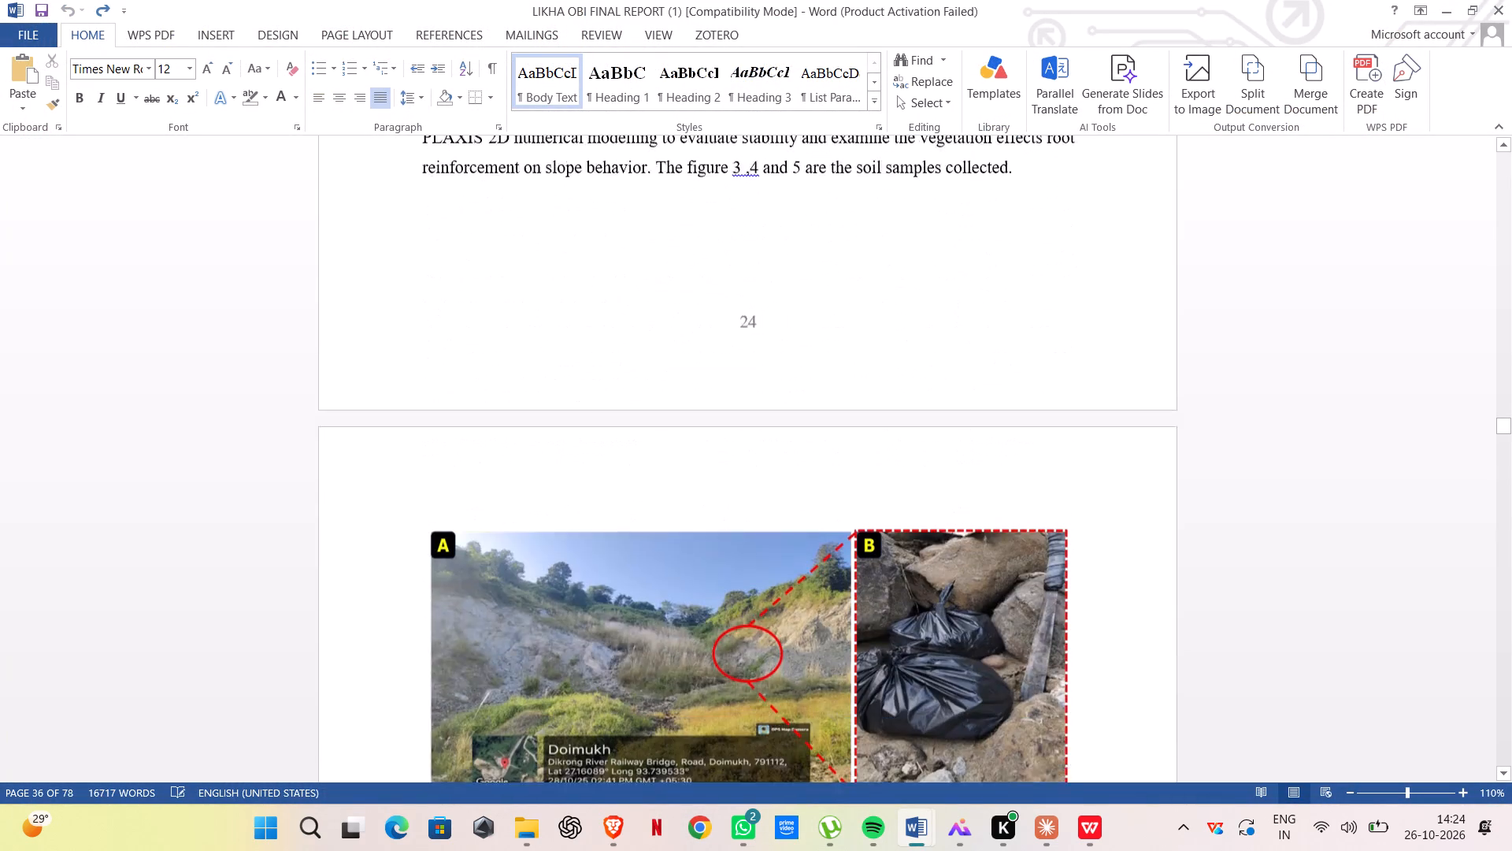
pyautogui.scroll(-7, 783, 653)
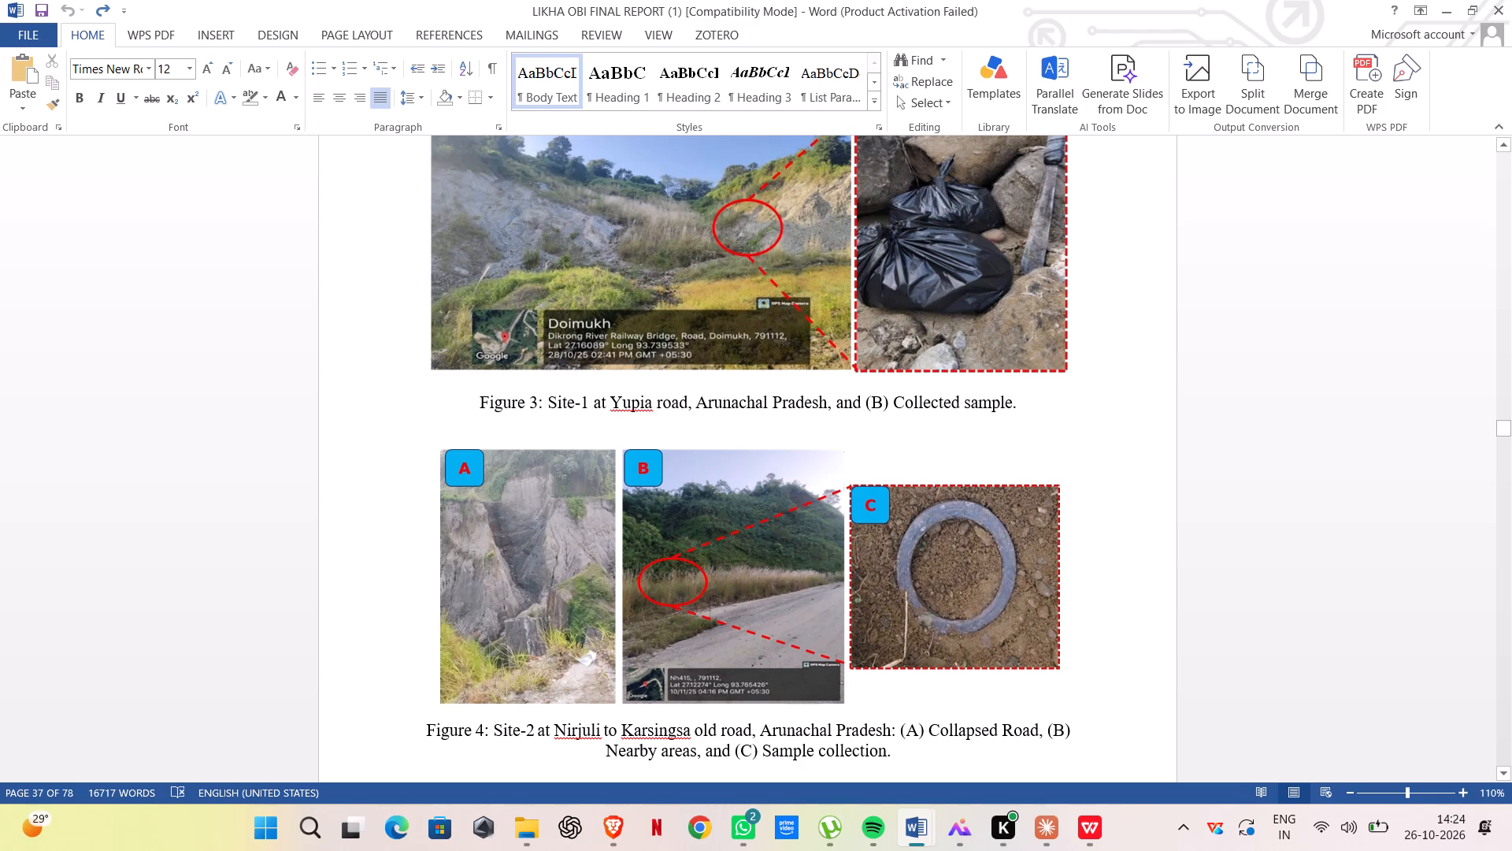
pyautogui.scroll(-3, 783, 652)
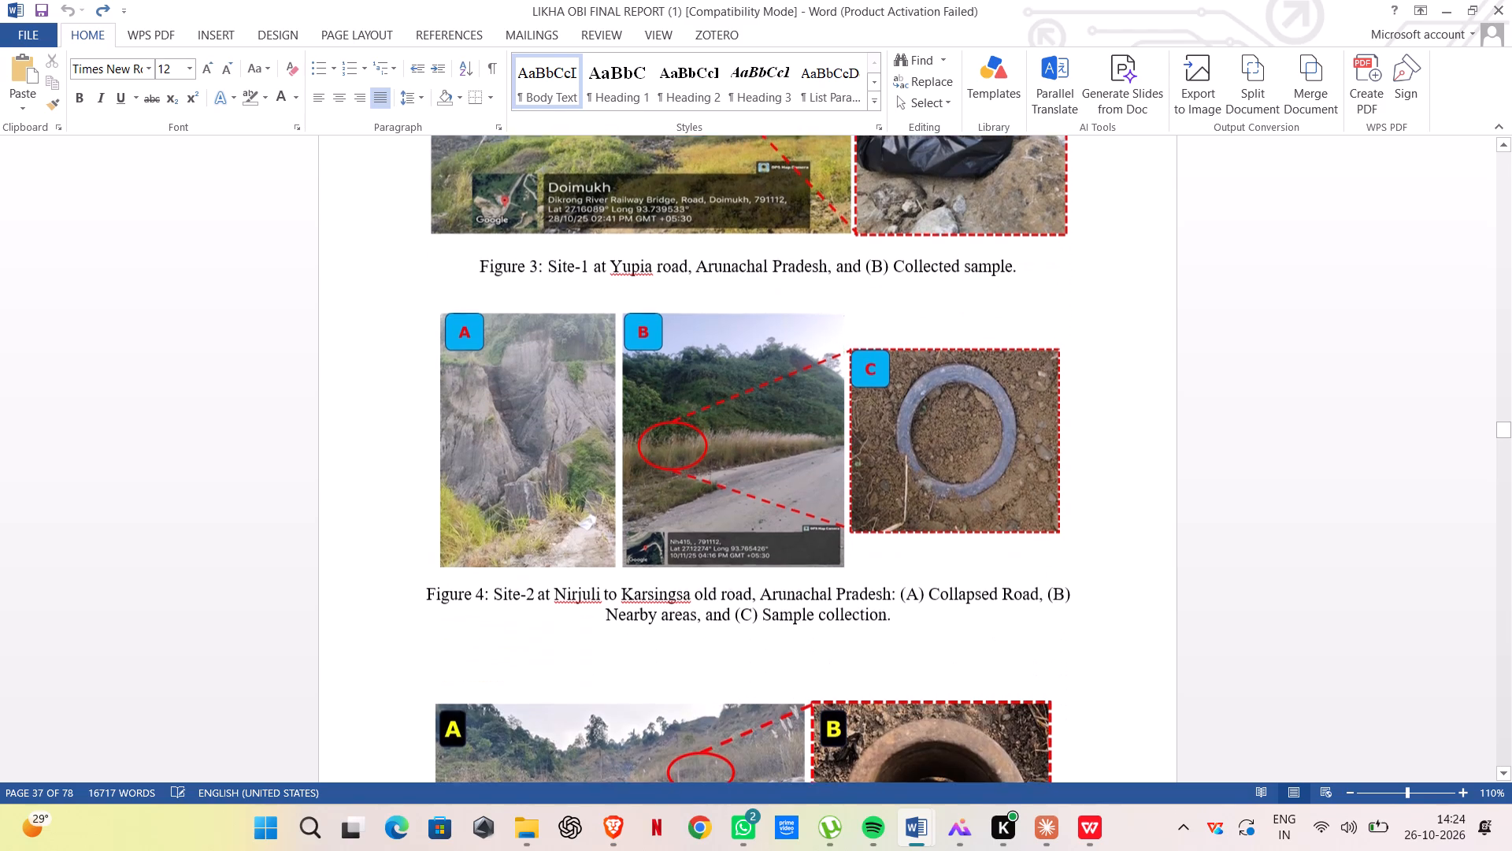
pyautogui.scroll(-12, 783, 652)
pyautogui.scroll(5, 783, 652)
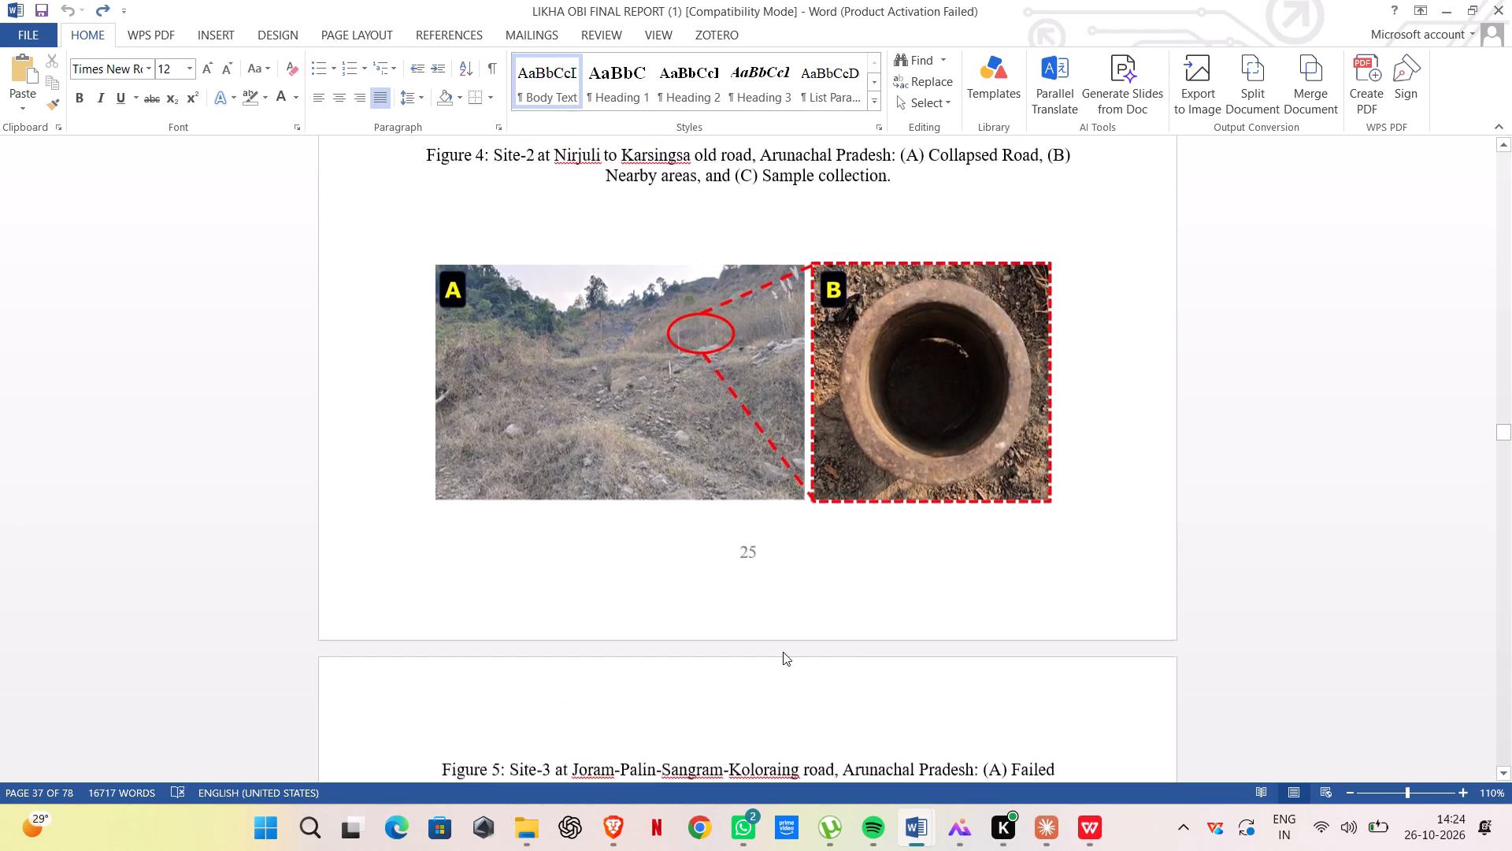
pyautogui.scroll(6, 783, 652)
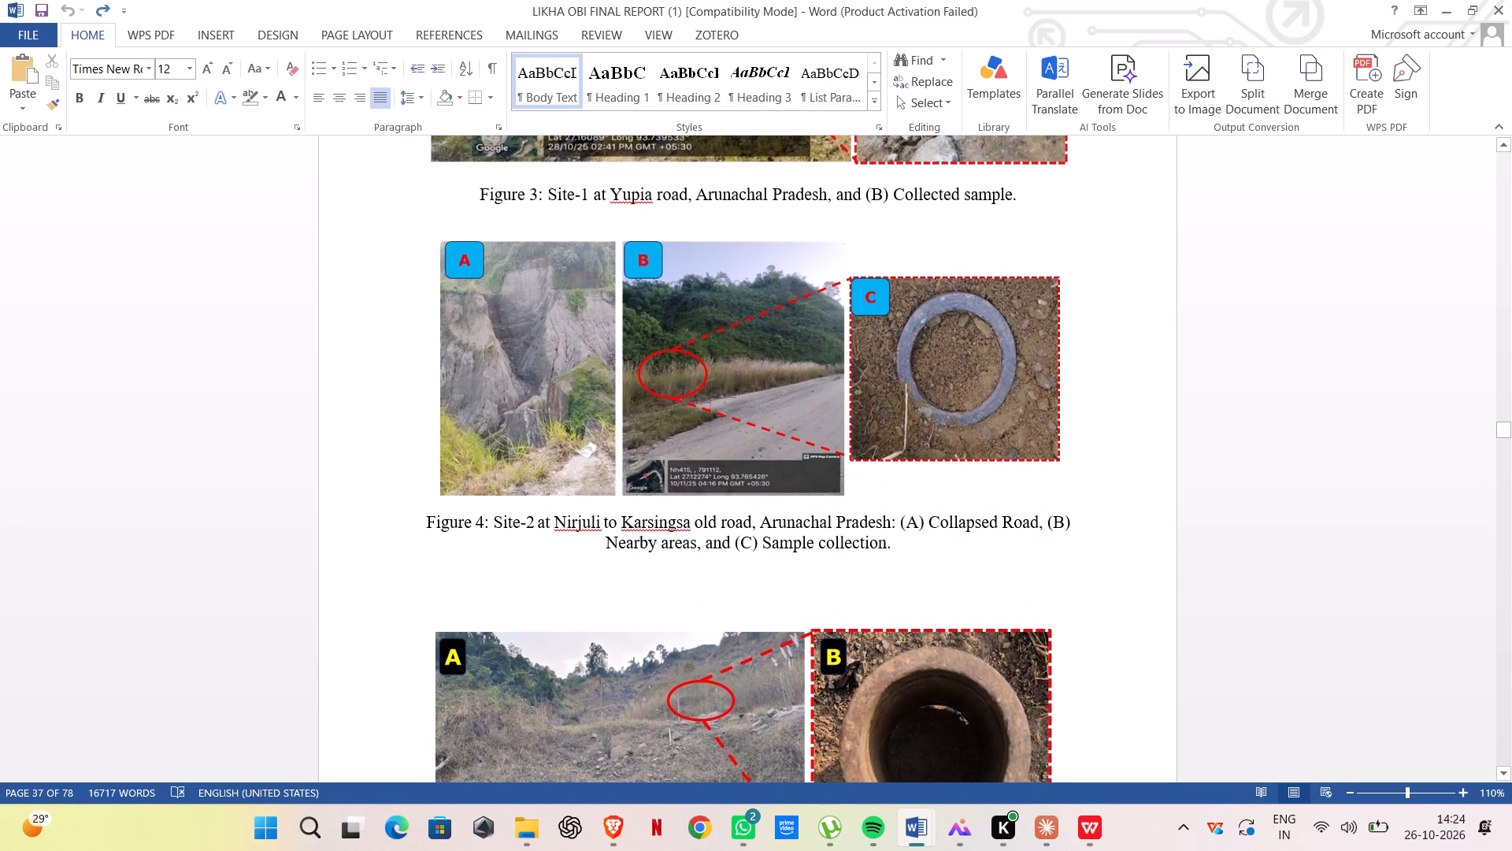
pyautogui.scroll(5, 785, 639)
pyautogui.scroll(-20, 785, 639)
pyautogui.scroll(-10, 785, 639)
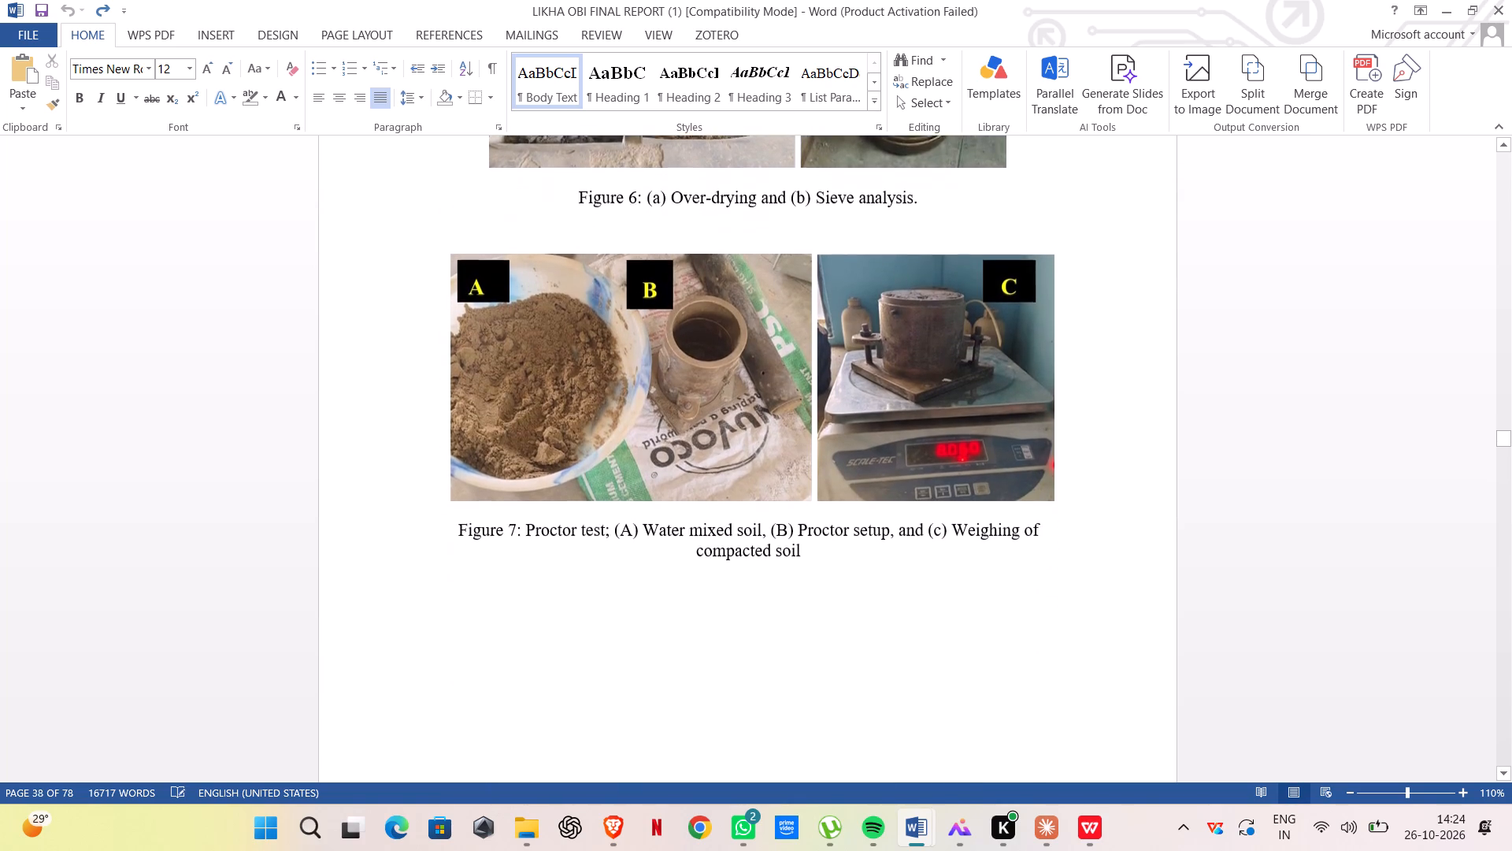
pyautogui.scroll(-1, 785, 639)
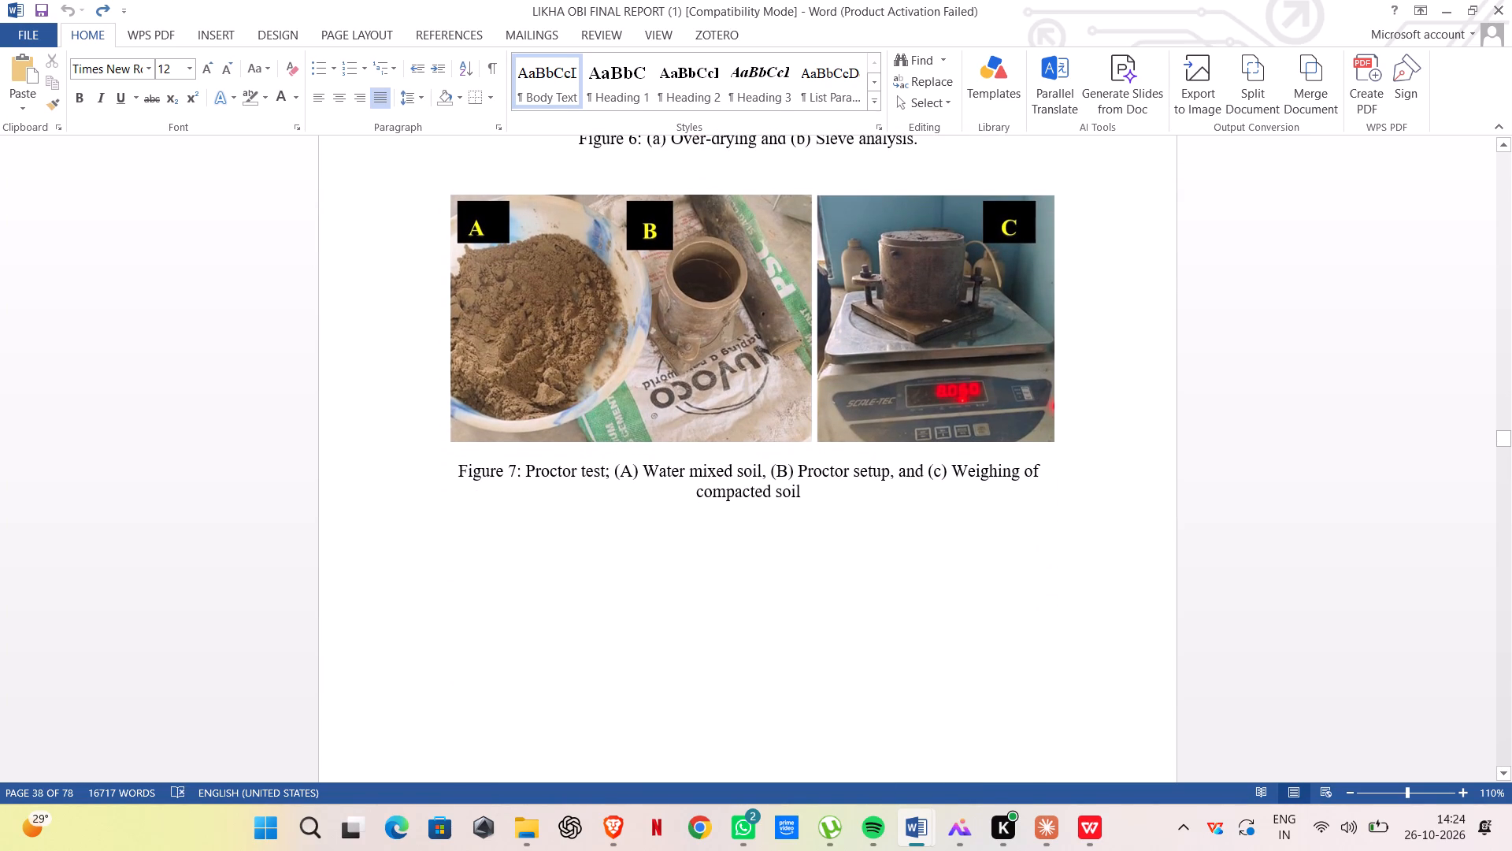
pyautogui.scroll(-2, 785, 639)
pyautogui.scroll(12, 785, 639)
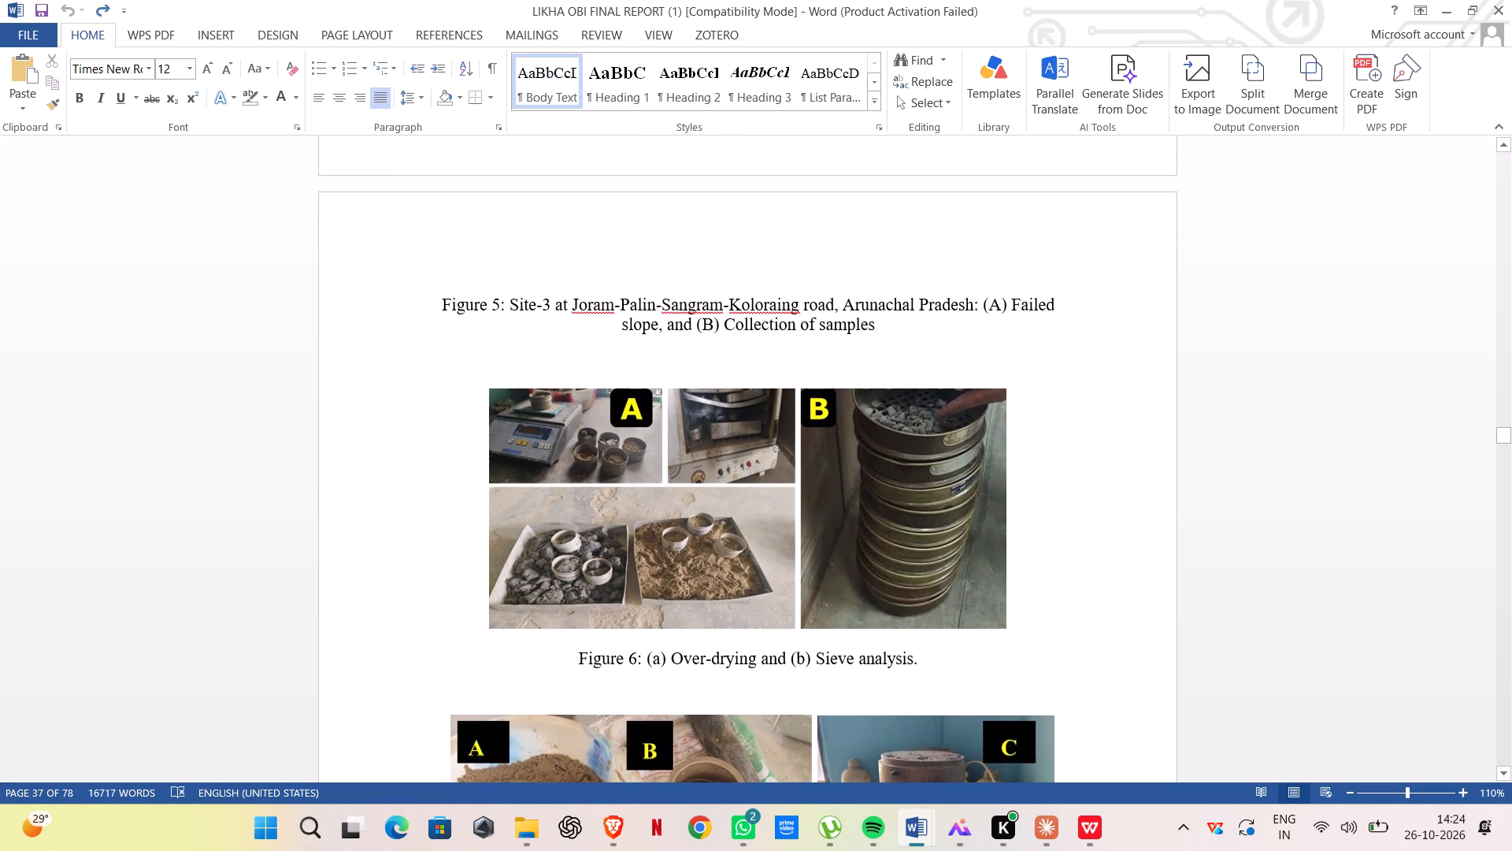
pyautogui.scroll(-13, 755, 385)
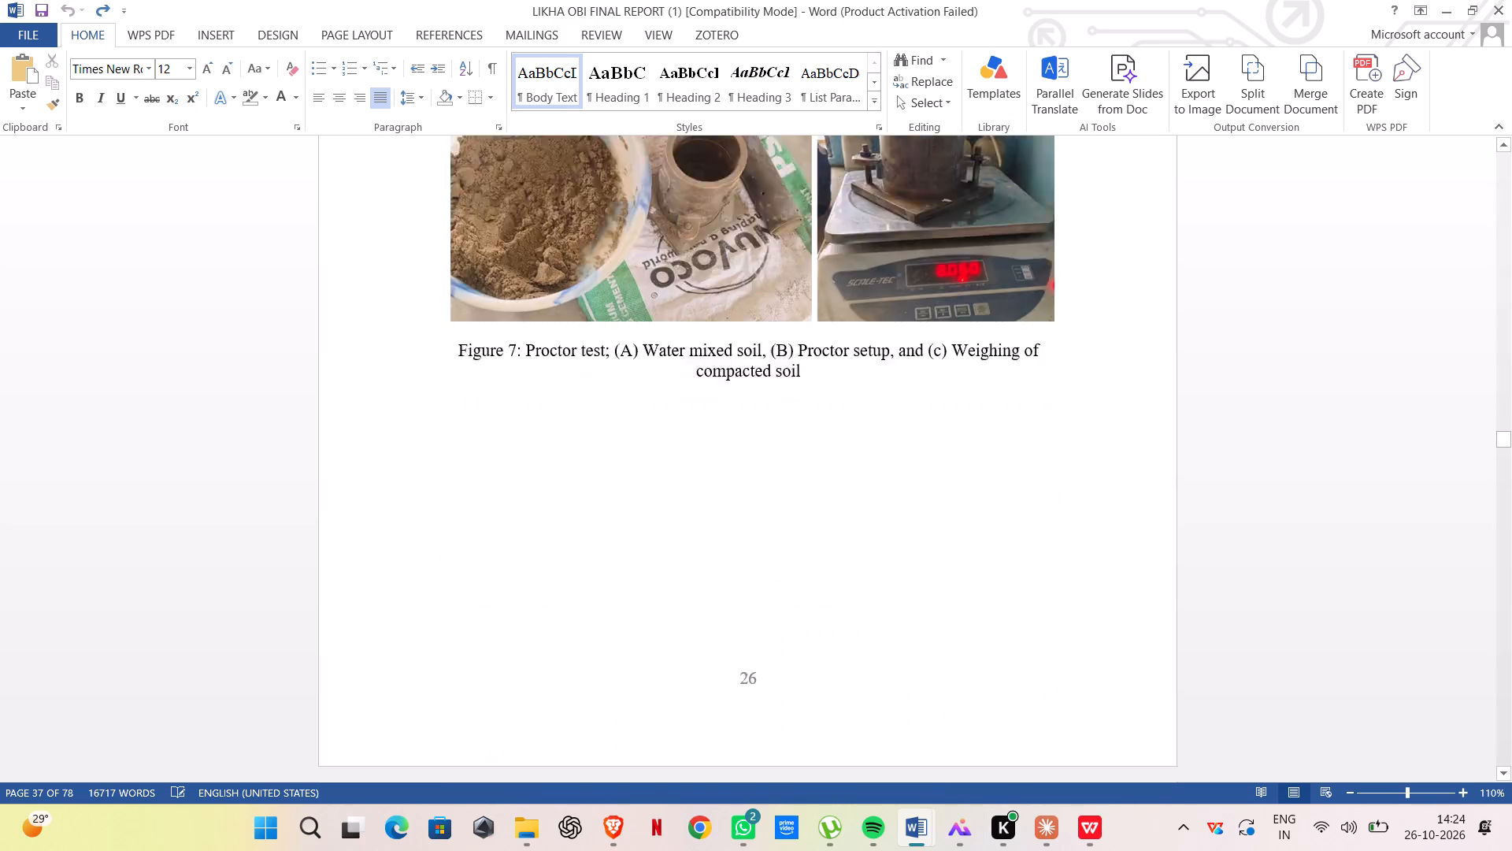
pyautogui.scroll(-15, 755, 385)
pyautogui.scroll(4, 755, 385)
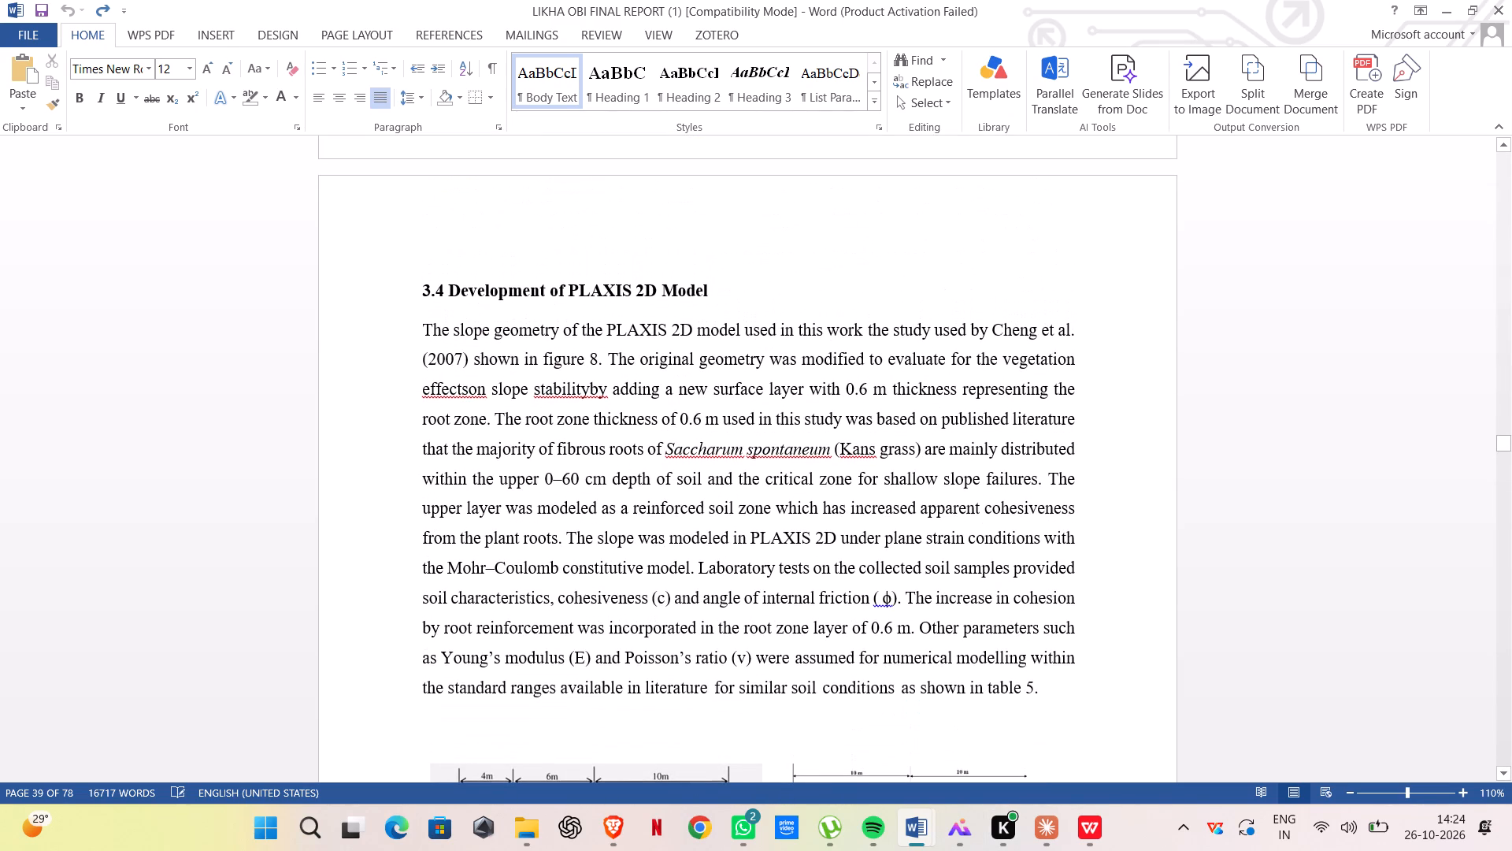
# Read through the reference report from section 3.4 on the PLAXIS 2D model to the laboratory results in Chapter 4.
pyautogui.scroll(-6, 755, 385)
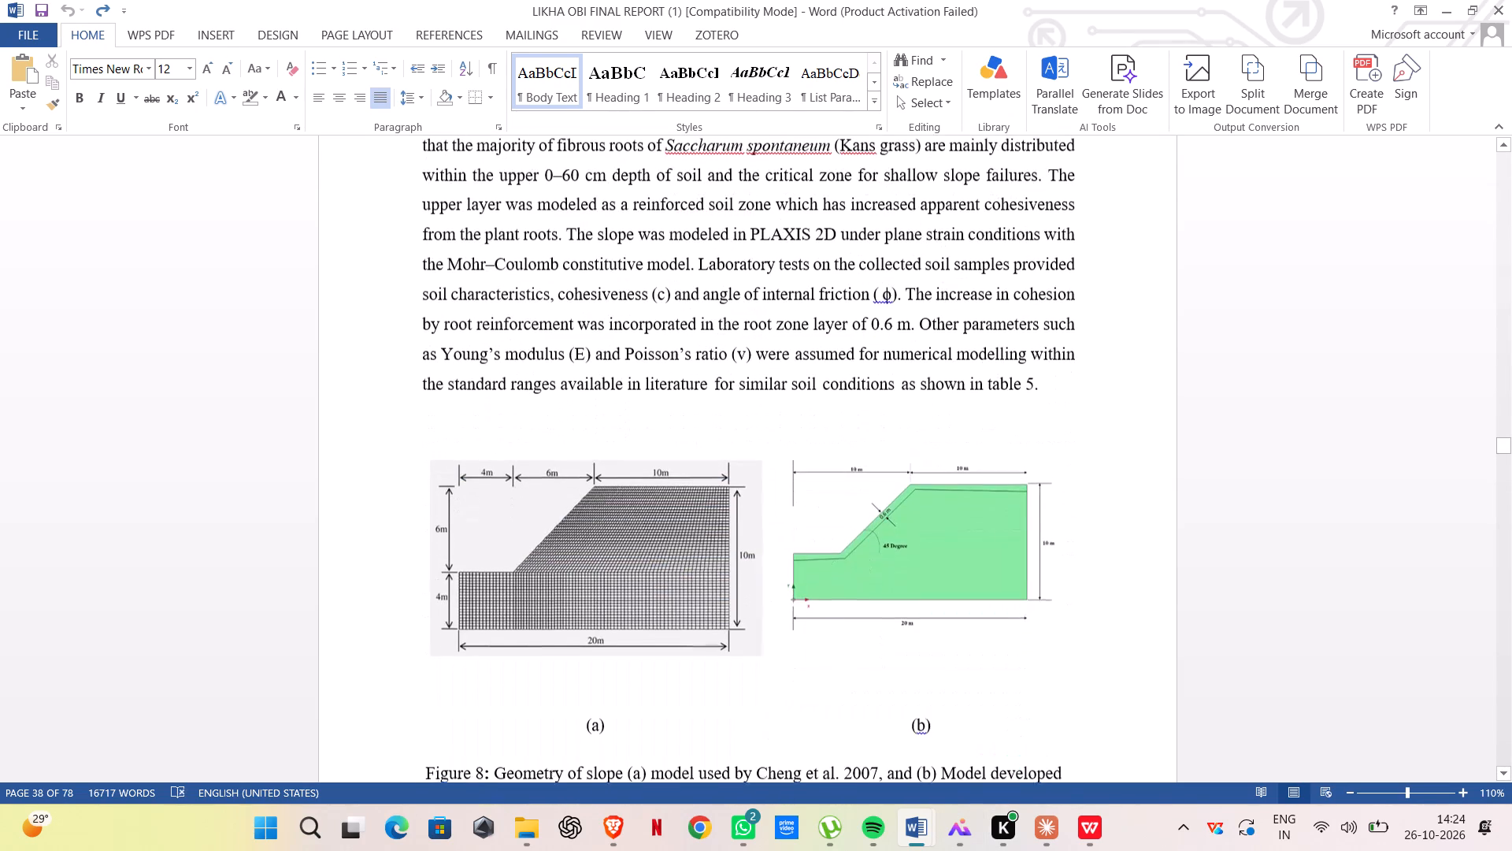
pyautogui.scroll(-3, 992, 532)
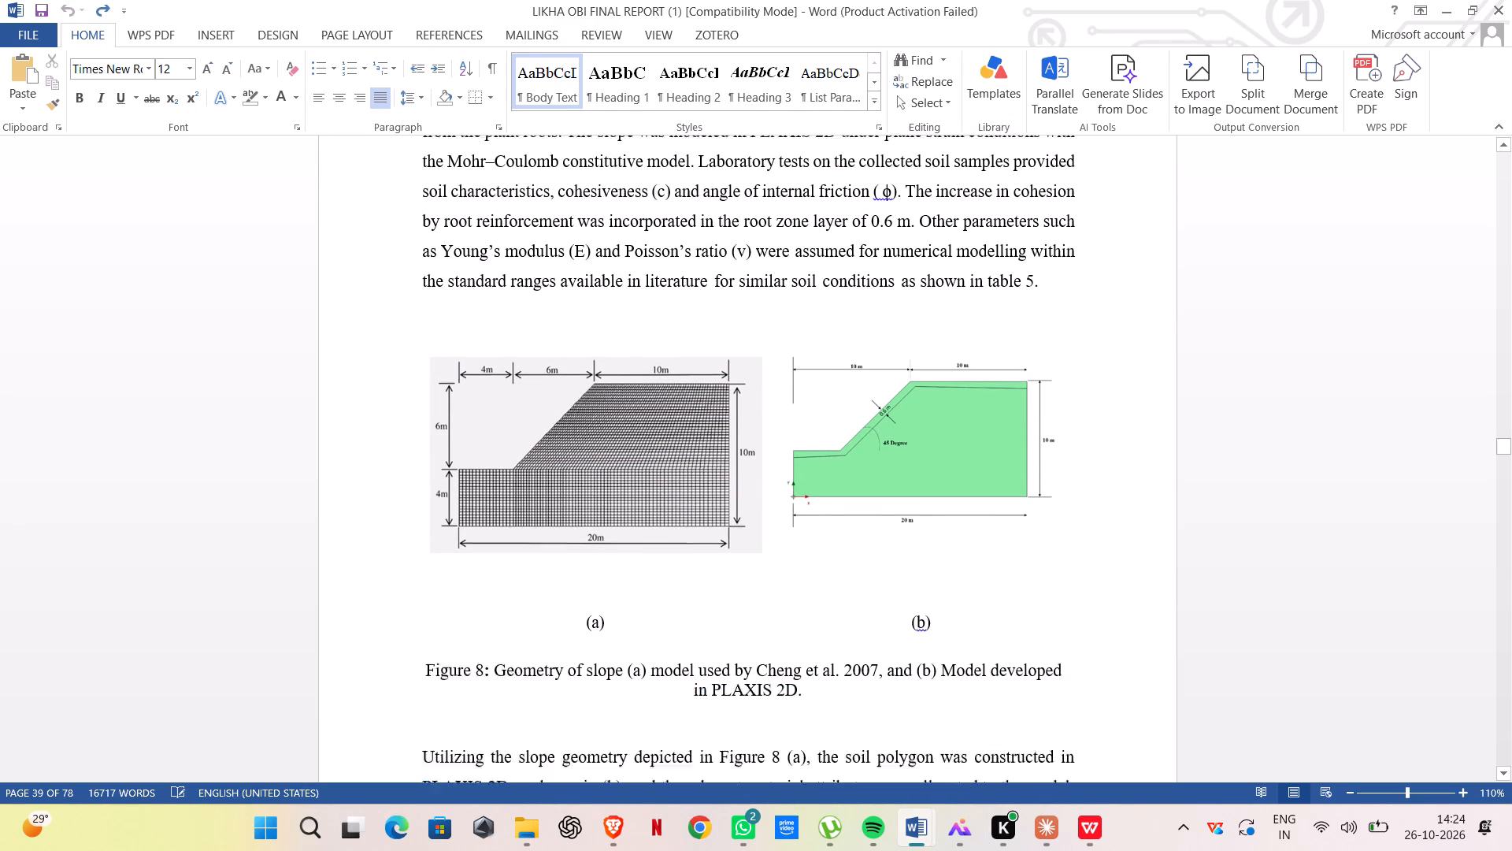
pyautogui.scroll(-17, 992, 529)
pyautogui.scroll(-14, 969, 545)
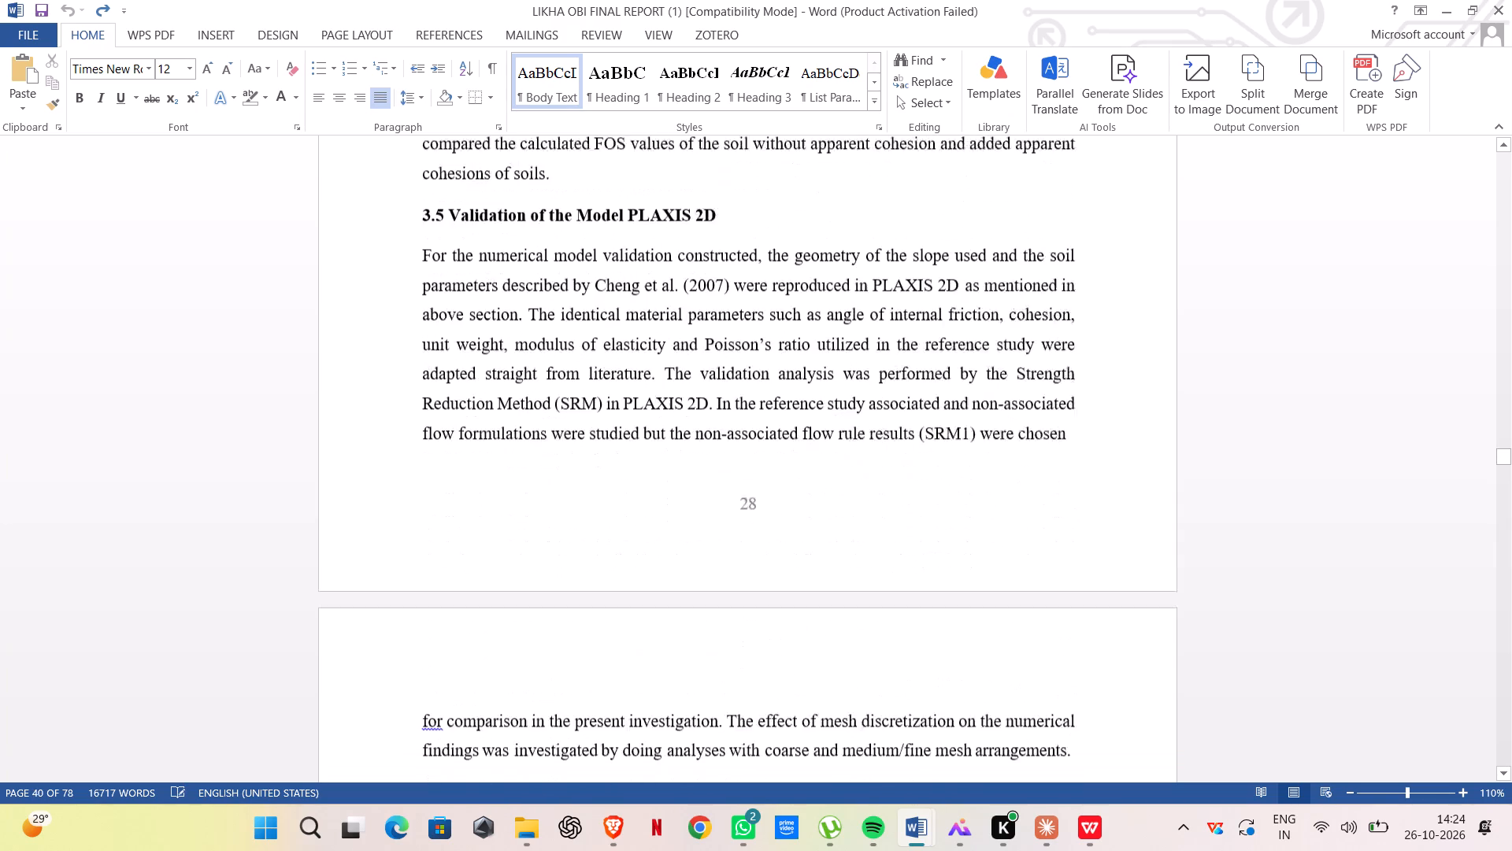
pyautogui.scroll(-20, 970, 571)
pyautogui.scroll(-4, 970, 571)
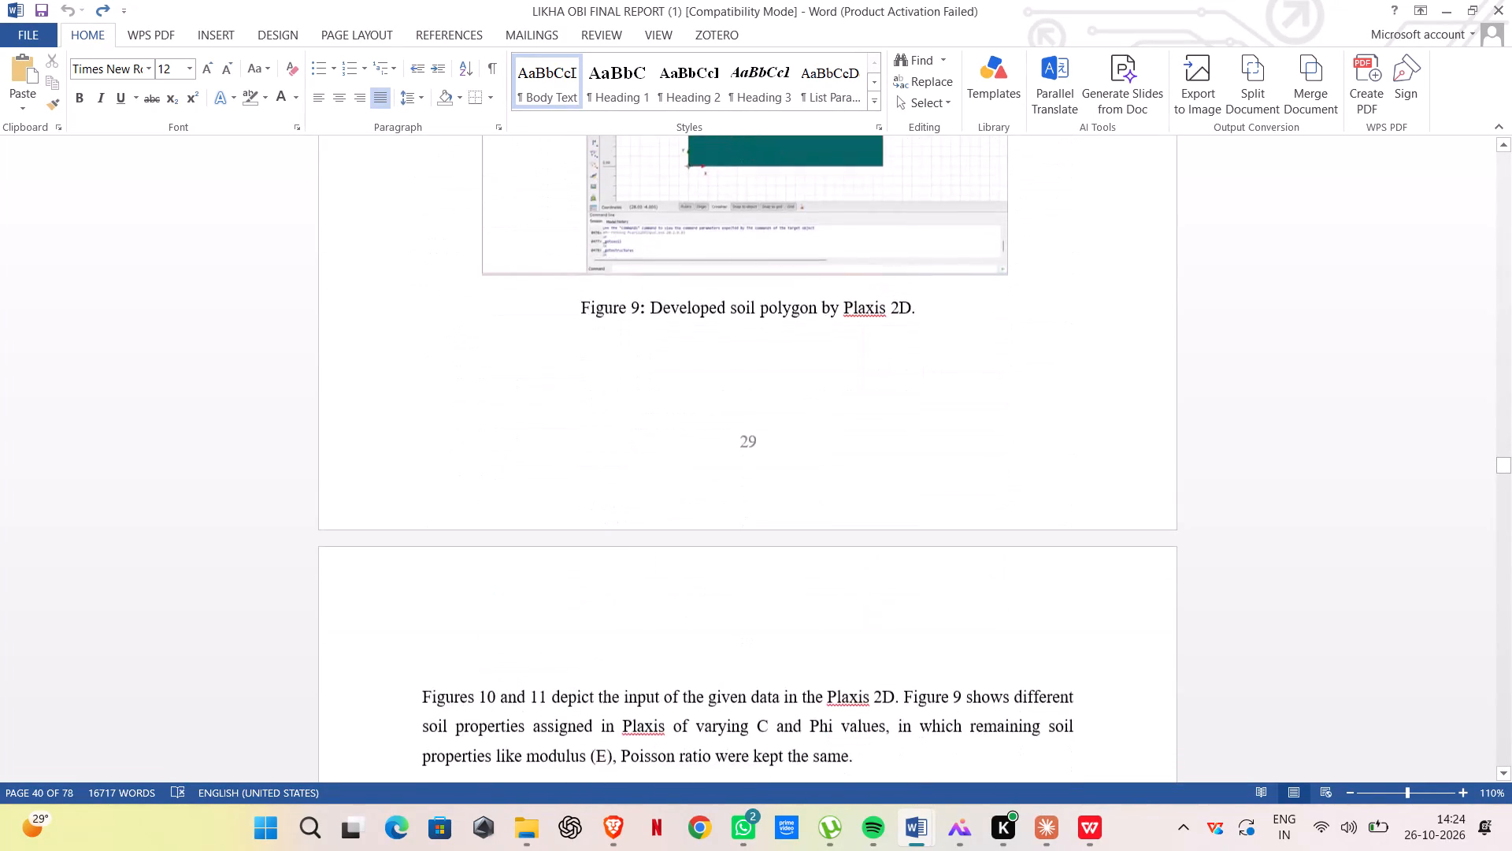
pyautogui.scroll(-20, 963, 585)
pyautogui.scroll(-13, 963, 585)
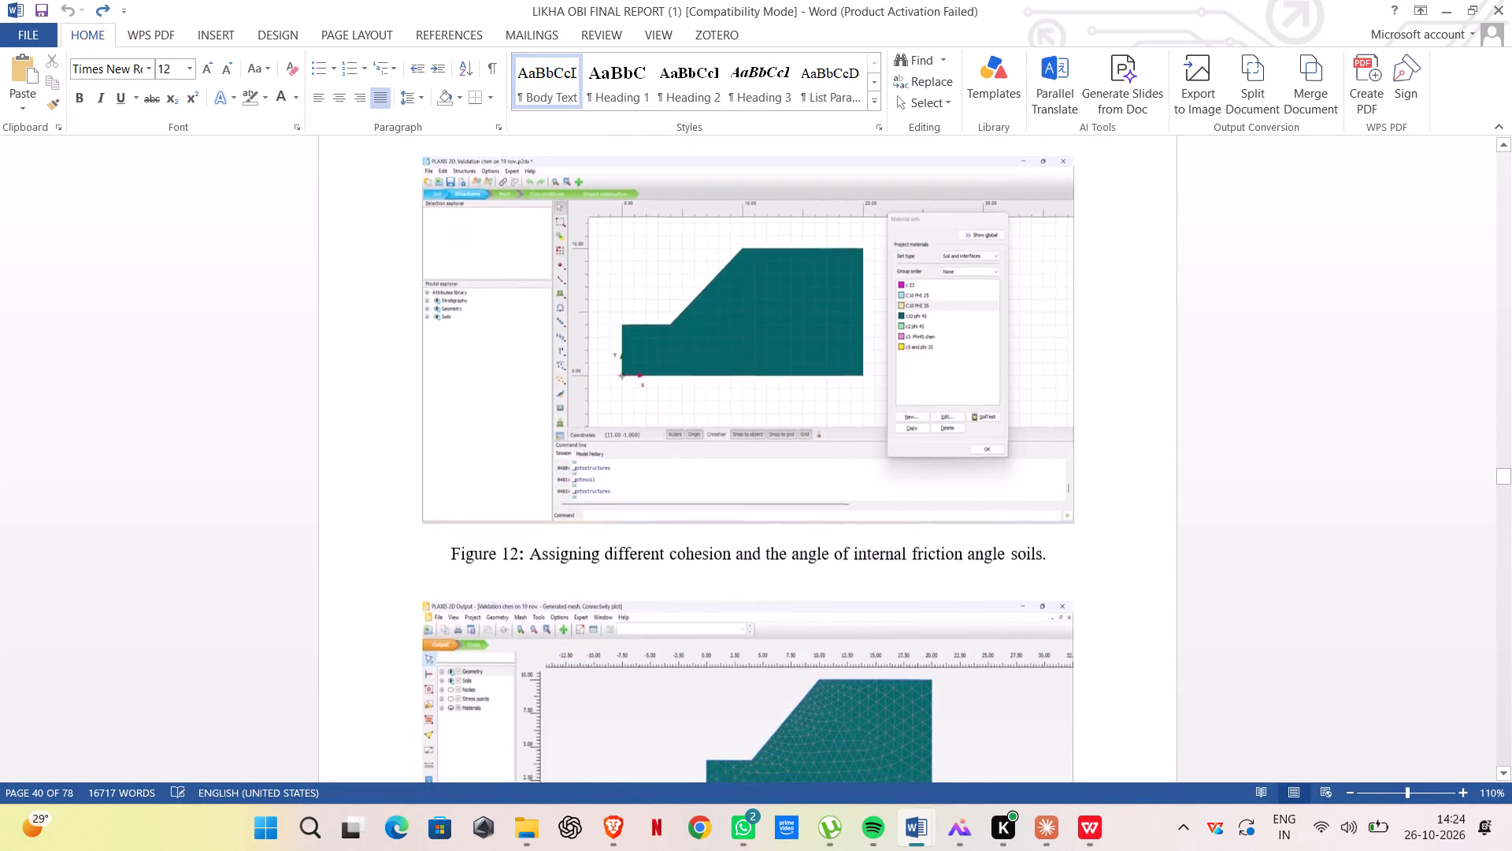
pyautogui.scroll(-18, 963, 585)
pyautogui.scroll(-4, 941, 612)
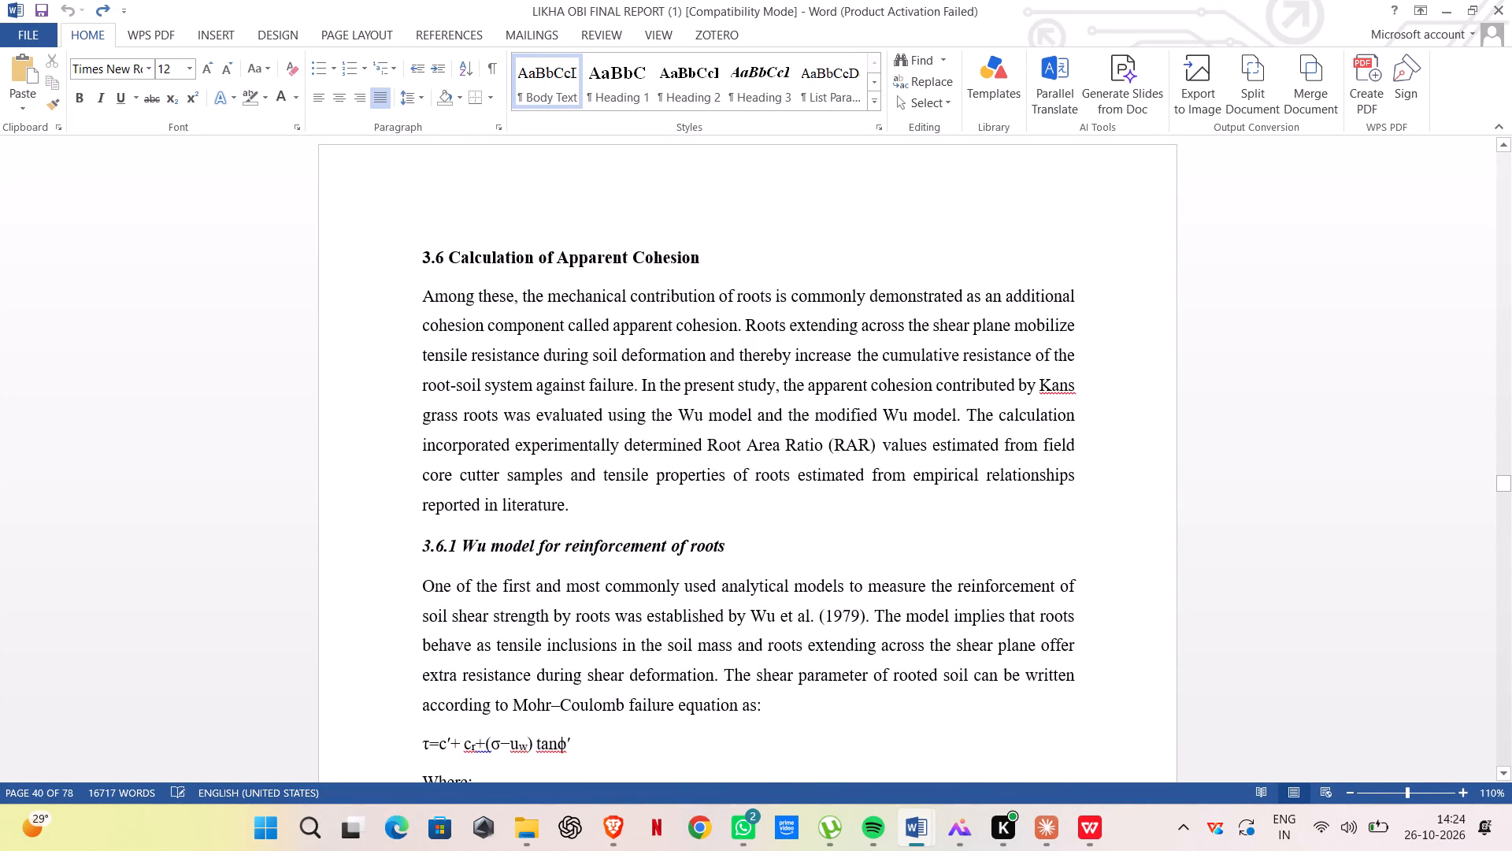
pyautogui.scroll(-20, 941, 612)
pyautogui.scroll(-6, 941, 612)
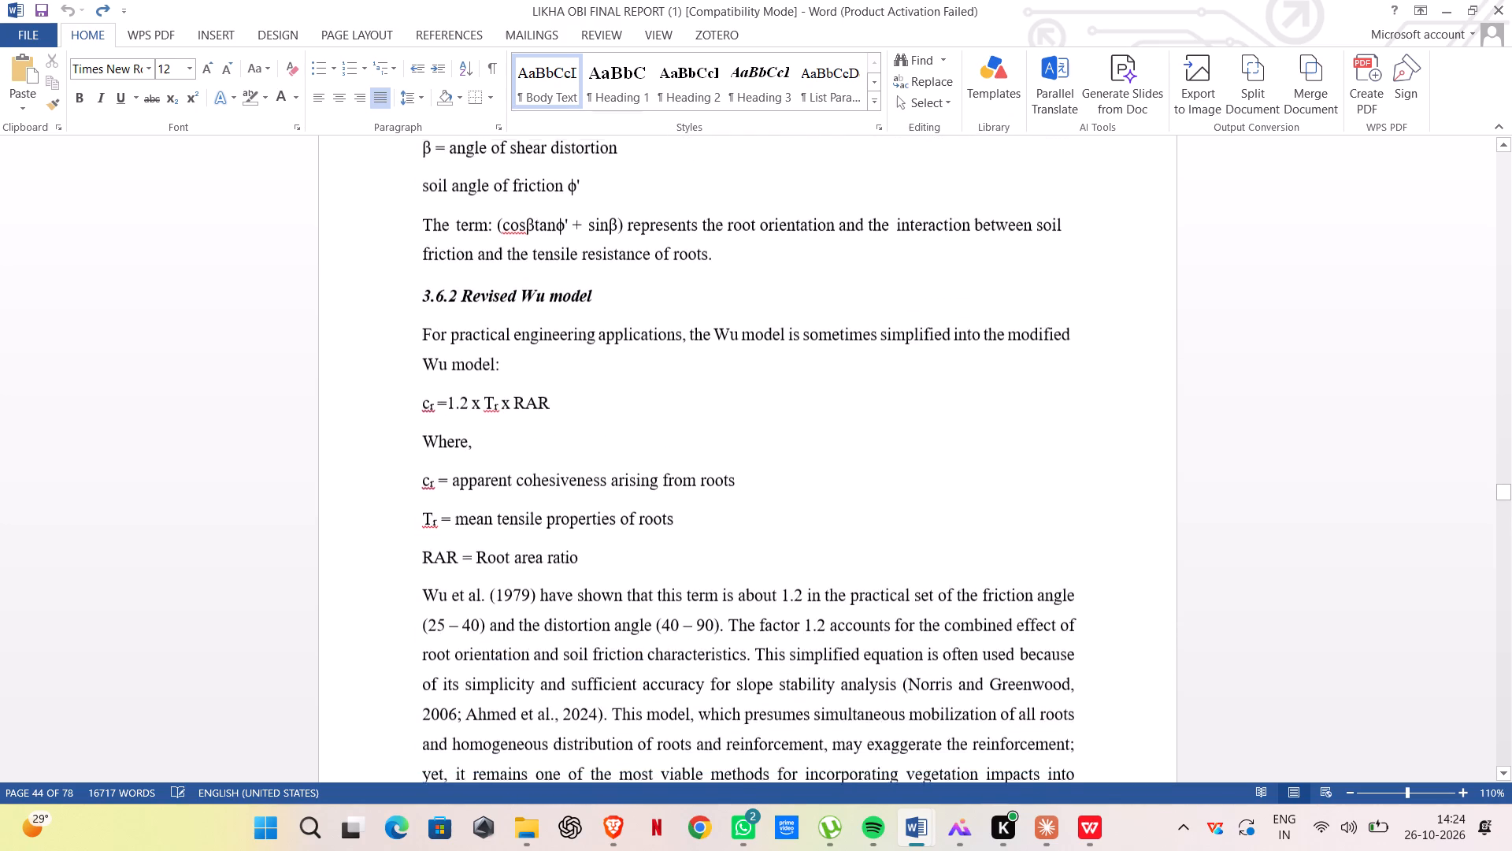
pyautogui.scroll(-16, 941, 612)
pyautogui.scroll(-14, 941, 612)
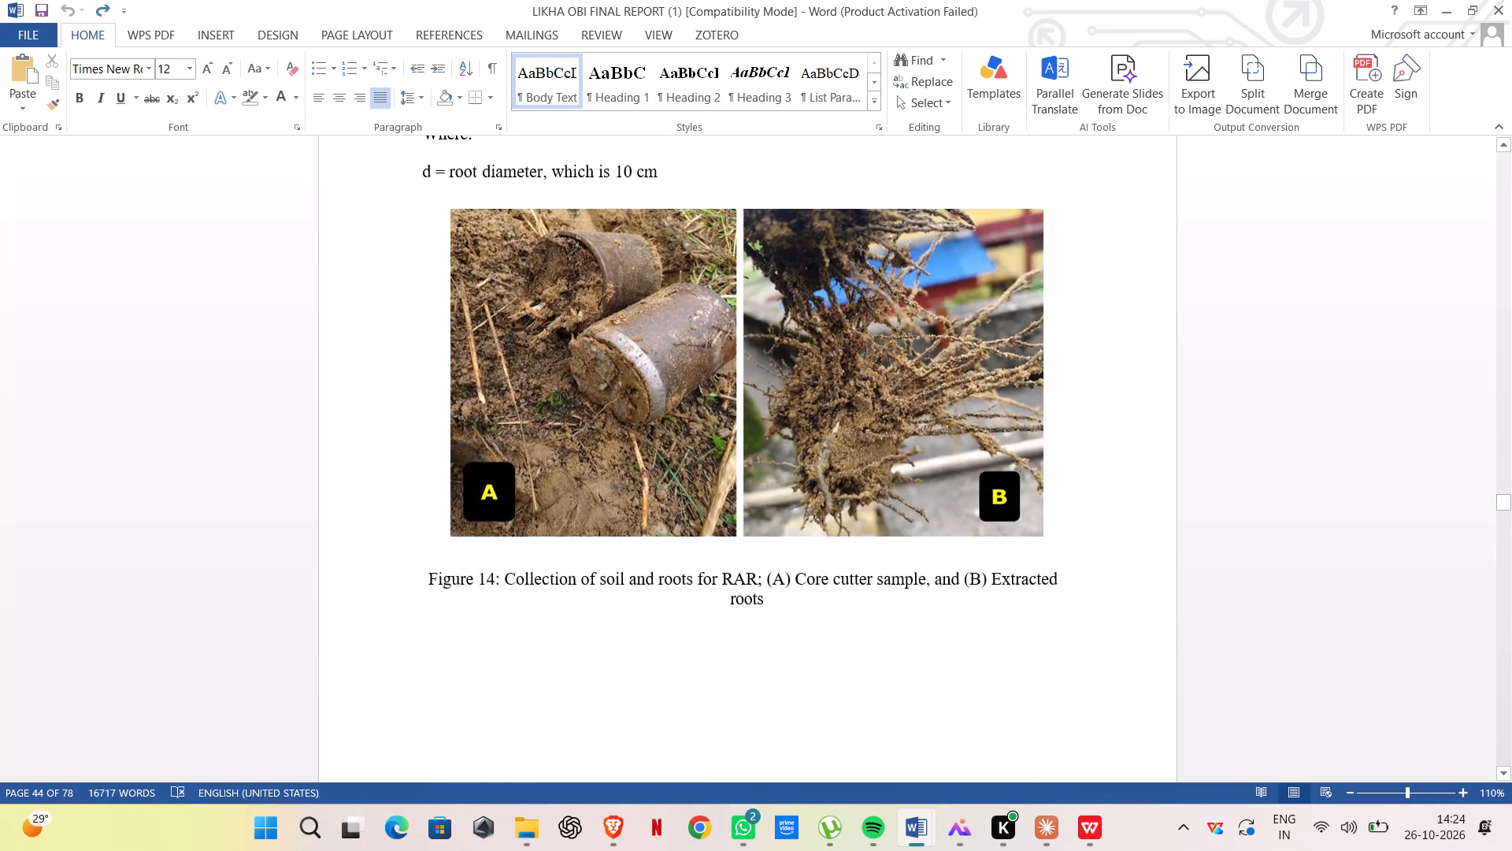
pyautogui.scroll(-7, 941, 612)
pyautogui.scroll(-14, 941, 612)
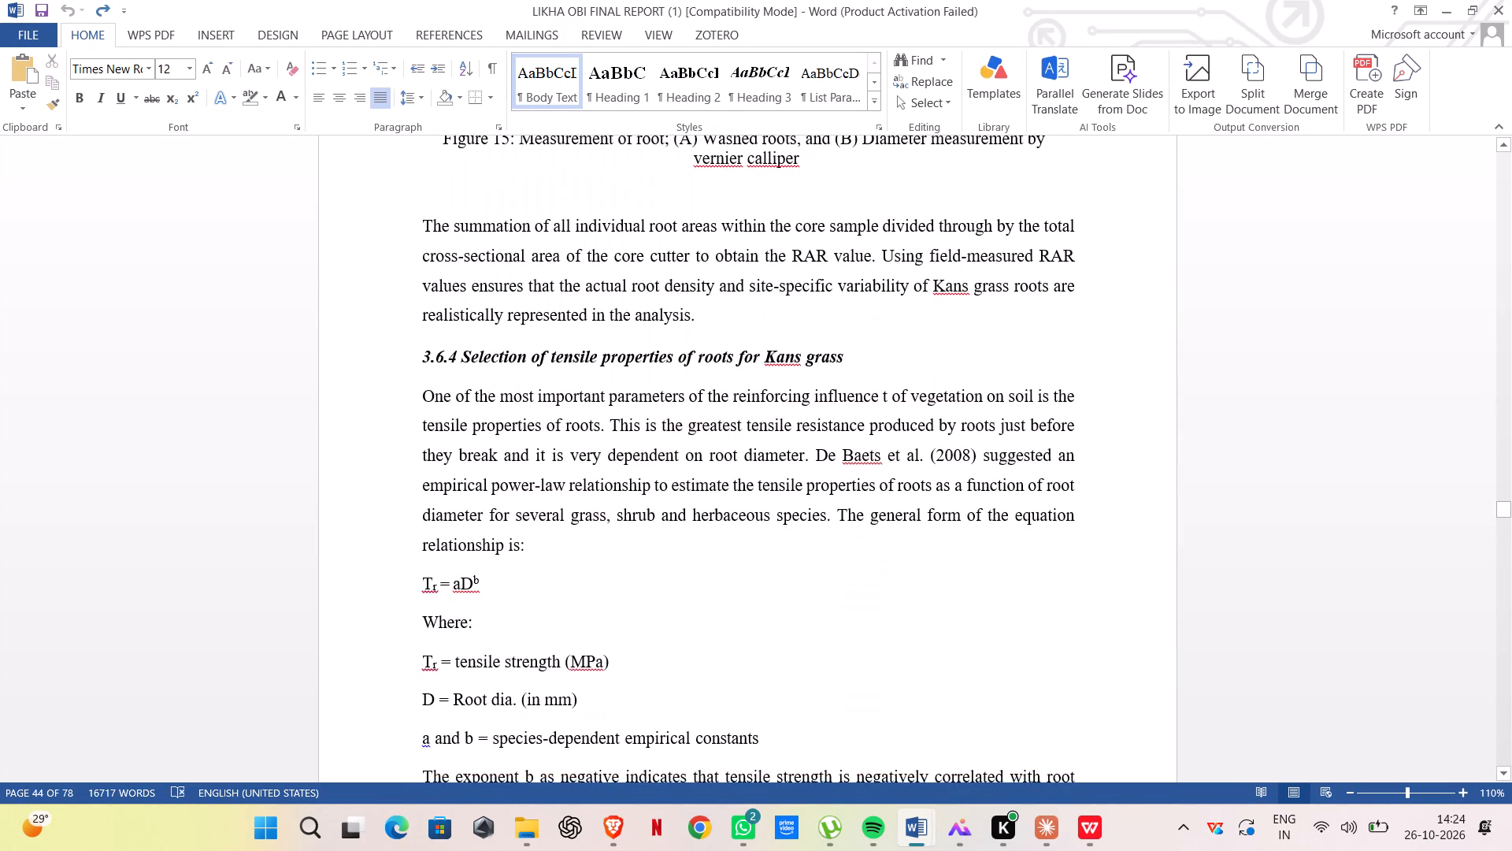
pyautogui.scroll(-16, 941, 612)
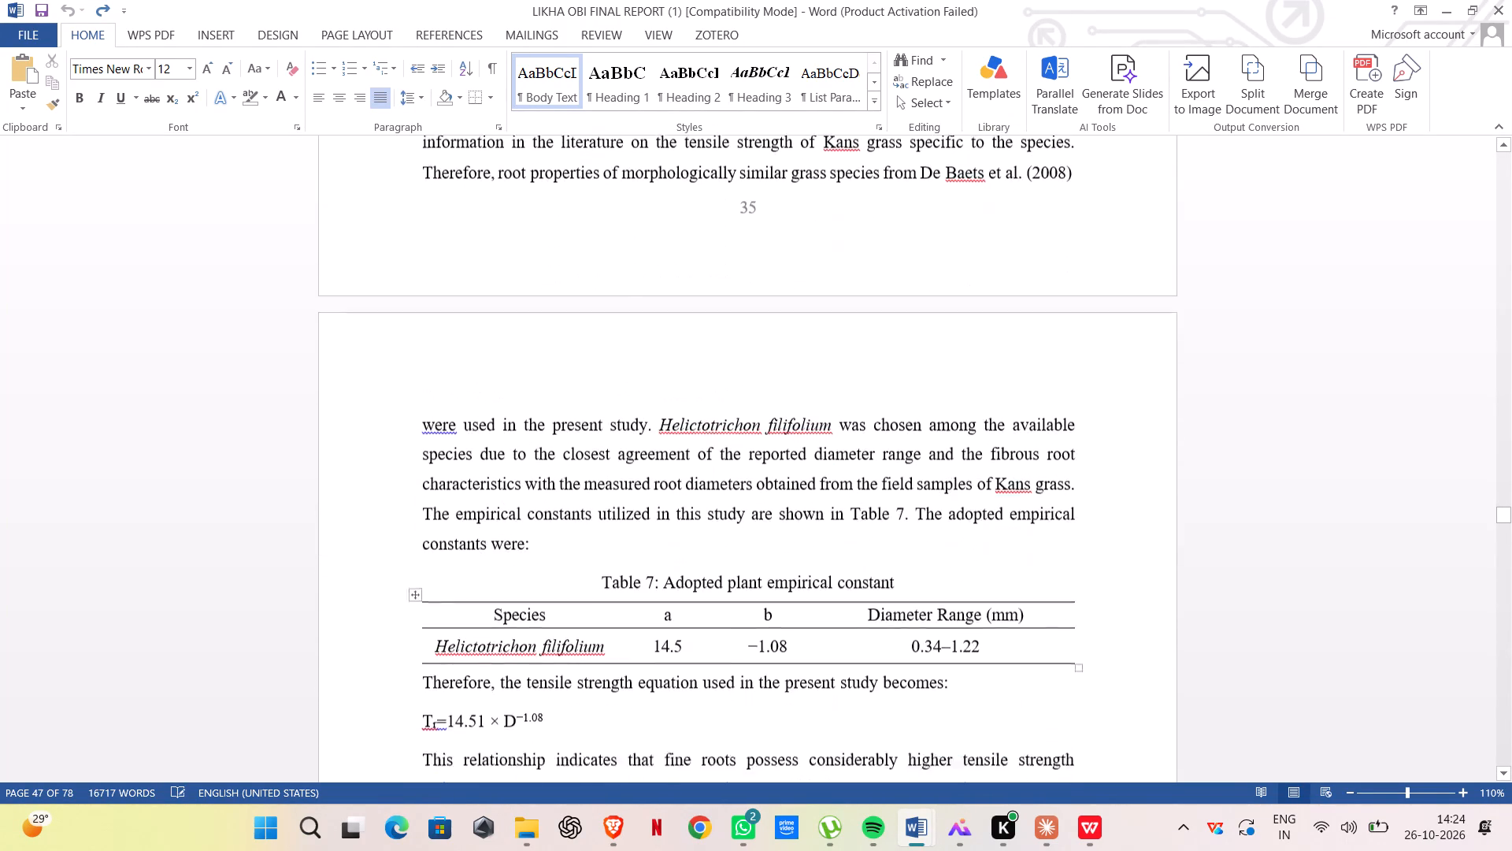
pyautogui.scroll(-18, 941, 612)
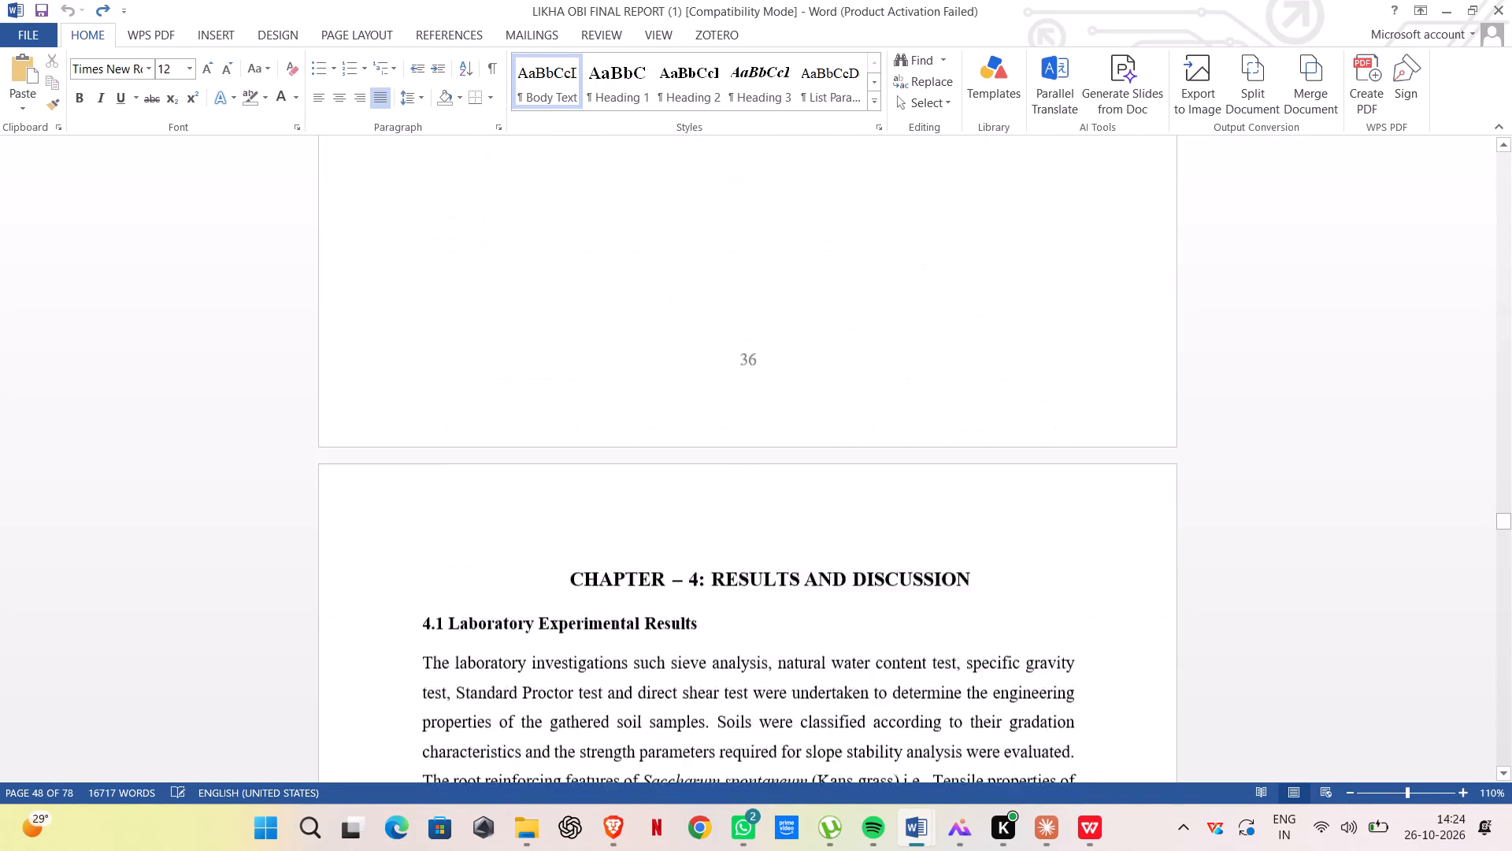
pyautogui.scroll(-8, 941, 612)
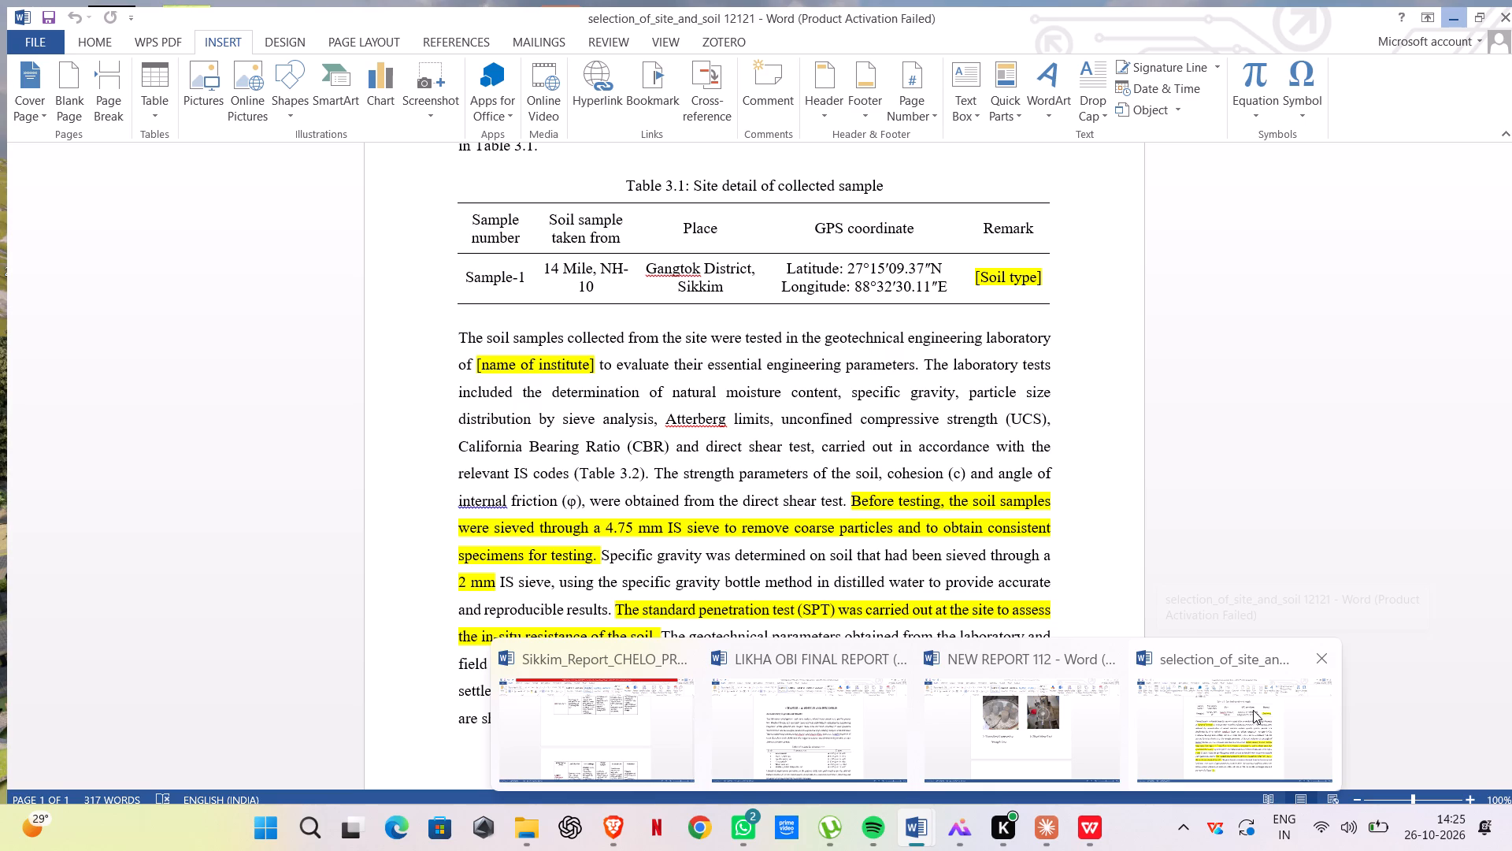
# After checking the highlighted site and soil draft, delete the sentence about the standard penetration test (SPT) from NEW REPORT 112's soil testing paragraph.
pyautogui.click(1253, 710)
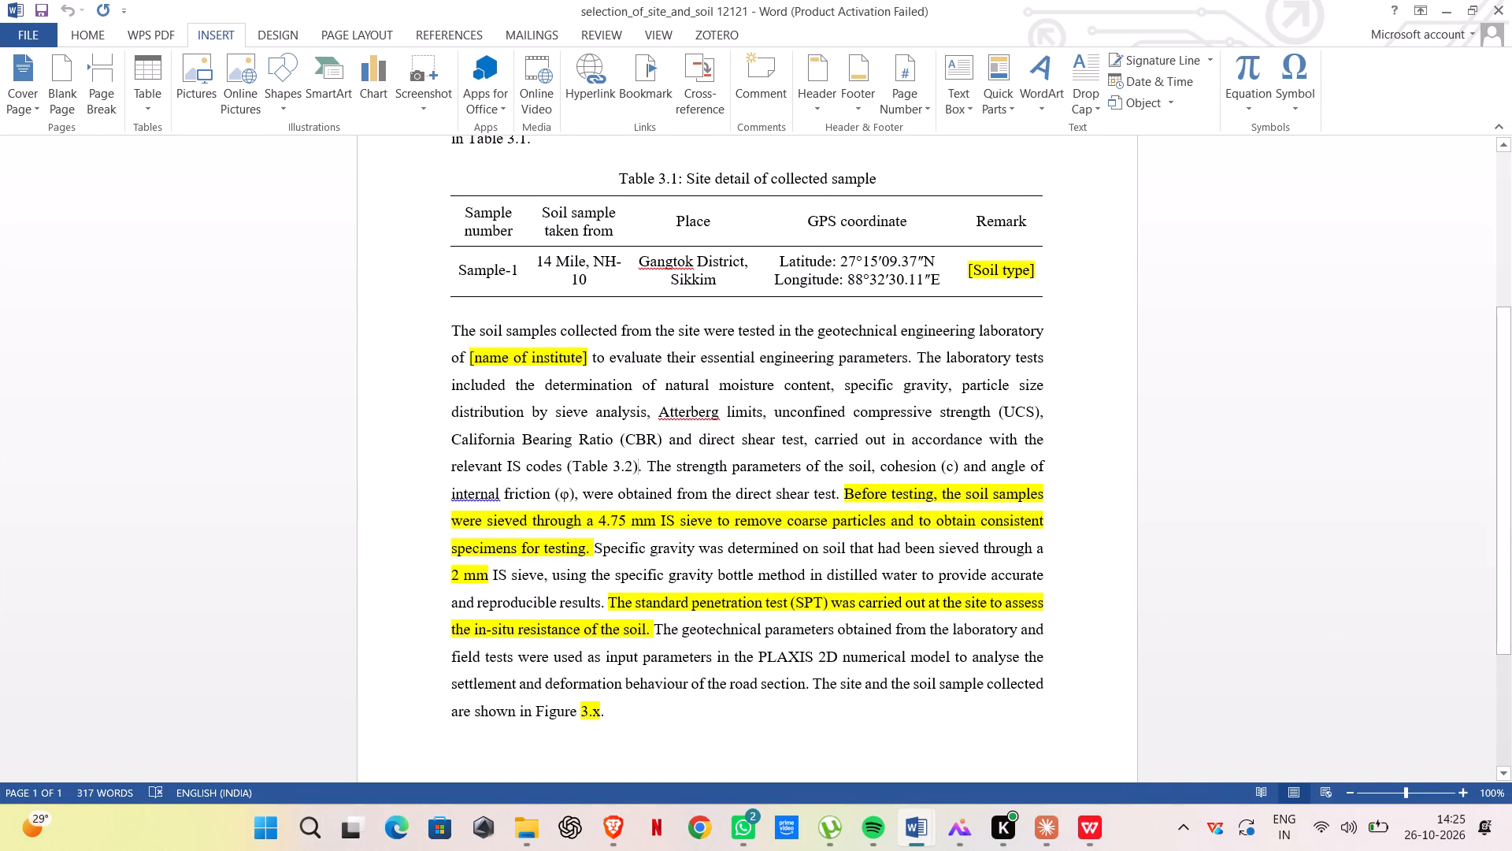
pyautogui.scroll(-1, 861, 622)
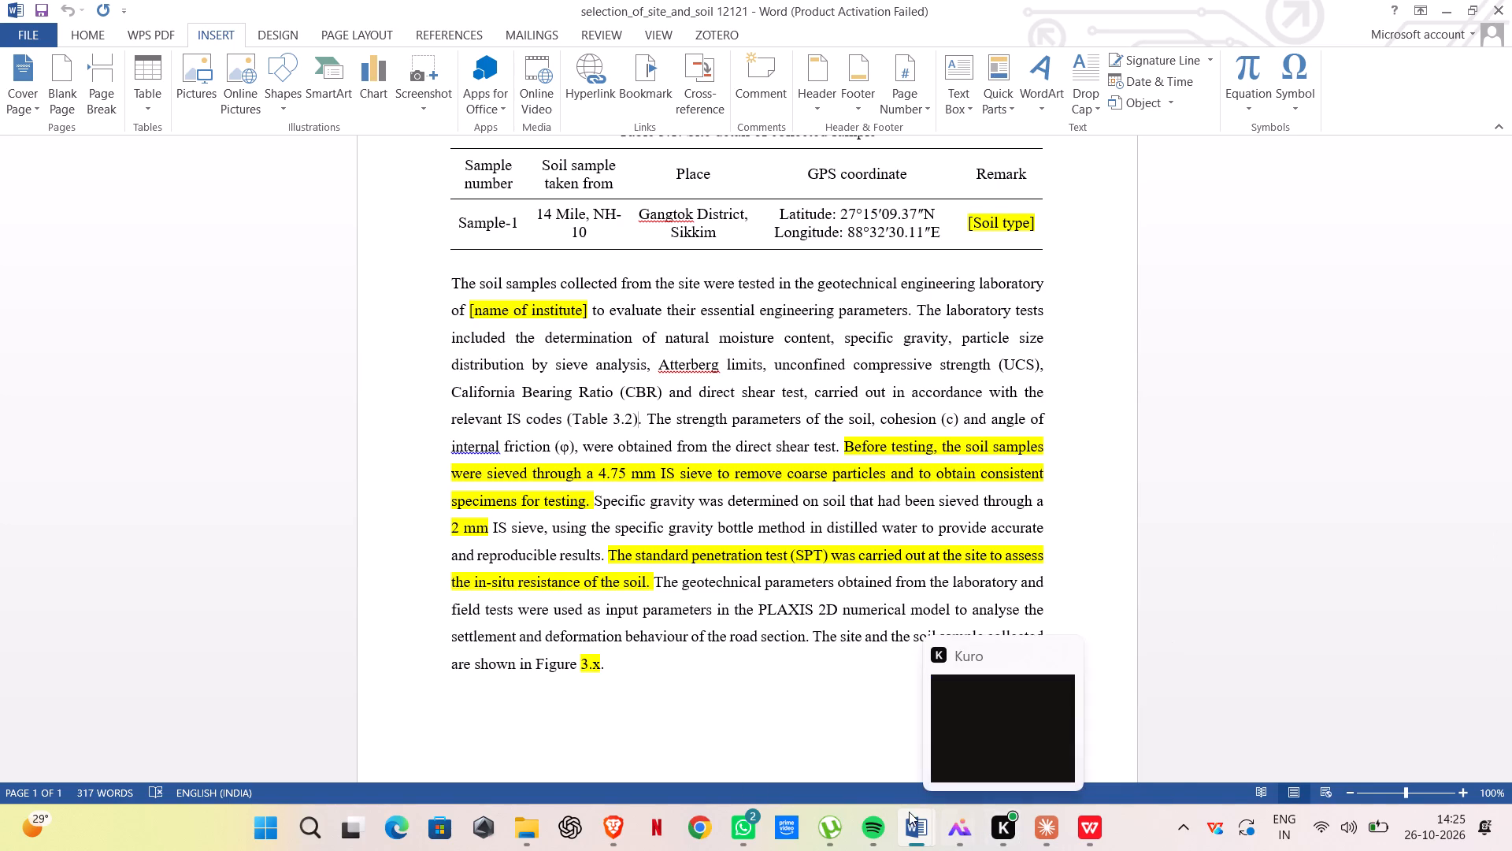
pyautogui.click(1036, 708)
pyautogui.scroll(13, 769, 420)
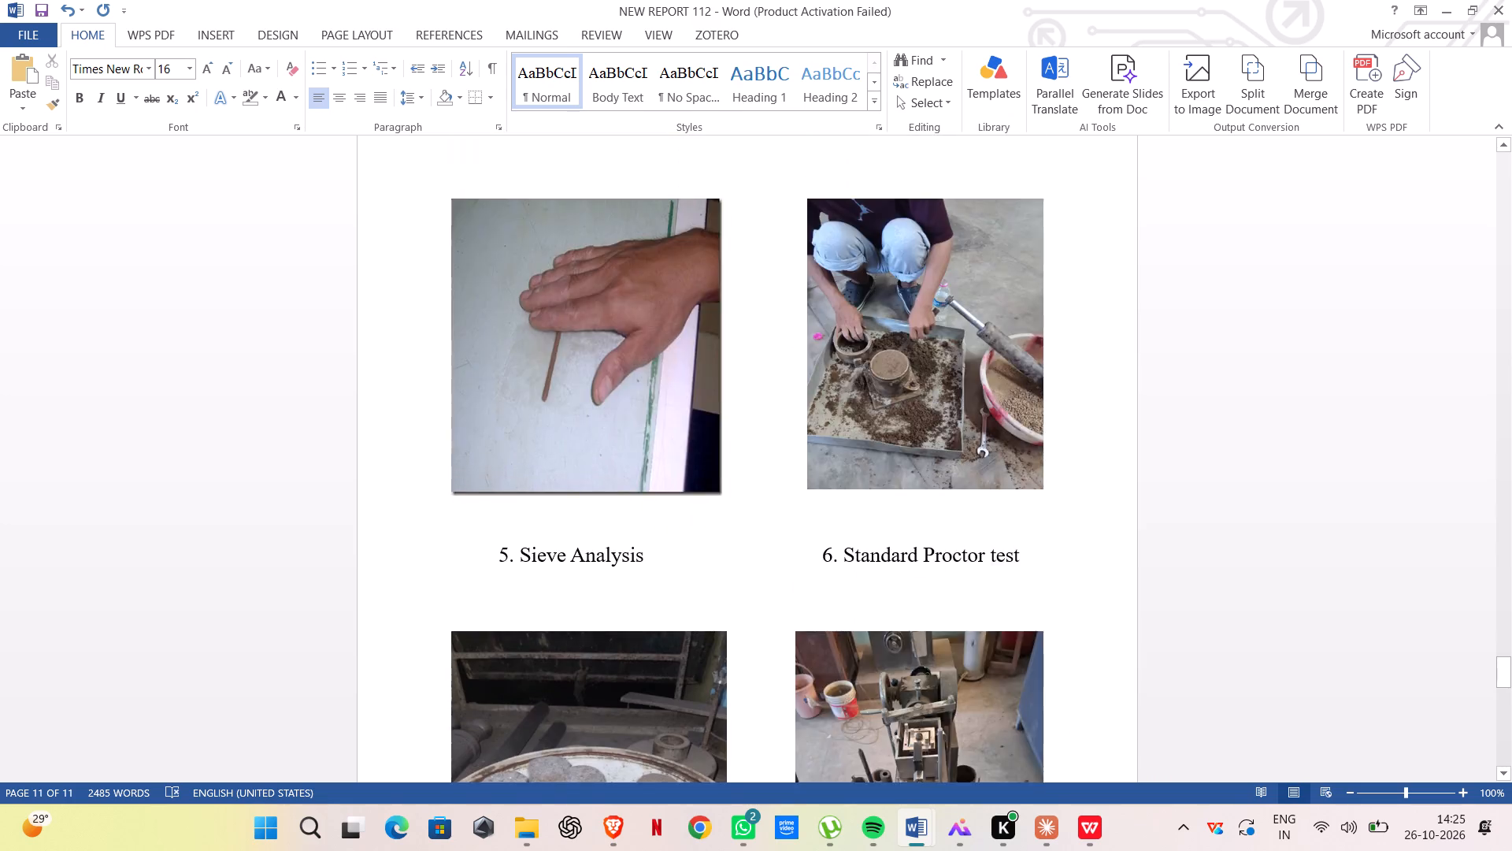
pyautogui.scroll(20, 769, 420)
pyautogui.scroll(16, 769, 420)
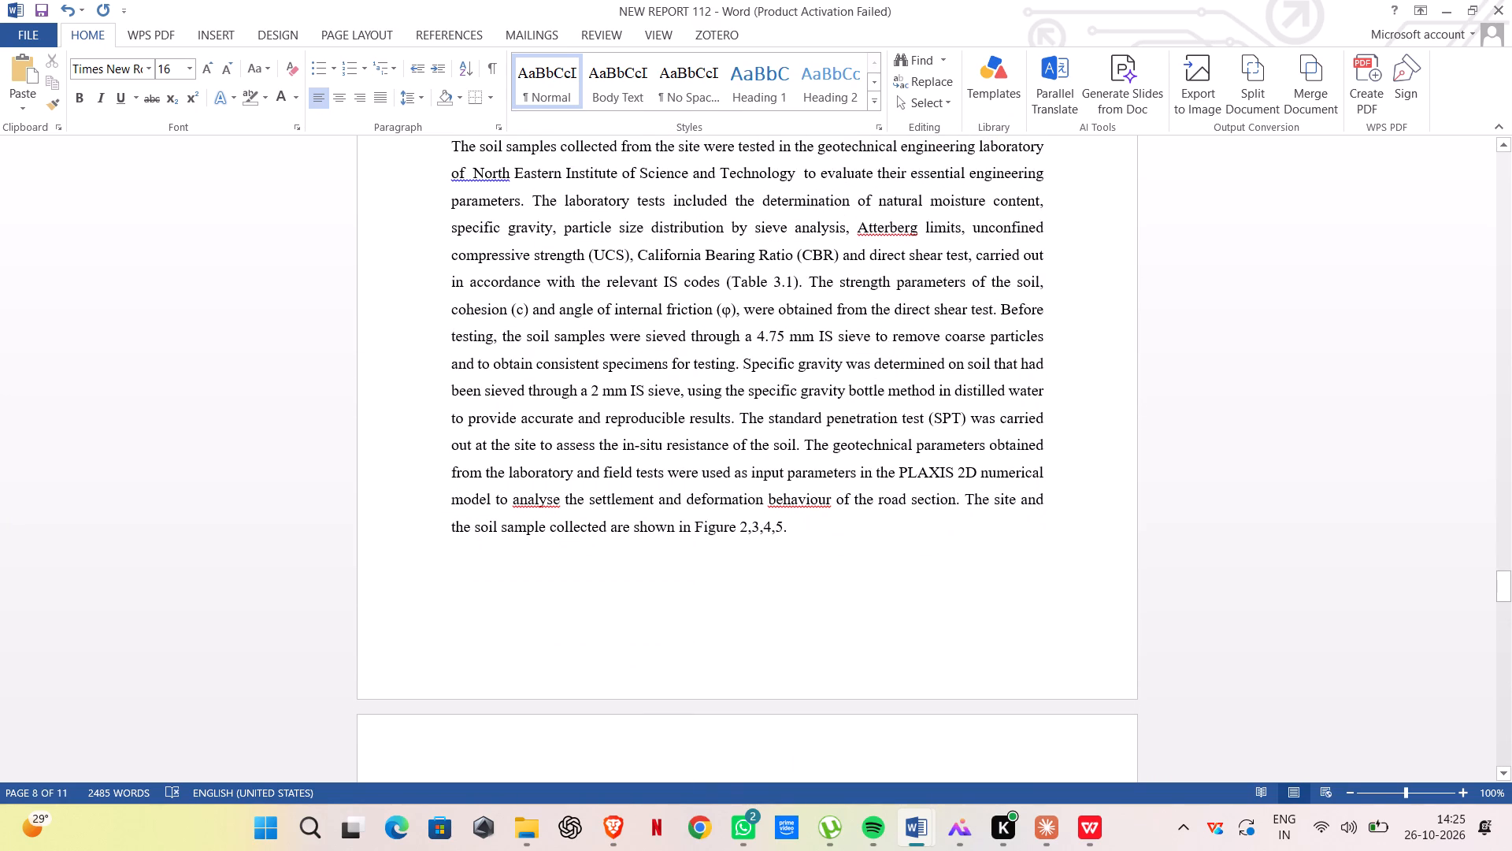
pyautogui.moveTo(737, 414); pyautogui.dragTo(738, 417)
pyautogui.moveTo(738, 417); pyautogui.dragTo(803, 450)
pyautogui.press('BackSpace')
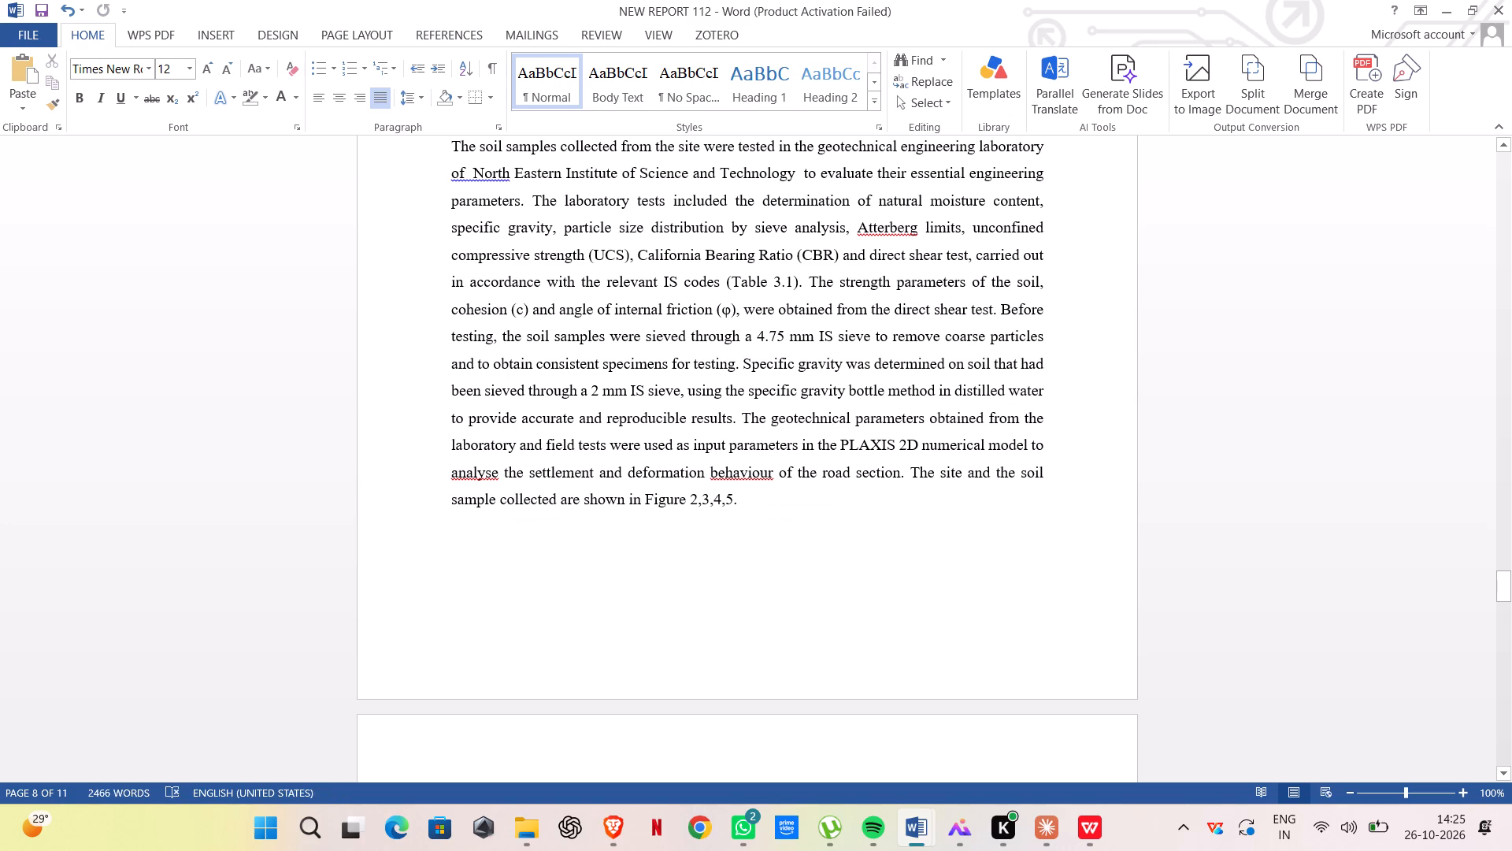
# Save NEW REPORT 112.
pyautogui.hotkey('ctrl', 's')
pyautogui.hotkey('ctrl', 's')
# Review NEW REPORT 112's methodology text, laboratory test table 3.1 and captioned test photos.
pyautogui.scroll(-8, 808, 403)
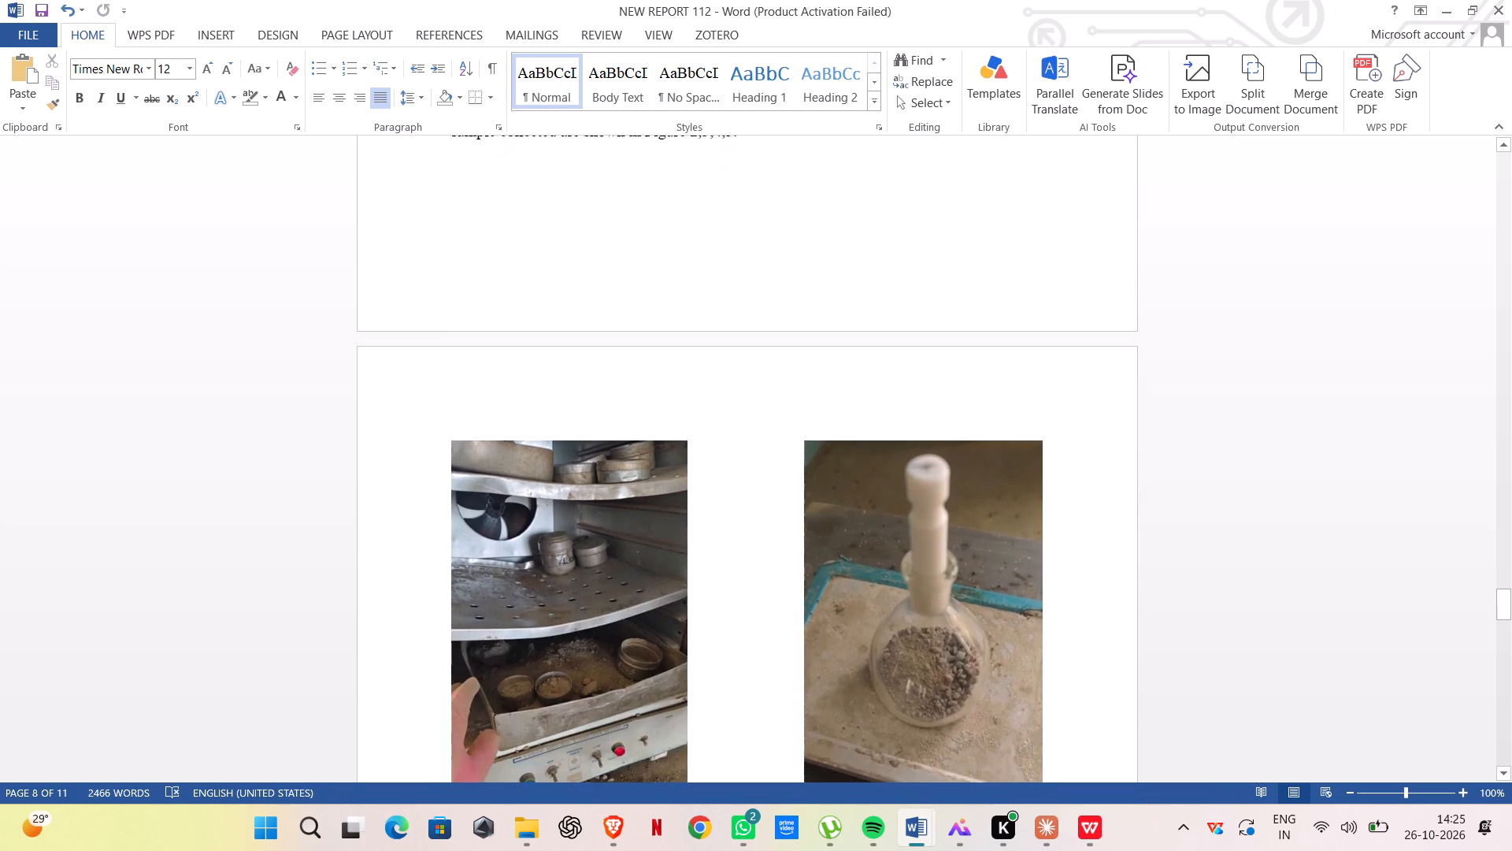
pyautogui.scroll(-7, 738, 391)
pyautogui.scroll(14, 741, 389)
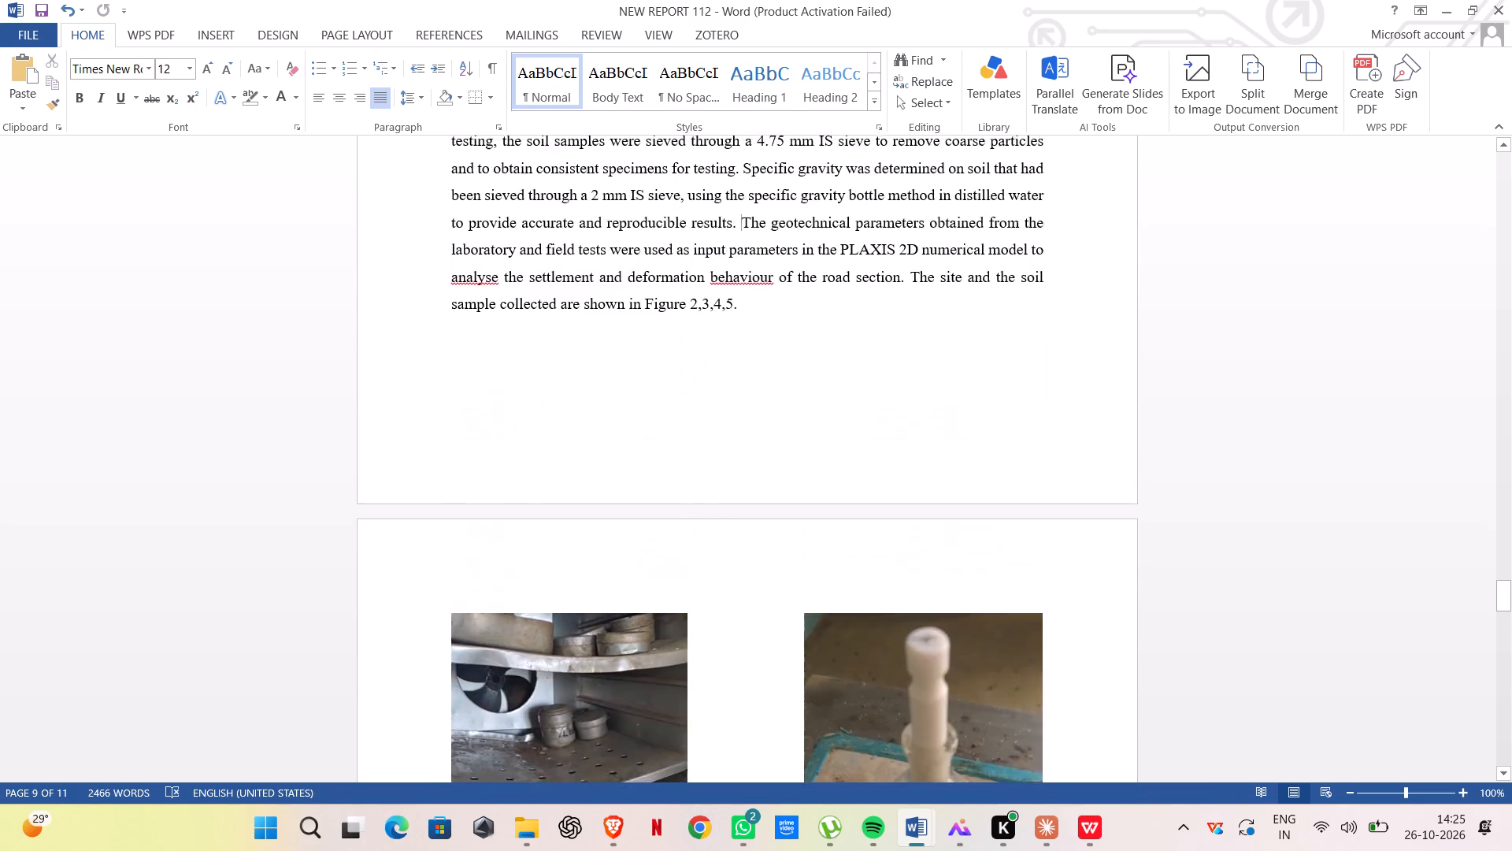
pyautogui.scroll(20, 745, 386)
pyautogui.scroll(20, 745, 386)
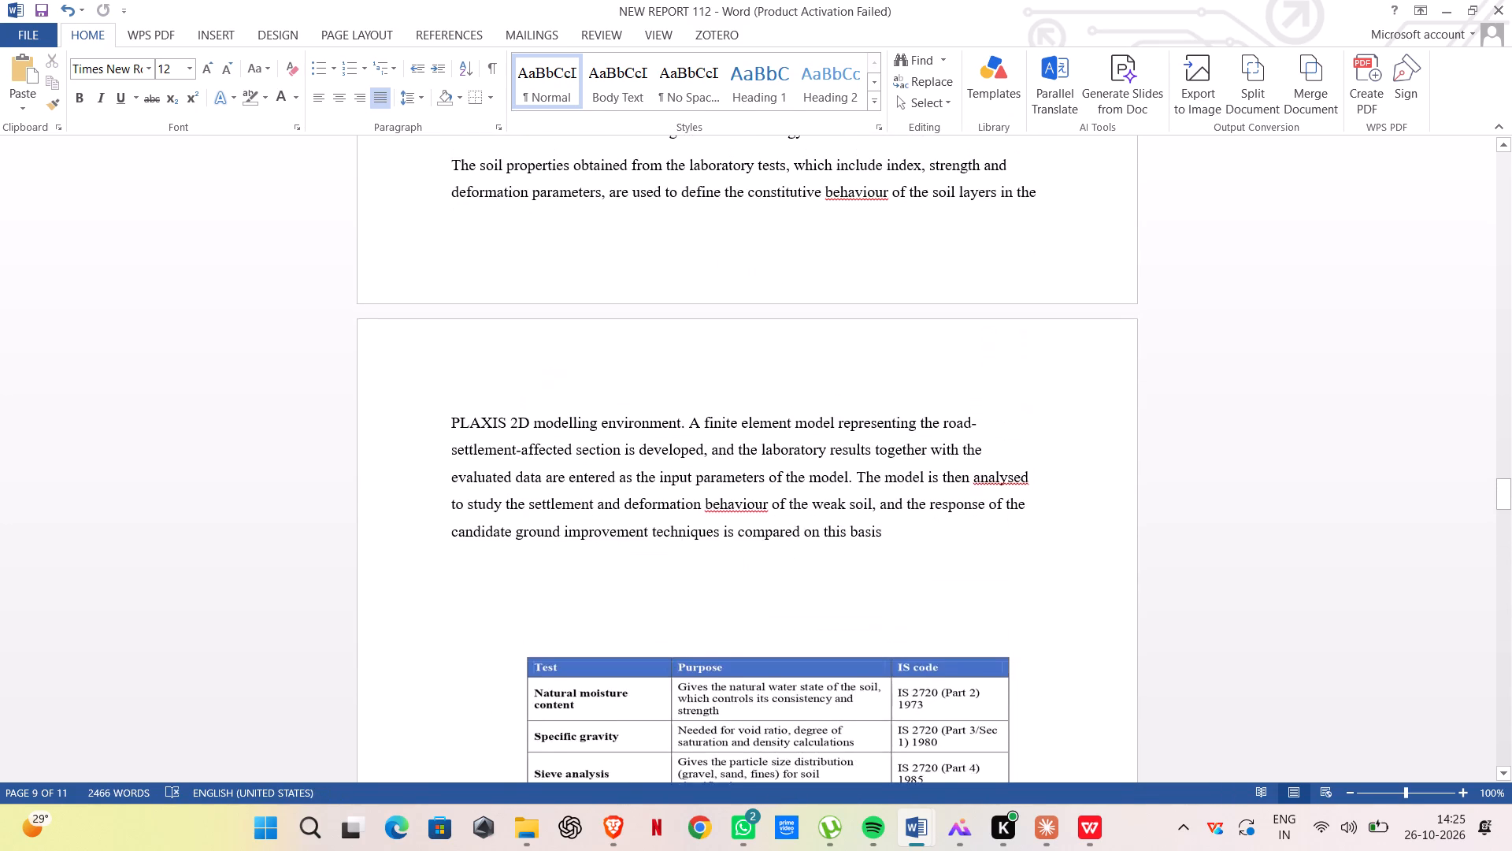
pyautogui.scroll(8, 745, 385)
pyautogui.scroll(-17, 746, 385)
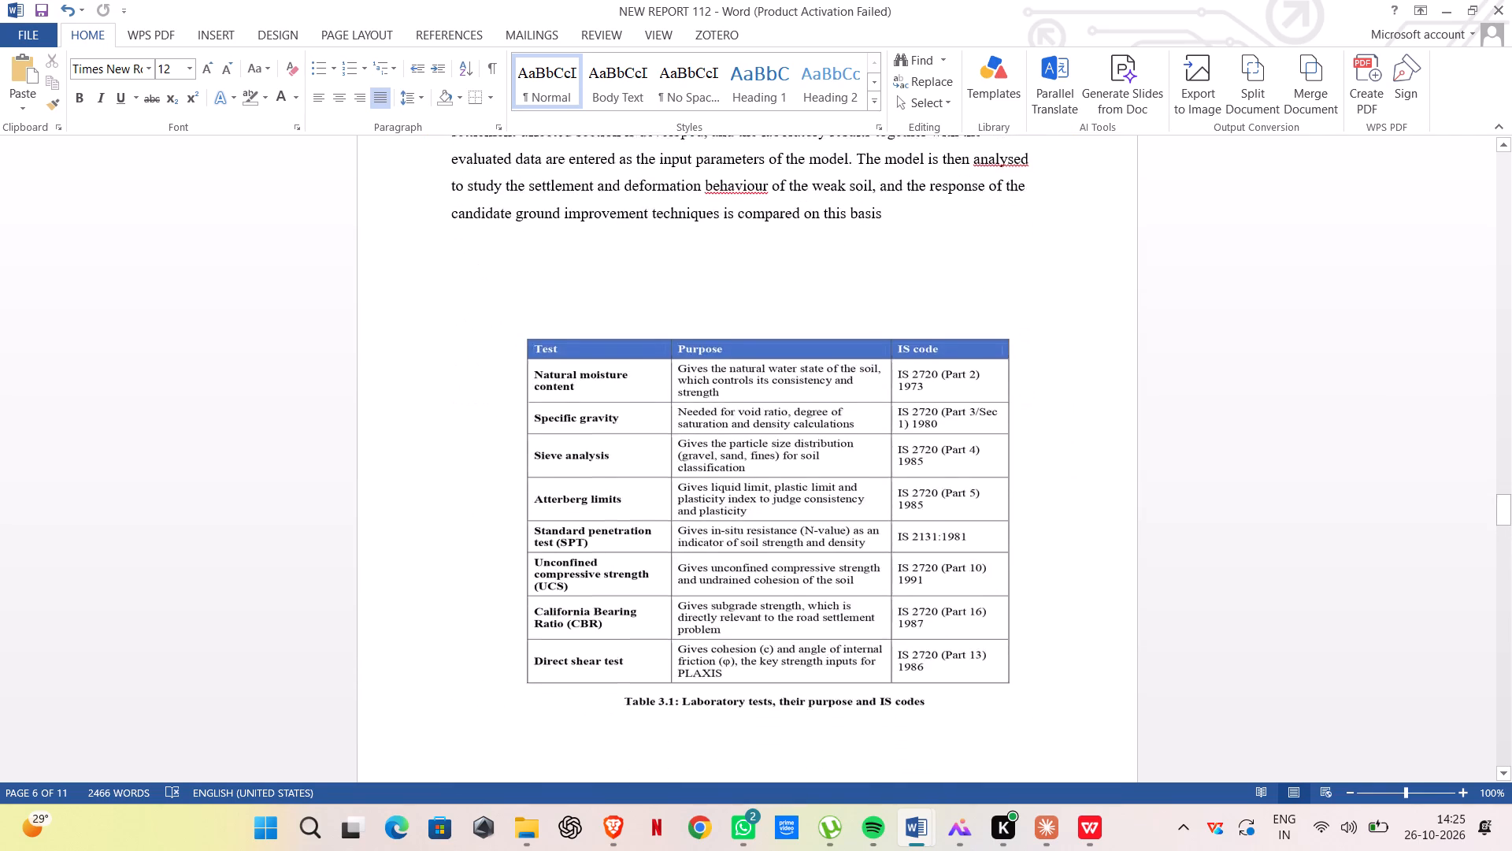
pyautogui.scroll(-5, 750, 385)
pyautogui.scroll(-20, 750, 384)
pyautogui.scroll(-15, 750, 384)
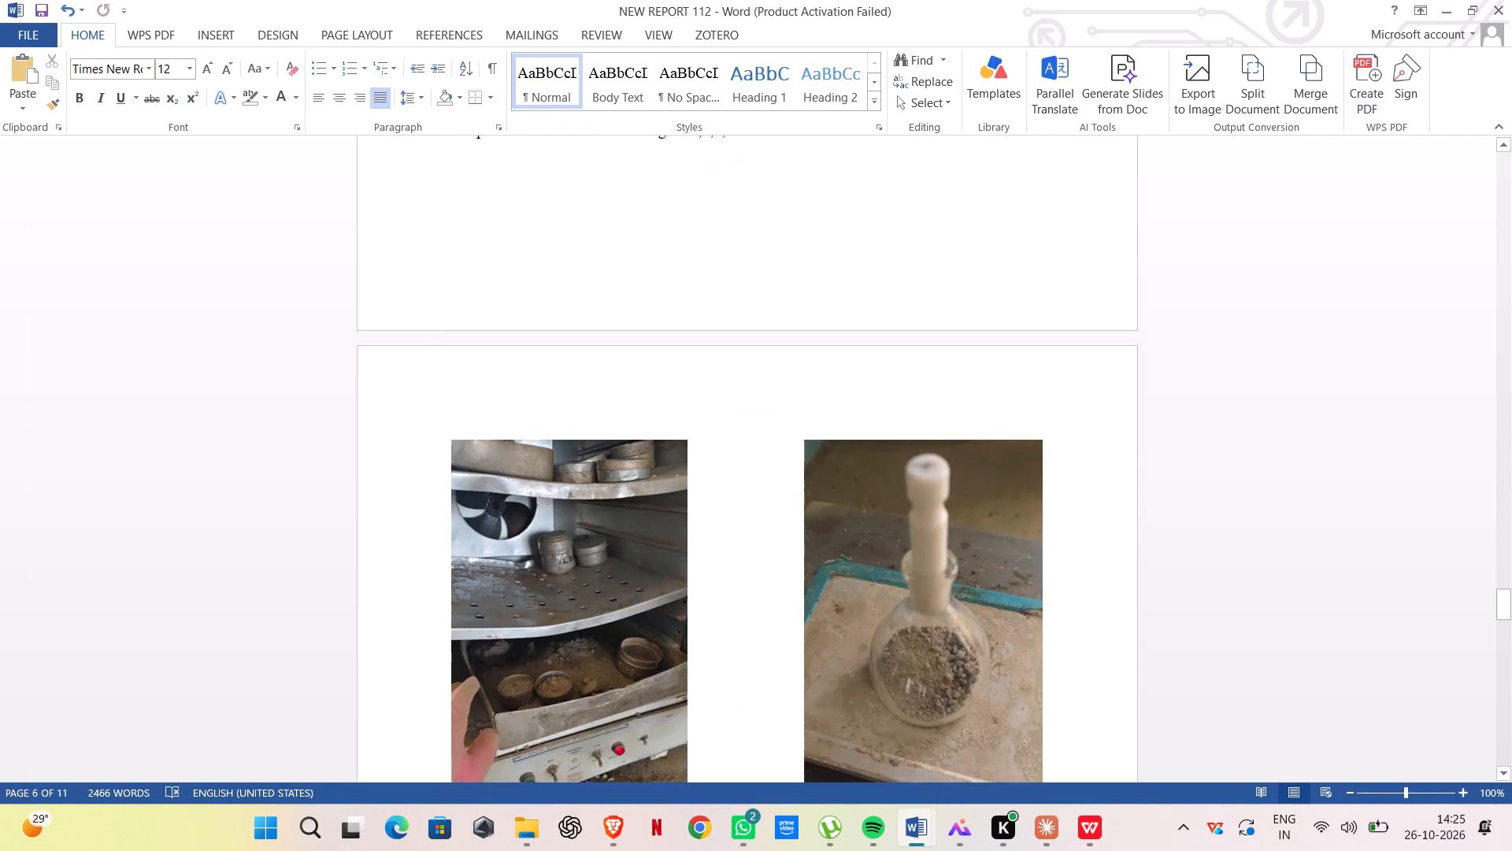
pyautogui.scroll(-15, 752, 385)
pyautogui.scroll(7, 751, 385)
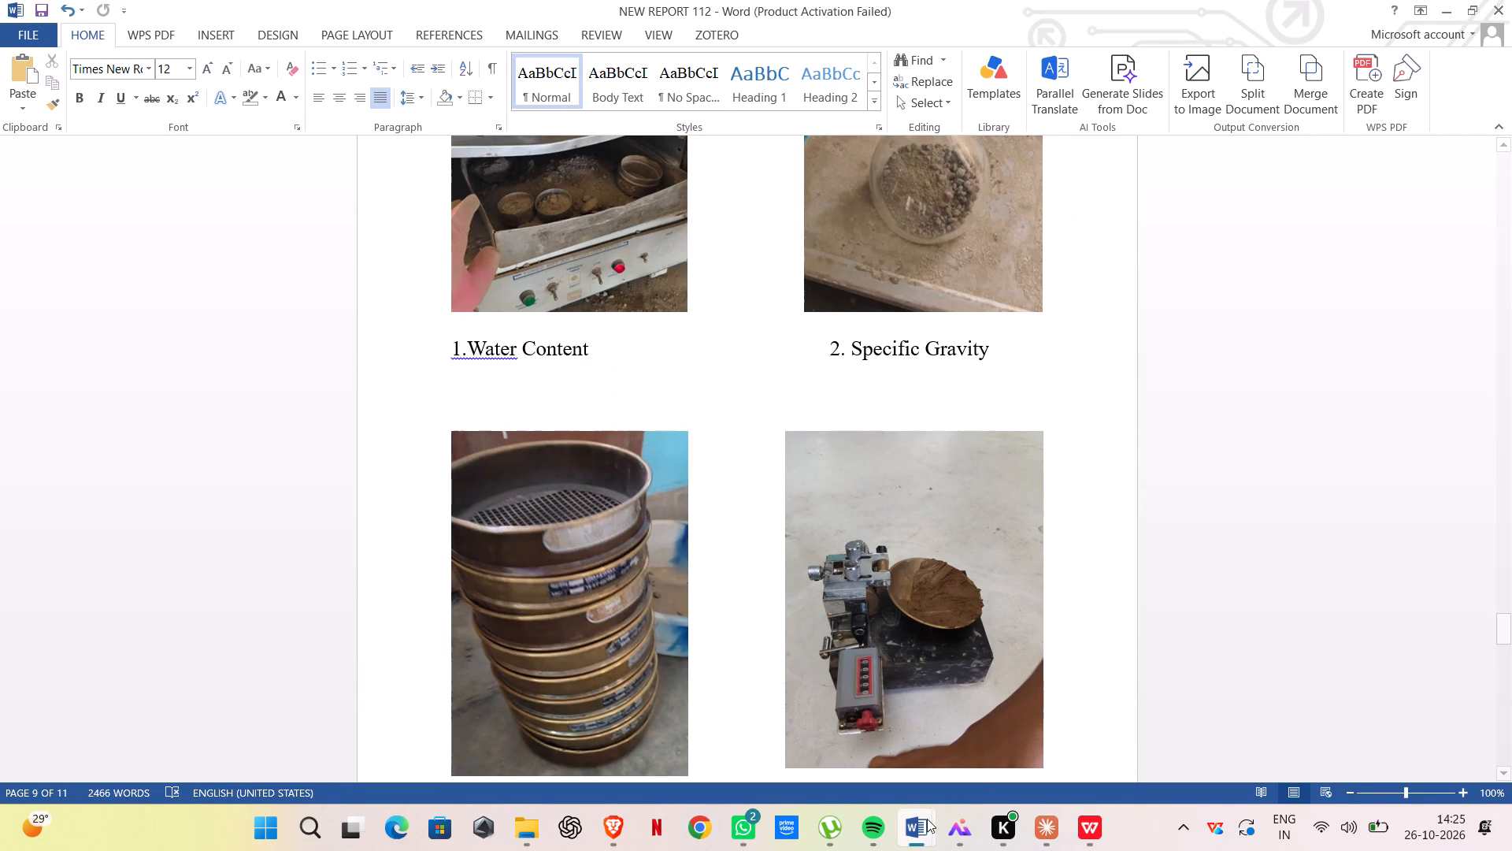
# Check the reference report's figure captions and numbering format, from the Chapter 4 opening back to the soil test photos in Chapter 3.
pyautogui.click(839, 728)
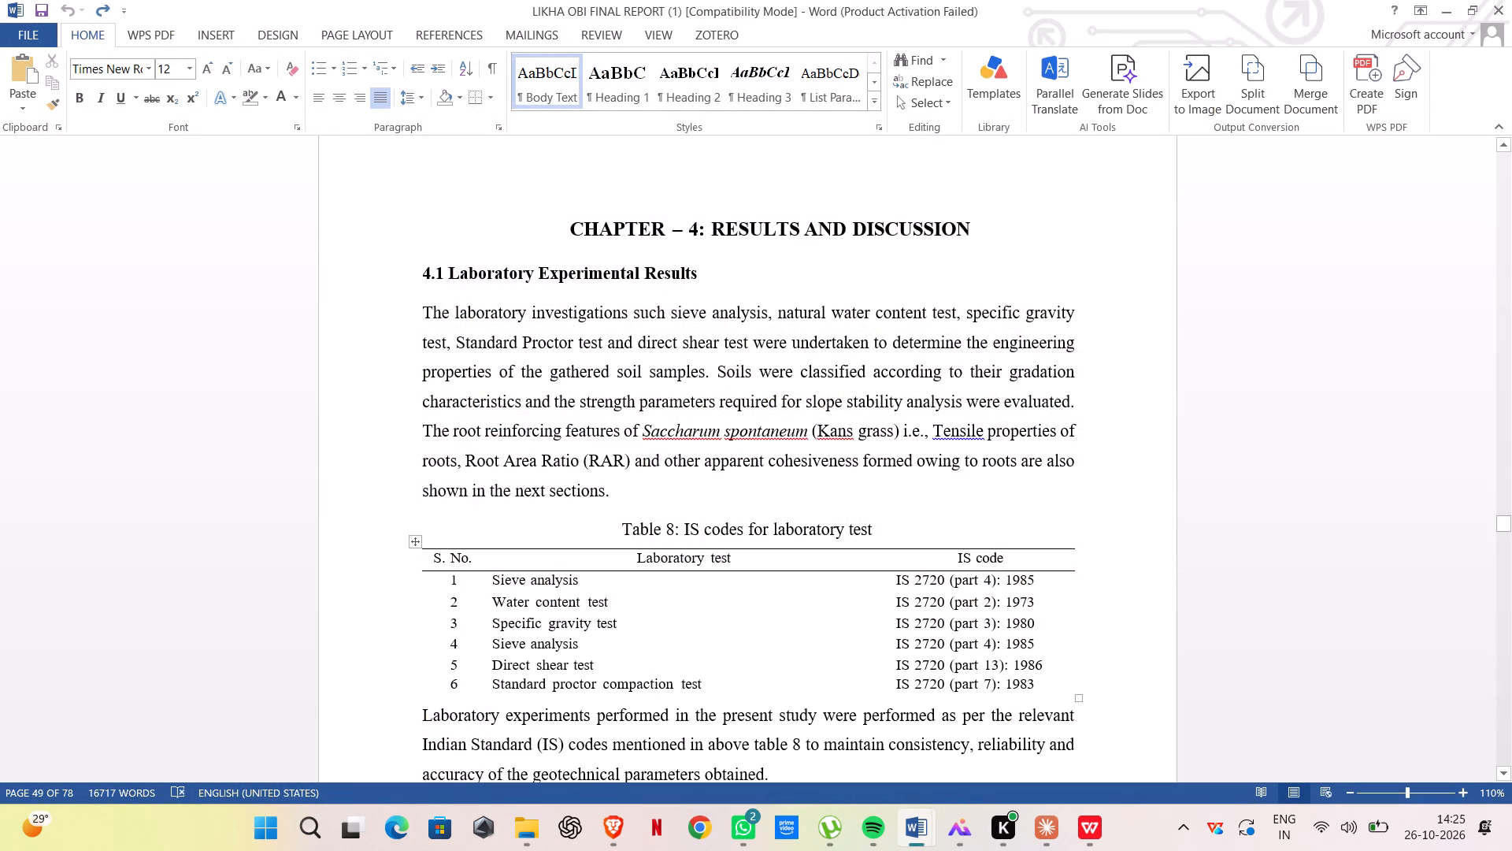
pyautogui.scroll(20, 694, 461)
pyautogui.scroll(19, 694, 461)
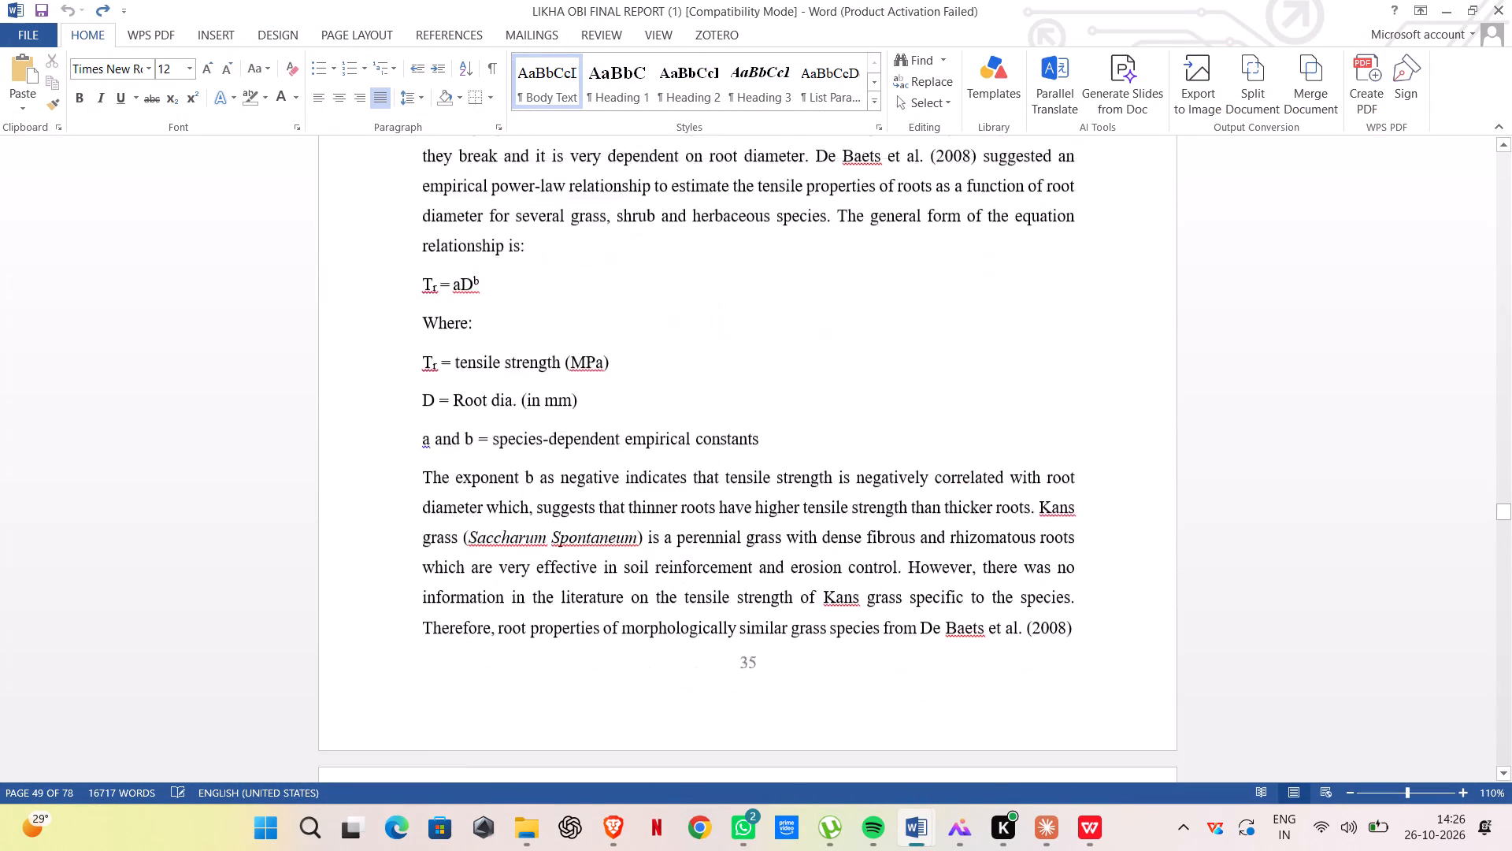
pyautogui.scroll(20, 706, 451)
pyautogui.scroll(13, 706, 451)
pyautogui.scroll(19, 710, 448)
pyautogui.scroll(20, 710, 448)
pyautogui.scroll(1, 710, 448)
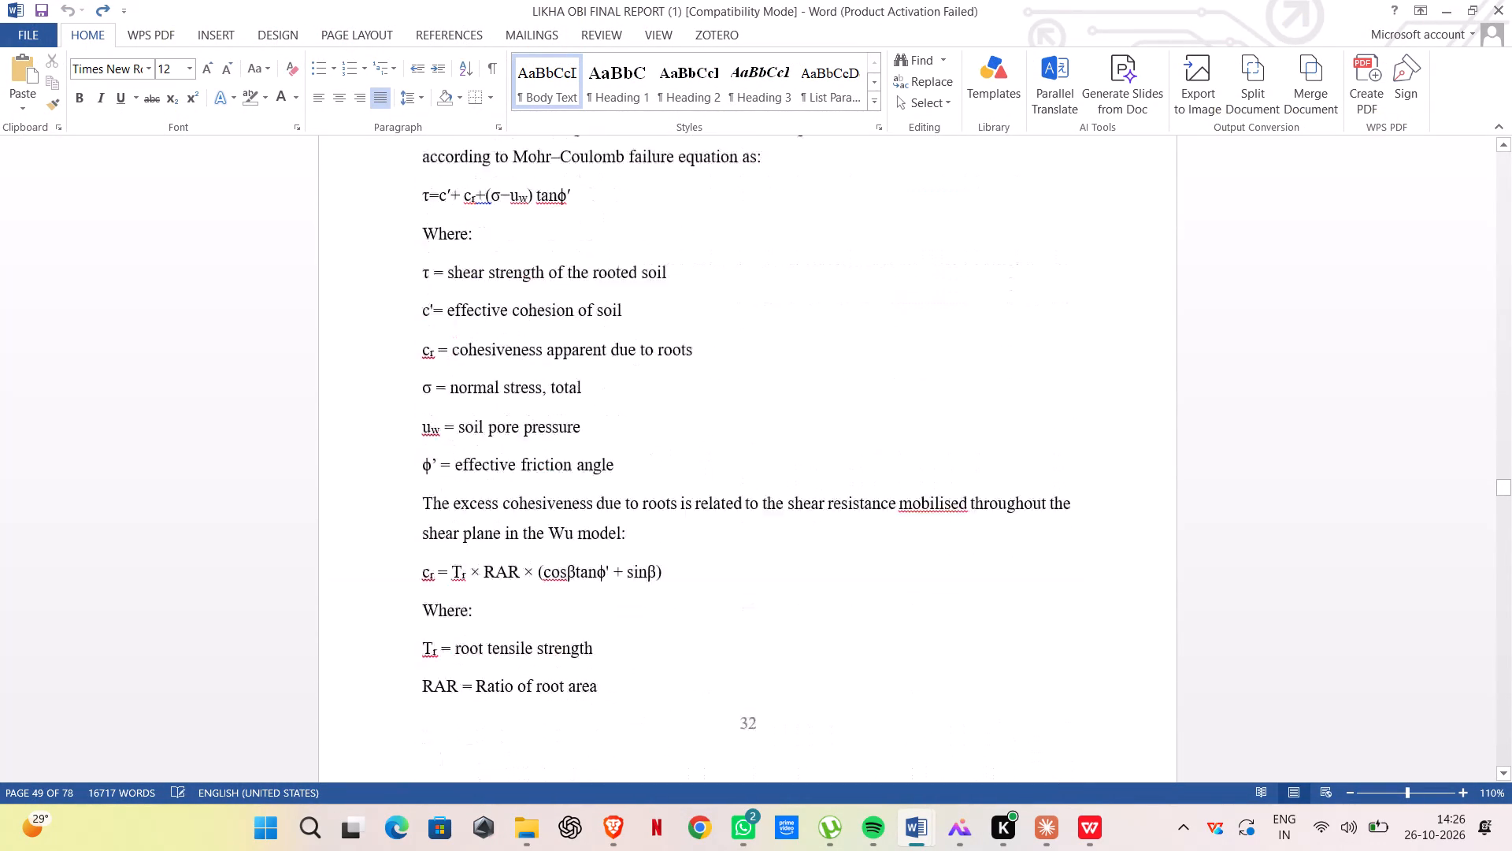
pyautogui.scroll(20, 710, 448)
pyautogui.scroll(20, 710, 448)
pyautogui.scroll(6, 710, 448)
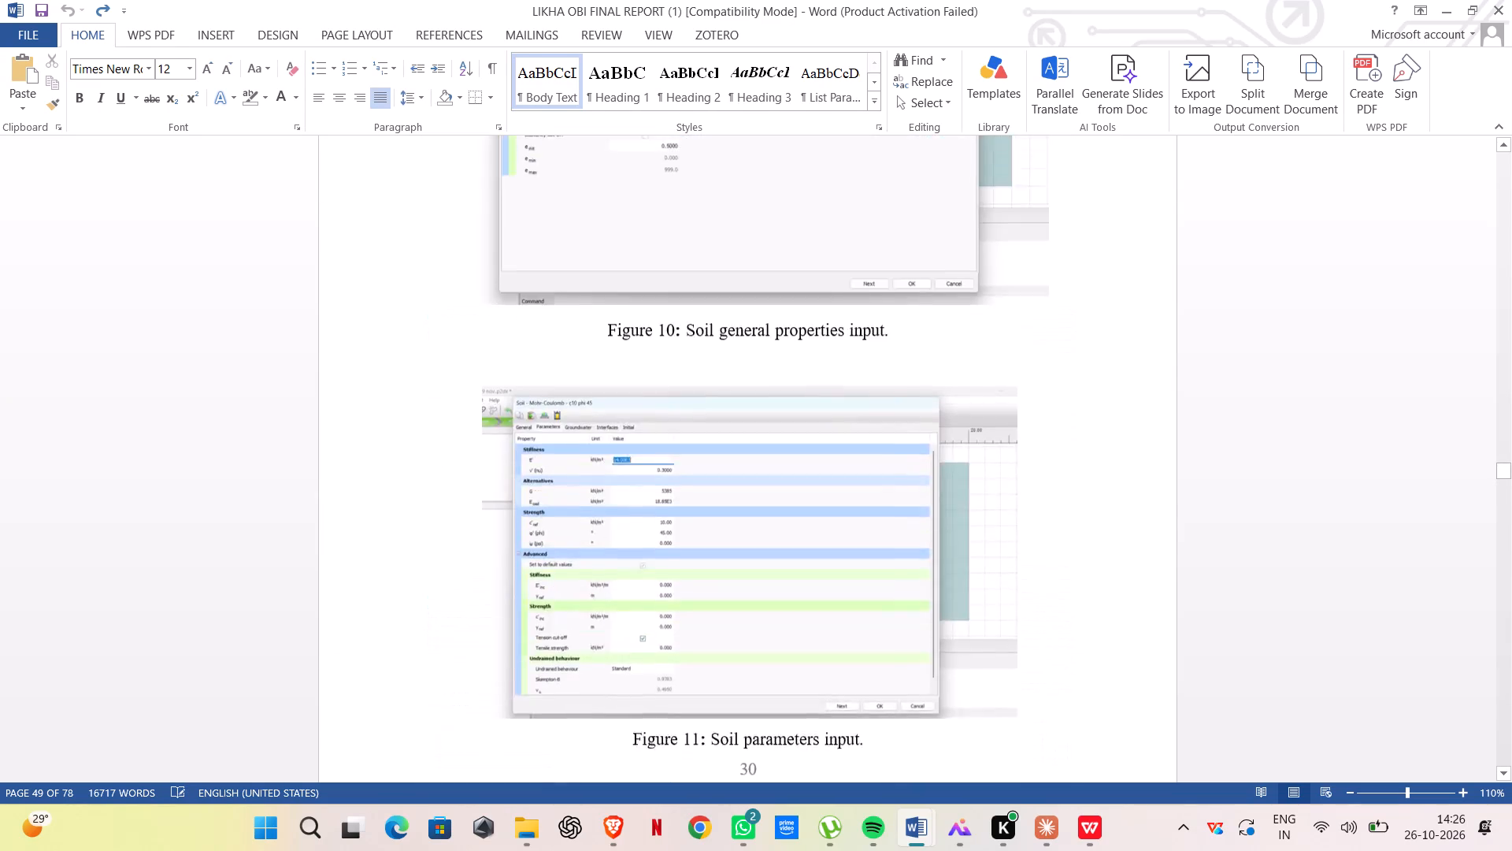
pyautogui.scroll(20, 710, 448)
pyautogui.scroll(20, 710, 448)
pyautogui.scroll(5, 710, 448)
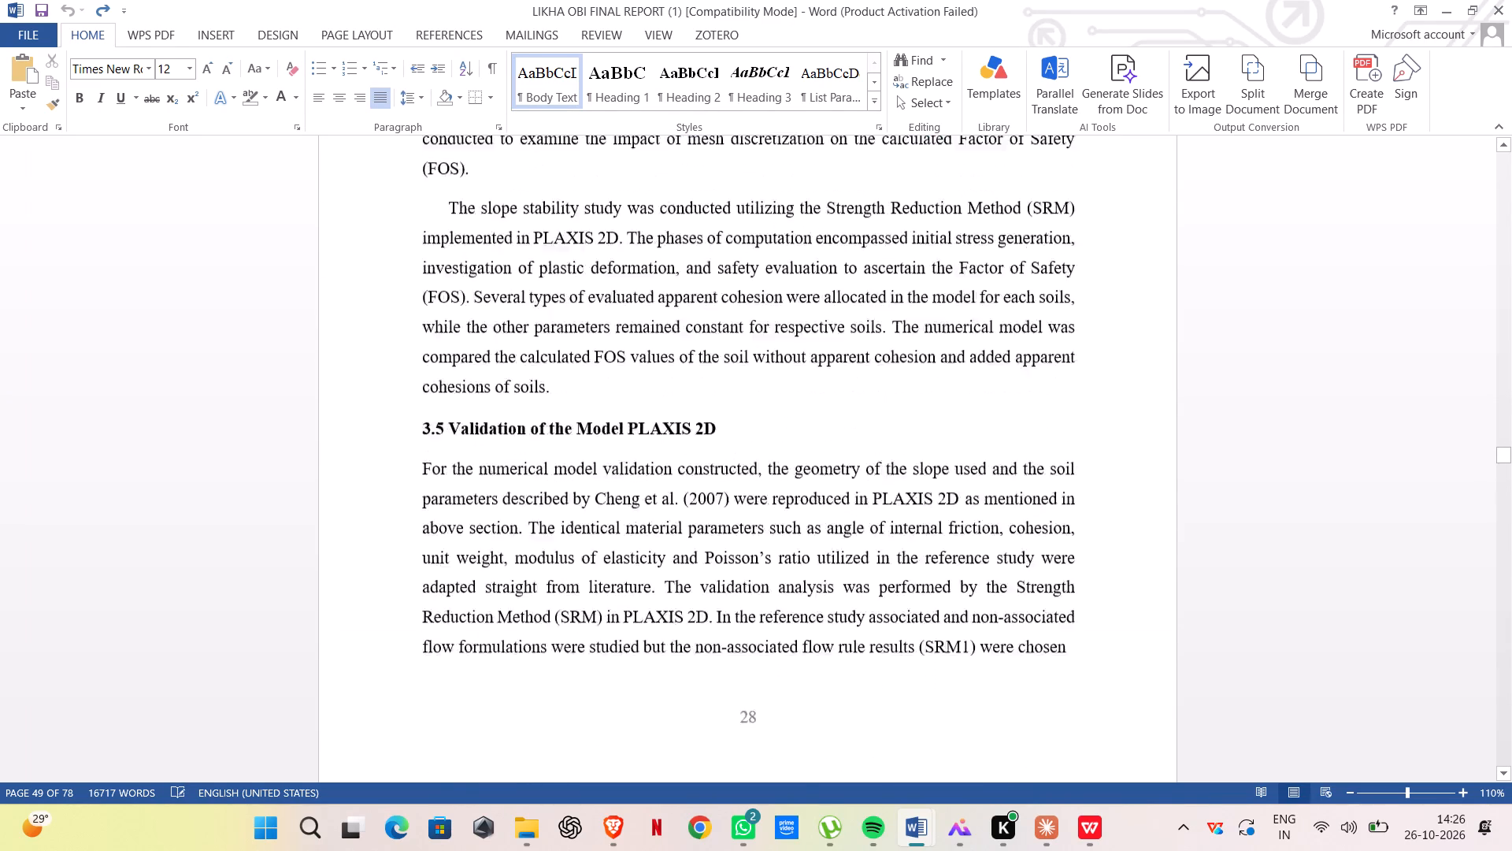
pyautogui.scroll(20, 710, 448)
pyautogui.scroll(20, 710, 448)
pyautogui.scroll(5, 710, 448)
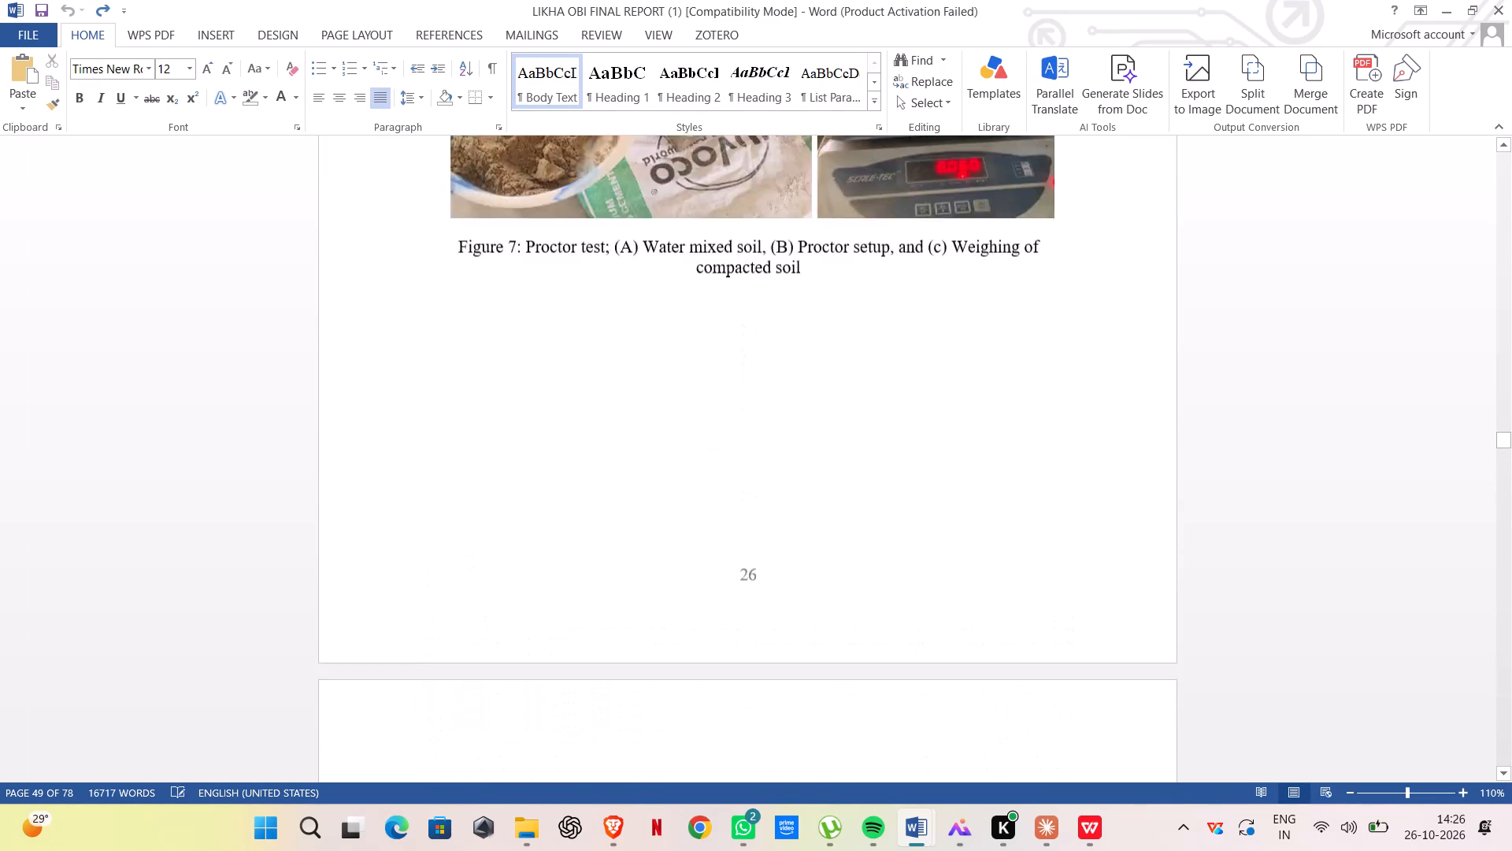
pyautogui.scroll(12, 710, 448)
pyautogui.scroll(-4, 710, 448)
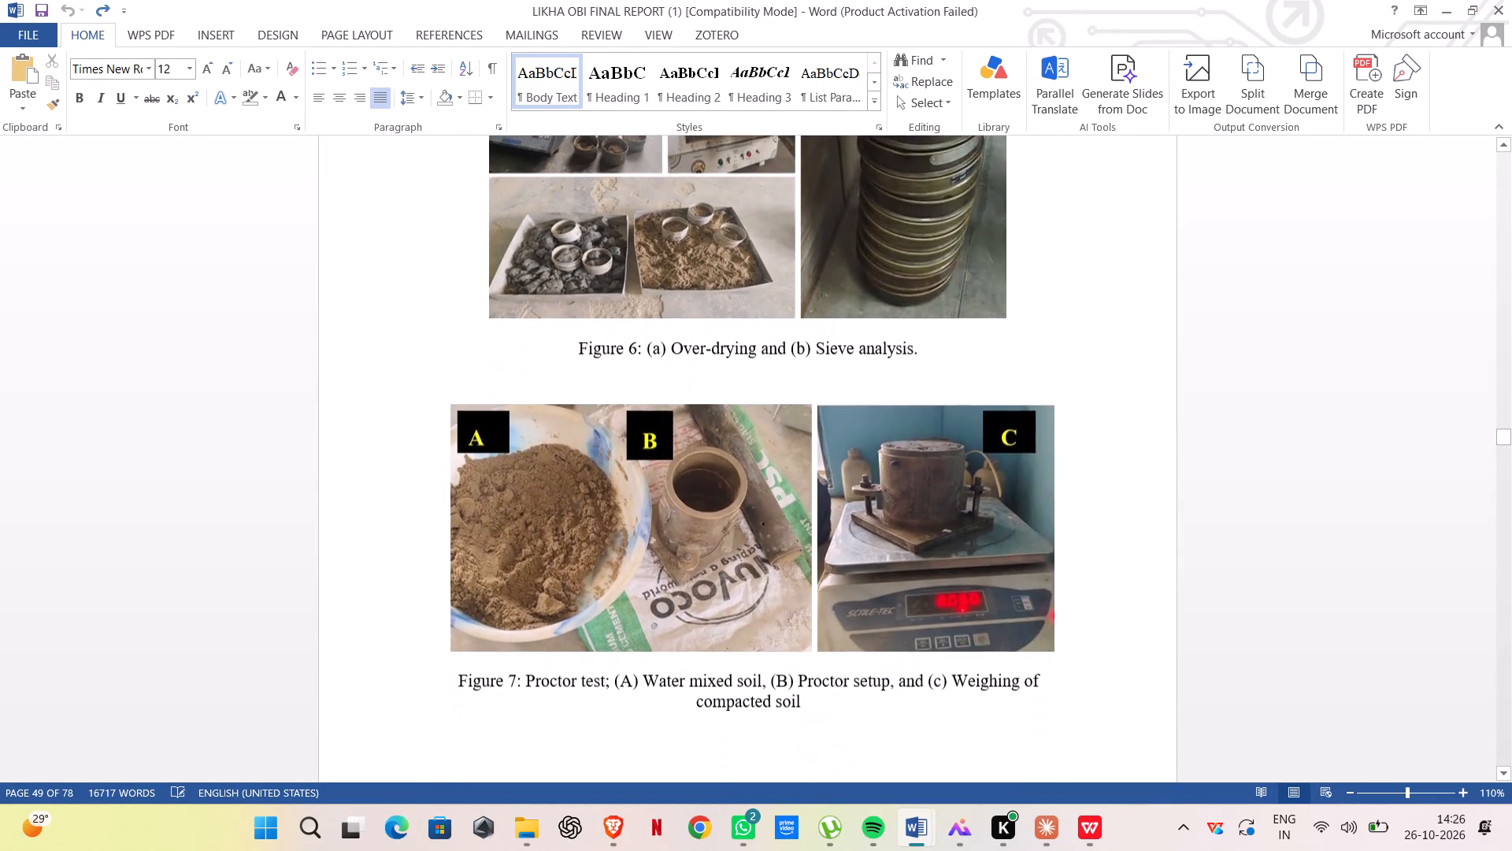
pyautogui.scroll(-15, 710, 448)
pyautogui.scroll(-20, 721, 462)
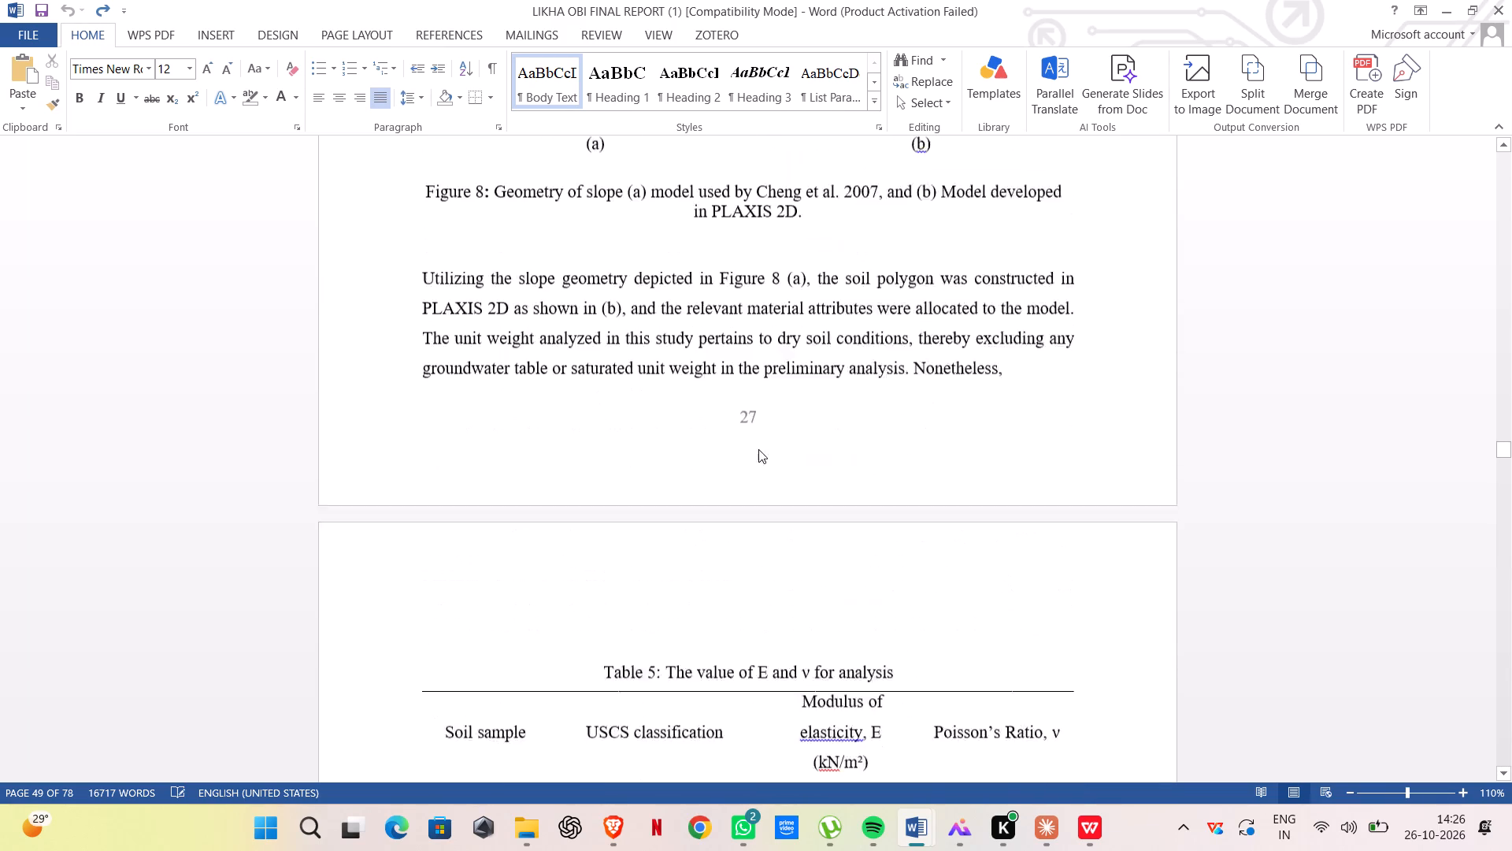
pyautogui.scroll(-20, 758, 449)
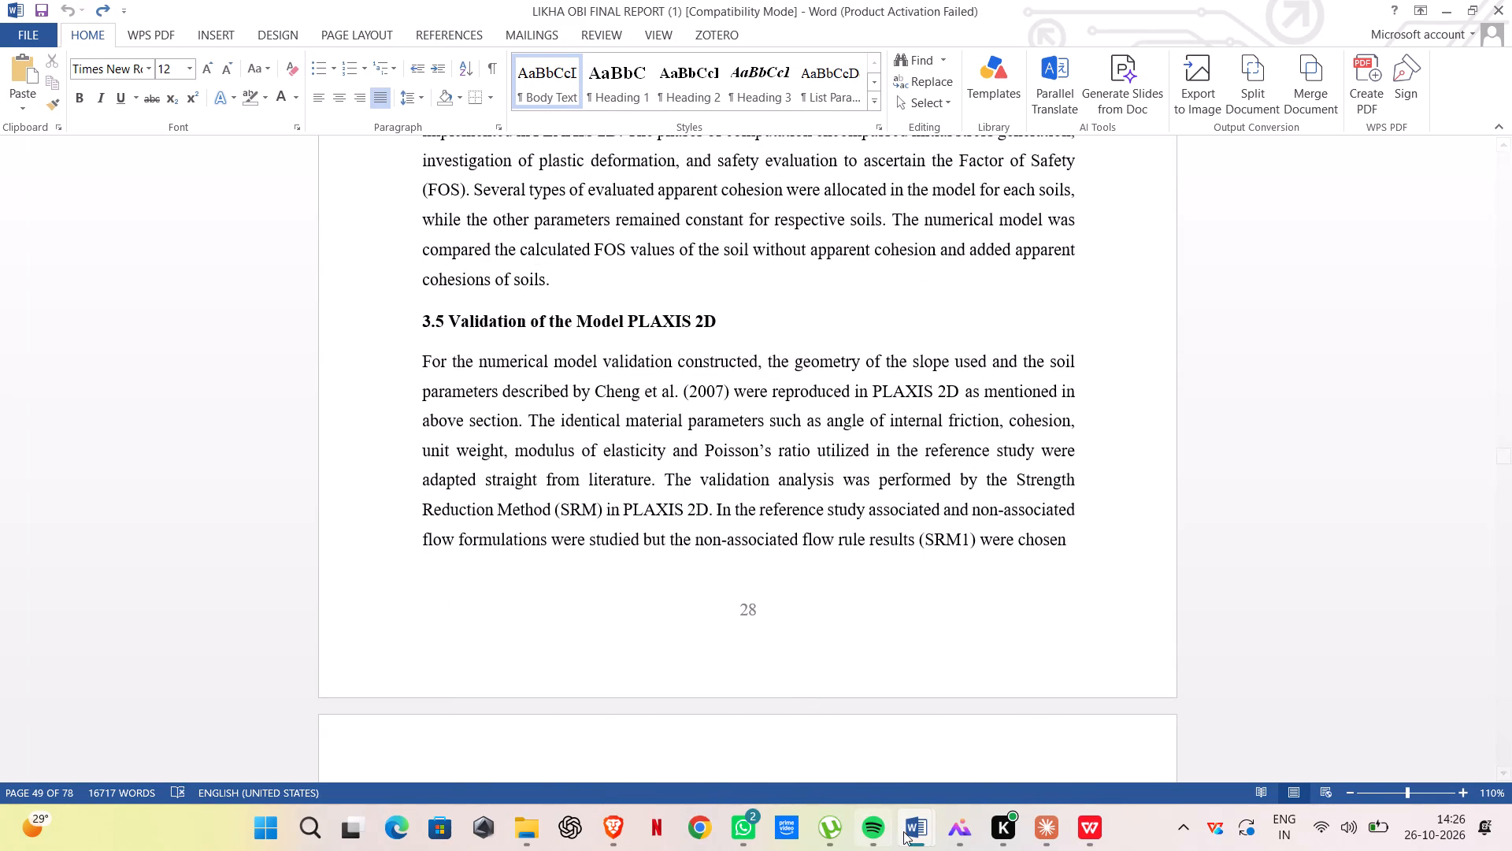
# In NEW REPORT 112, change the oven photo's caption to "Figure 2: Water Content", replacing the old list number.
pyautogui.click(968, 718)
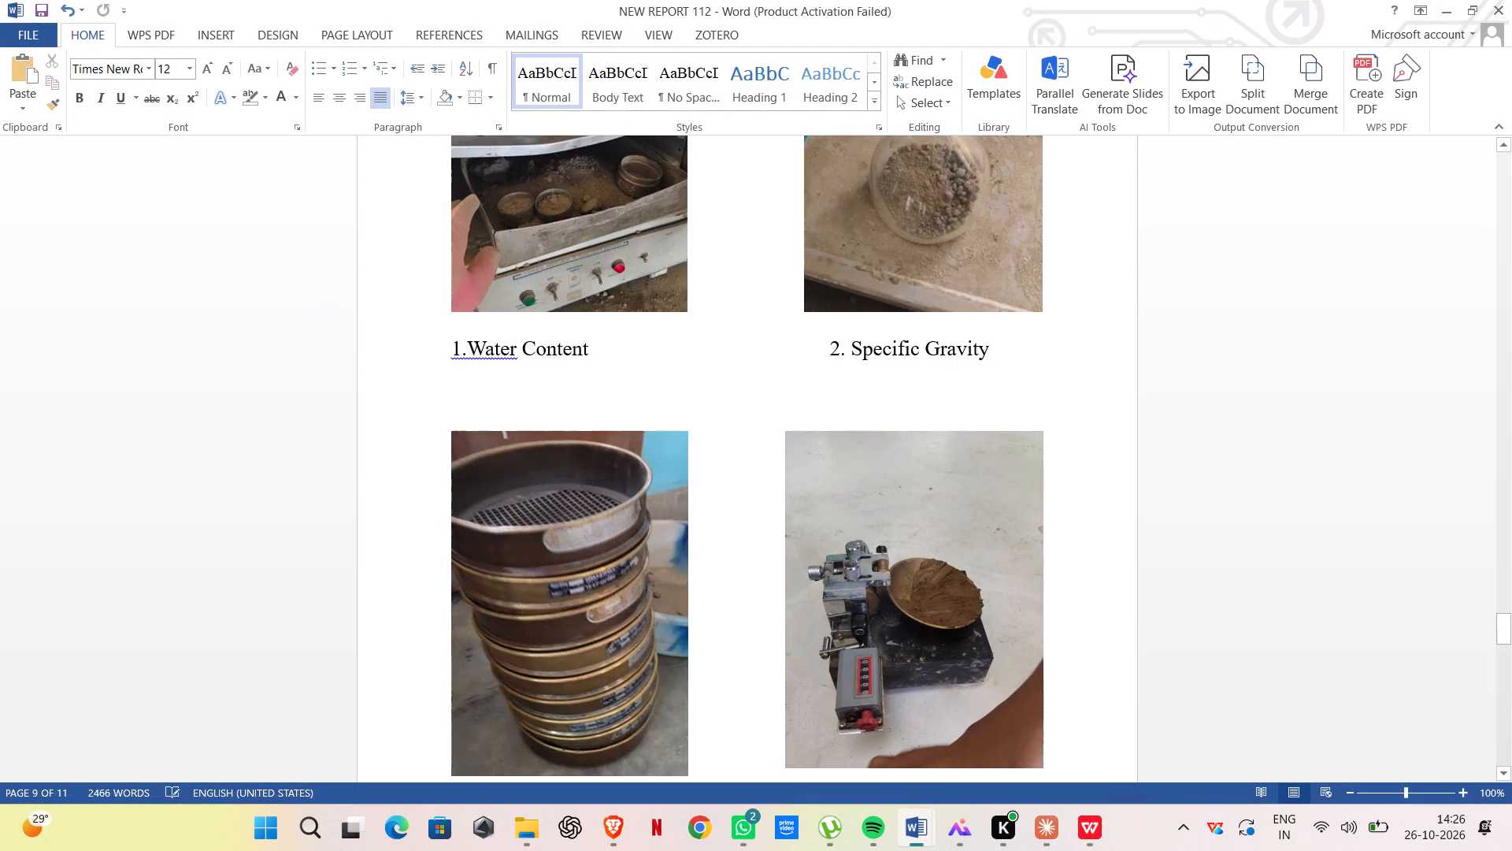
pyautogui.click(459, 350)
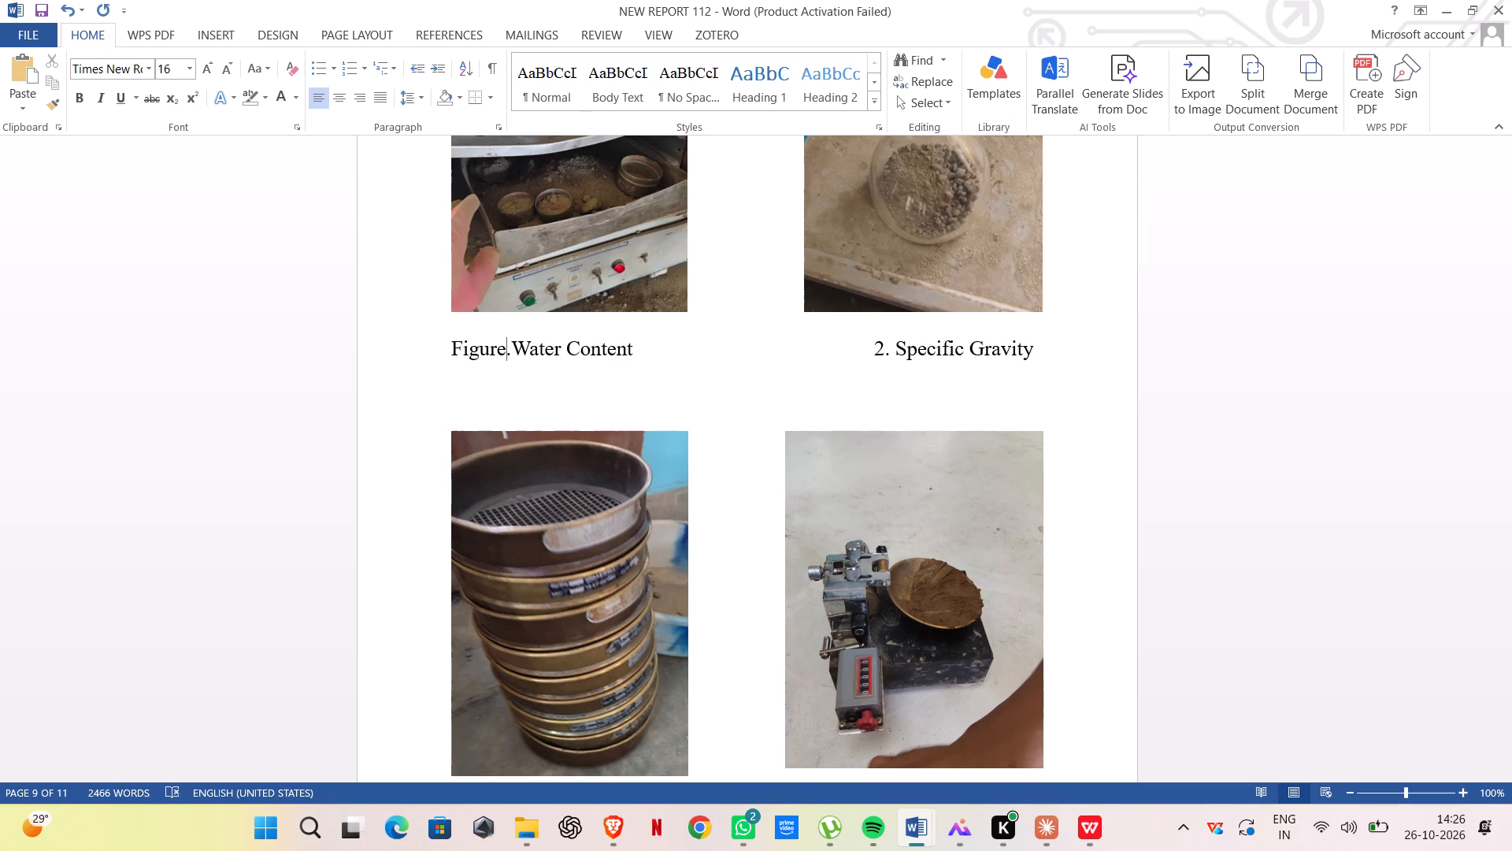
pyautogui.press('space')
pyautogui.write('2')
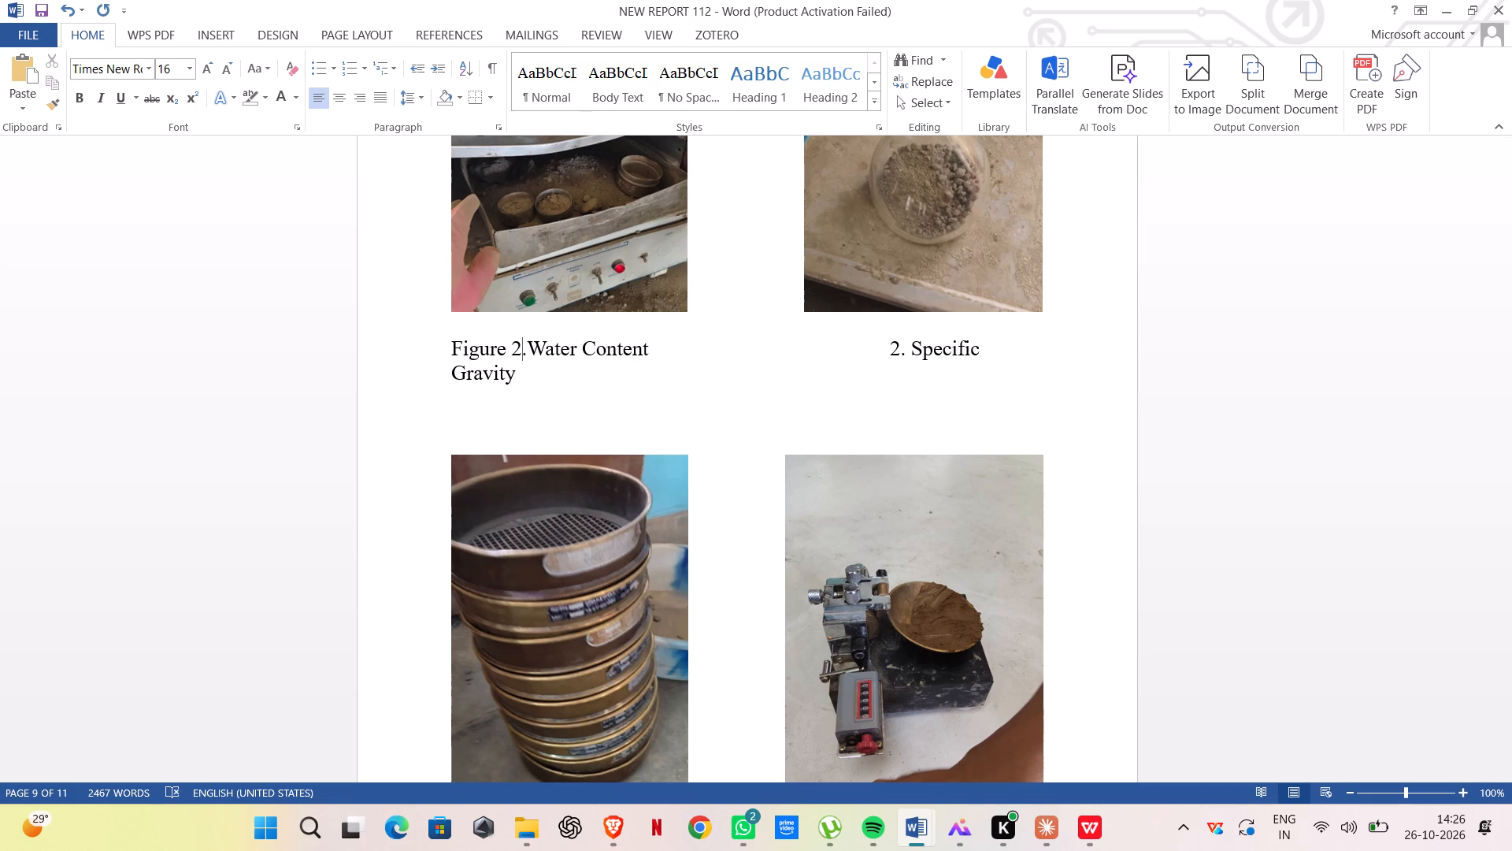
pyautogui.hotkey('shift', ':')
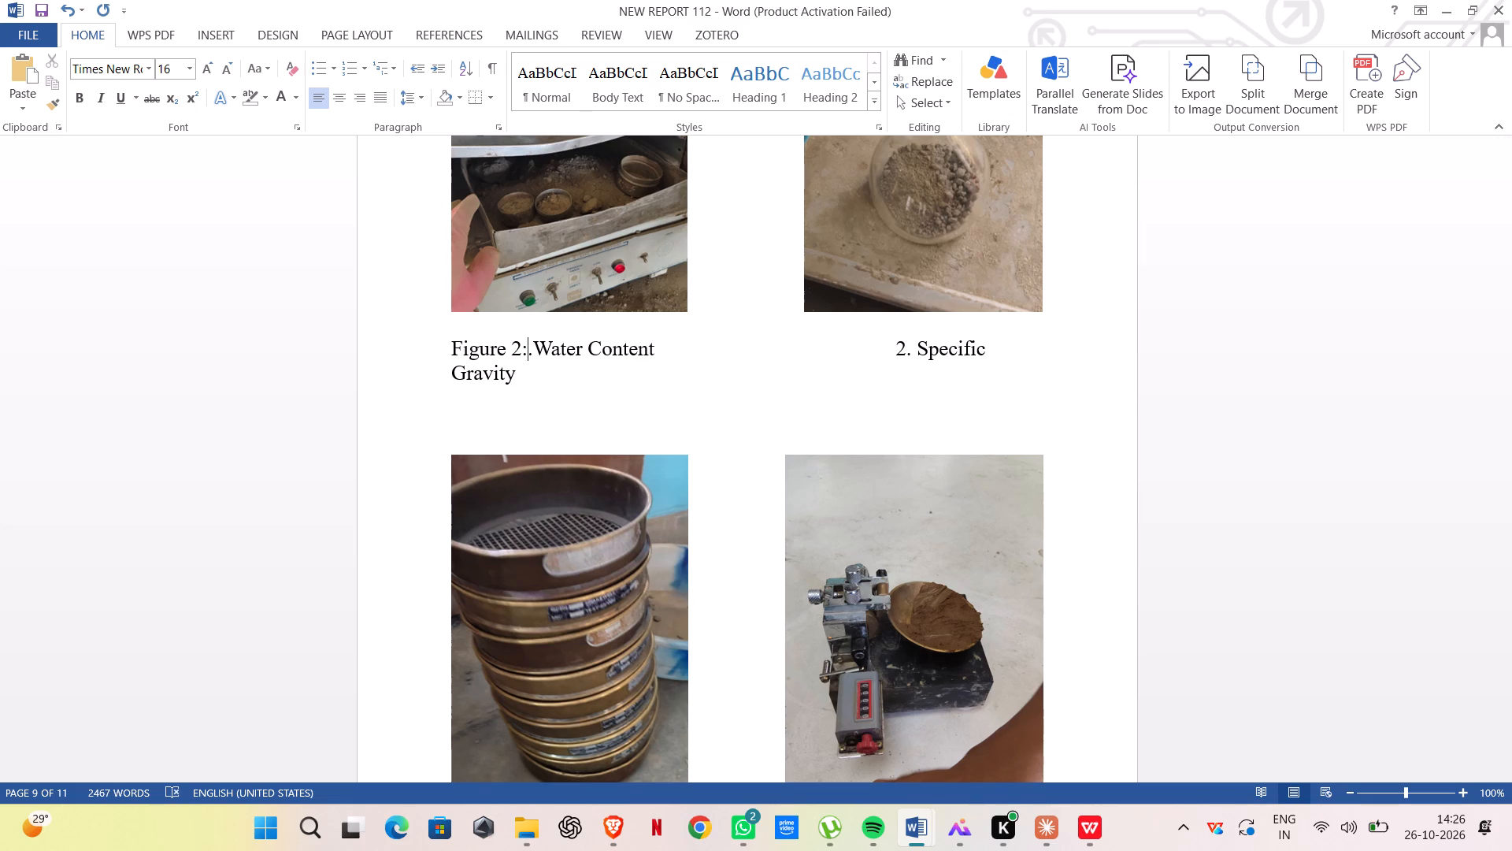
pyautogui.click(534, 352)
pyautogui.press('BackSpace')
pyautogui.press('space')
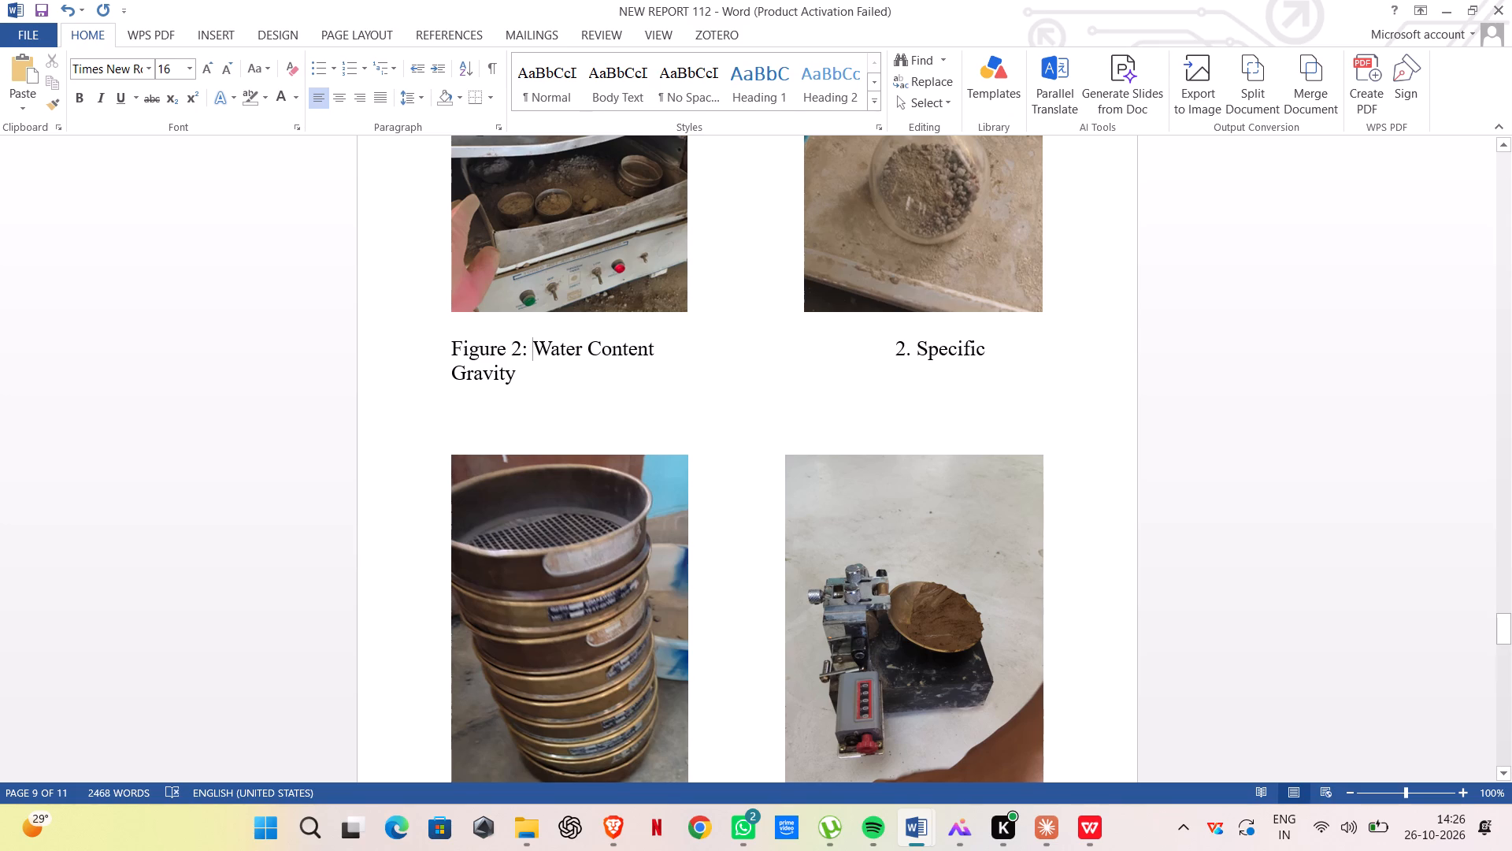
# Replace the list number in the Specific Gravity caption with the label "Figure 3:".
pyautogui.click(913, 352)
pyautogui.press('BackSpace')
pyautogui.press('BackSpace')
pyautogui.press('BackSpace')
pyautogui.press('BackSpace')
pyautogui.press('BackSpace')
pyautogui.press('BackSpace')
pyautogui.press('BackSpace')
pyautogui.press('BackSpace')
pyautogui.press('BackSpace')
pyautogui.press('BackSpace')
pyautogui.press('BackSpace')
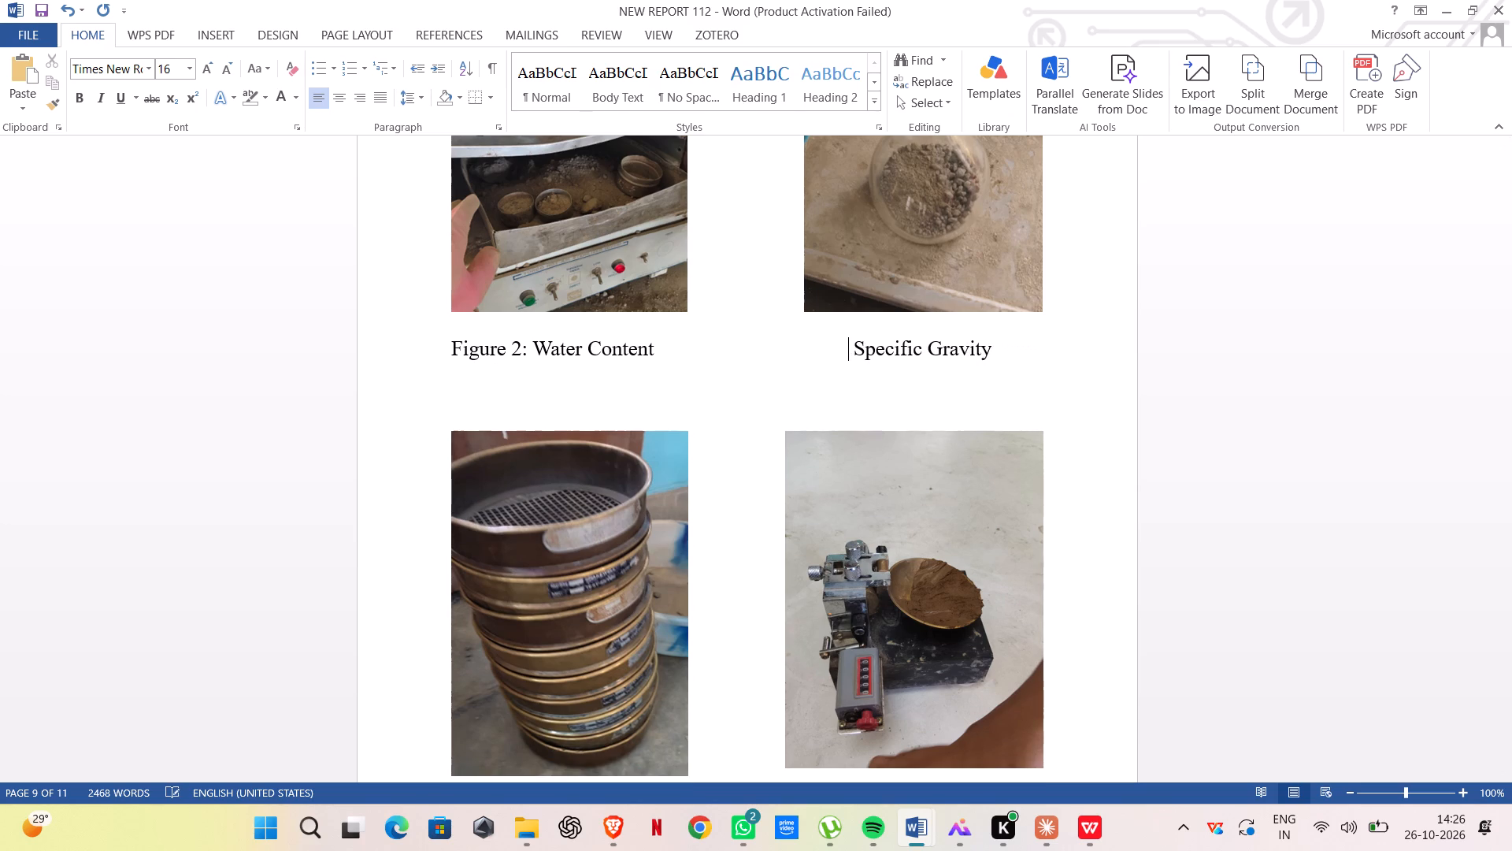
pyautogui.press('BackSpace')
pyautogui.press('BackSpace')
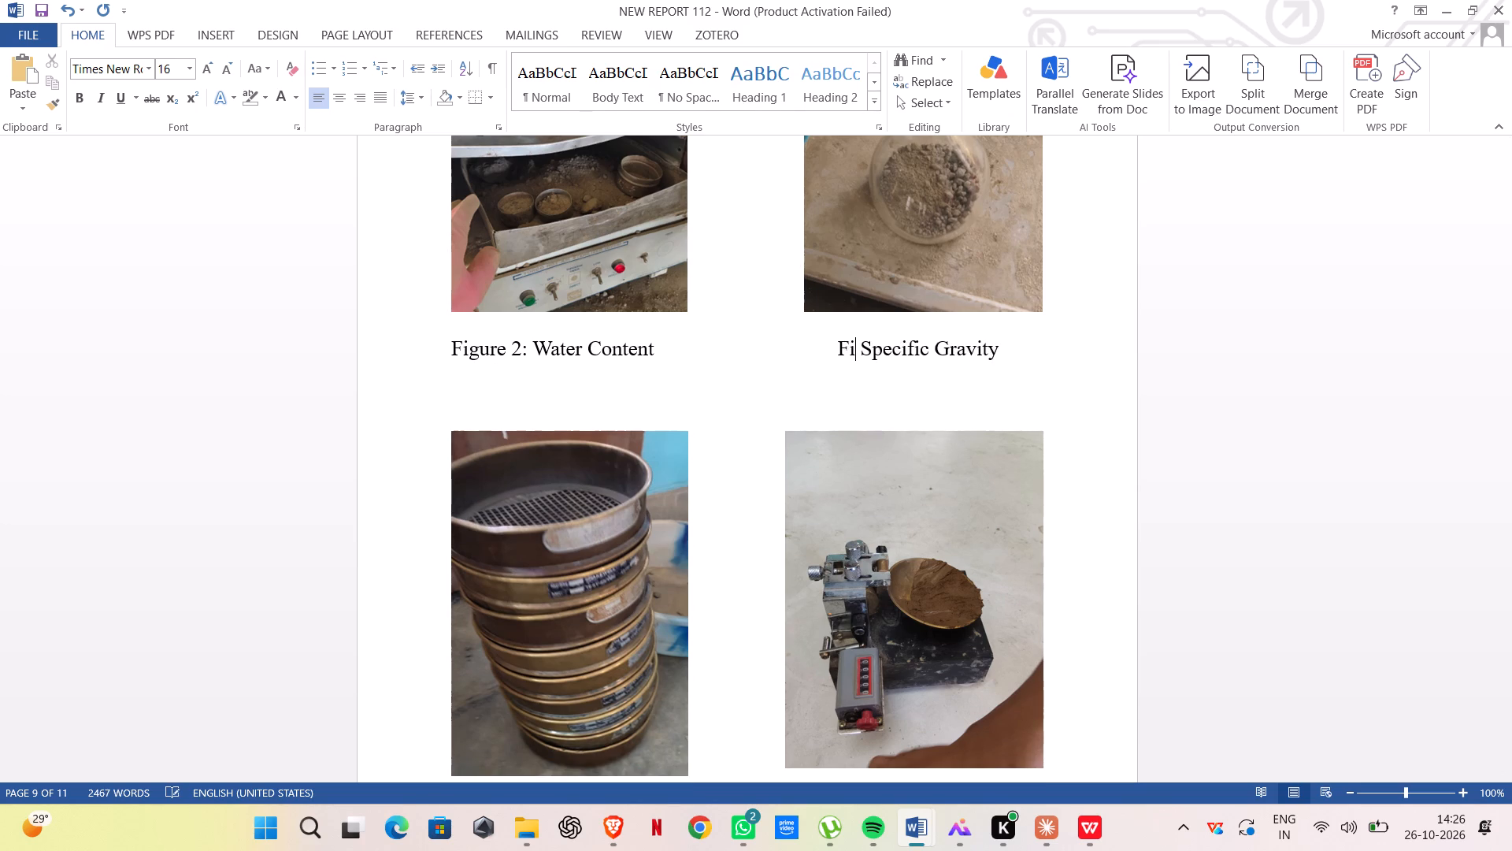
pyautogui.press('3')
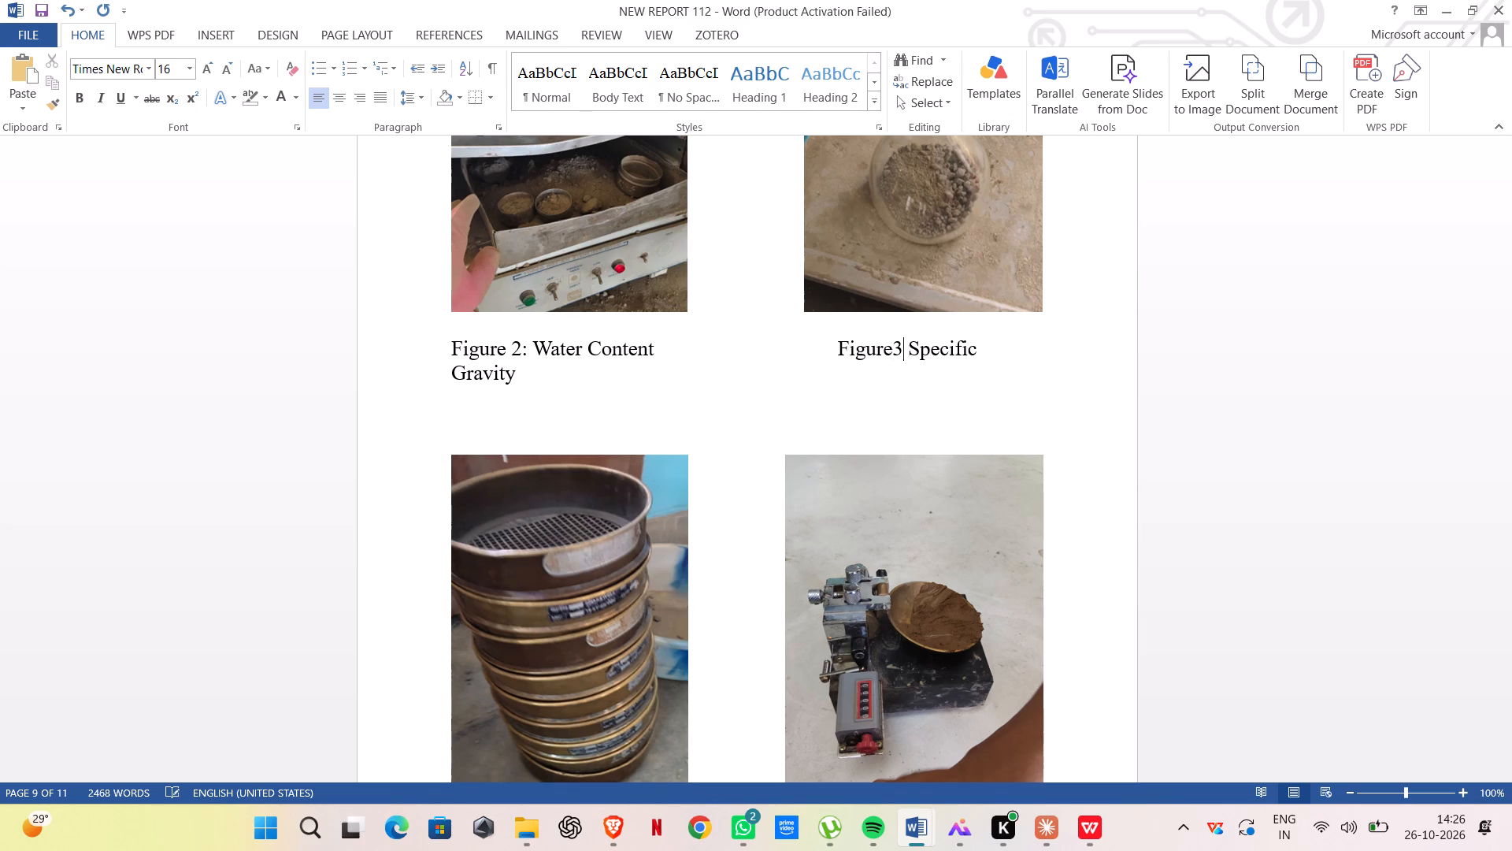
pyautogui.press('BackSpace')
pyautogui.press('space')
pyautogui.write('3')
pyautogui.hotkey('shift', ':')
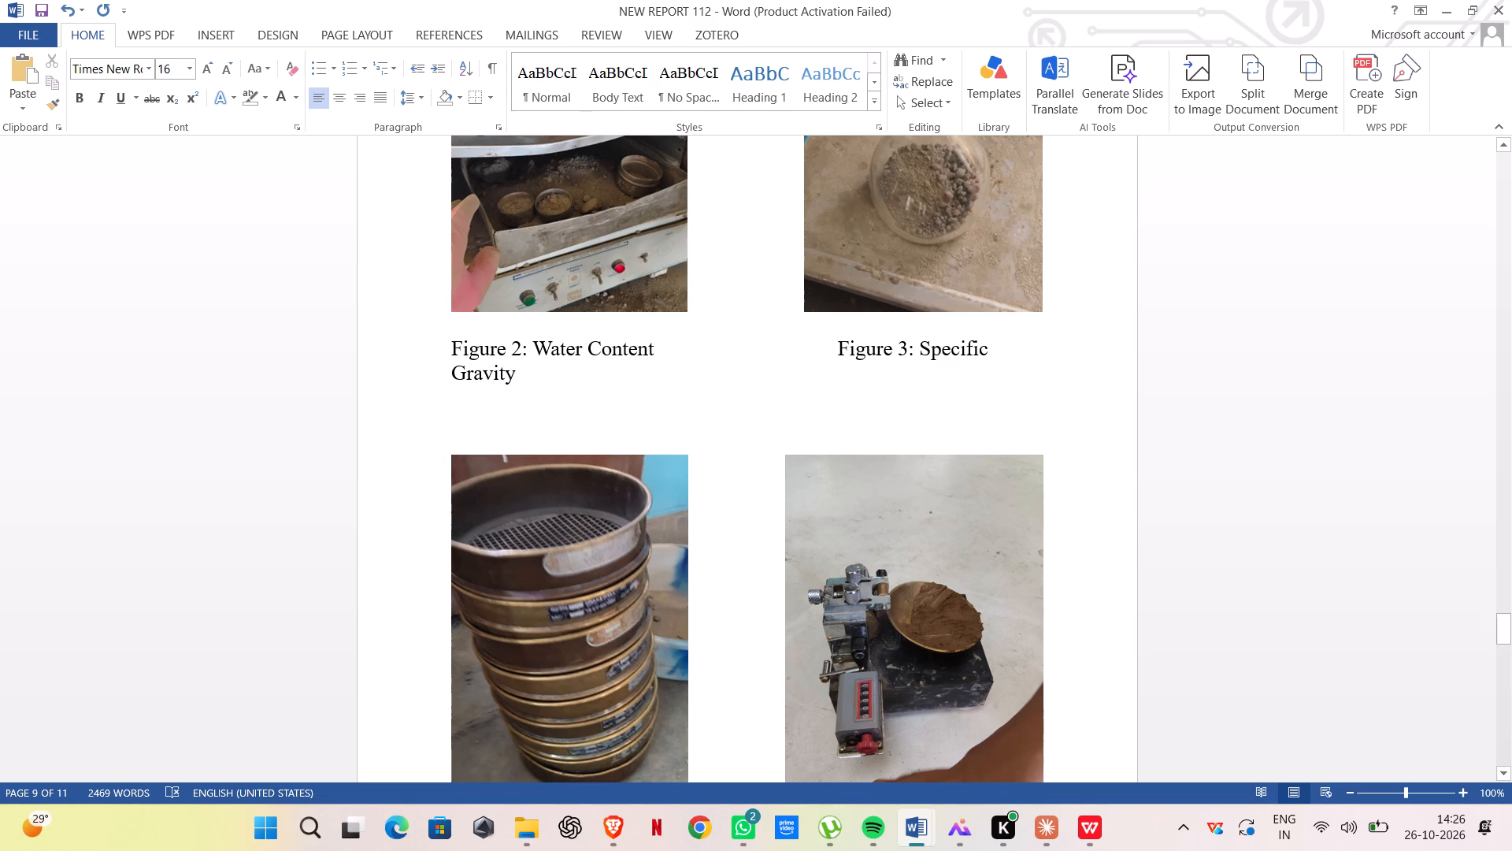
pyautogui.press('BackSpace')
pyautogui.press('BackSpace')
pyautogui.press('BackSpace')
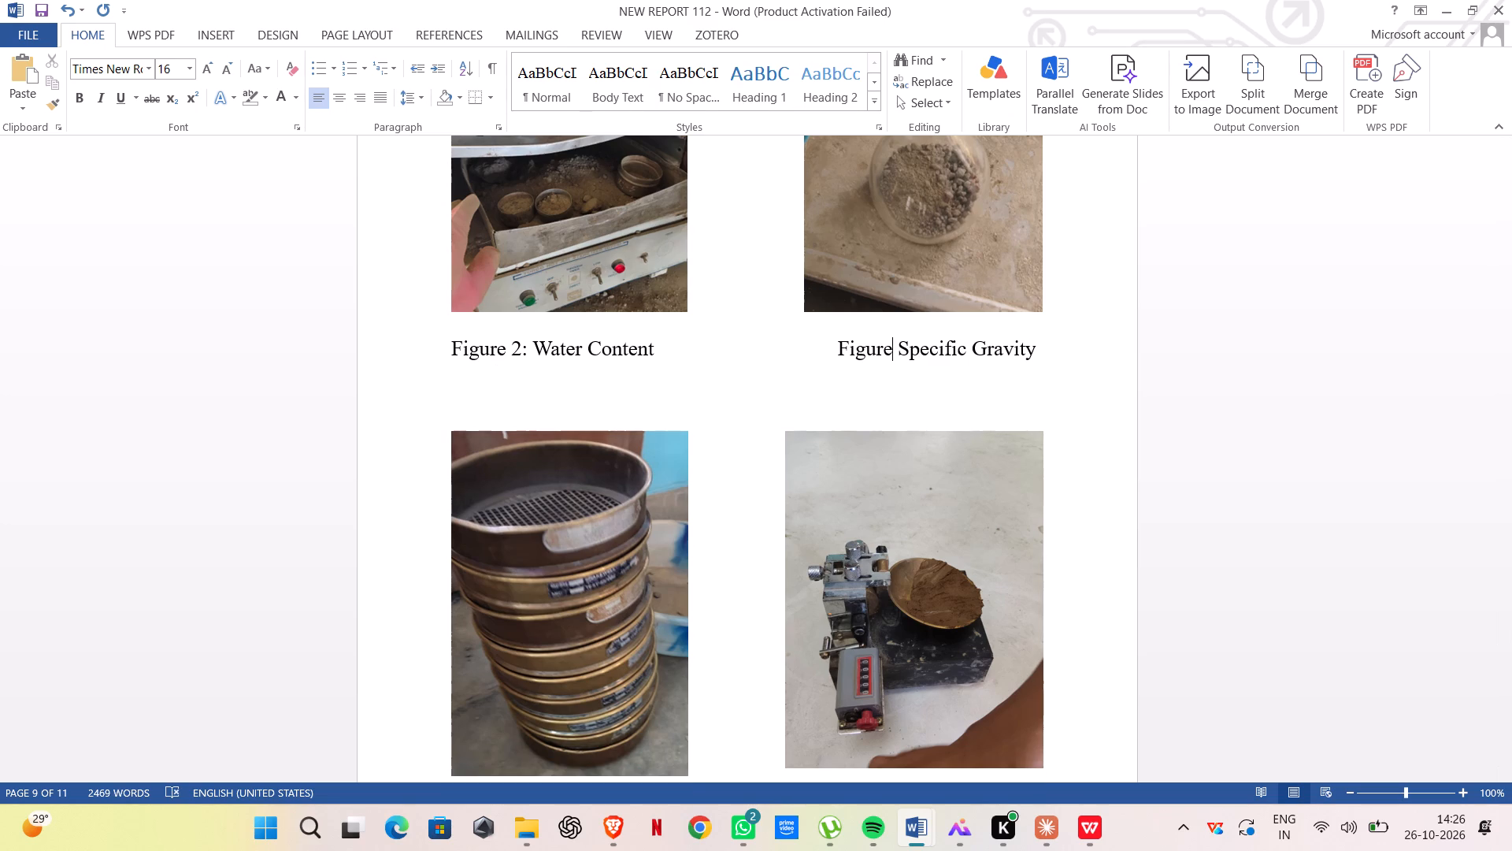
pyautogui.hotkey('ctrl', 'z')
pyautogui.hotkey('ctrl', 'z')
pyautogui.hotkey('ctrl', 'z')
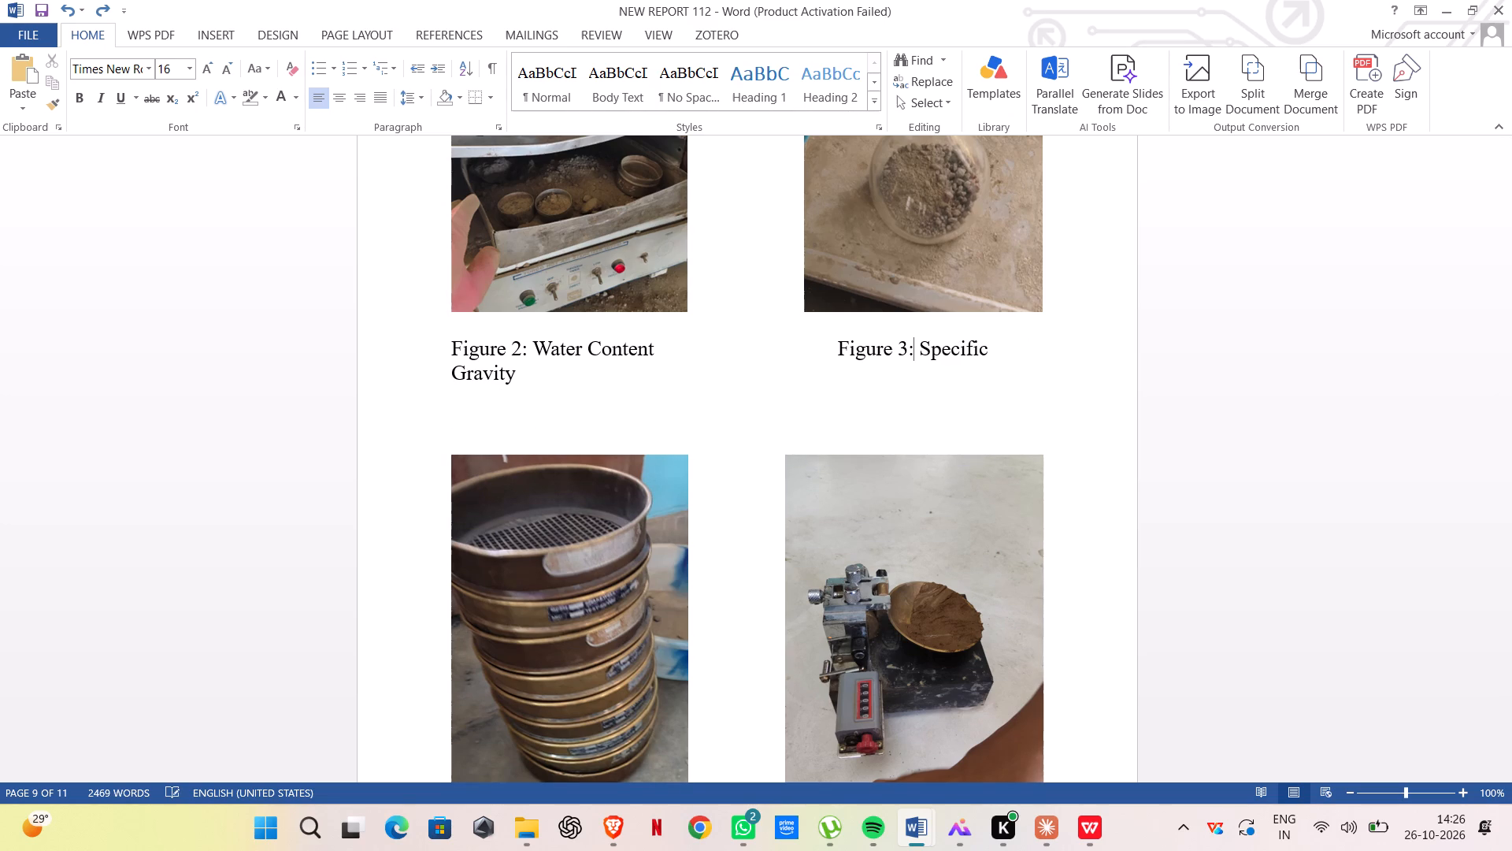
# Delete surplus spaces before "Figure 3: Specific Gravity" so the caption fits on one line beside the Figure 2 caption.
pyautogui.click(835, 356)
pyautogui.press('\\')
pyautogui.press('BackSpace')
pyautogui.press('BackSpace')
pyautogui.press('BackSpace')
pyautogui.press('BackSpace')
pyautogui.press('BackSpace')
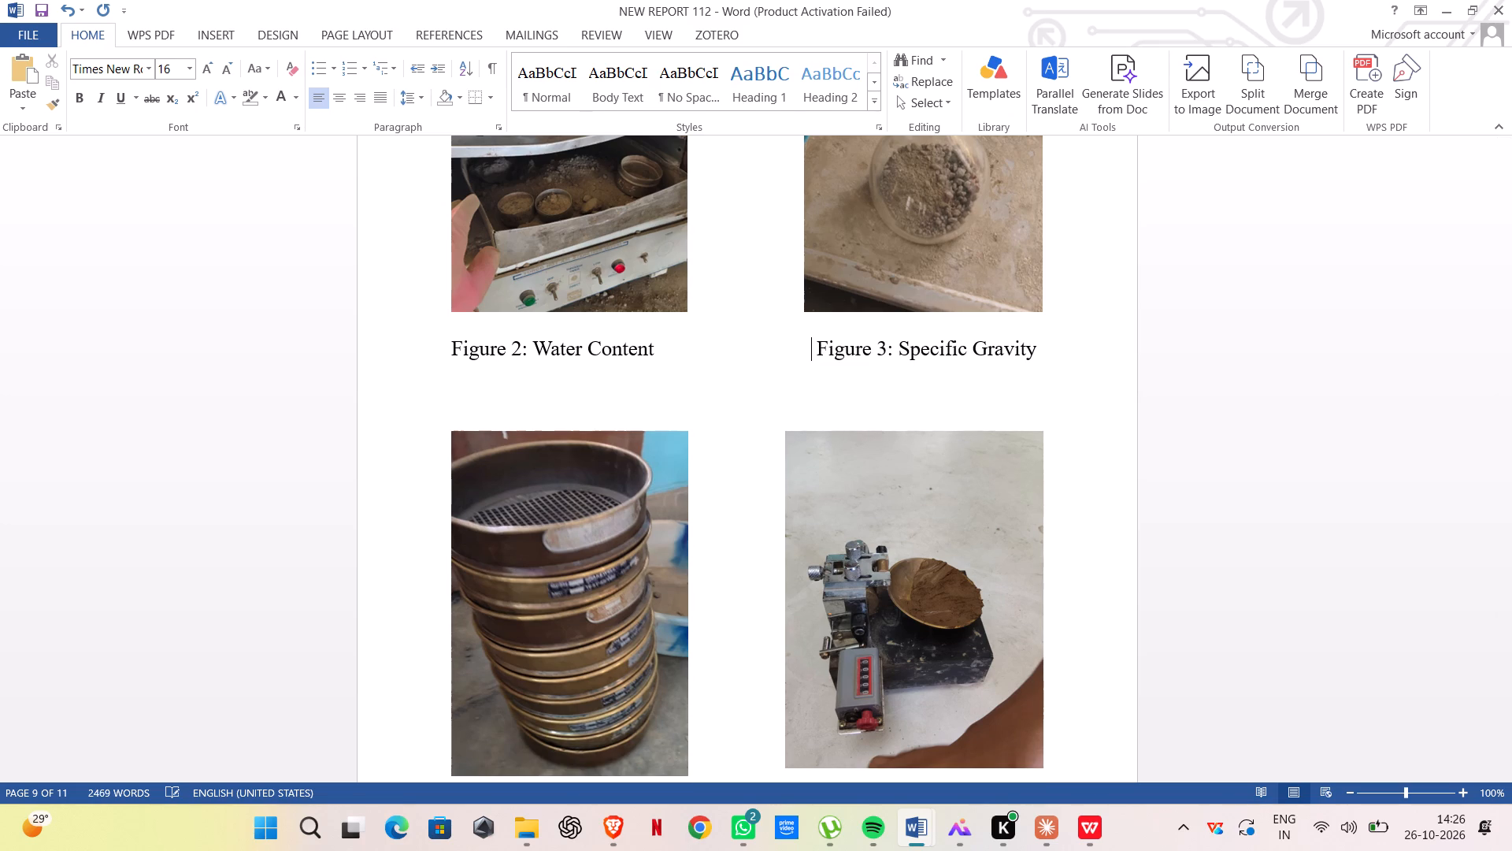
pyautogui.press('BackSpace')
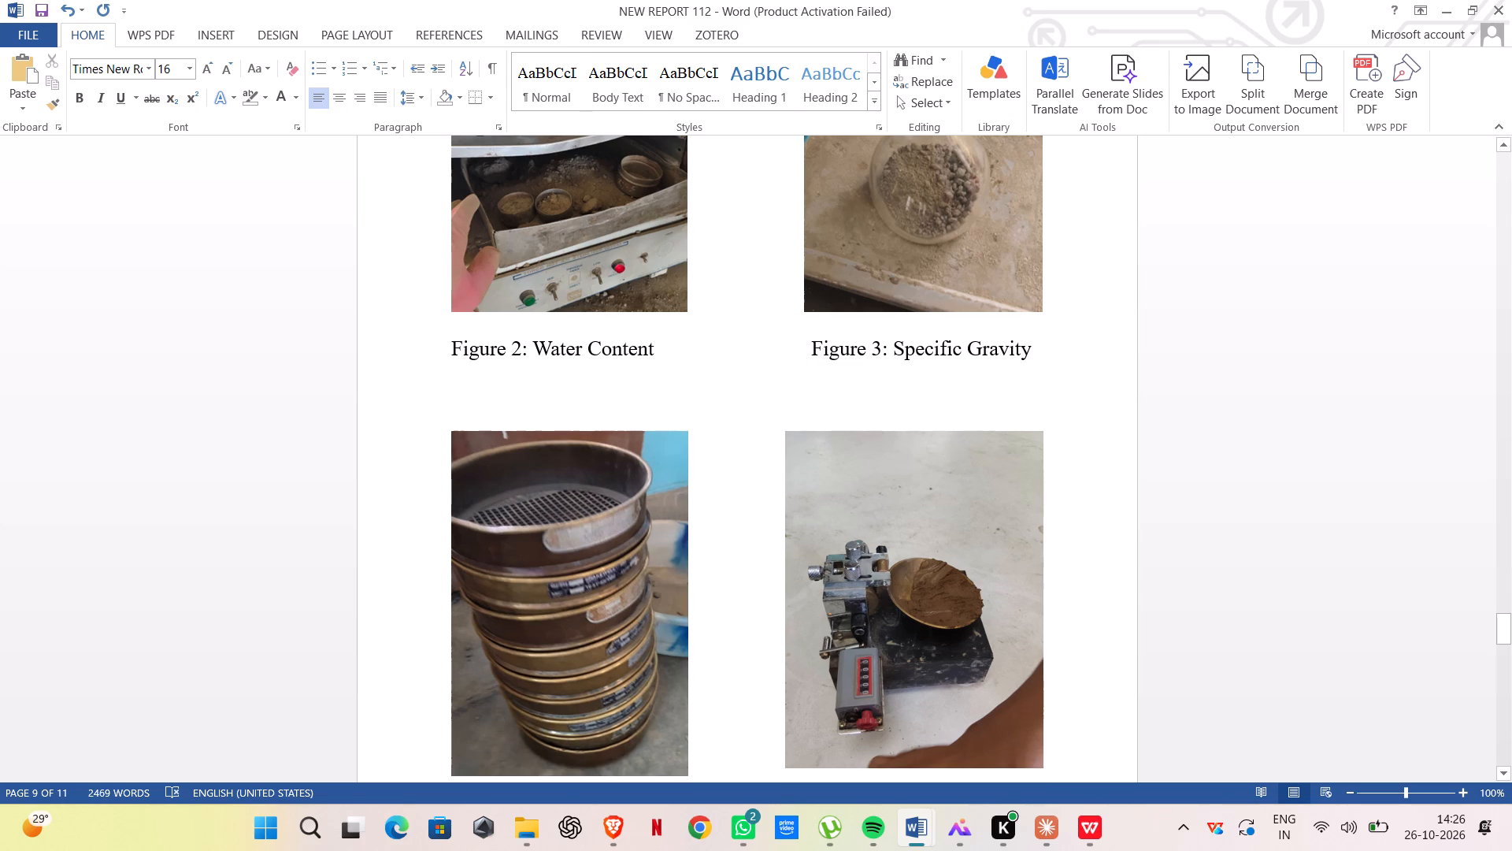
# Look over the remaining numbered photo captions, from Sieve Analysis and Liquid Limit to the Direct Shear Test.
pyautogui.press('Down')
pyautogui.press('Down')
pyautogui.press('Down')
pyautogui.press('Down')
pyautogui.press('Down')
pyautogui.press('Down')
pyautogui.press('Down')
pyautogui.press('Down')
pyautogui.press('Down')
pyautogui.press('Down')
pyautogui.press('Down')
pyautogui.press('Down')
pyautogui.press('Down')
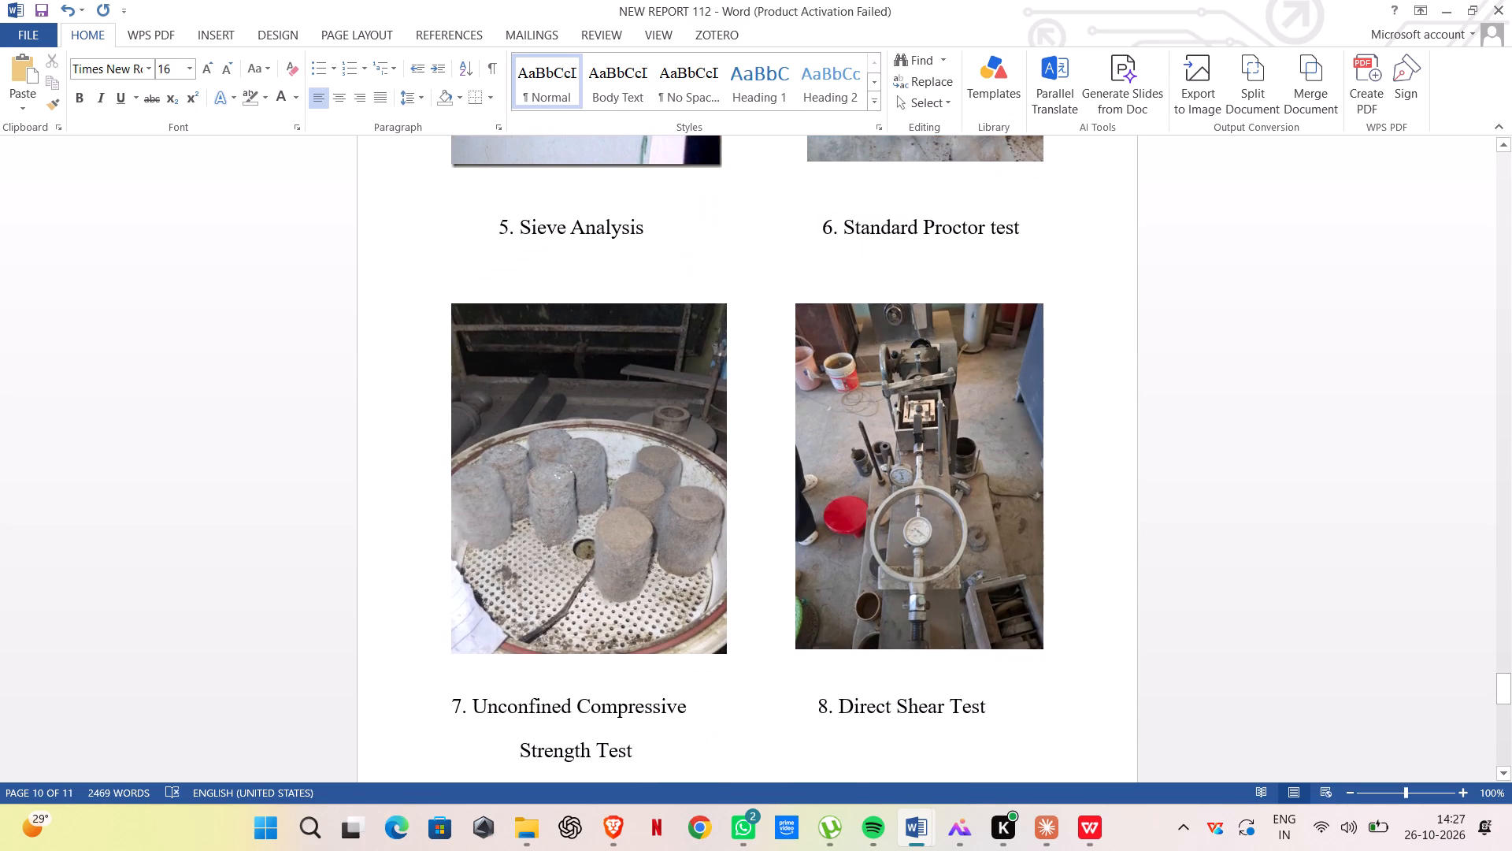
pyautogui.press('Up')
pyautogui.press('Up')
pyautogui.press('Up')
pyautogui.press('Up')
pyautogui.press('Up')
pyautogui.press('Up')
pyautogui.press('Up')
pyautogui.press('Up')
pyautogui.press('Up')
pyautogui.press('Up')
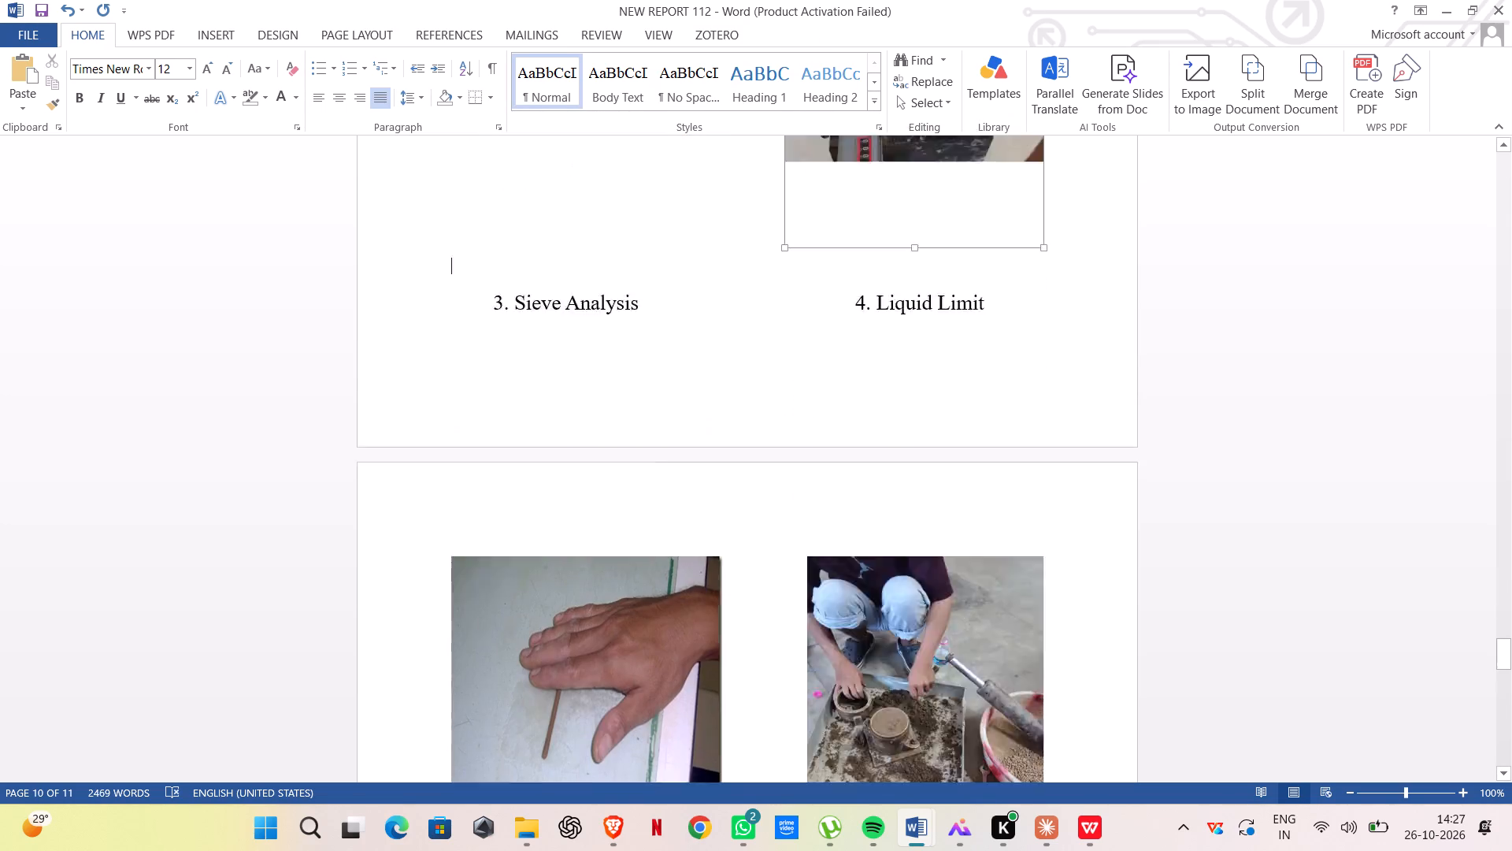
pyautogui.press('Up')
pyautogui.press('Up')
pyautogui.press('Up')
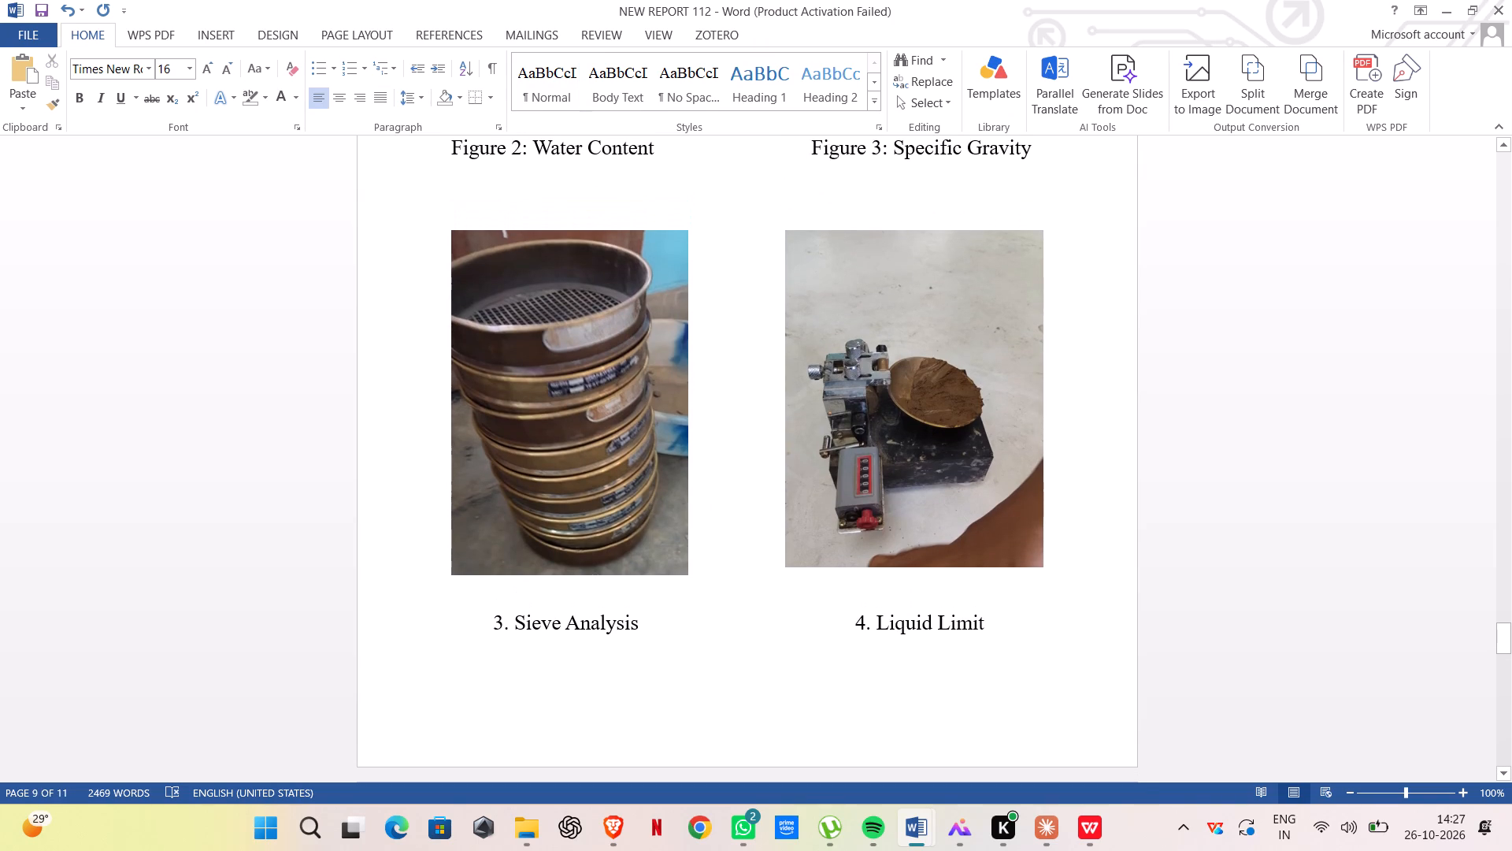
# Change the caption under the stacked sieves photo to "Figure 4: Sieve Analysis", starting at the line's beginning on its own line below the photo.
pyautogui.click(509, 621)
pyautogui.press('BackSpace')
pyautogui.press('BackSpace')
pyautogui.press('BackSpace')
pyautogui.press('BackSpace')
pyautogui.press('BackSpace')
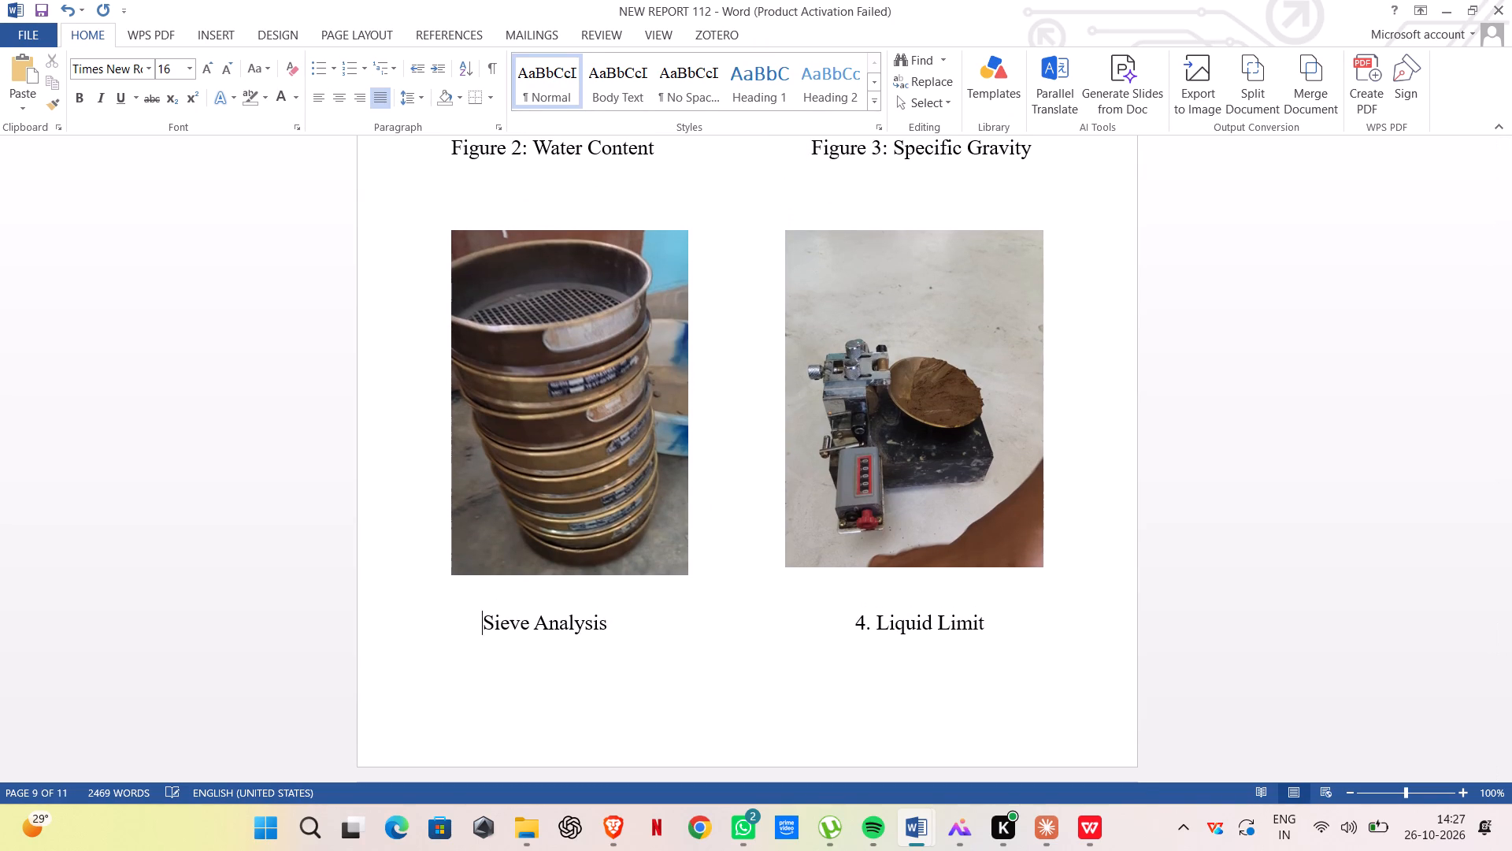
pyautogui.press('BackSpace')
pyautogui.press('BackSpace')
pyautogui.press('BackSpace')
pyautogui.press('BackSpace')
pyautogui.press('BackSpace')
pyautogui.press('BackSpace')
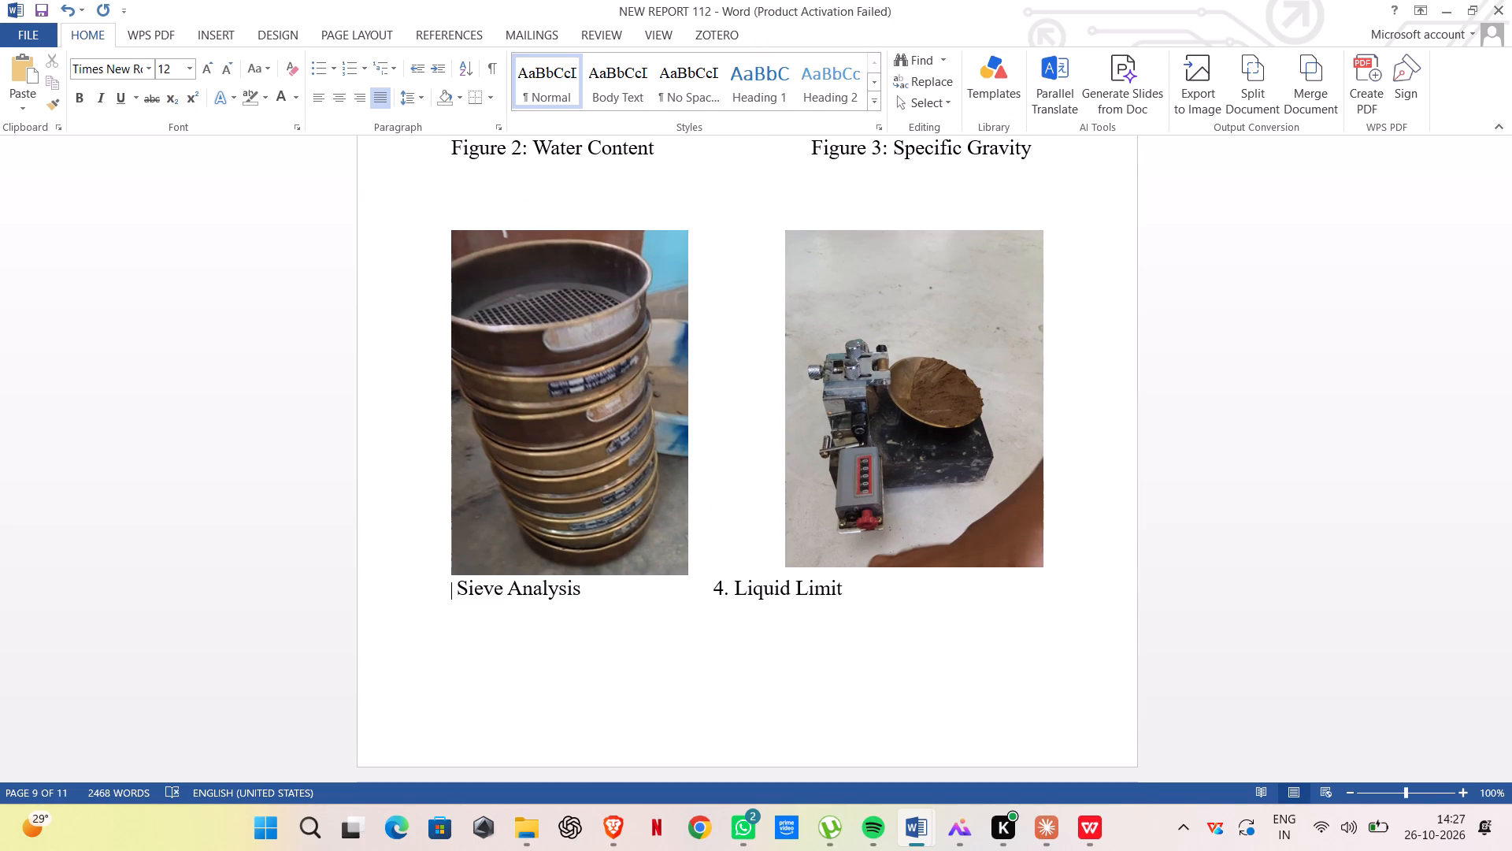
pyautogui.press('Return')
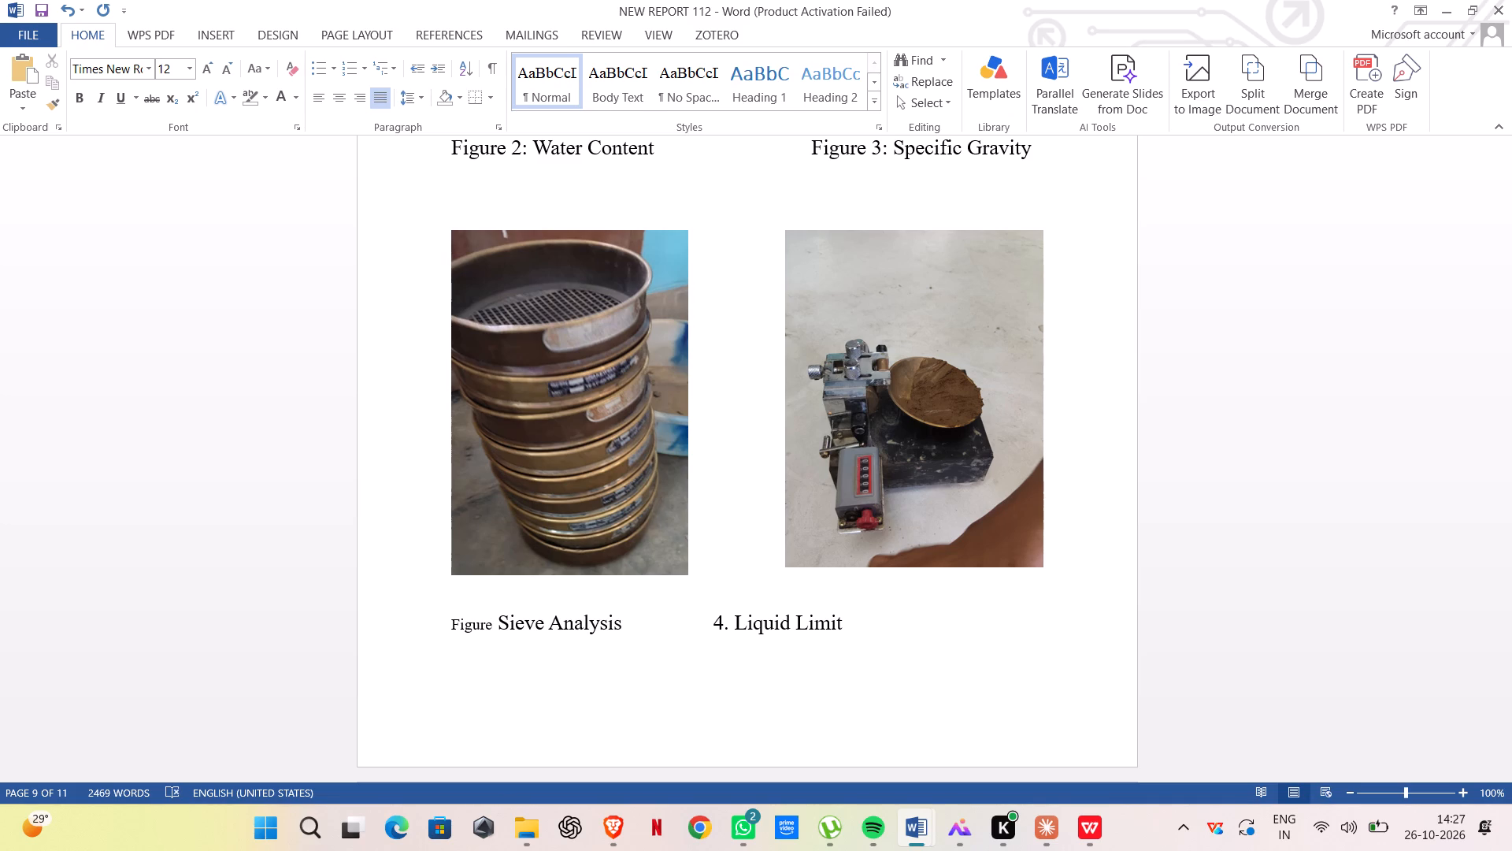
pyautogui.press('space')
pyautogui.write('4')
pyautogui.hotkey('shift', ':')
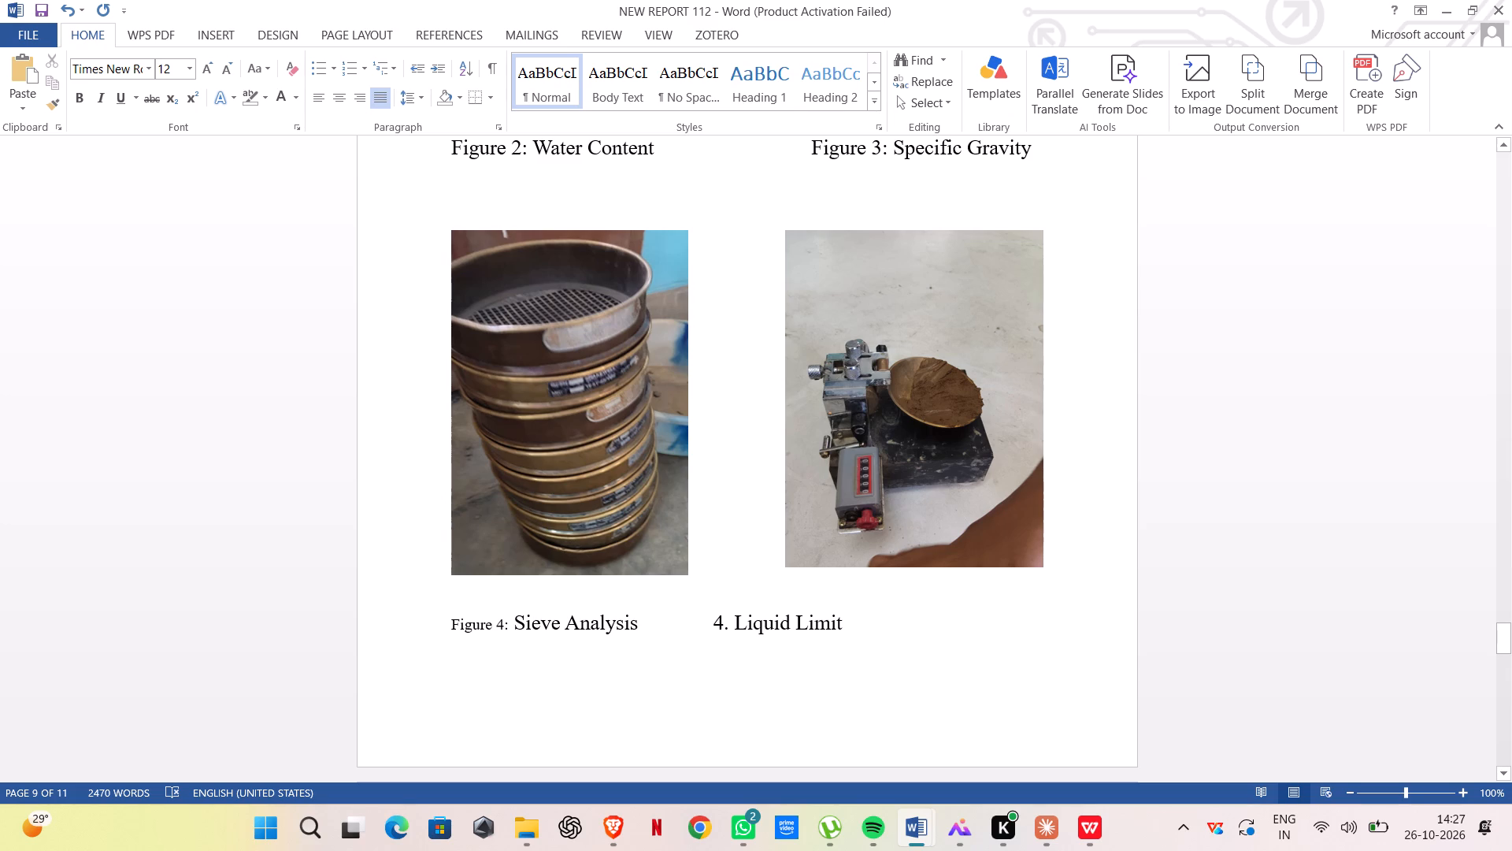
# Set the font size of the "Figure 4:" label to 16 to match the rest of the caption.
pyautogui.moveTo(511, 627); pyautogui.dragTo(464, 613)
pyautogui.click(584, 552)
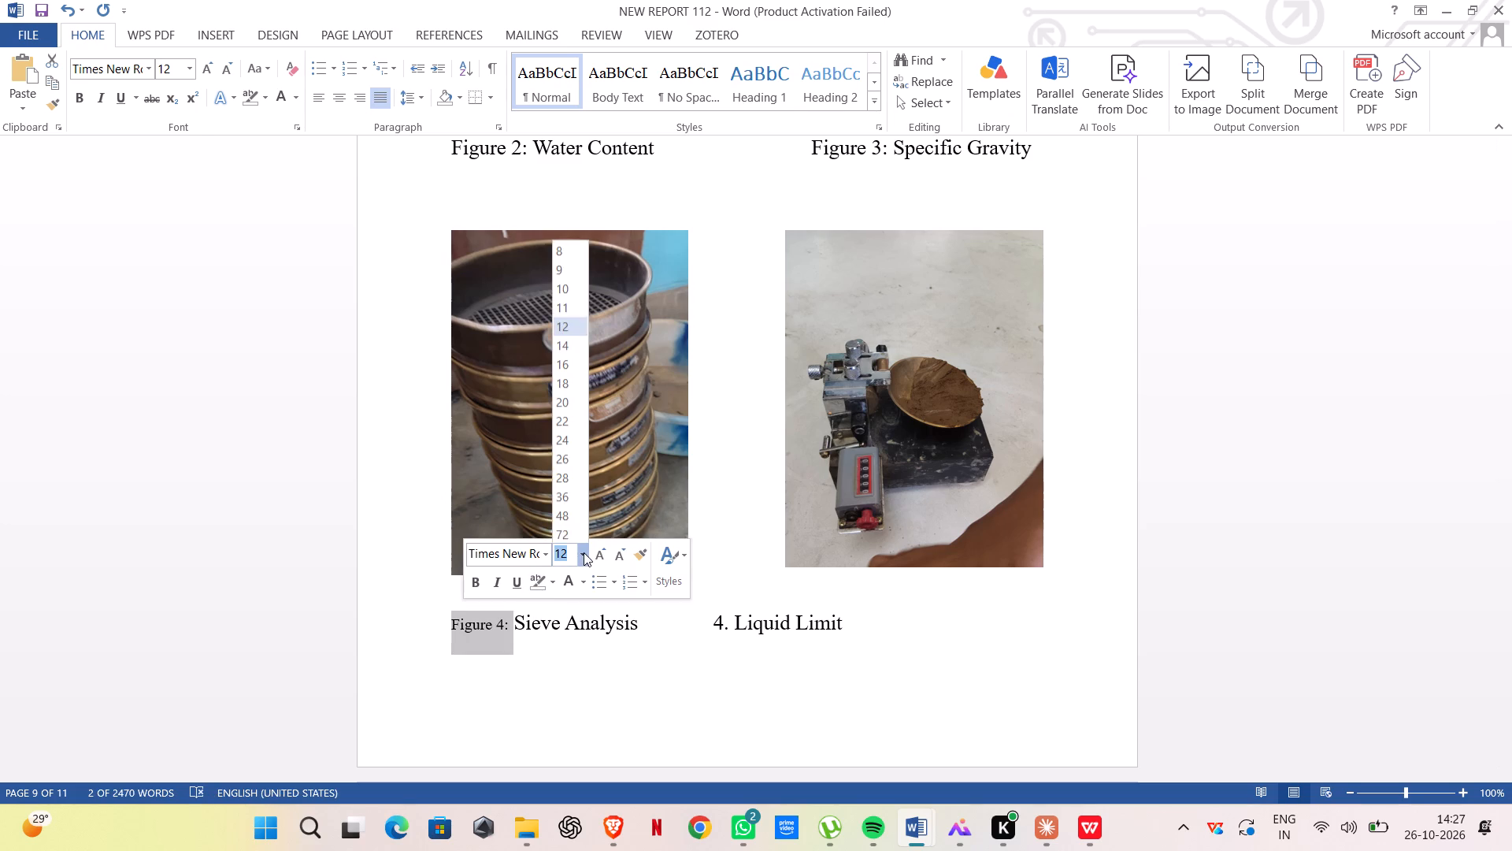
pyautogui.click(573, 352)
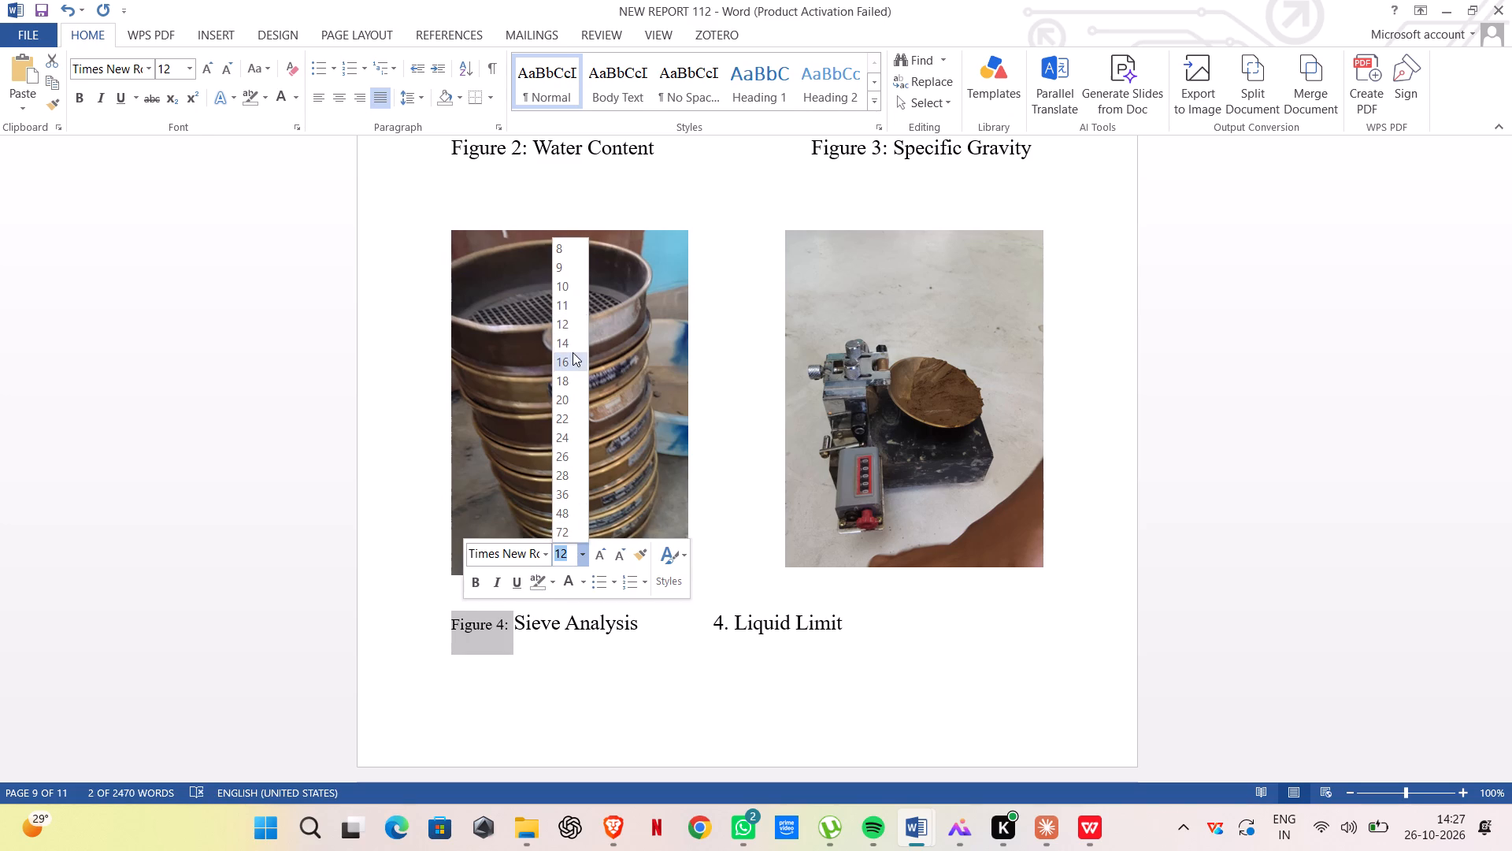
# Change the caption under the liquid limit apparatus photo to "Figure 5: Liquid Limit" and add spaces before it to sit beneath the photo.
pyautogui.click(791, 693)
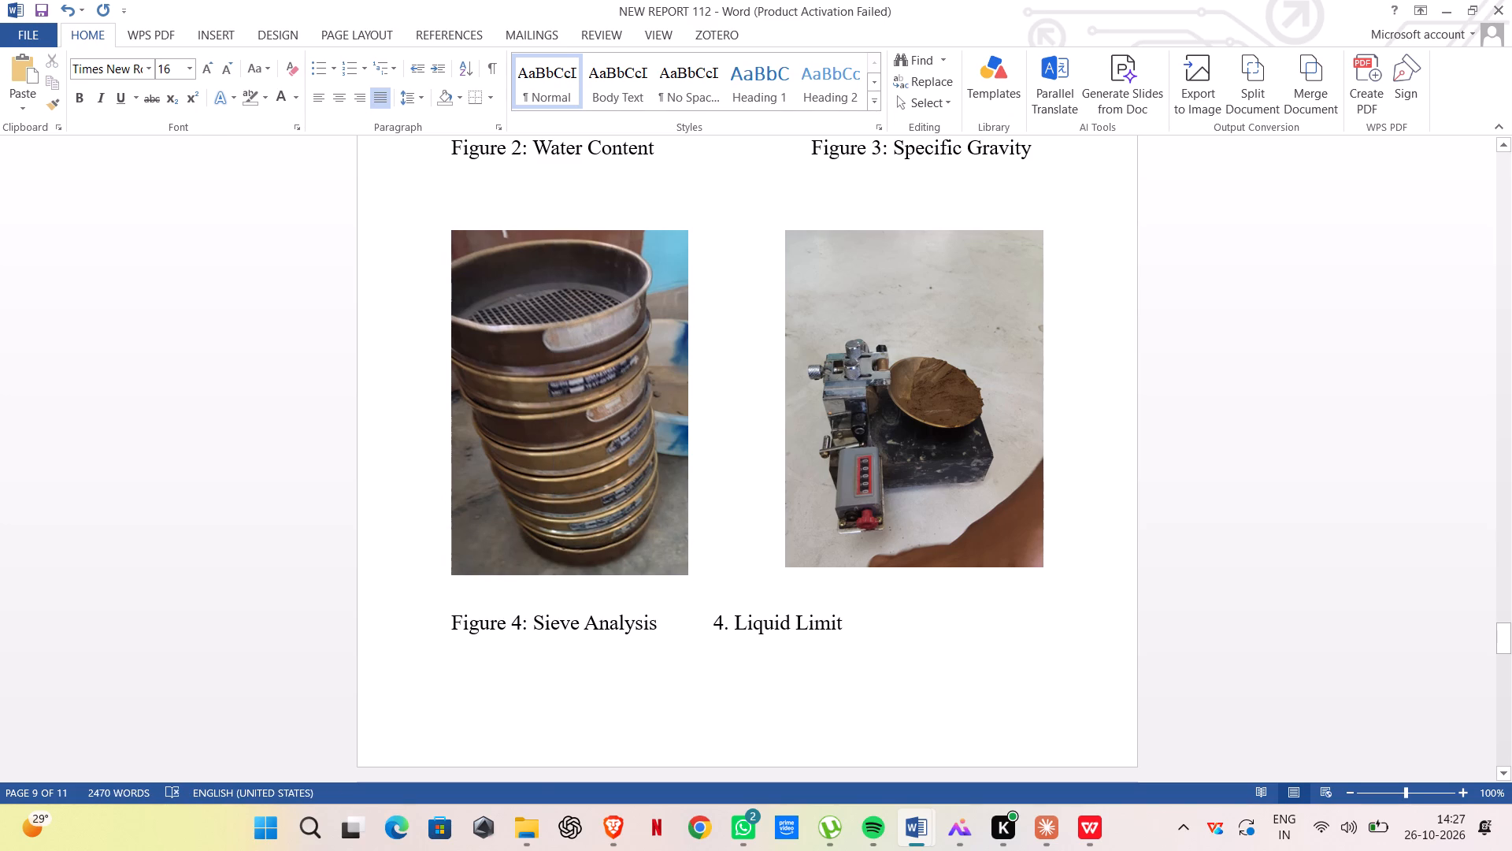
pyautogui.moveTo(729, 622); pyautogui.dragTo(716, 620)
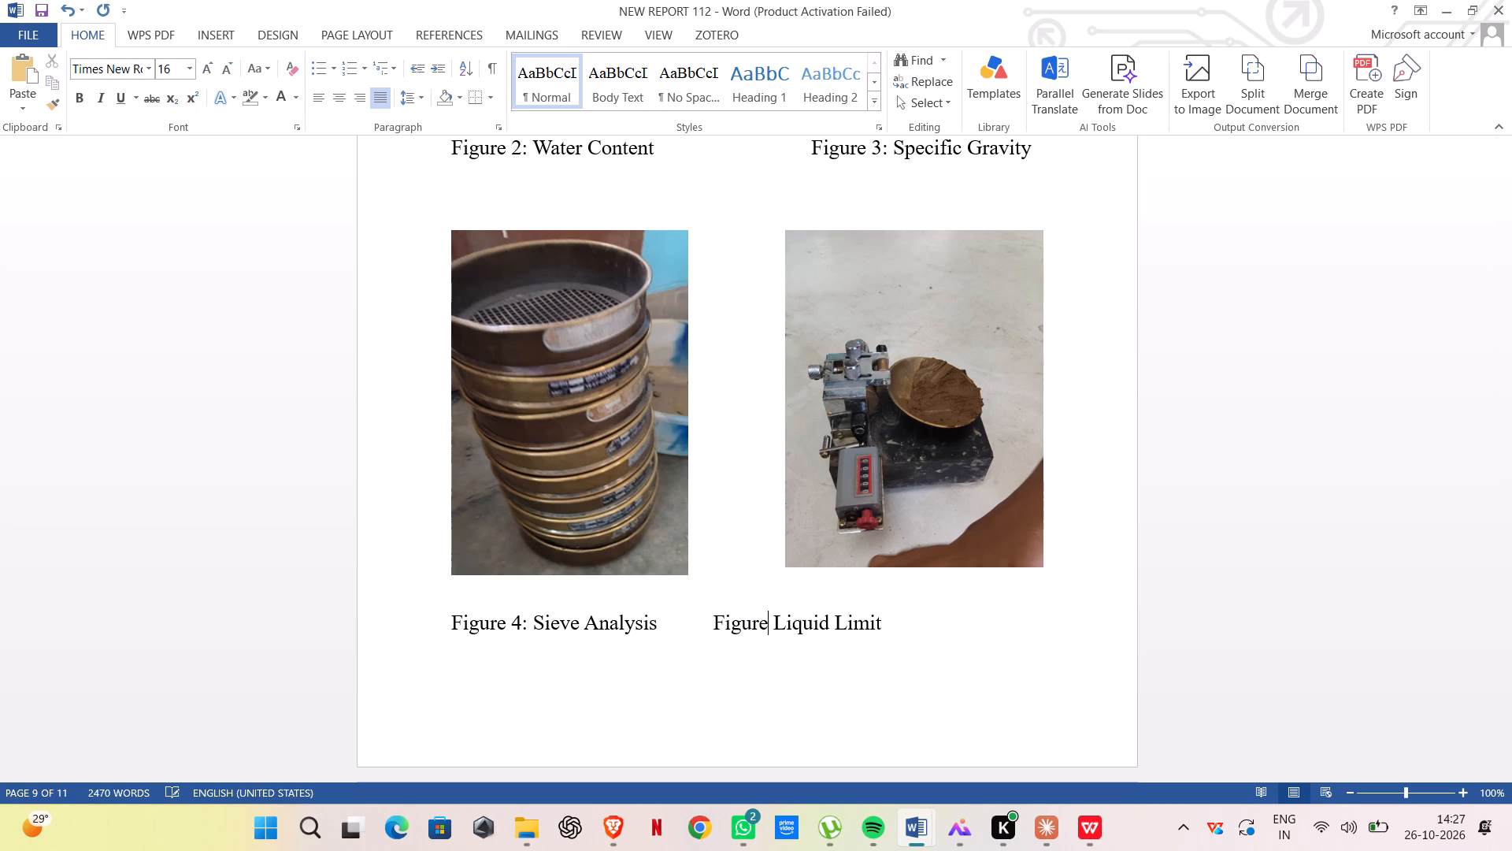
pyautogui.press('space')
pyautogui.write('5:')
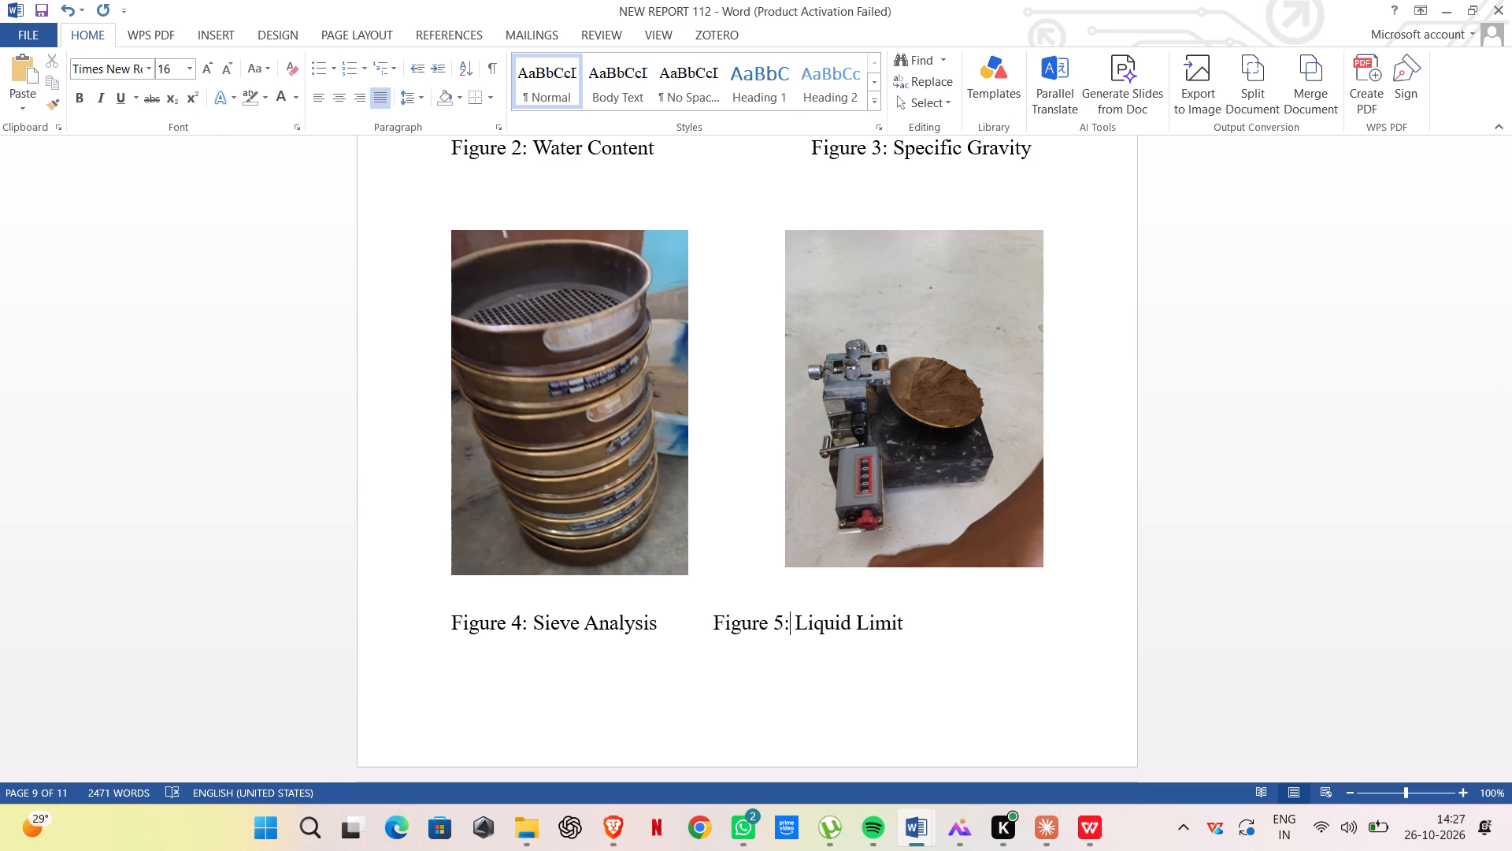
pyautogui.click(717, 629)
pyautogui.press('space')
pyautogui.press('space')
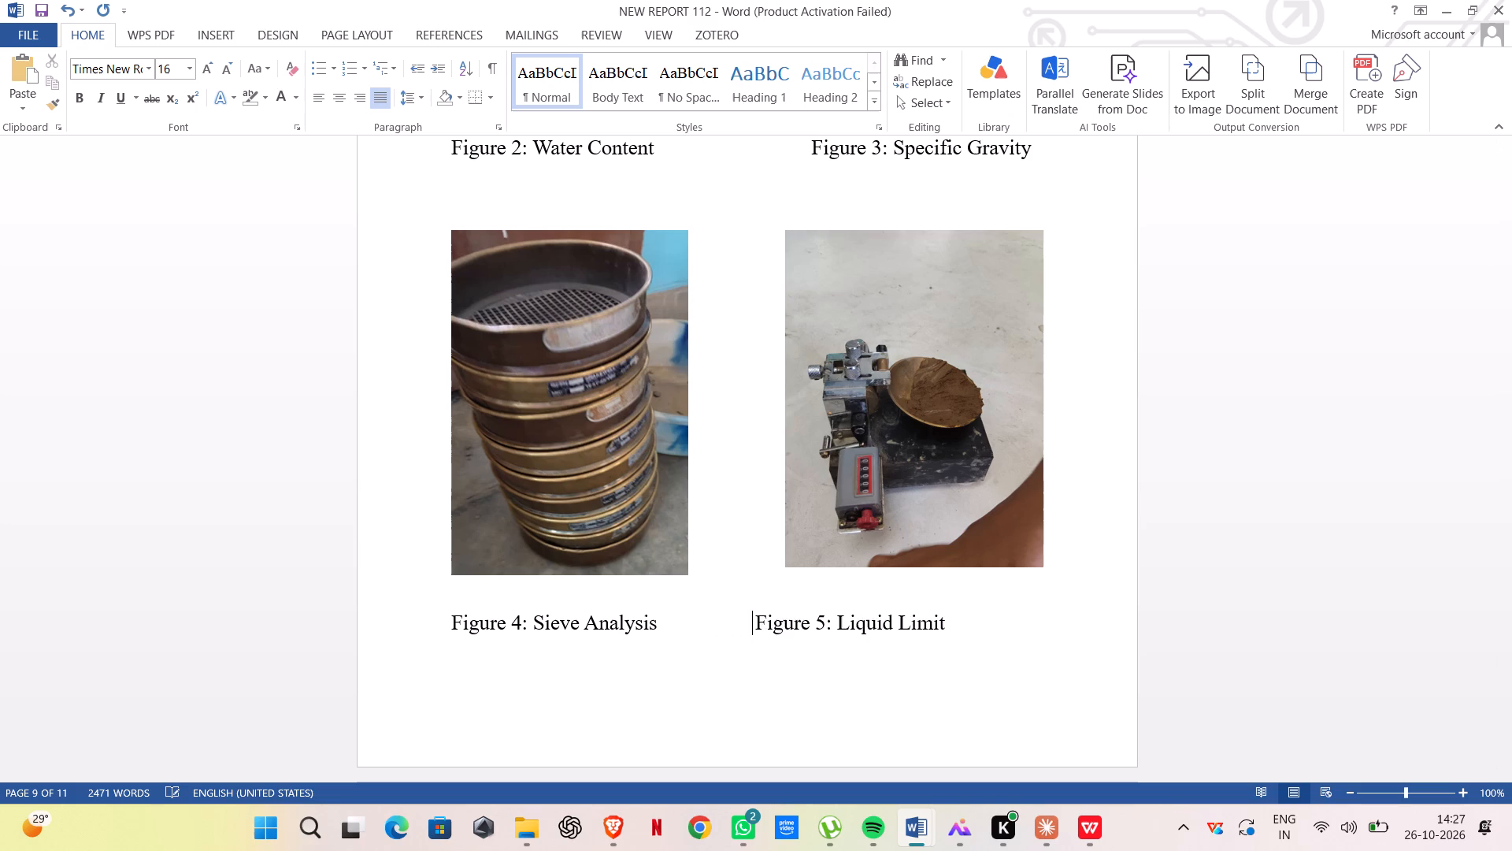
# Change the "5. Sieve Analysis" caption under the soil thread photo to "Figure 6: Sieve Analysis", removing surplus spaces before it.
pyautogui.scroll(-15, 725, 623)
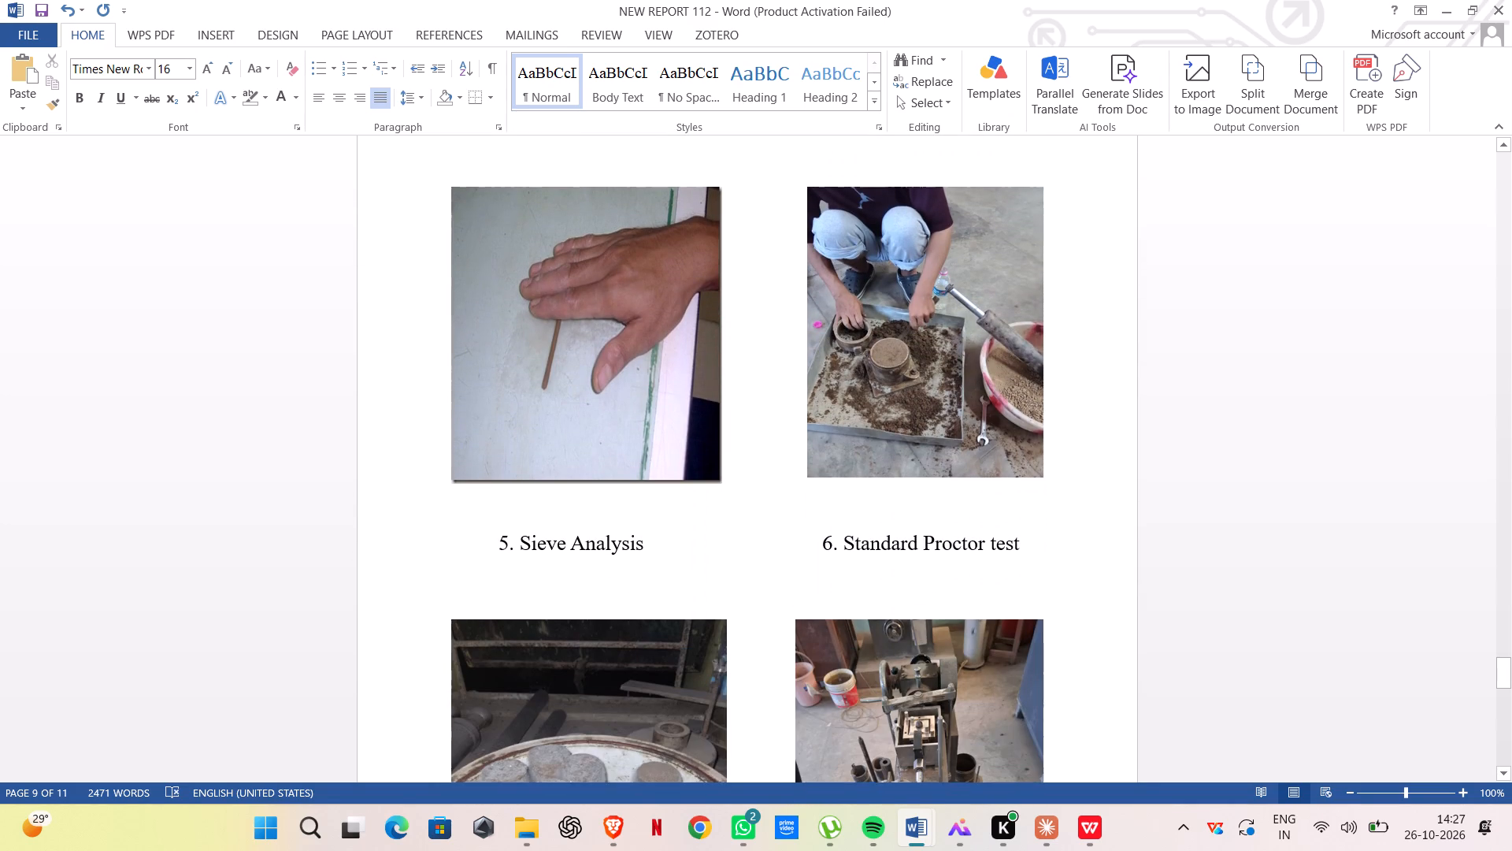
pyautogui.moveTo(513, 525); pyautogui.dragTo(496, 518)
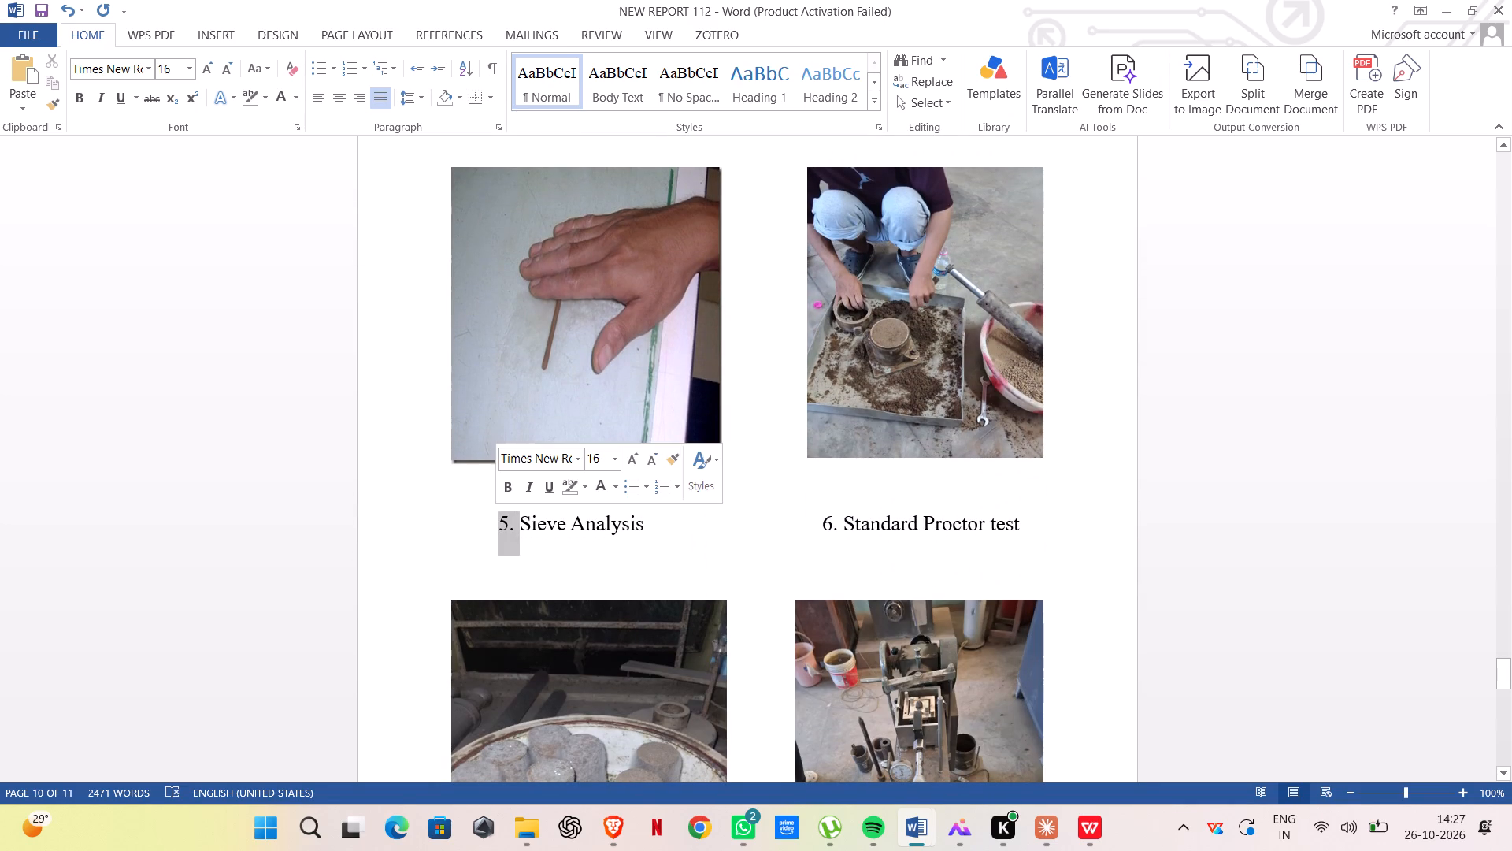
pyautogui.press('BackSpace')
pyautogui.press('BackSpace')
pyautogui.press('BackSpace')
pyautogui.press('BackSpace')
pyautogui.press('BackSpace')
pyautogui.press('BackSpace')
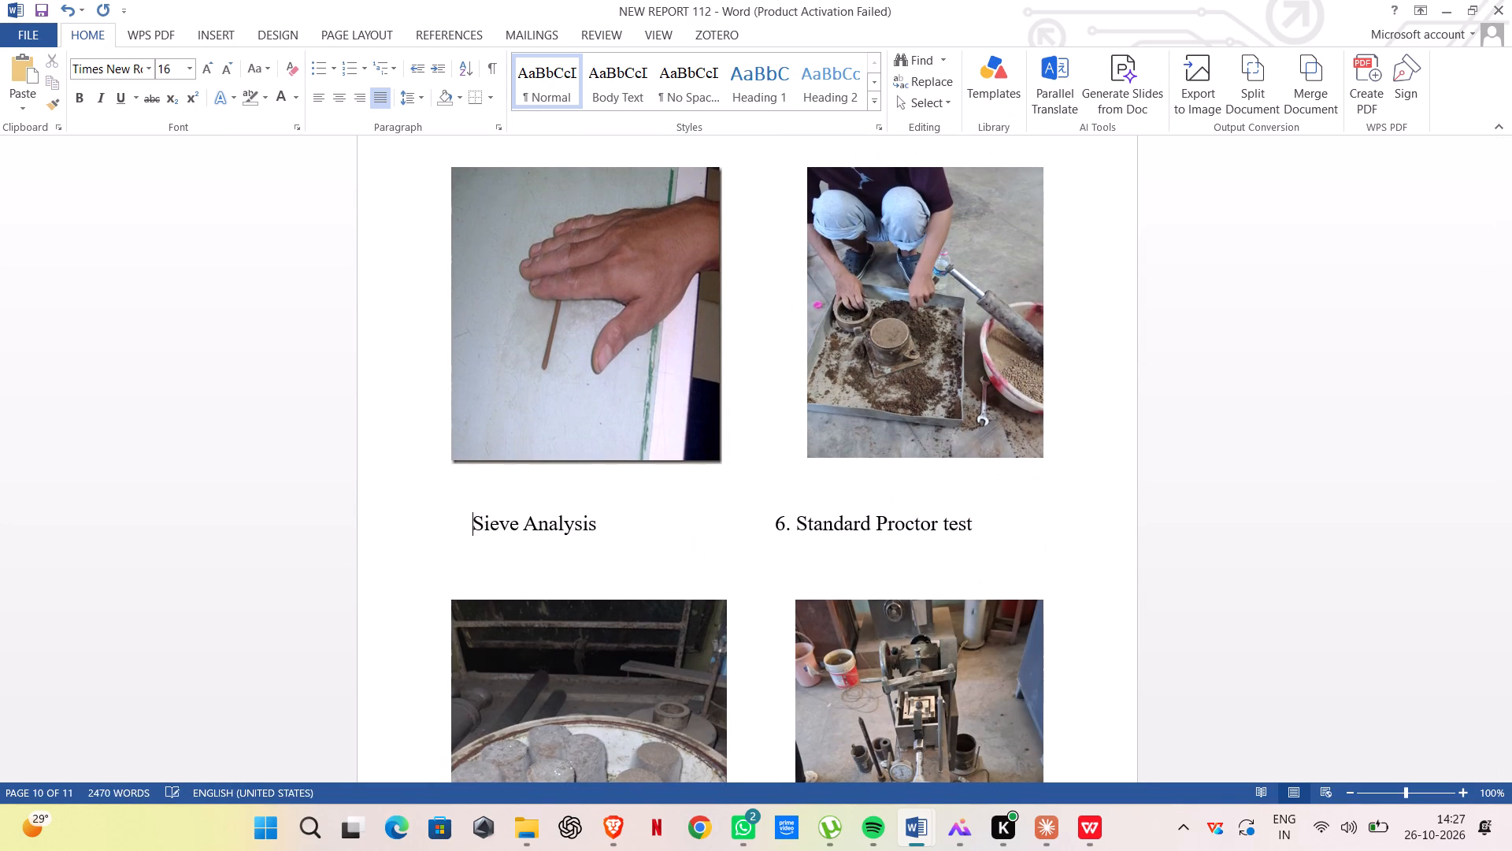
pyautogui.press('BackSpace')
pyautogui.write('igure')
pyautogui.press('space')
pyautogui.write('6')
pyautogui.write(':')
pyautogui.press('space')
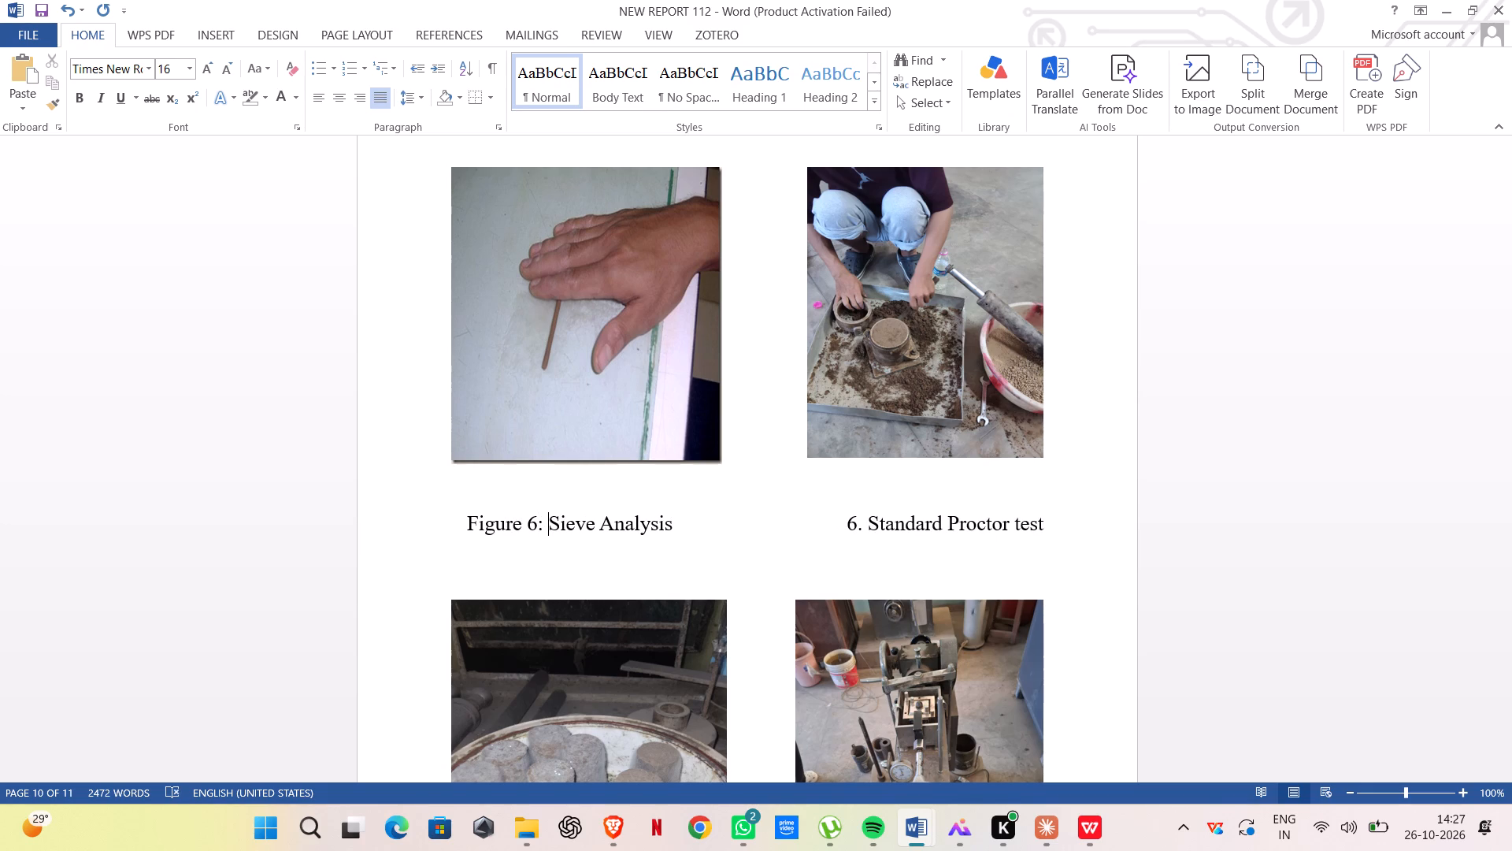
# Replace the number before "Standard Proctor test" with the label "Figure 7:".
pyautogui.moveTo(862, 524); pyautogui.dragTo(849, 520)
pyautogui.scroll(11, 849, 520)
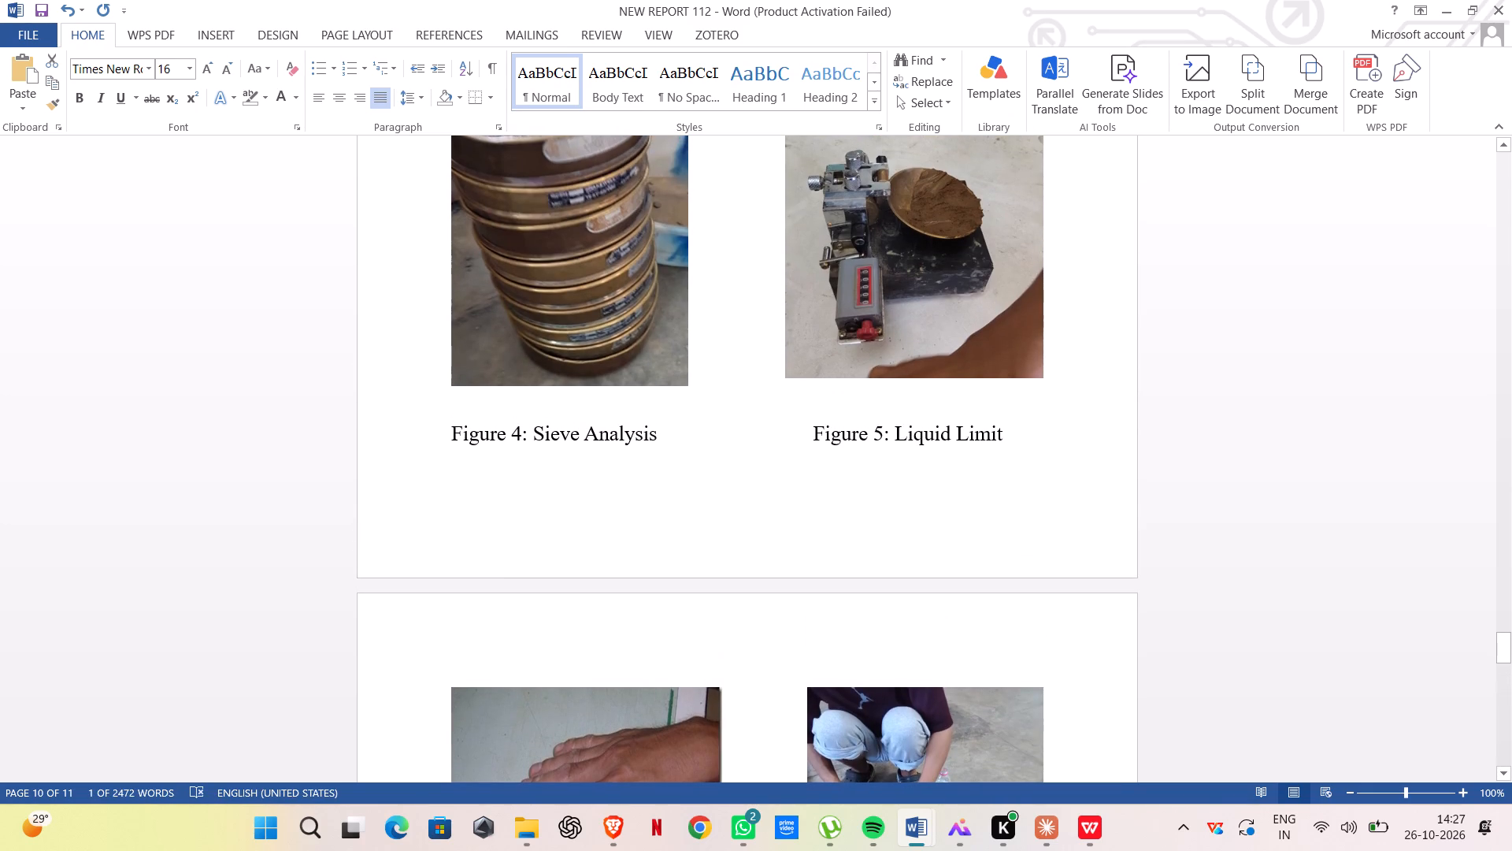
pyautogui.scroll(-5, 849, 520)
pyautogui.scroll(12, 849, 520)
pyautogui.scroll(-5, 958, 344)
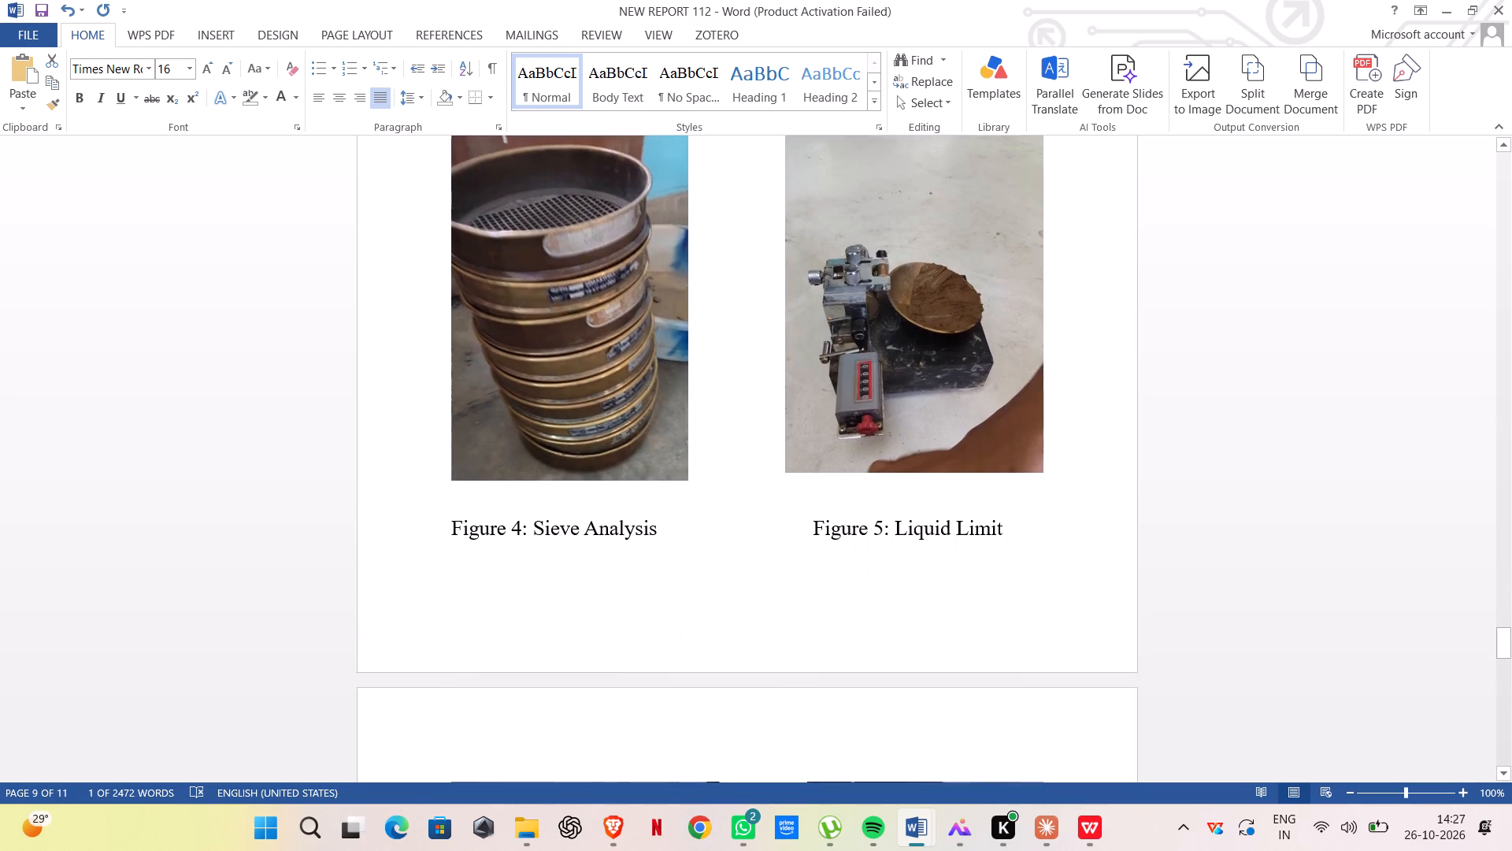
pyautogui.scroll(-5, 692, 391)
pyautogui.scroll(-3, 861, 357)
pyautogui.scroll(-2, 621, 424)
pyautogui.scroll(-3, 1003, 444)
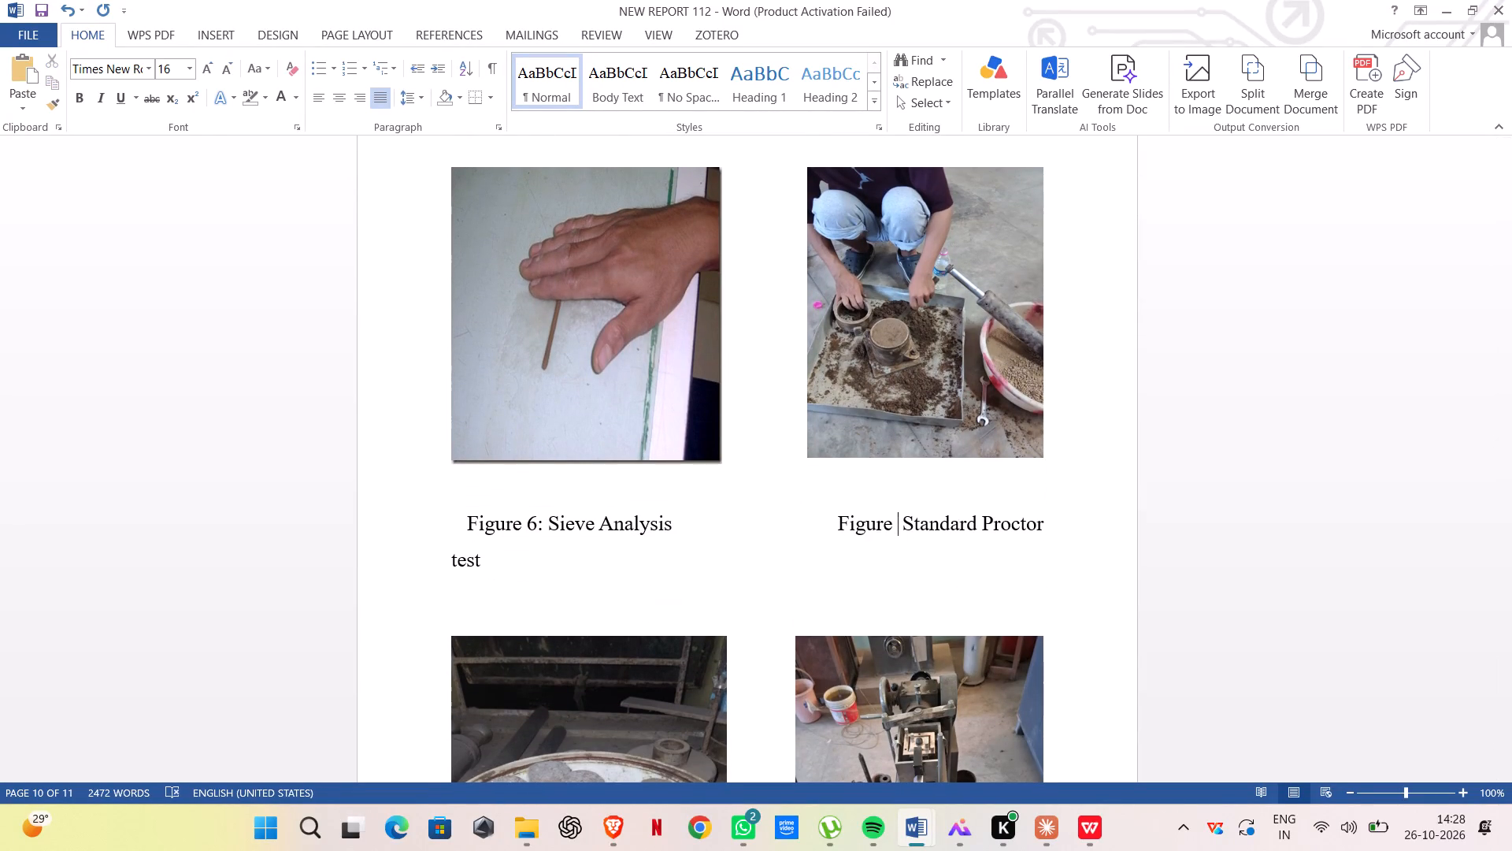
pyautogui.write('7"')
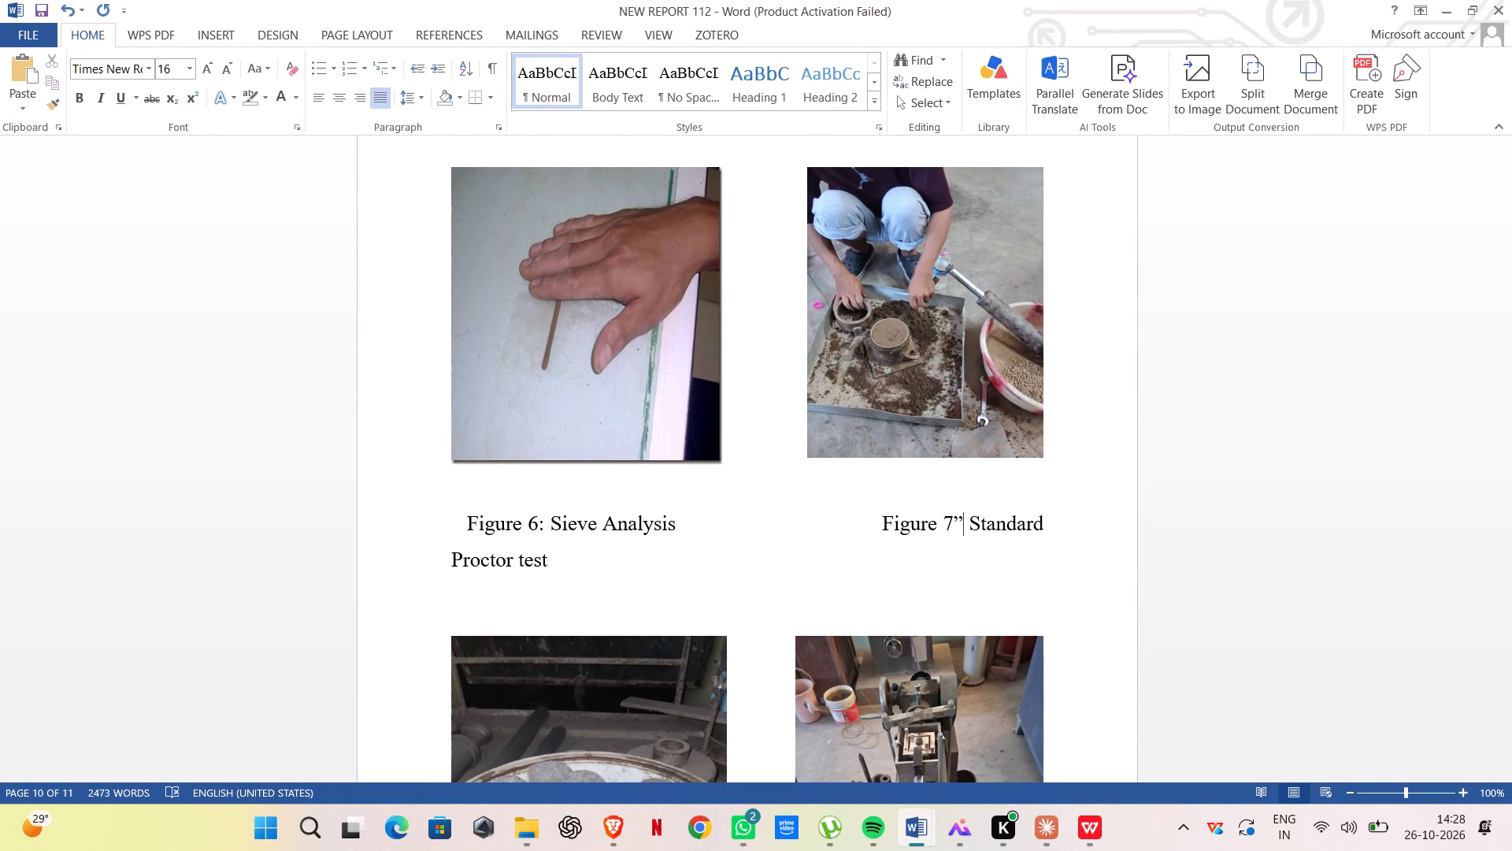
pyautogui.press('BackSpace')
pyautogui.hotkey('shift', ':')
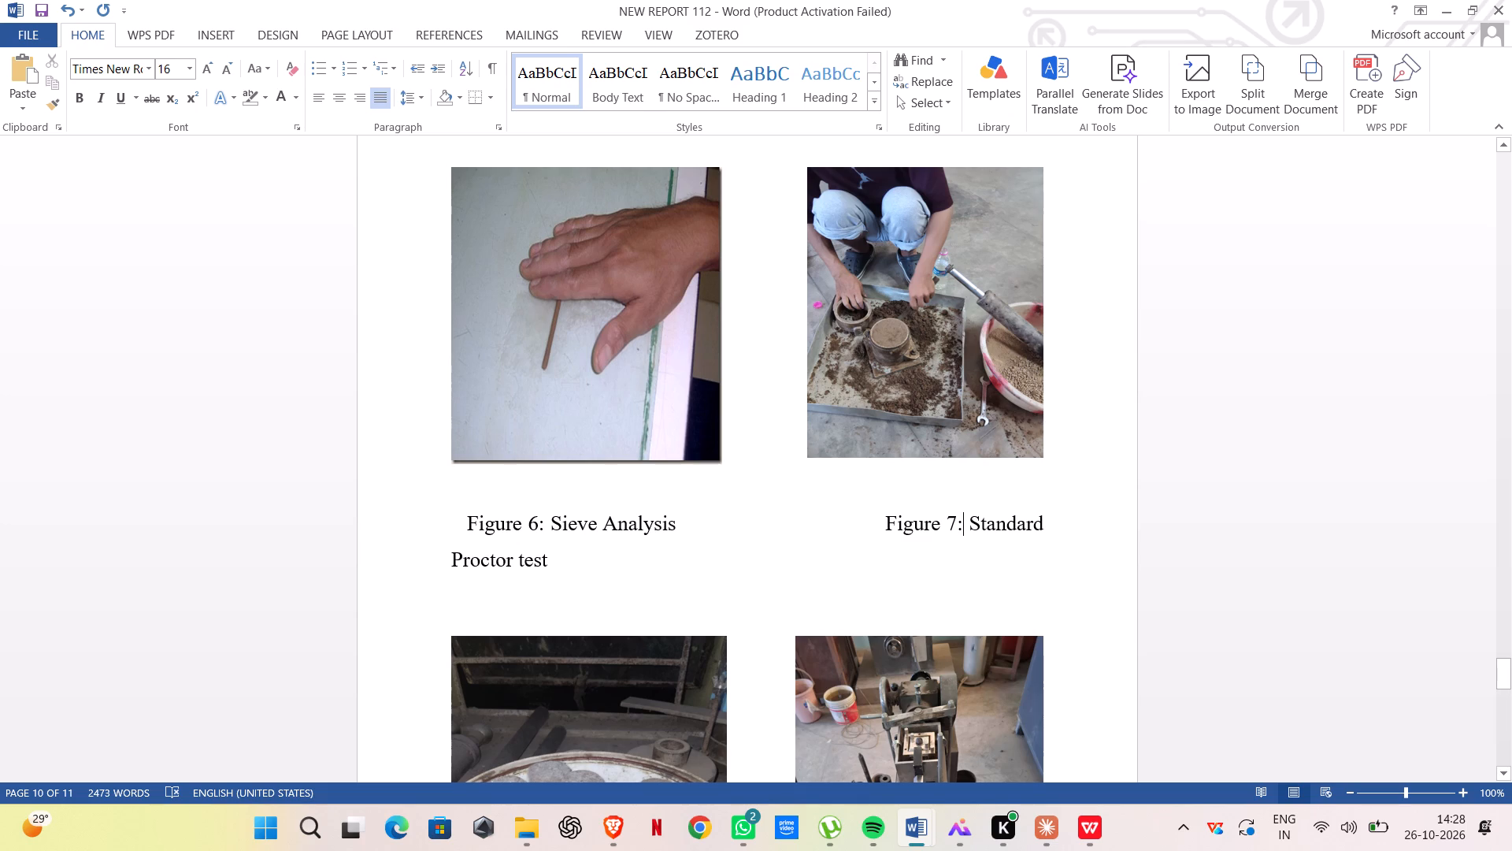
# Delete surplus spaces before "Figure 7: Standard Proctor test" so the caption fits on one line beside the Figure 6 caption.
pyautogui.click(882, 521)
pyautogui.press('BackSpace')
pyautogui.hscroll(1, 884, 518)
pyautogui.press('BackSpace')
pyautogui.press('BackSpace')
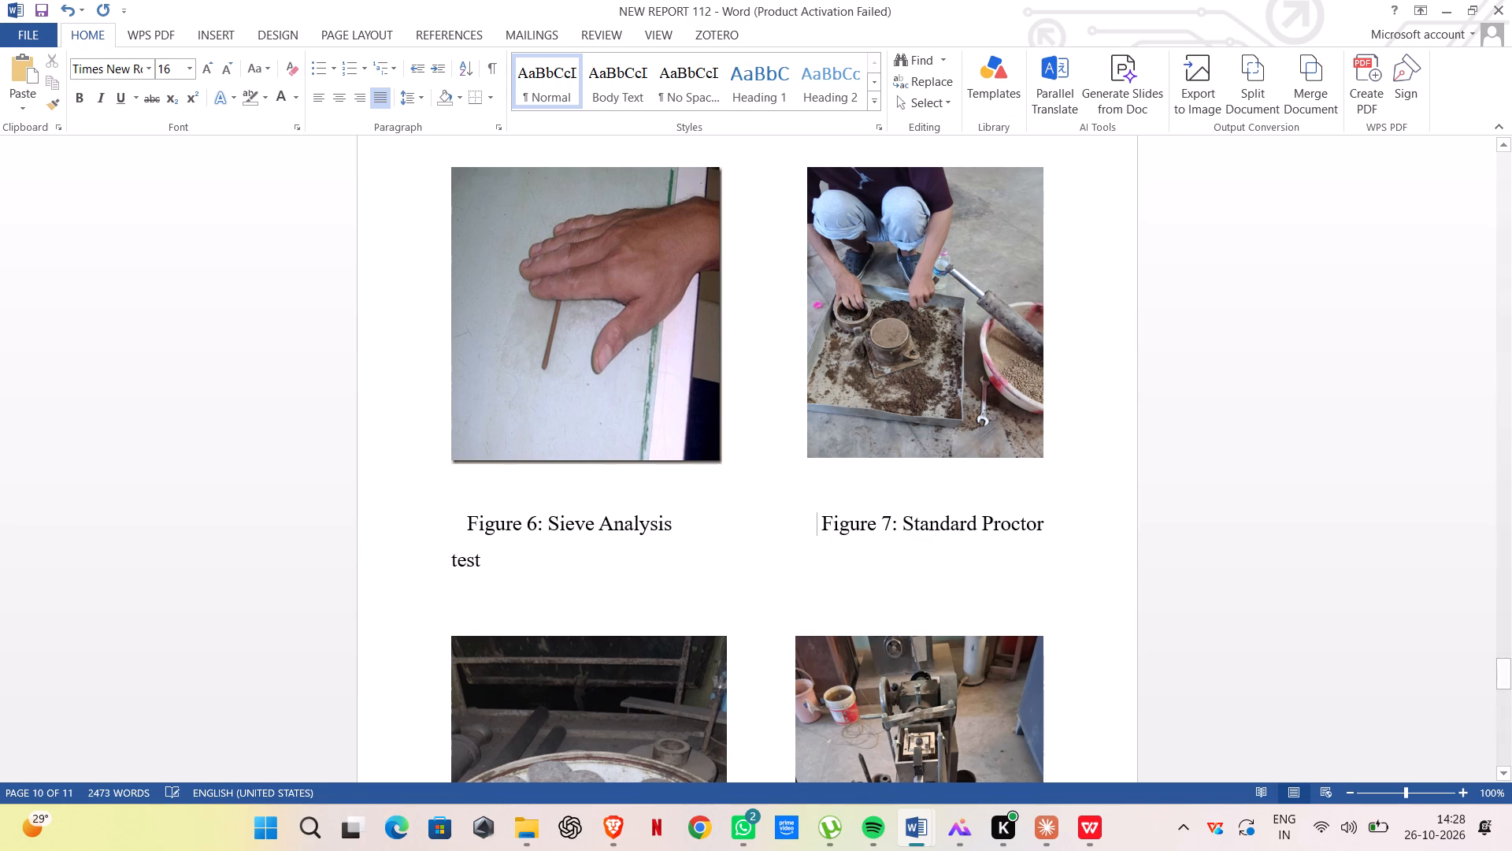
pyautogui.press('BackSpace')
pyautogui.press('BackSpace')
pyautogui.press('BackSpace')
pyautogui.press('BackSpace')
pyautogui.press('BackSpace')
pyautogui.press('BackSpace')
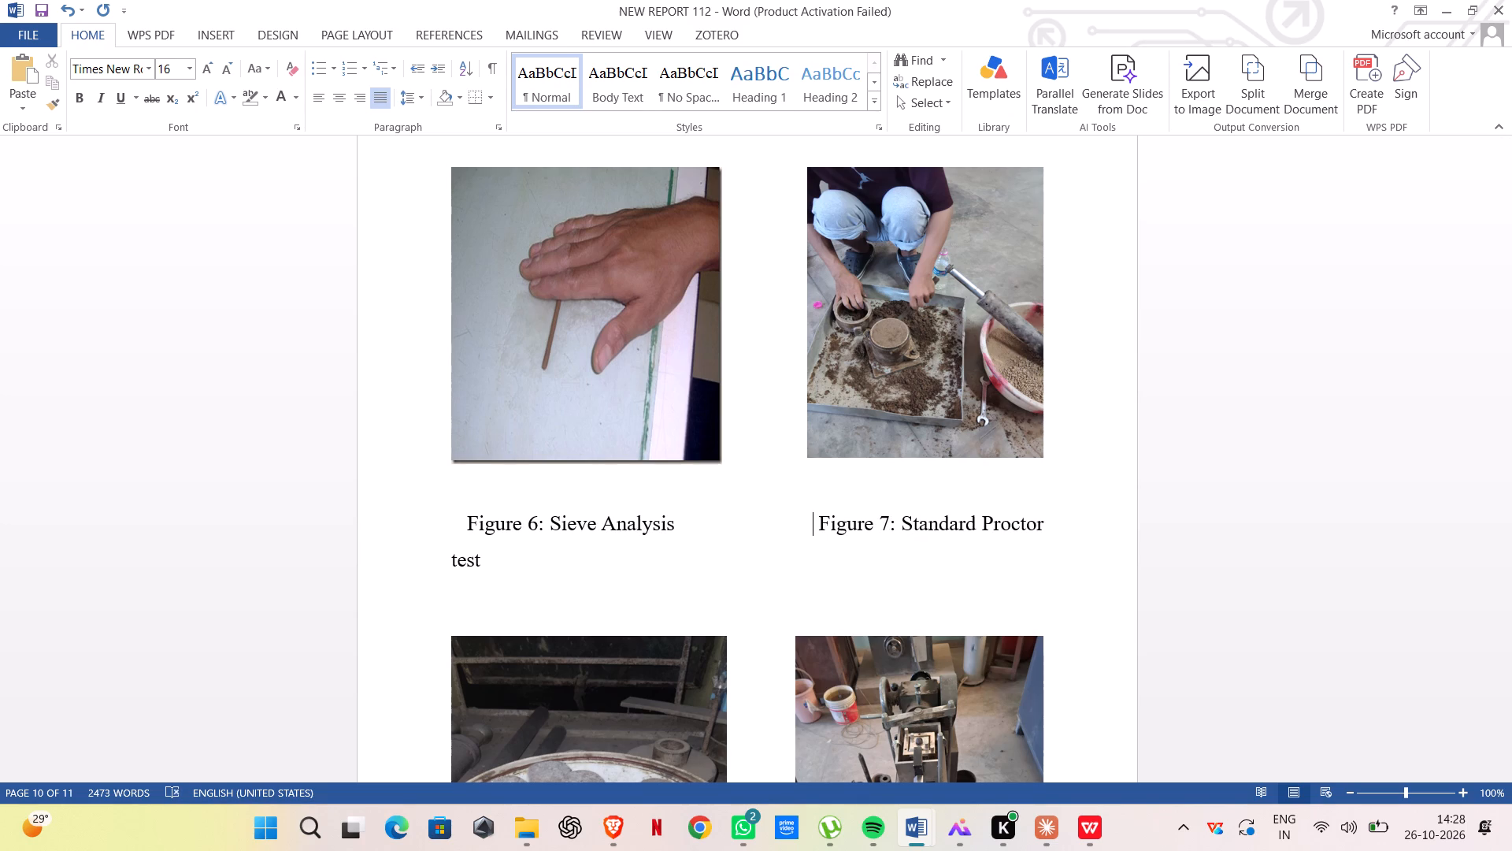
pyautogui.press('BackSpace')
pyautogui.press('BackSpace')
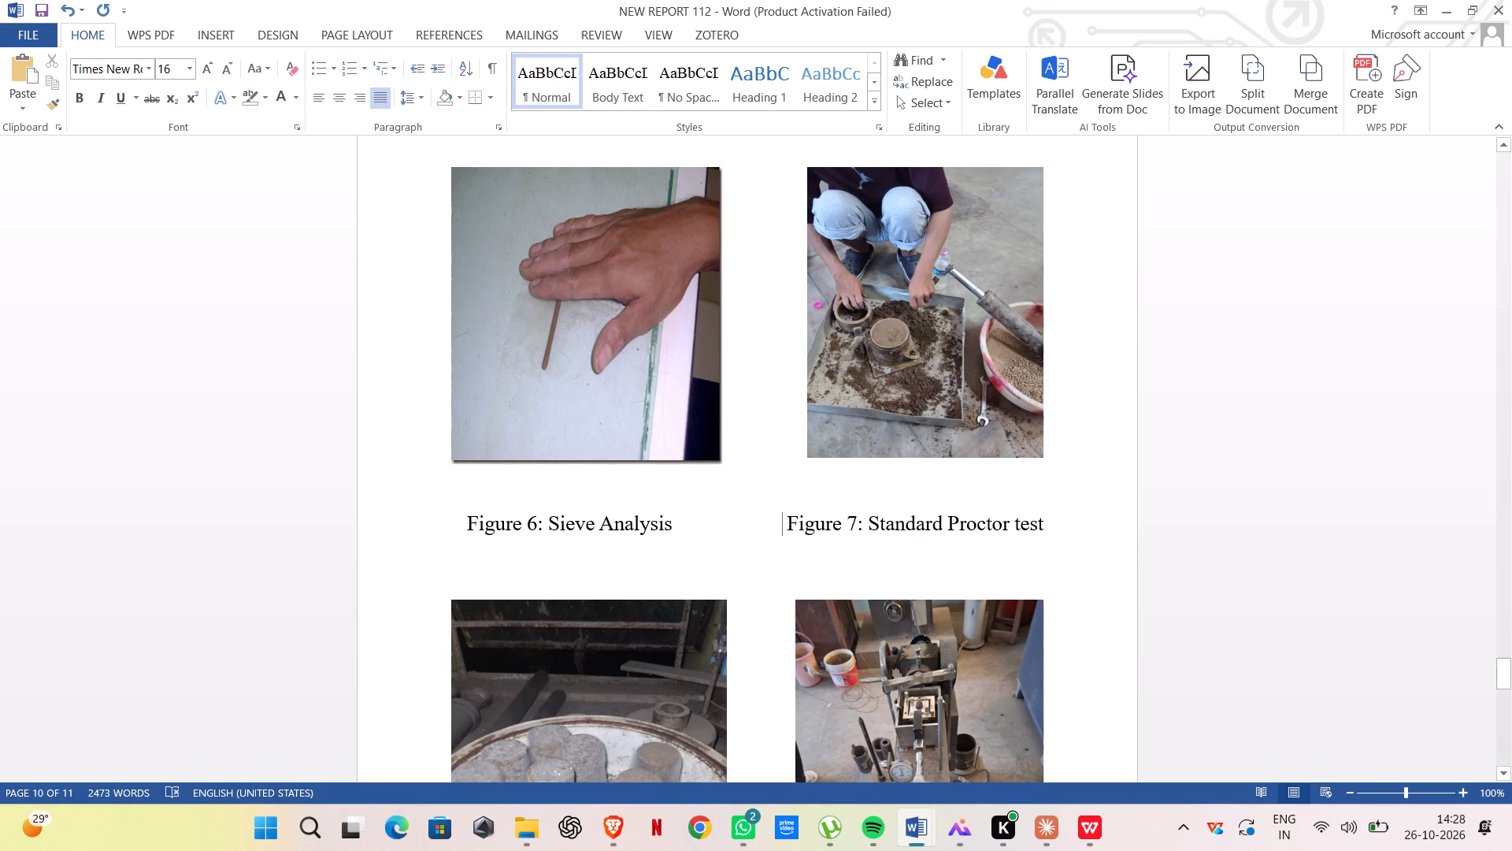
# Capitalize "Test" in the Figure 7 caption and trim the spaces before it to keep the caption on one line.
pyautogui.click(1021, 522)
pyautogui.press('BackSpace')
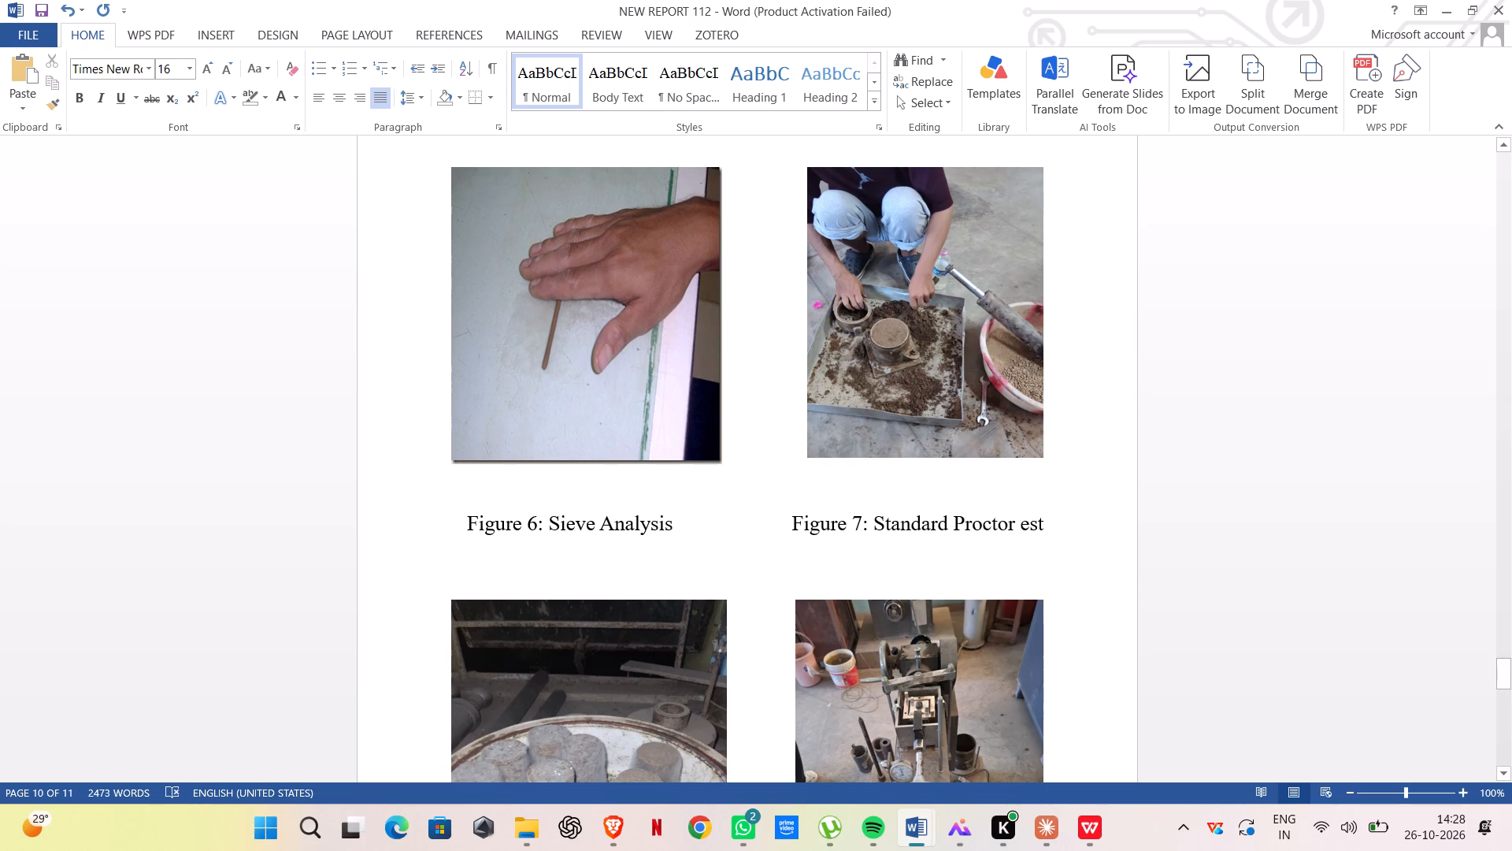
pyautogui.press('t')
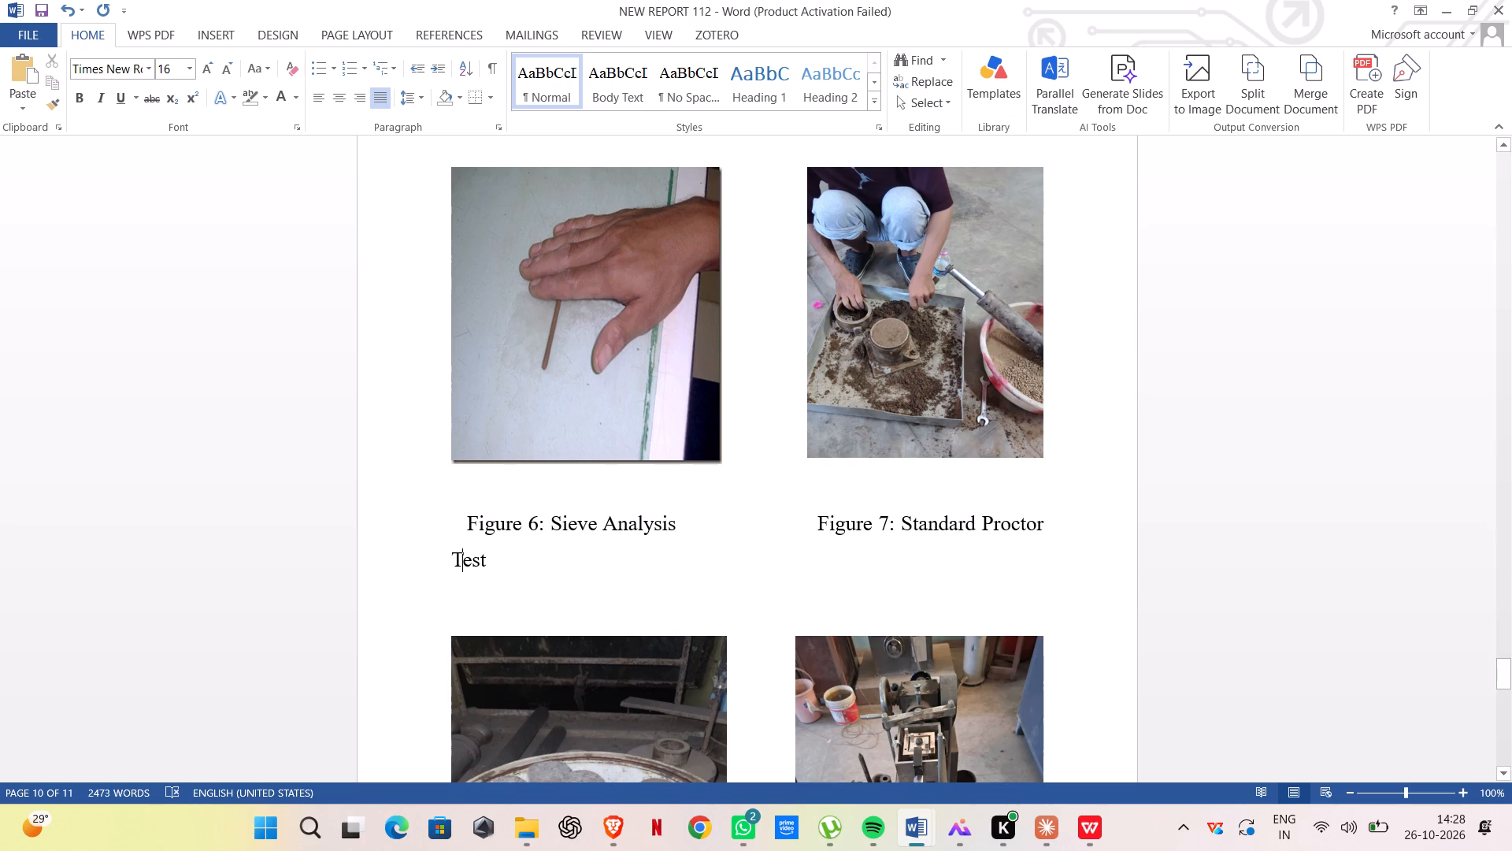
pyautogui.click(824, 524)
pyautogui.click(808, 522)
pyautogui.press('BackSpace')
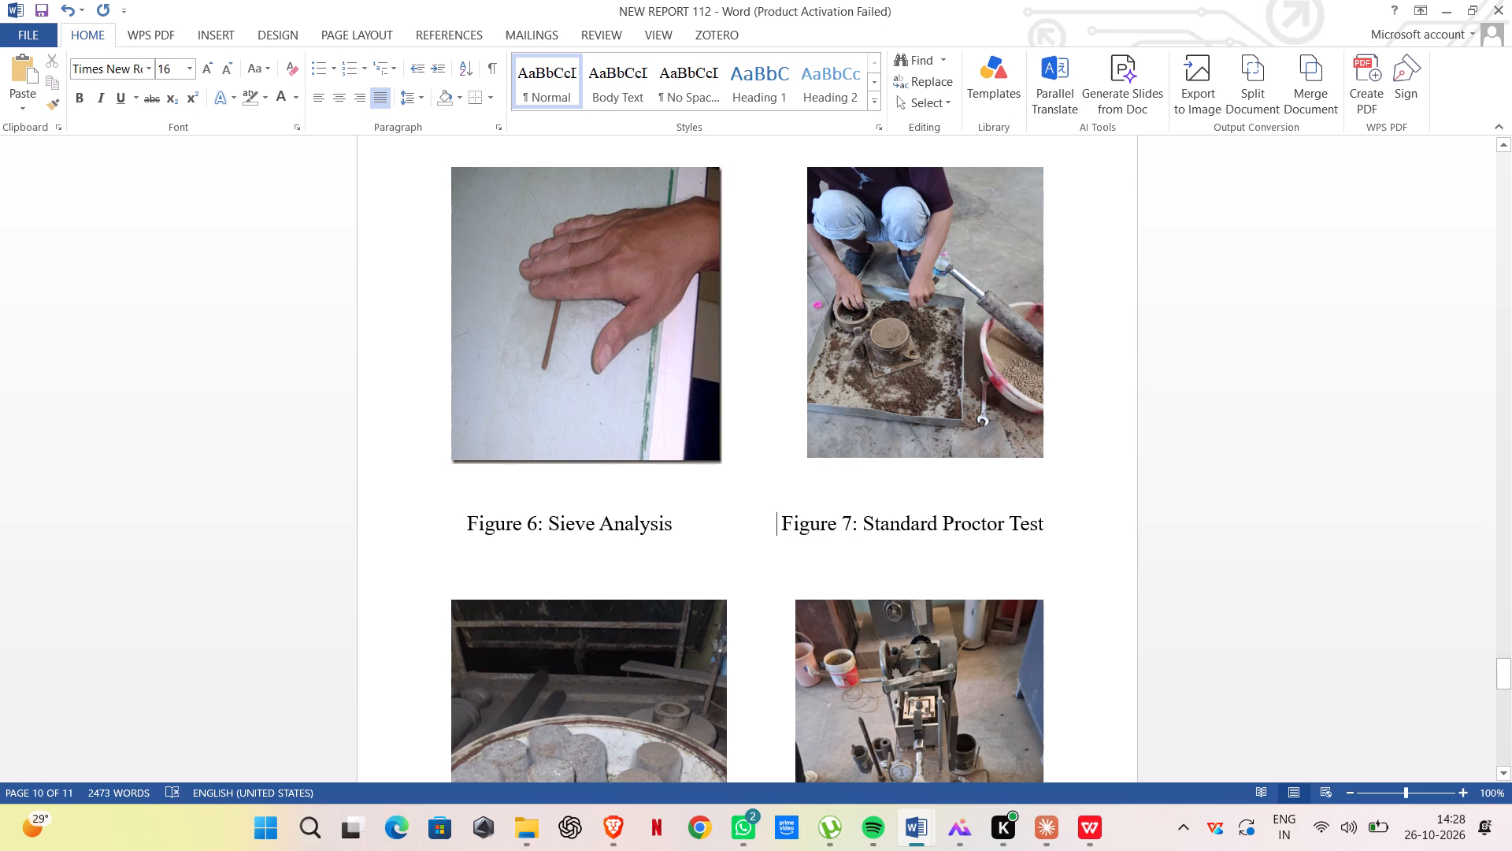
# Widen the Standard Proctor Test photo slightly by stretching its left edge outward toward the start of its caption.
pyautogui.click(812, 392)
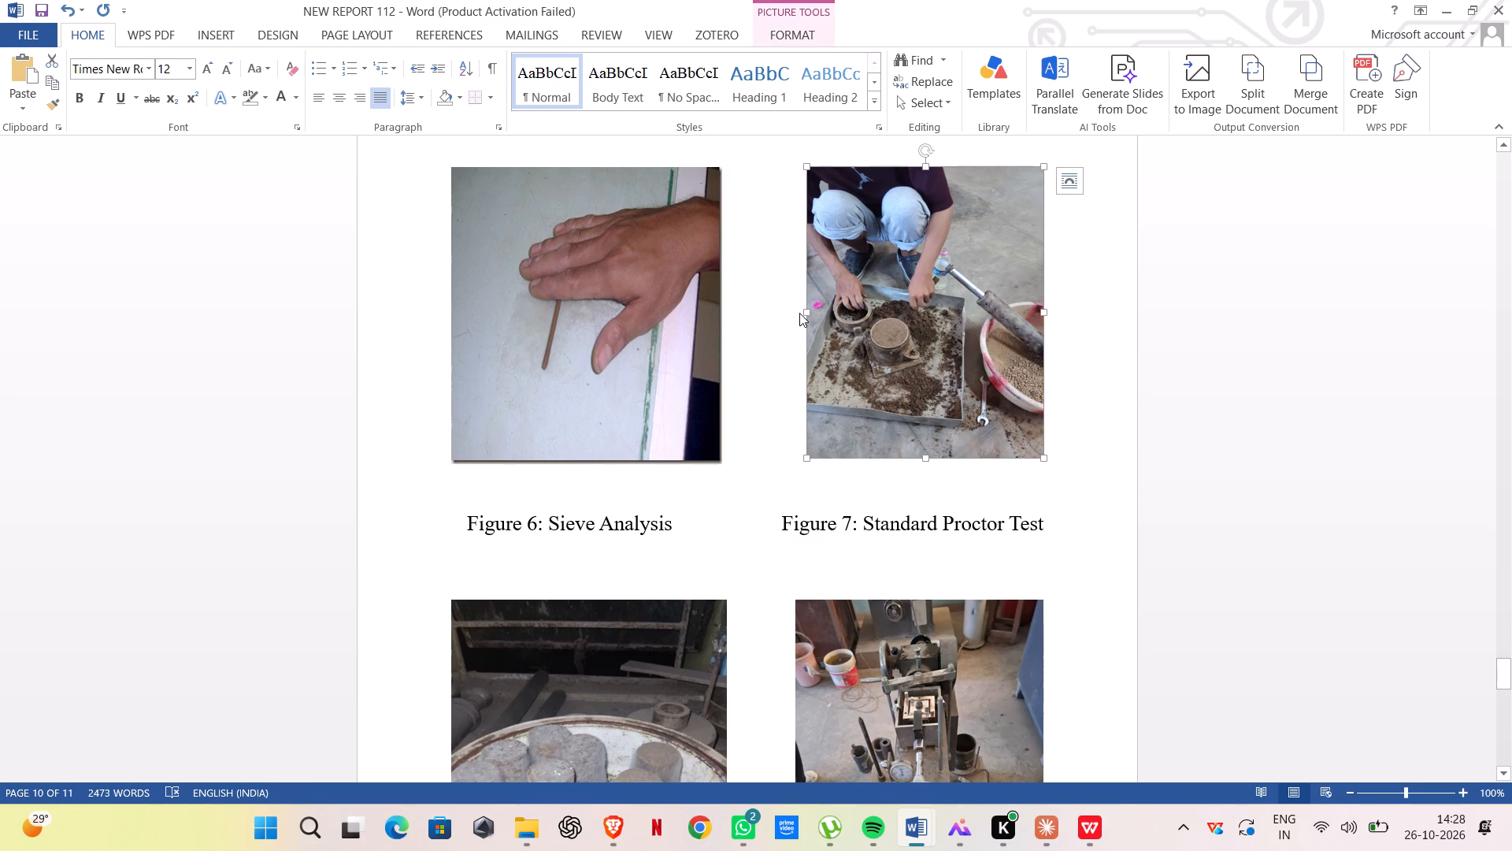
pyautogui.moveTo(803, 310); pyautogui.dragTo(790, 312)
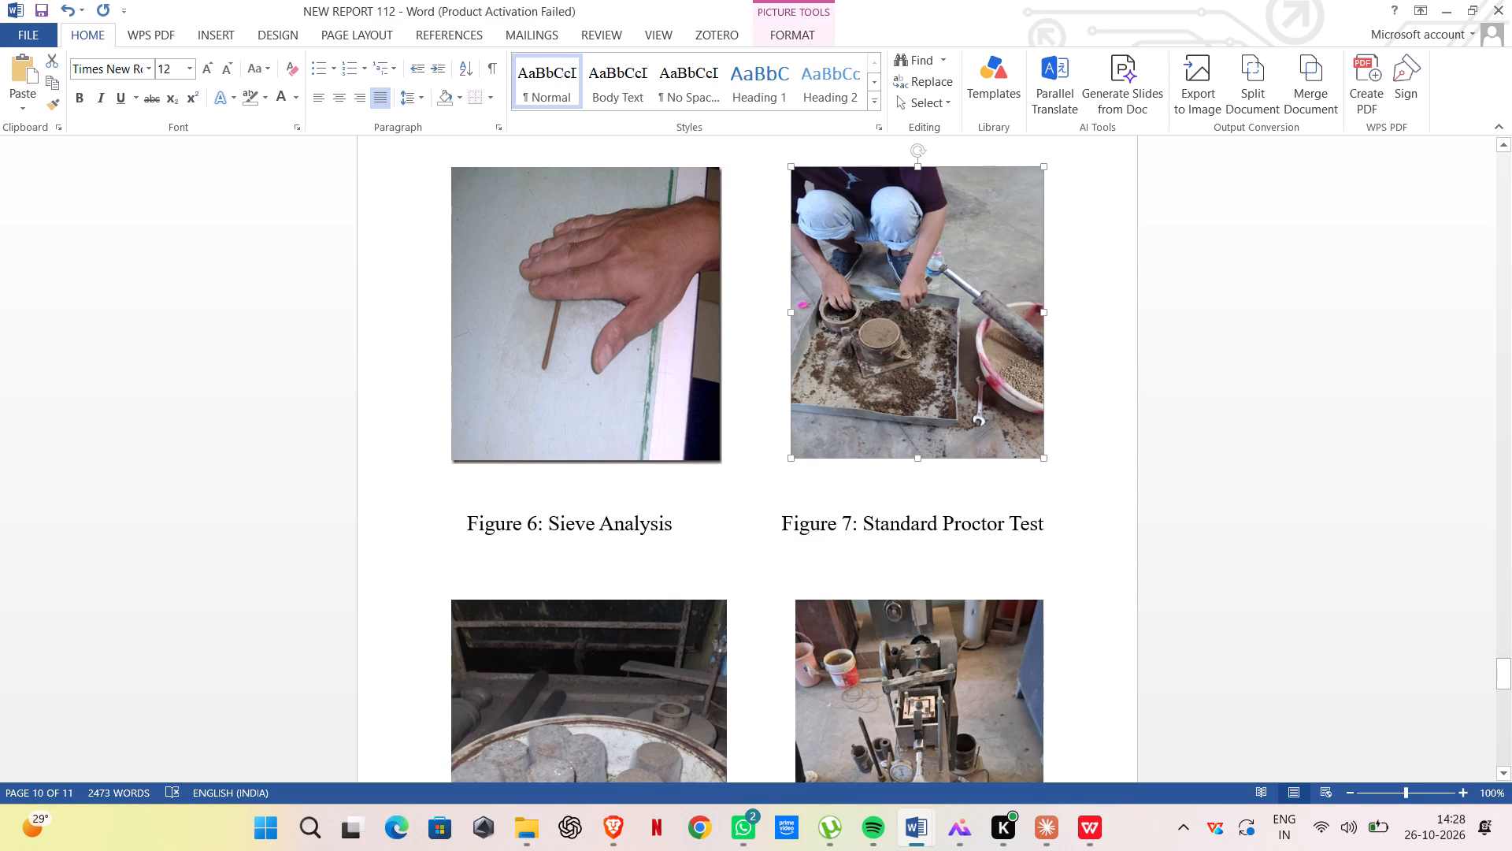
pyautogui.moveTo(790, 312); pyautogui.dragTo(788, 312)
pyautogui.click(1086, 396)
# Change the caption under the cylindrical soil specimens photo to "Figure 8: Unconfined Compressive Strength Test", with a single space after the colon.
pyautogui.scroll(-4, 1083, 395)
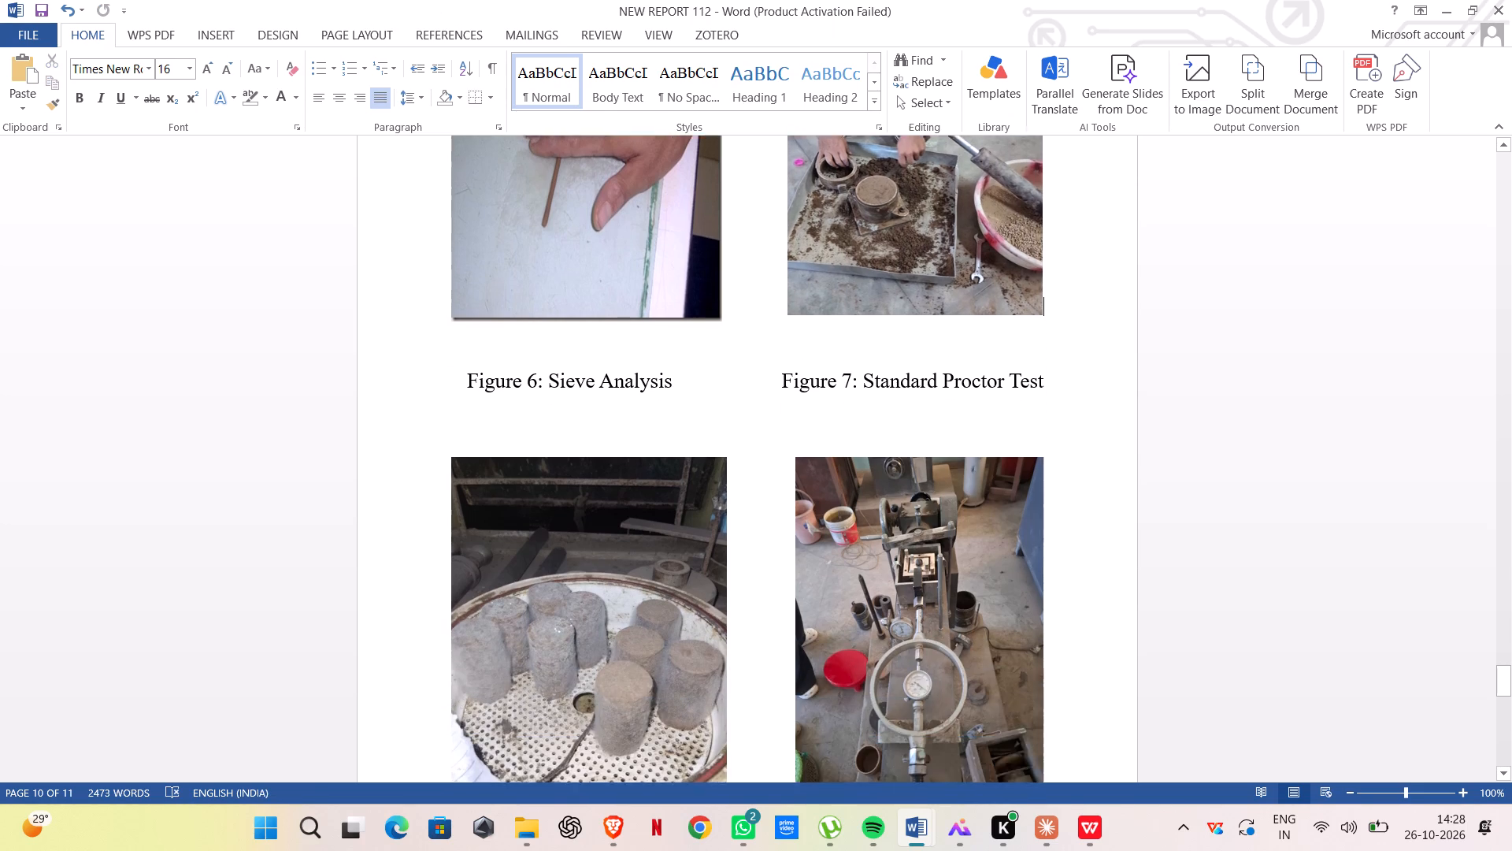
pyautogui.scroll(-2, 1083, 395)
pyautogui.scroll(-2, 839, 347)
pyautogui.scroll(1, 839, 346)
pyautogui.scroll(-4, 840, 342)
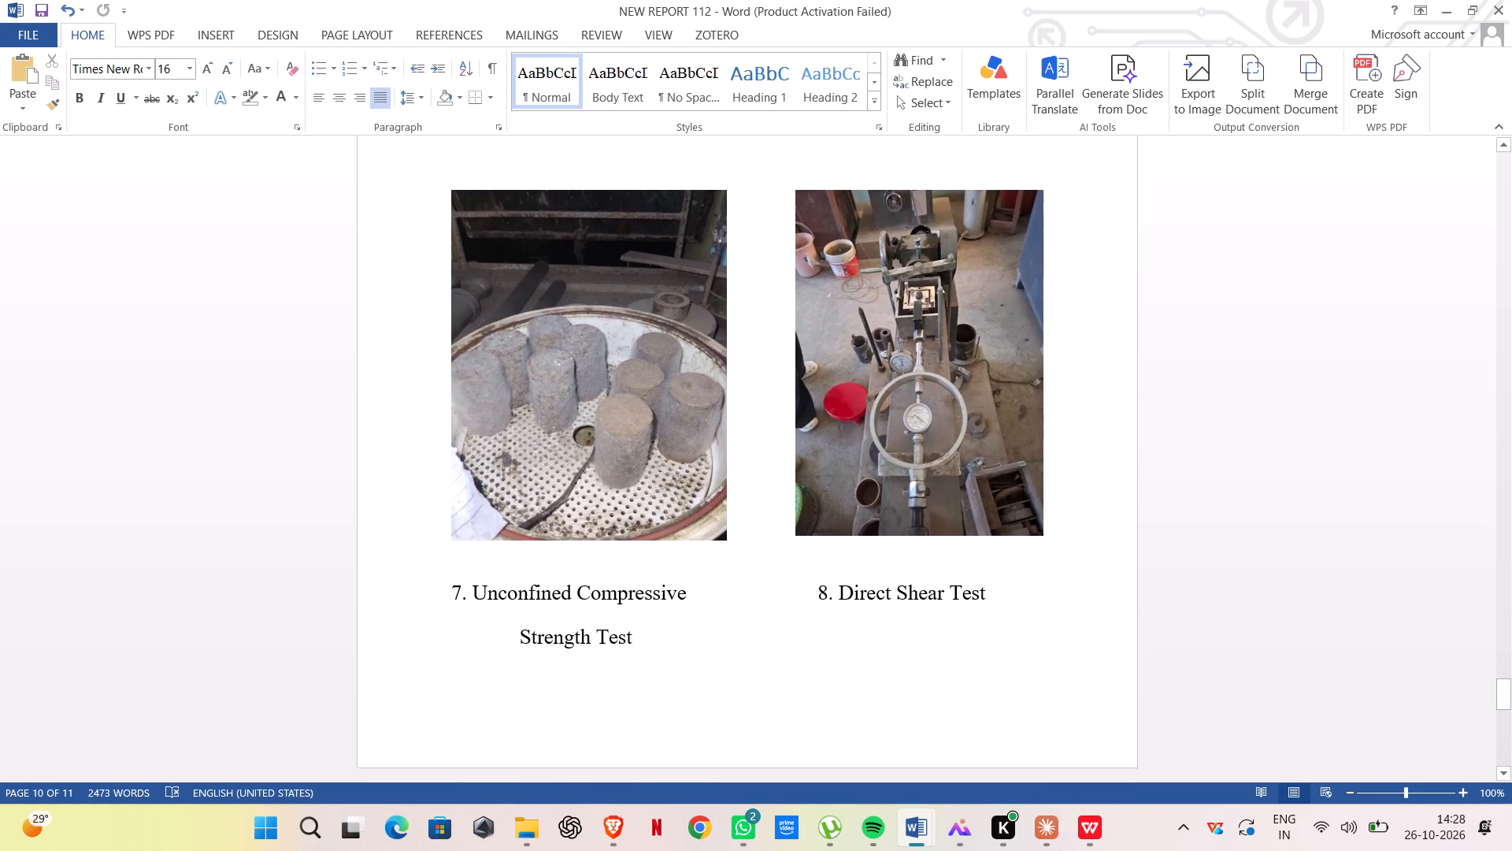
pyautogui.moveTo(466, 484); pyautogui.dragTo(450, 481)
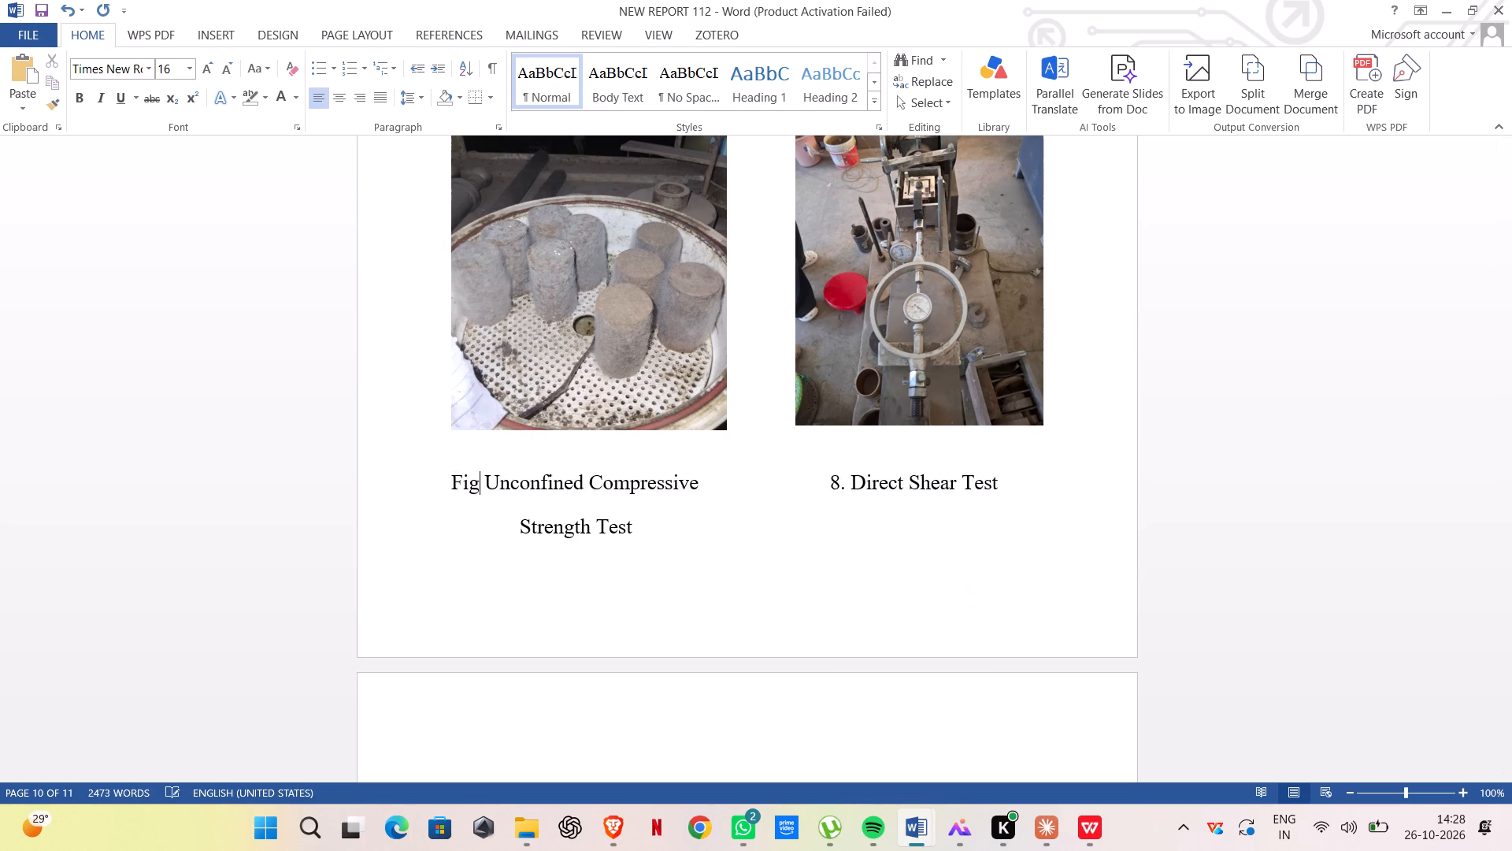
pyautogui.press('BackSpace')
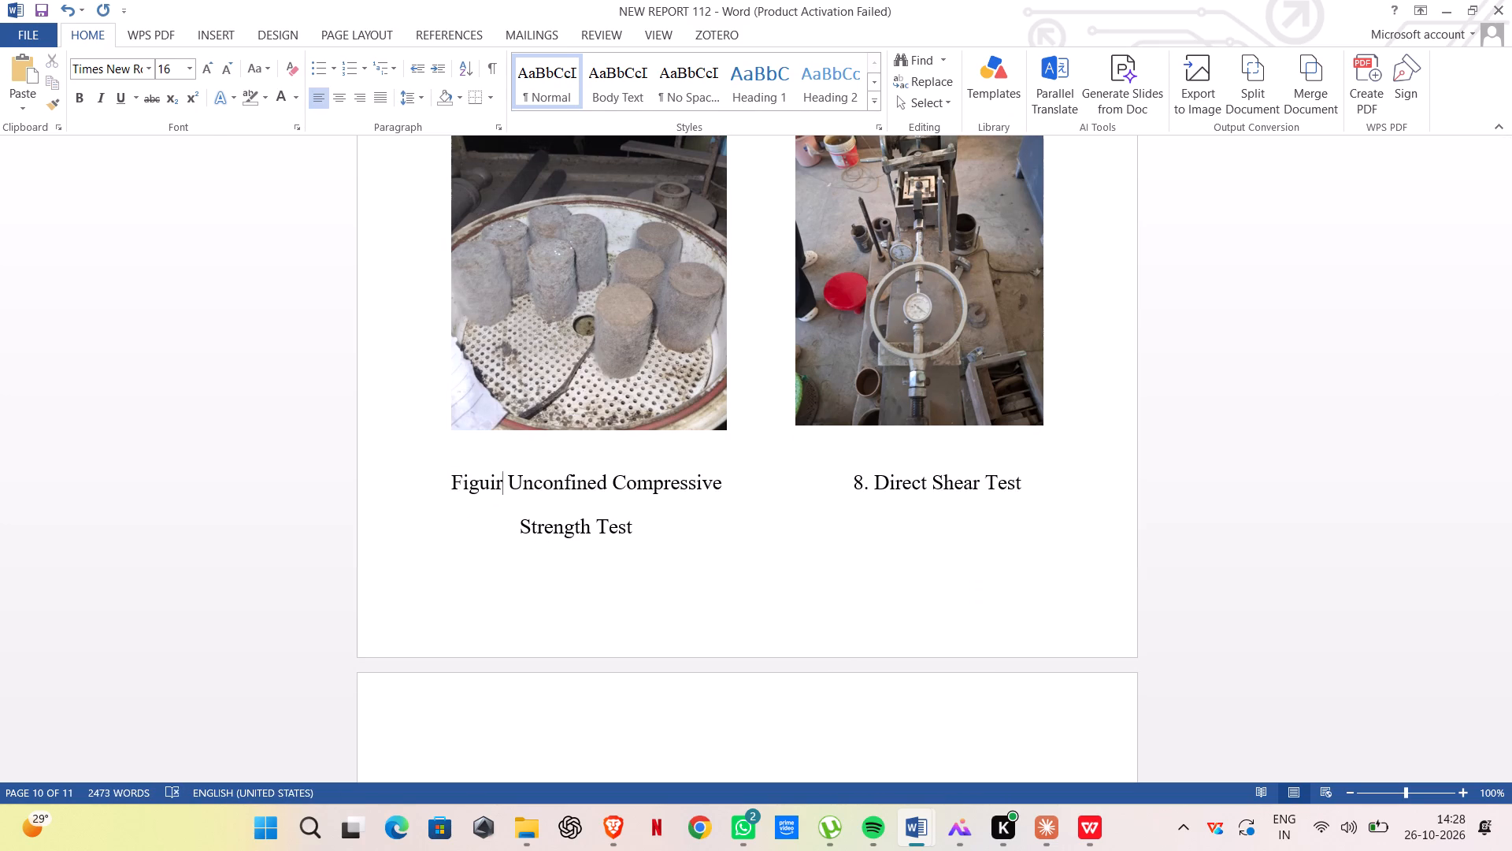
pyautogui.press('BackSpace')
pyautogui.press('BackSpace')
pyautogui.write('re')
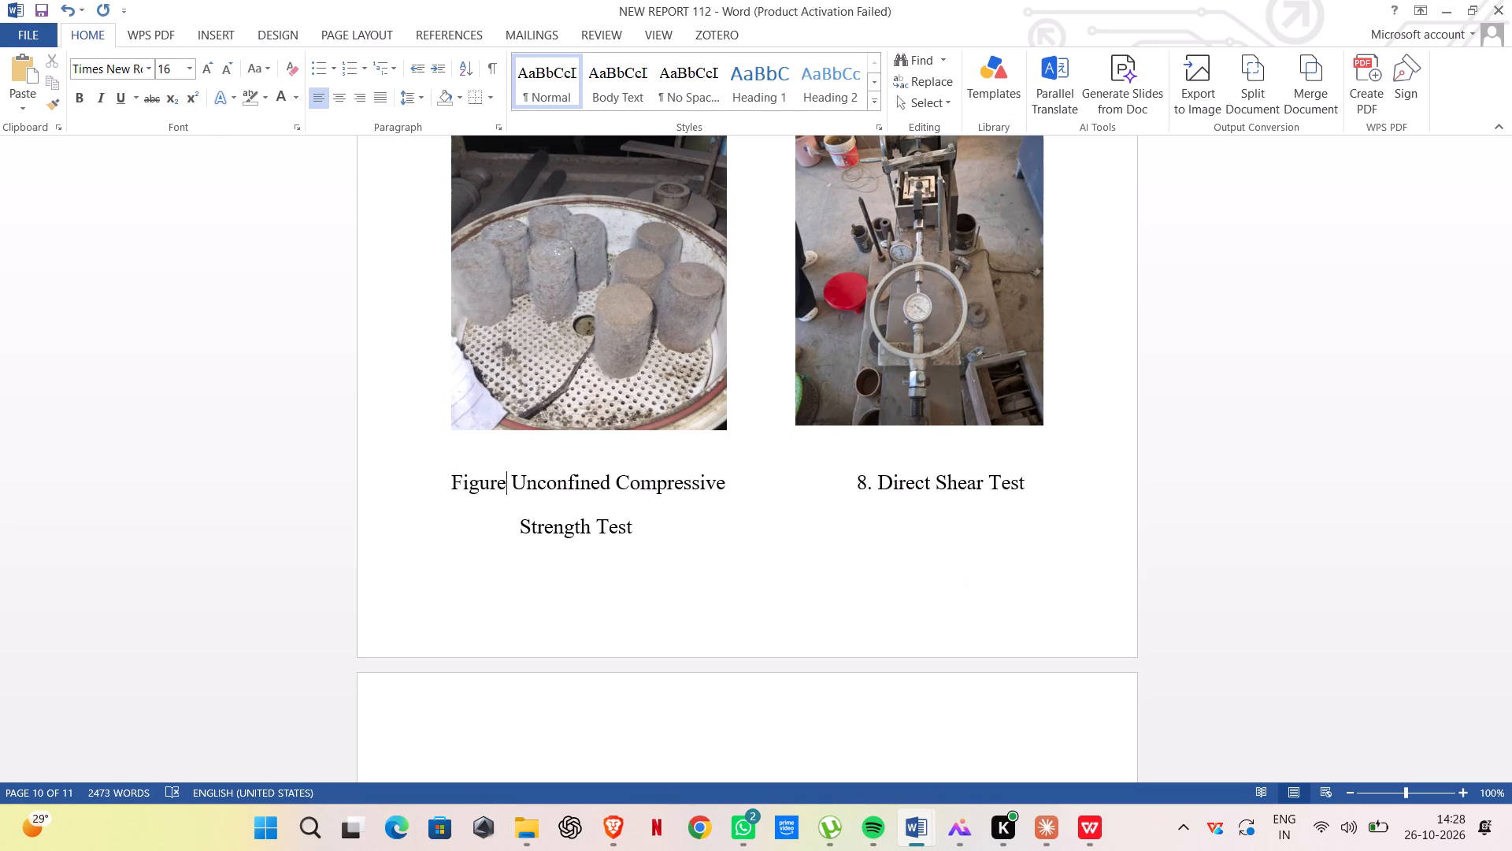
pyautogui.press('space')
pyautogui.write('8')
pyautogui.write(':')
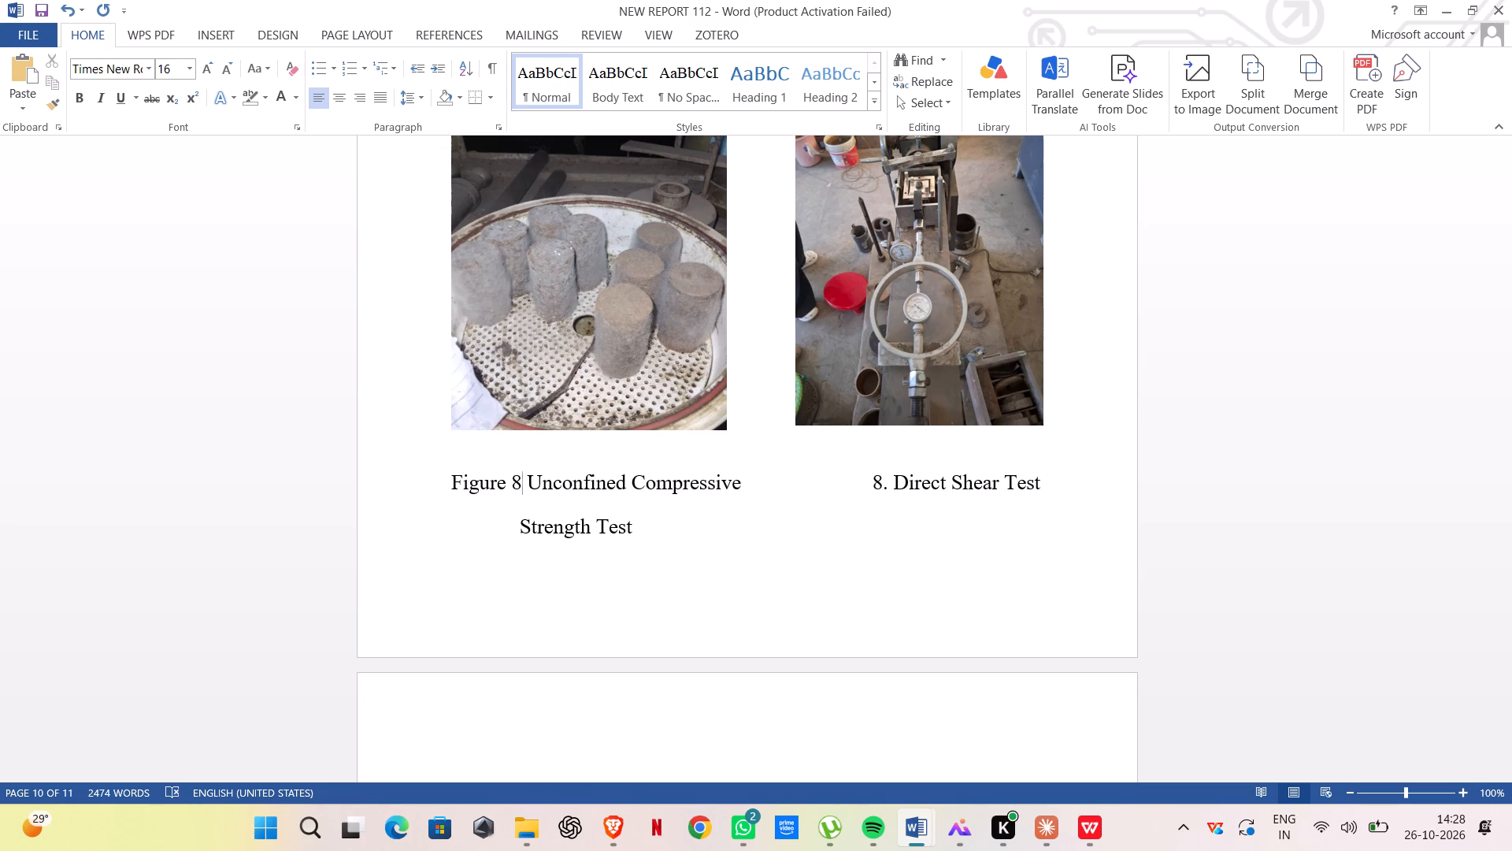
pyautogui.press('space')
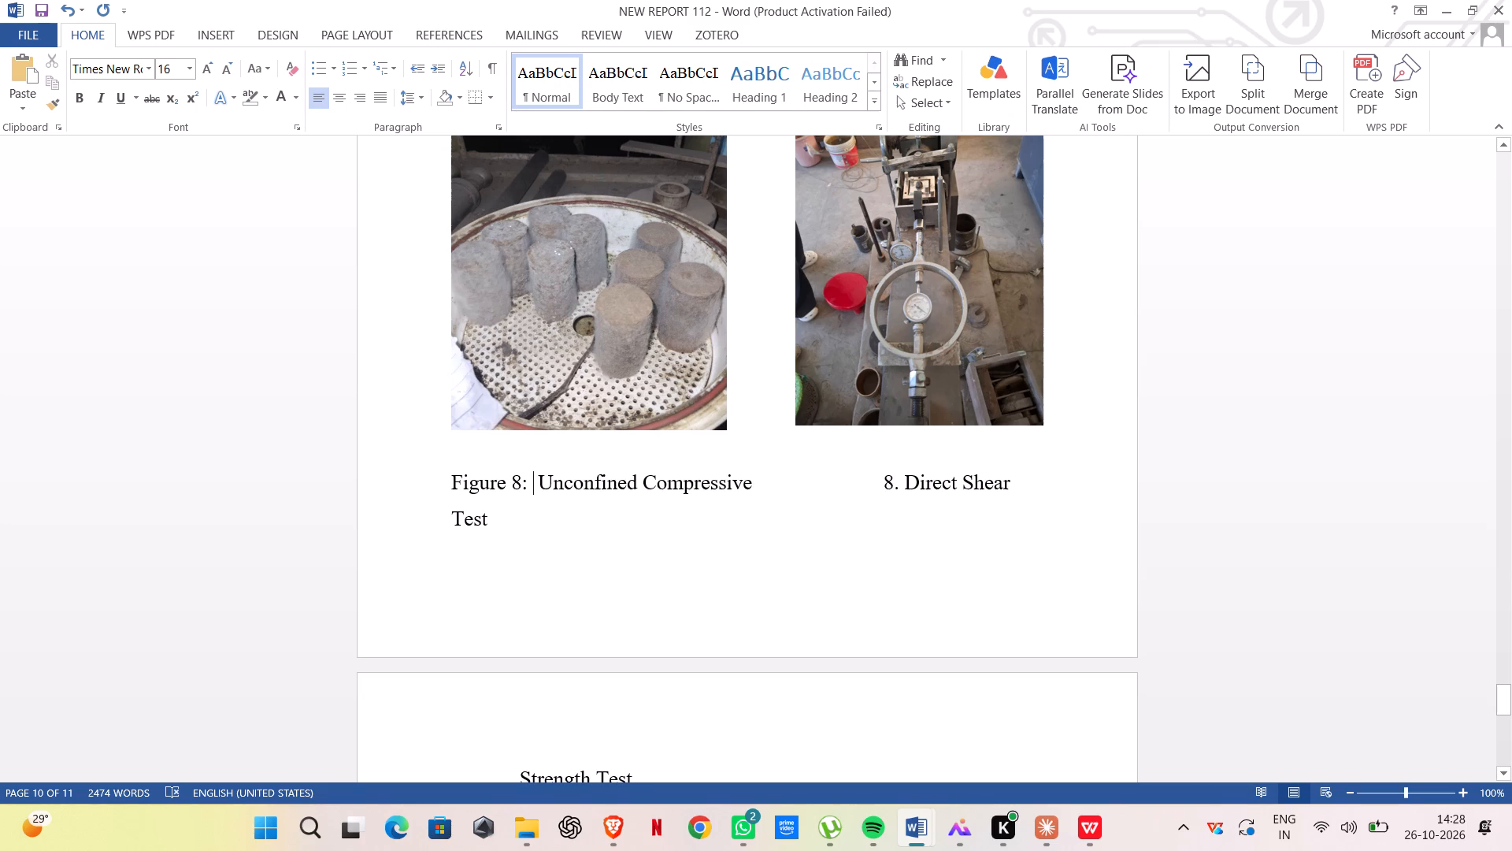
pyautogui.click(536, 478)
pyautogui.press('BackSpace')
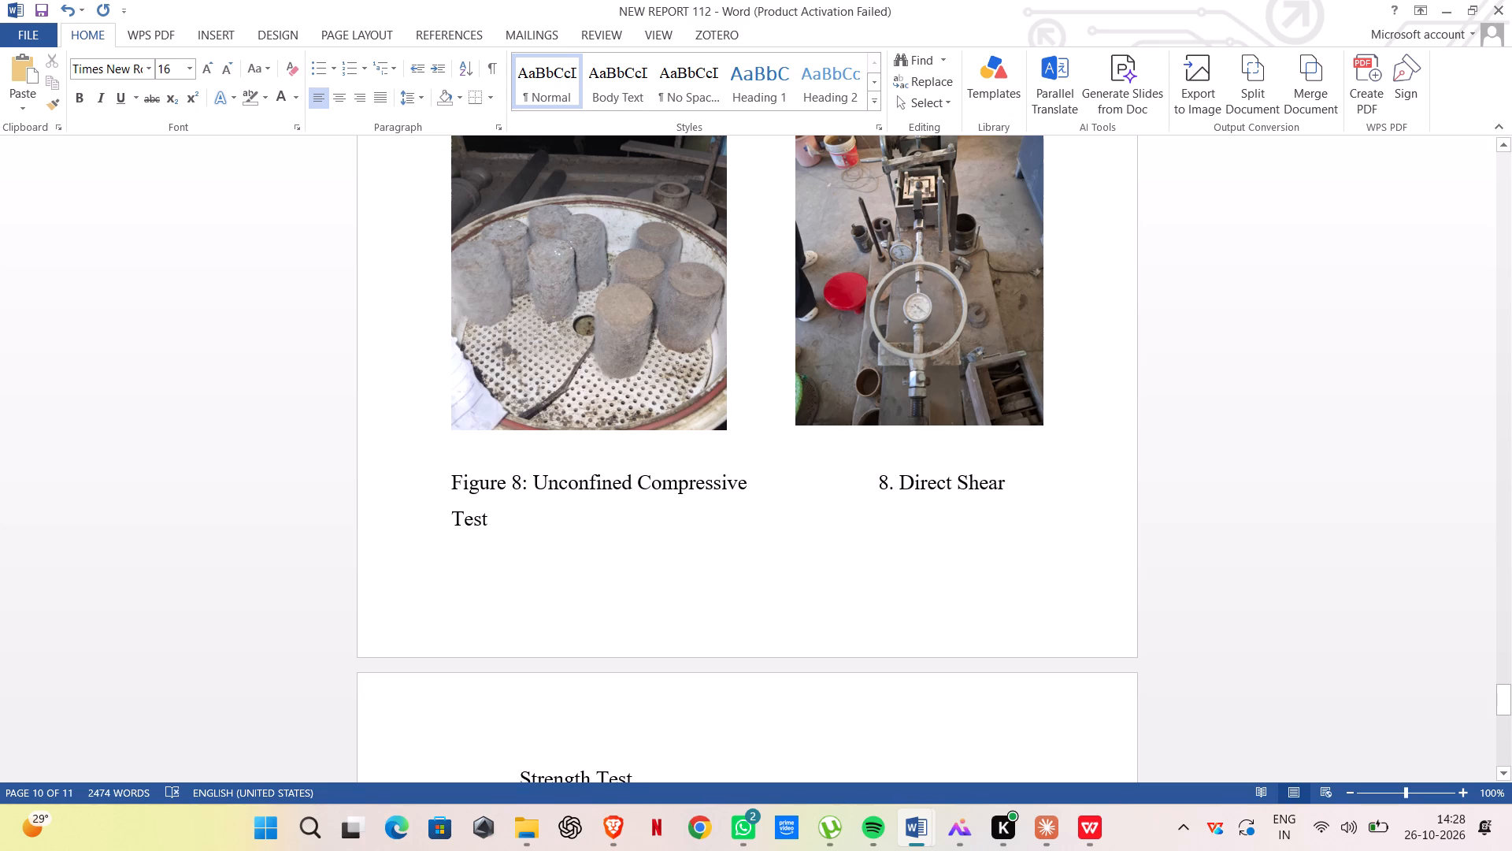
# Change the Direct Shear Test caption to "Figure 9: Direct Shear Test", removing surplus spaces before it so it sits beneath its photo.
pyautogui.moveTo(895, 487); pyautogui.dragTo(876, 485)
pyautogui.press('BackSpace')
pyautogui.press('BackSpace')
pyautogui.press('BackSpace')
pyautogui.press('BackSpace')
pyautogui.press('BackSpace')
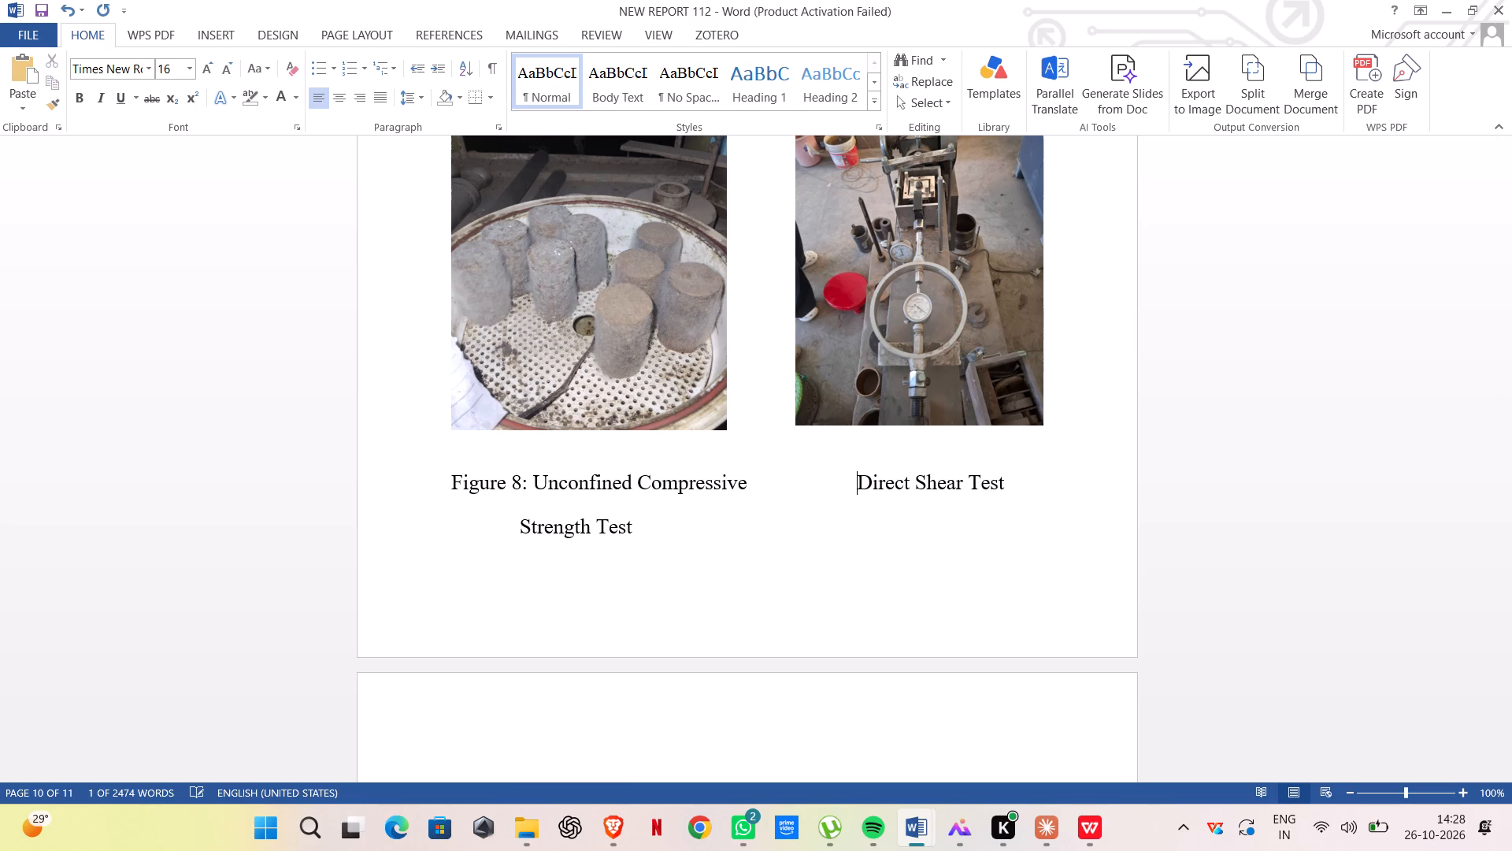
pyautogui.press('BackSpace')
pyautogui.press('BackSpace')
pyautogui.press('BackSpace')
pyautogui.press('BackSpace')
pyautogui.press('BackSpace')
pyautogui.press('BackSpace')
pyautogui.press('BackSpace')
pyautogui.press('BackSpace')
pyautogui.press('BackSpace')
pyautogui.press('BackSpace')
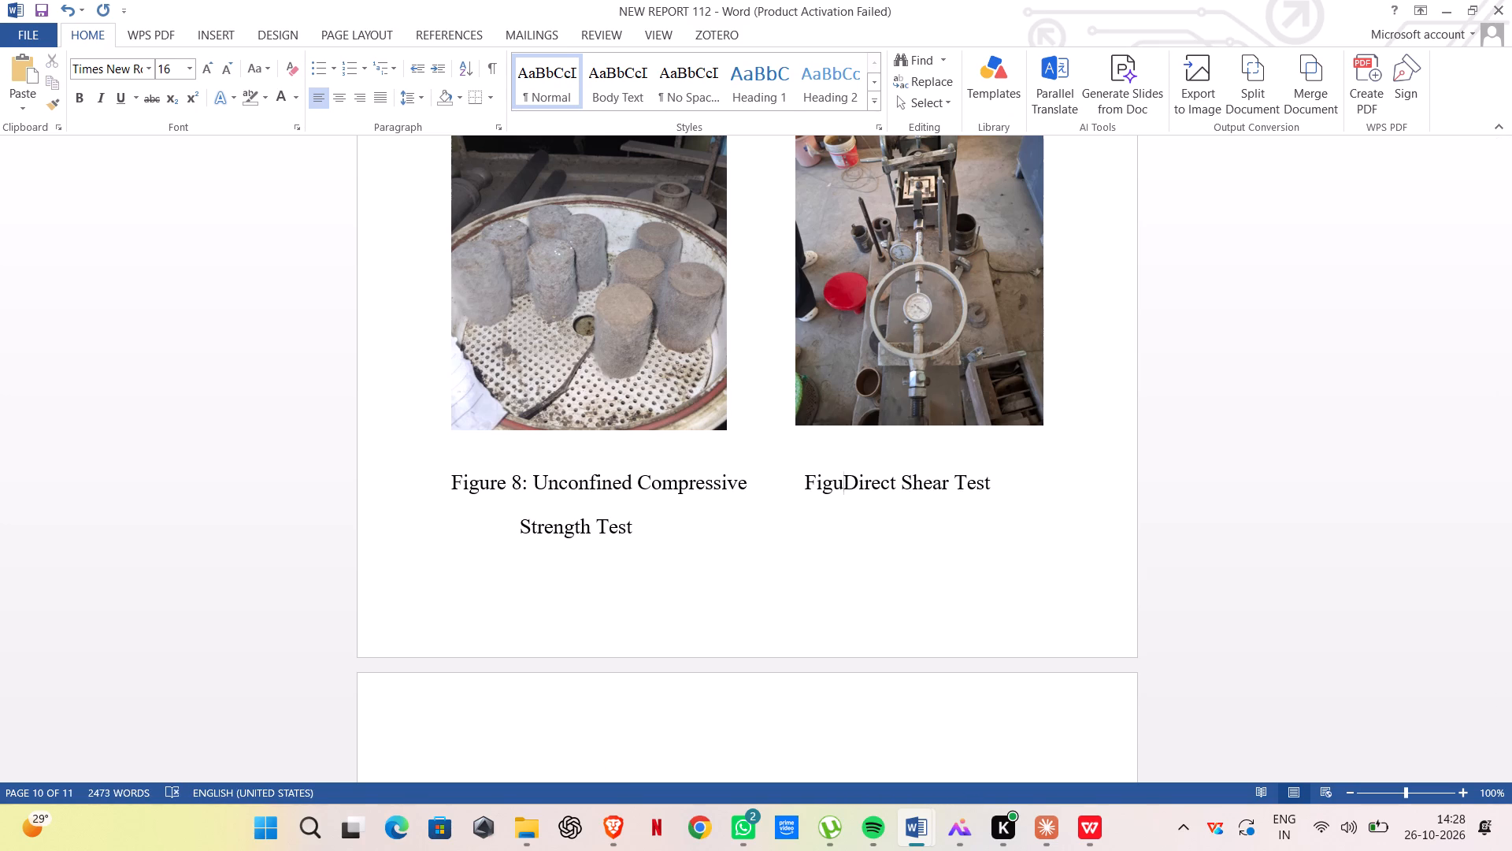
pyautogui.write('re')
pyautogui.press('space')
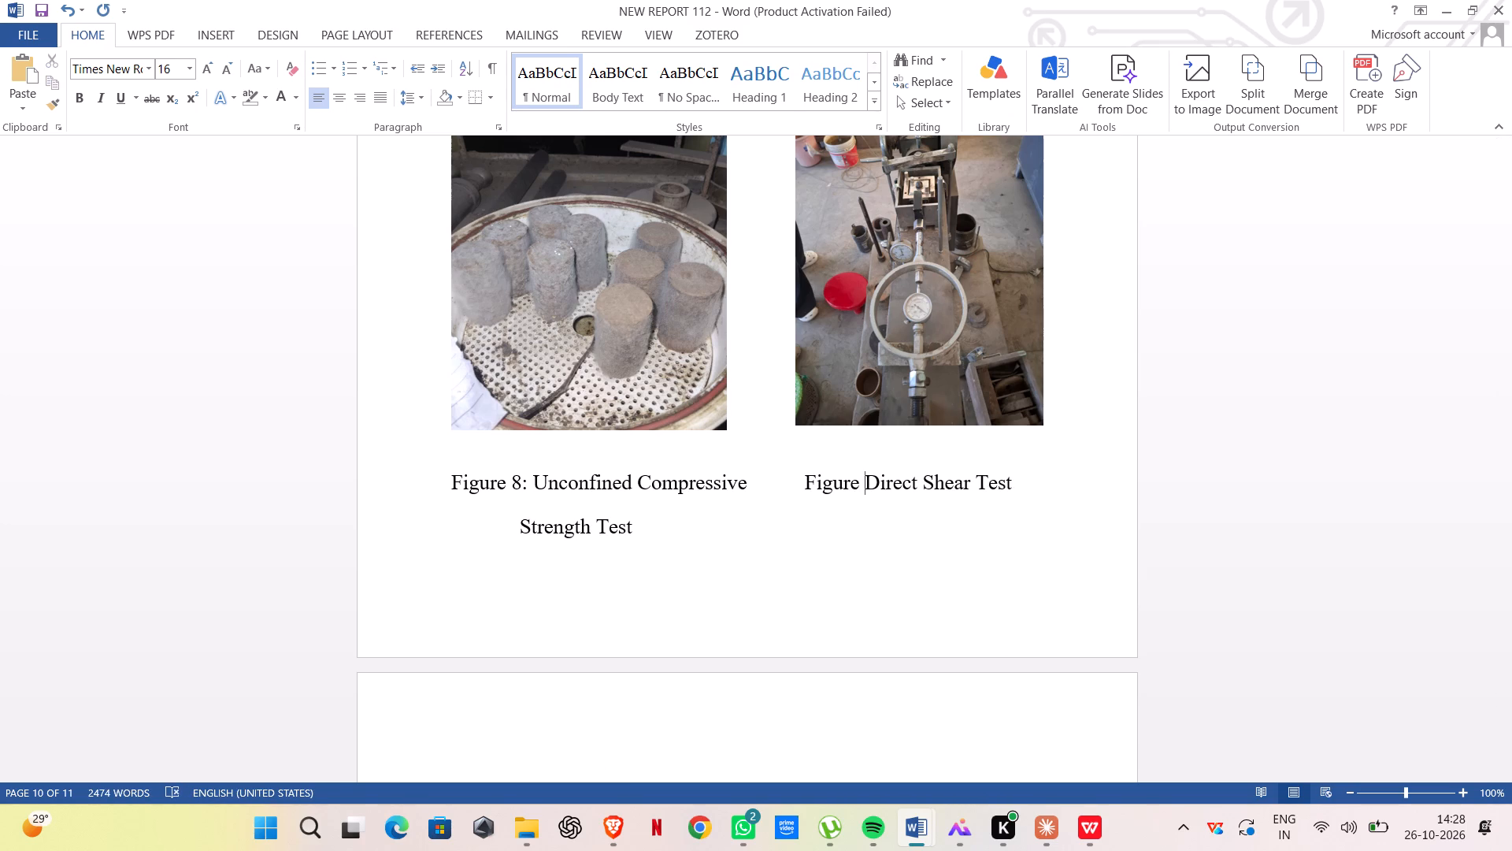
pyautogui.press('9')
pyautogui.write(':"')
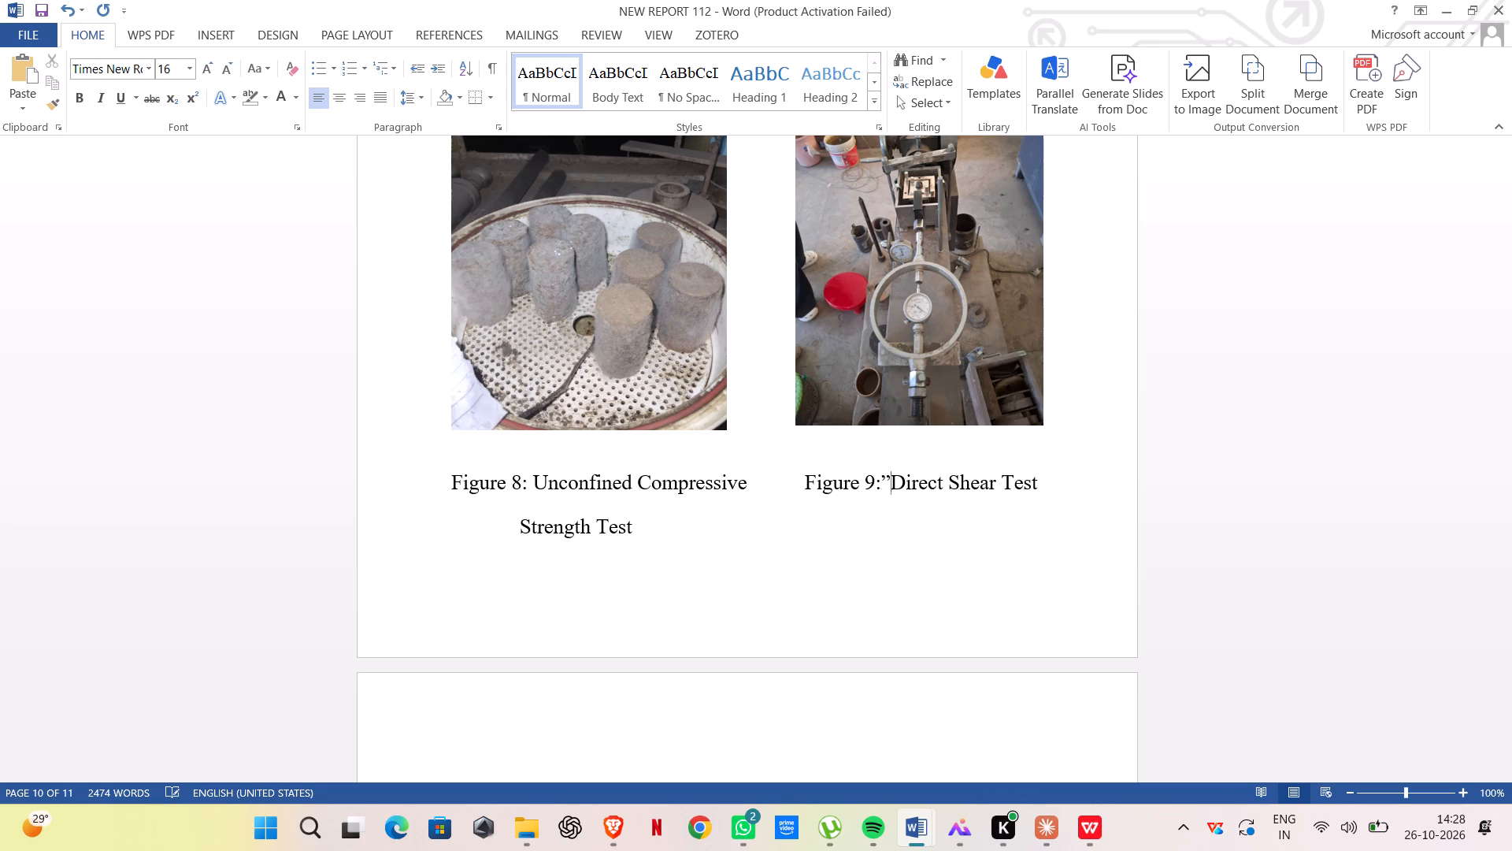
pyautogui.press('BackSpace')
pyautogui.press('space')
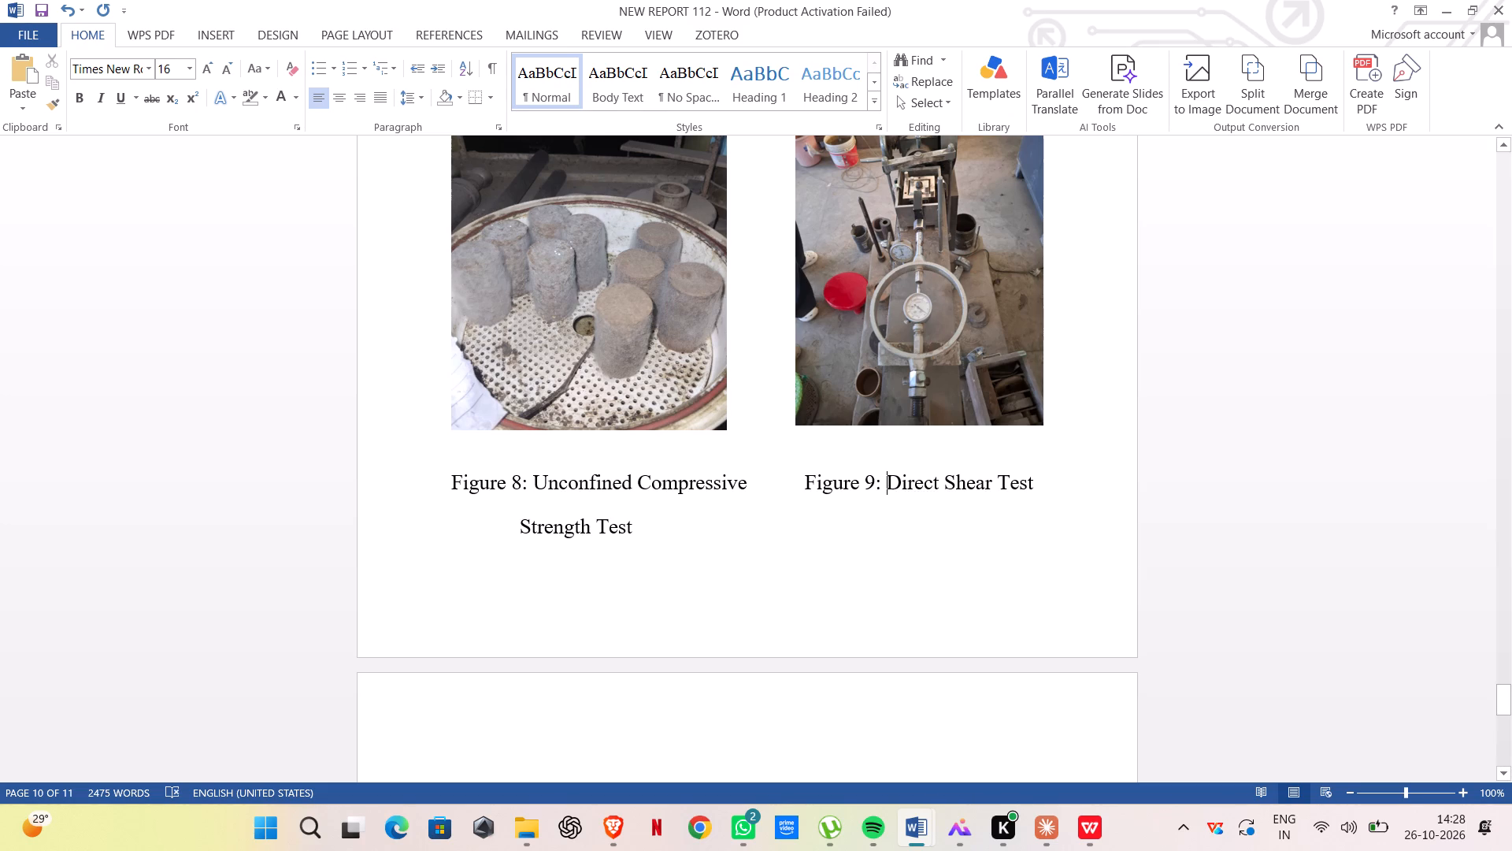
# Save the report.
pyautogui.scroll(-1, 667, 535)
pyautogui.hotkey('ctrl', 's')
pyautogui.hotkey('ctrl', 's')
pyautogui.scroll(-3, 668, 535)
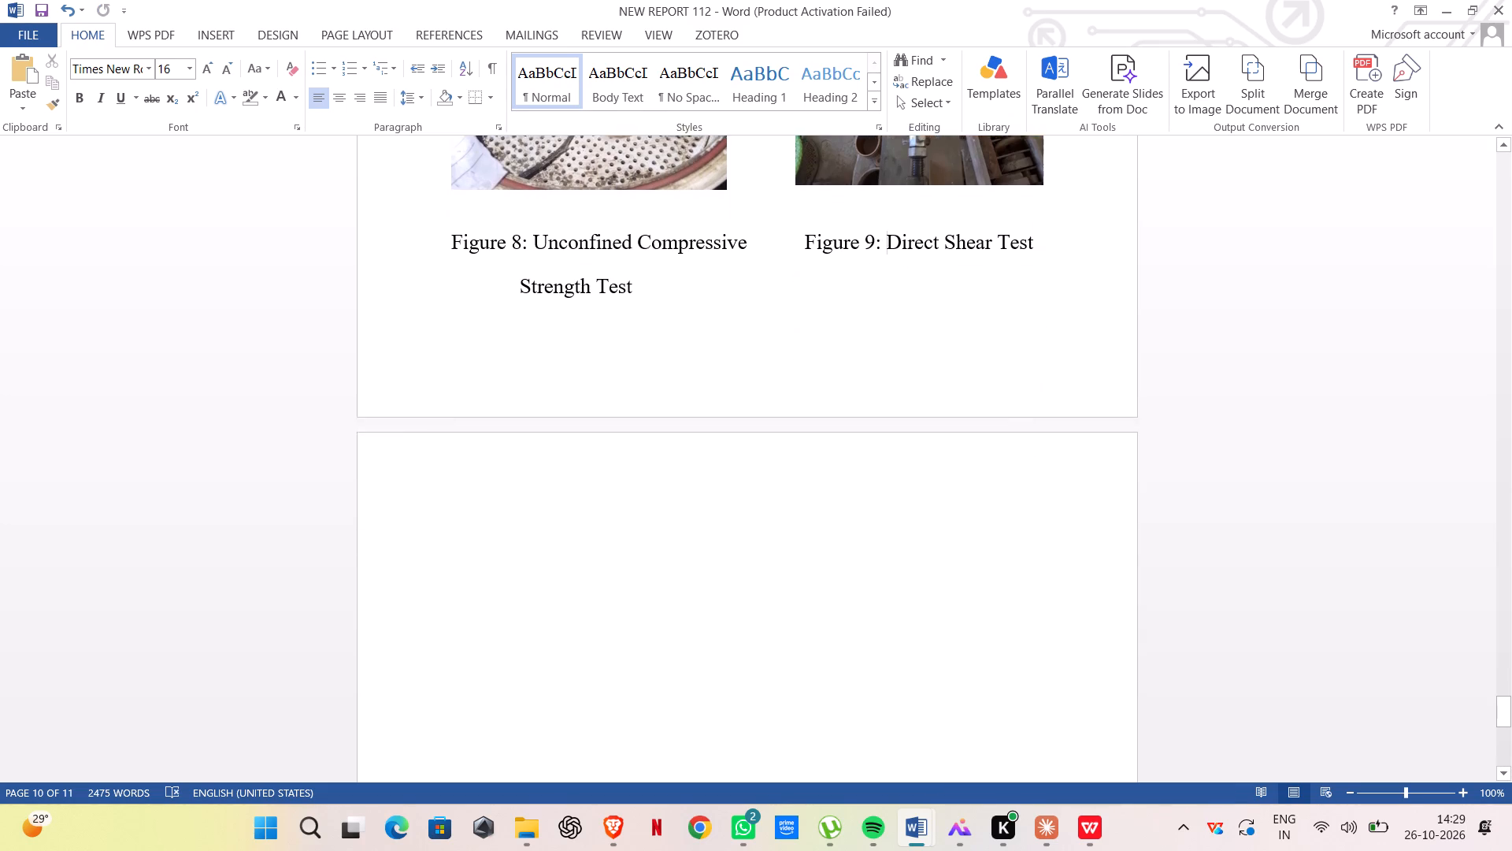
# Review the laboratory test photos with their figure captions and the blank page that follows them.
pyautogui.scroll(-6, 668, 535)
pyautogui.scroll(5, 572, 392)
pyautogui.click(437, 497)
pyautogui.scroll(5, 550, 430)
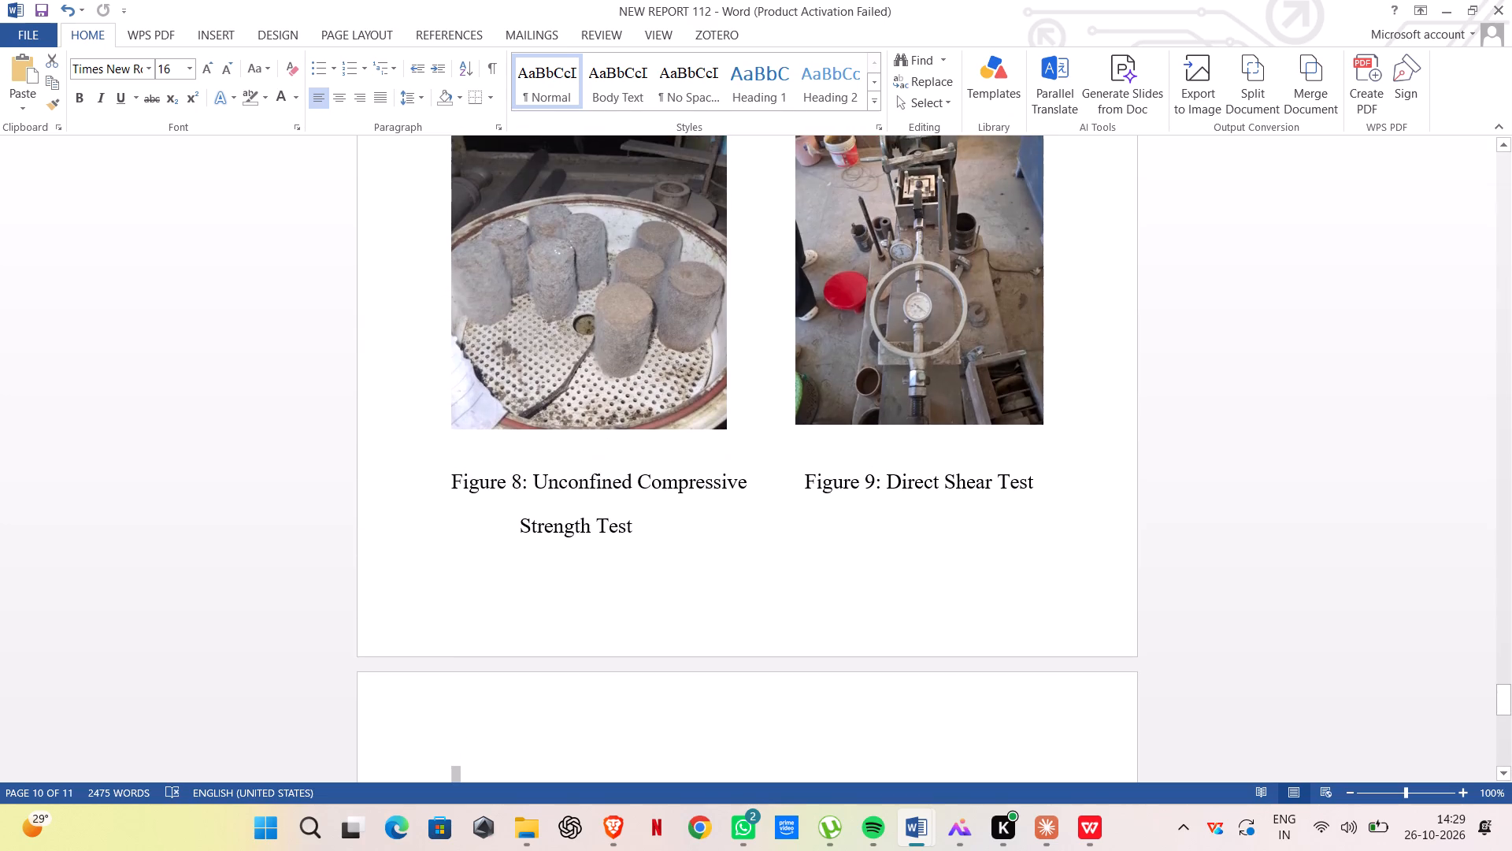
pyautogui.scroll(-5, 562, 441)
pyautogui.click(480, 543)
pyautogui.scroll(20, 484, 499)
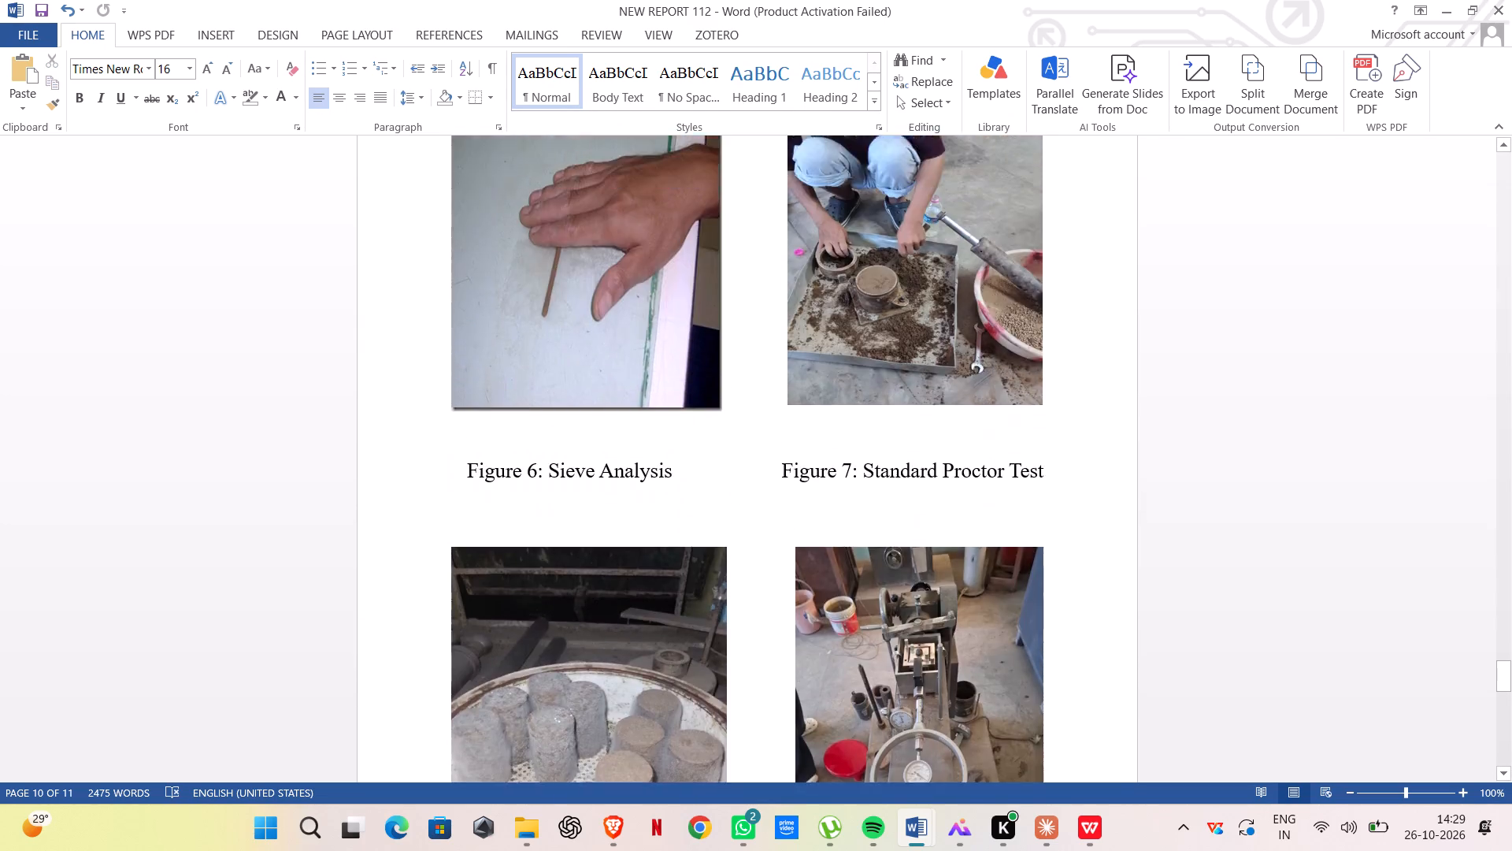
pyautogui.scroll(20, 491, 475)
pyautogui.scroll(15, 491, 475)
pyautogui.scroll(-5, 501, 472)
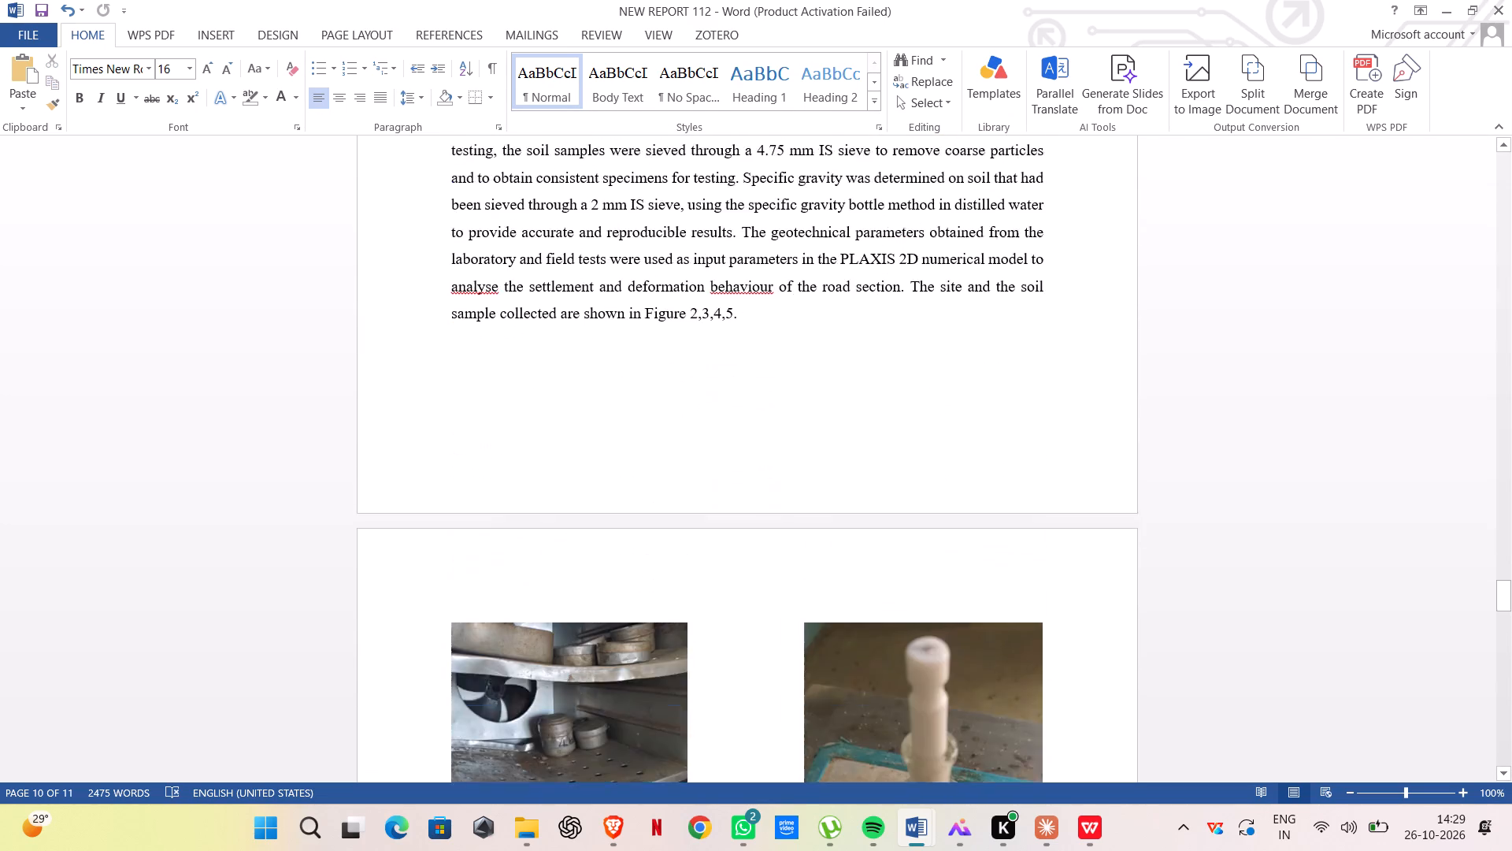
pyautogui.scroll(-20, 506, 471)
pyautogui.scroll(-20, 506, 471)
pyautogui.scroll(-1, 506, 471)
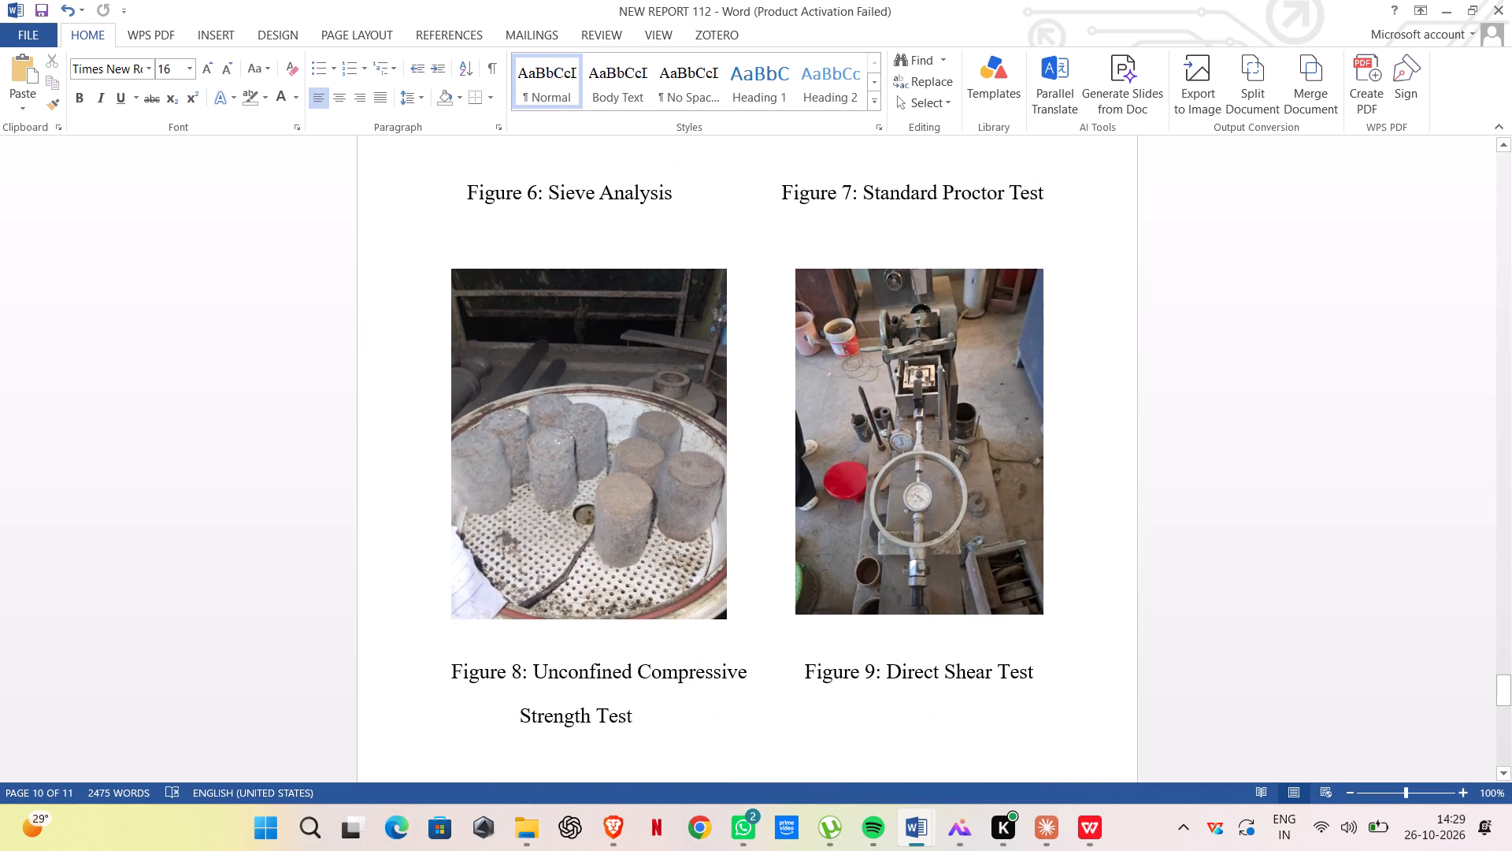
# Save the report.
pyautogui.hotkey('ctrl', 's')
pyautogui.hotkey('ctrl', 's')
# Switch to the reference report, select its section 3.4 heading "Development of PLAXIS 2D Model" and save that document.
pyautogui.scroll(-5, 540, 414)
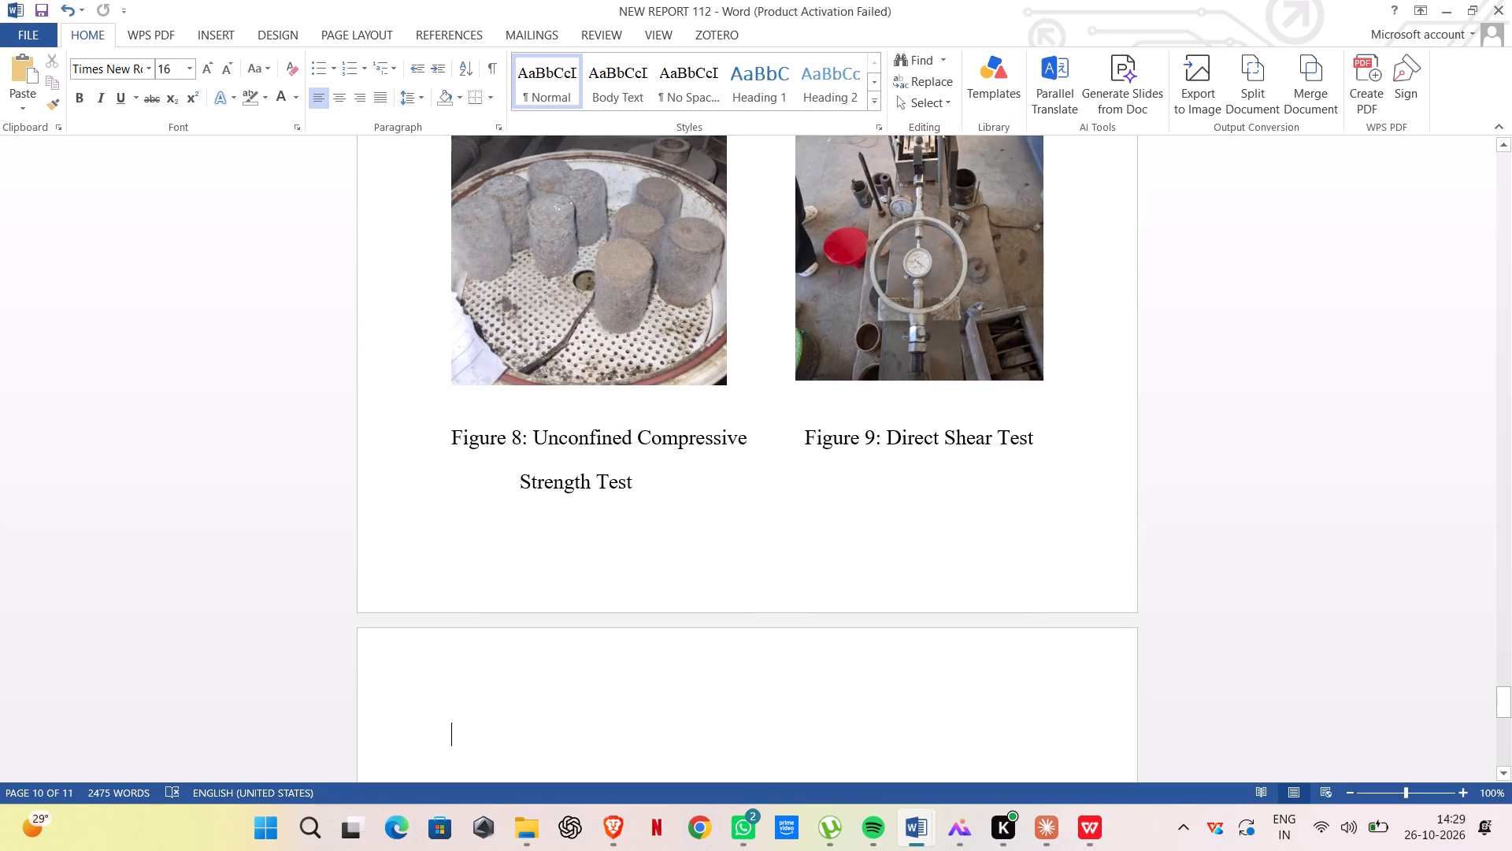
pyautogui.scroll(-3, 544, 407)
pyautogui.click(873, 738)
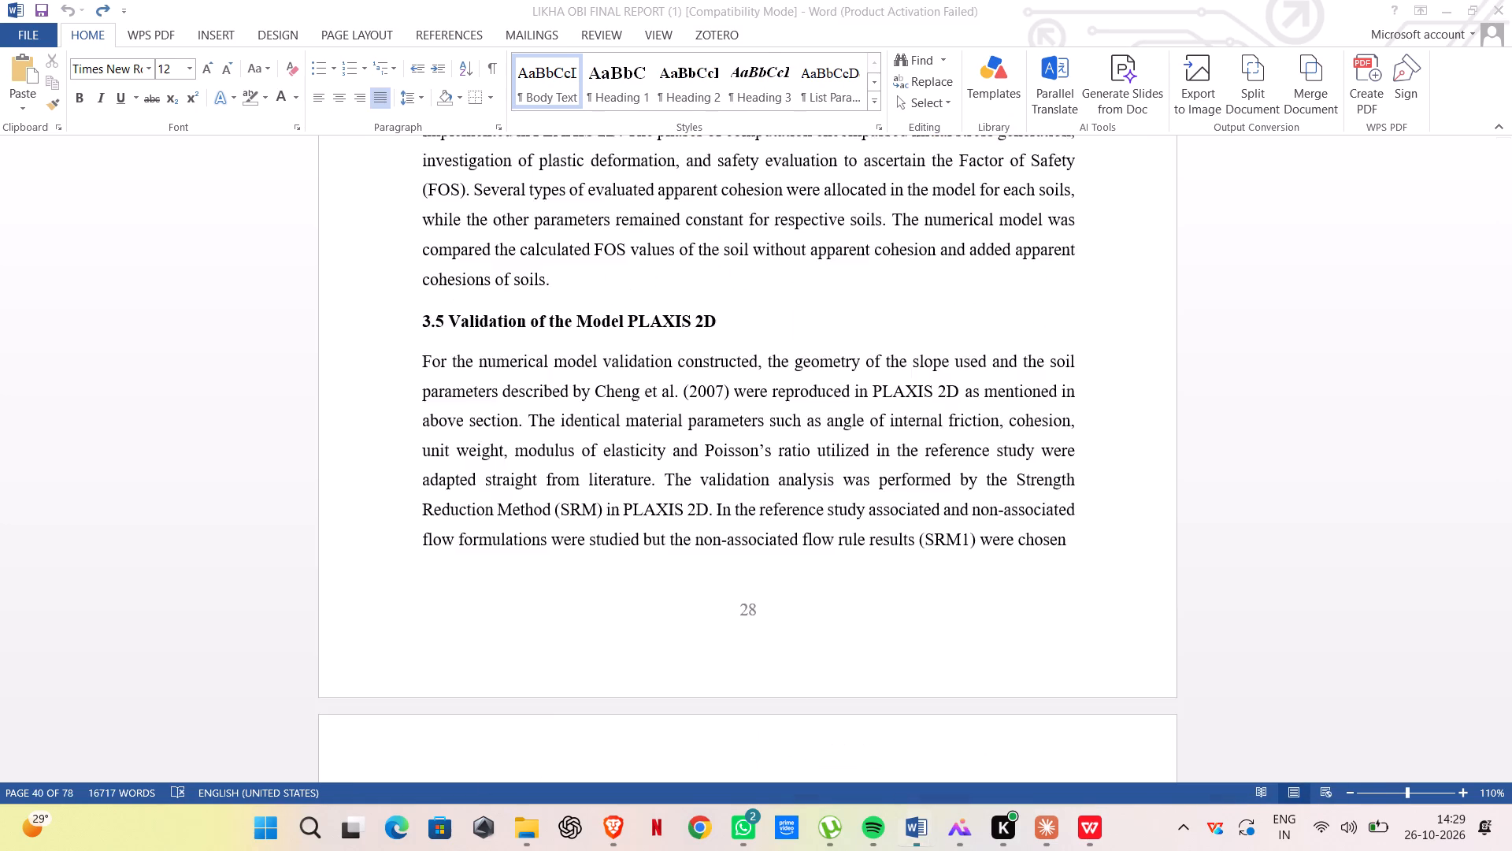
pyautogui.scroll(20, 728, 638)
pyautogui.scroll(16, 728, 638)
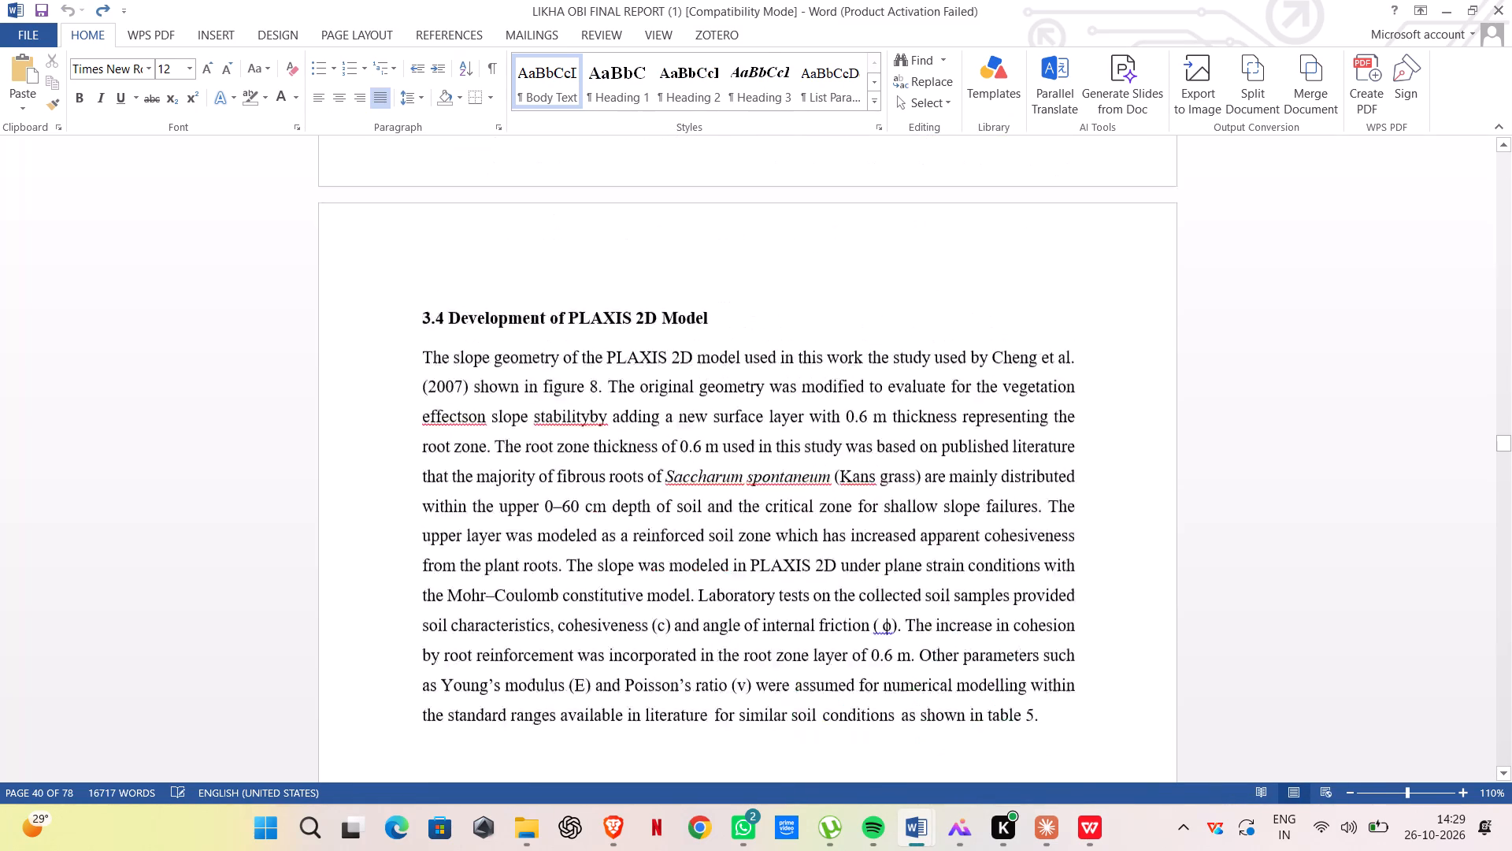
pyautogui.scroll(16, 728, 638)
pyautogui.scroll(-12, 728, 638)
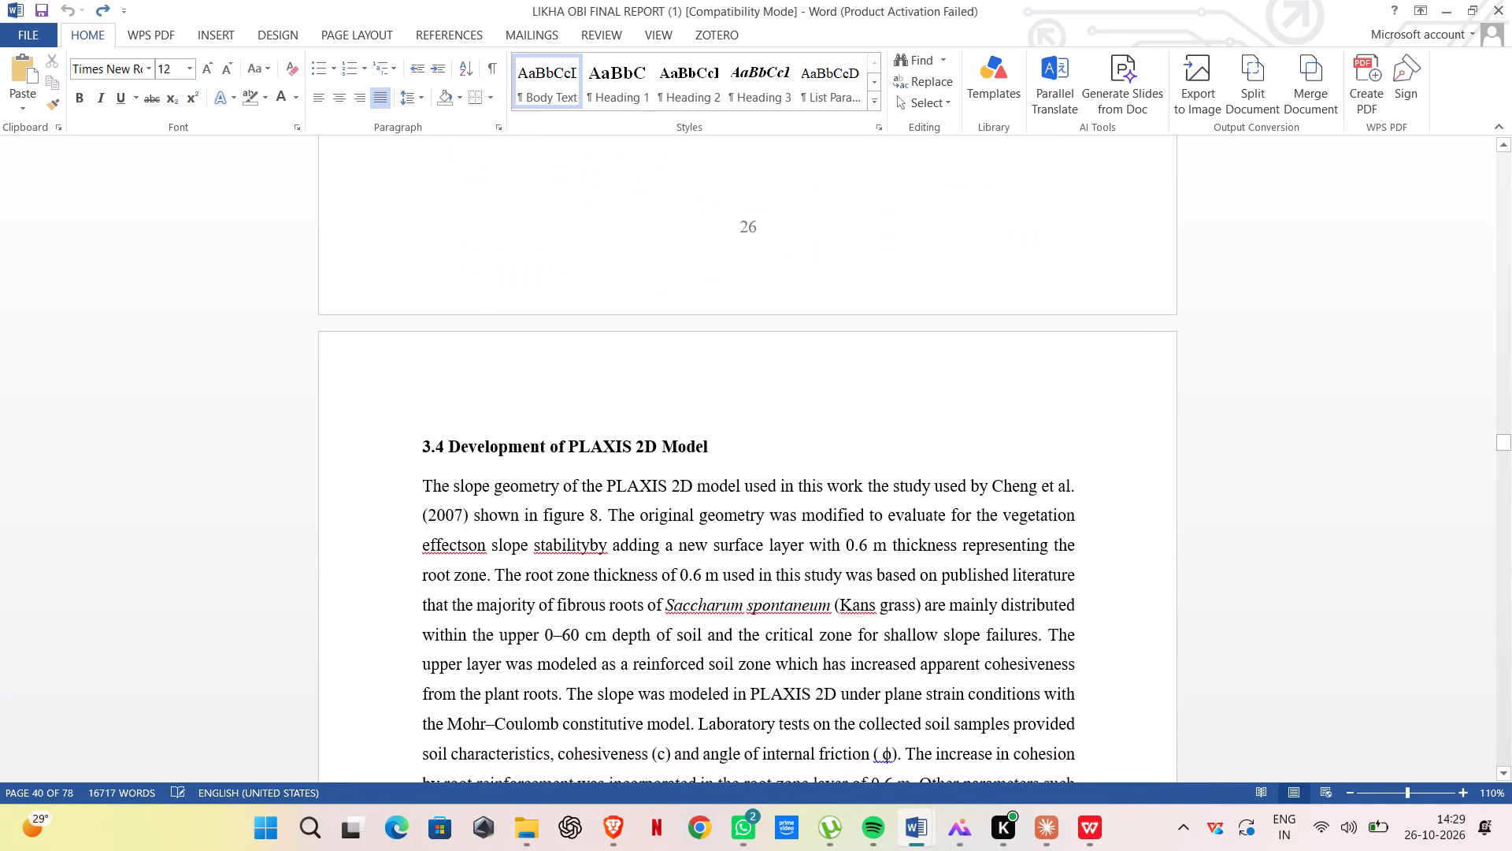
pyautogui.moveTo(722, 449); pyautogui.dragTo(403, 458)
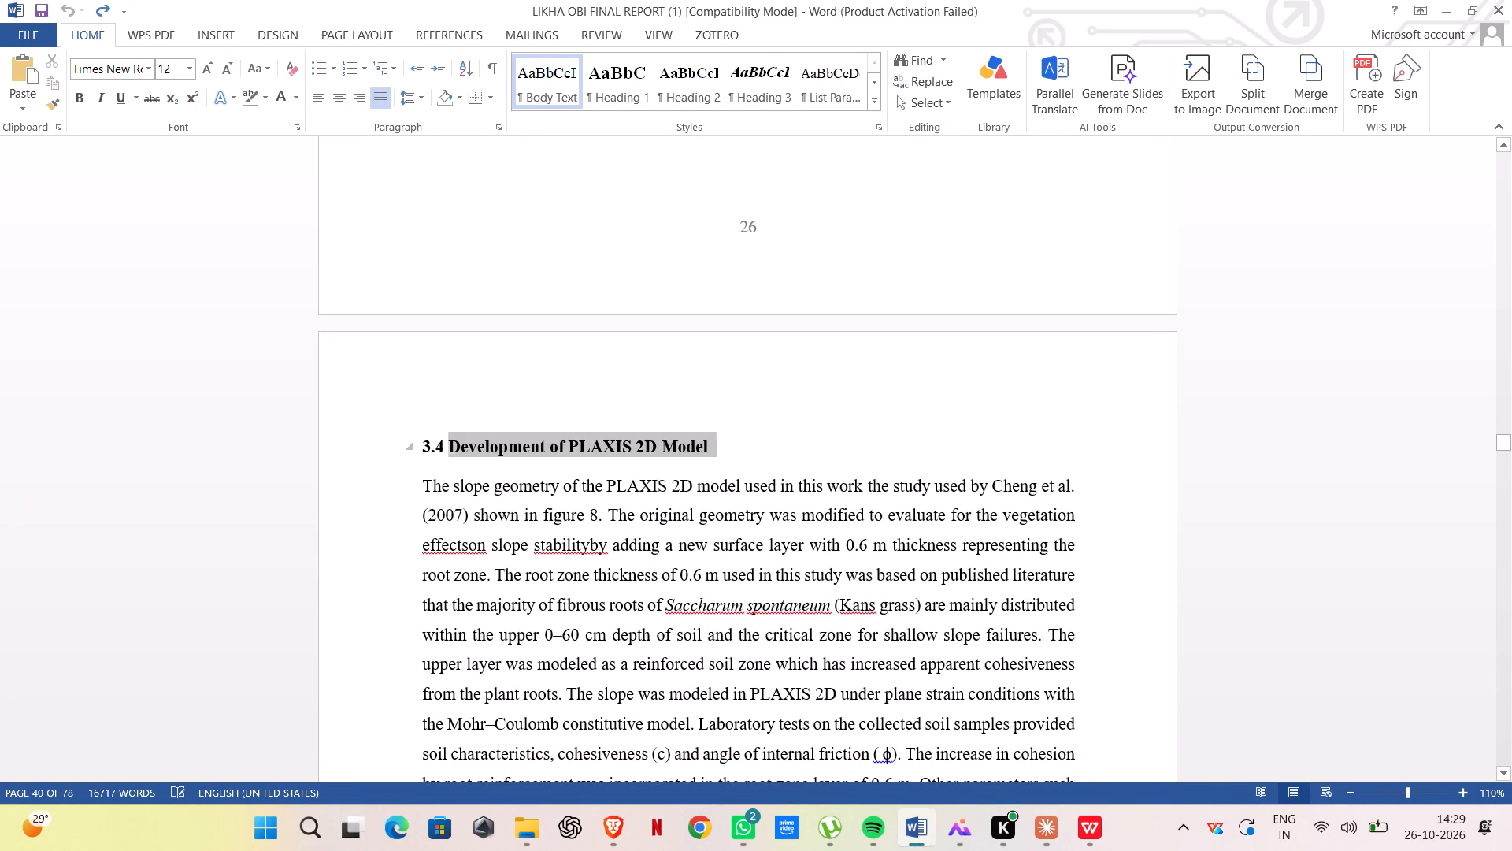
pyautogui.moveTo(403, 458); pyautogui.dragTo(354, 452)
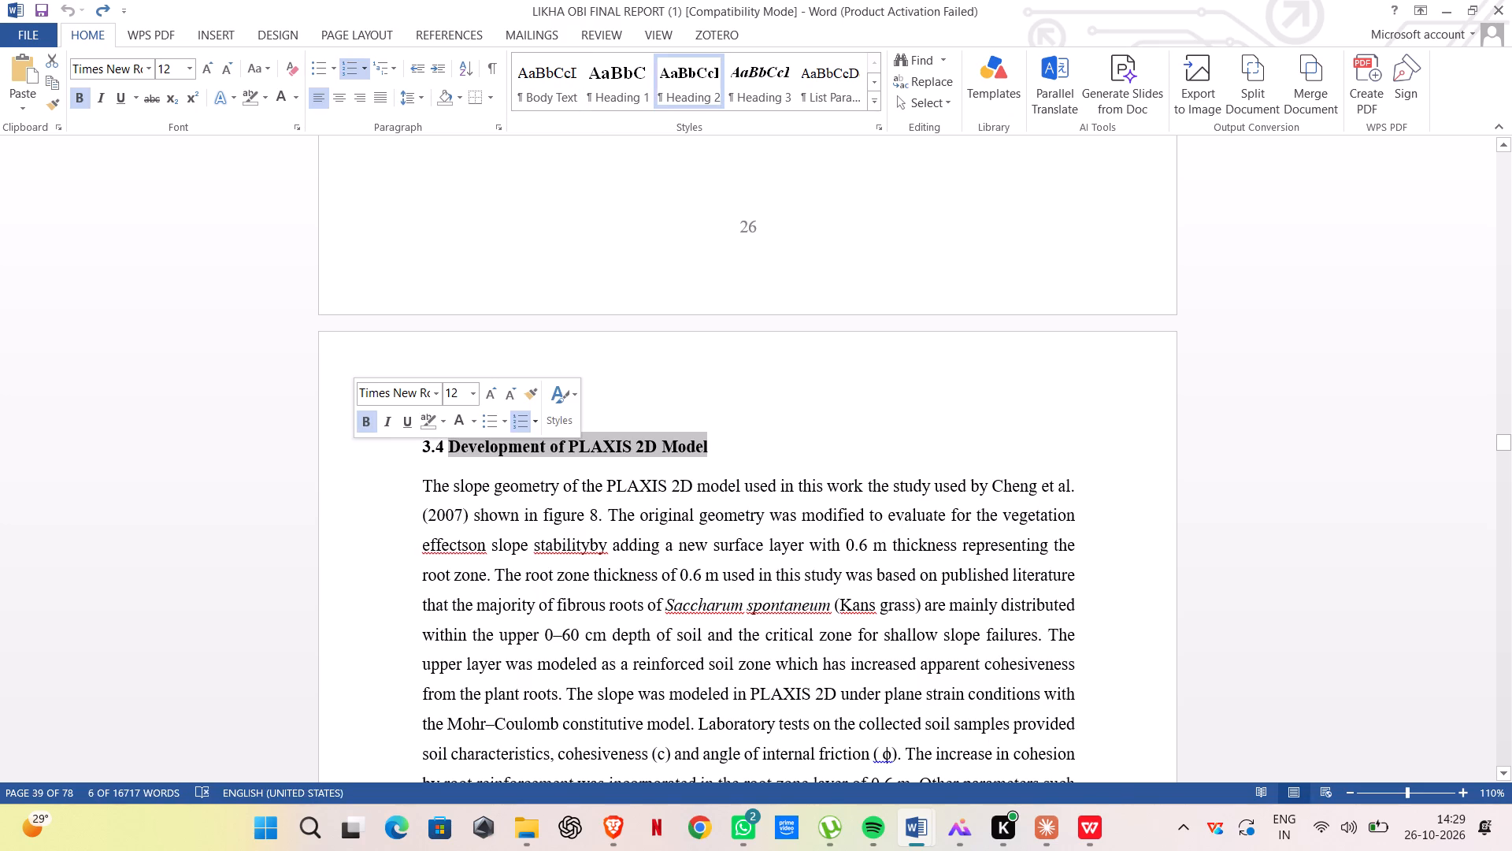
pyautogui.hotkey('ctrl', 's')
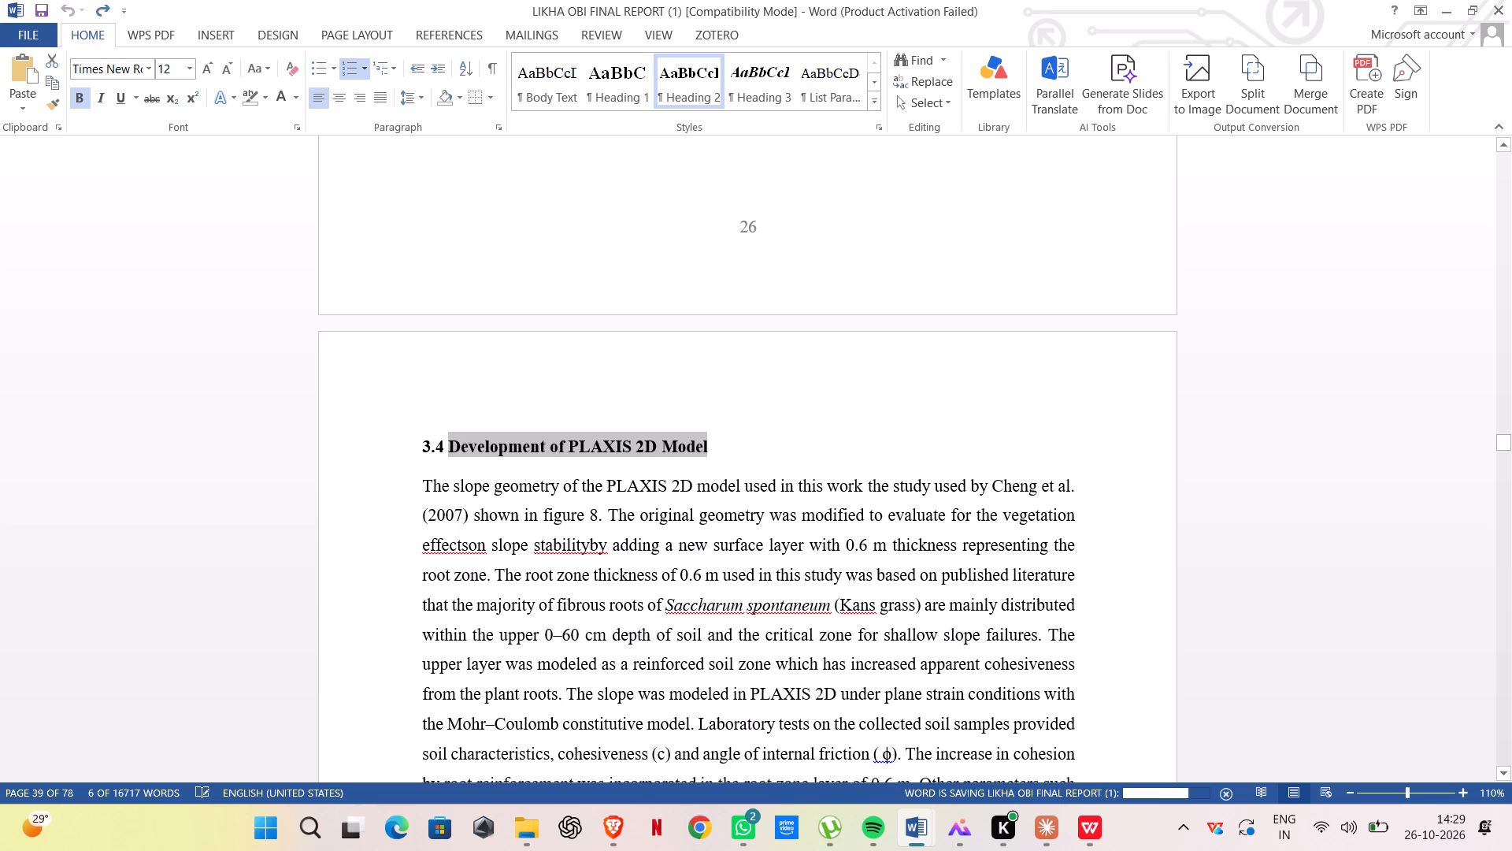
# Copy the reference report's "CHAPTER – 4: RESULTS AND DISCUSSION" and "4.1 Laboratory Experimental Results" headings onto NEW REPORT 112's blank page after Figures 8 and 9.
pyautogui.scroll(-8, 379, 461)
pyautogui.scroll(-2, 1234, 478)
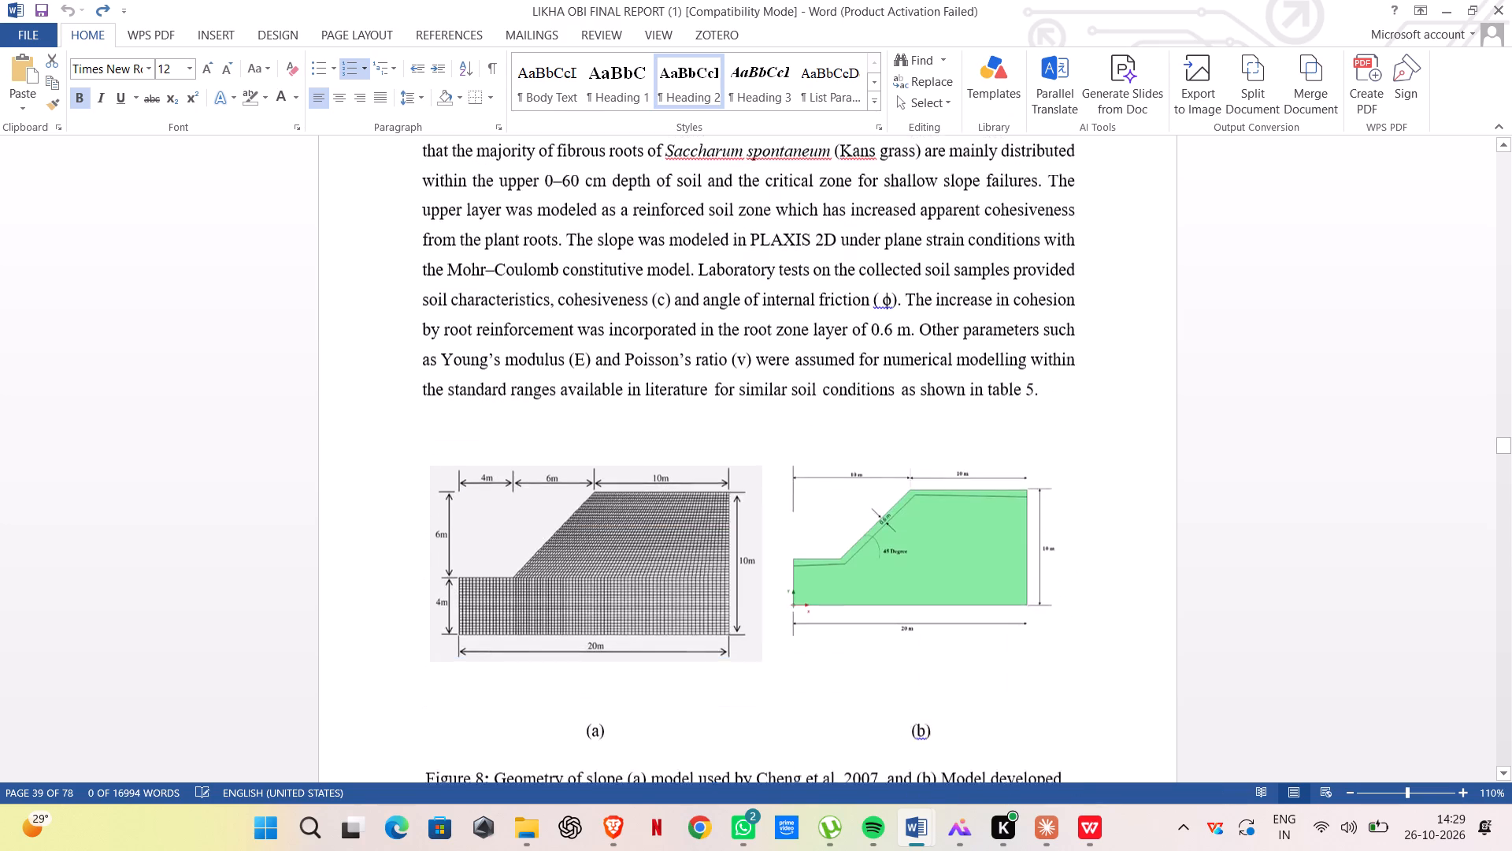
pyautogui.scroll(-15, 1258, 483)
pyautogui.moveTo(1511, 453); pyautogui.dragTo(1511, 485)
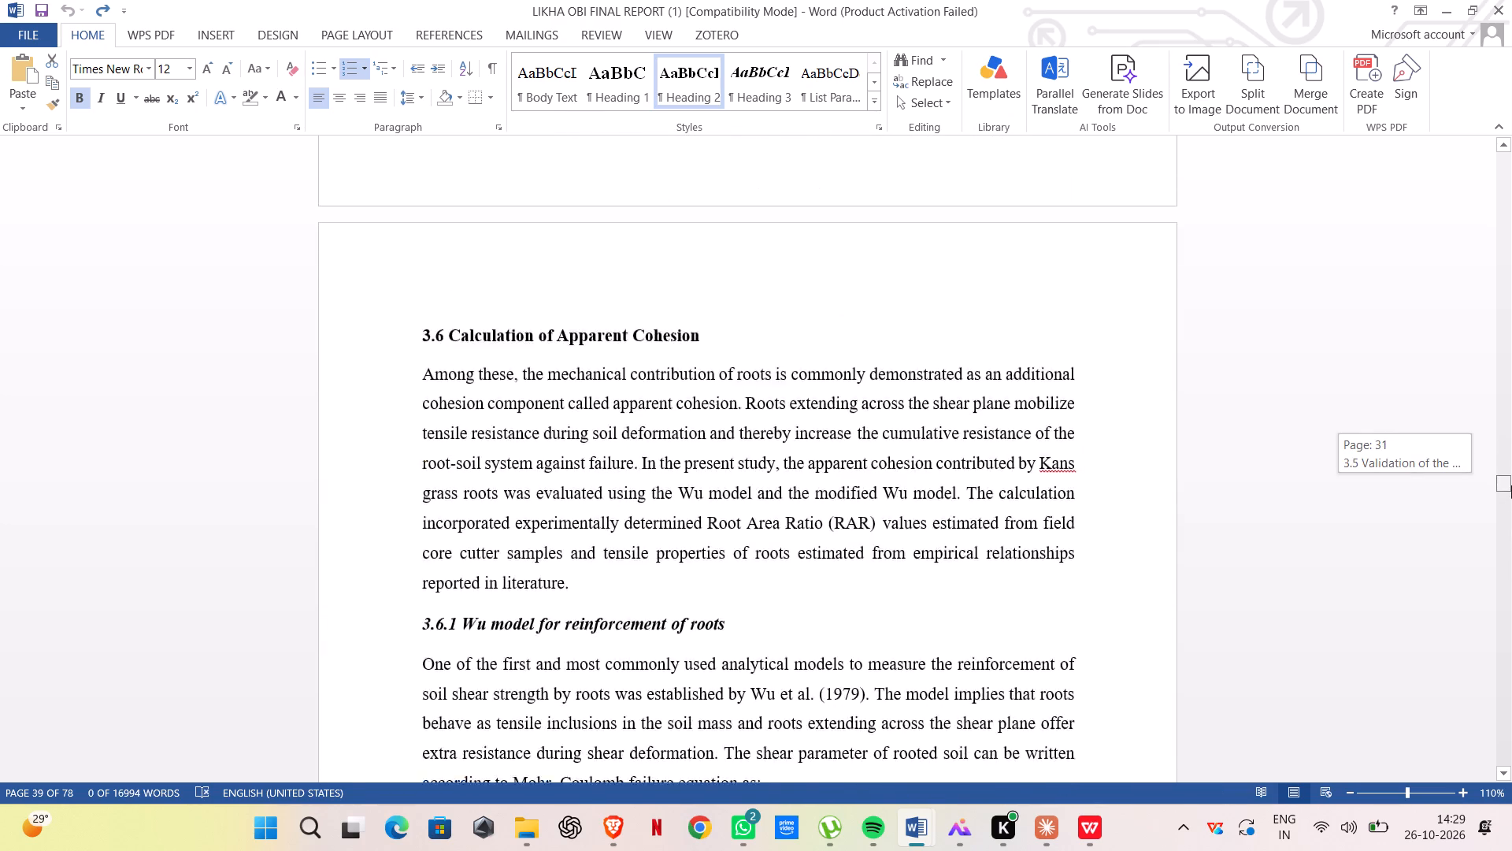
pyautogui.moveTo(1511, 485); pyautogui.dragTo(1511, 515)
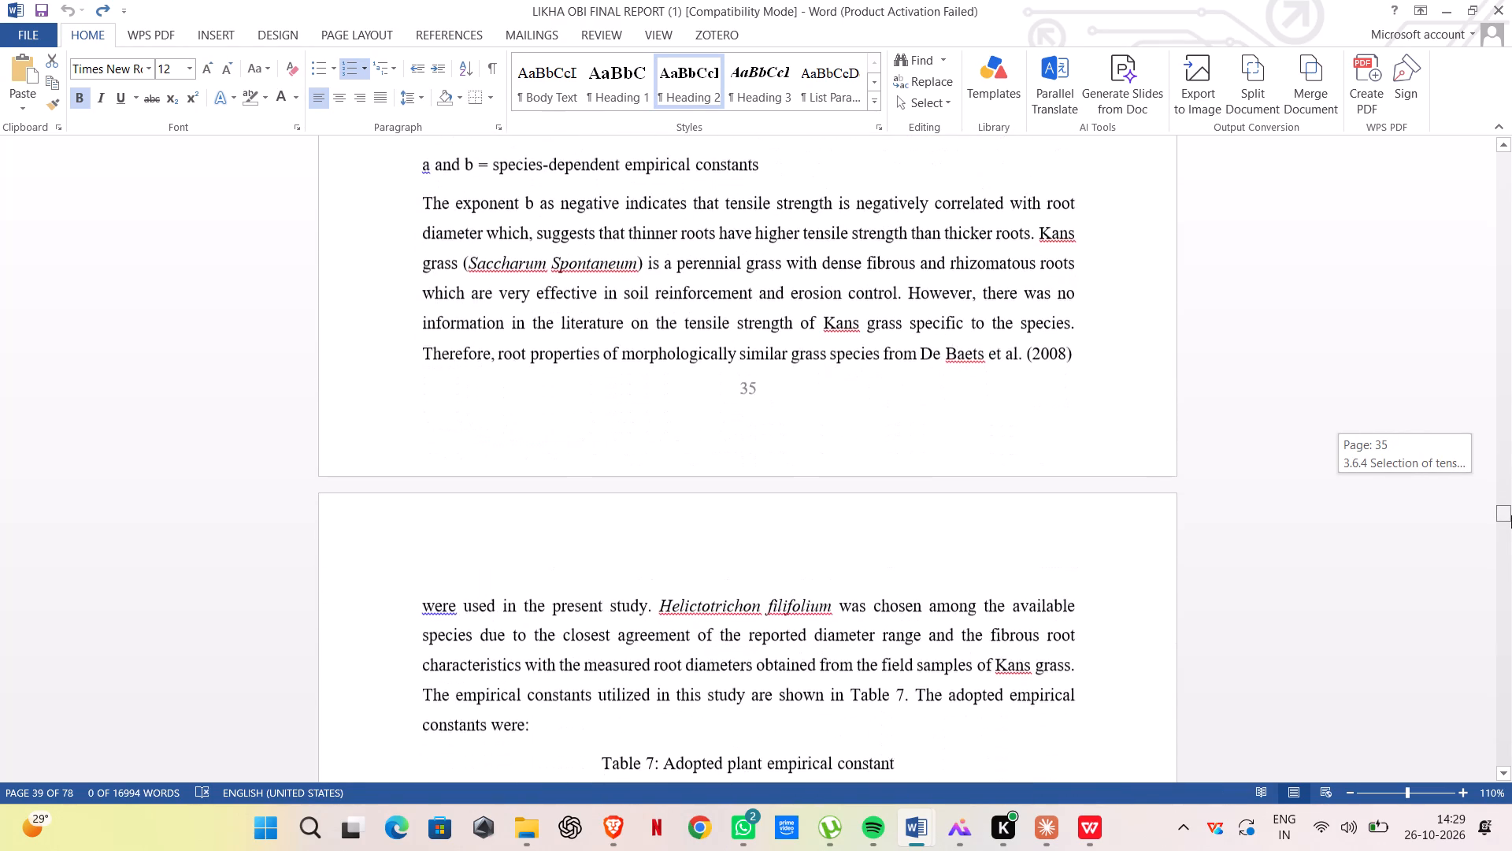
pyautogui.moveTo(1511, 515); pyautogui.dragTo(1511, 530)
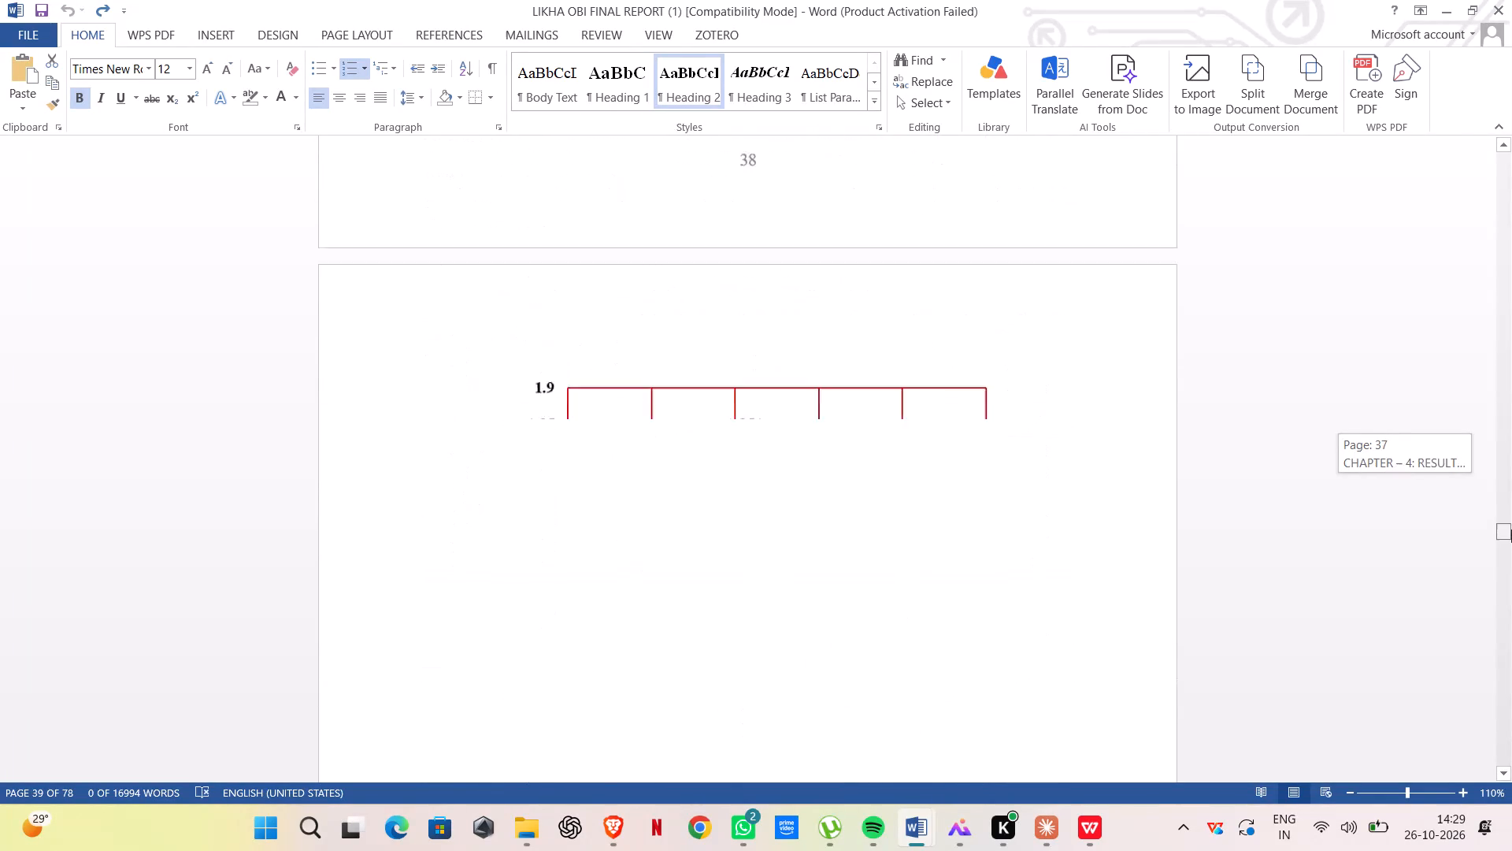
pyautogui.moveTo(1511, 530); pyautogui.dragTo(1511, 529)
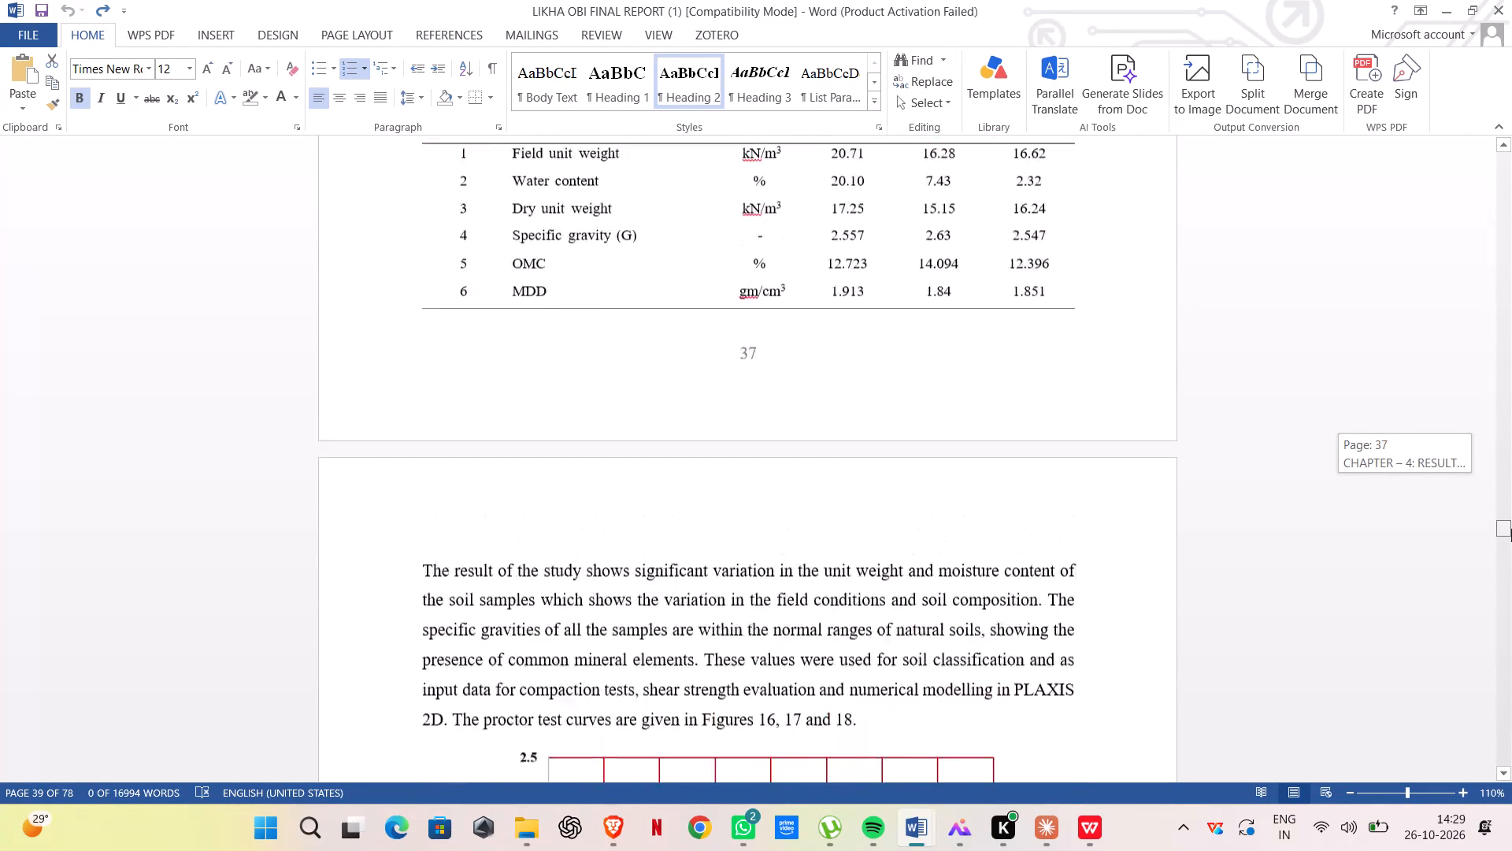
pyautogui.moveTo(1511, 529); pyautogui.dragTo(1511, 526)
pyautogui.click(565, 259)
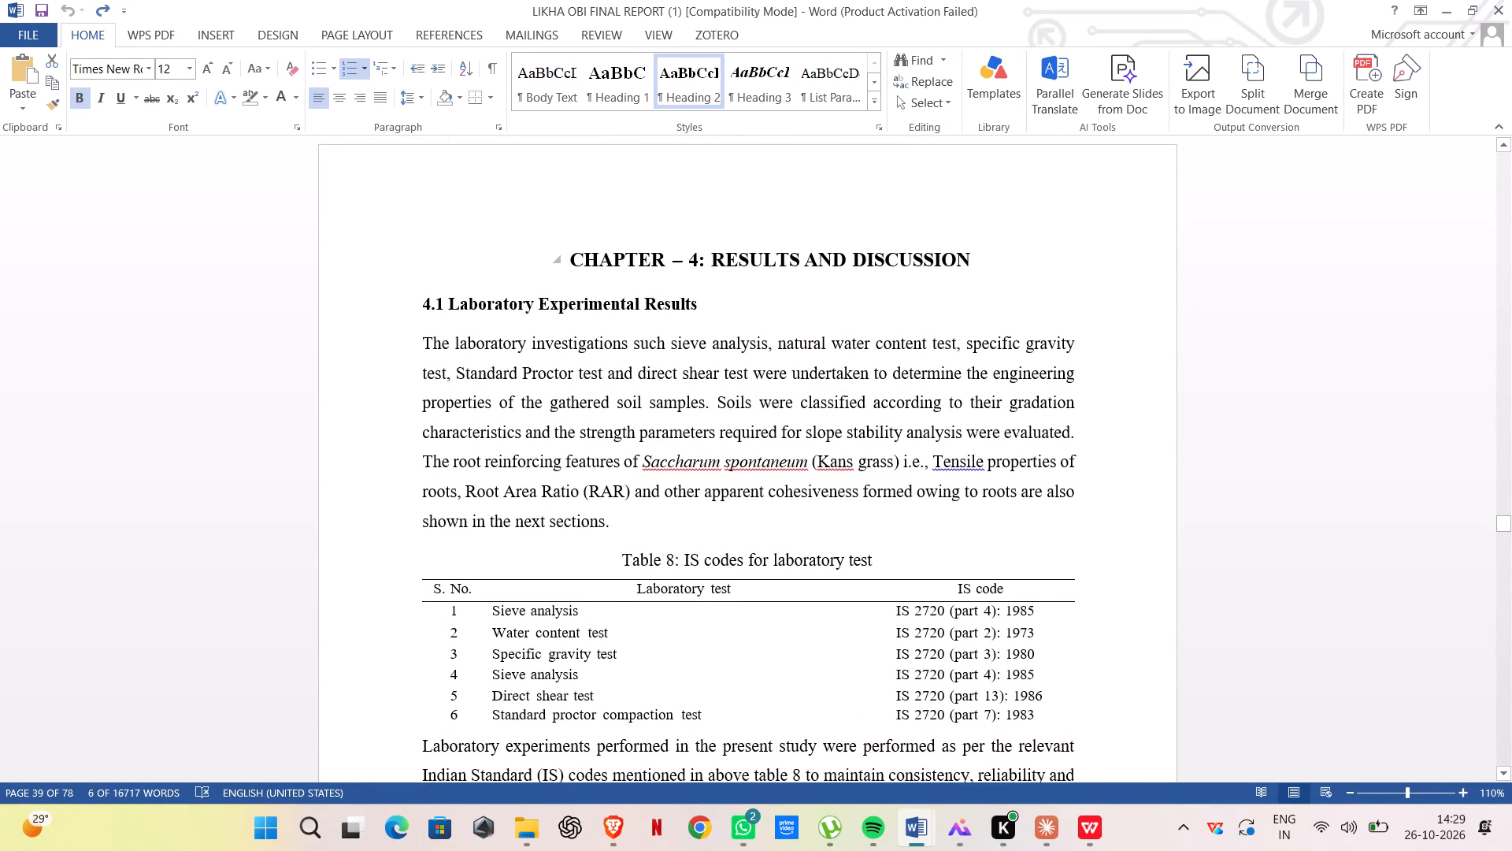
pyautogui.moveTo(569, 258); pyautogui.dragTo(787, 294)
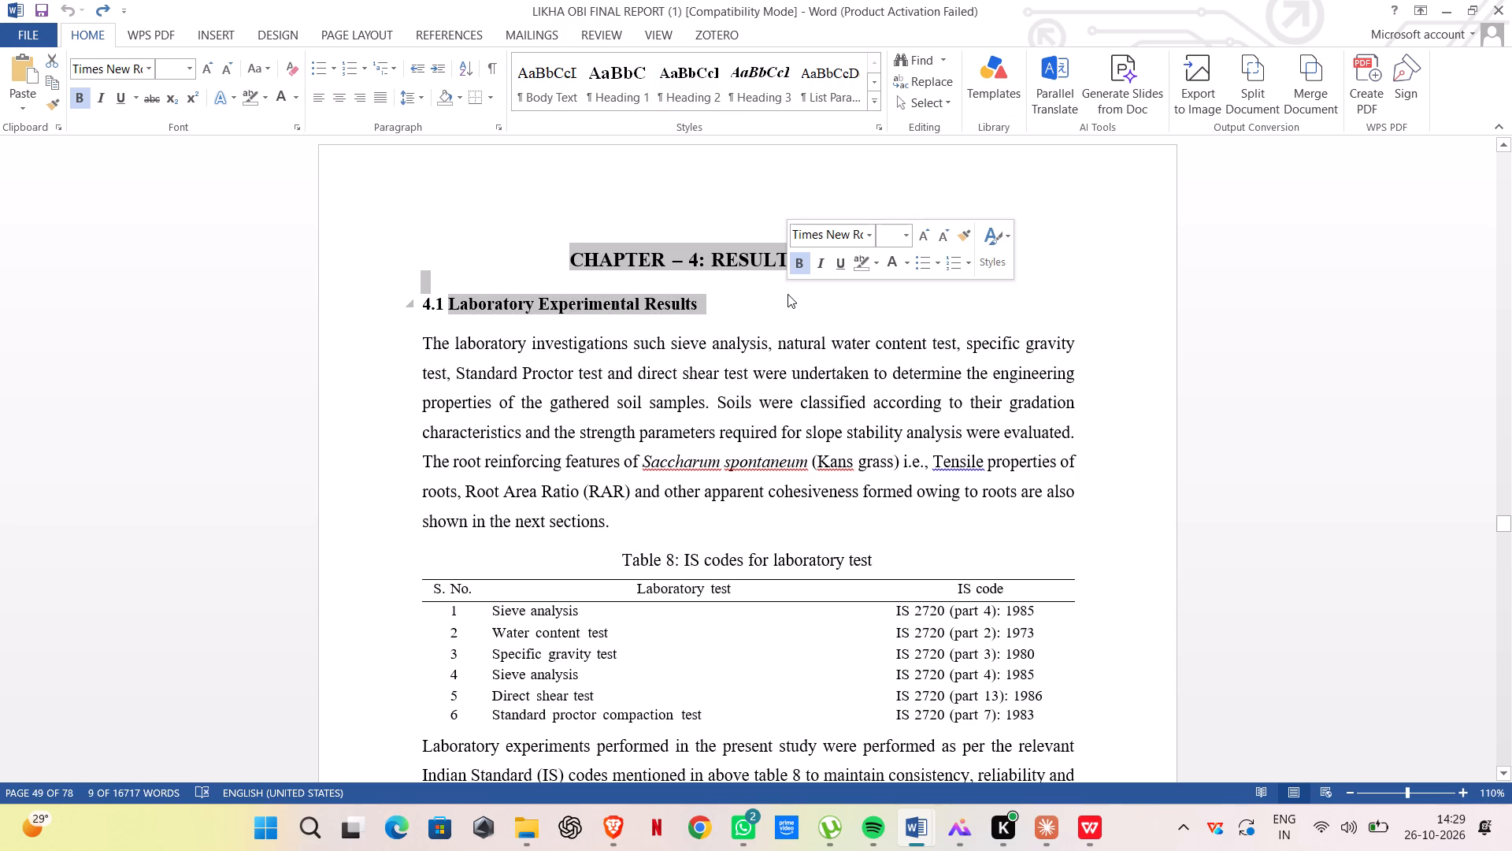
pyautogui.hotkey('ctrl', 'c')
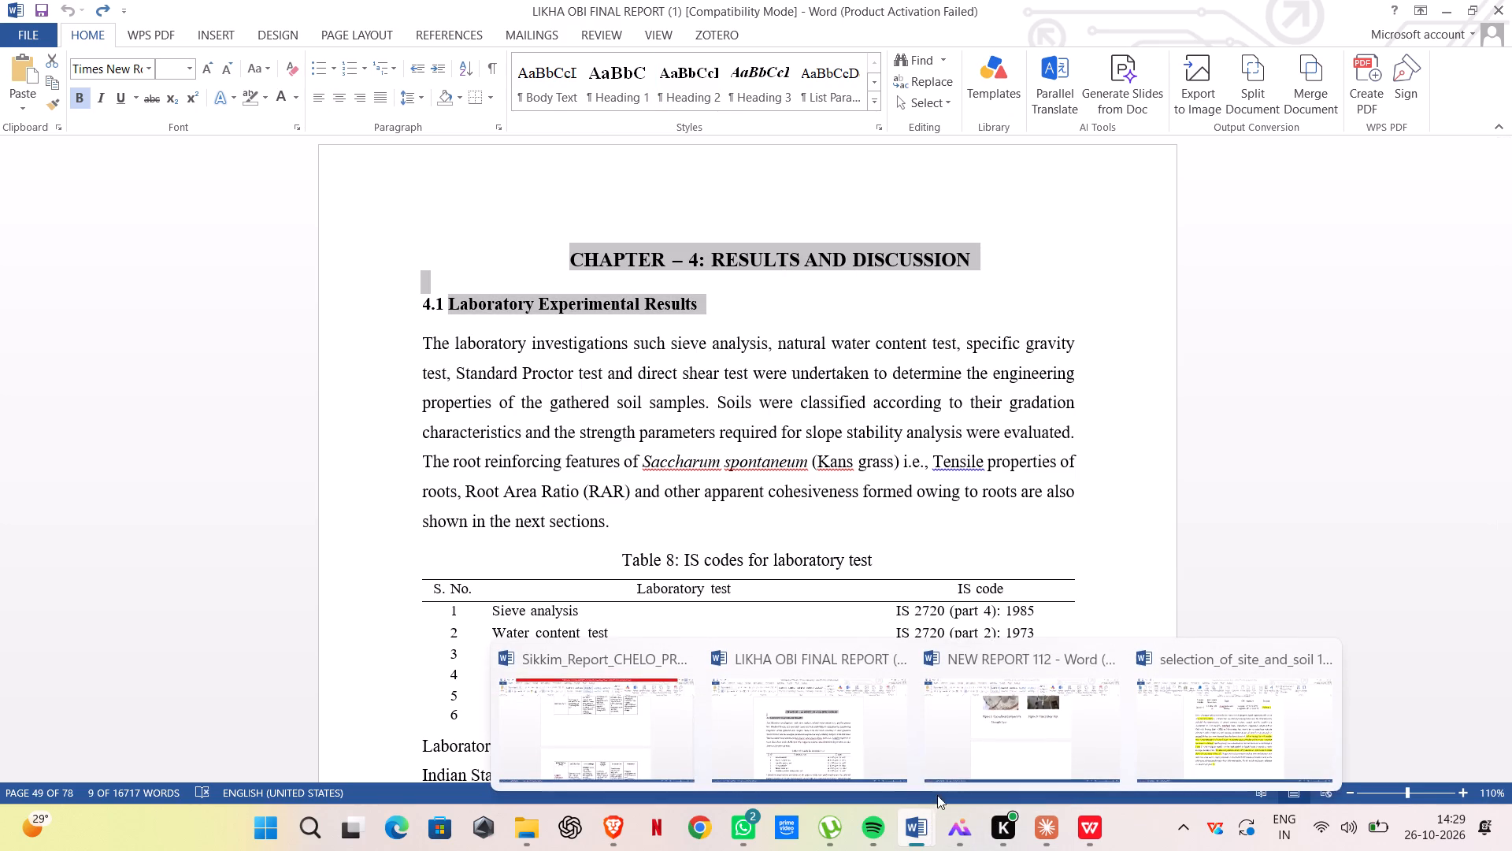
pyautogui.click(967, 733)
pyautogui.hotkey('ctrl', 'v')
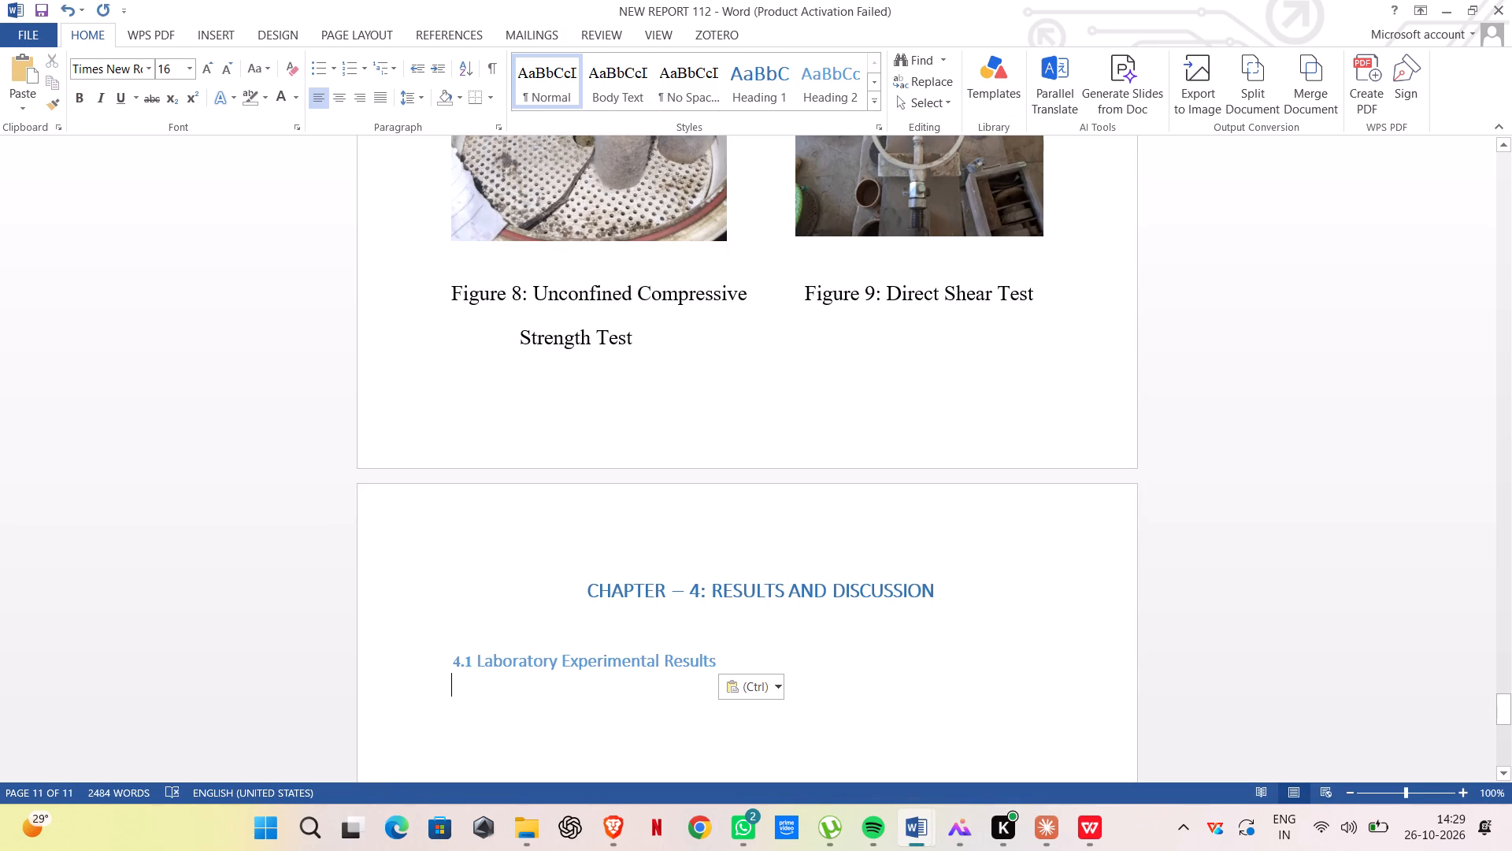
# Format the pasted Chapter 4 and 4.1 headings in black Times New Roman.
pyautogui.moveTo(728, 656); pyautogui.dragTo(559, 581)
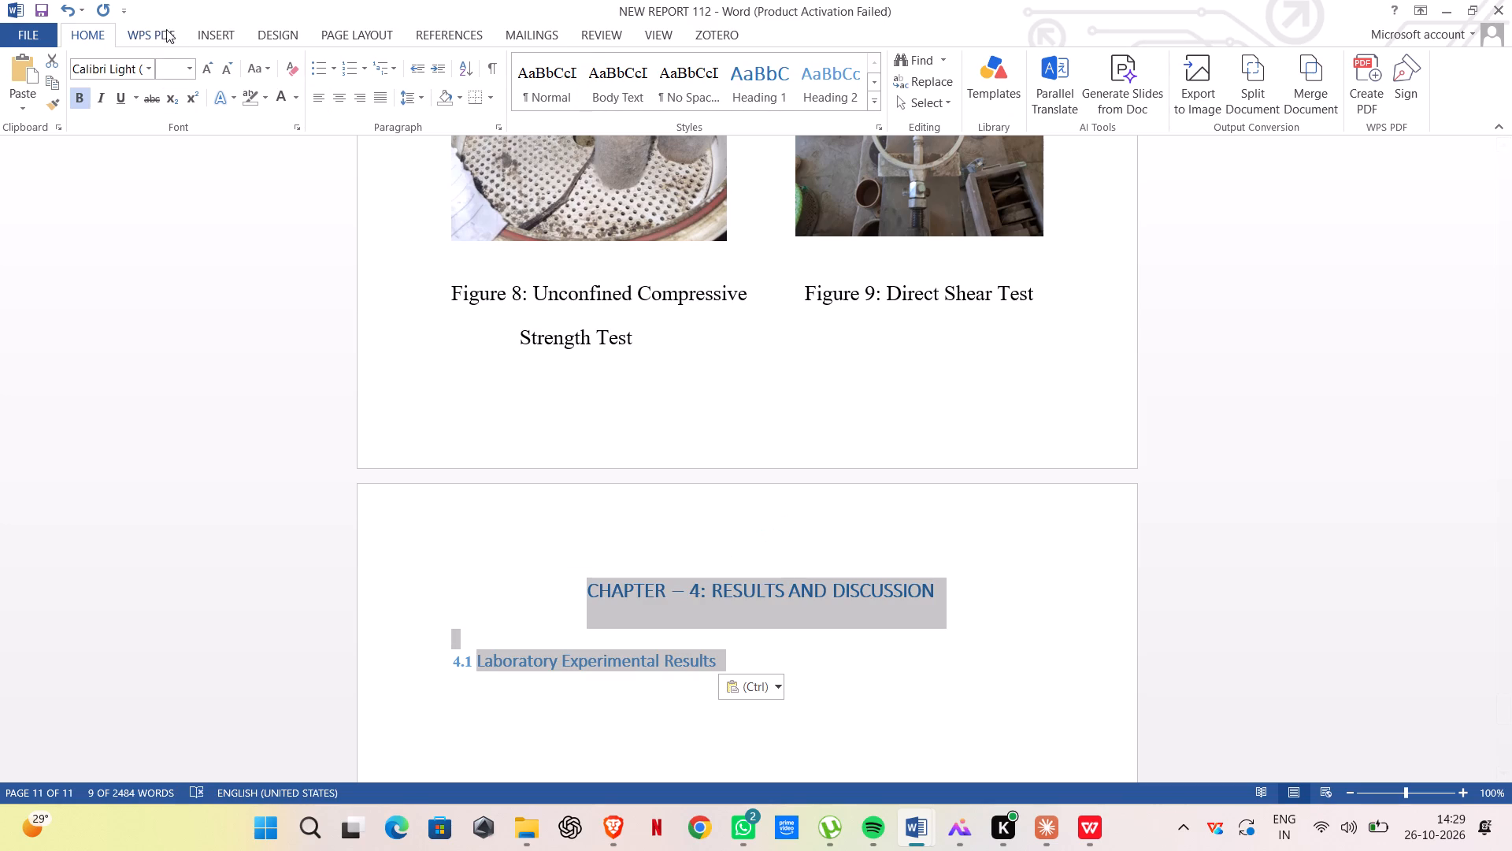
pyautogui.click(296, 91)
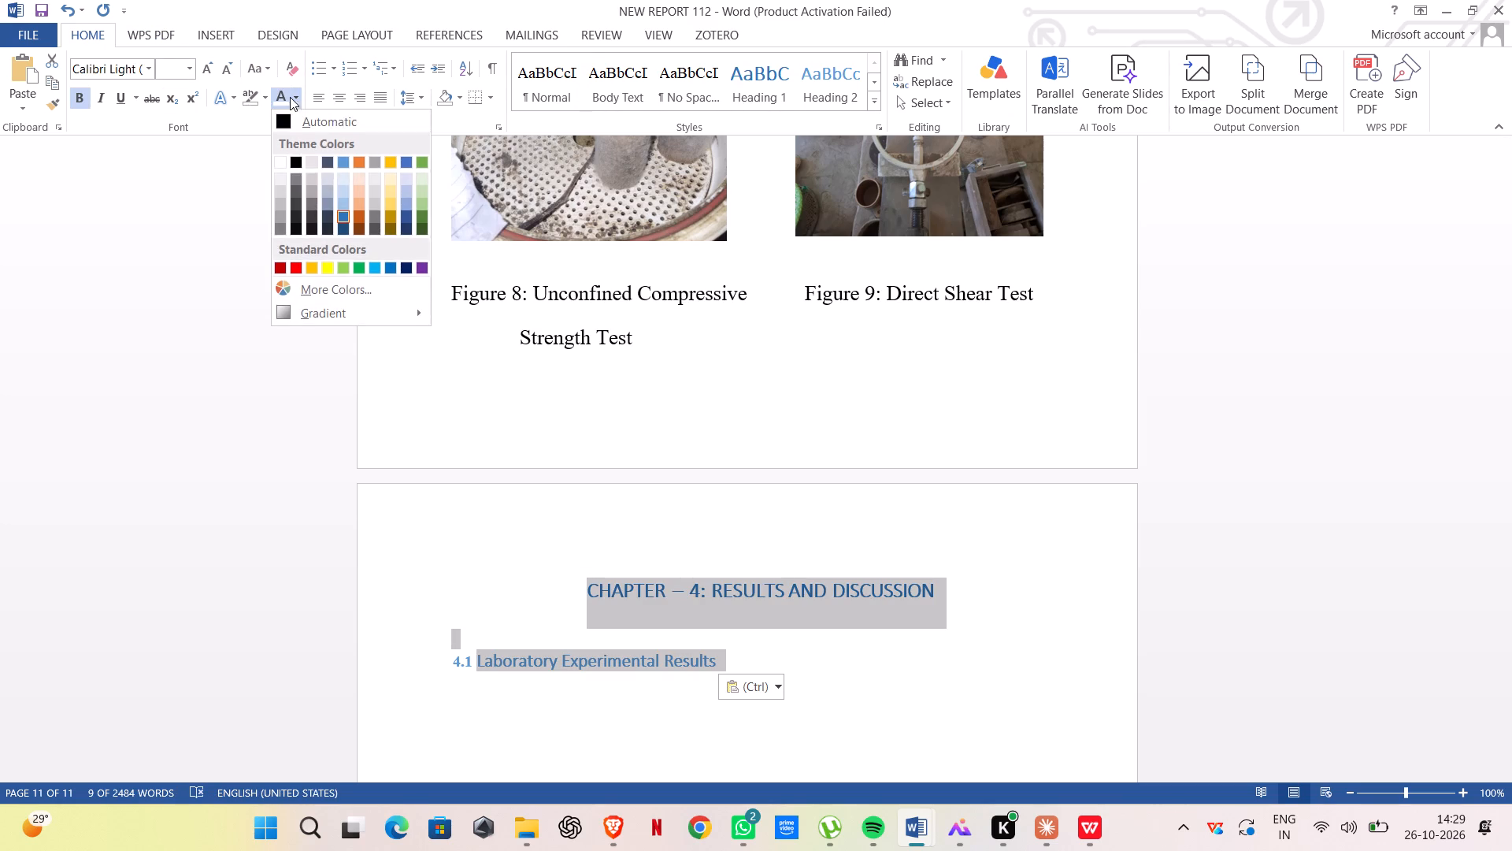
pyautogui.click(298, 162)
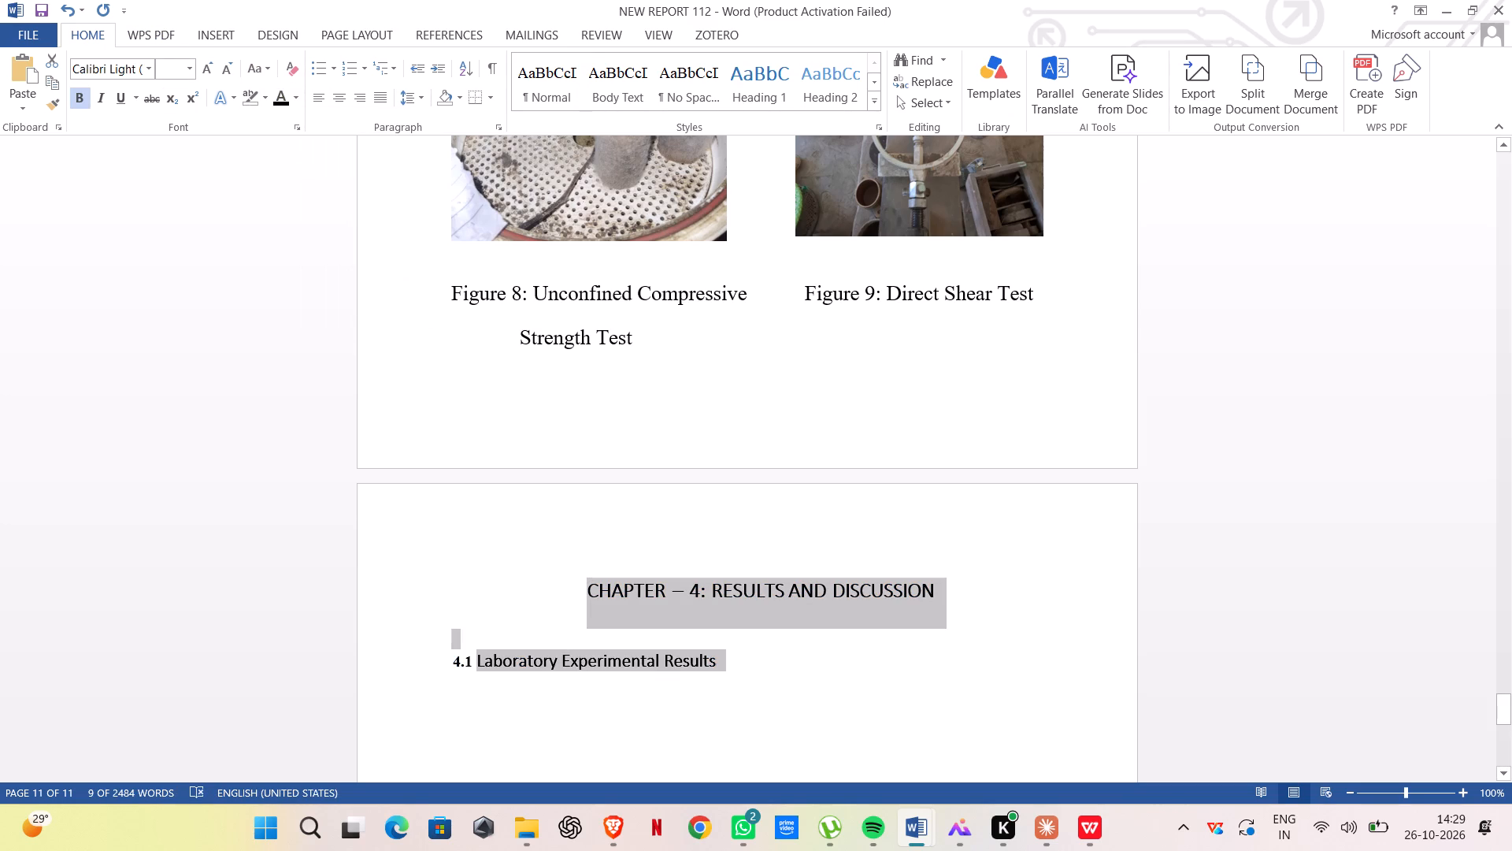
pyautogui.click(148, 72)
pyautogui.click(150, 185)
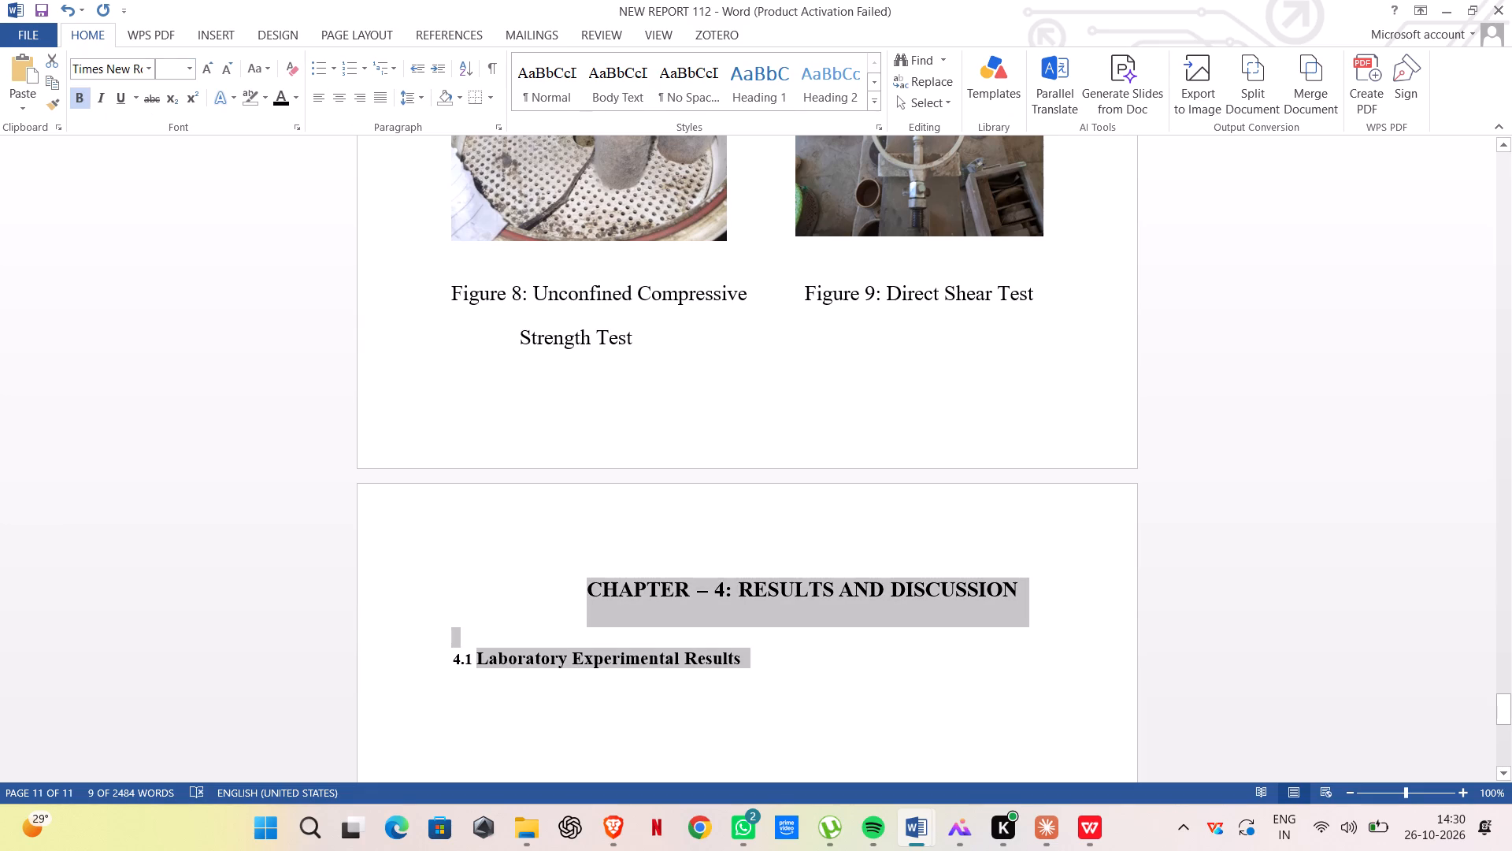
pyautogui.click(782, 610)
pyautogui.scroll(-1, 691, 624)
pyautogui.scroll(-1, 846, 791)
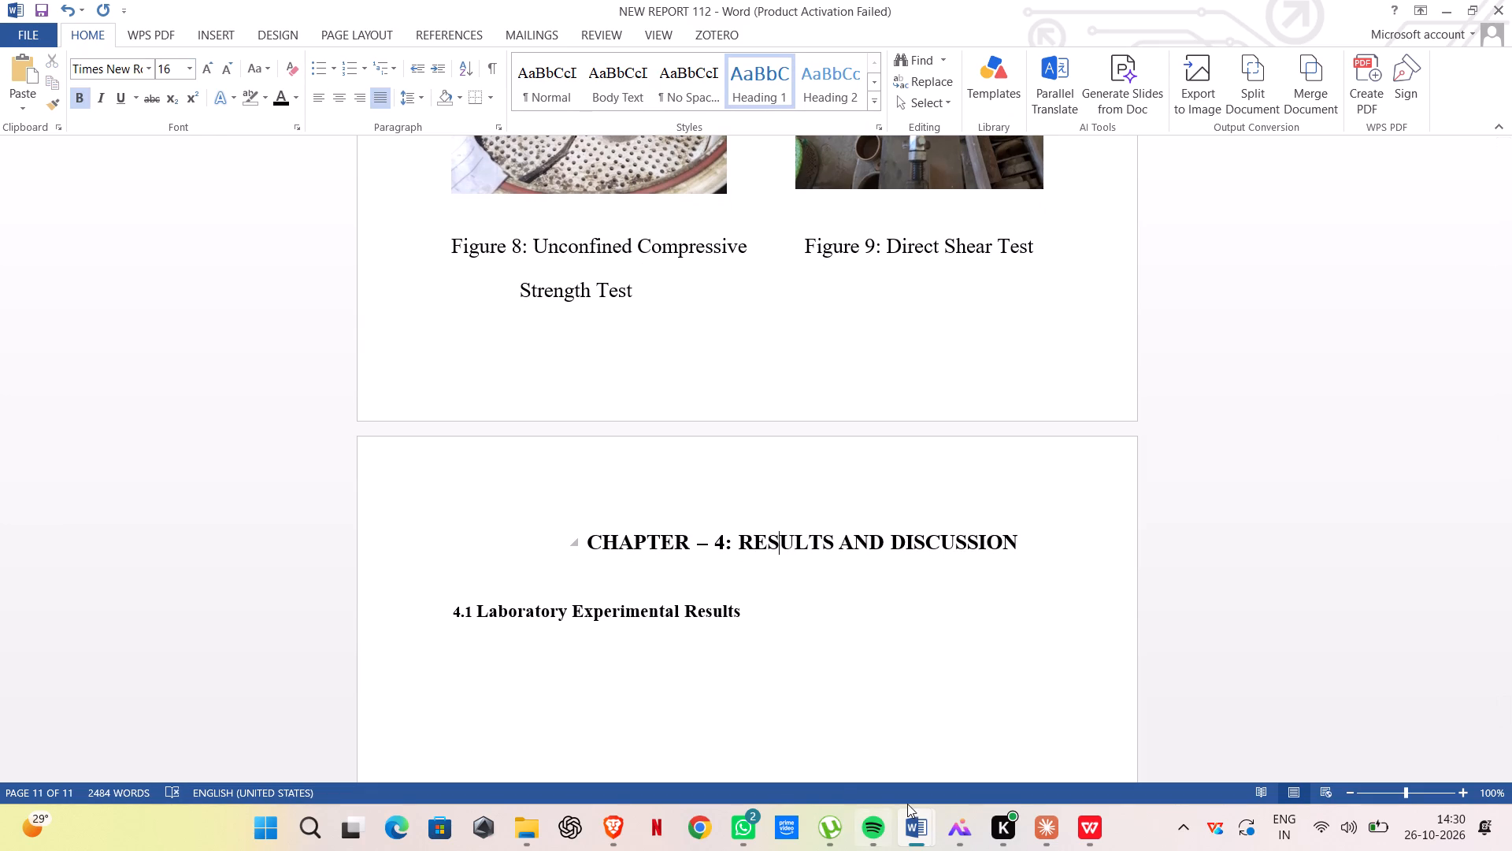
pyautogui.click(908, 812)
pyautogui.click(818, 731)
pyautogui.scroll(-1, 675, 324)
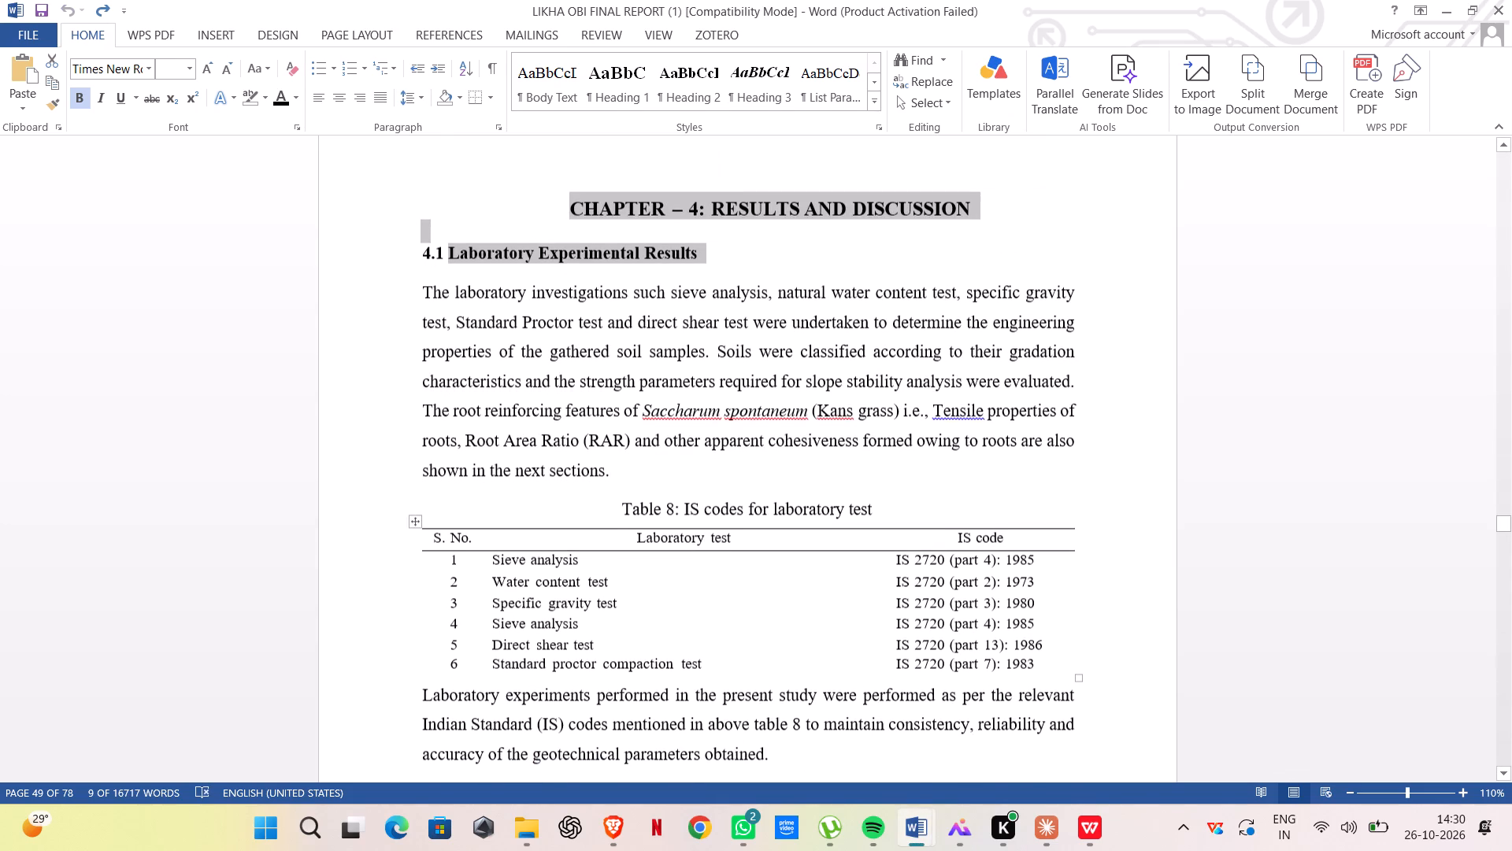
pyautogui.scroll(-1, 675, 324)
pyautogui.click(770, 320)
pyautogui.click(606, 321)
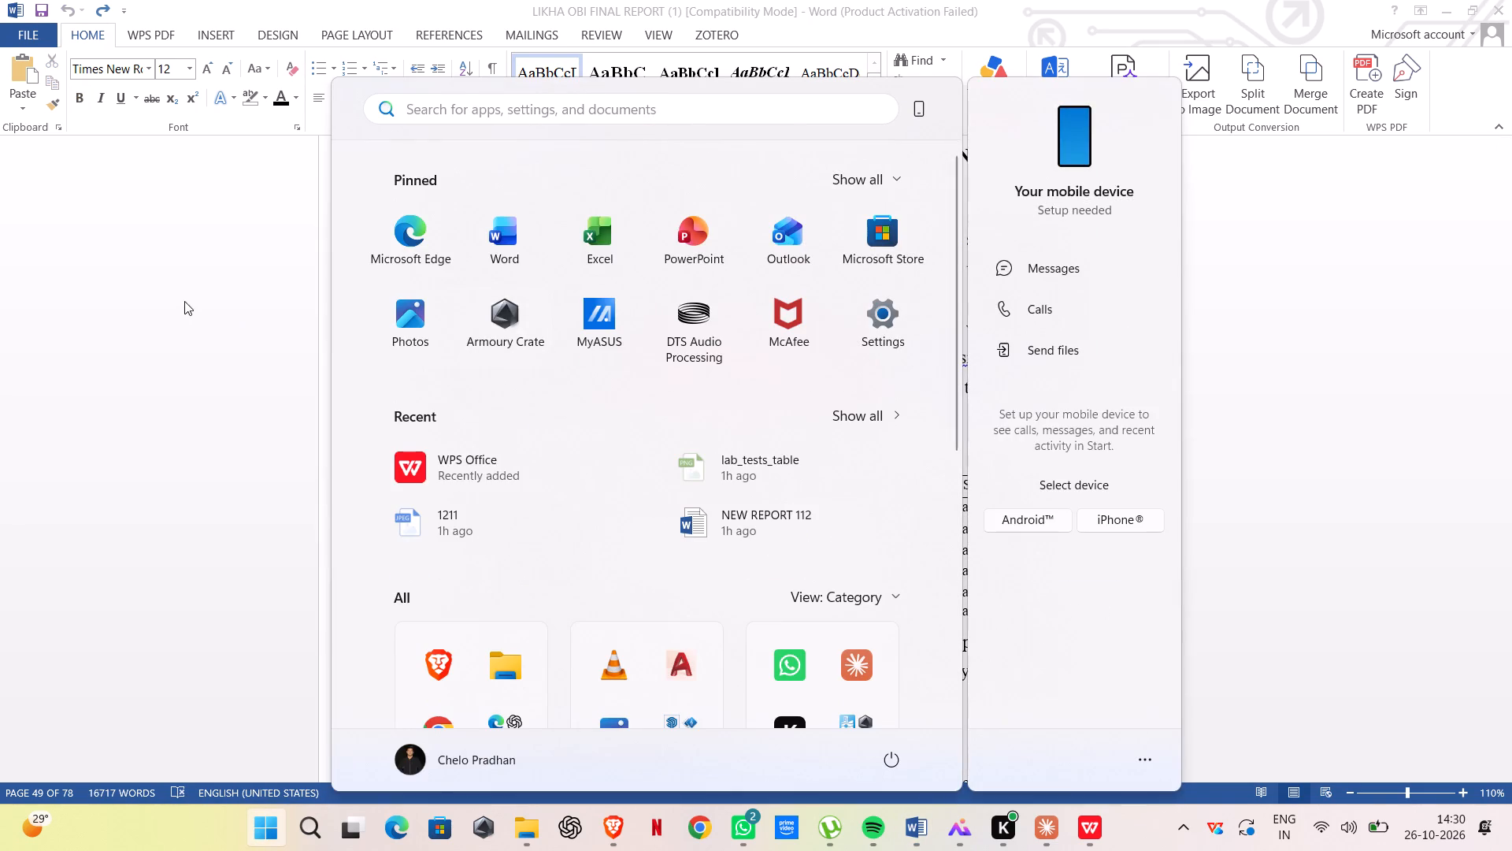
pyautogui.click(186, 299)
pyautogui.press('shift+super+s')
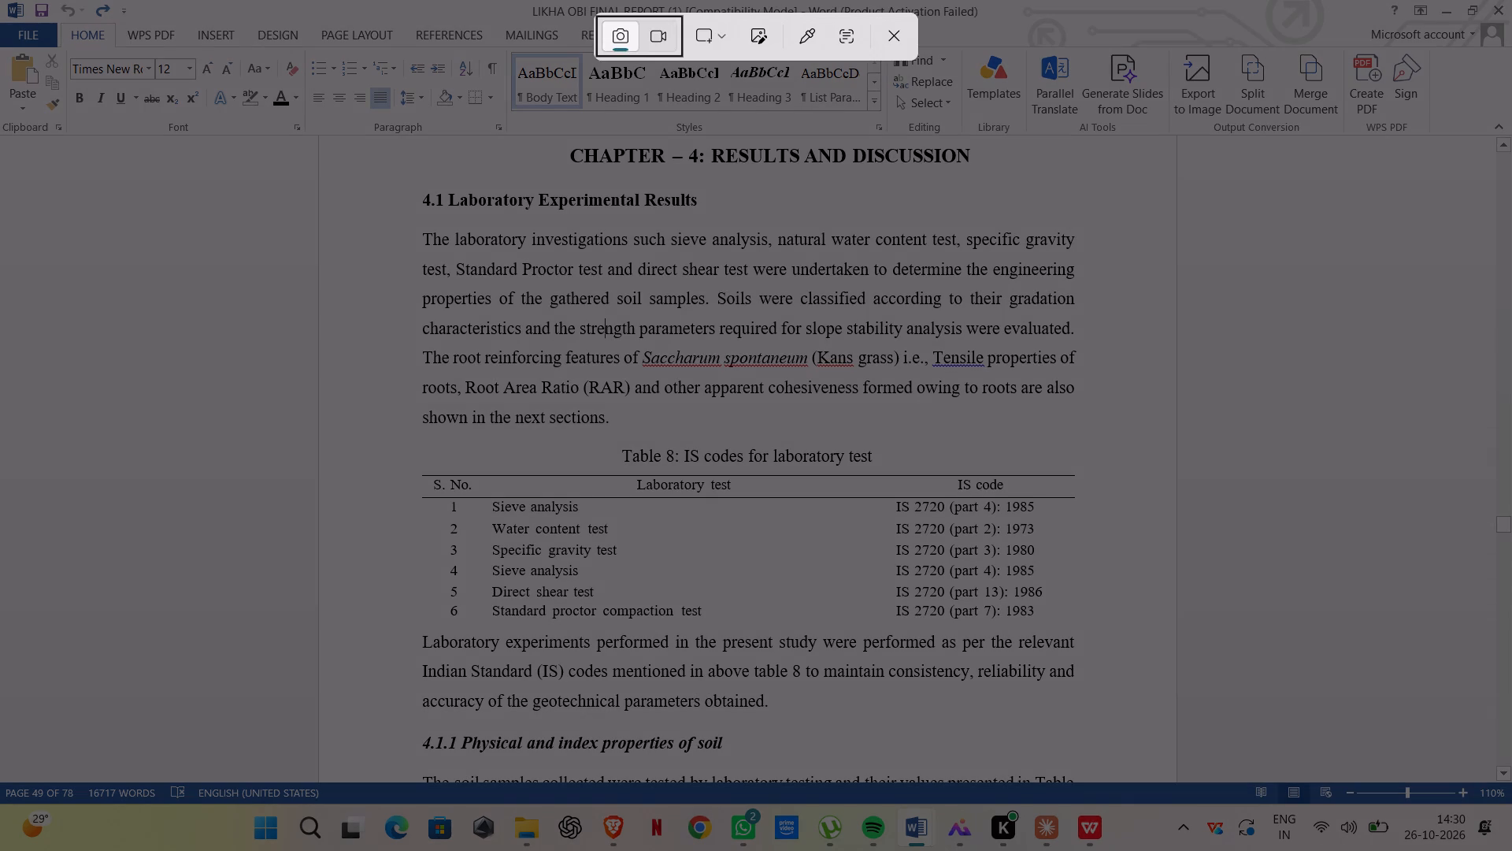
pyautogui.moveTo(251, 133); pyautogui.dragTo(1239, 782)
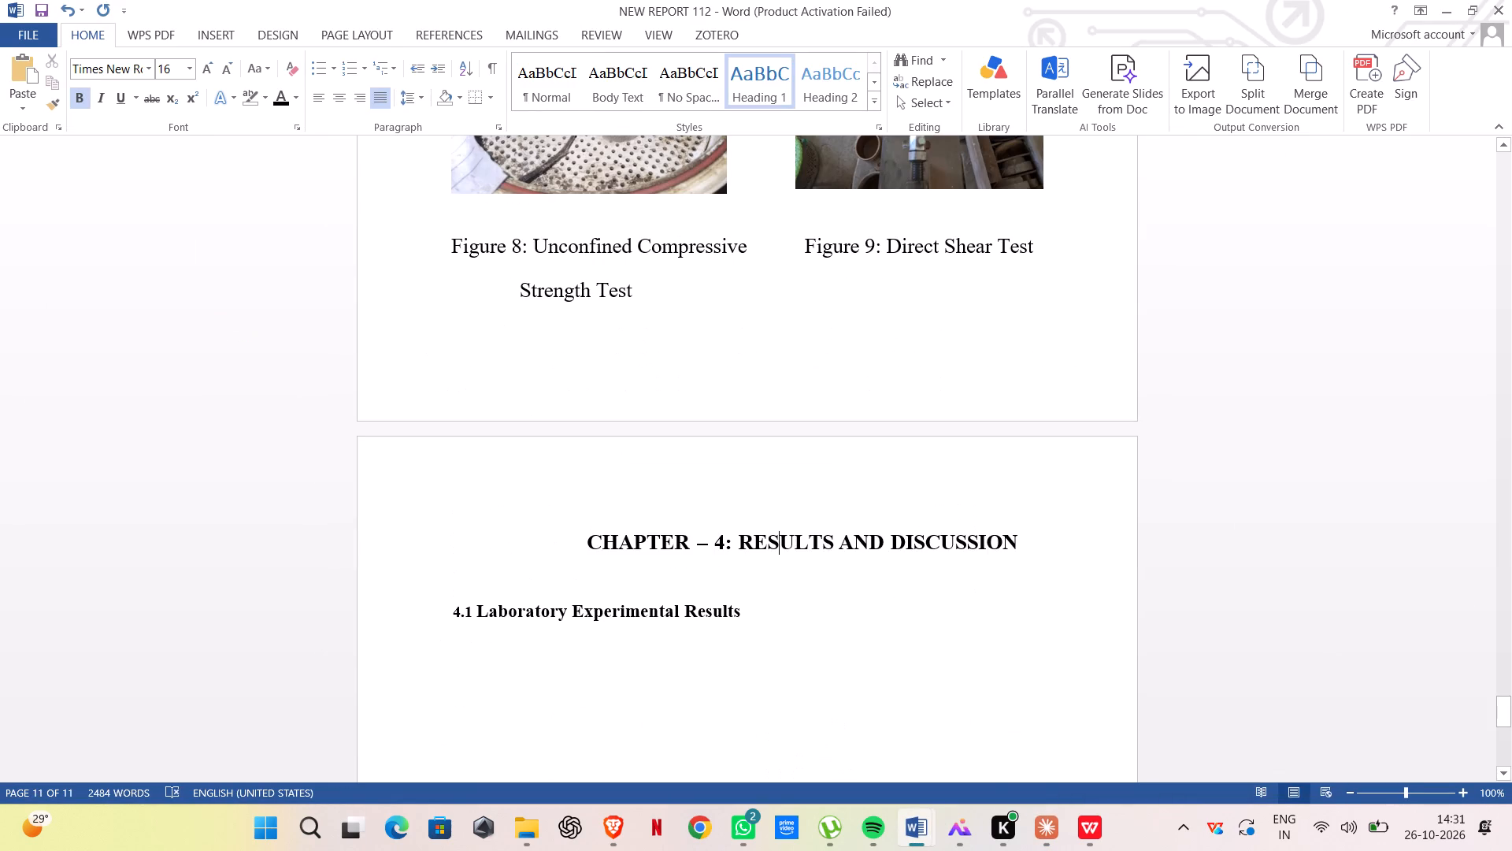
pyautogui.hotkey('ctrl', 's')
pyautogui.hotkey('ctrl', 's')
pyautogui.hotkey('ctrl', 's')
pyautogui.hotkey('ctrl', 's')
pyautogui.hotkey('ctrl', 's')
# Review NEW REPORT 112 from the Chapter 4 headings back through the laboratory test figures to section 3.2 and Table 3.1.
pyautogui.scroll(5, 955, 675)
pyautogui.scroll(9, 971, 516)
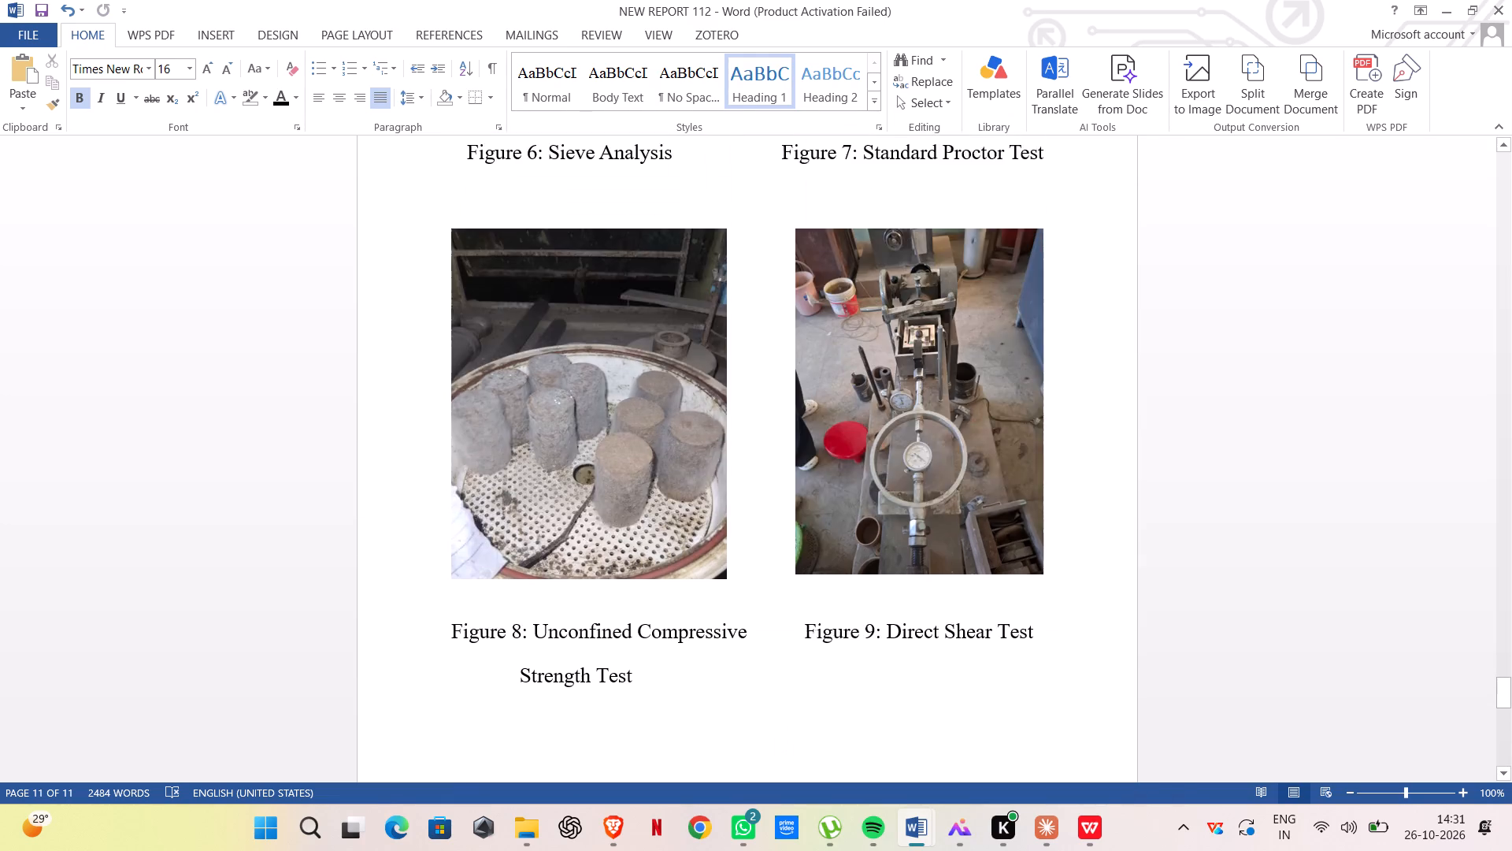
pyautogui.scroll(16, 971, 516)
pyautogui.scroll(9, 971, 516)
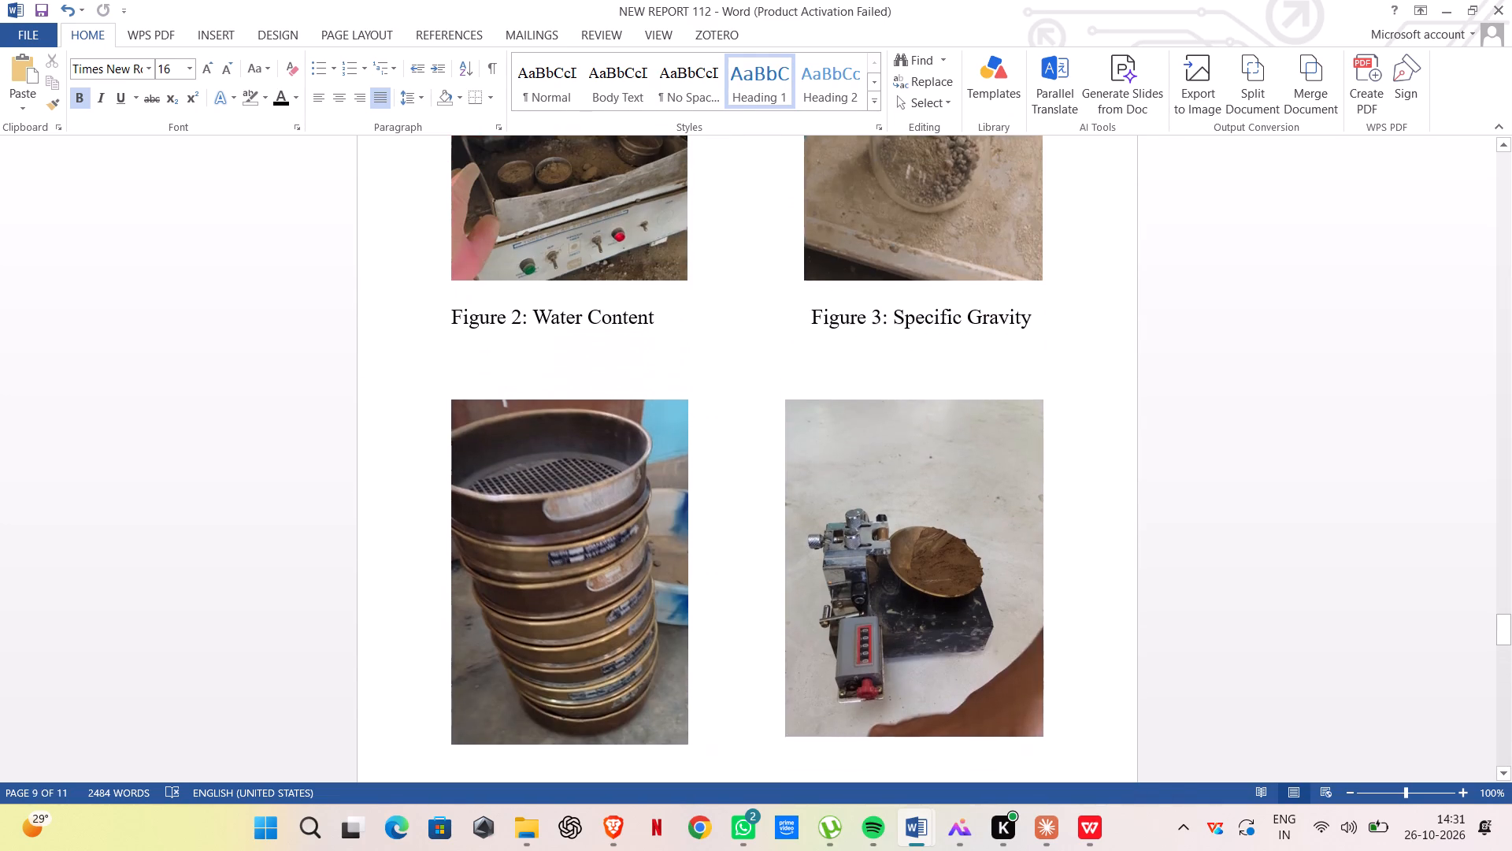
pyautogui.scroll(17, 971, 516)
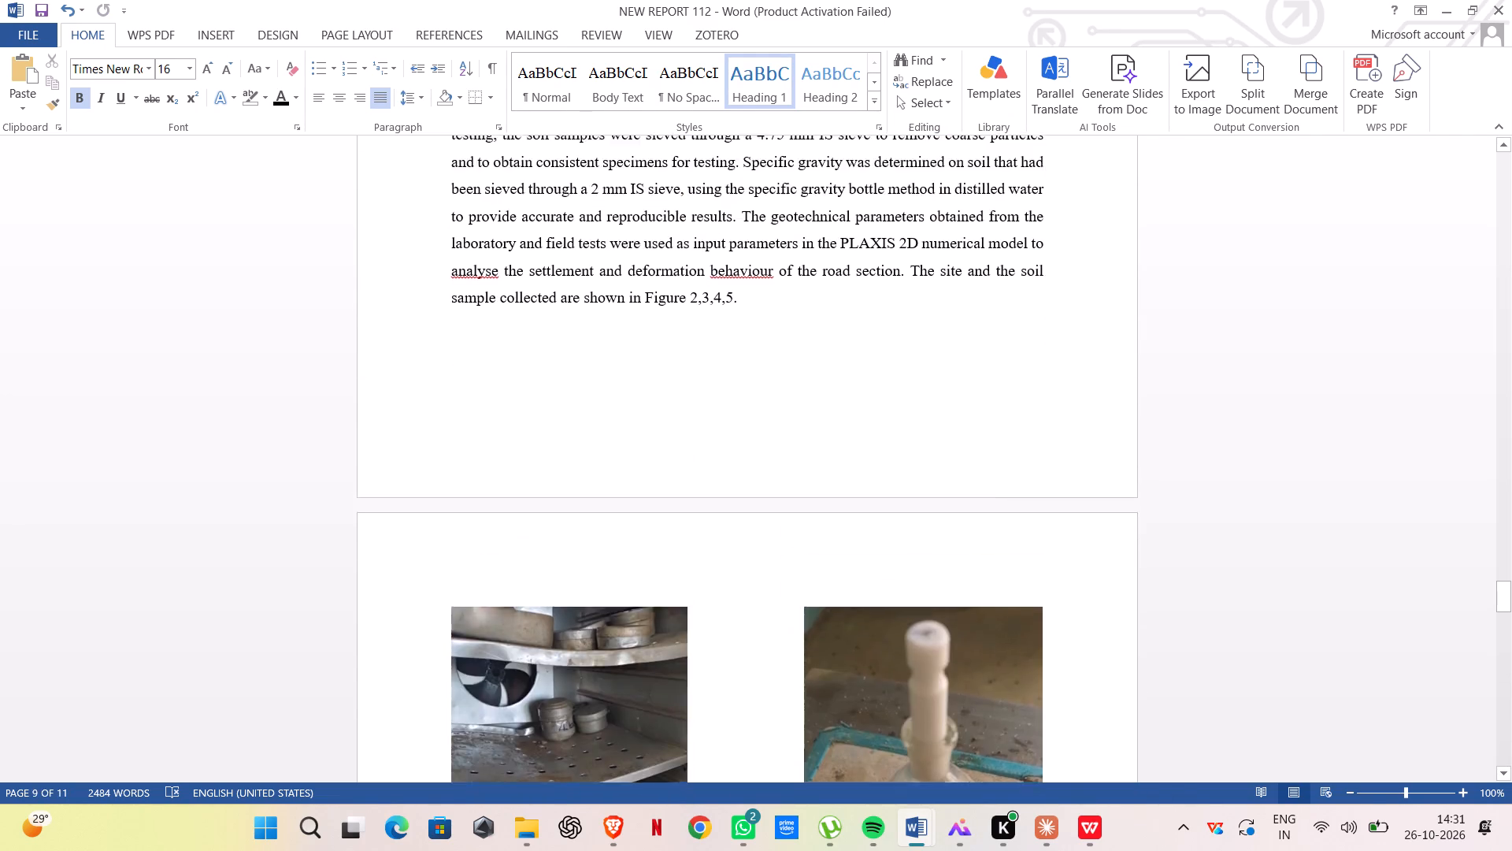
pyautogui.scroll(17, 1026, 478)
pyautogui.scroll(-4, 1049, 448)
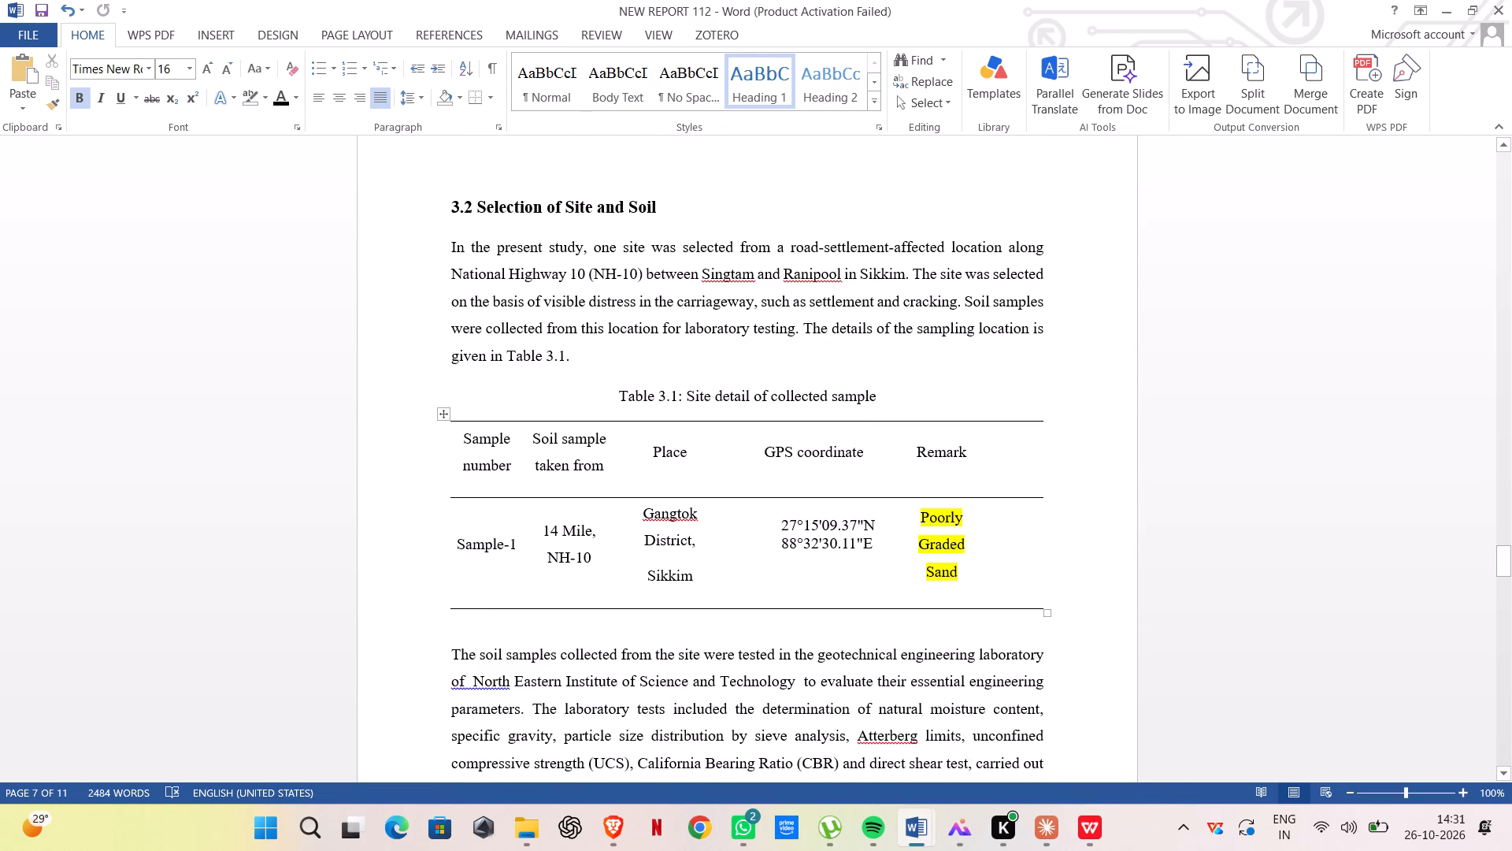